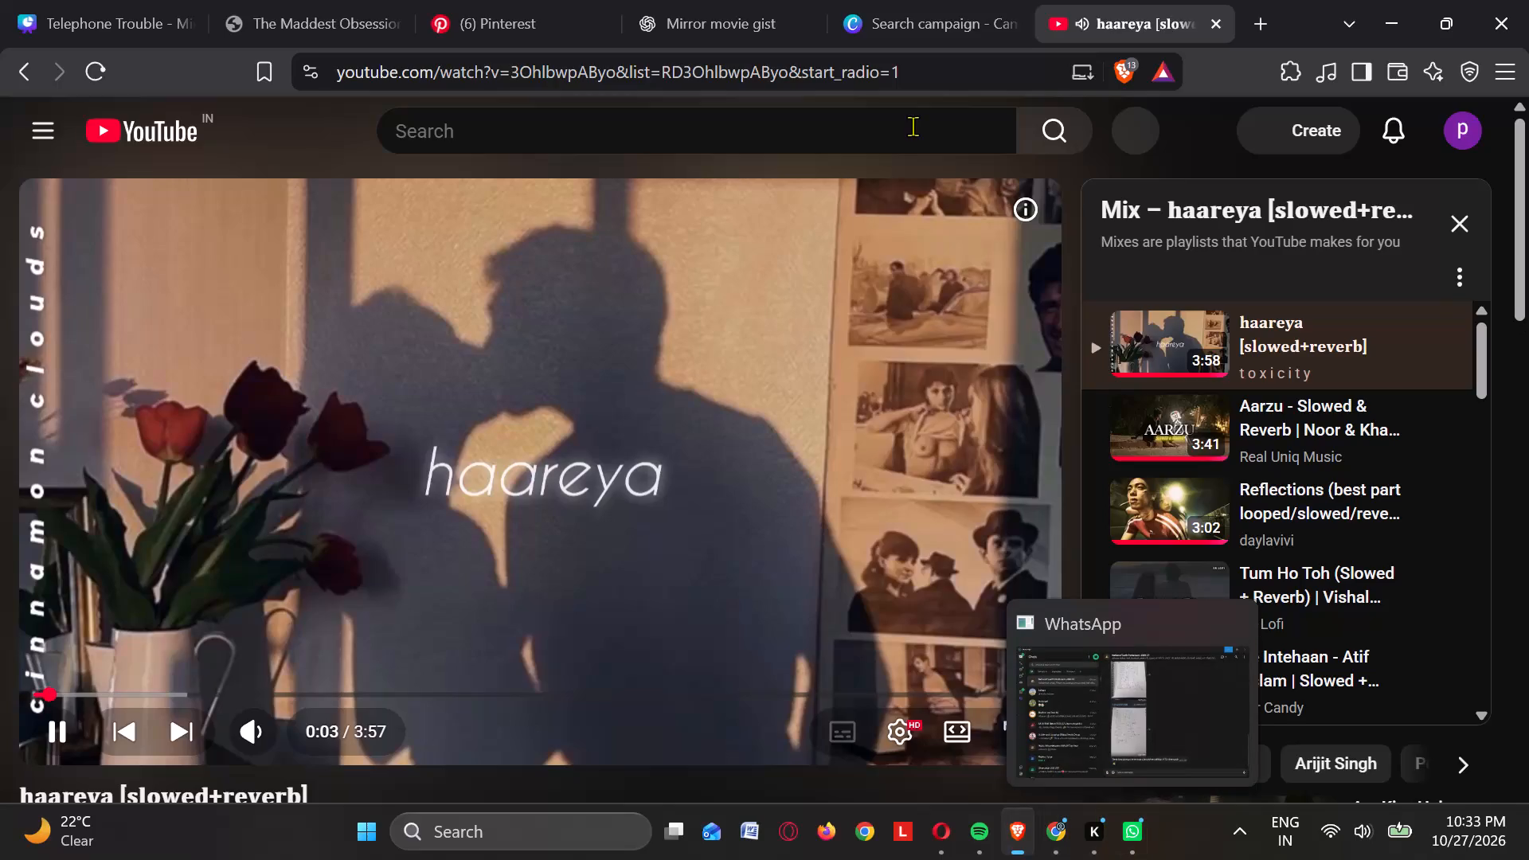
Switch to Pinterest and look through the "misinformation campaign poster" results for reference designs.
click(916, 0)
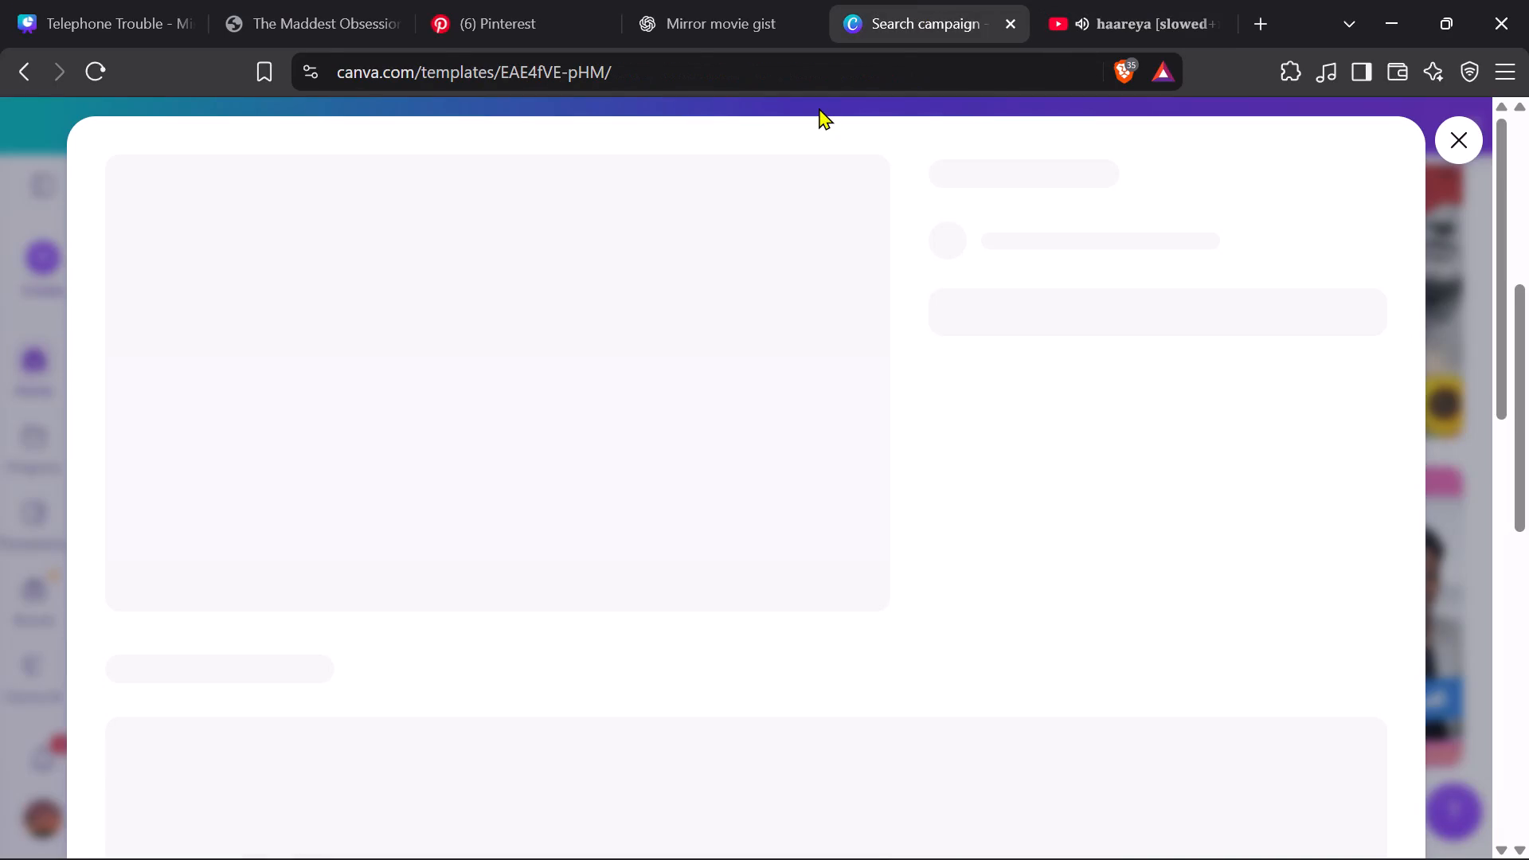
click(461, 10)
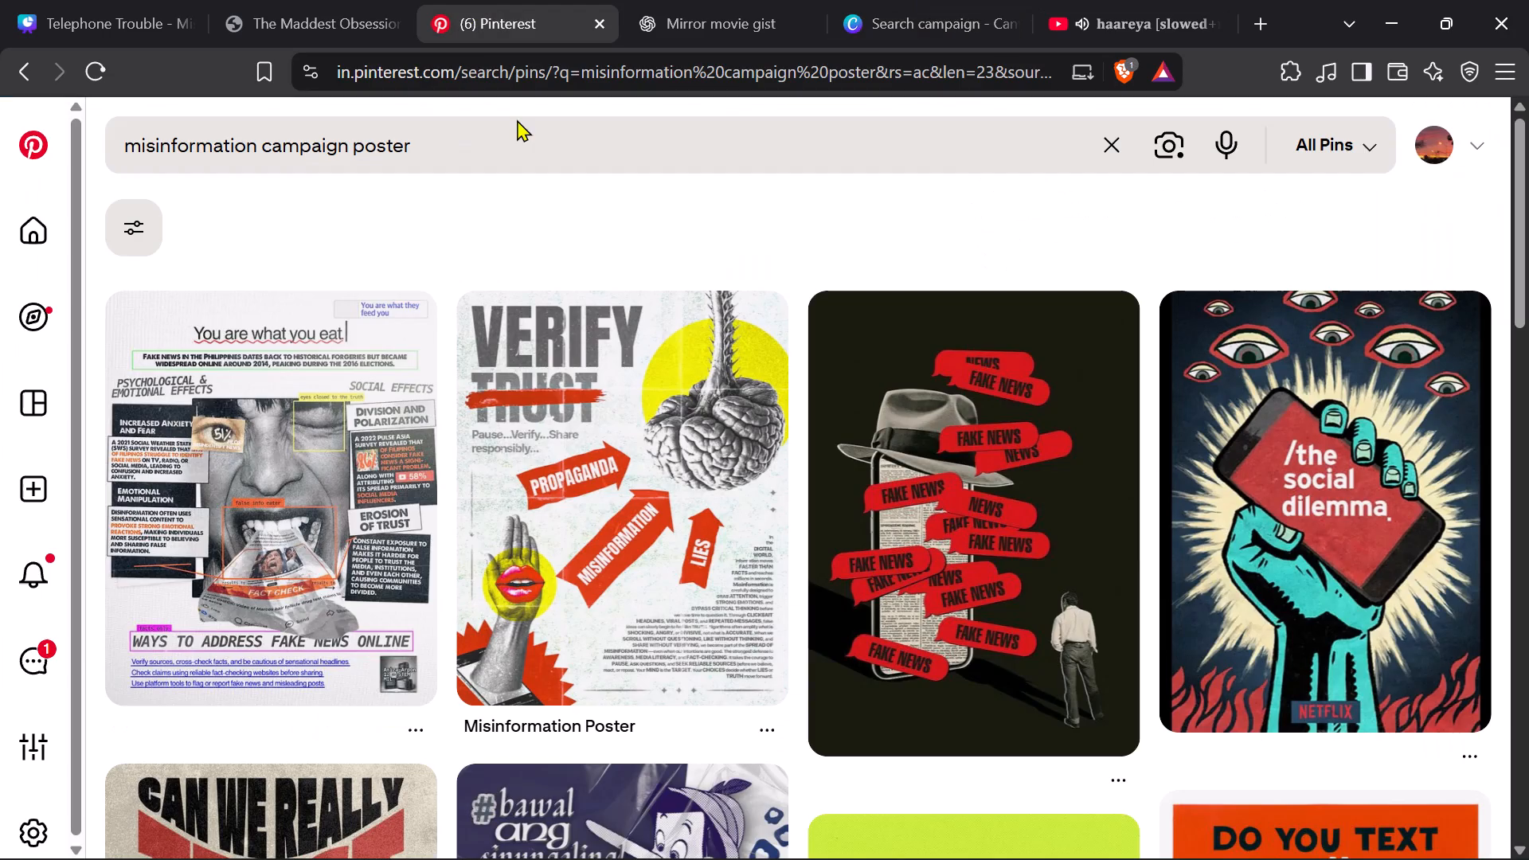
scroll(524, 389, down, 1)
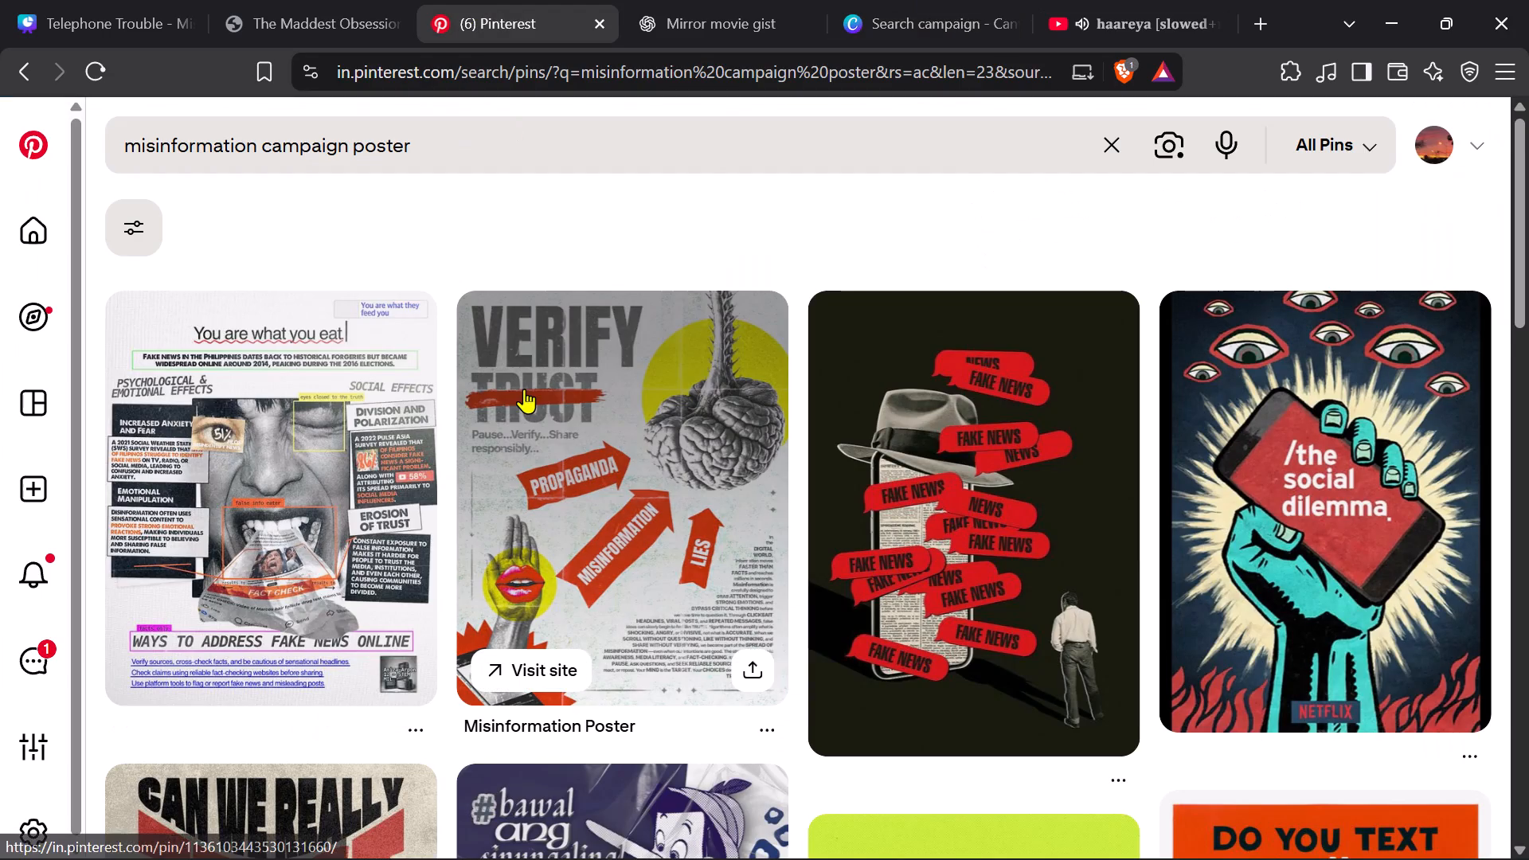
scroll(524, 389, down, 4)
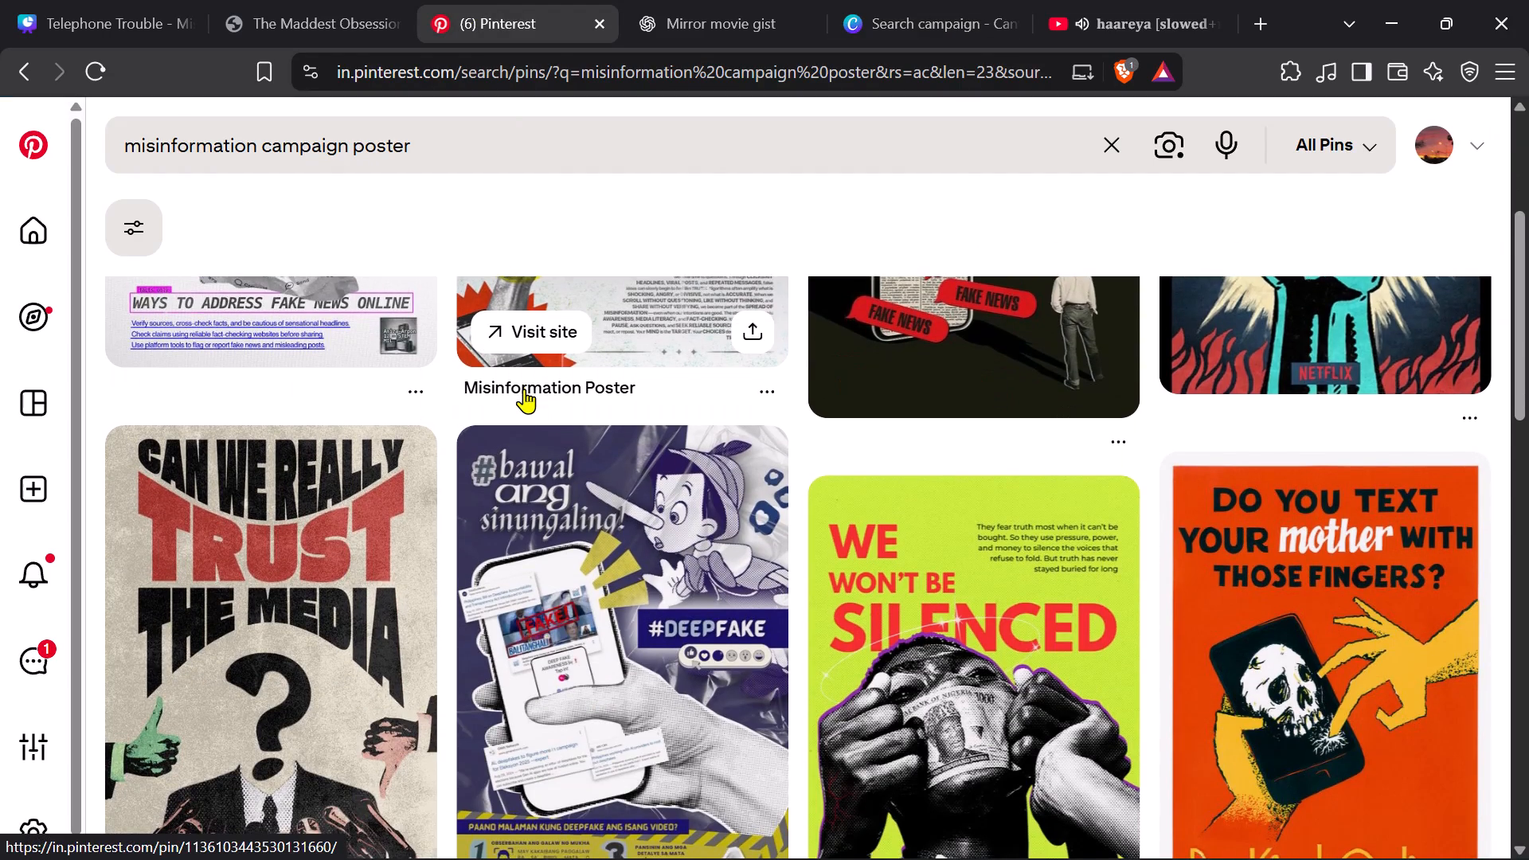
scroll(524, 389, down, 7)
scroll(524, 389, up, 5)
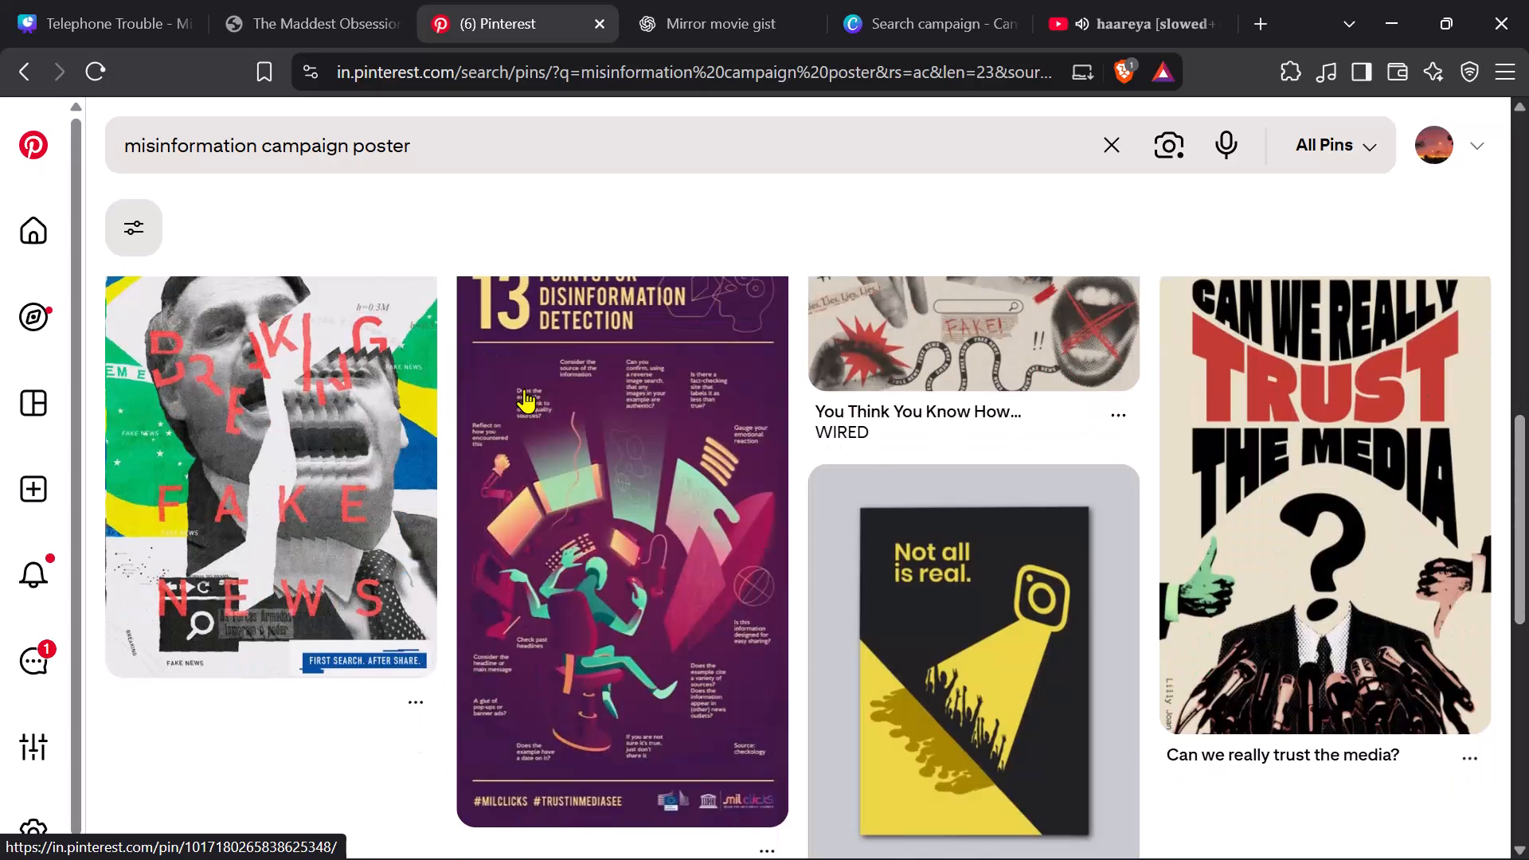
click(309, 455)
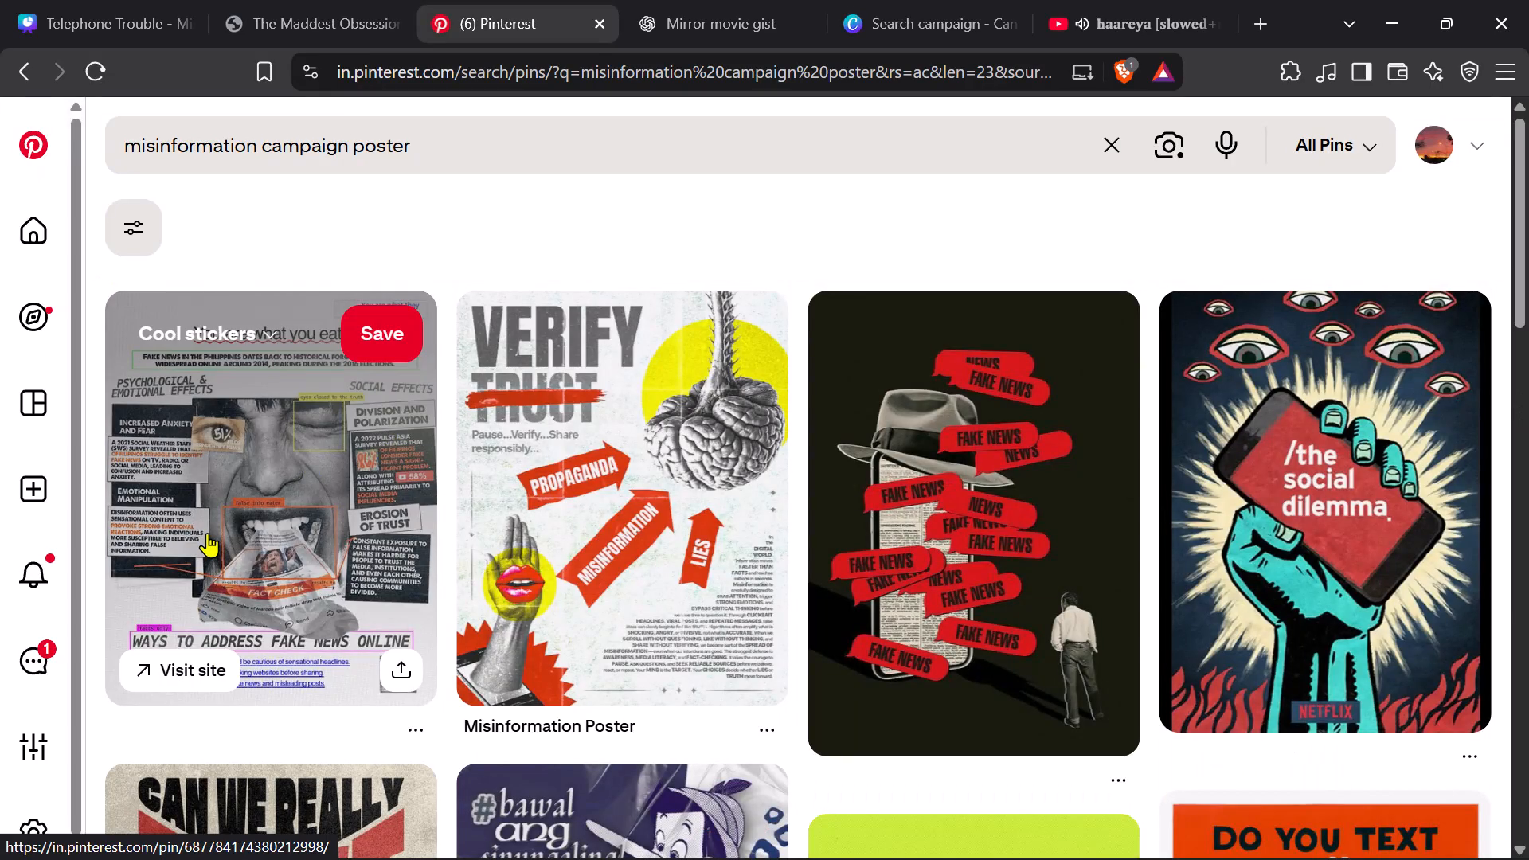
click(237, 525)
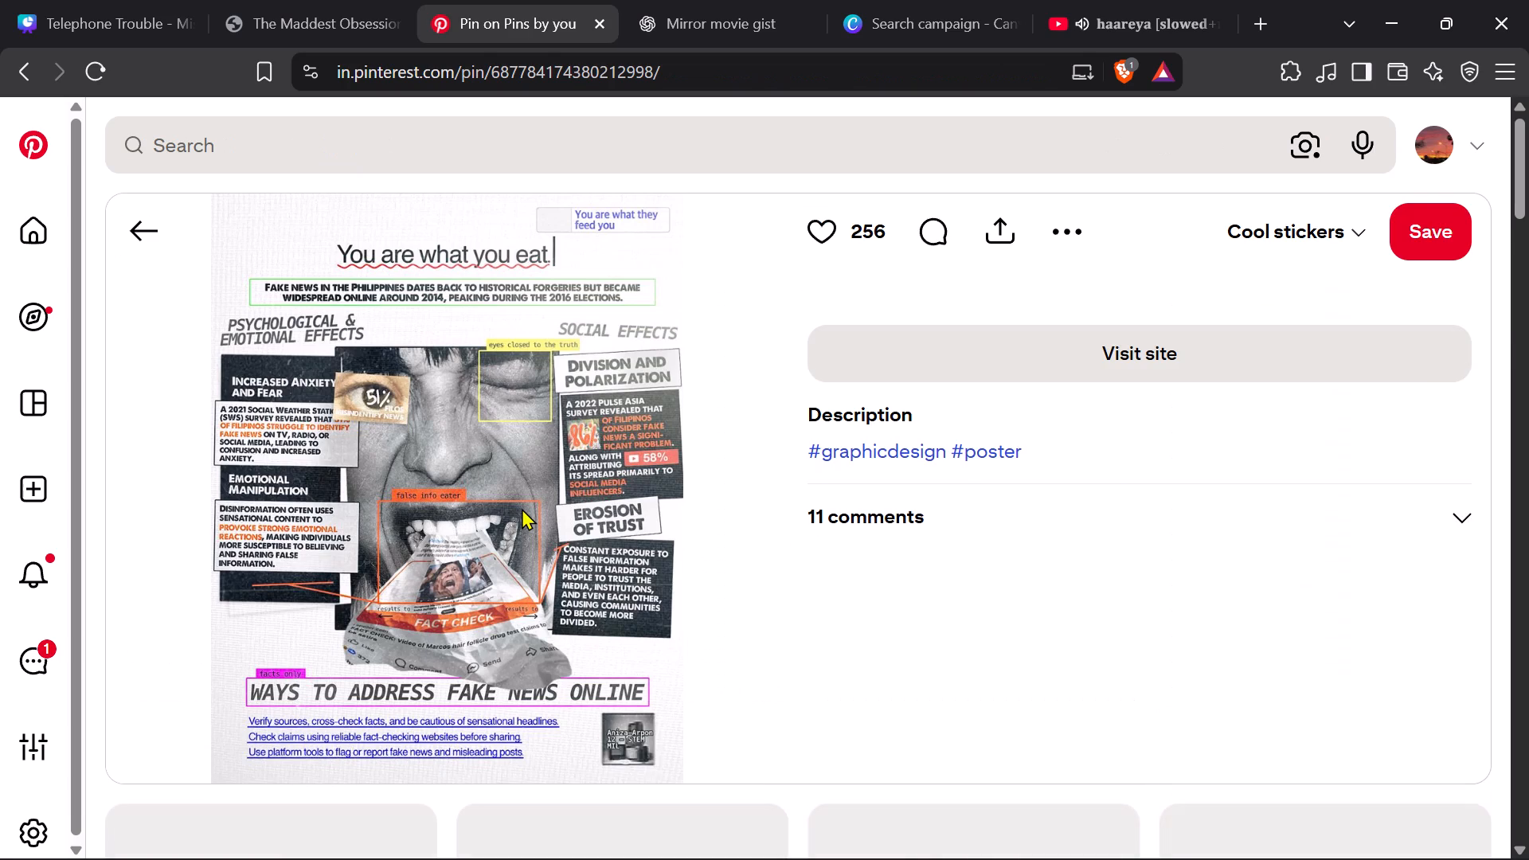
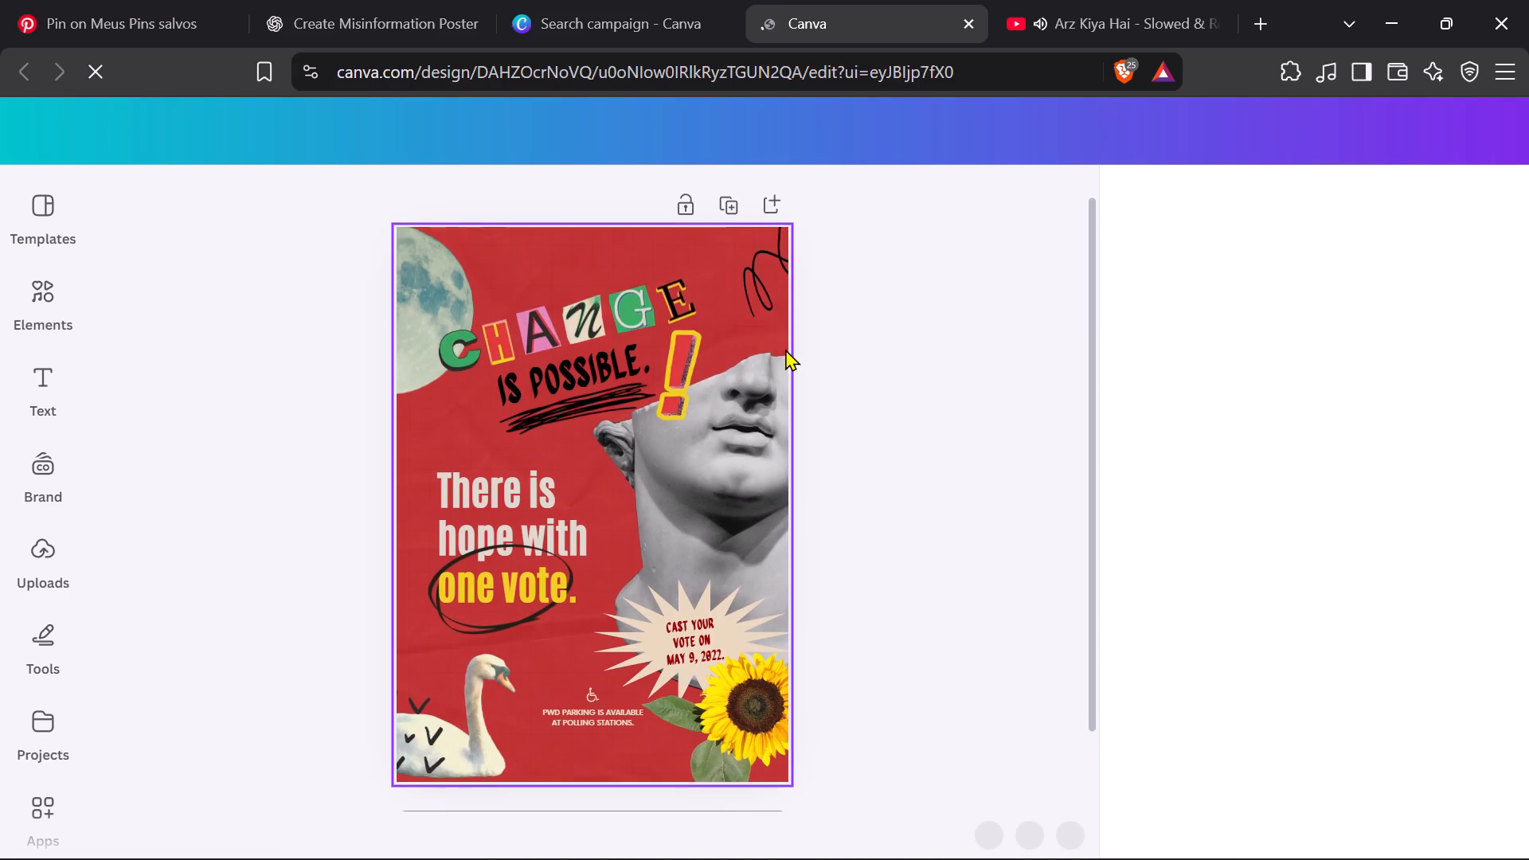
click(689, 465)
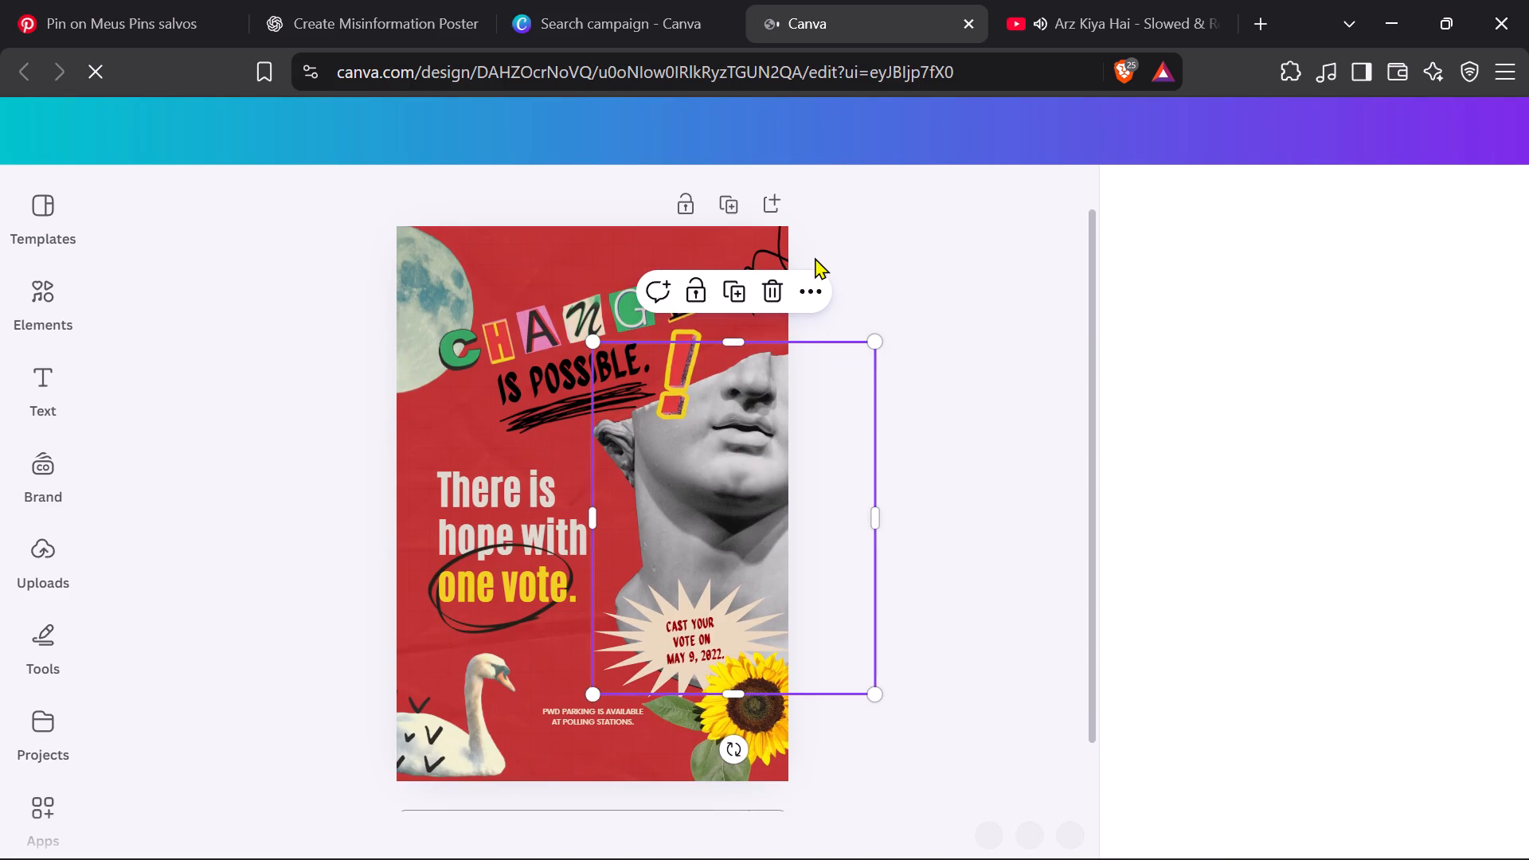
click(773, 287)
Delete the "CHANGE IS POSSIBLE." headline and the black scribble beneath it from the poster.
click(655, 367)
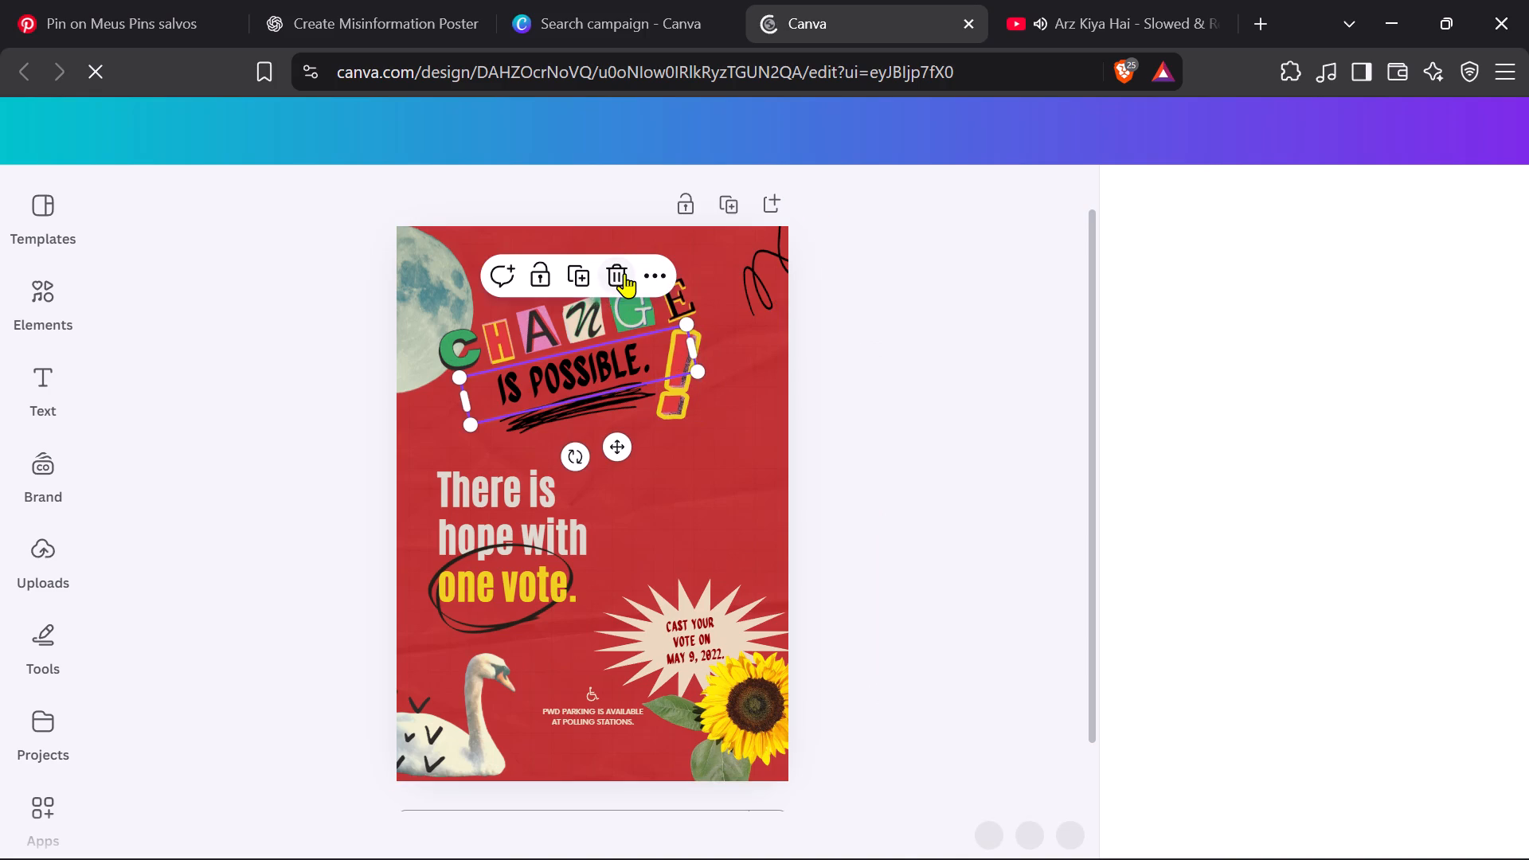
click(624, 273)
click(564, 345)
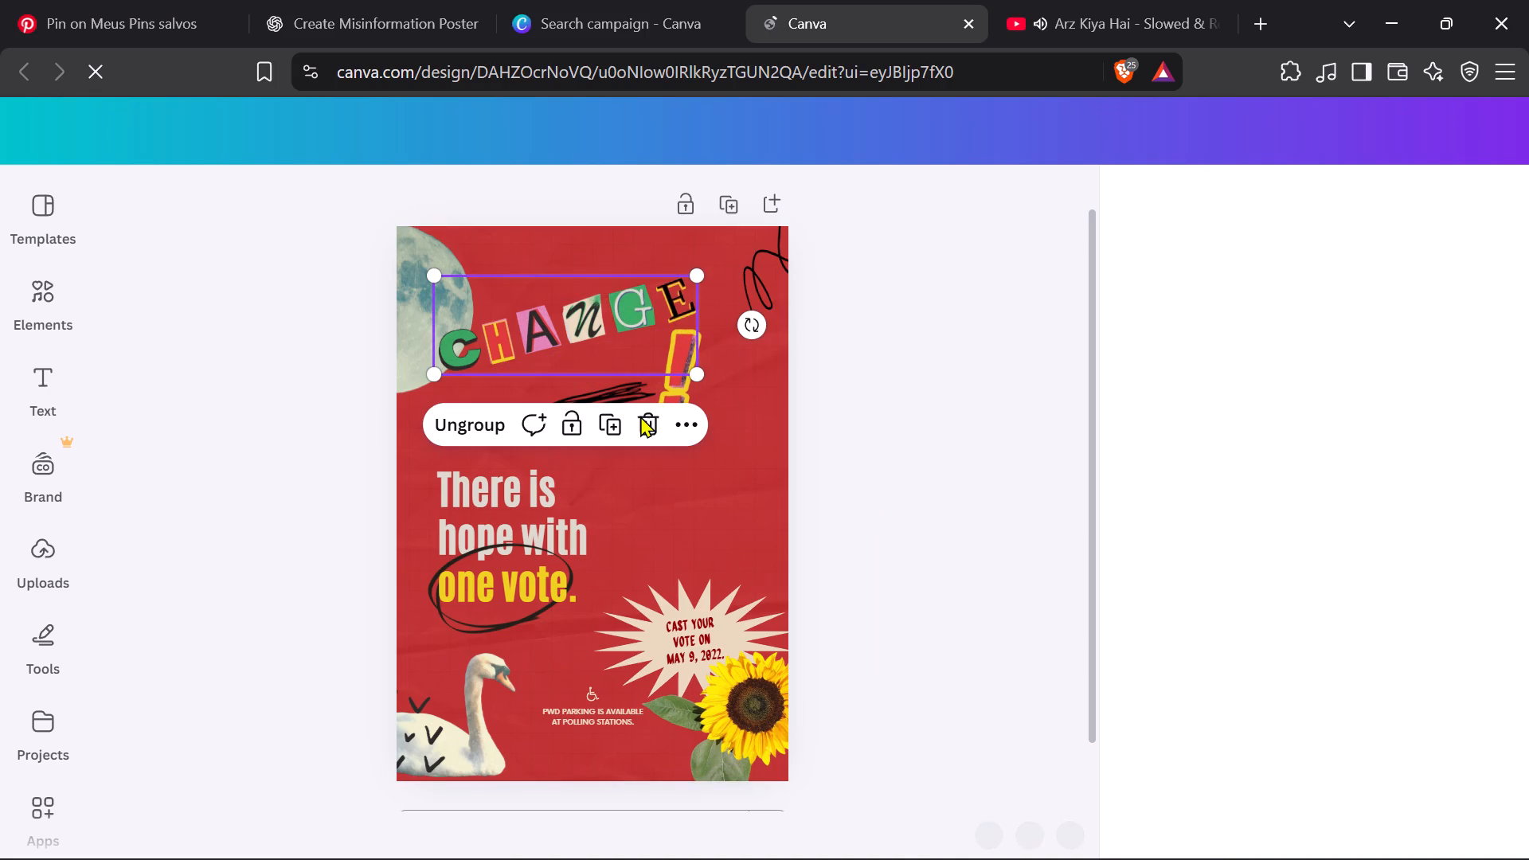
click(640, 419)
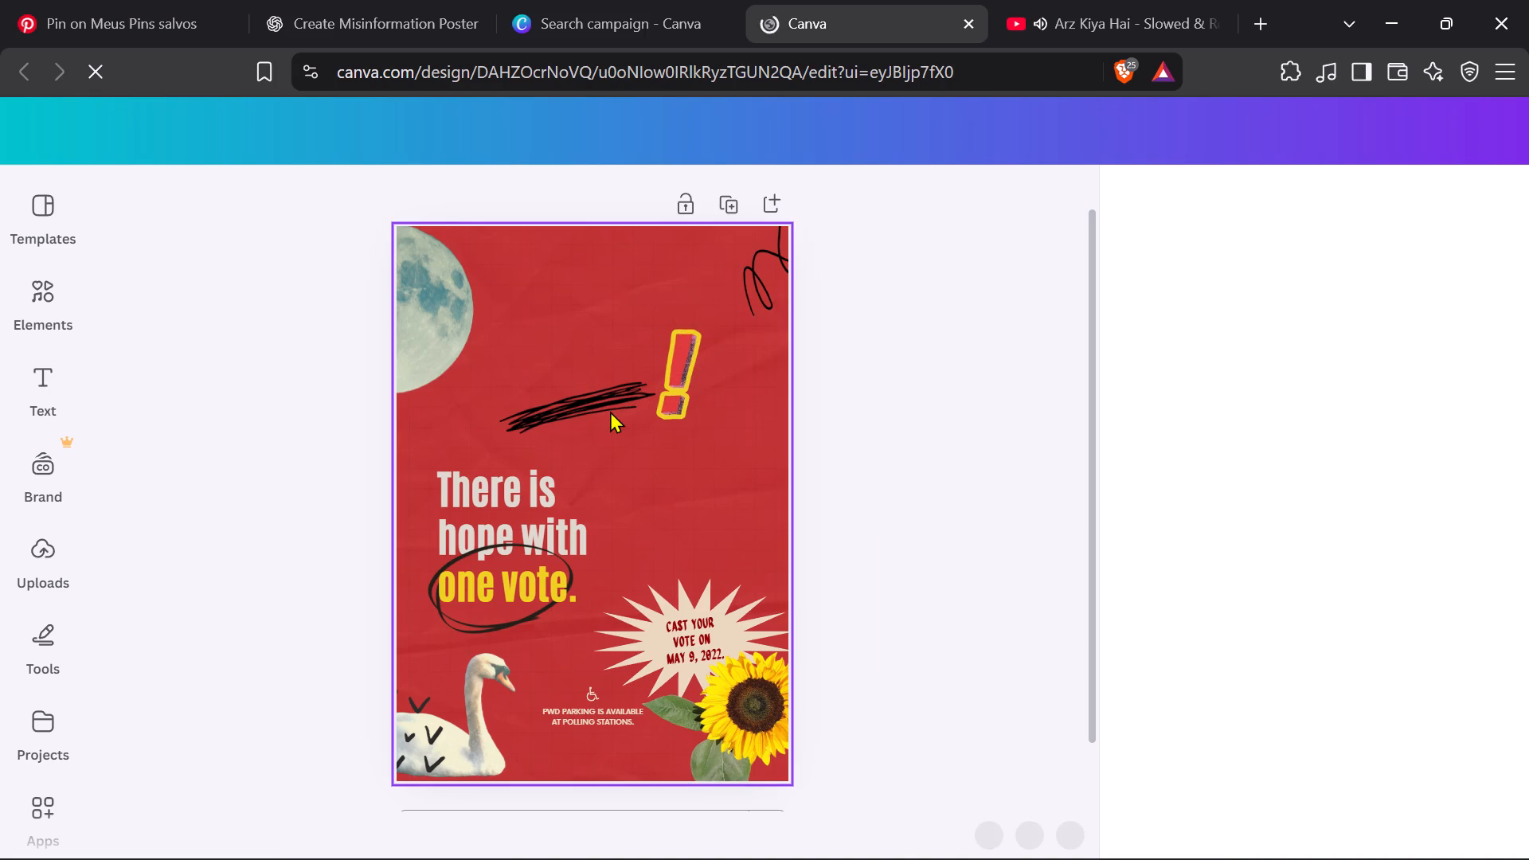
click(602, 408)
click(620, 296)
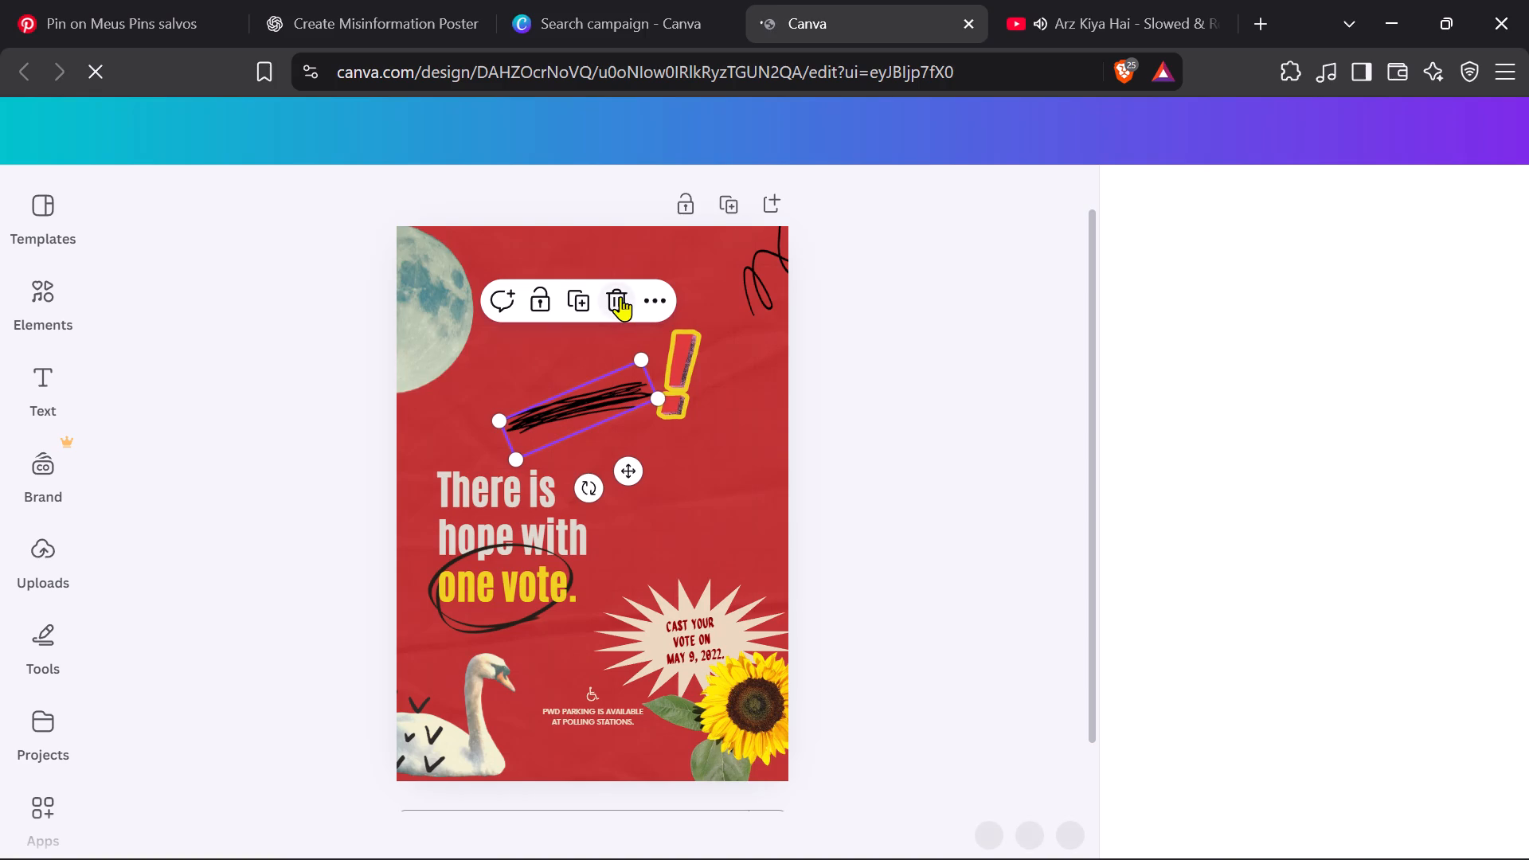
Delete the moon image from the poster's upper corner.
click(423, 322)
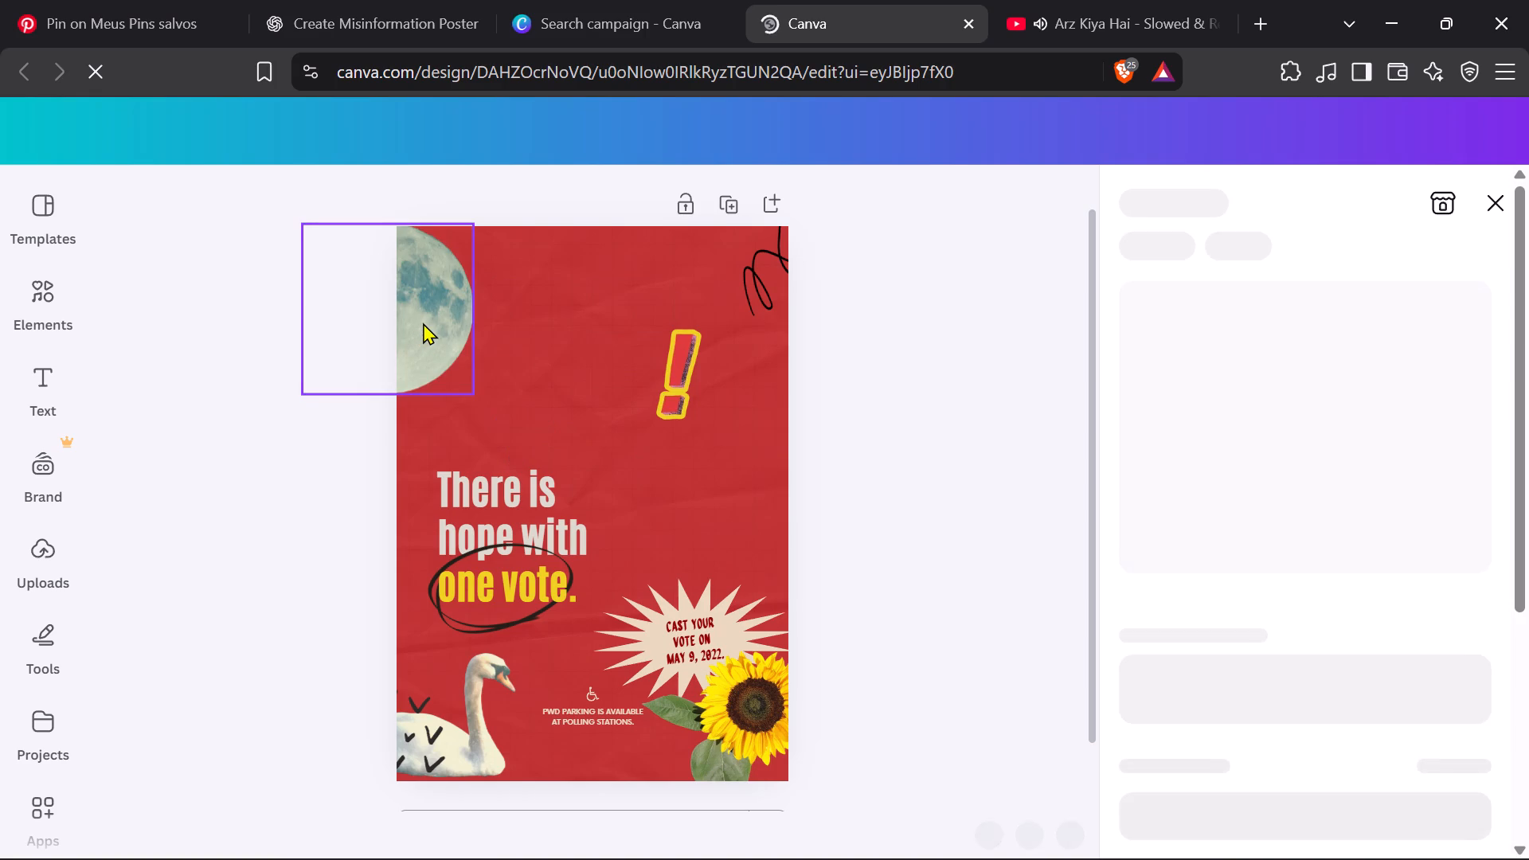
click(425, 446)
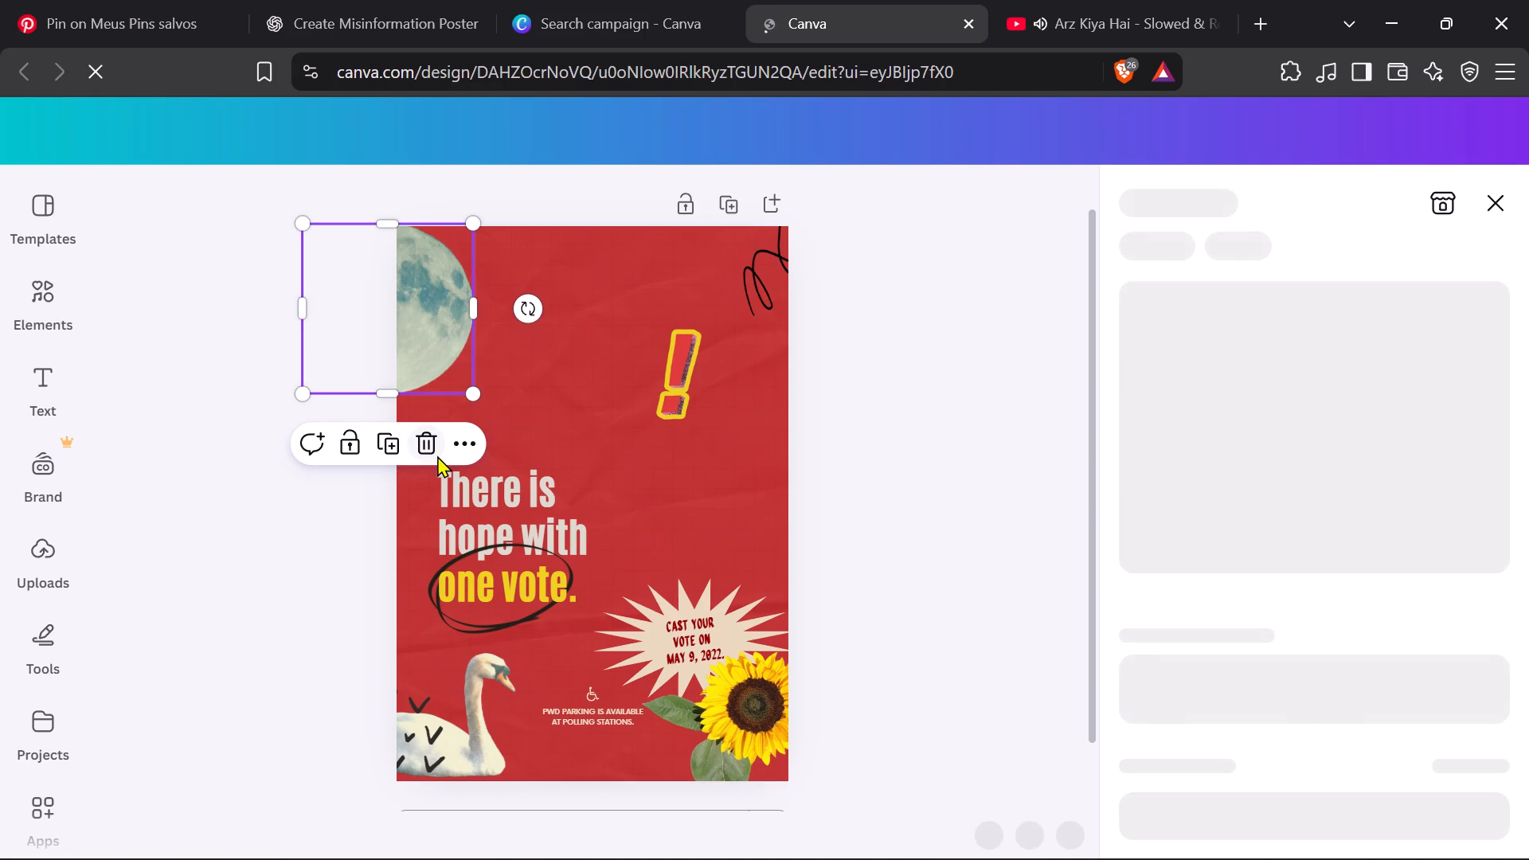
Delete the two text pieces of the slogan "There is hope with one vote." from the poster.
click(482, 537)
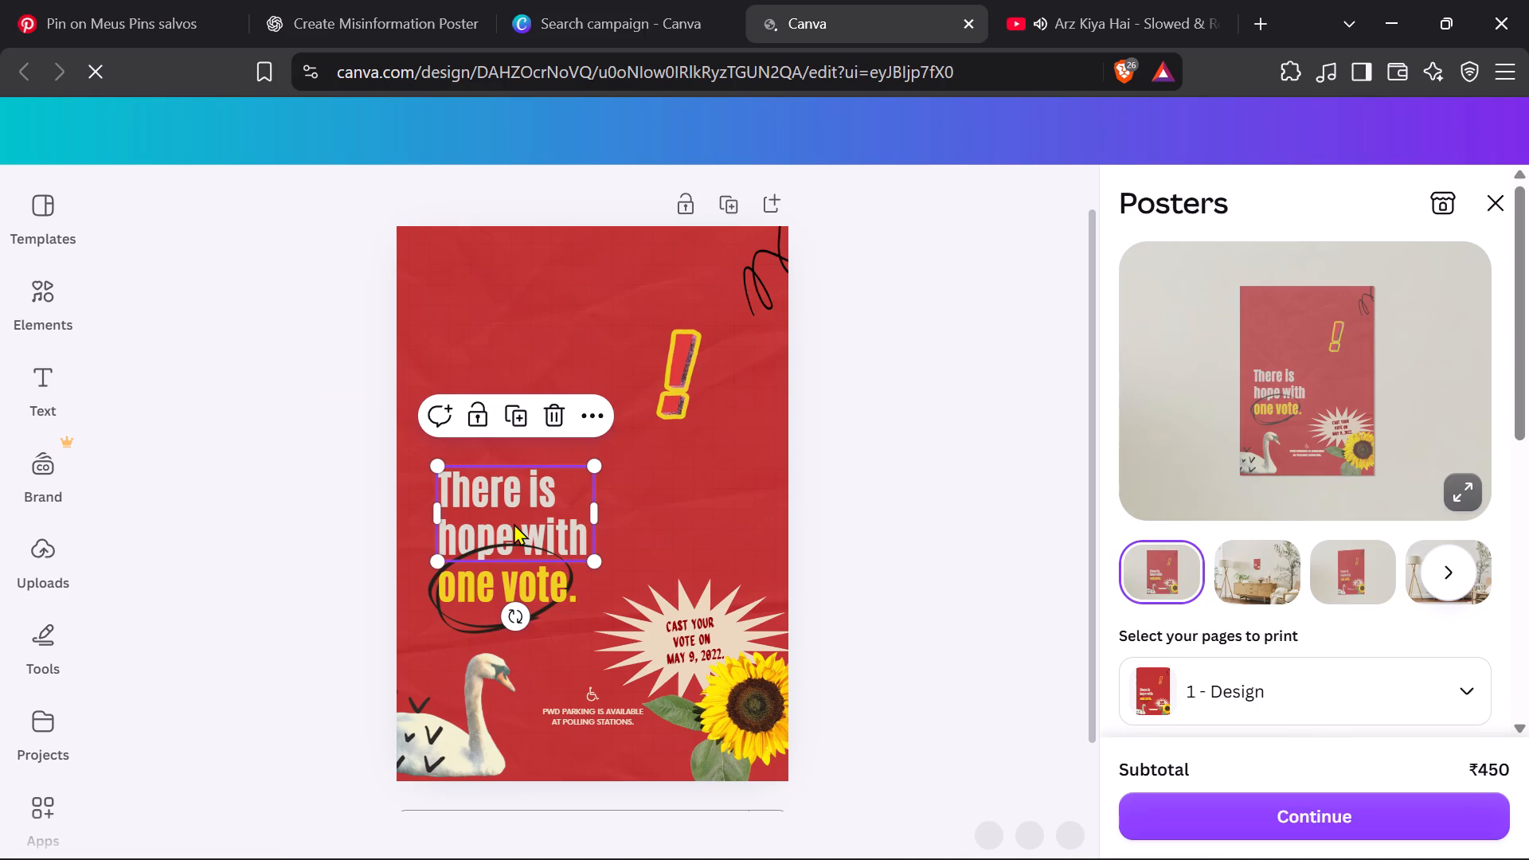
click(552, 416)
click(503, 595)
click(559, 506)
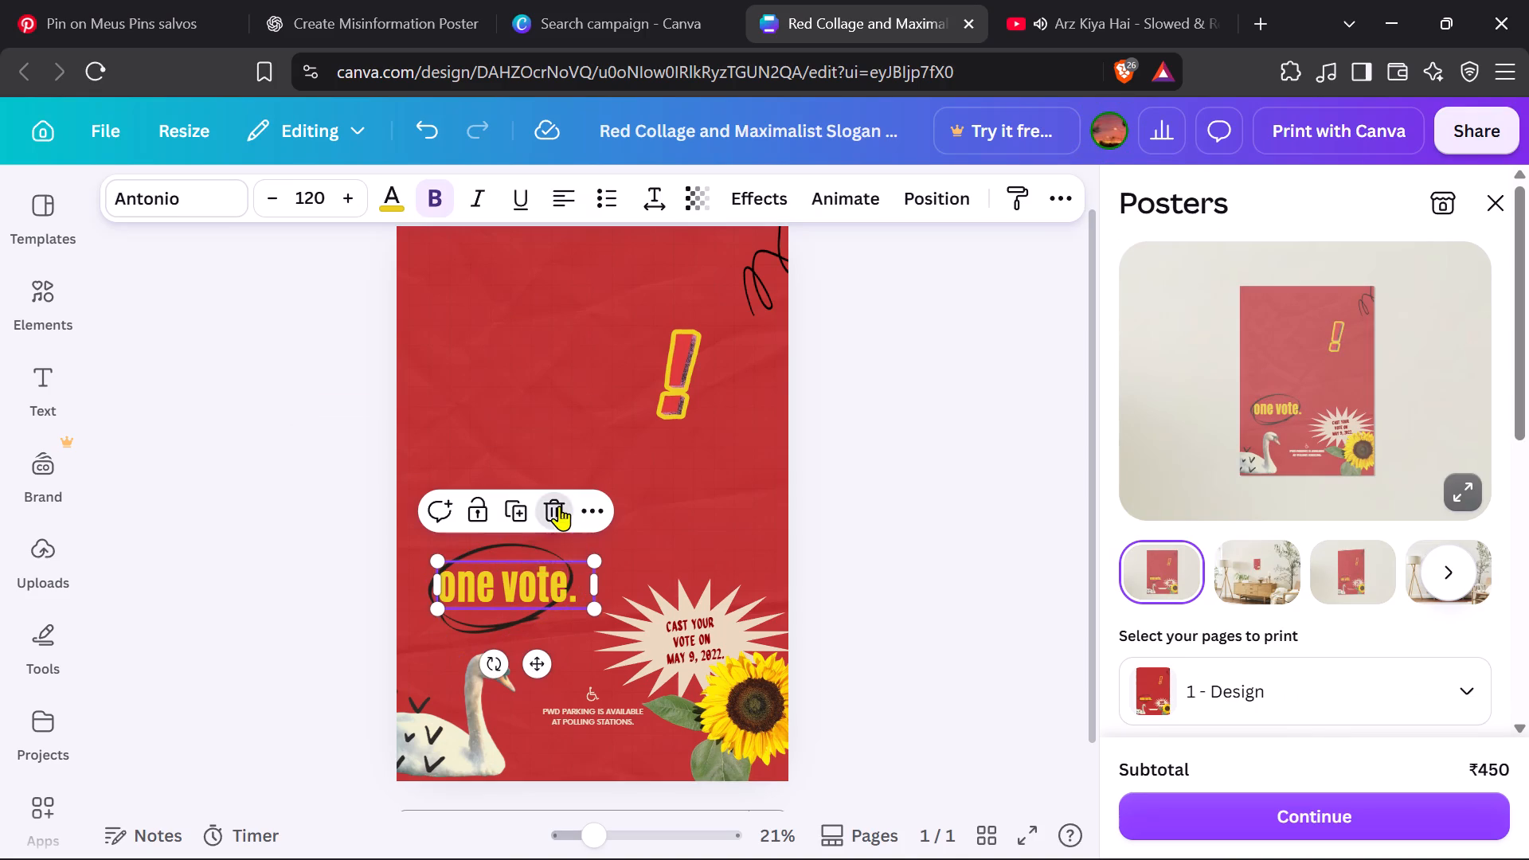
Delete the black hand-drawn oval, the yellow exclamation mark and the black corner scribble from the poster.
click(523, 568)
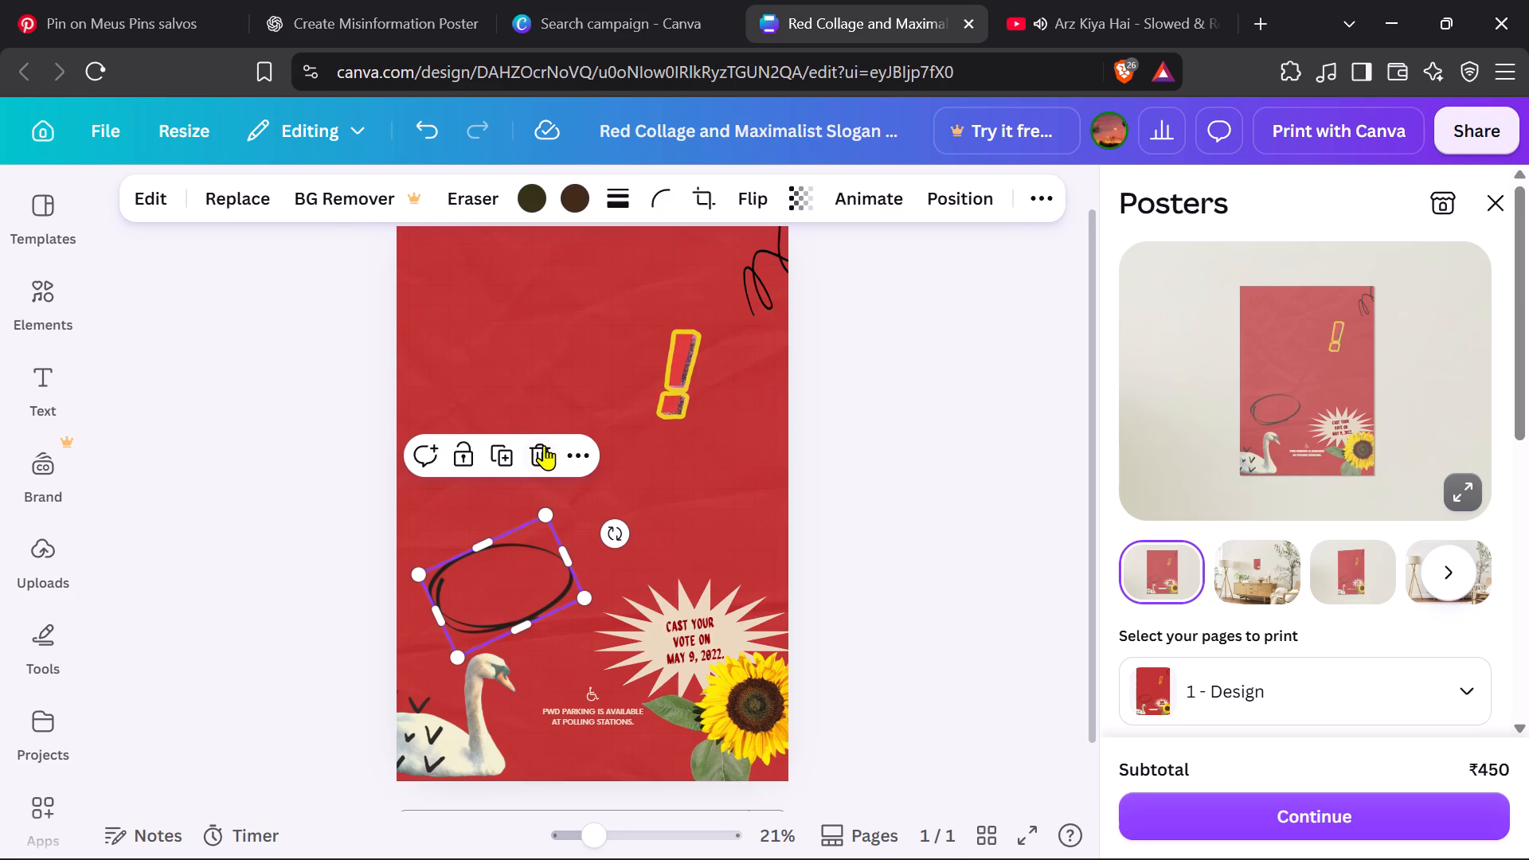
click(544, 445)
click(698, 372)
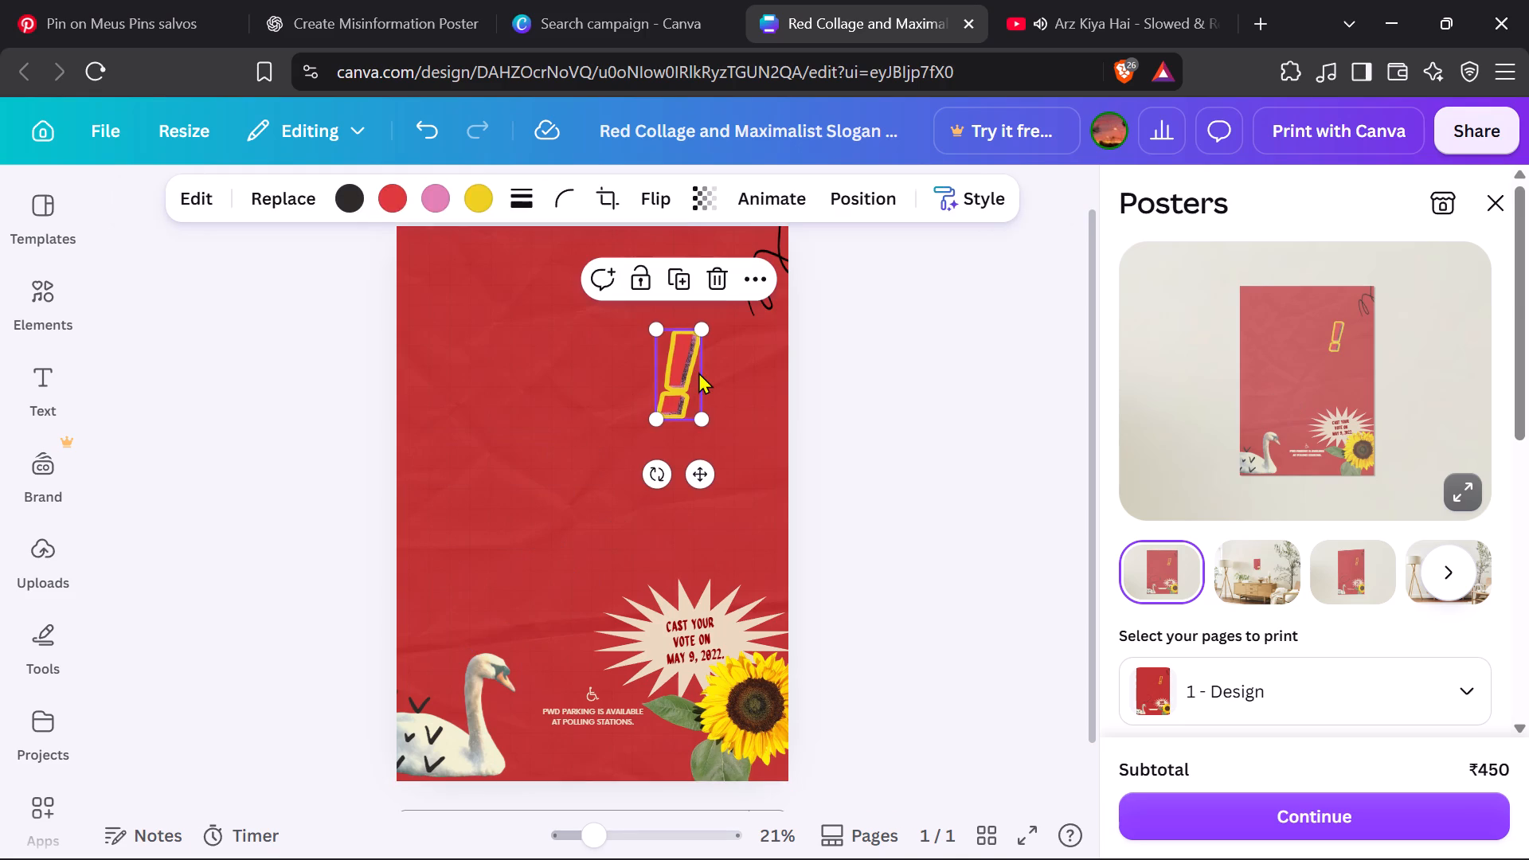
click(718, 283)
click(762, 295)
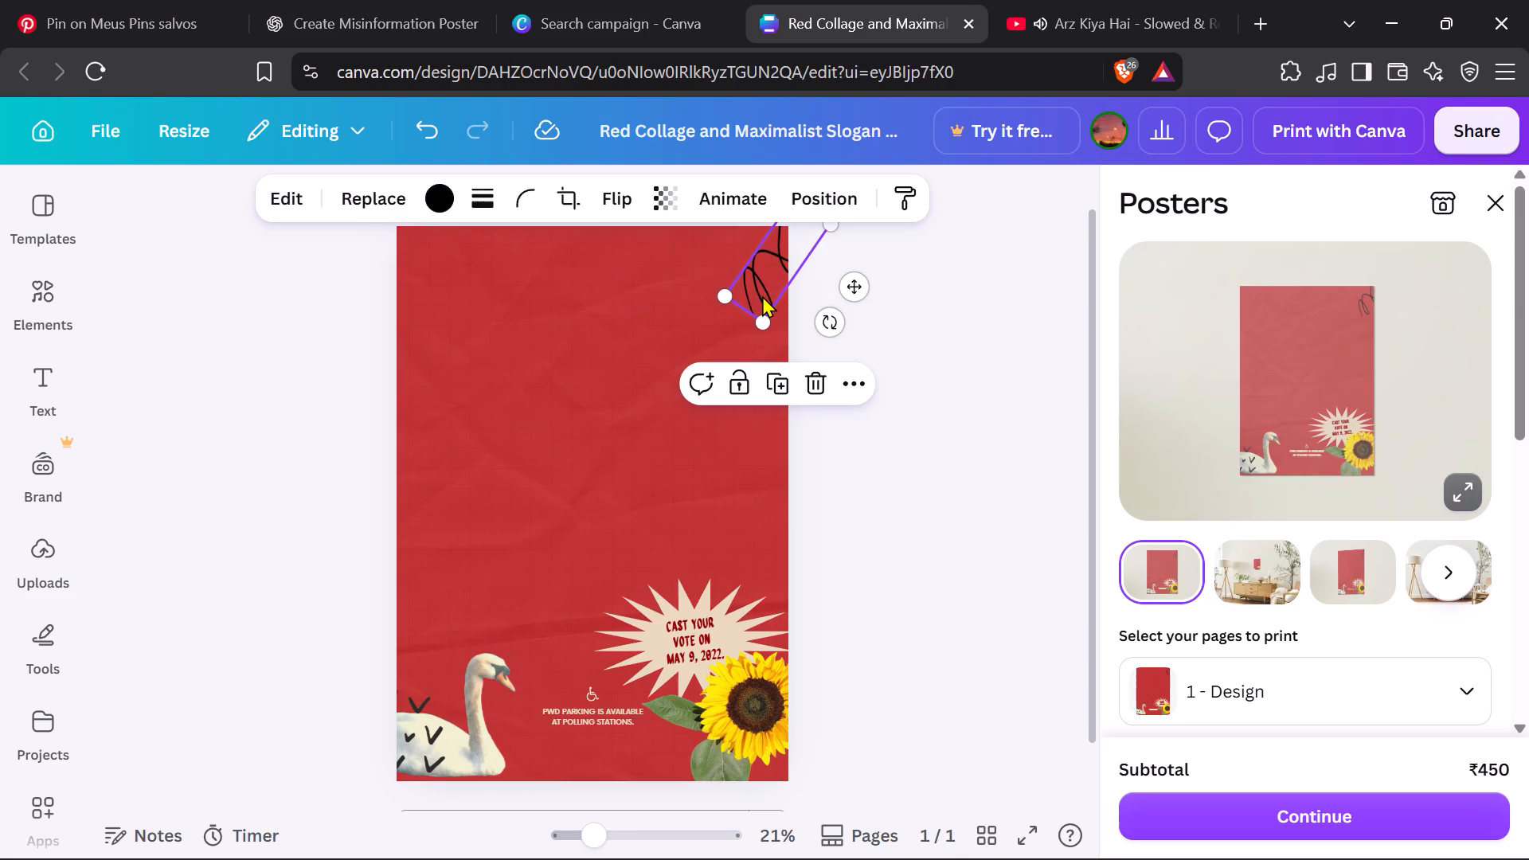
click(819, 384)
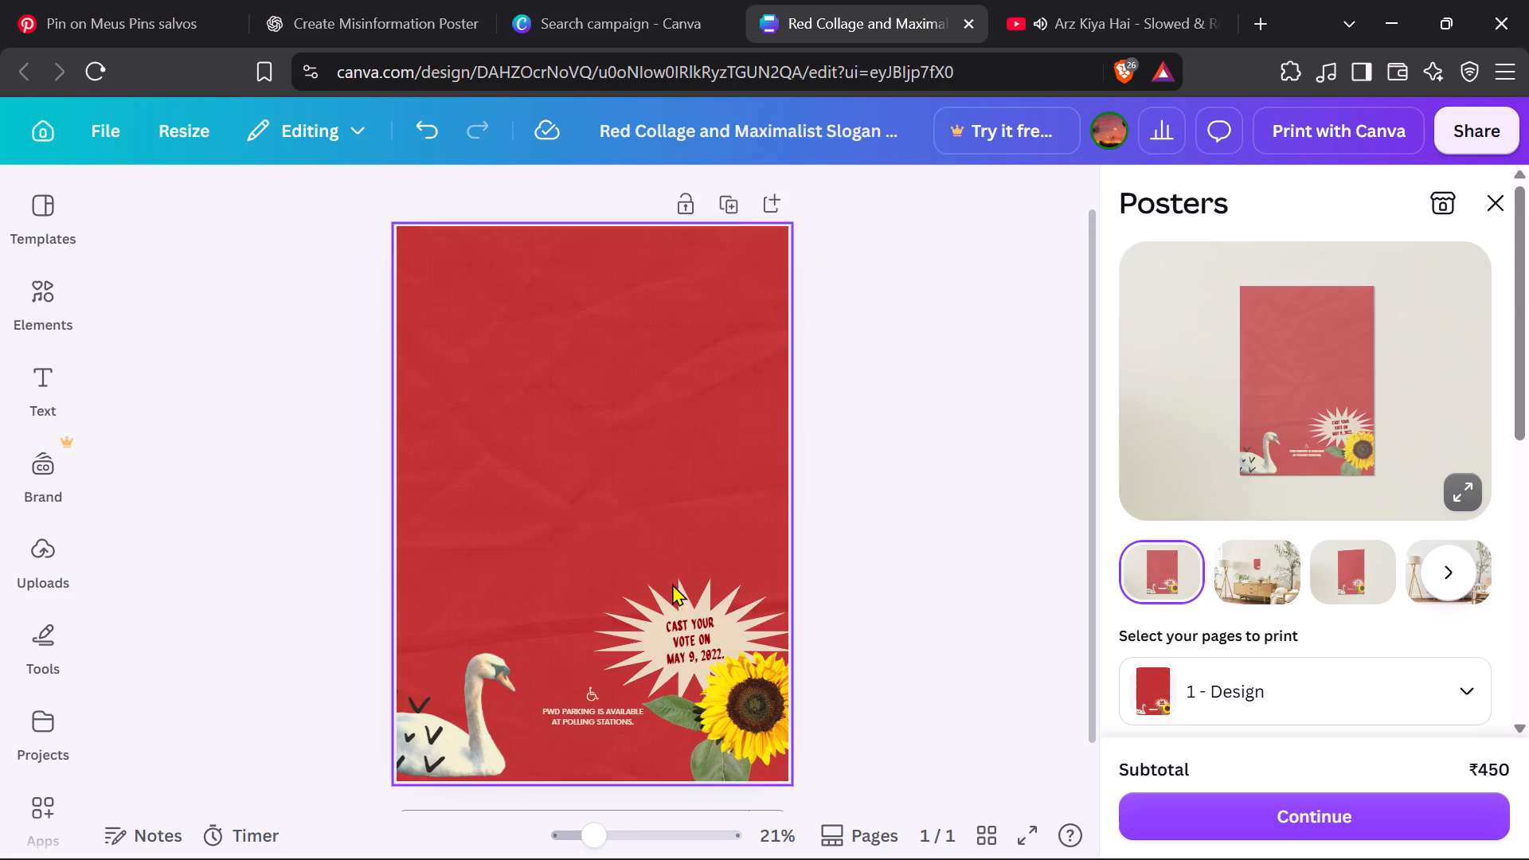
Delete the "CAST YOUR VOTE ON MAY 9, 2022." badge from the poster, including its text, starburst and overlapping sunflower.
click(668, 627)
click(728, 552)
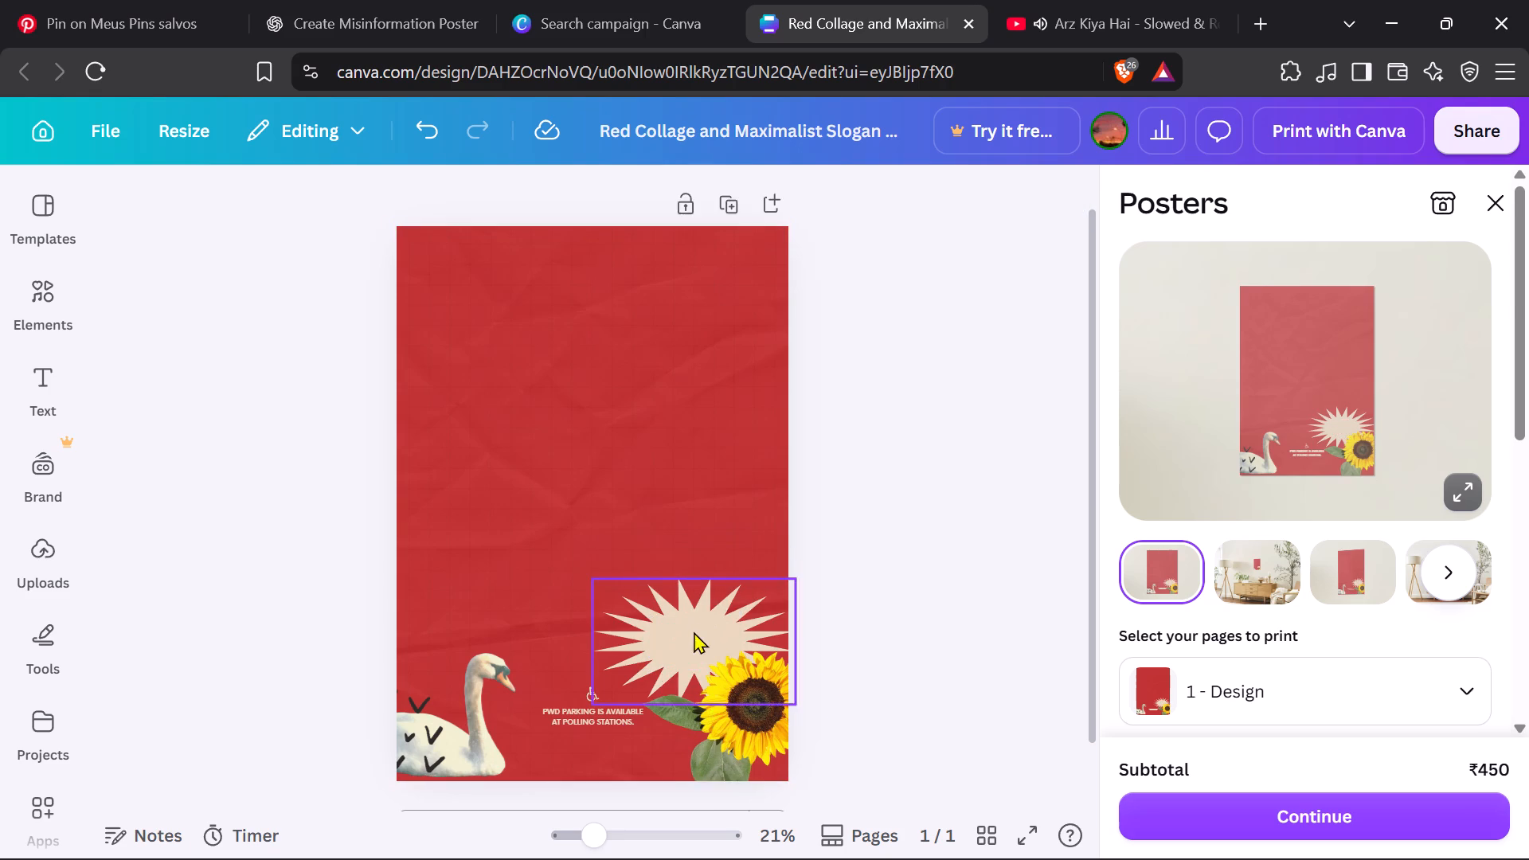
click(678, 656)
click(766, 542)
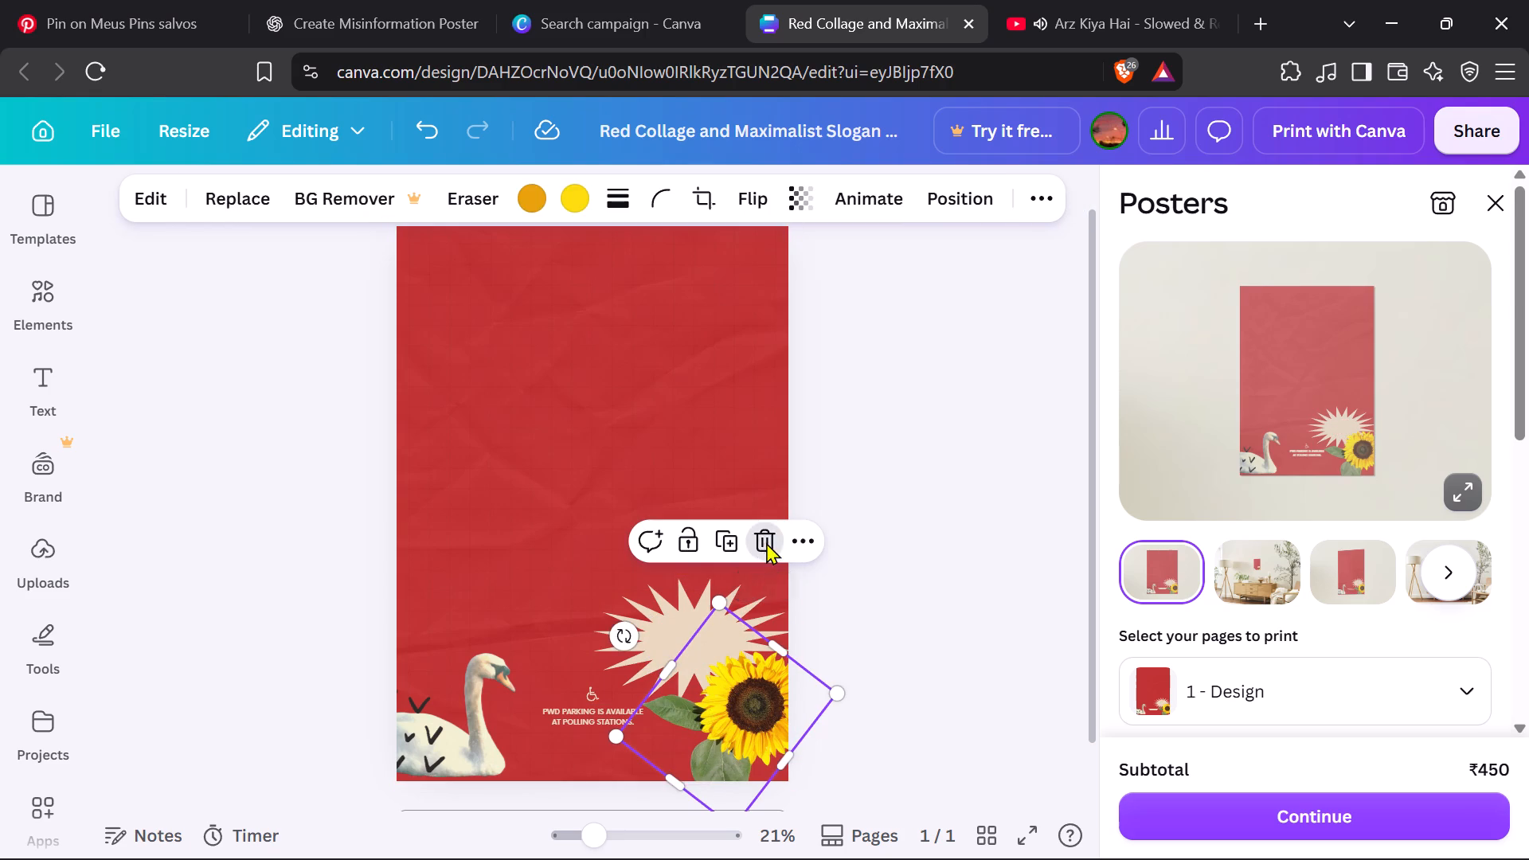
click(681, 669)
click(743, 528)
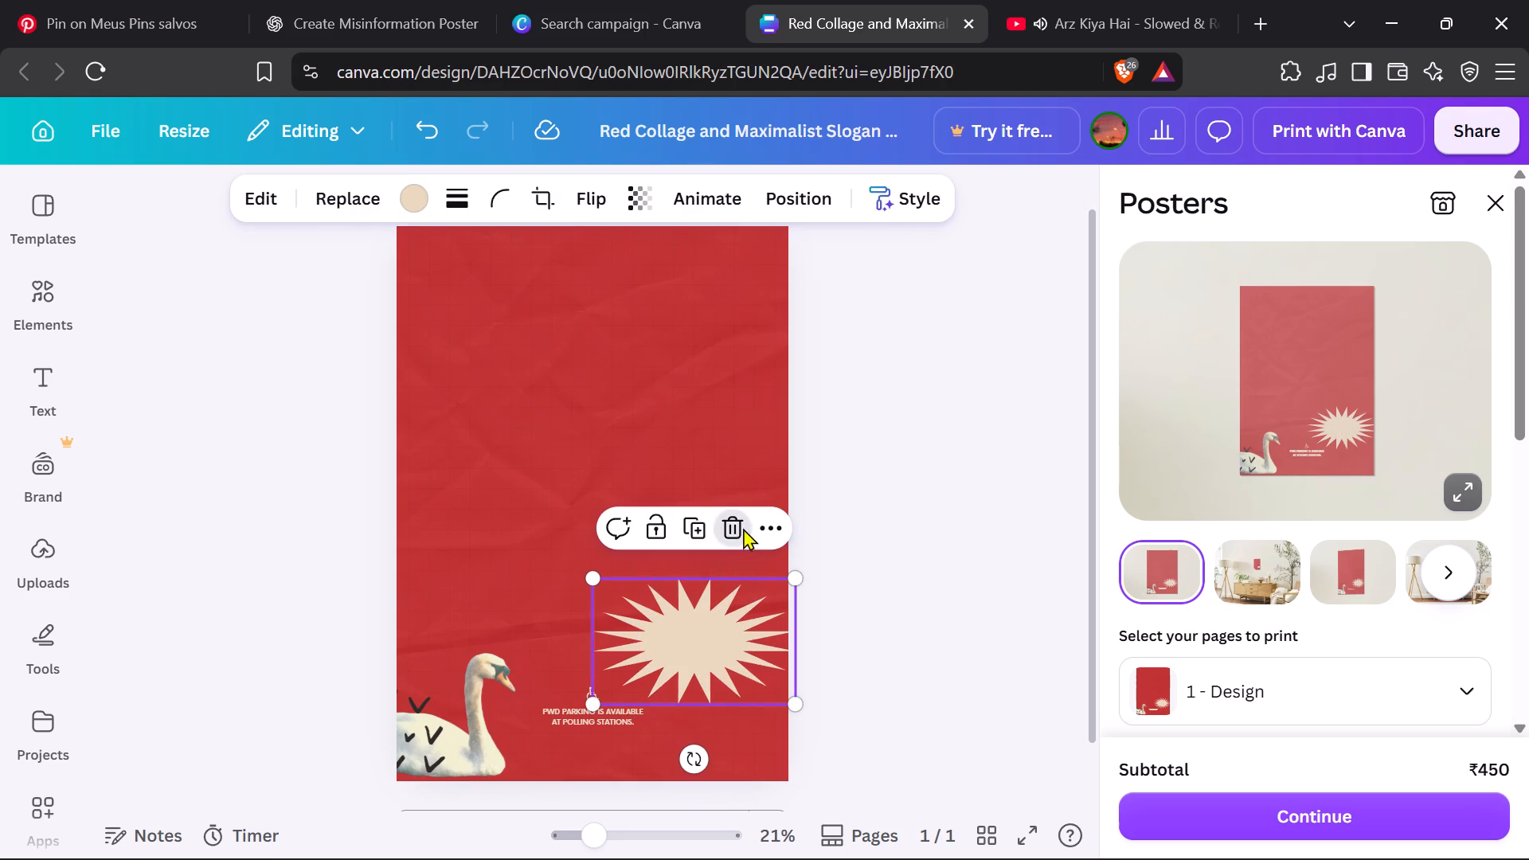
Delete the "PWD parking is available at polling stations." note and the small wheelchair icon above it.
click(587, 729)
click(598, 721)
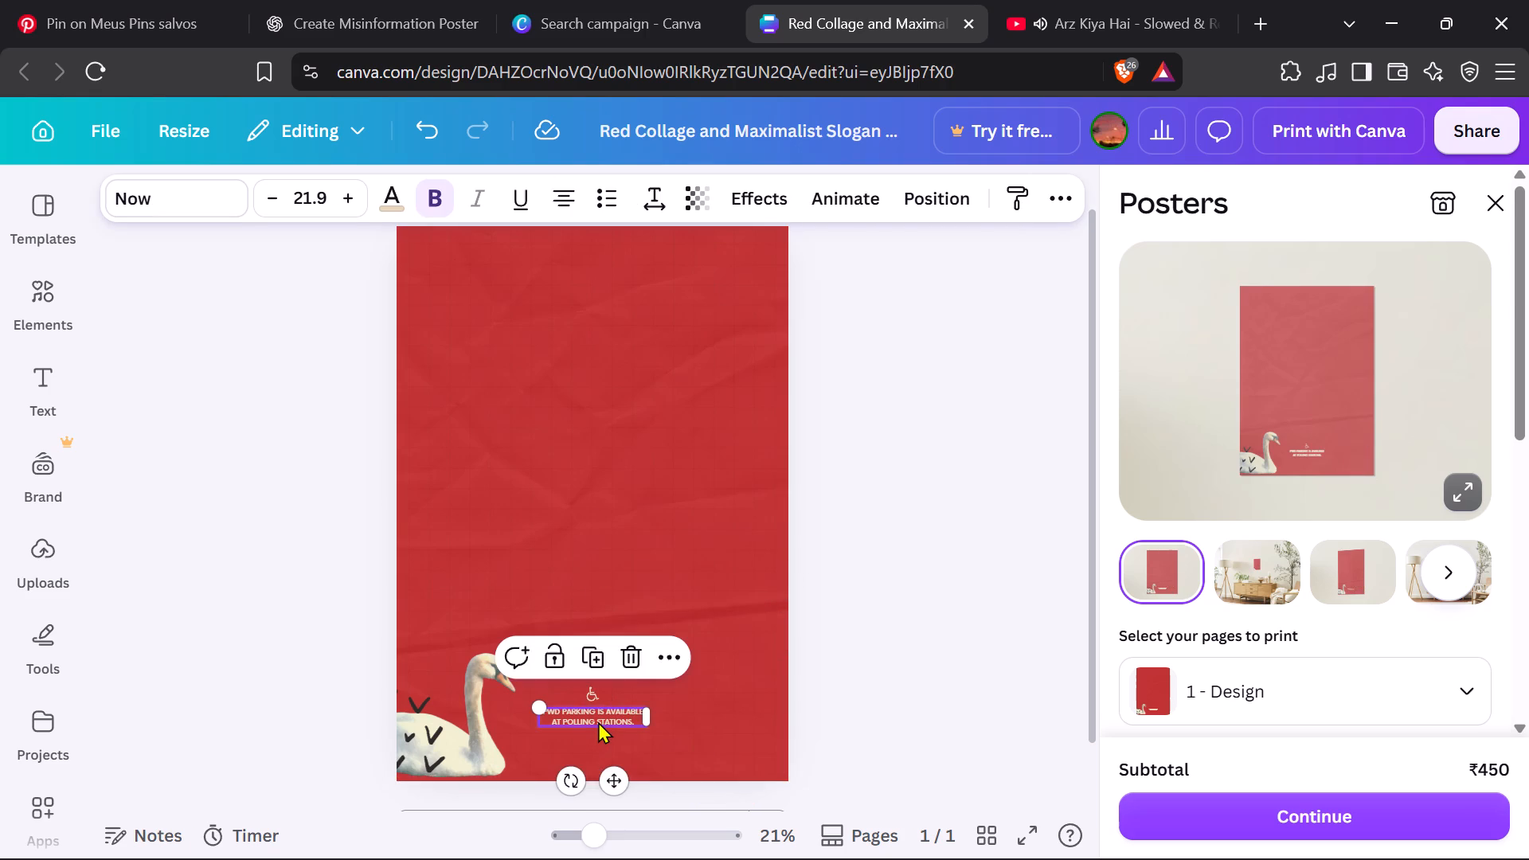
click(646, 646)
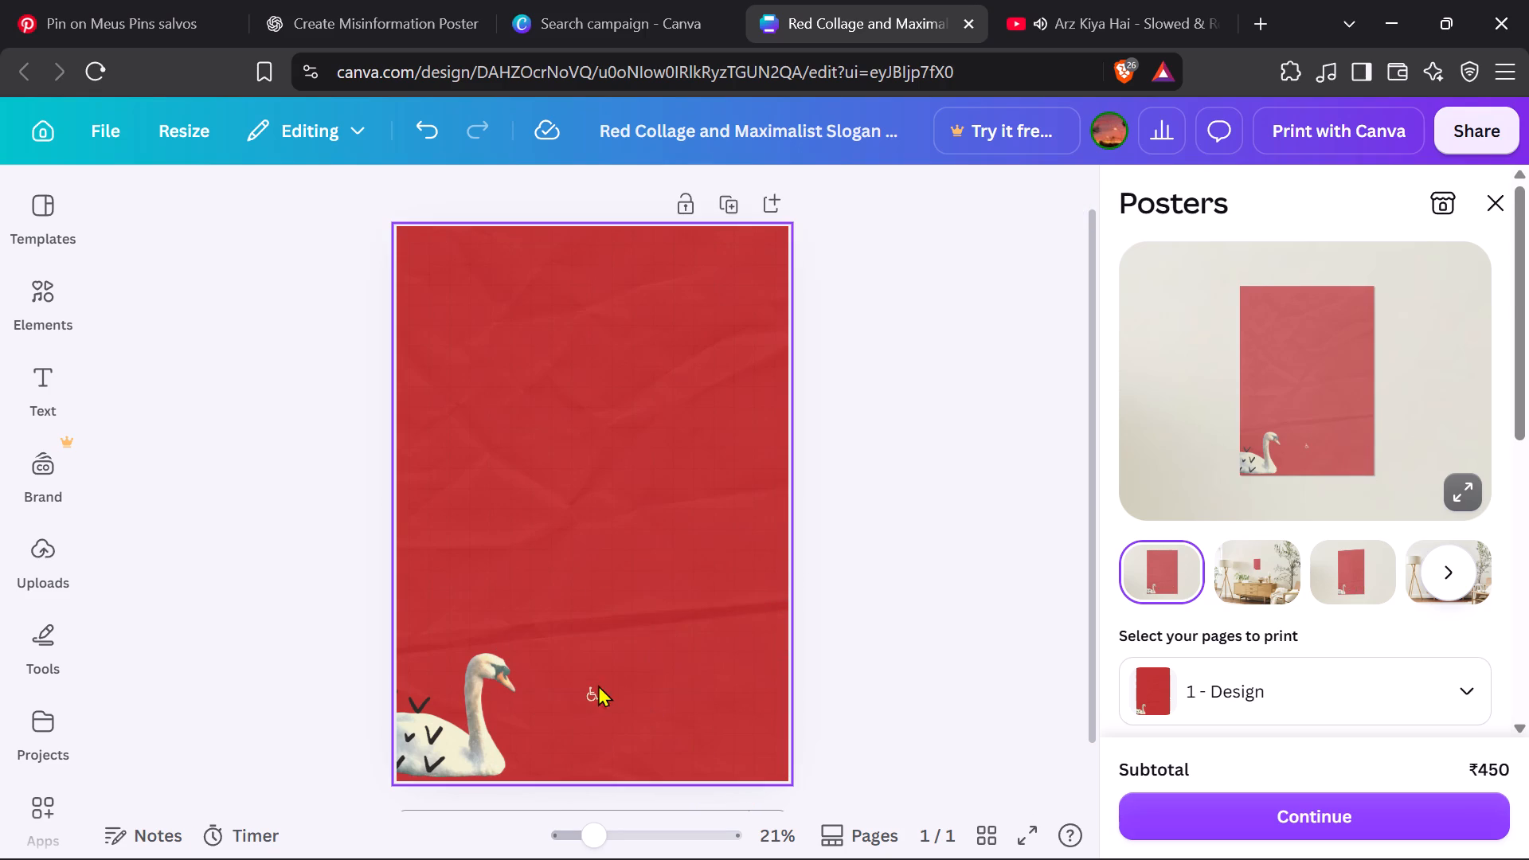
click(587, 695)
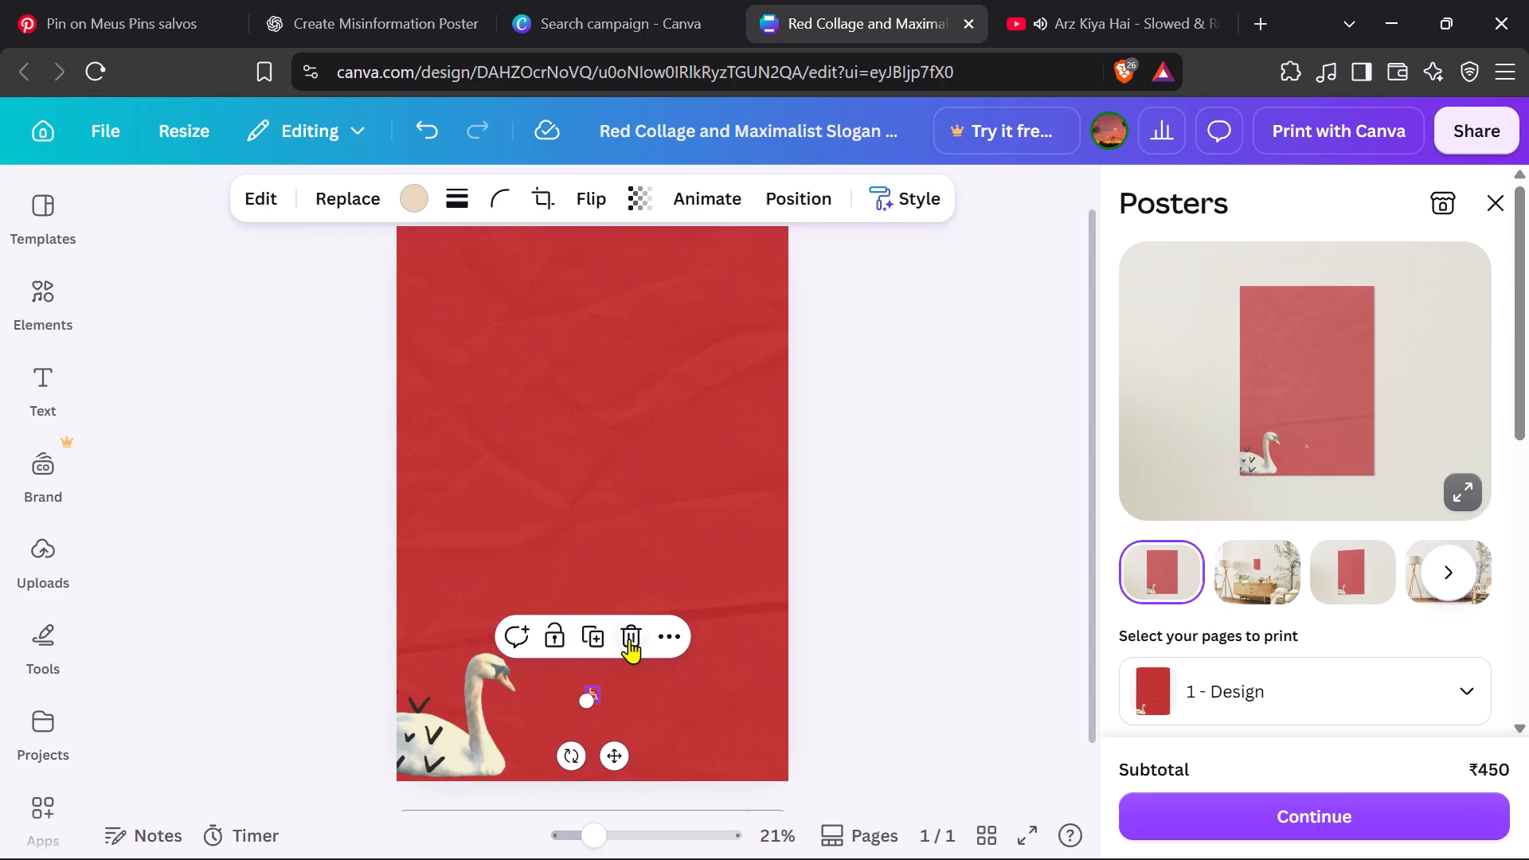
click(635, 631)
Delete the black tick-shaped marks over the swan and the swan image itself from the poster.
click(444, 737)
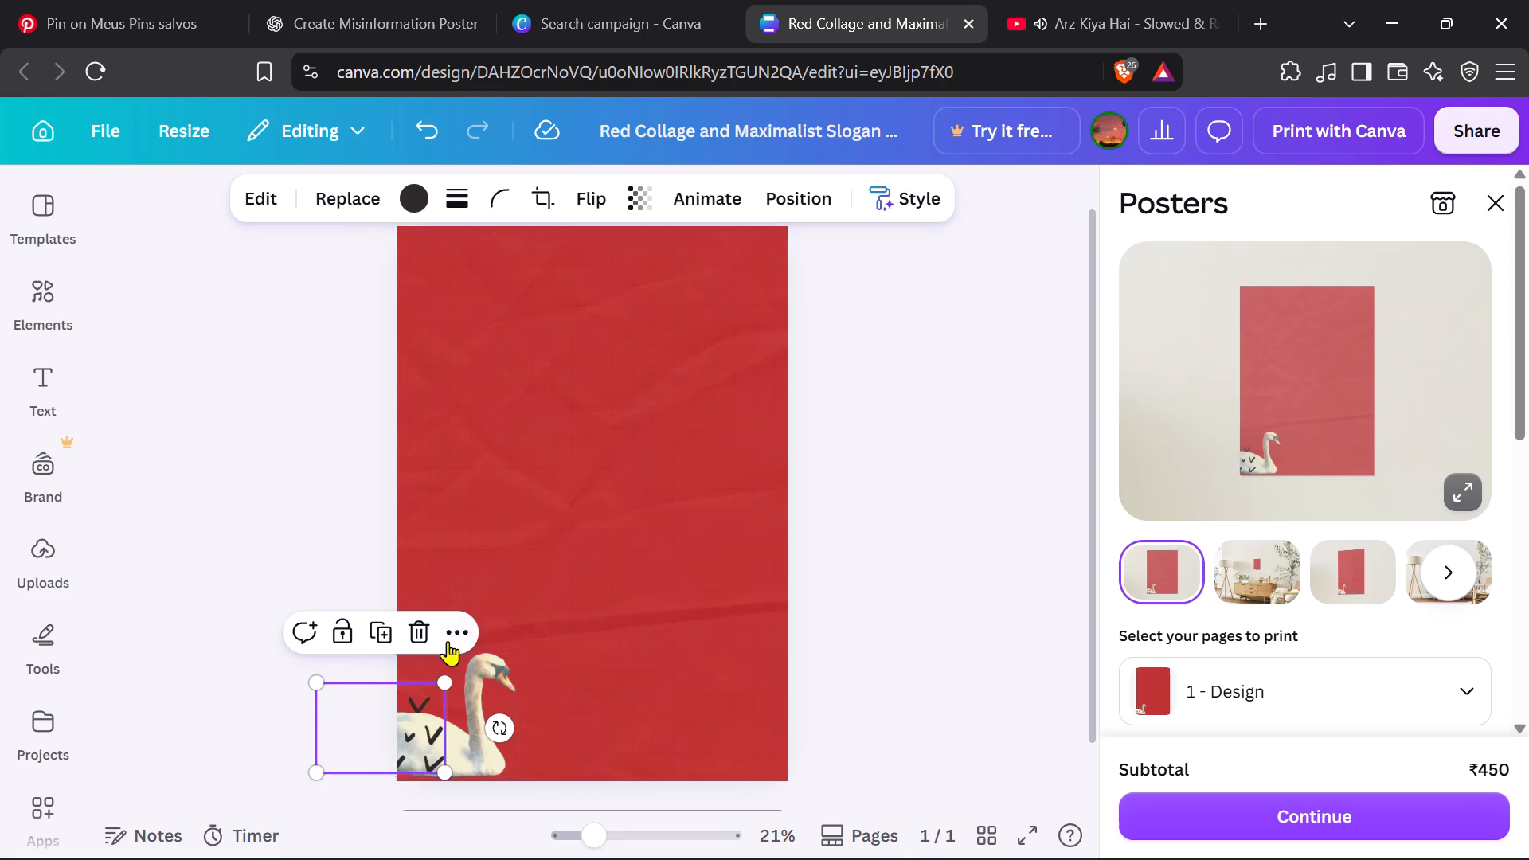
click(424, 625)
click(438, 734)
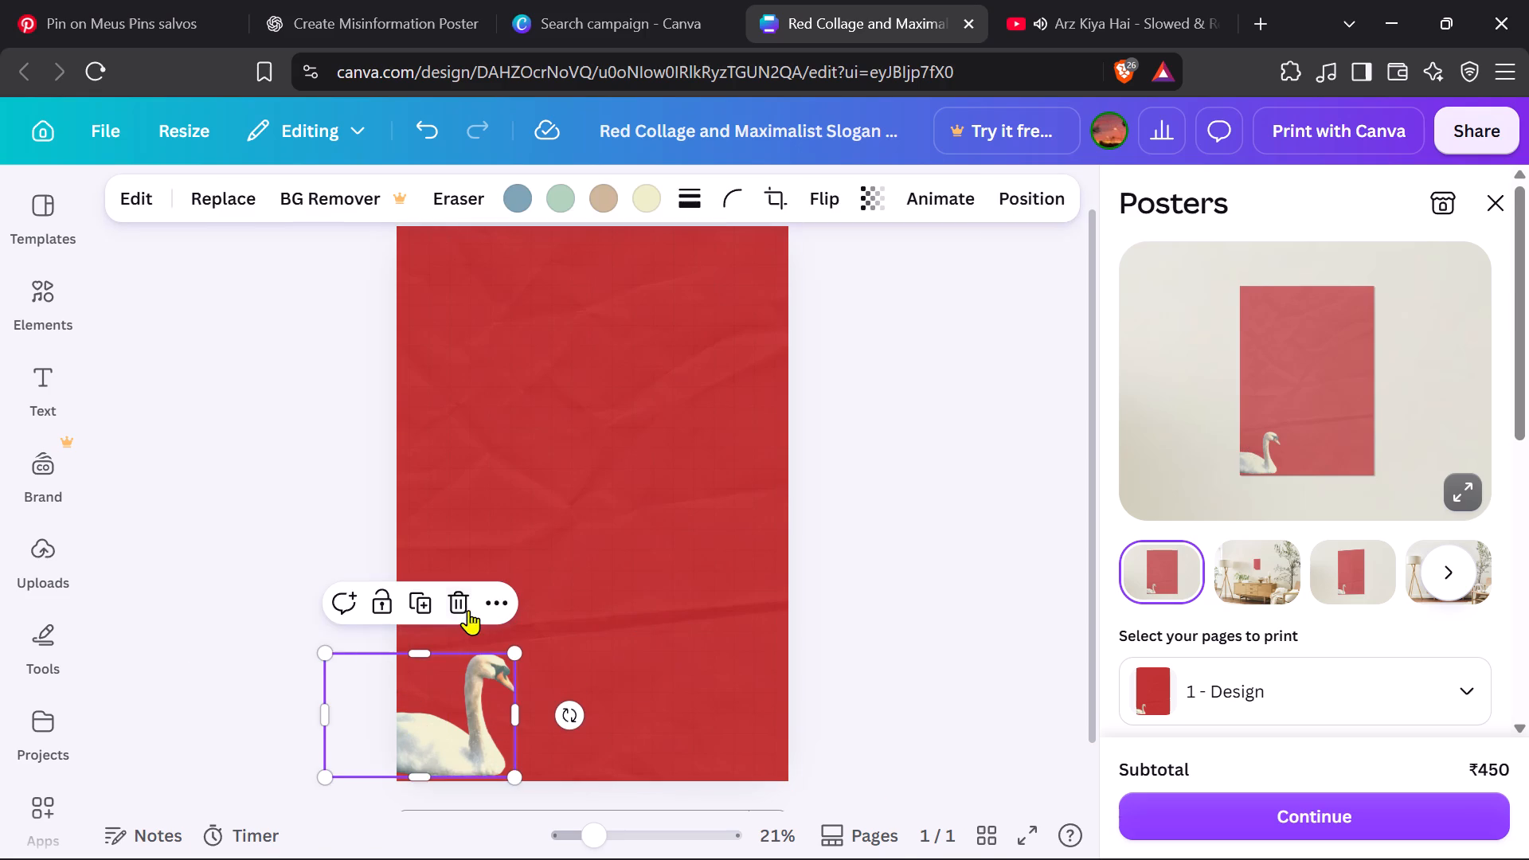
click(467, 610)
Detach the crumpled-paper image from the poster background and delete it.
click(575, 525)
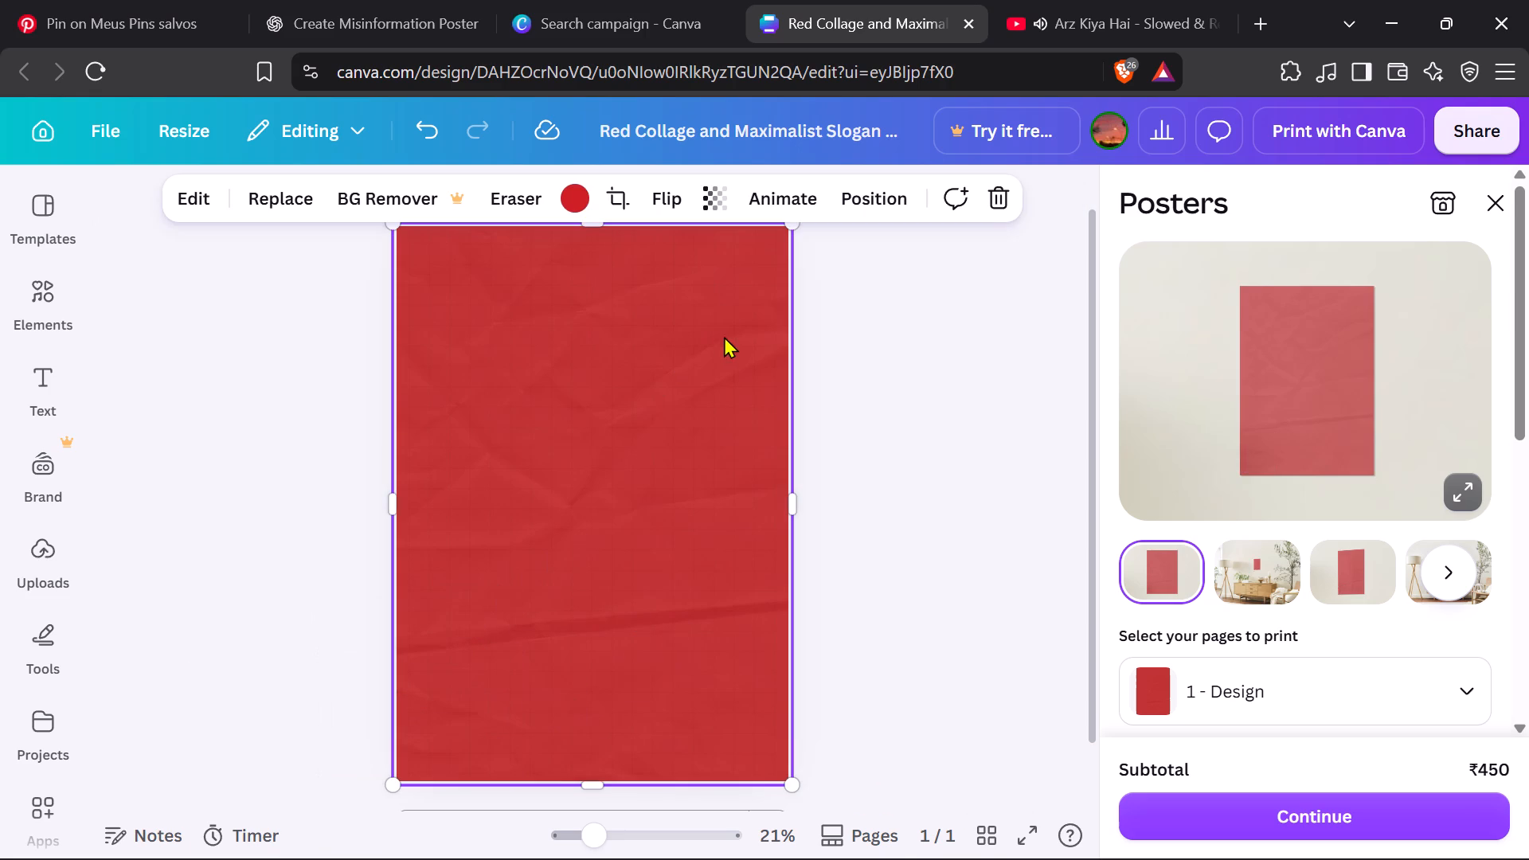
scroll(730, 260, up, 1)
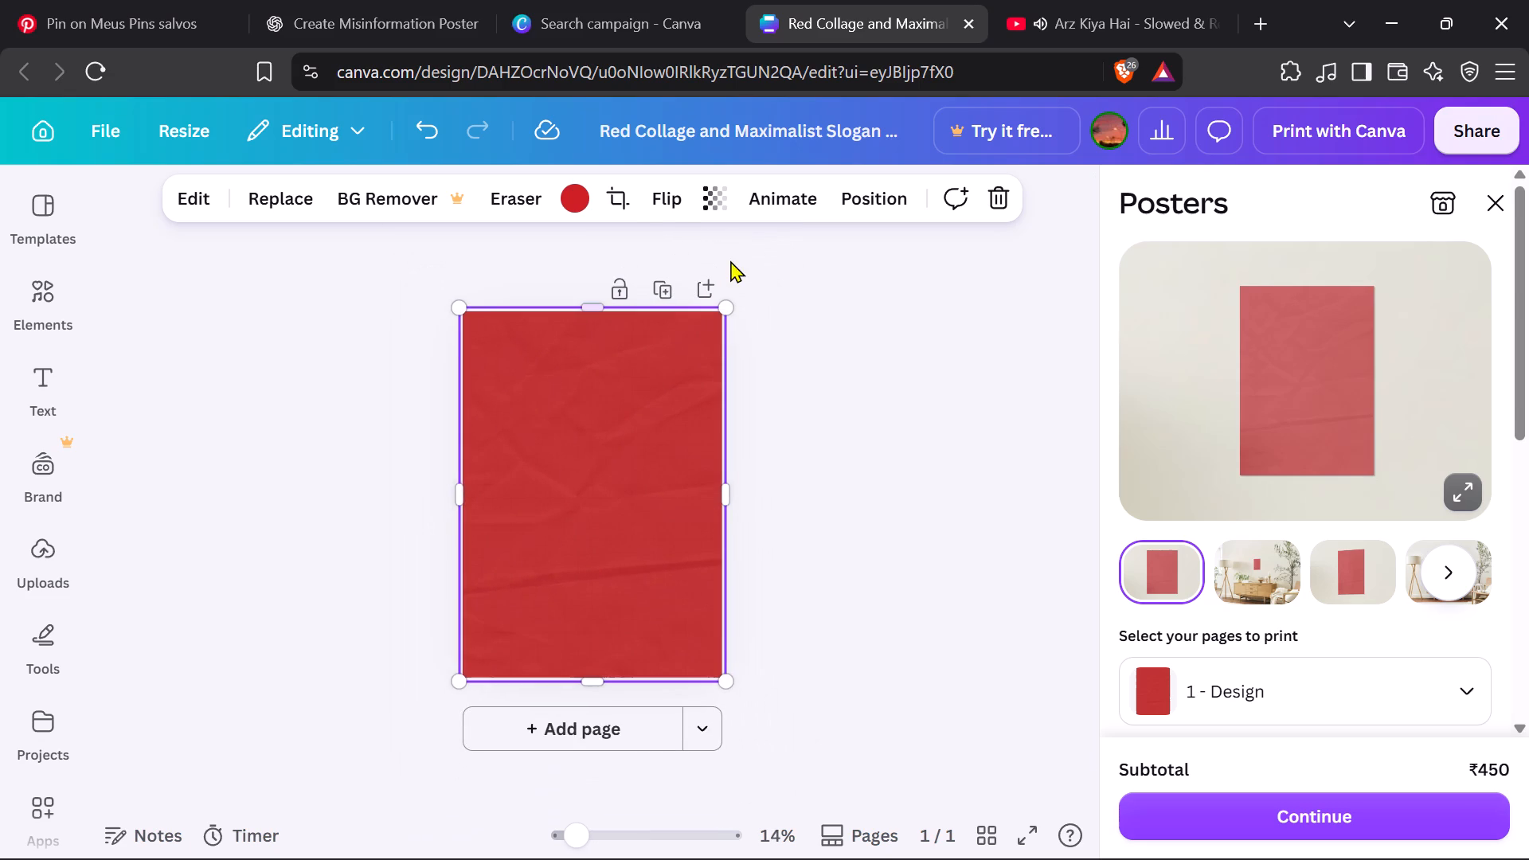
right_click(672, 378)
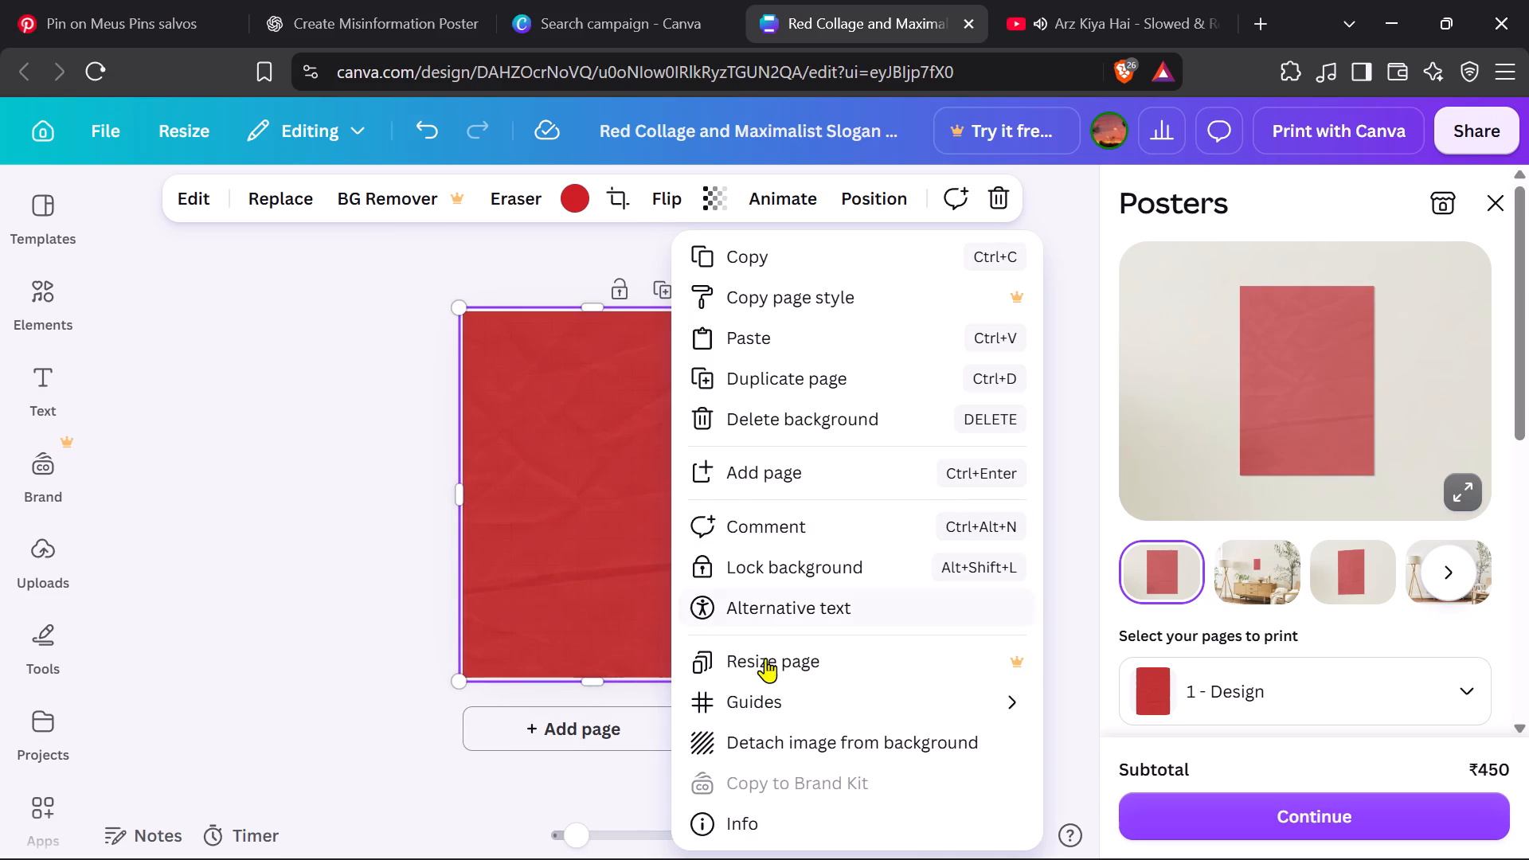
scroll(765, 664, down, 1)
click(771, 732)
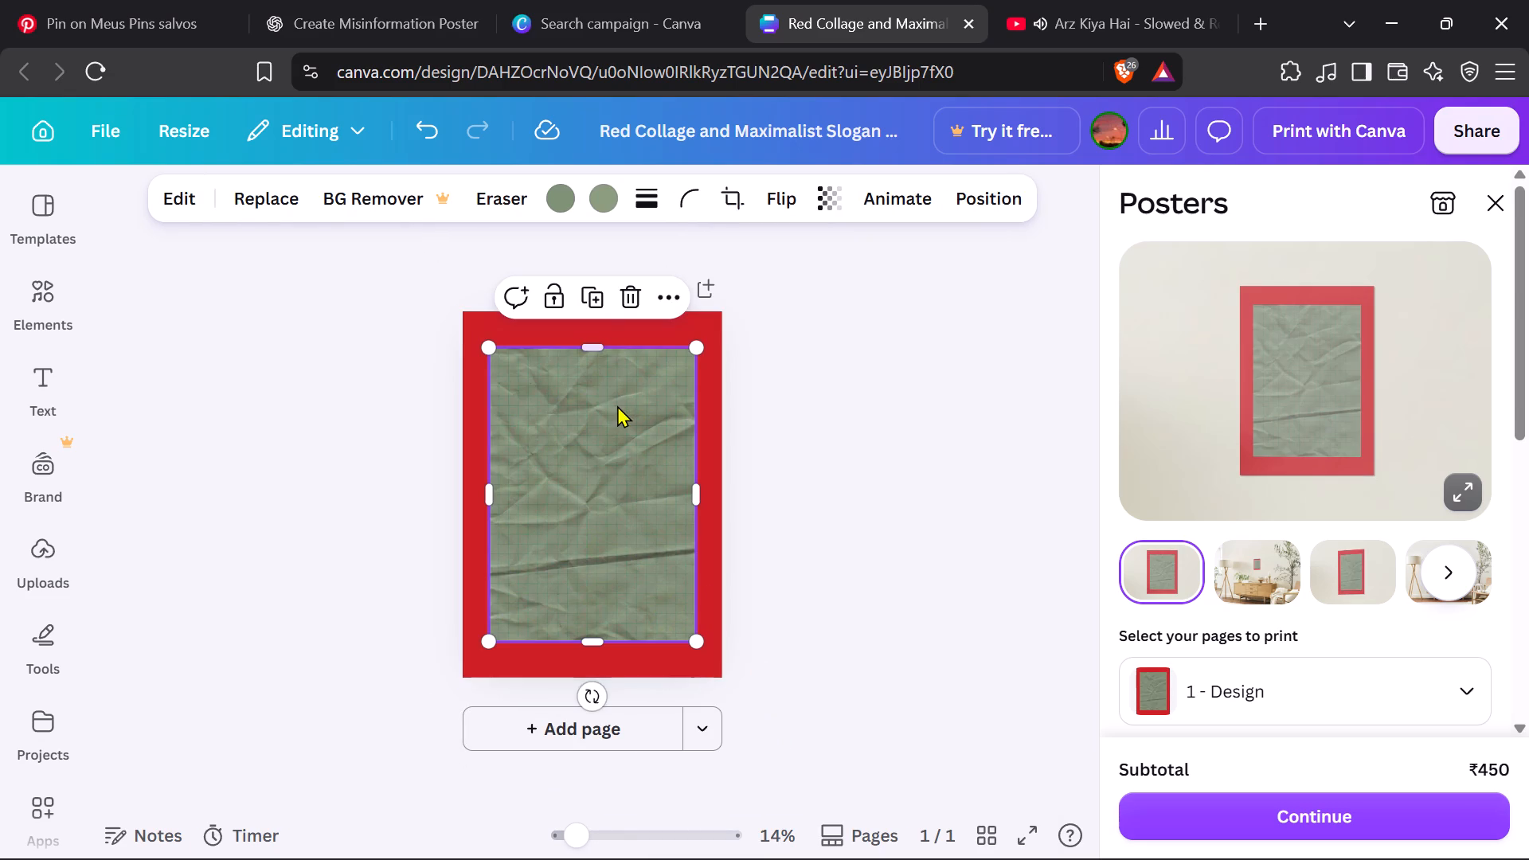
click(625, 289)
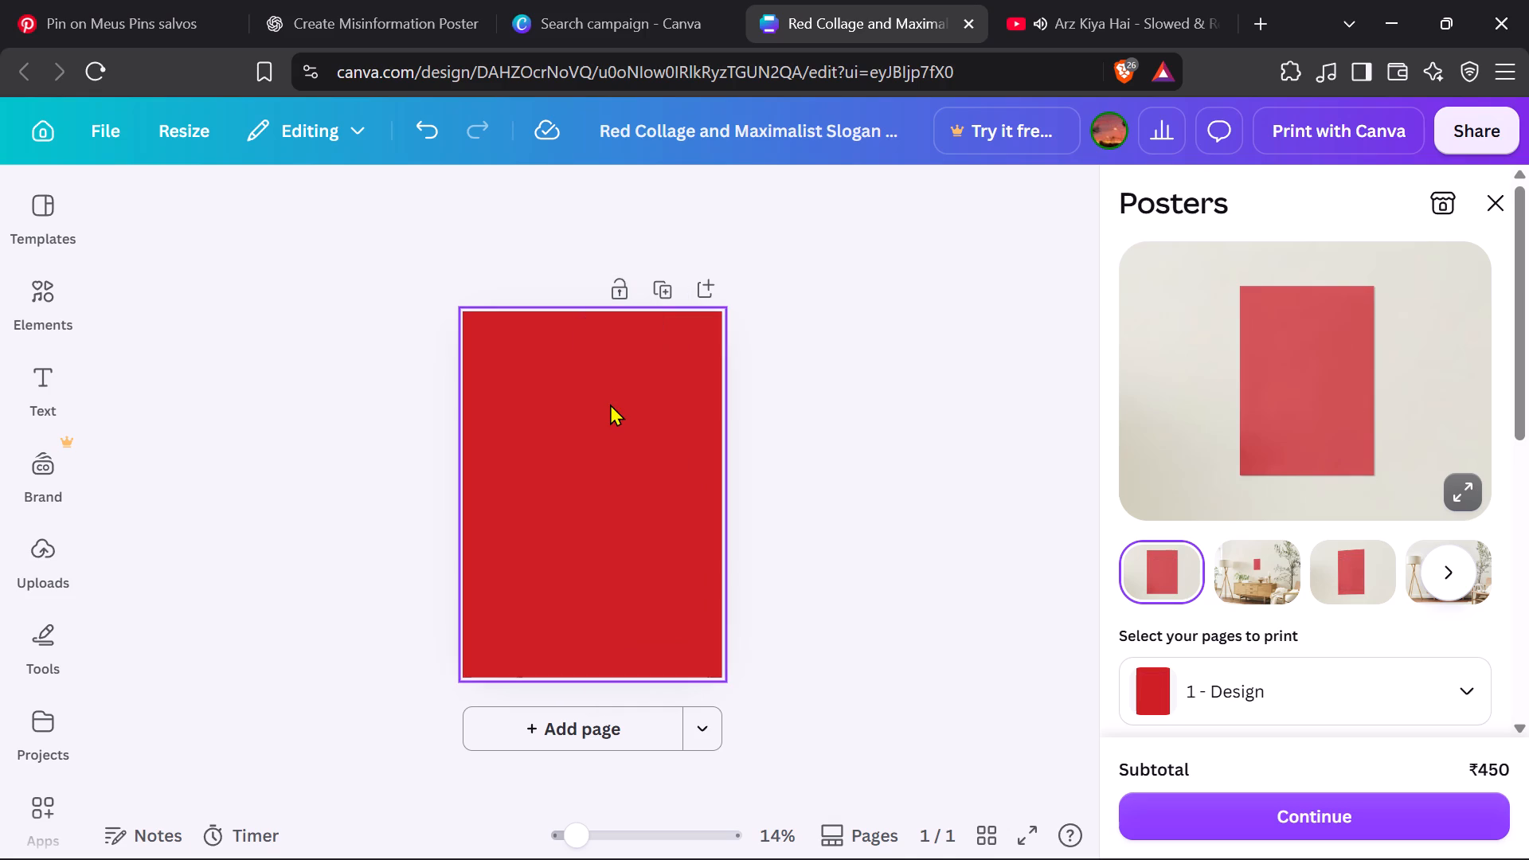
click(610, 404)
drag(702, 339, 618, 452)
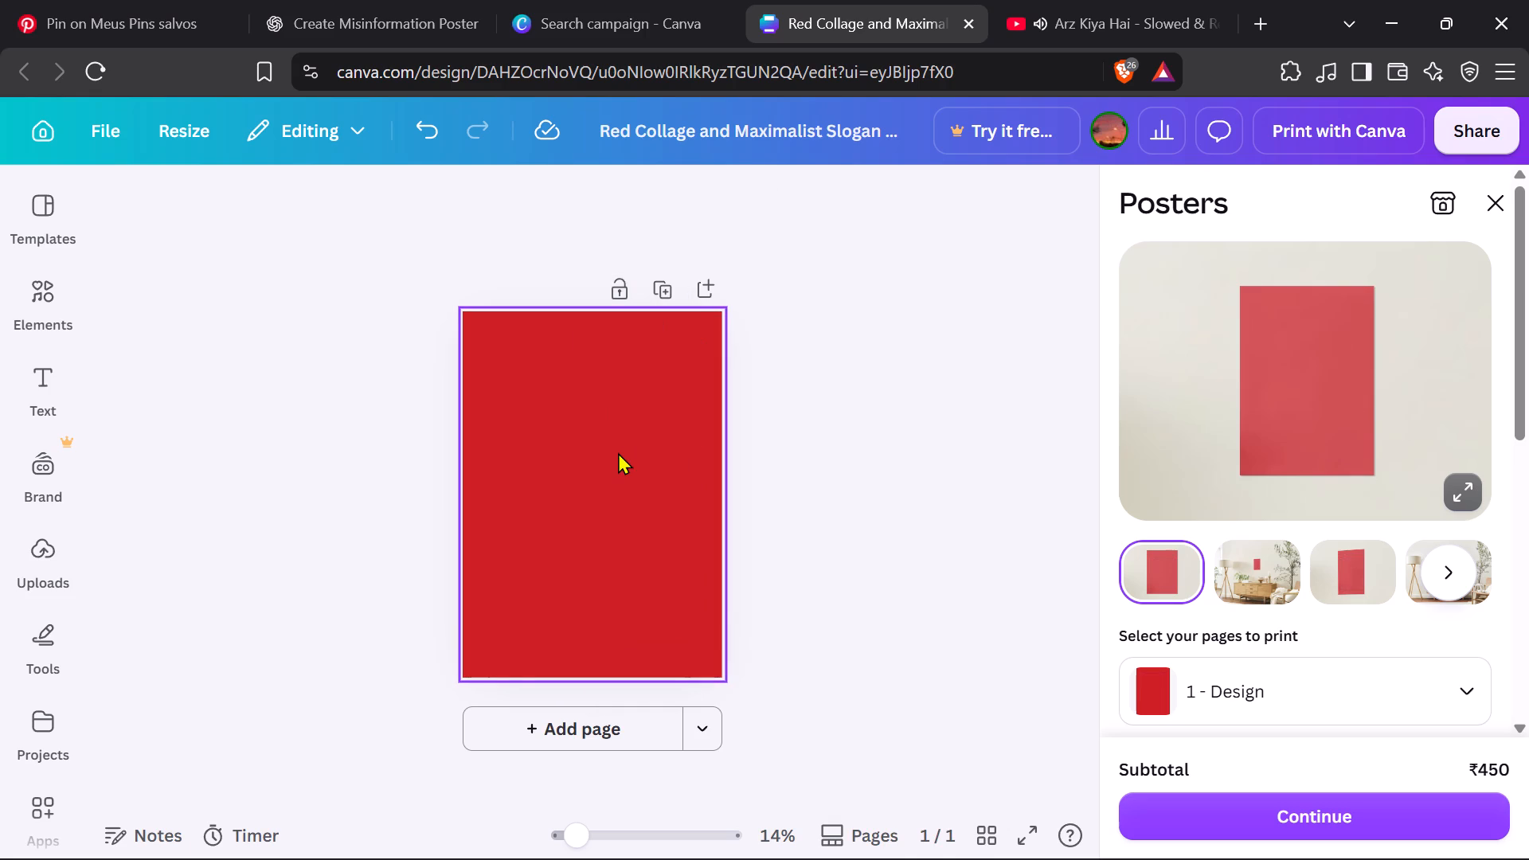
right_click(618, 452)
scroll(757, 713, down, 2)
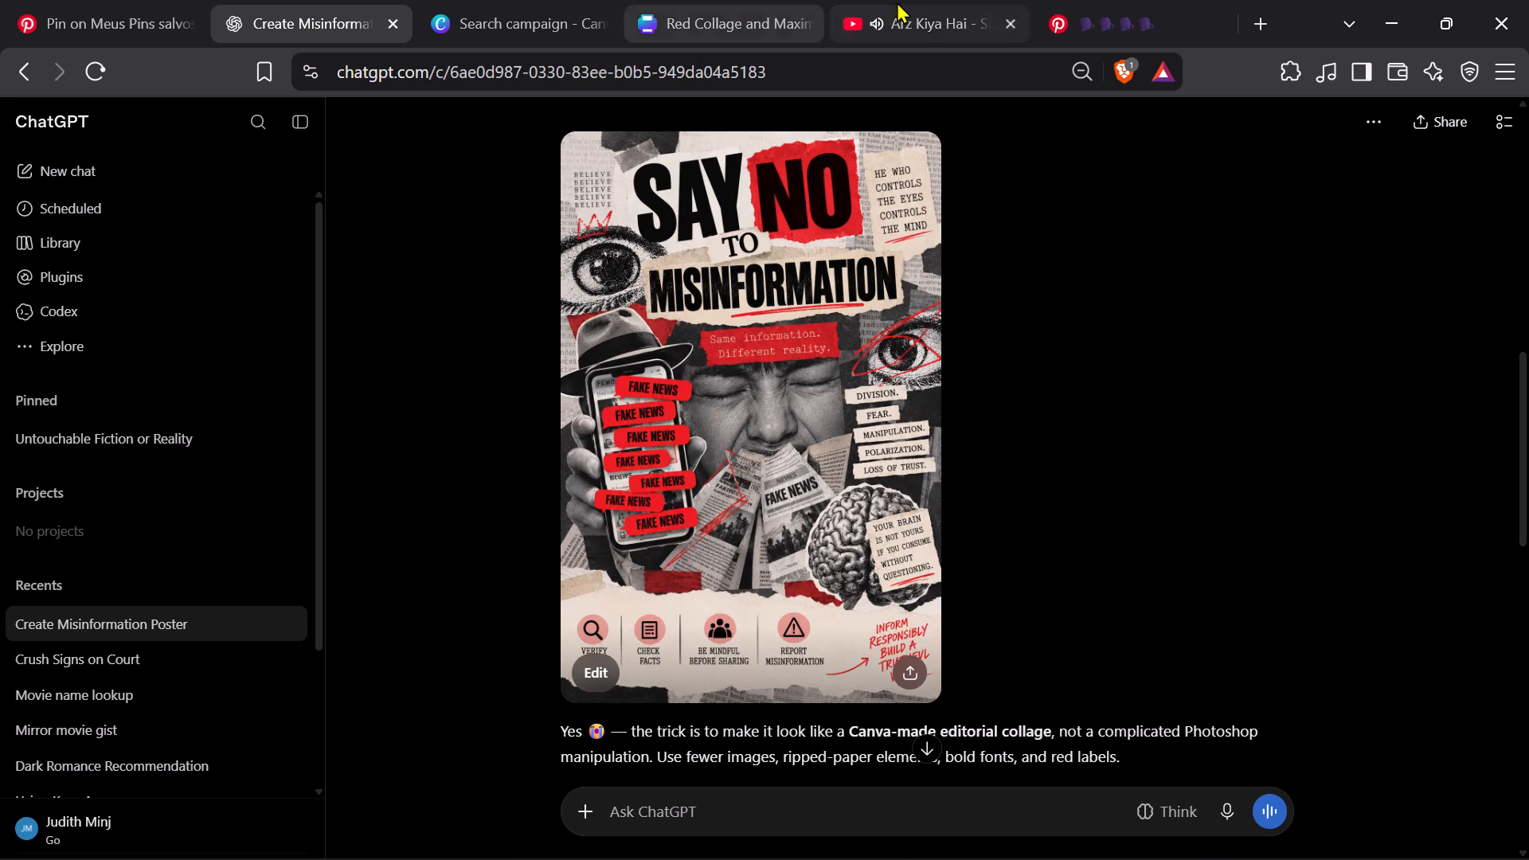
Return to Pinterest and search for "misinformation on phone".
click(1082, 5)
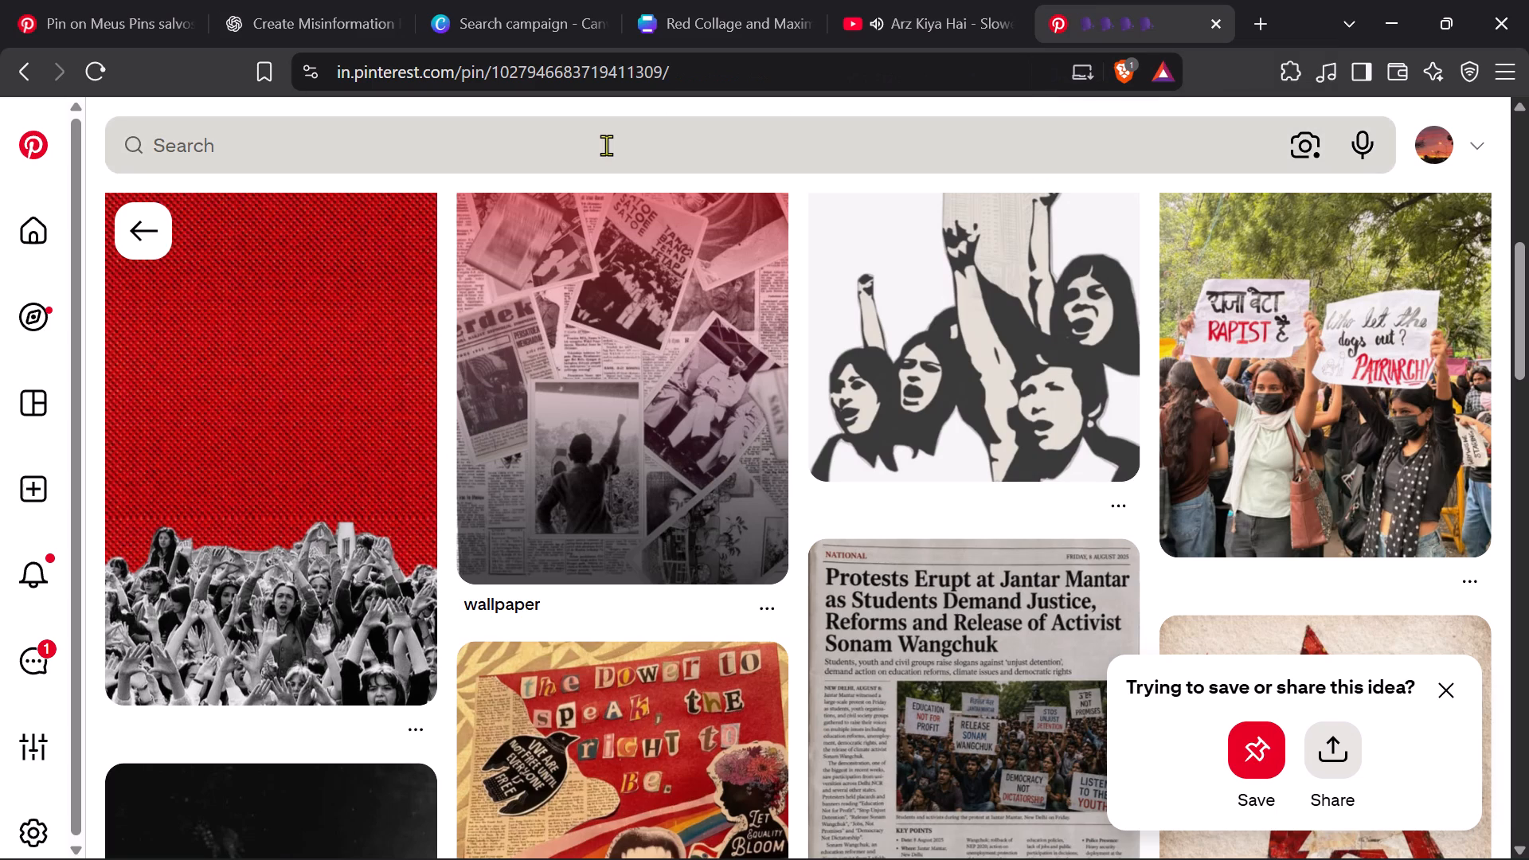
click(606, 145)
text(misinformation on)
key(space)
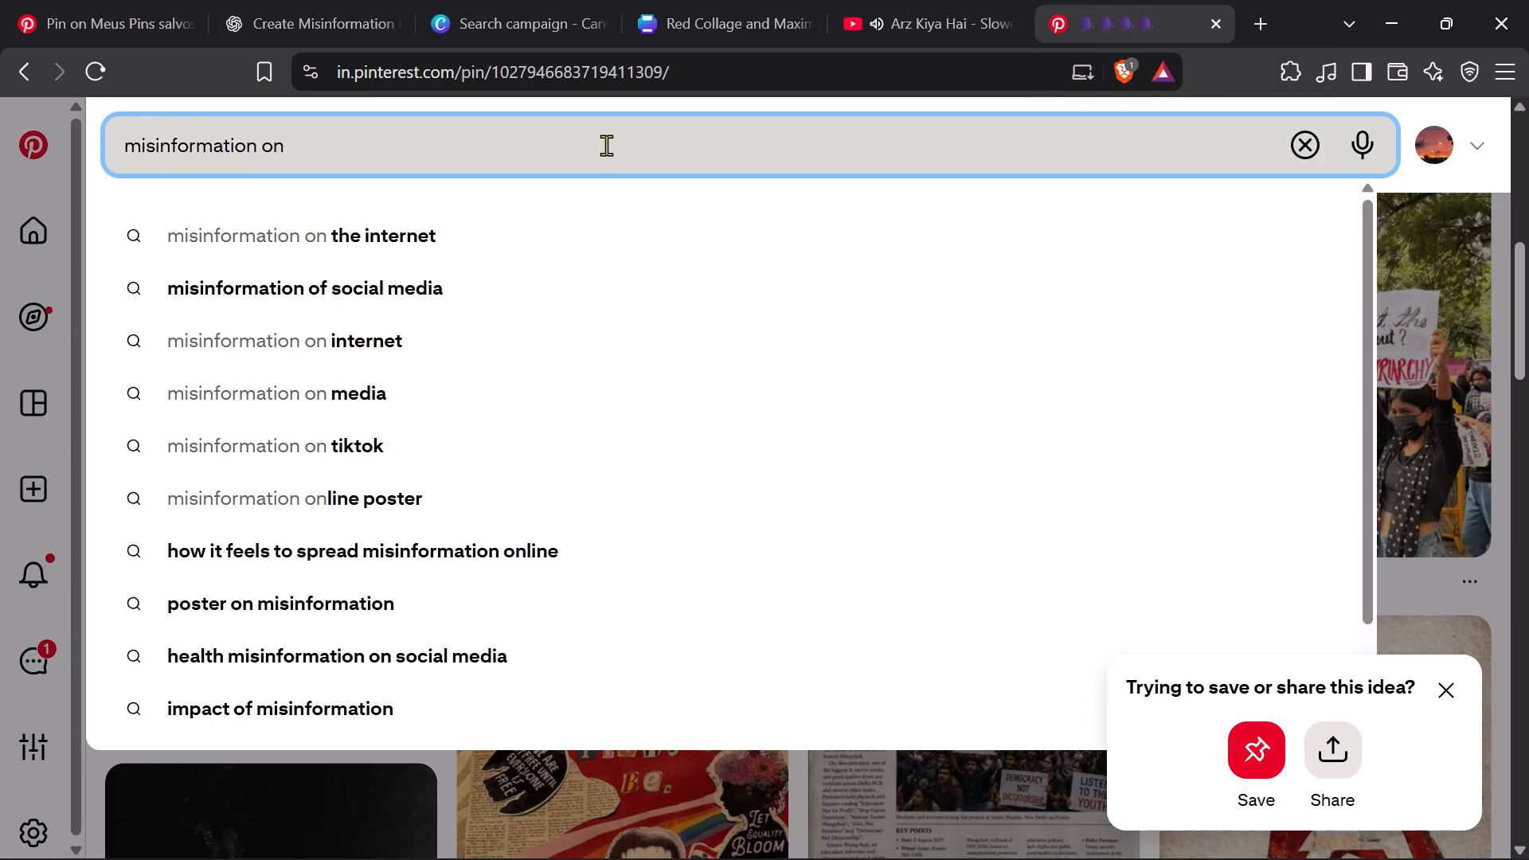
text(phone)
key(Return)
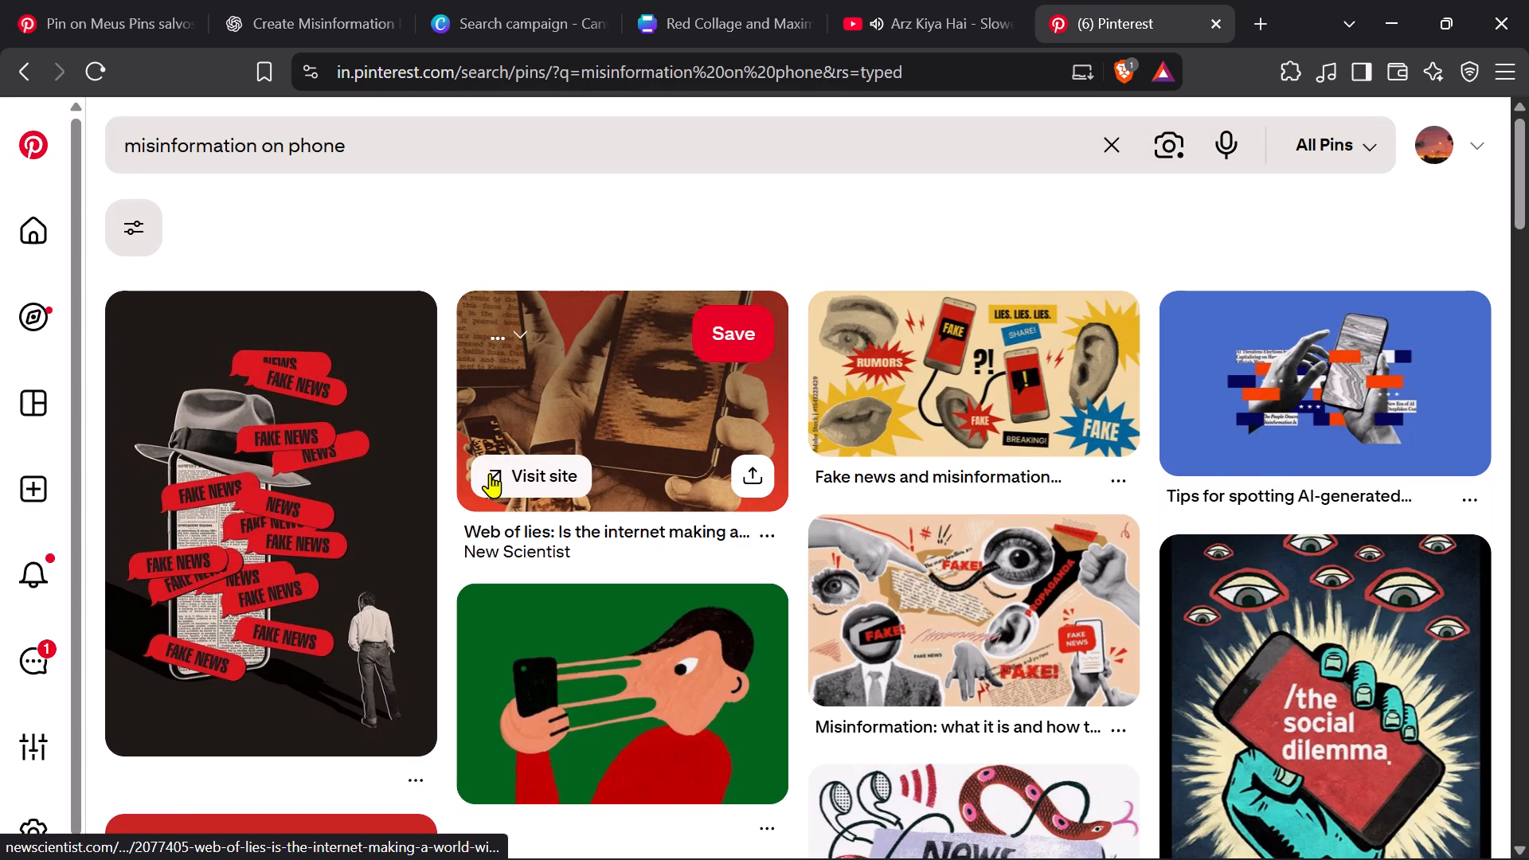
Browse the phone misinformation pins for a phone or fake-news image suitable for the poster's central collage.
scroll(490, 473, down, 3)
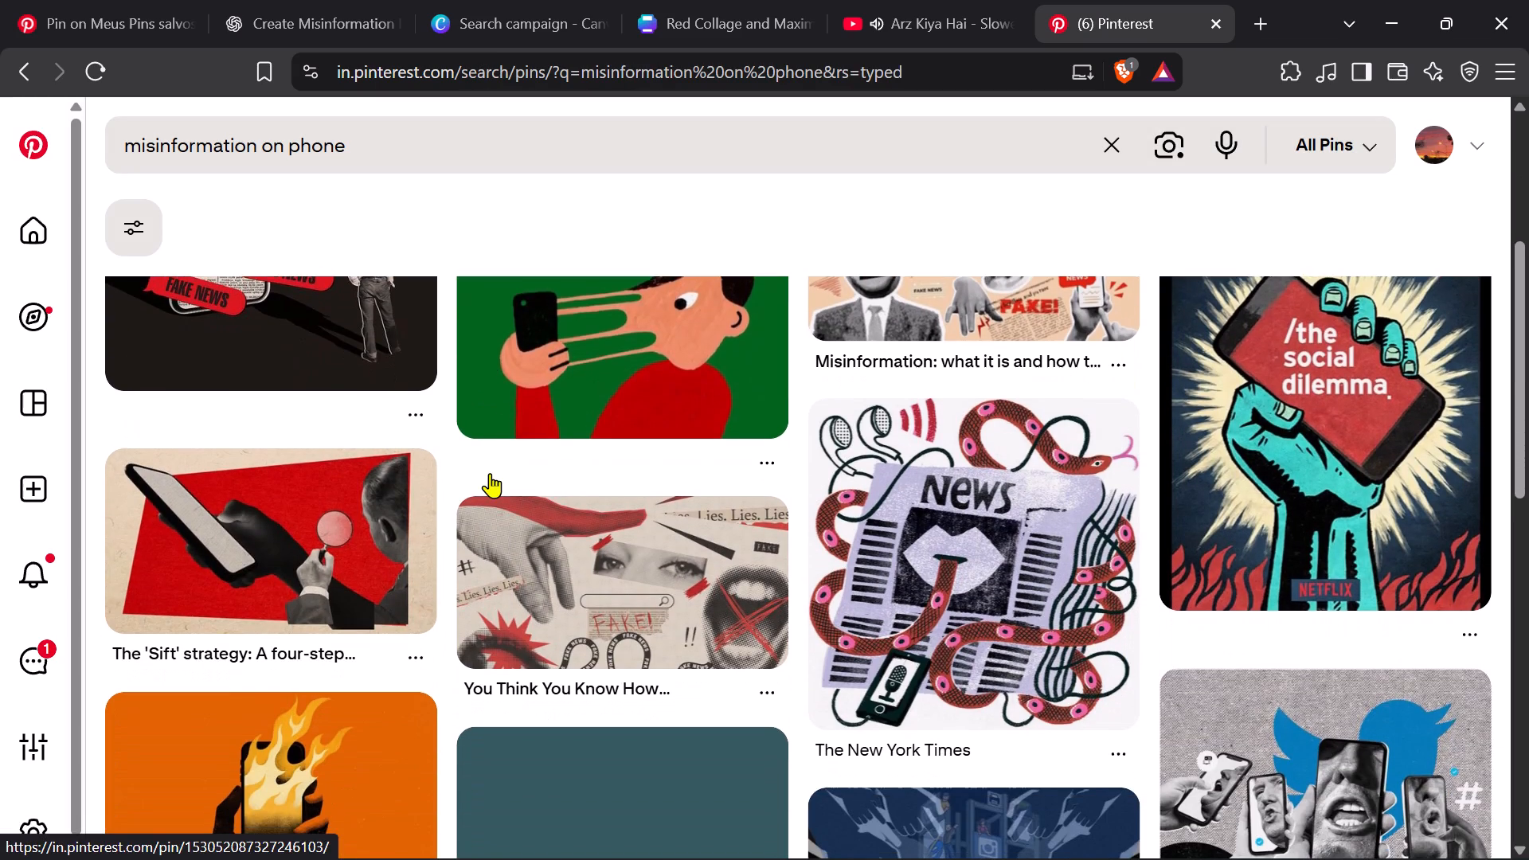
scroll(490, 473, down, 4)
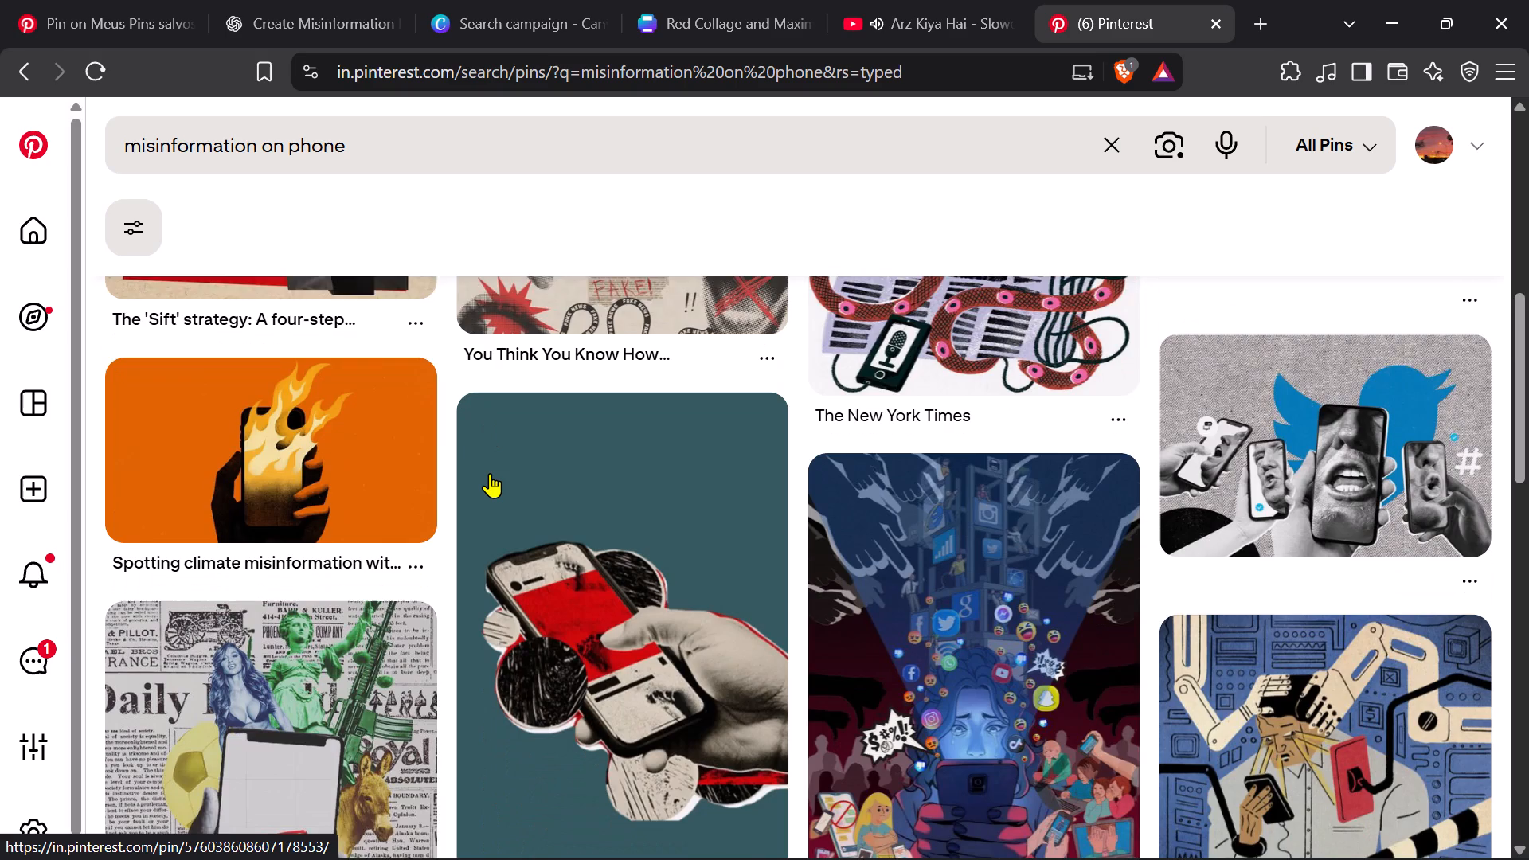
scroll(490, 473, down, 3)
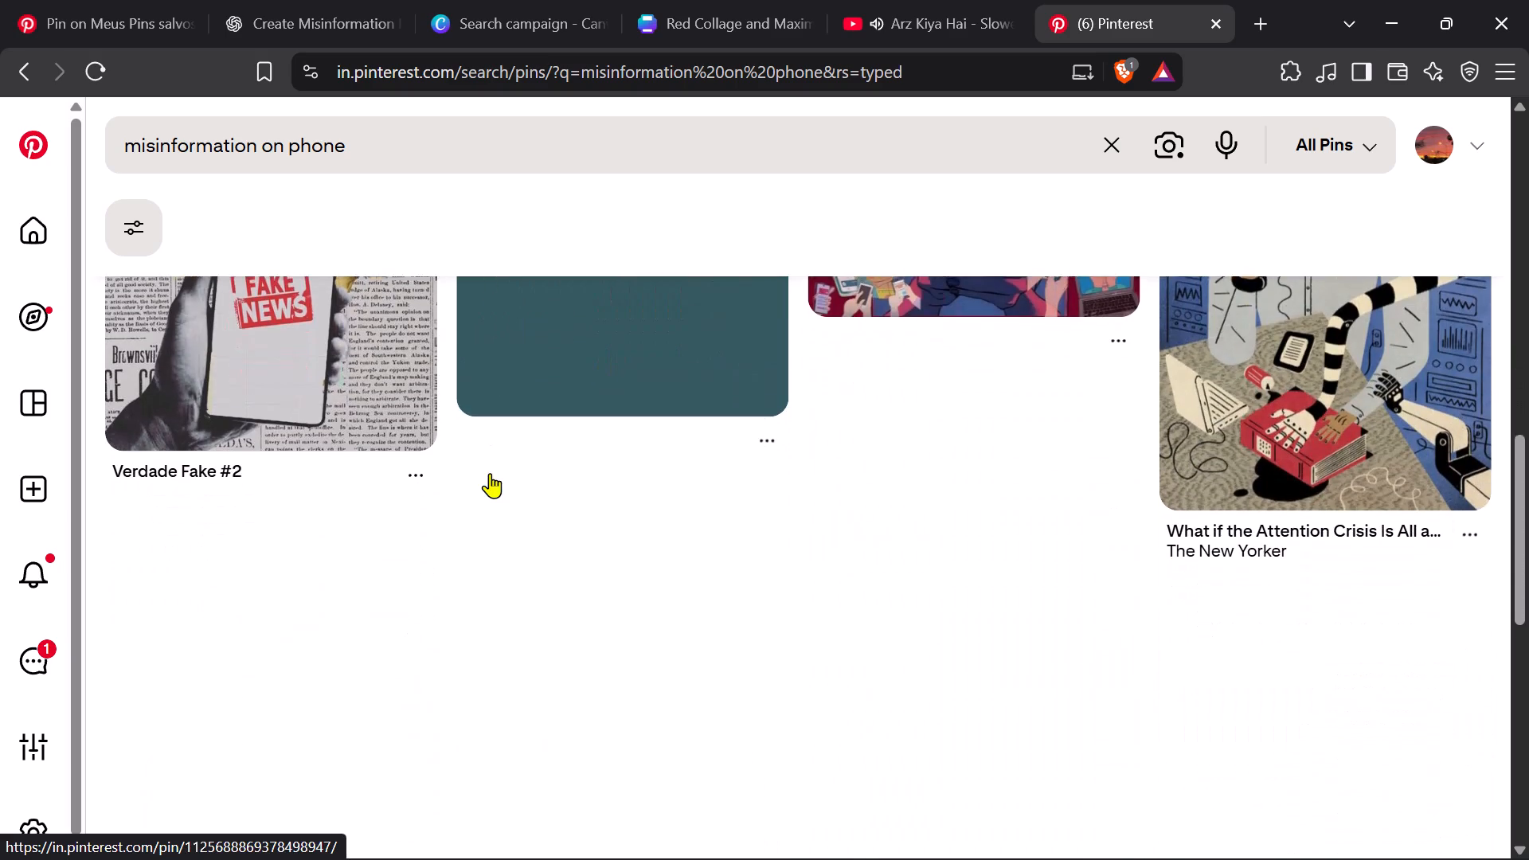
scroll(490, 473, down, 5)
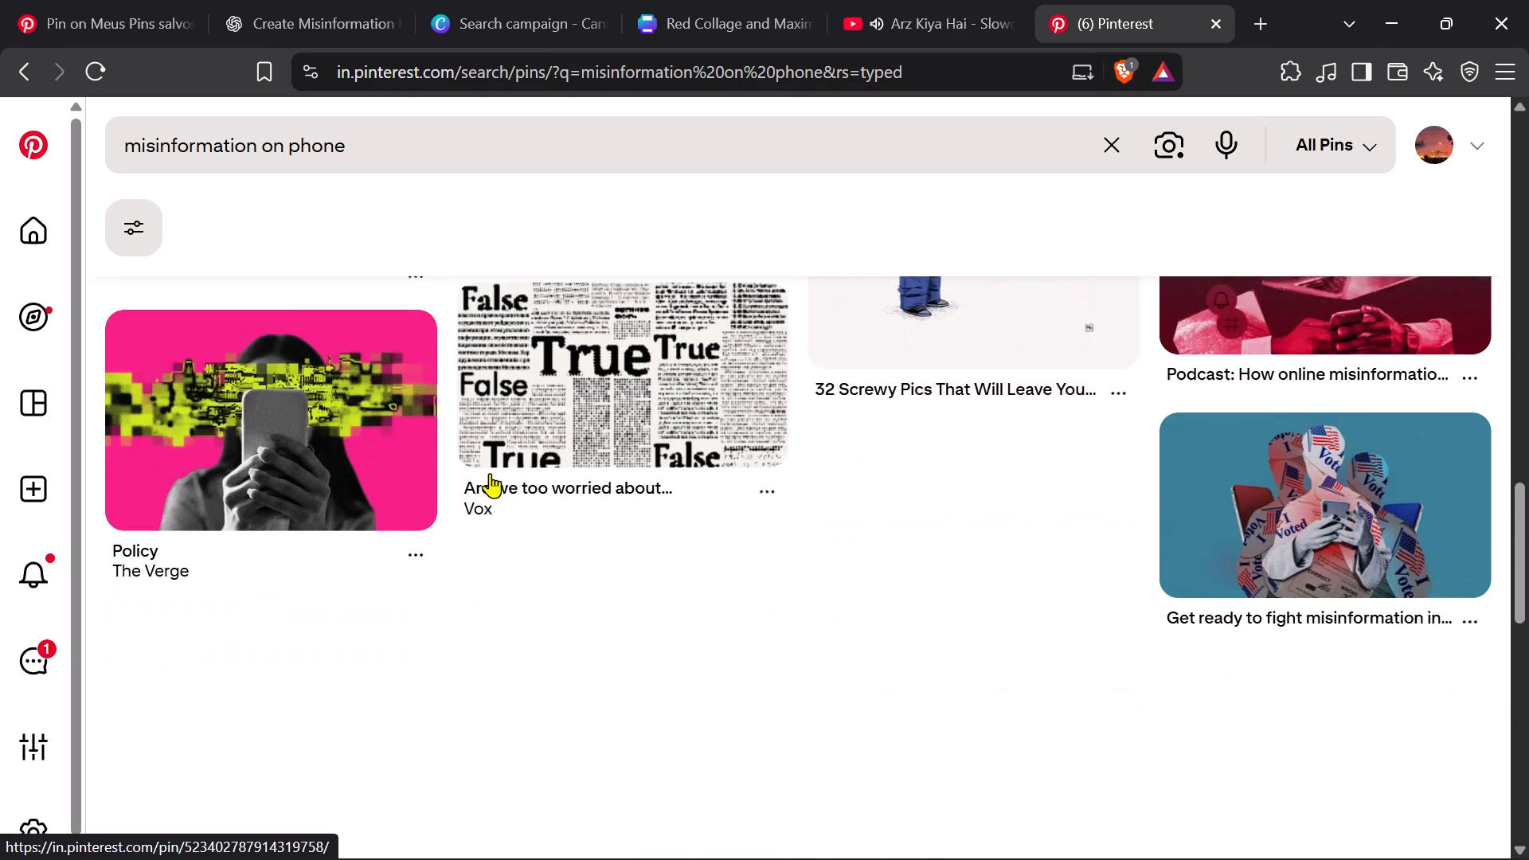
scroll(490, 473, down, 3)
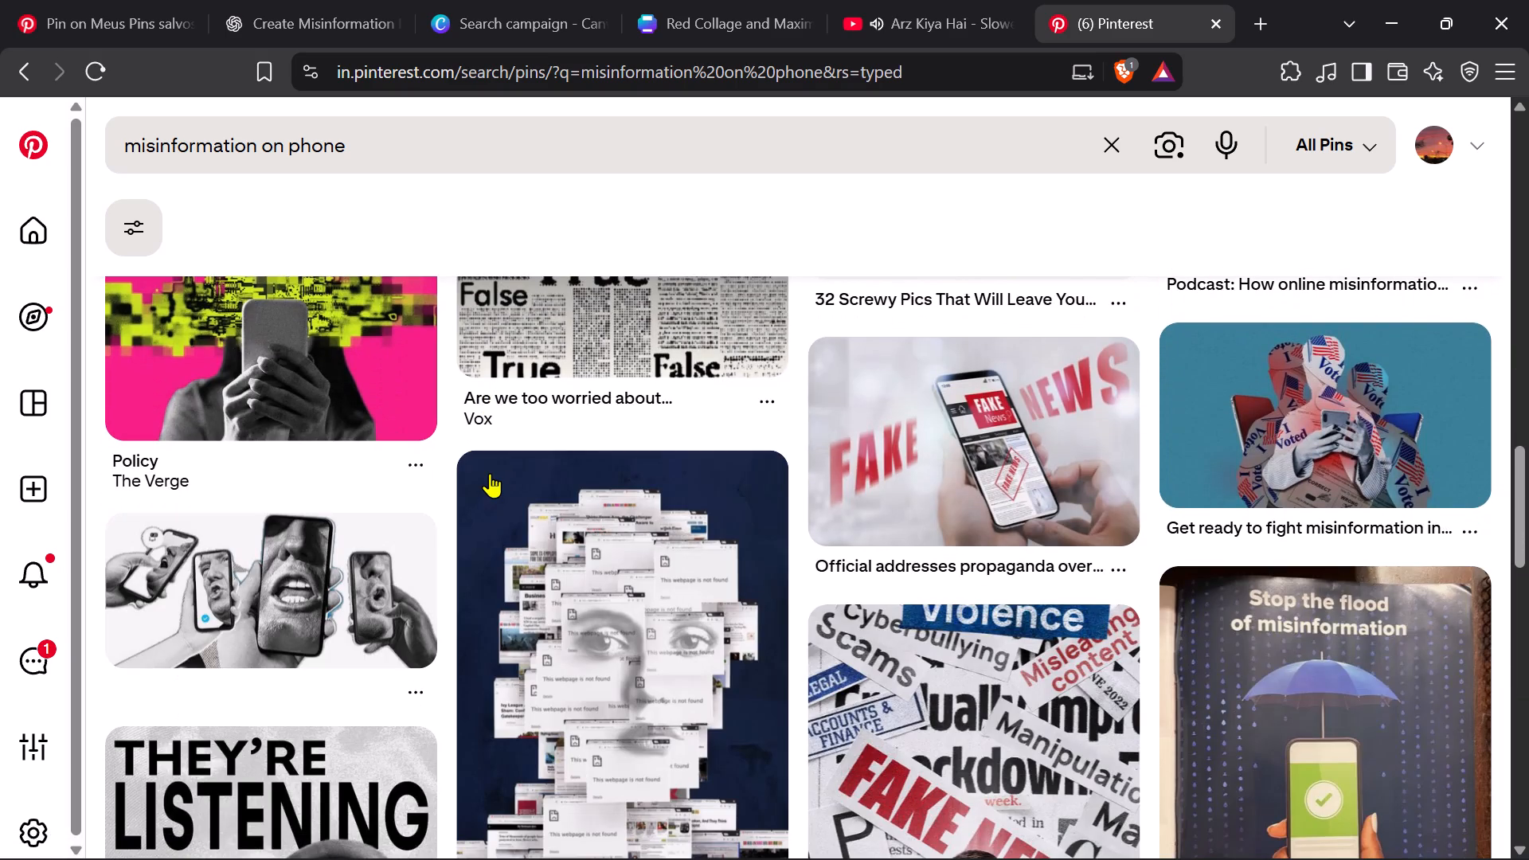
scroll(490, 473, down, 6)
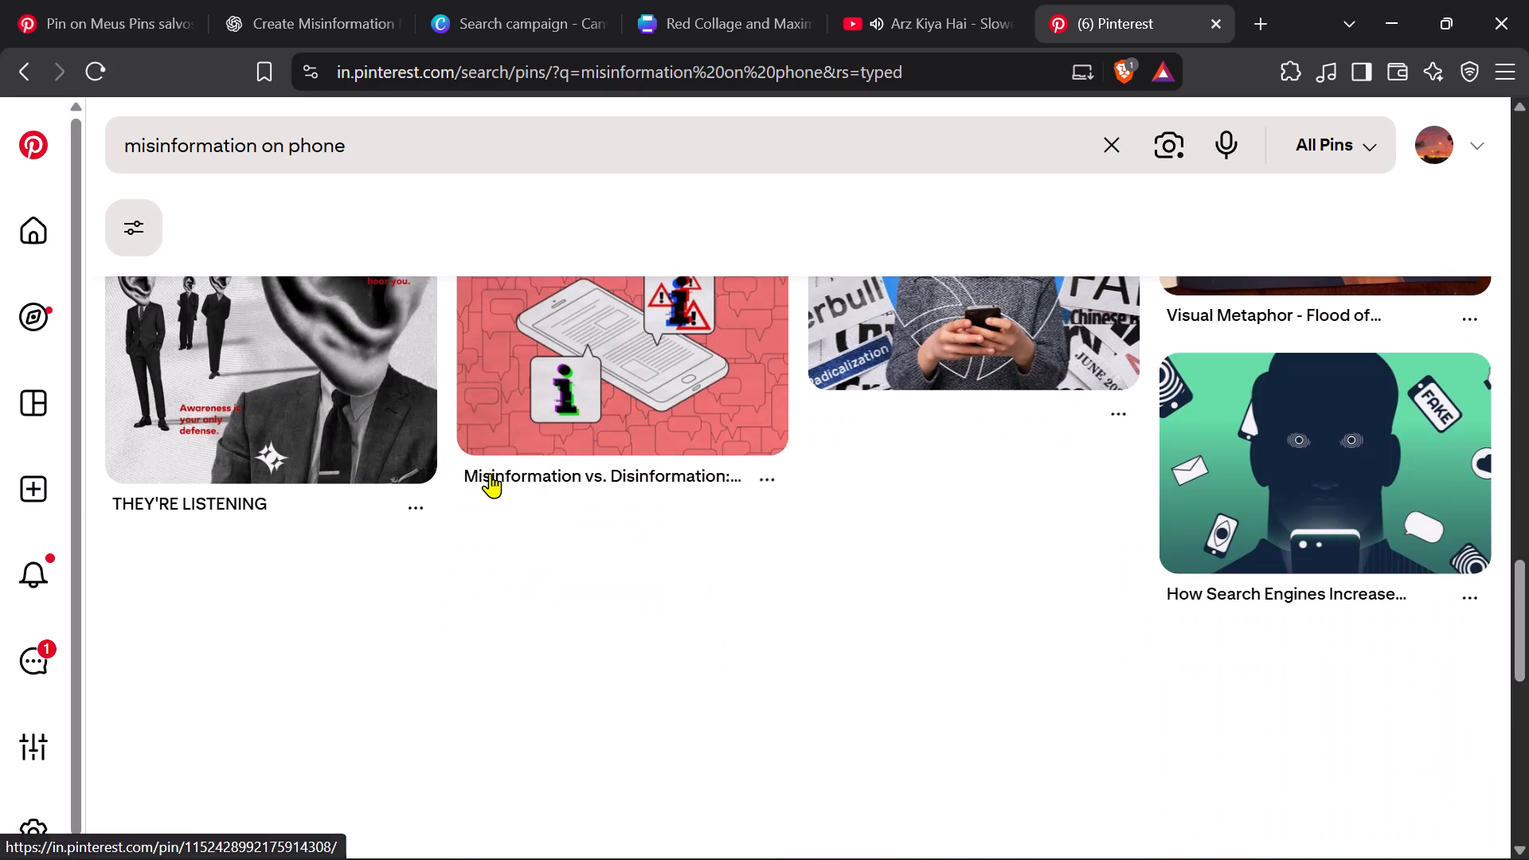
scroll(490, 473, down, 2)
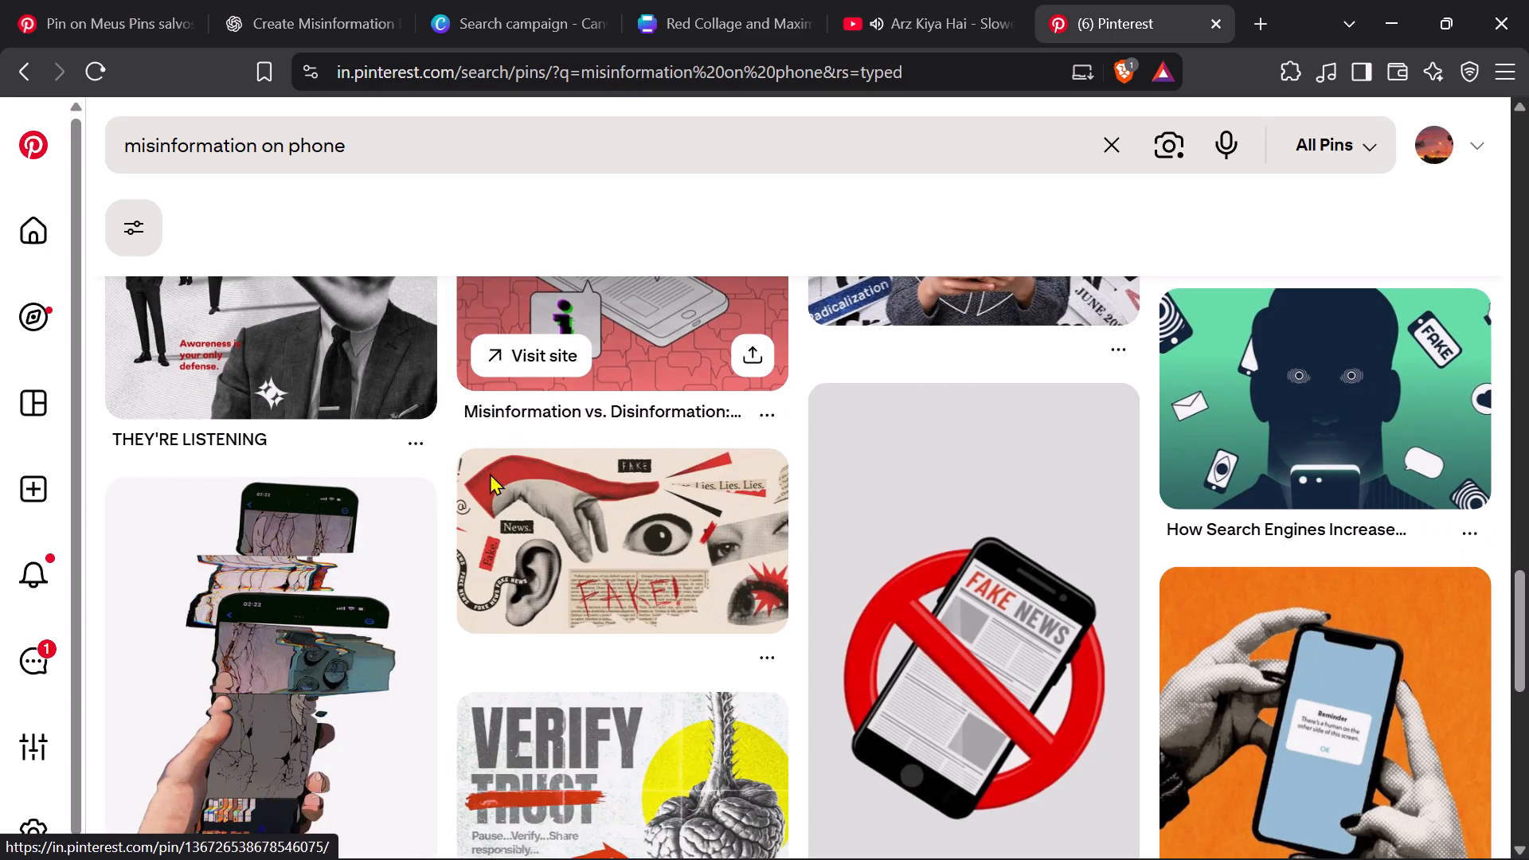
scroll(490, 473, down, 4)
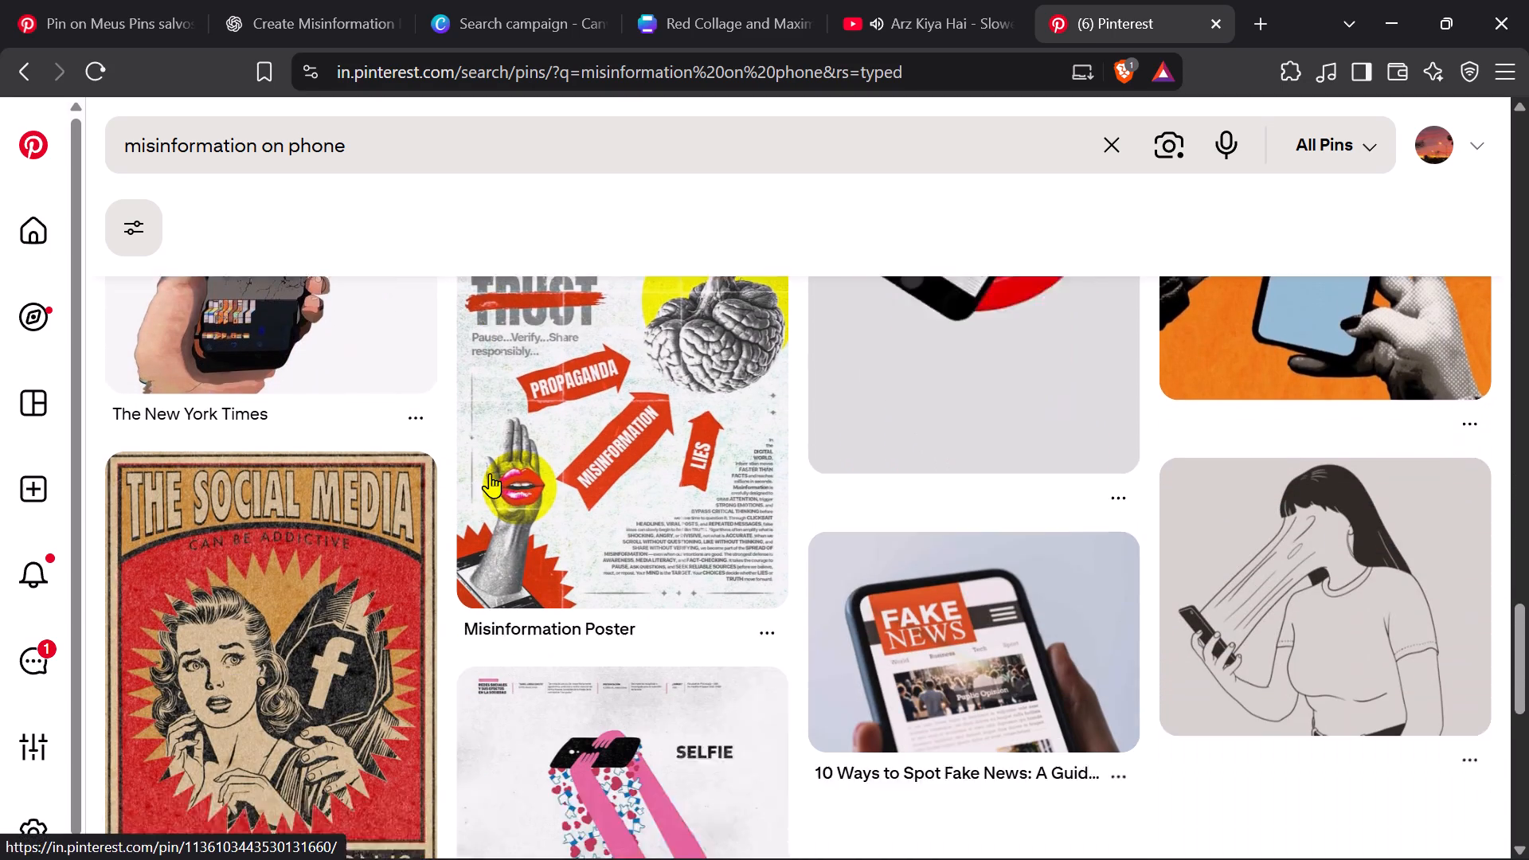
scroll(490, 473, down, 5)
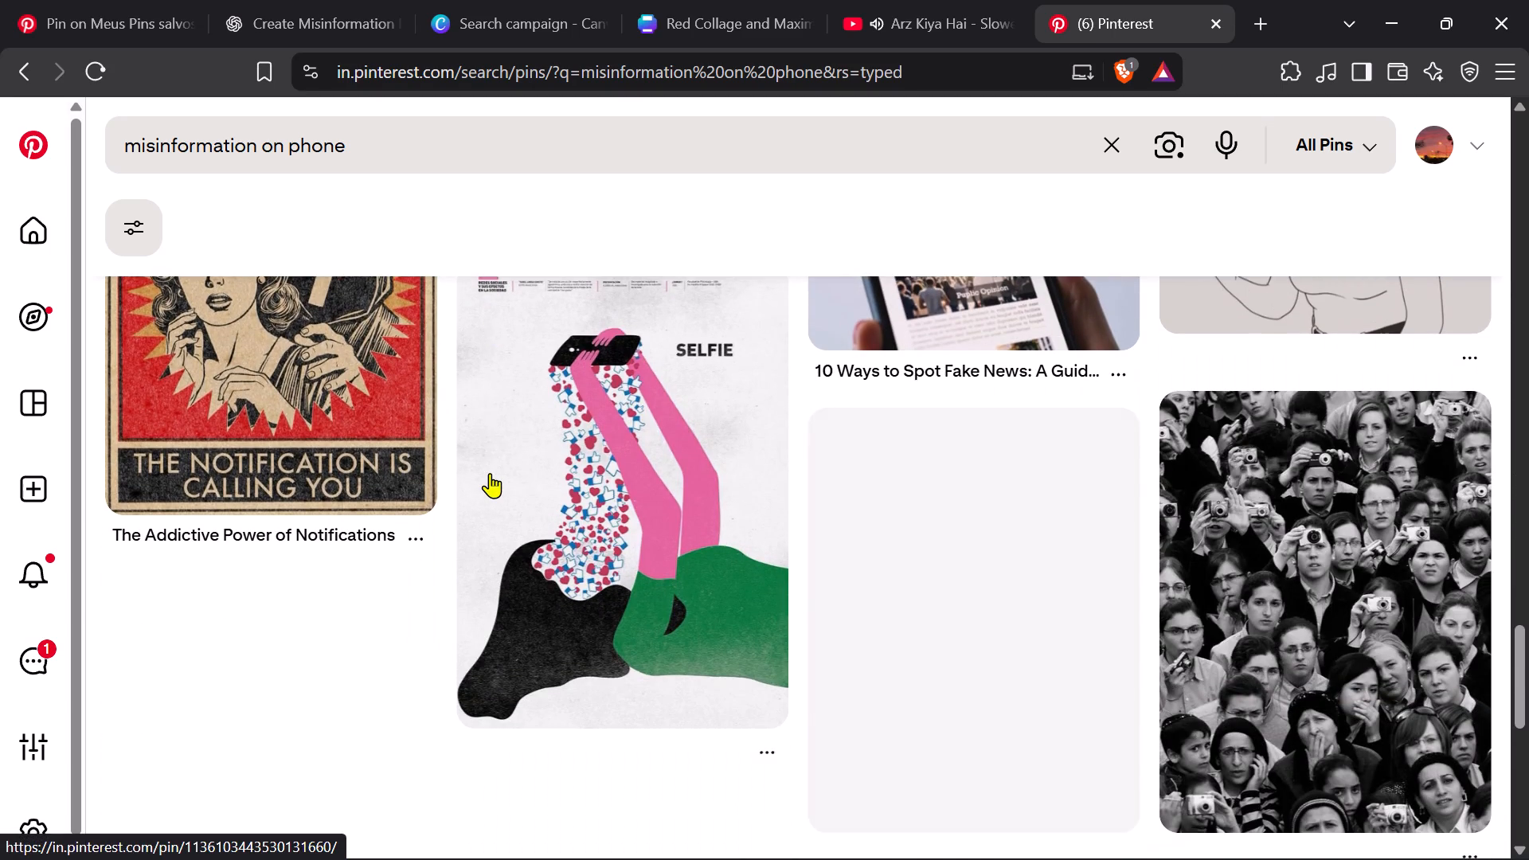
scroll(490, 473, down, 1)
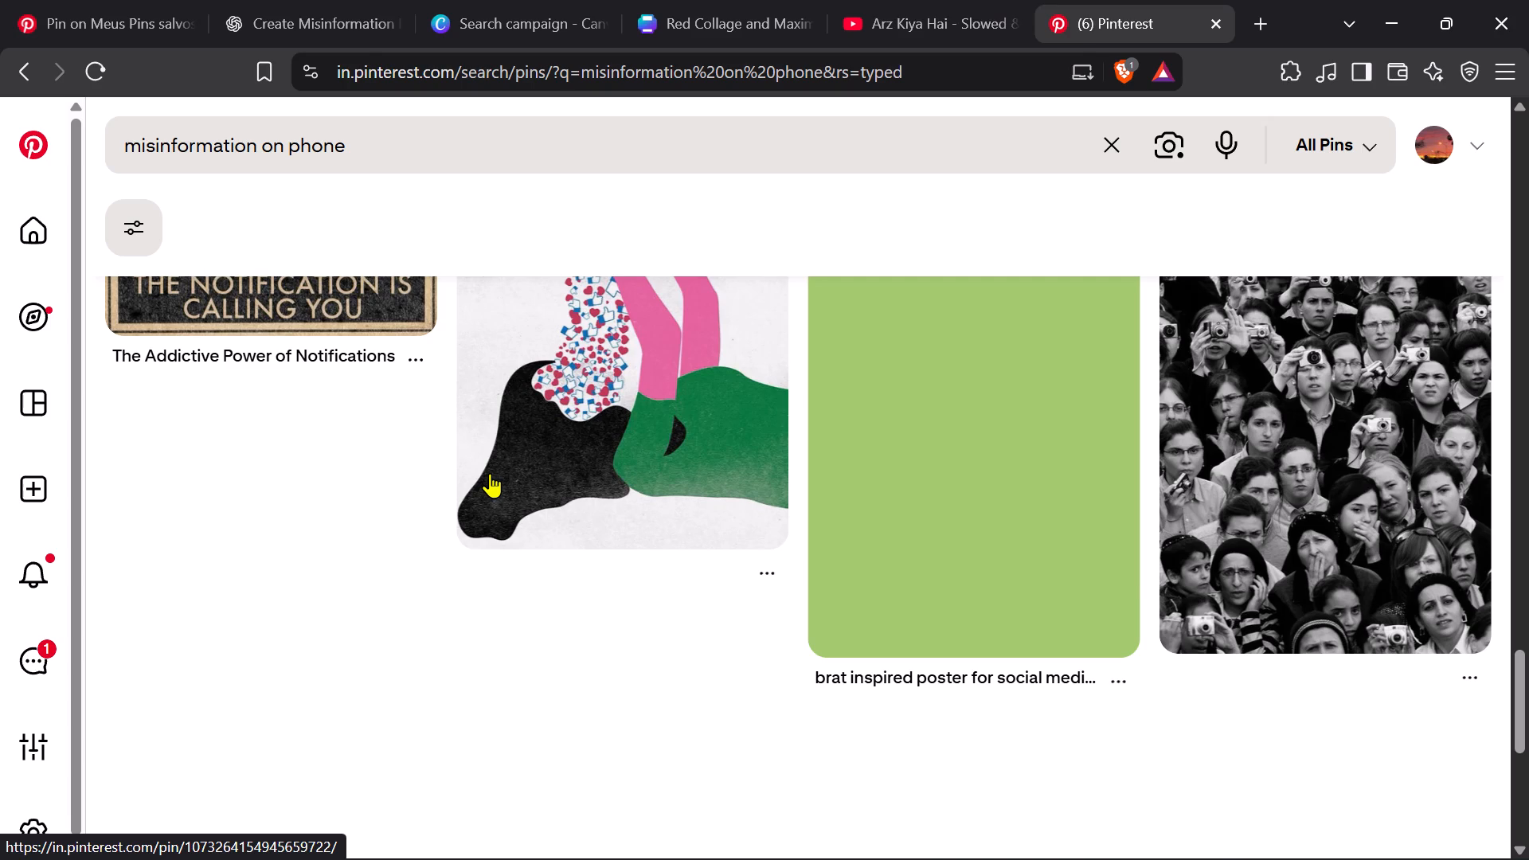
scroll(490, 473, down, 1)
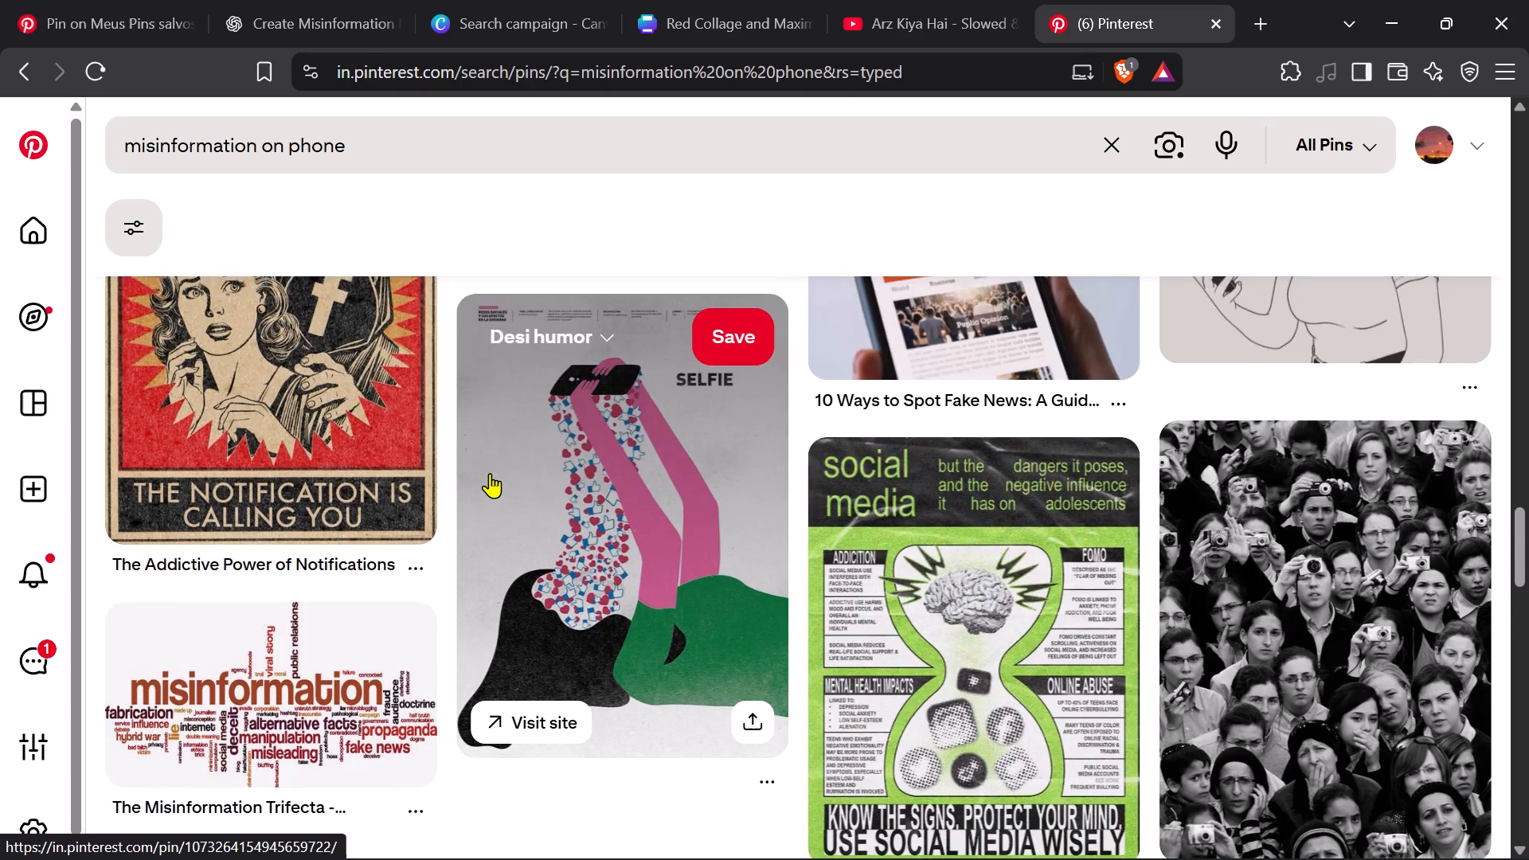
Browse further through the "misinformation on phone" pins for a phone or fake-news image suited to the poster's collage.
scroll(490, 473, down, 4)
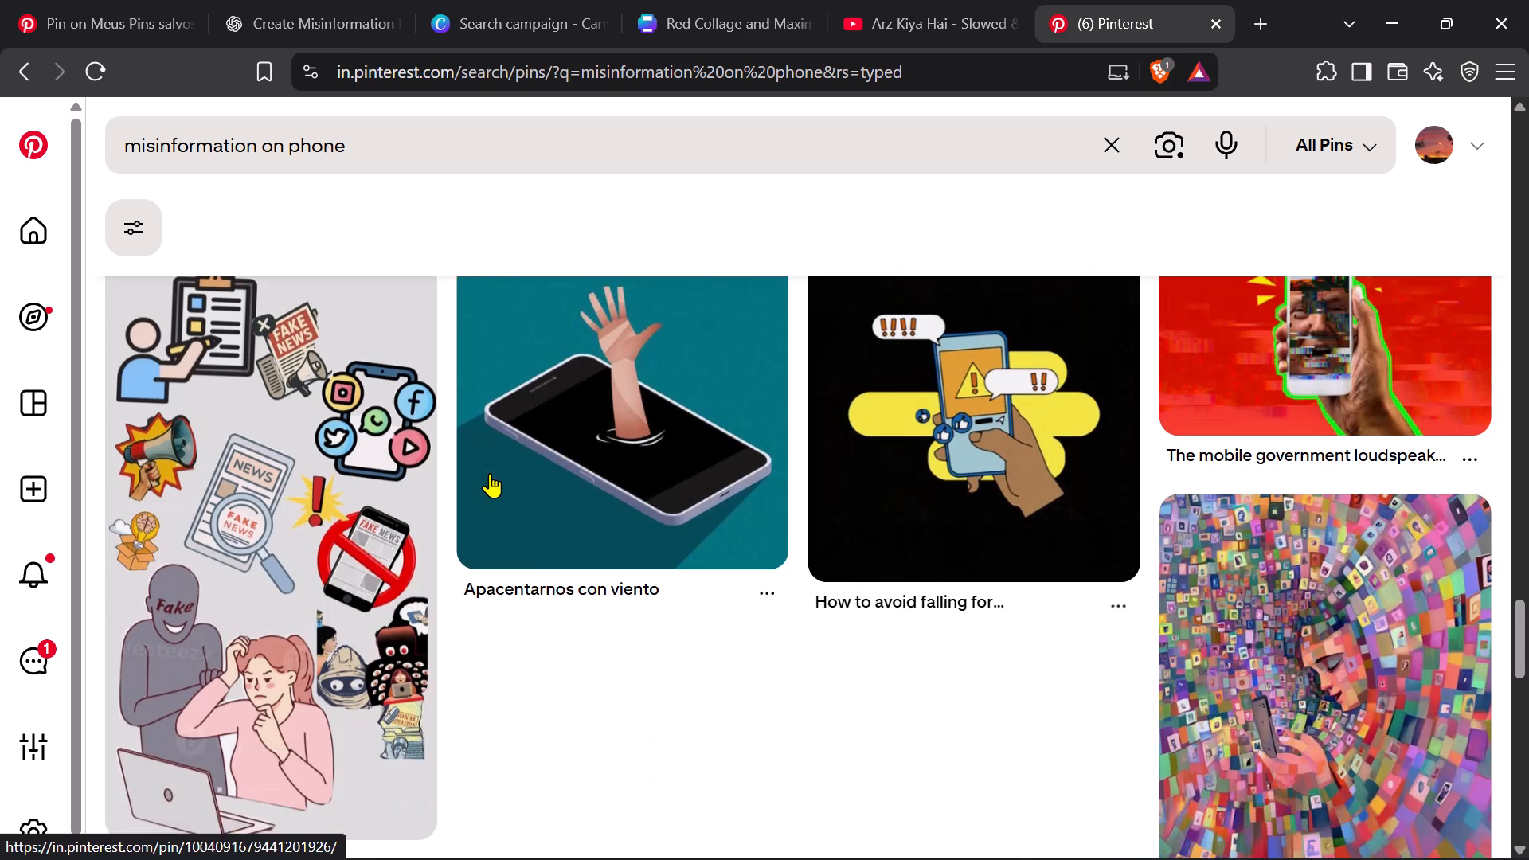
scroll(490, 473, down, 4)
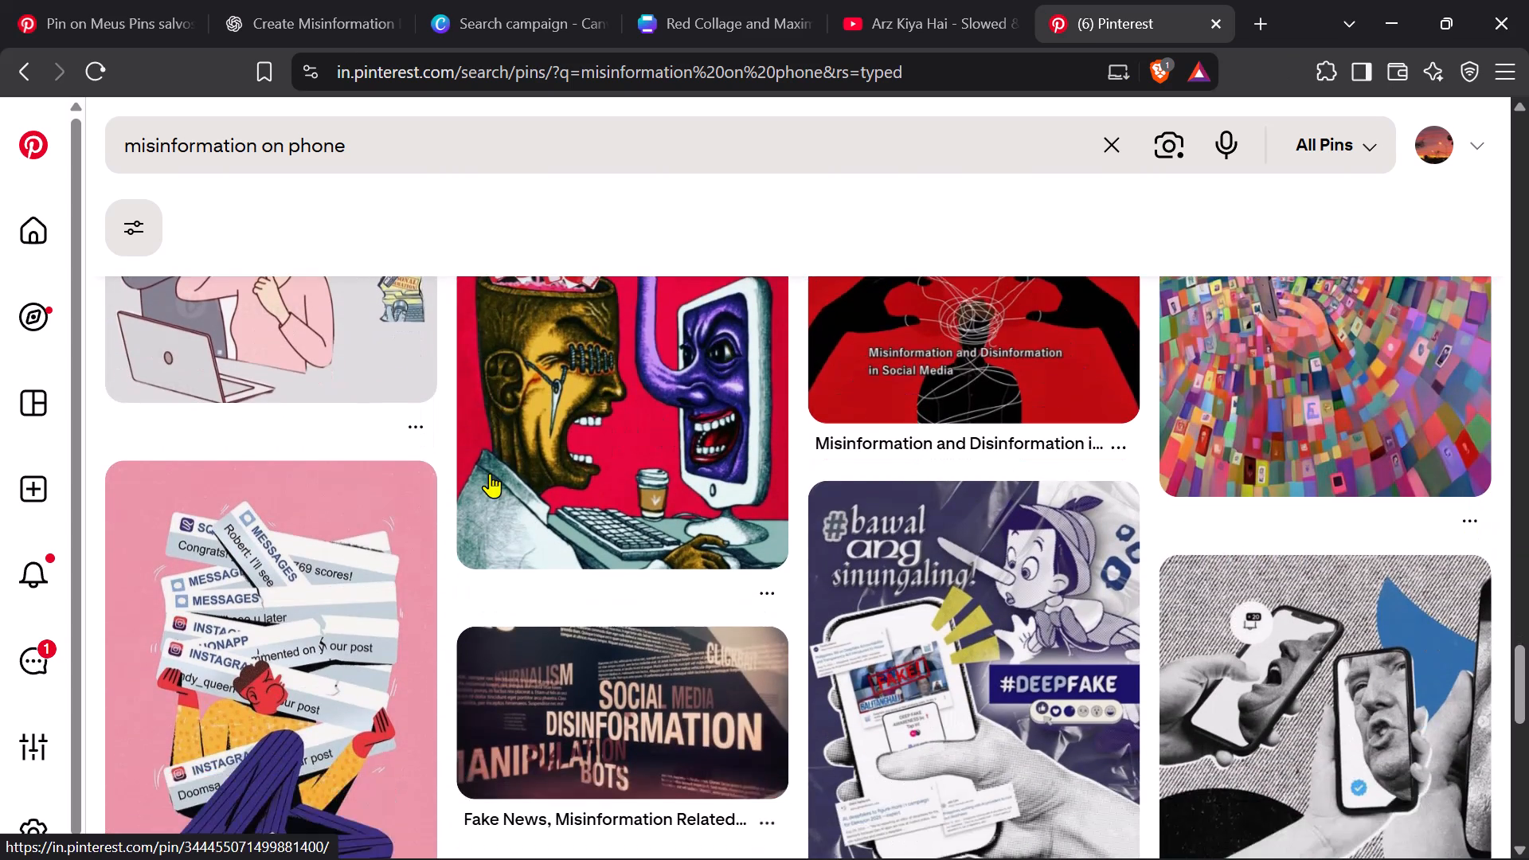
scroll(490, 473, down, 1)
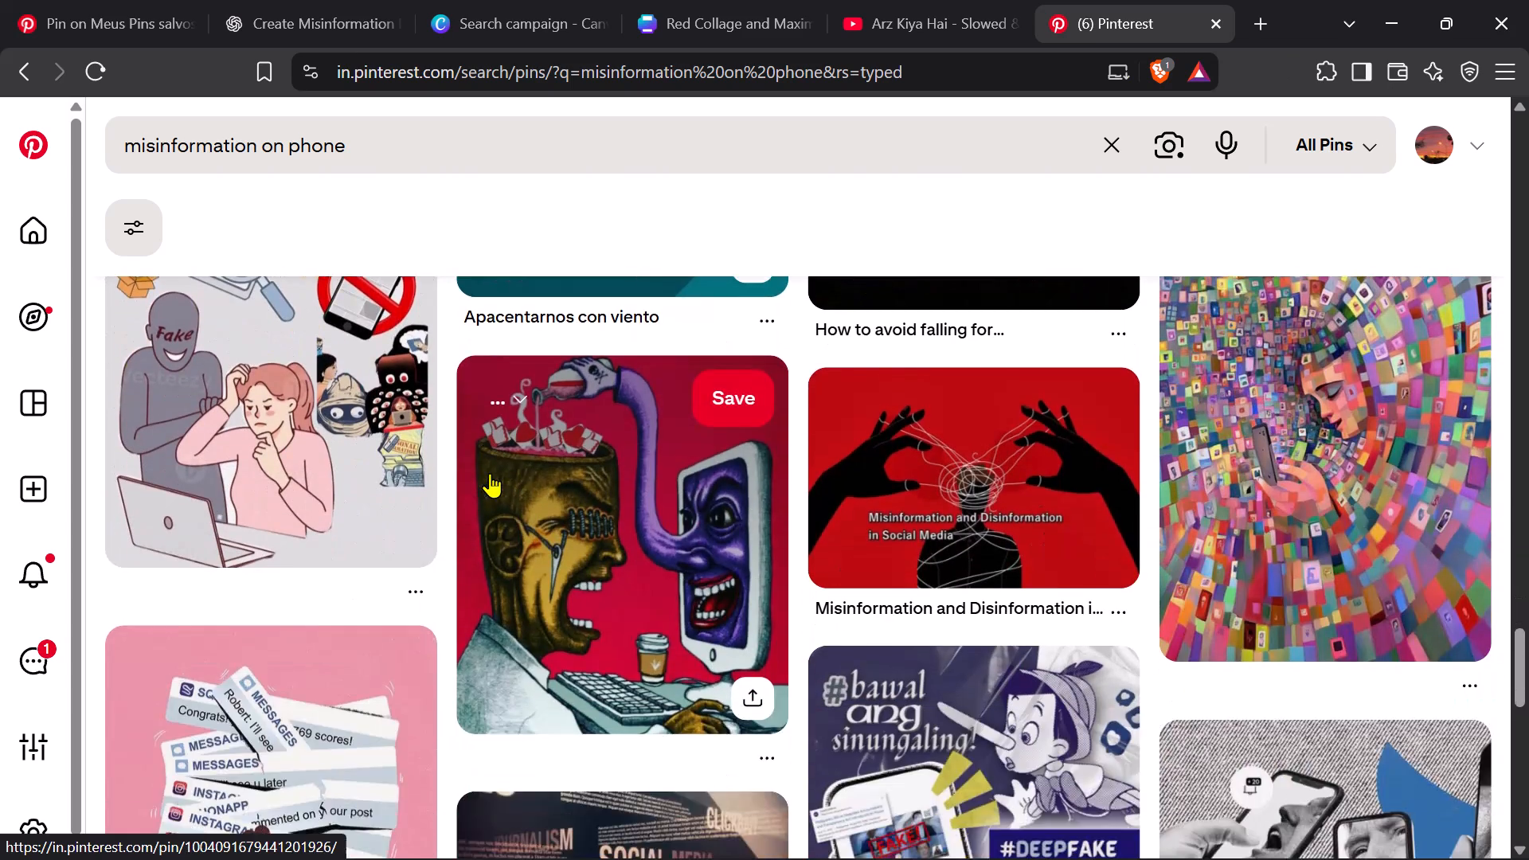
scroll(490, 473, down, 3)
scroll(490, 473, up, 1)
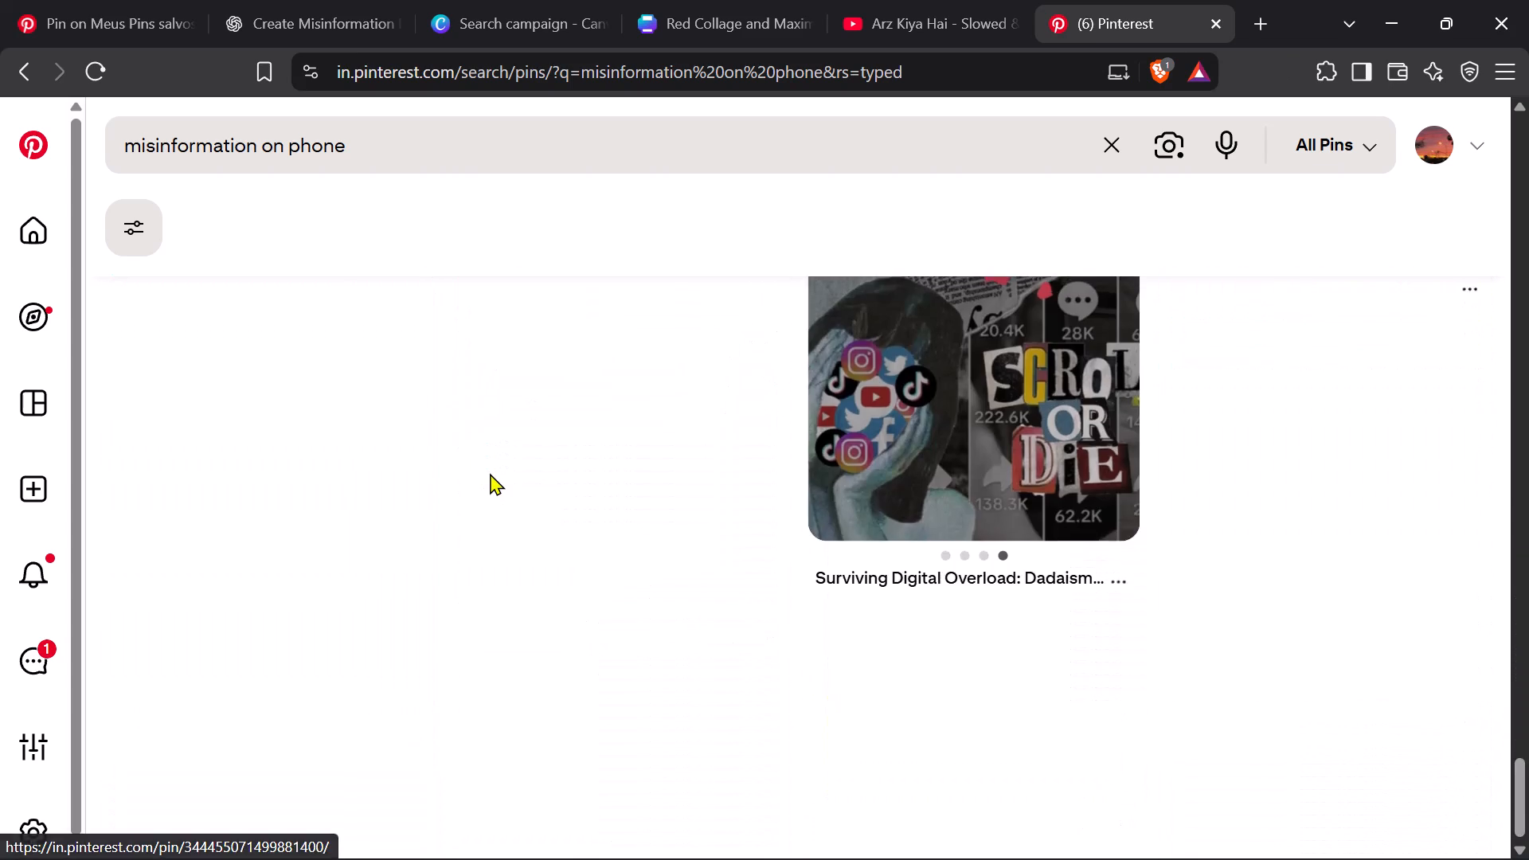
scroll(490, 473, up, 4)
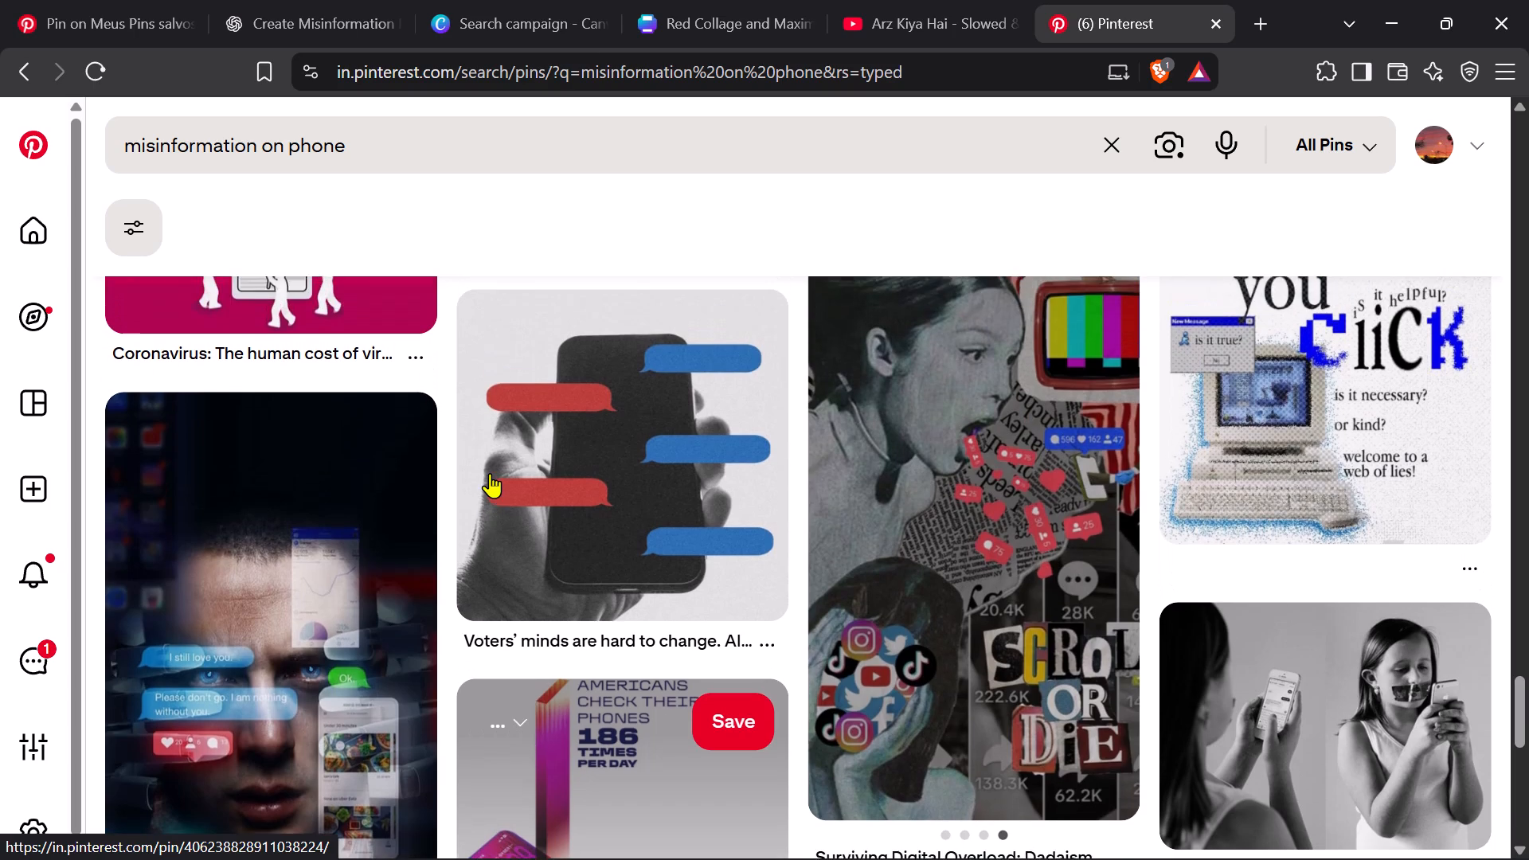
scroll(490, 473, up, 1)
scroll(490, 473, down, 2)
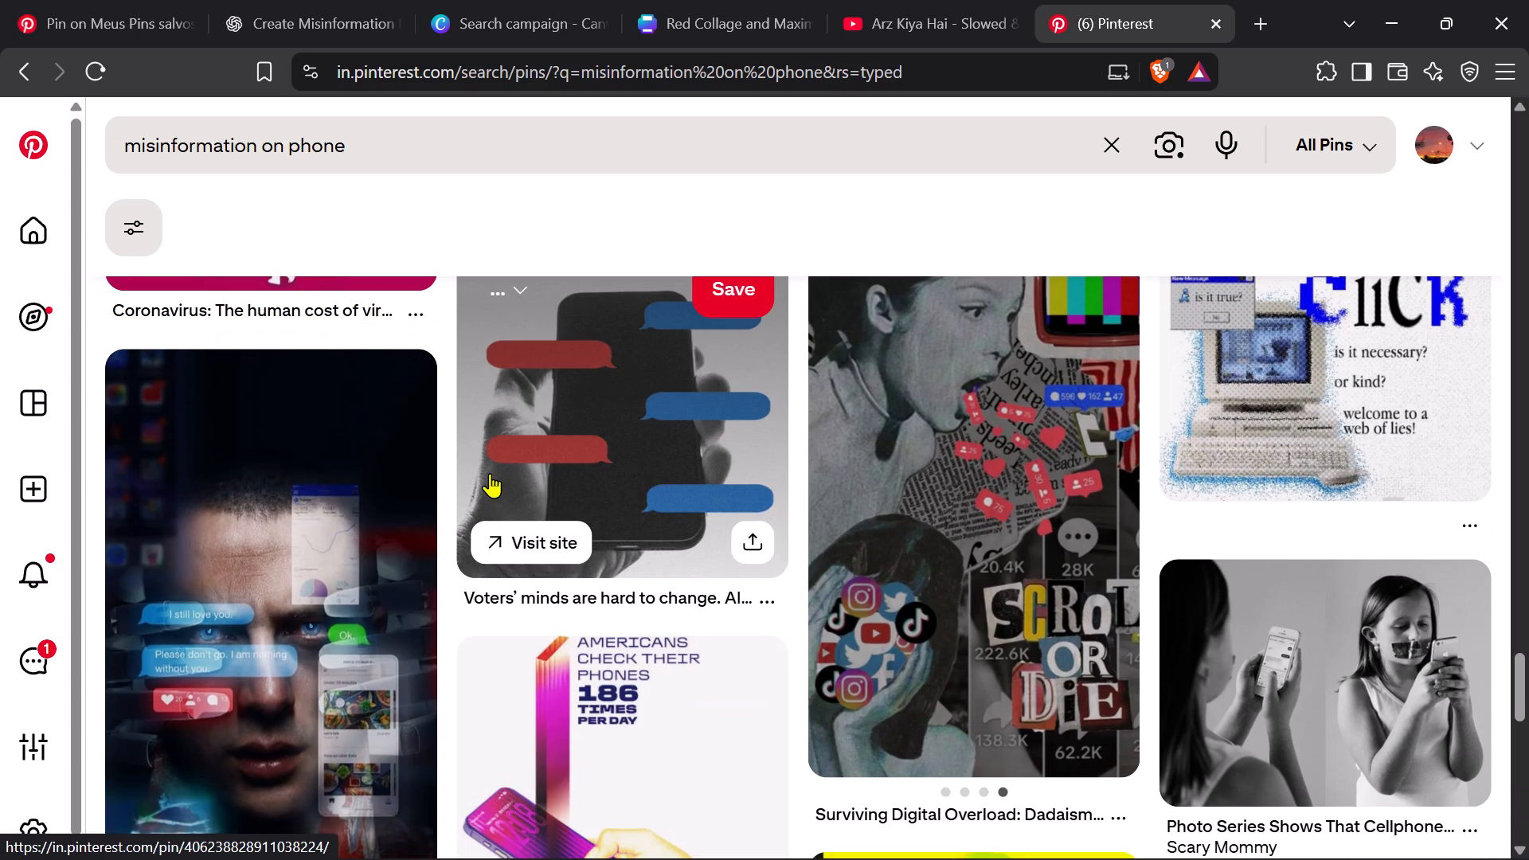
scroll(490, 473, down, 3)
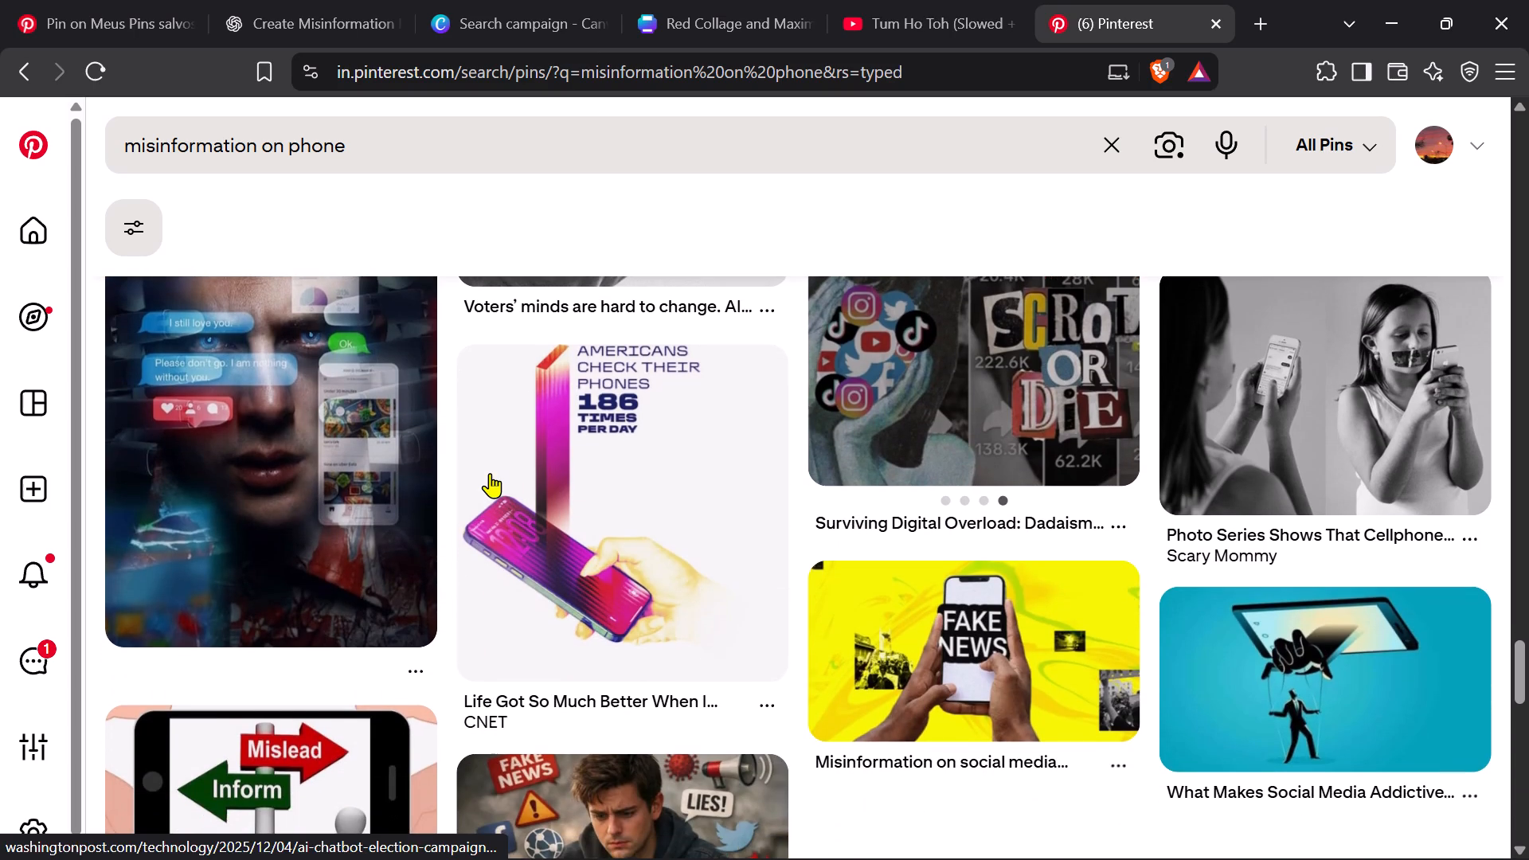
scroll(490, 473, down, 3)
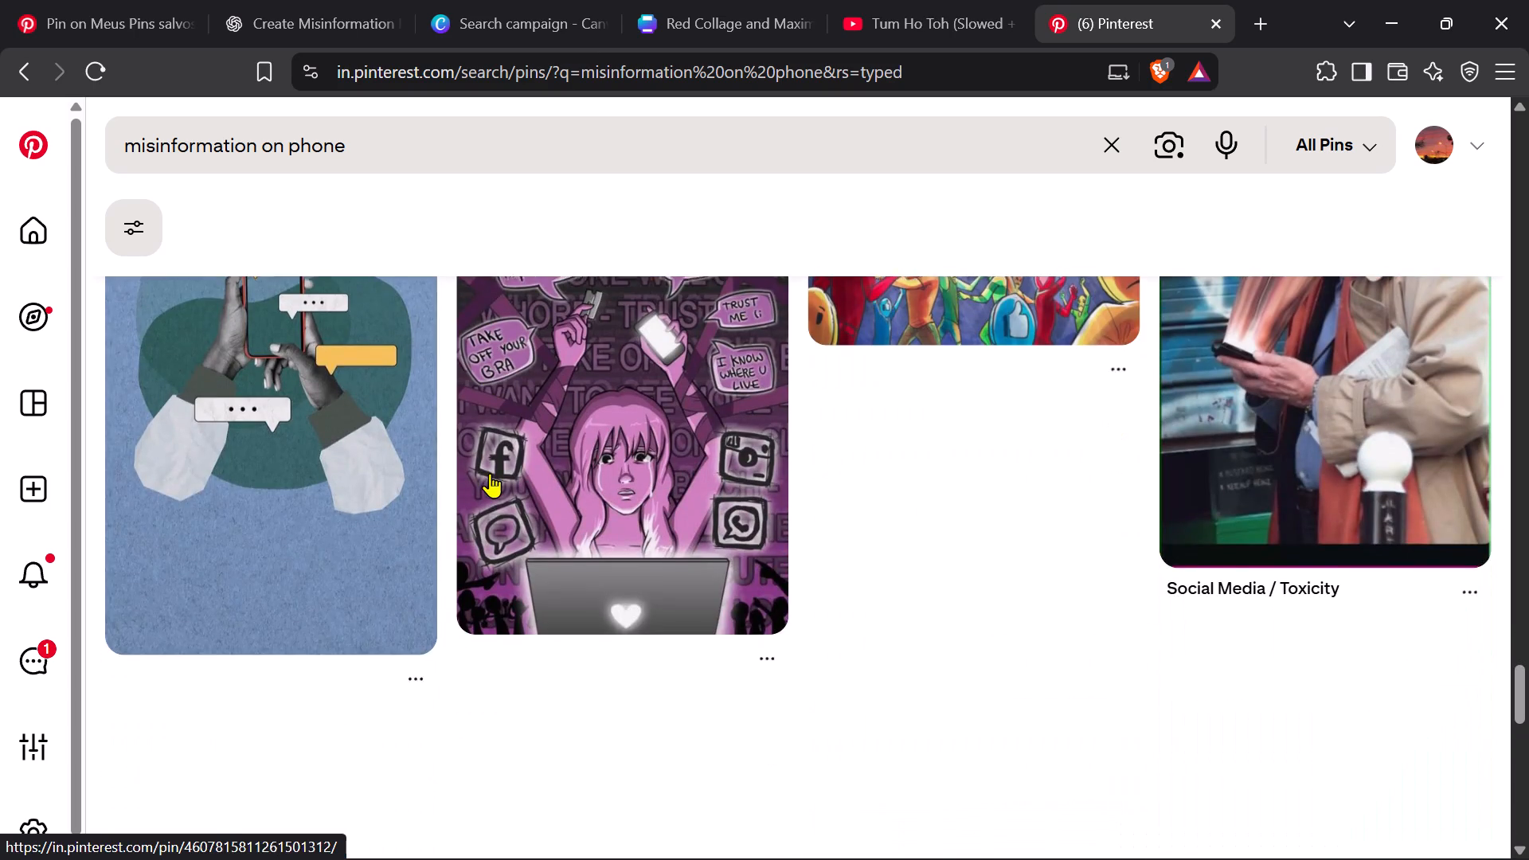
scroll(490, 473, up, 1)
scroll(490, 473, down, 1)
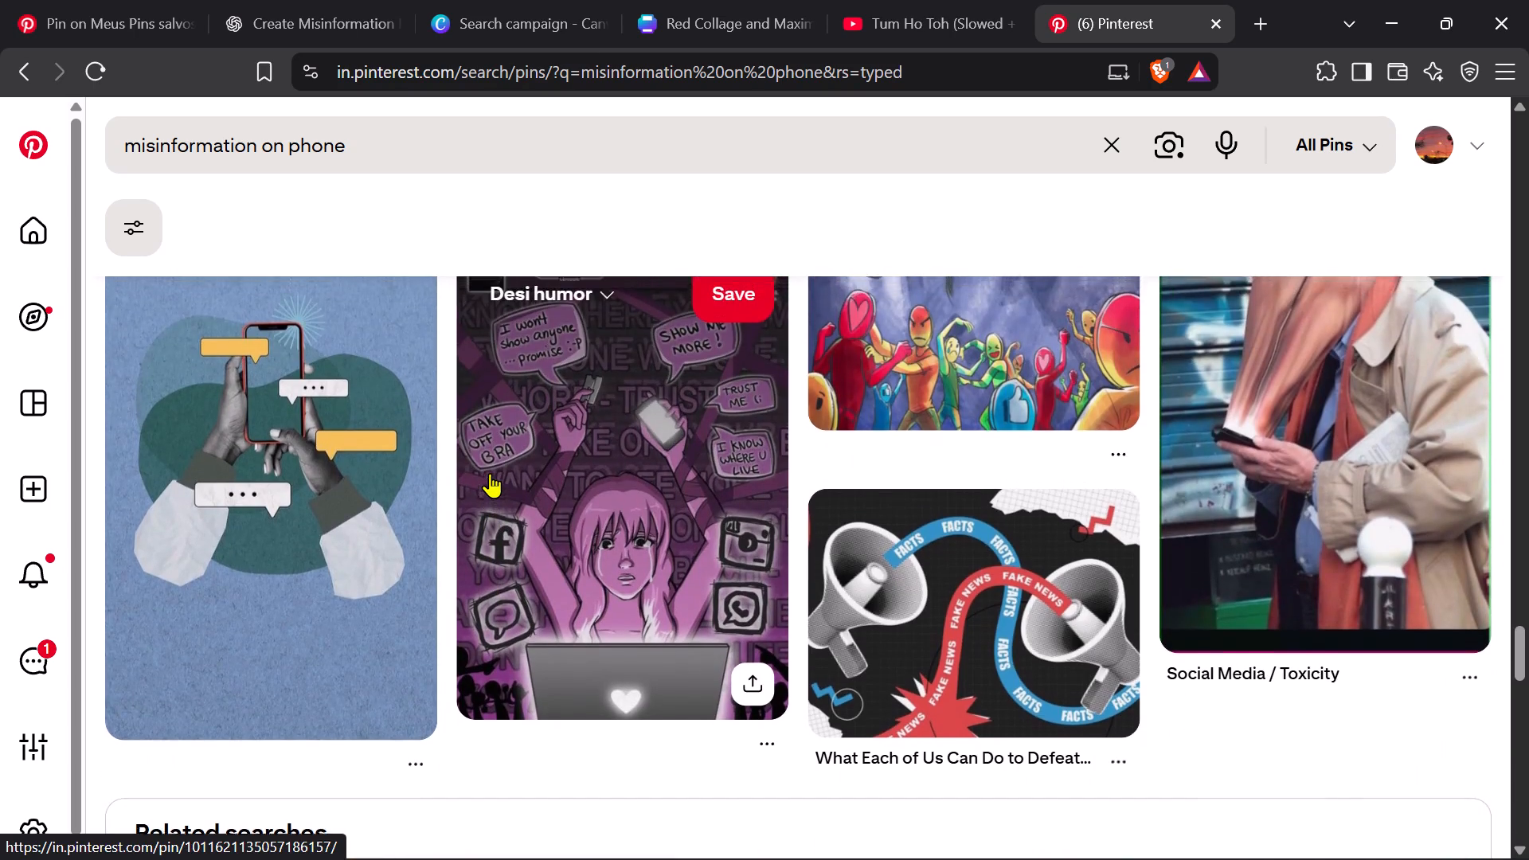
scroll(490, 473, down, 3)
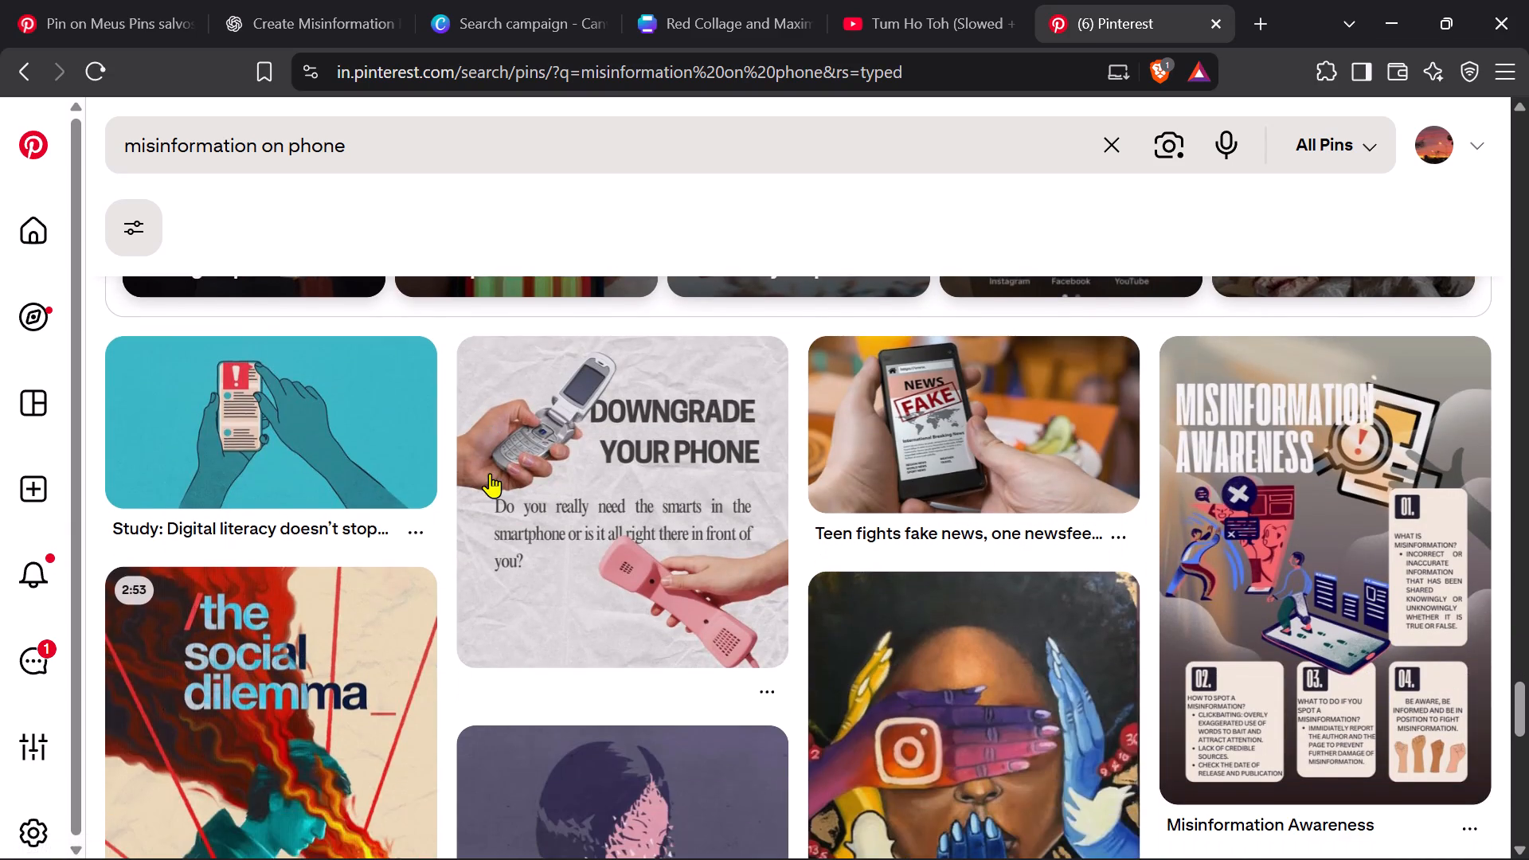
scroll(490, 473, down, 4)
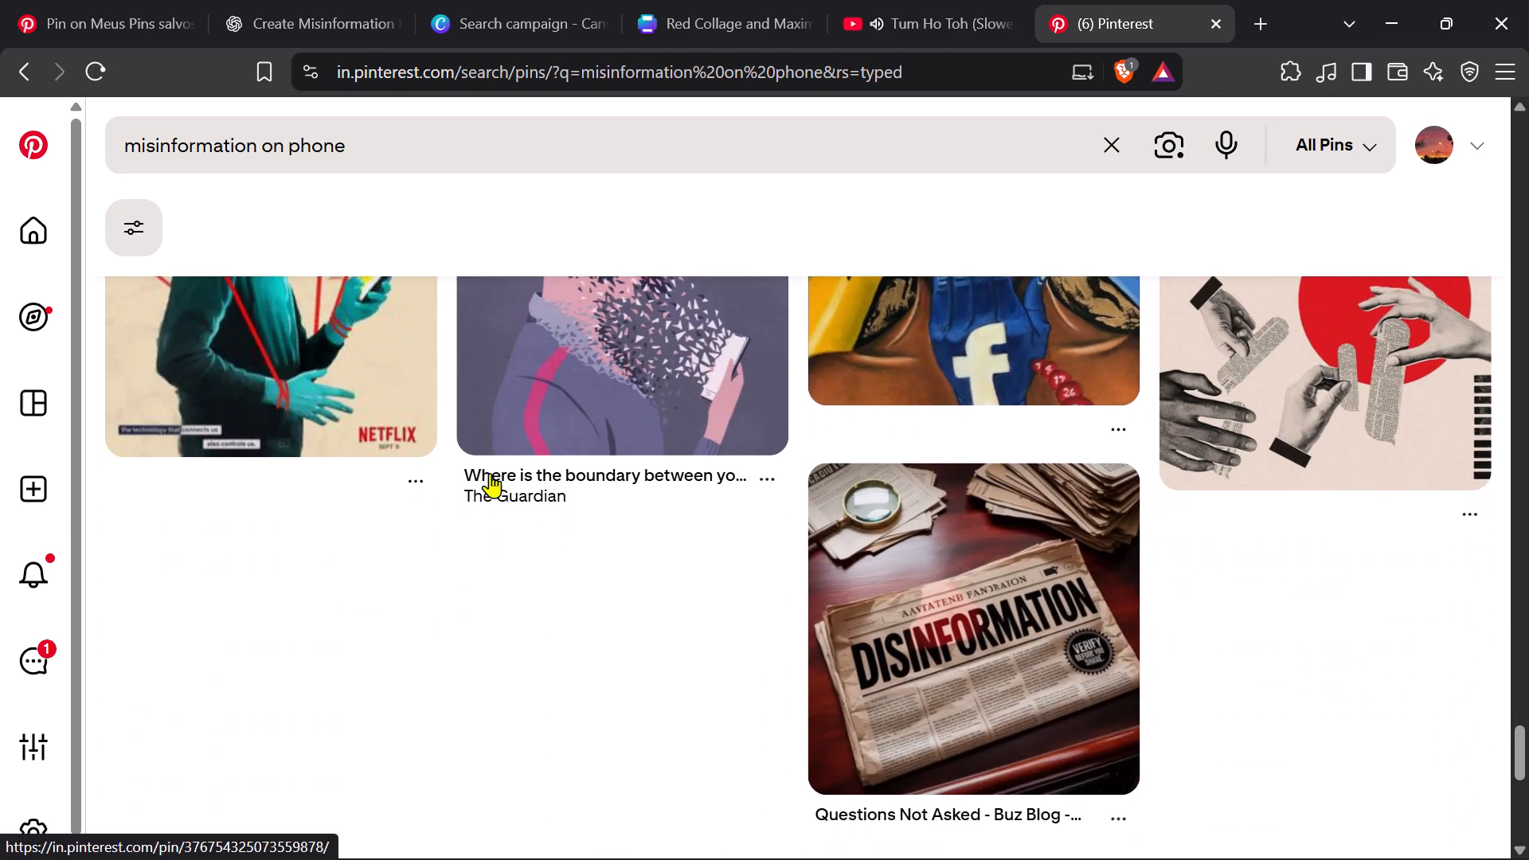
Switch to YouTube and play the slowed and reverb version of Chaandni.
click(930, 34)
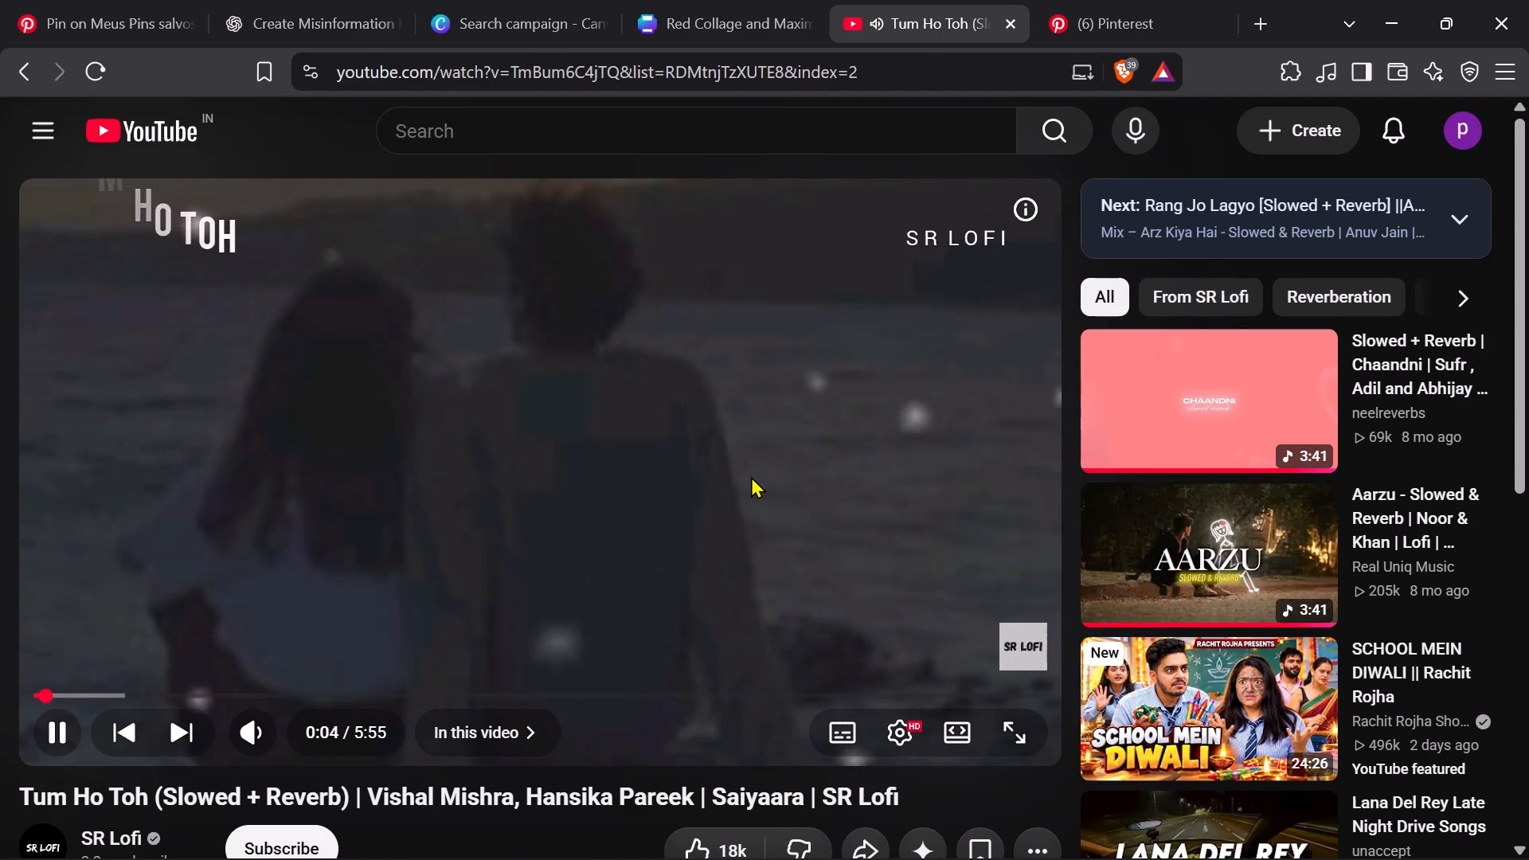
click(1108, 415)
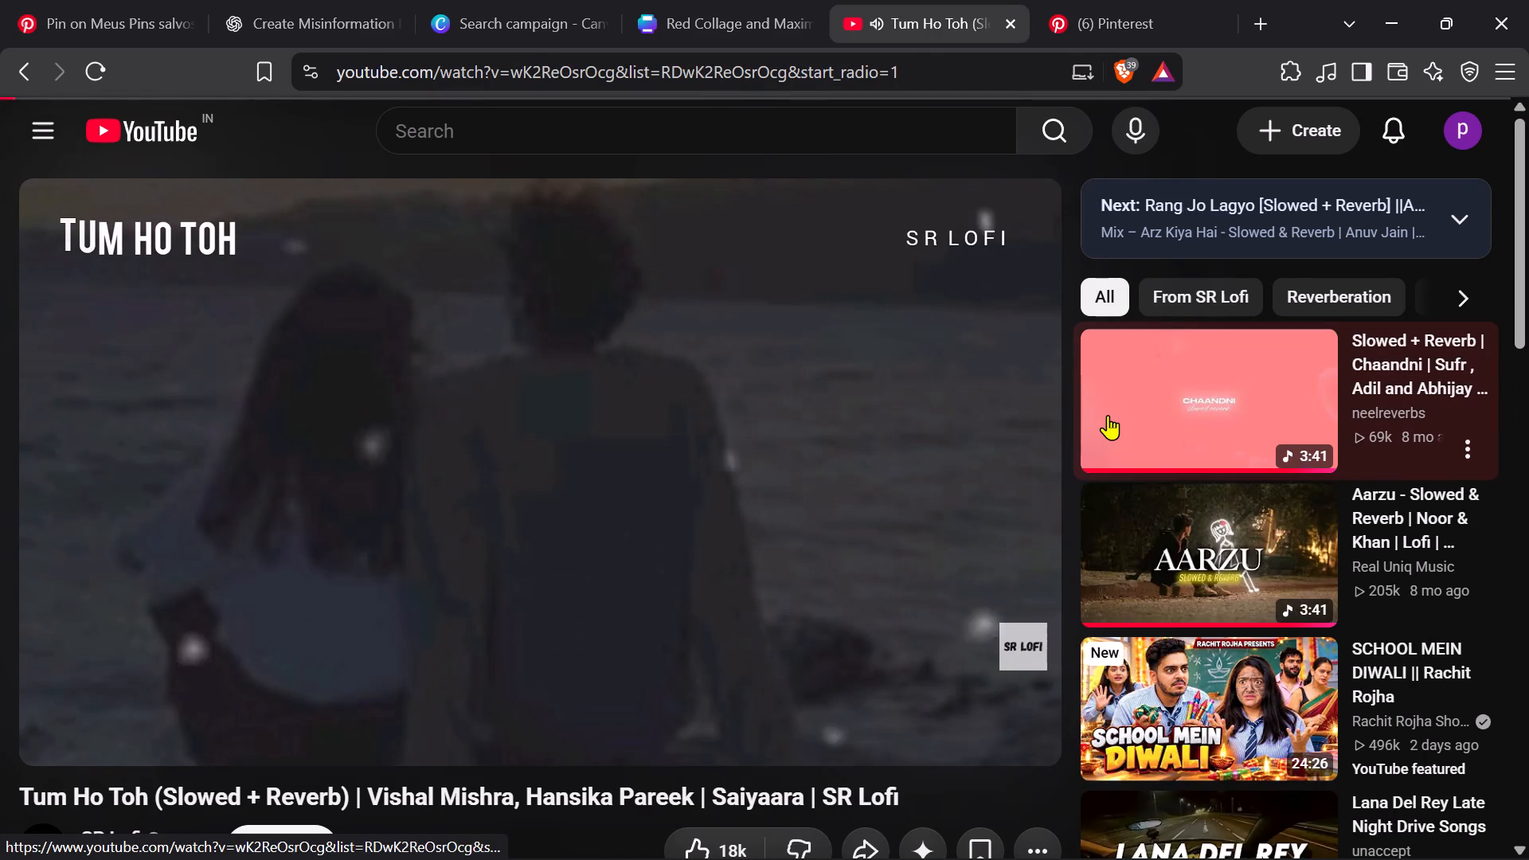
click(1087, 0)
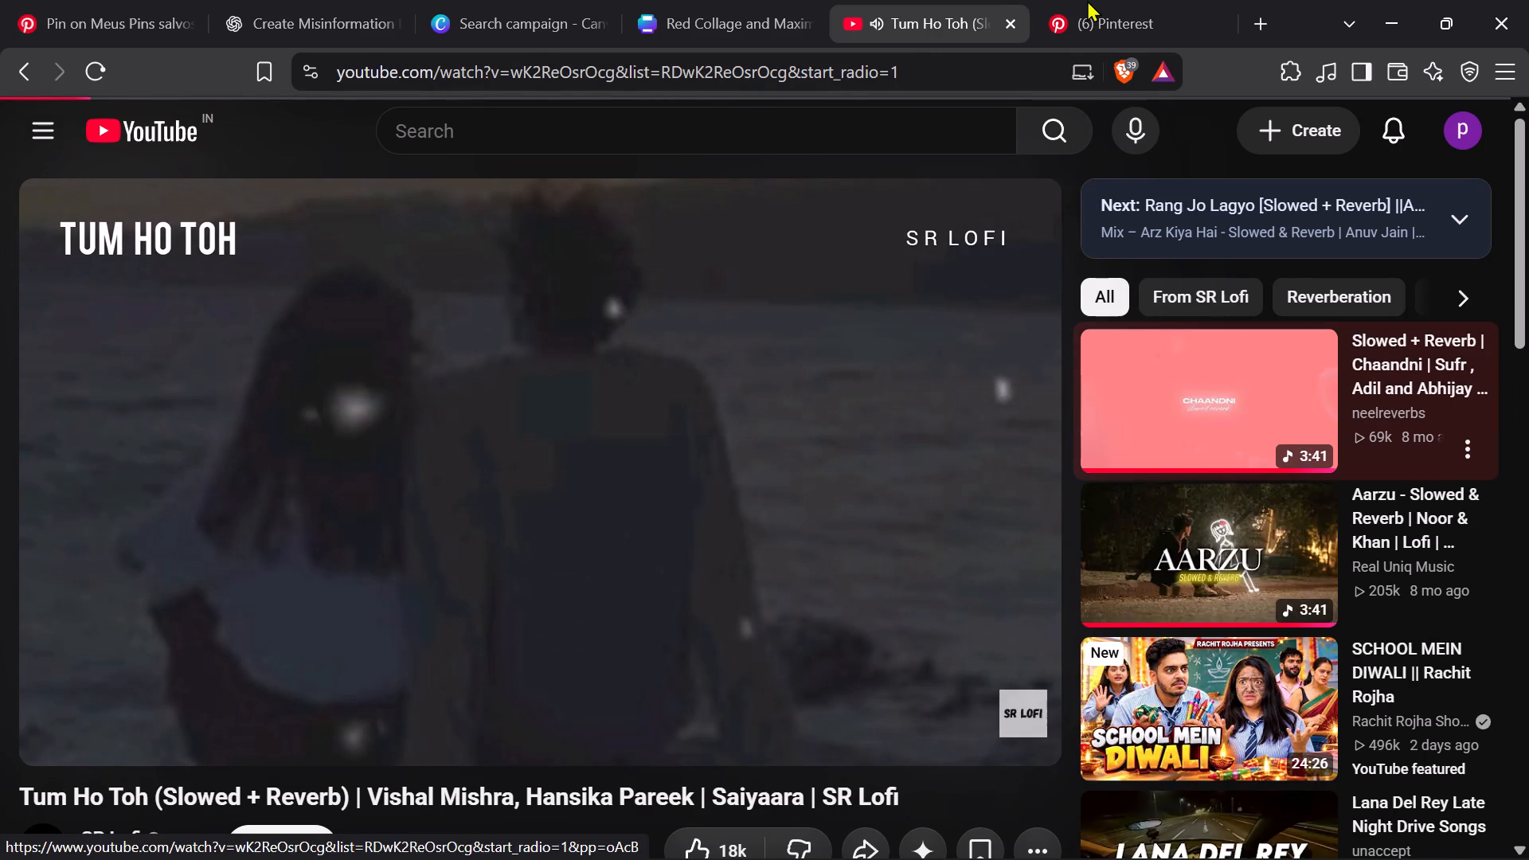
scroll(781, 579, down, 7)
scroll(781, 579, up, 1)
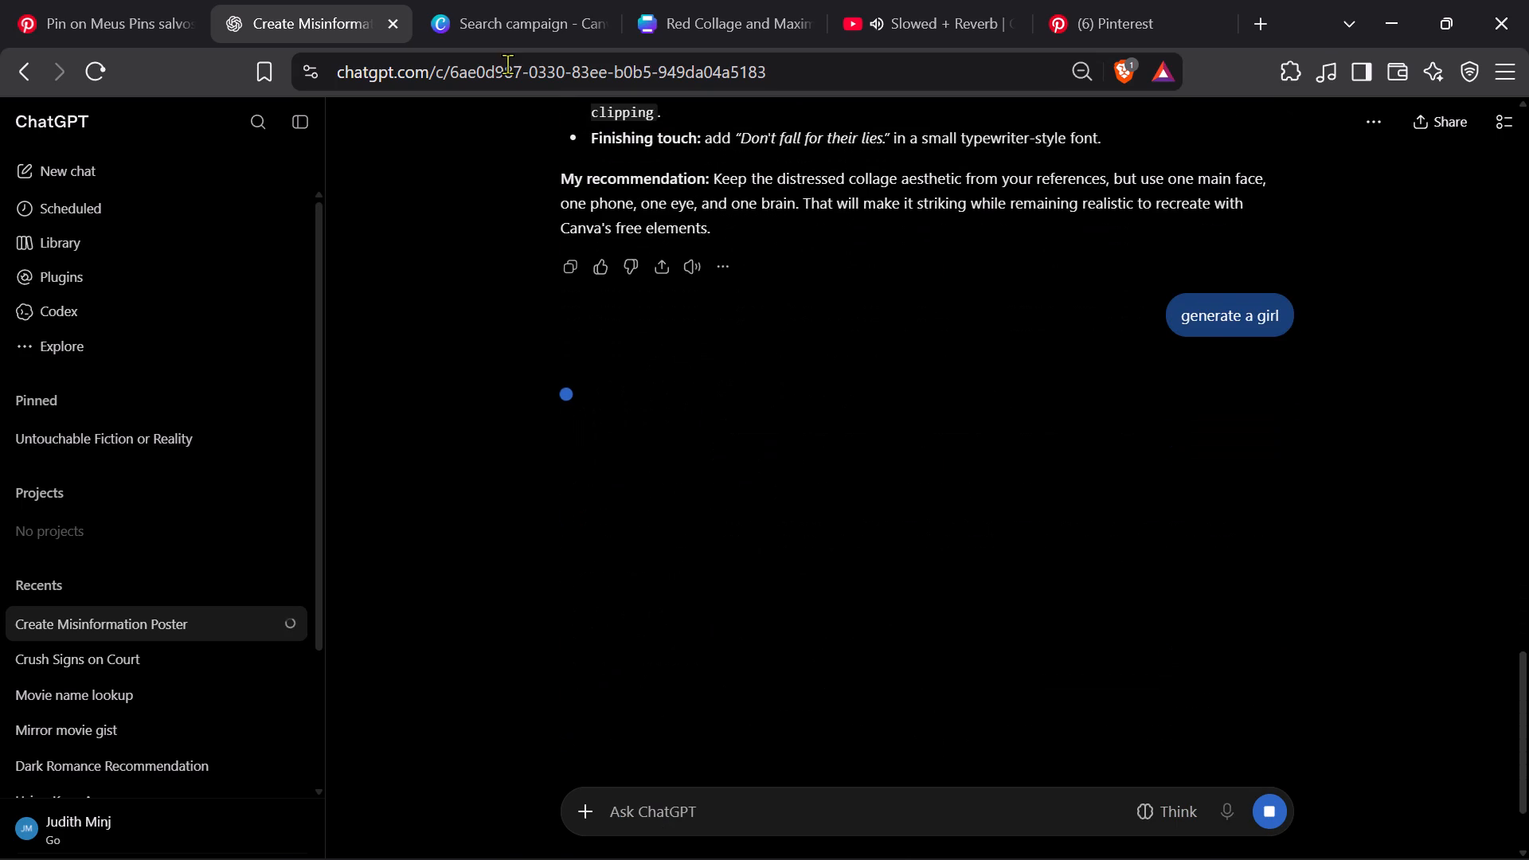
Return to Pinterest and search for "newspaper cutting".
click(1130, 2)
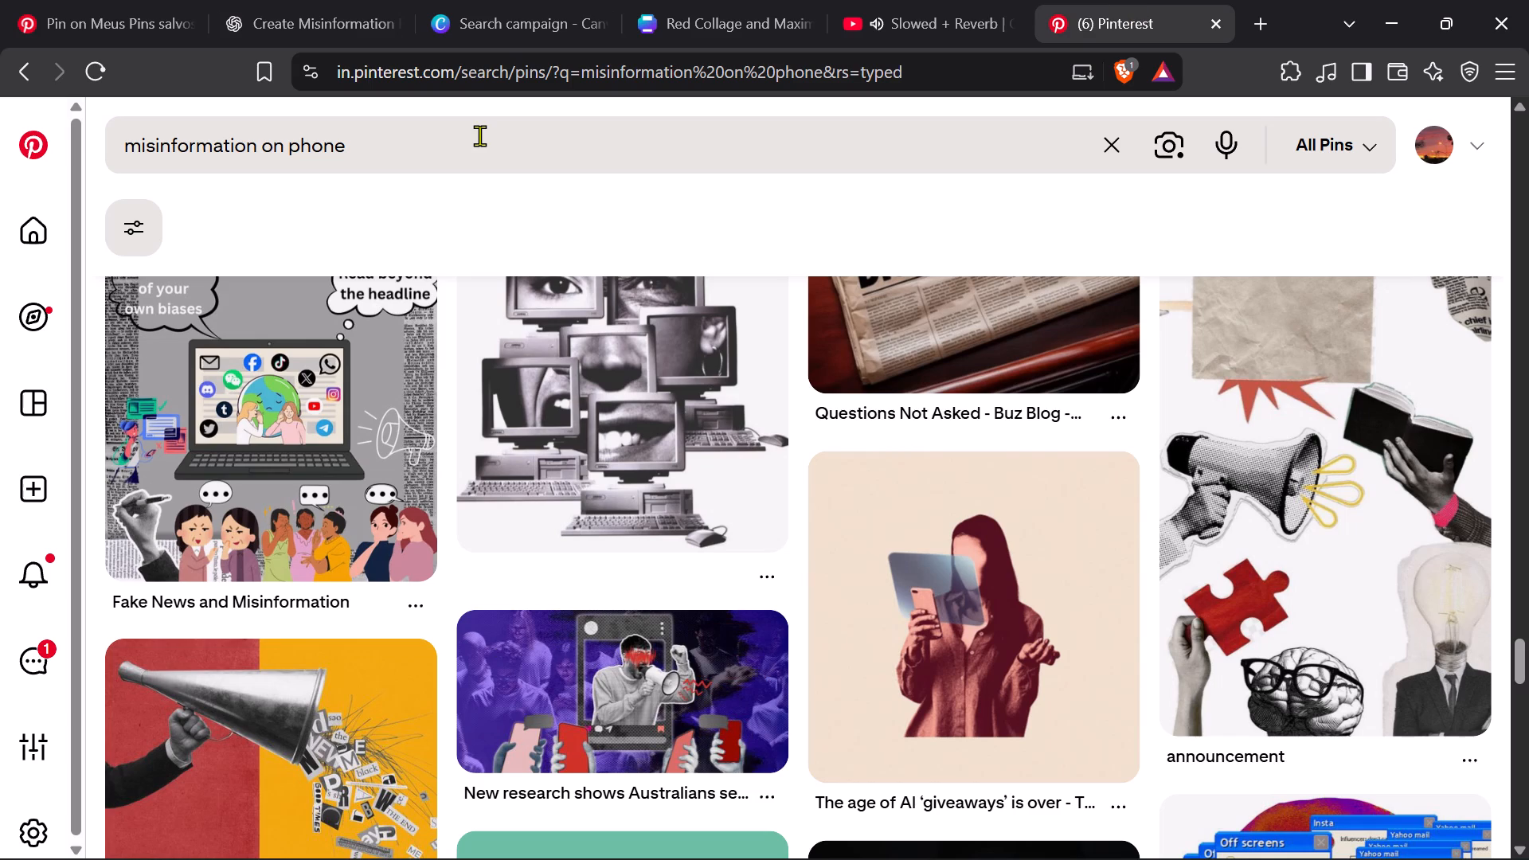
triple_click(479, 135)
double_click(479, 135)
double_click(479, 135)
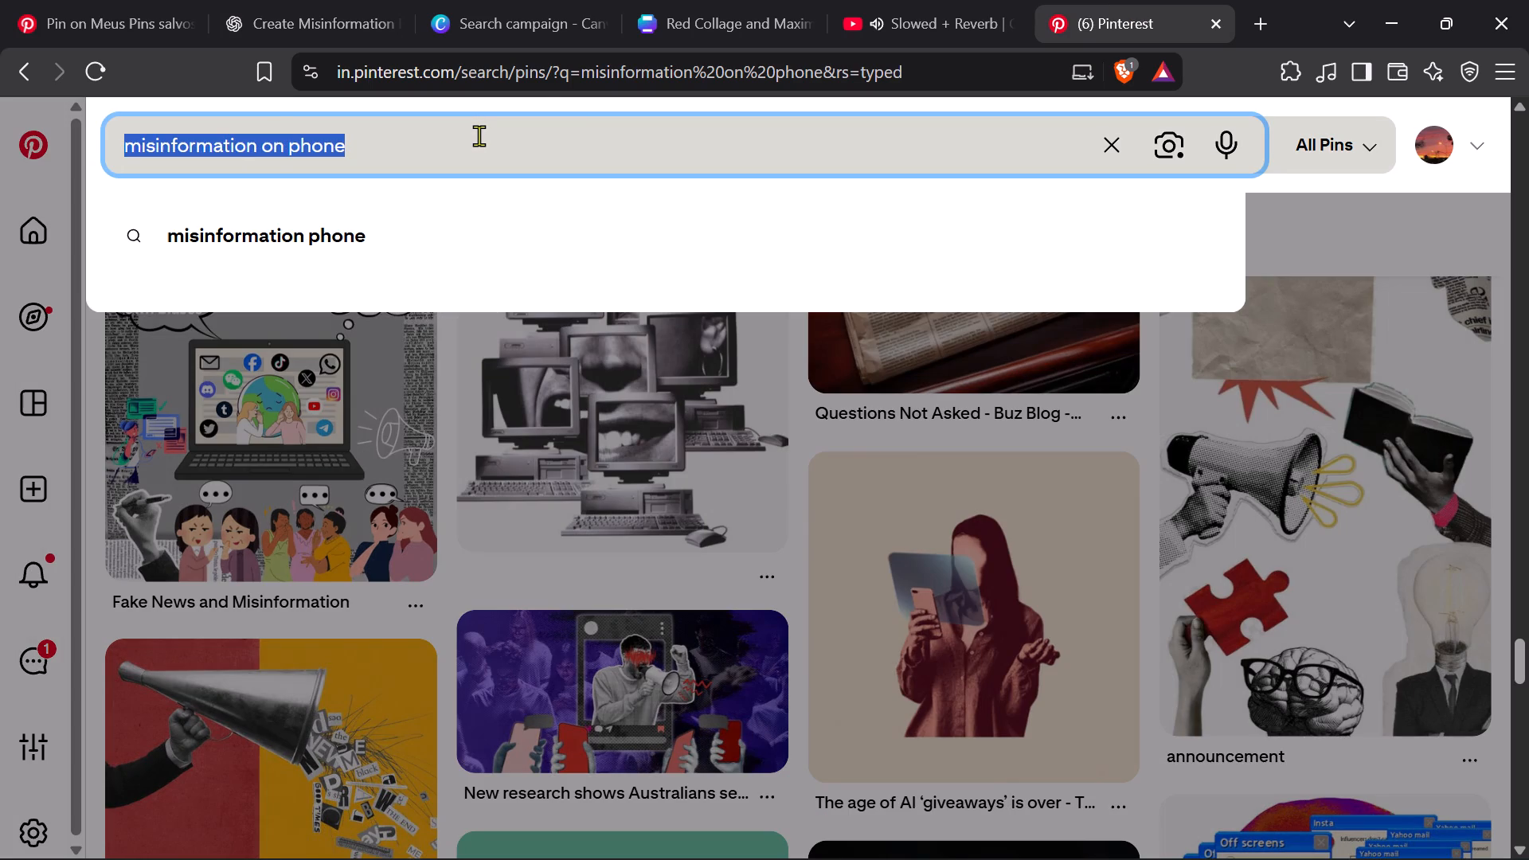
key(BackSpace)
text(newspaper)
key(space)
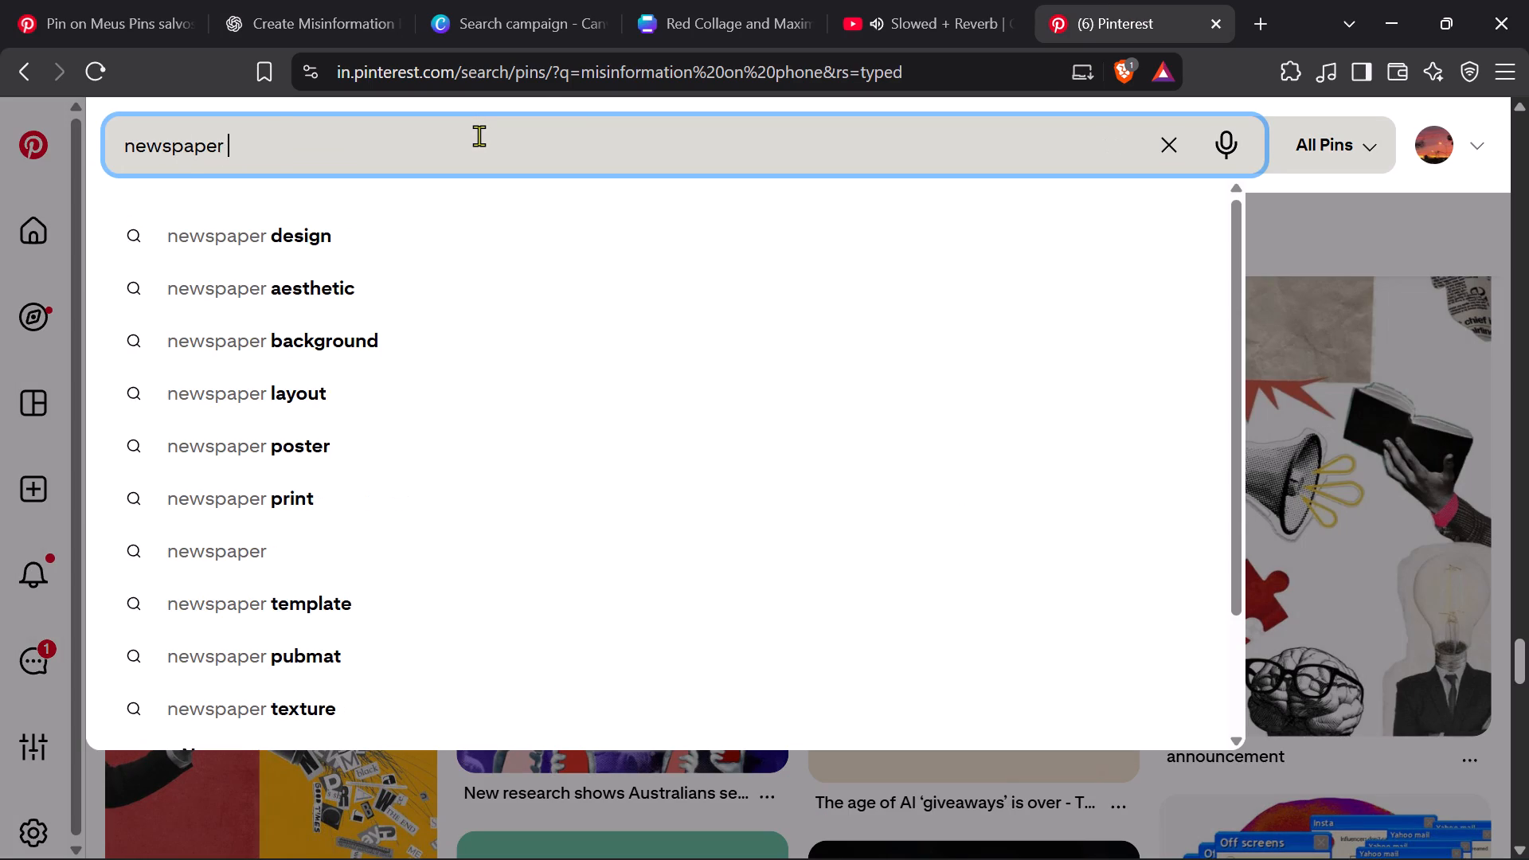
text(cutting)
key(Return)
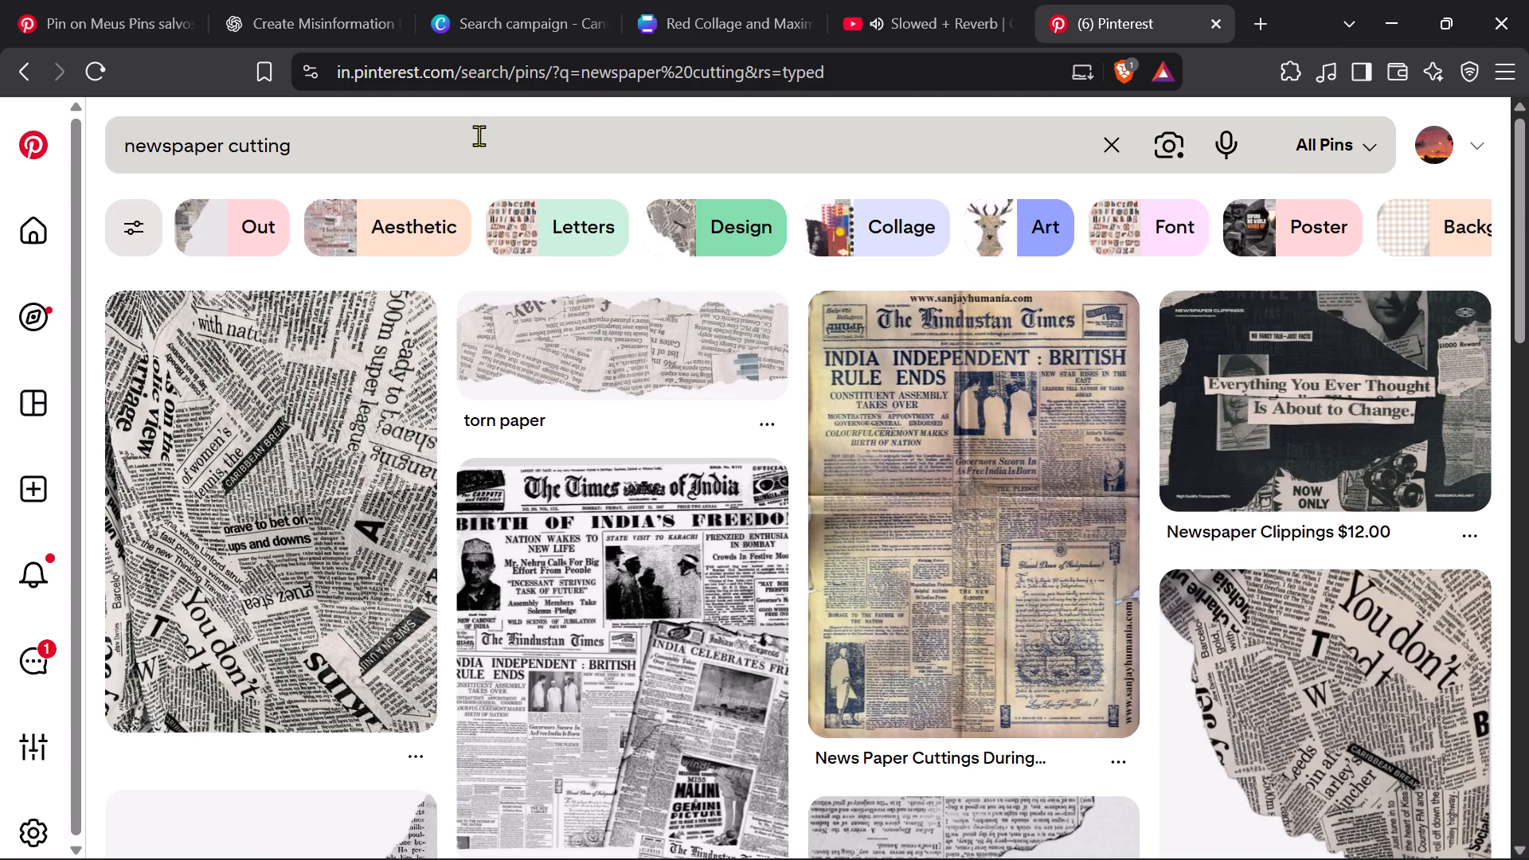
drag(479, 135, 468, 486)
scroll(468, 486, down, 3)
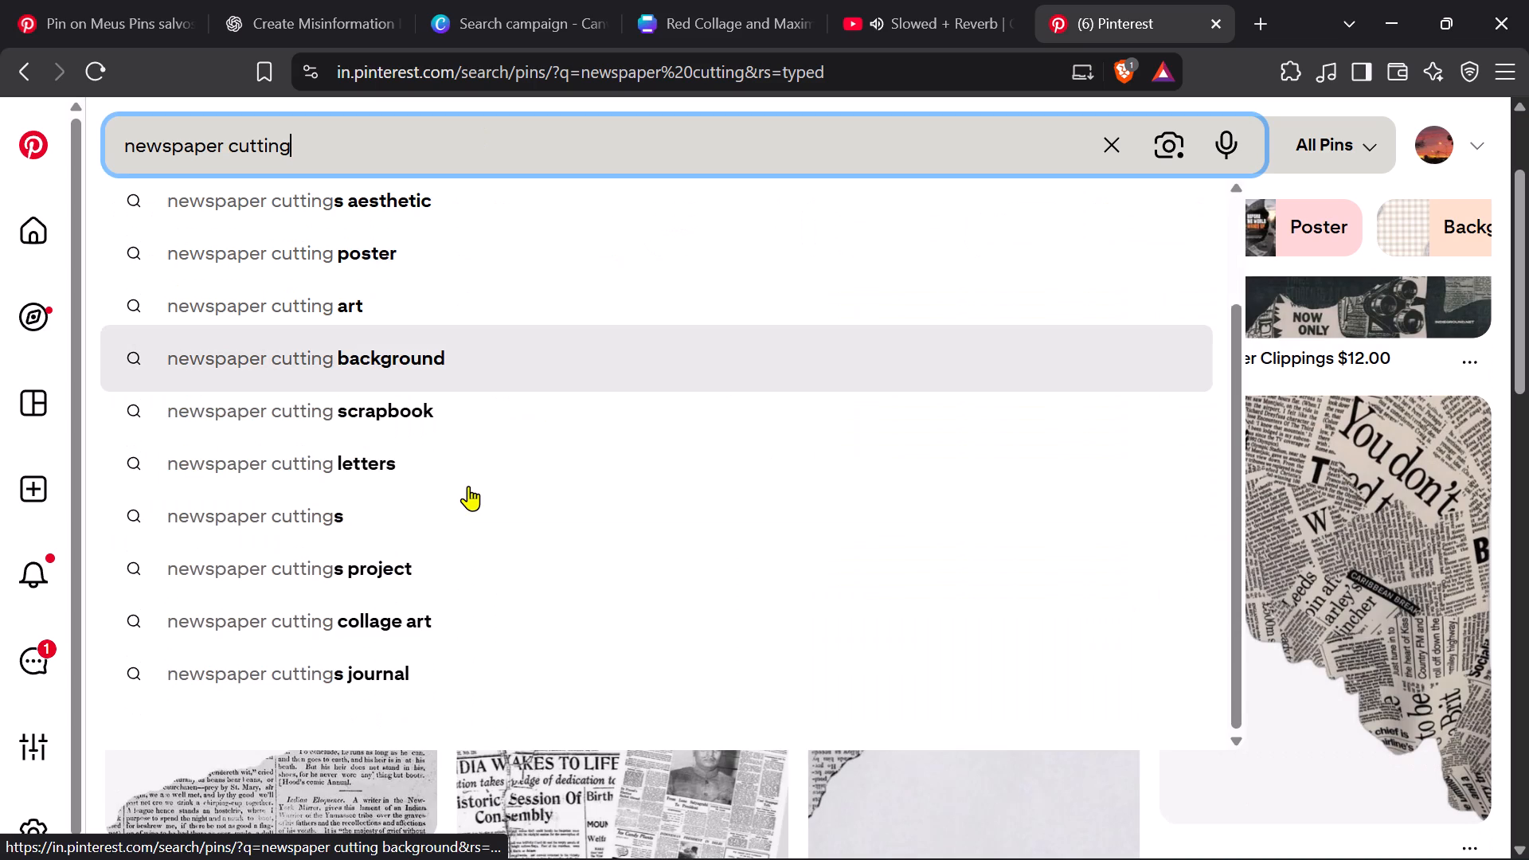
Search Pinterest for "beige colour bkg" and look through the plain beige backgrounds.
click(1114, 151)
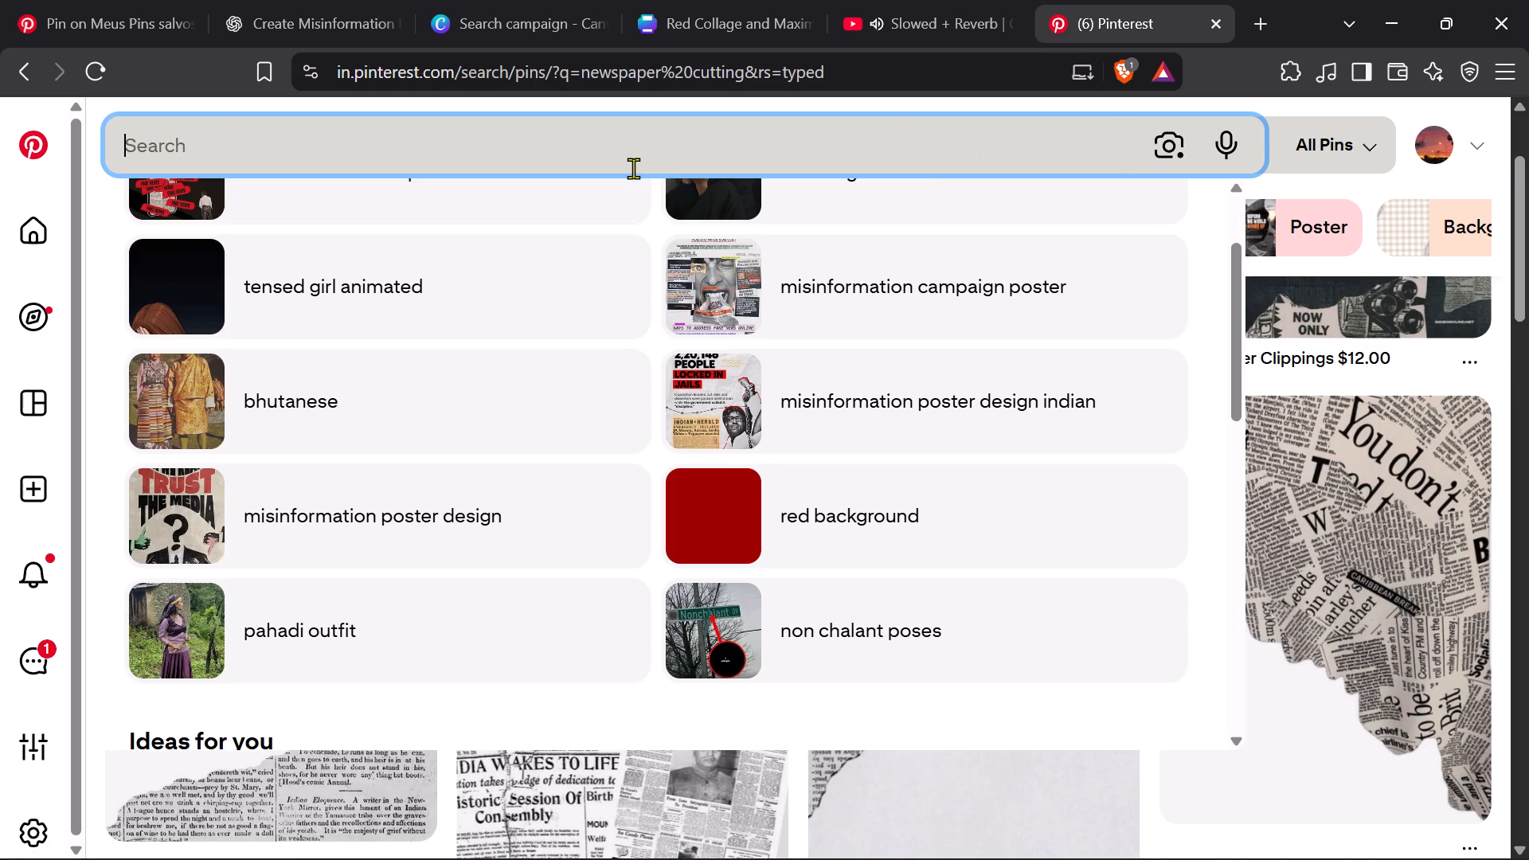
text(beige)
key(space)
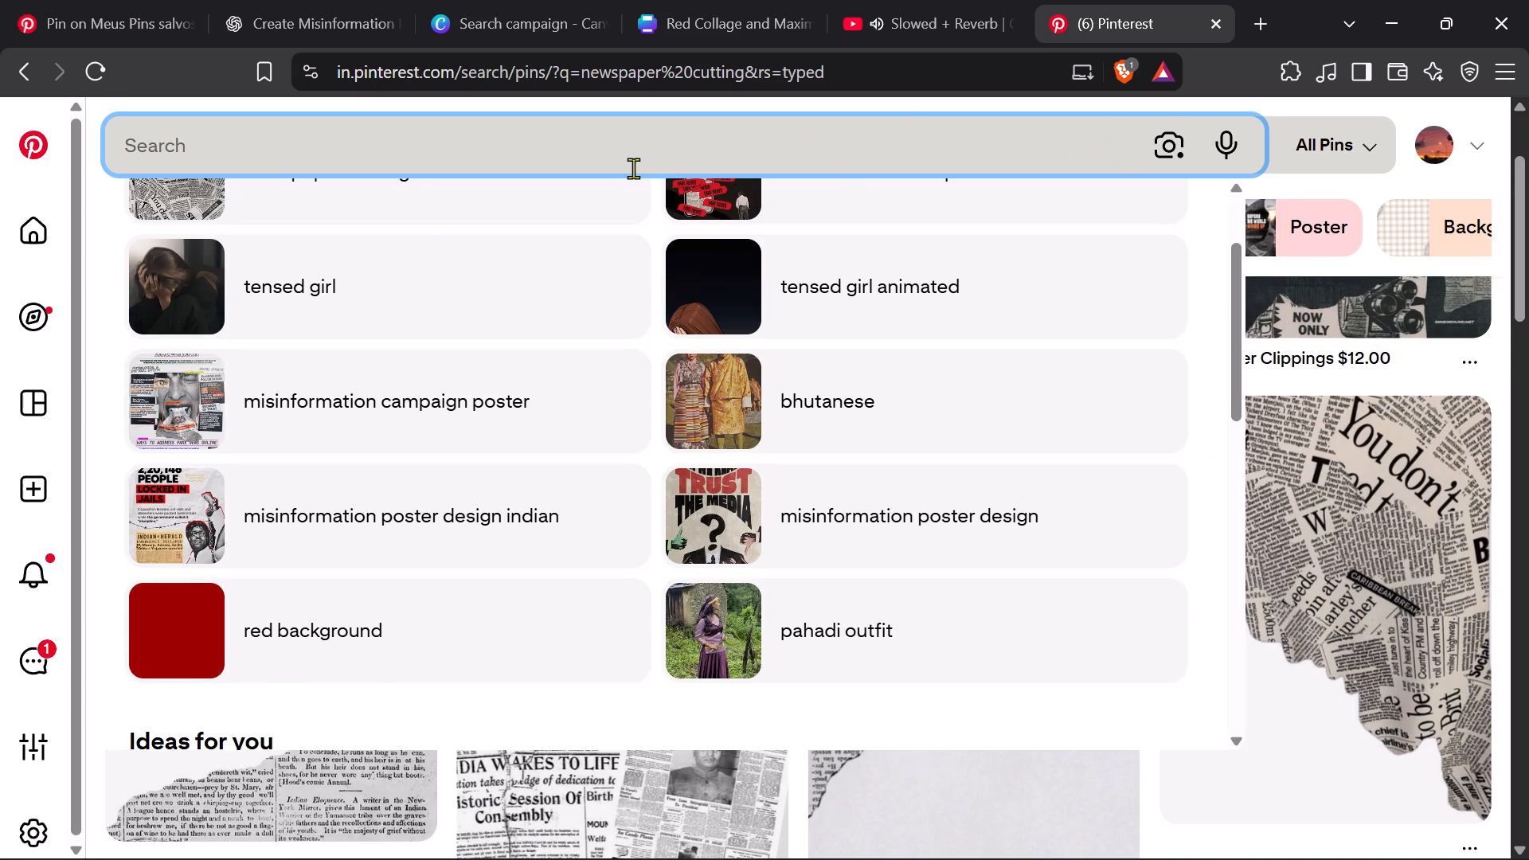
key(space)
text(colour bkg)
key(Return)
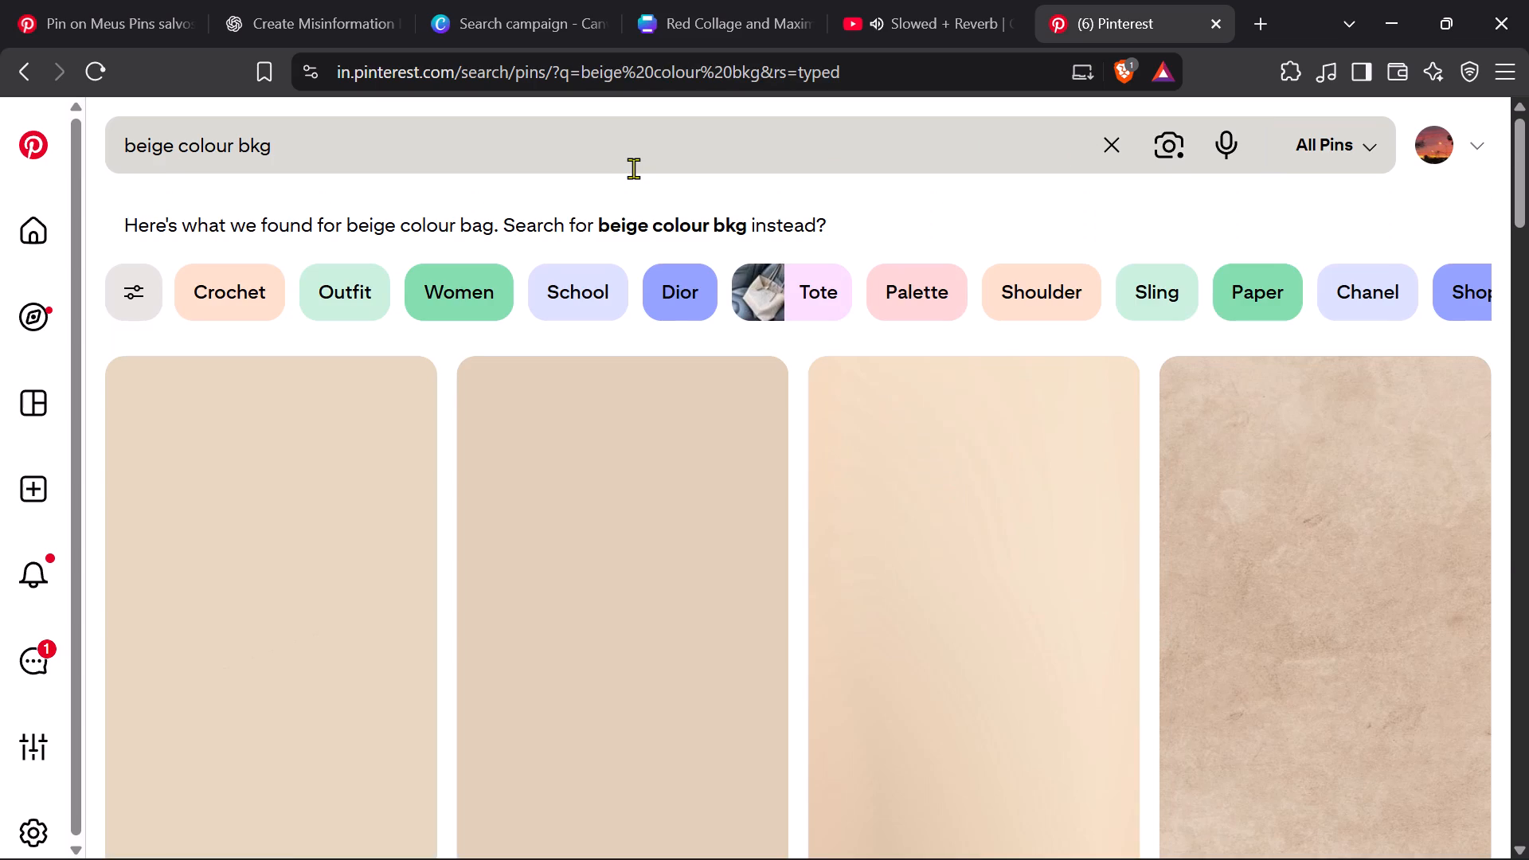
scroll(703, 467, down, 5)
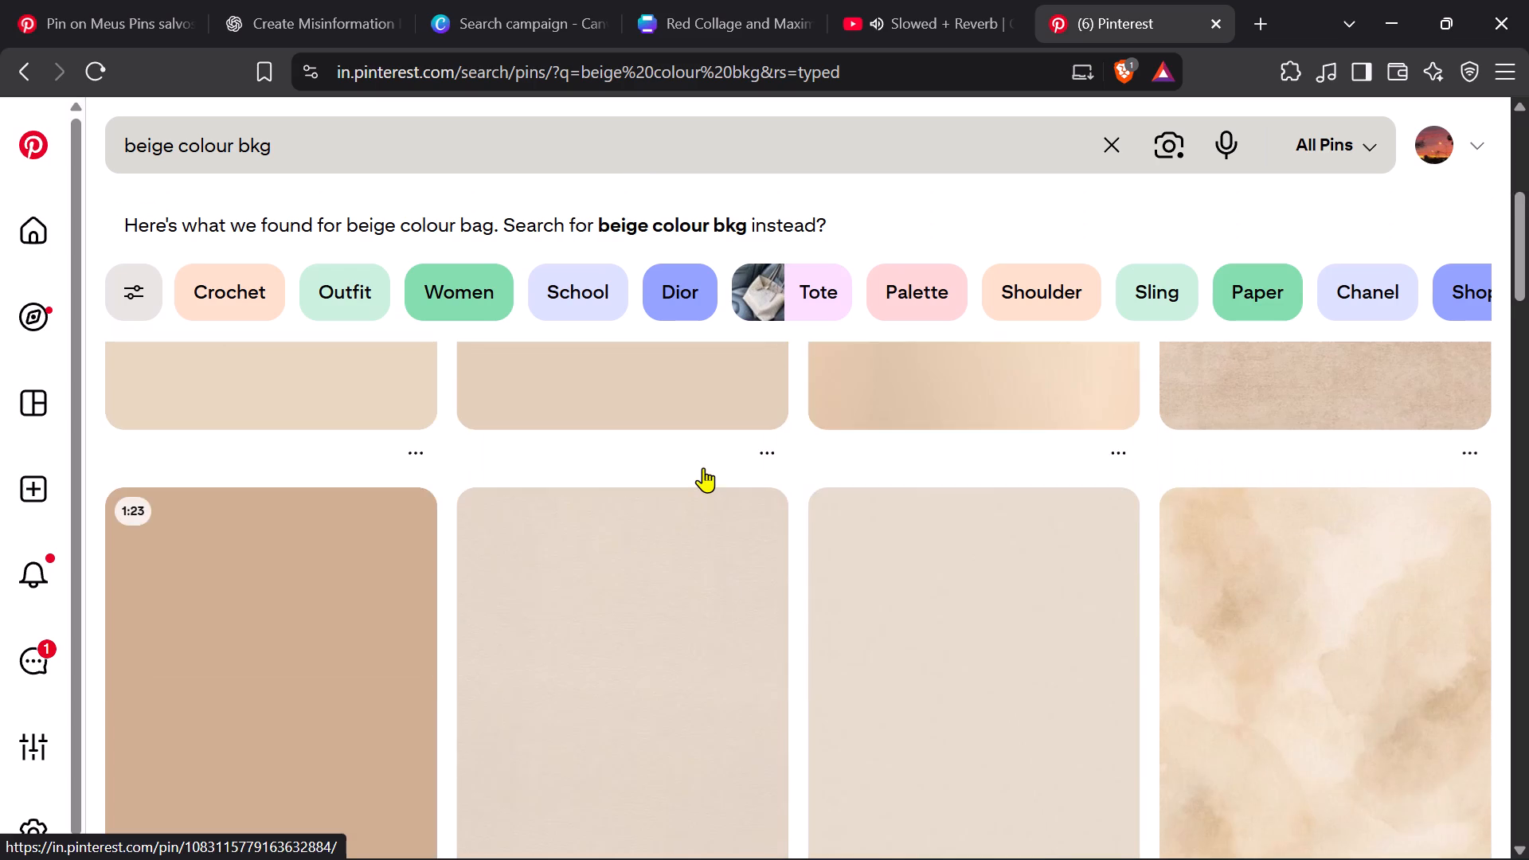
scroll(703, 467, down, 3)
Refine the Pinterest search to "beige colour paper bkg".
click(400, 145)
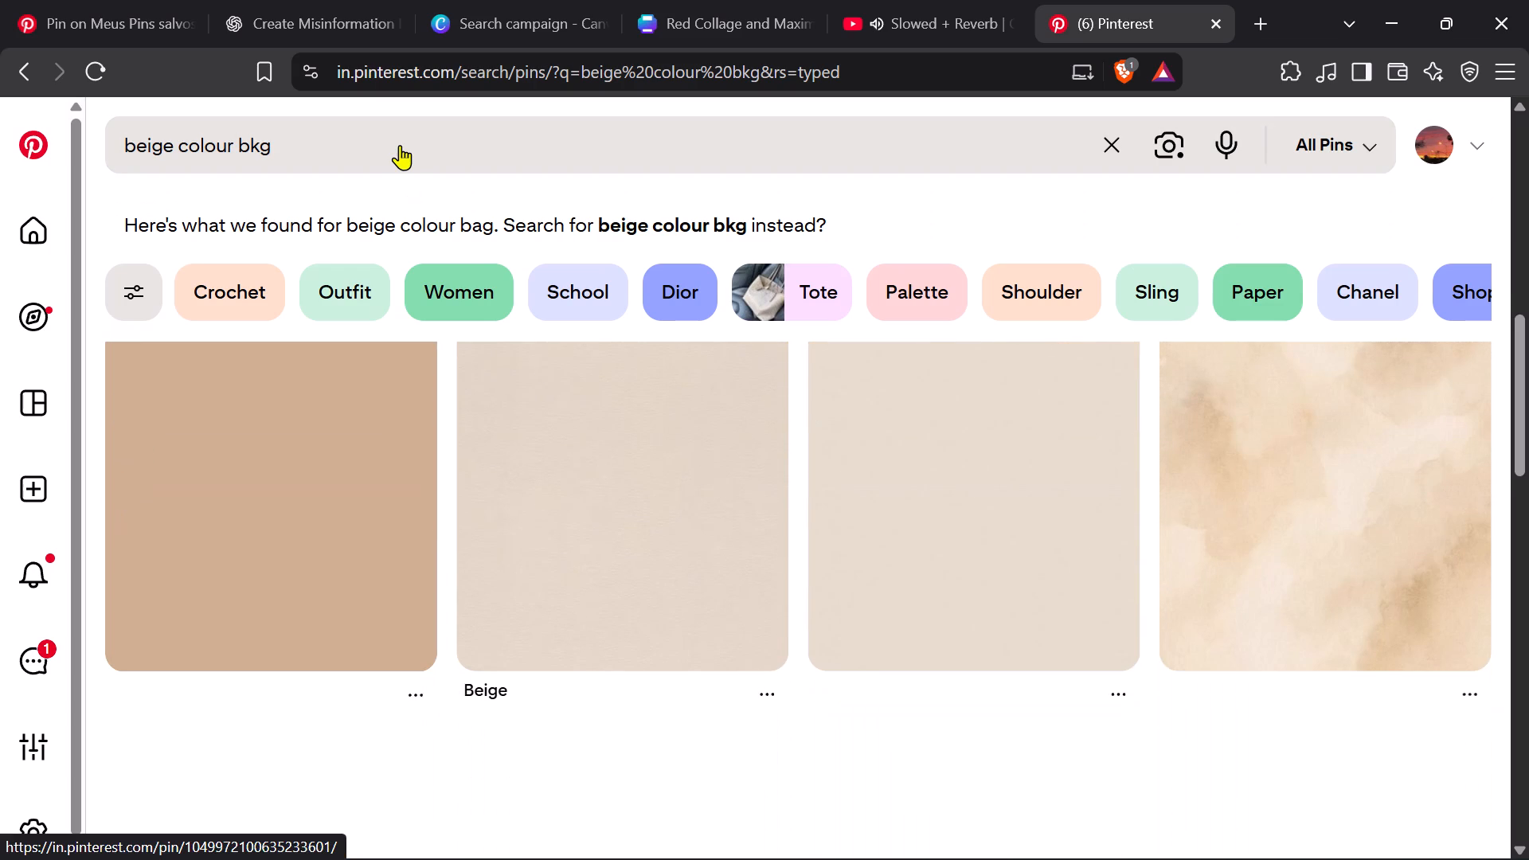
click(229, 158)
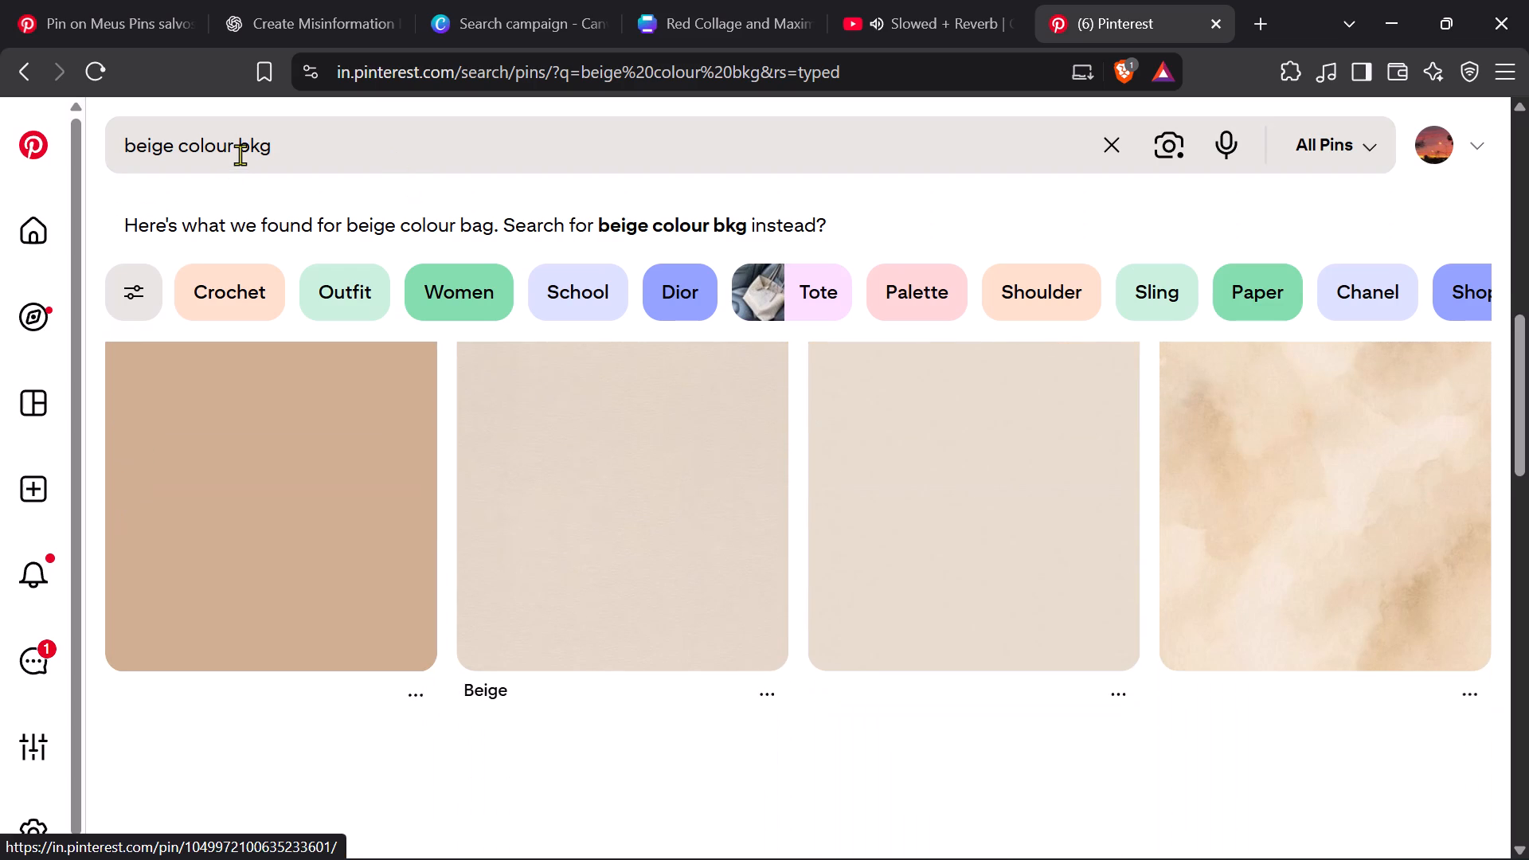
click(233, 148)
key(space)
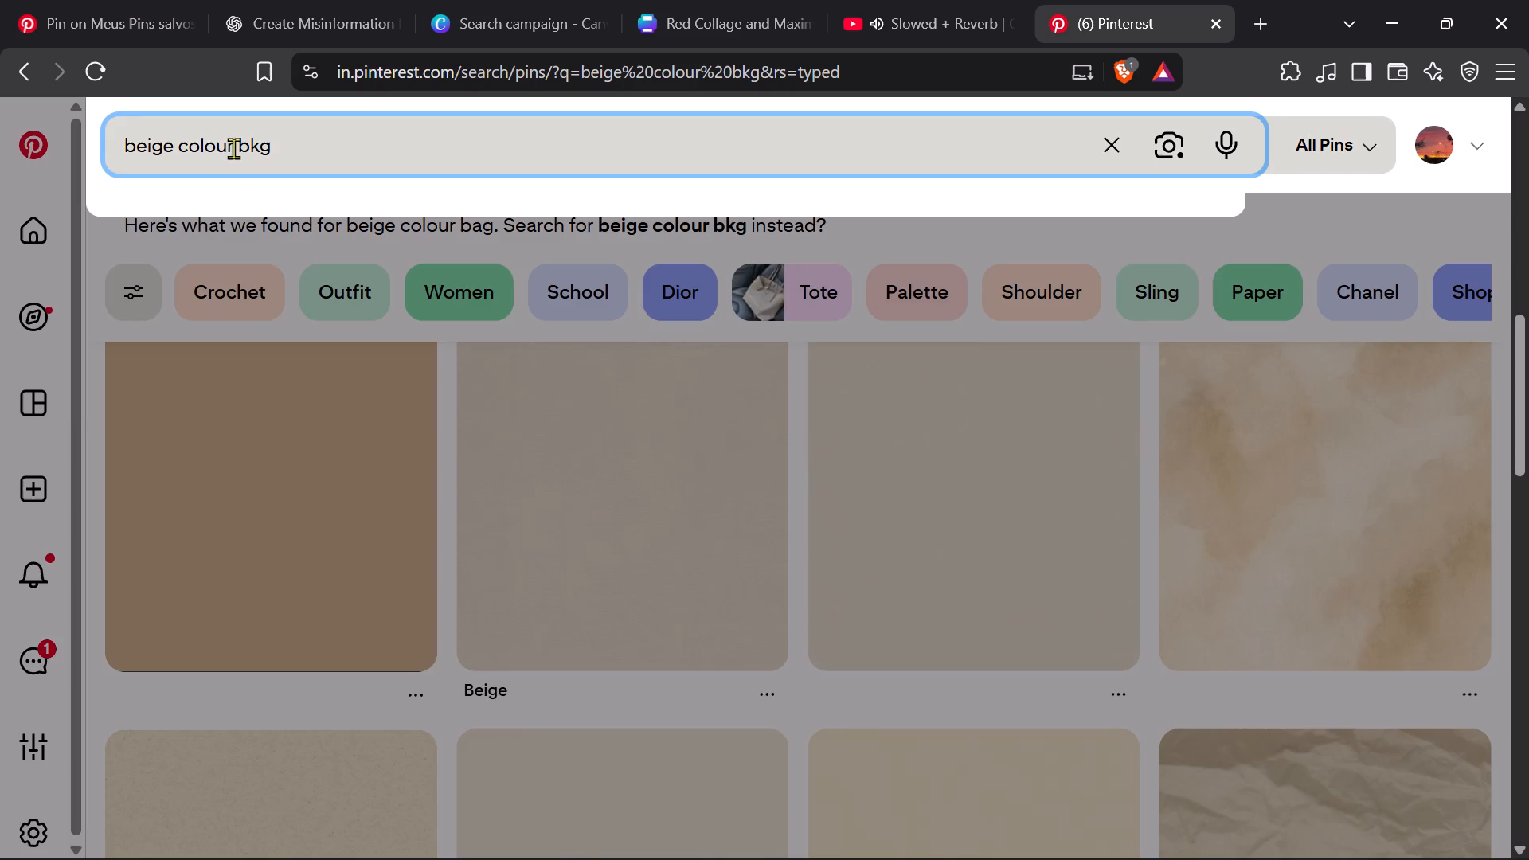
text(paper)
key(Return)
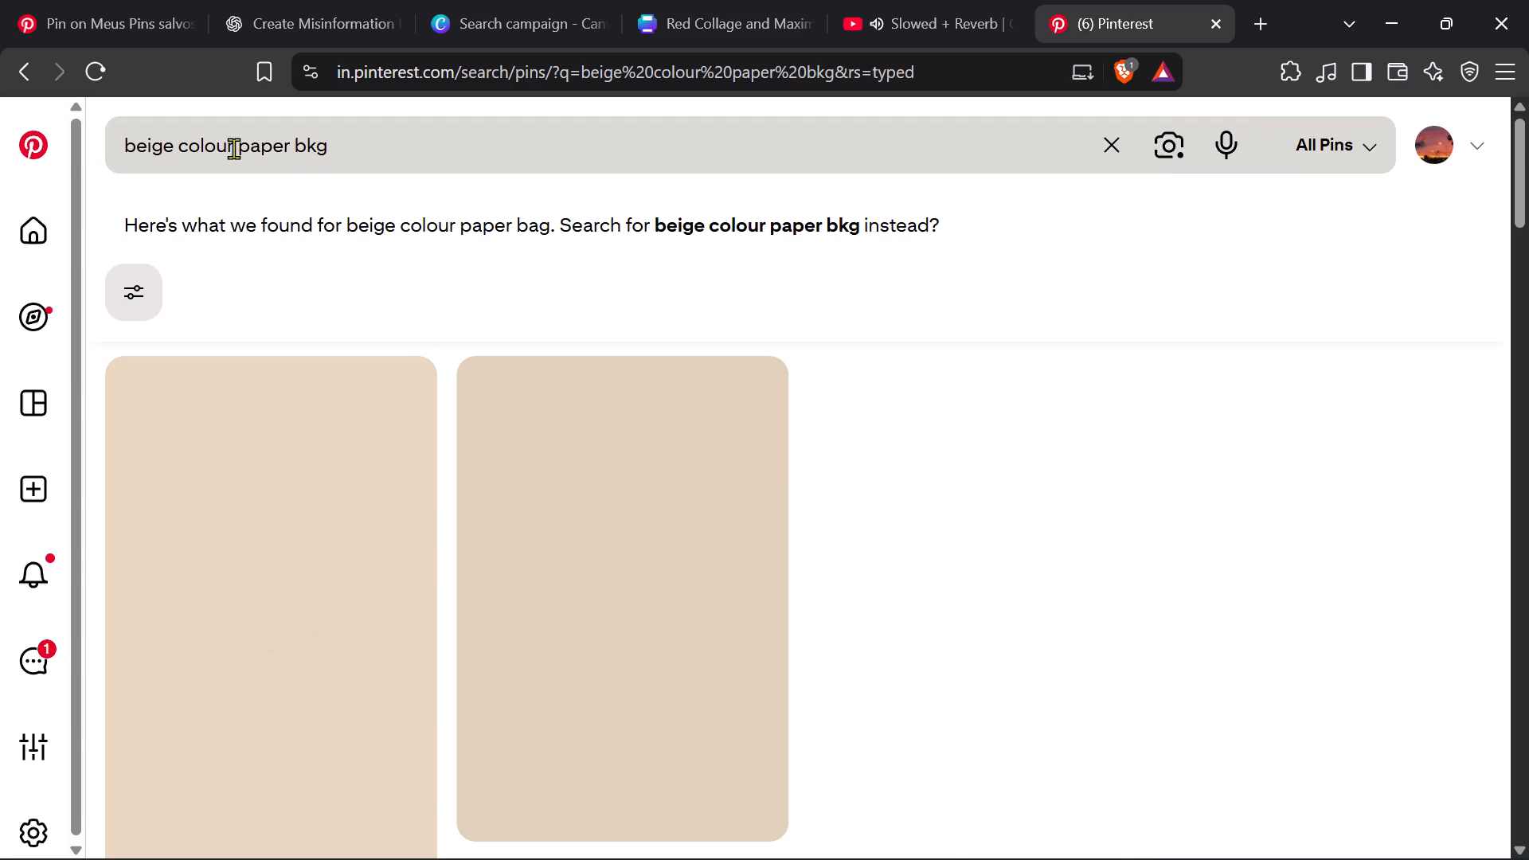
Open the pale beige textured paper pin and copy its image.
scroll(598, 456, down, 1)
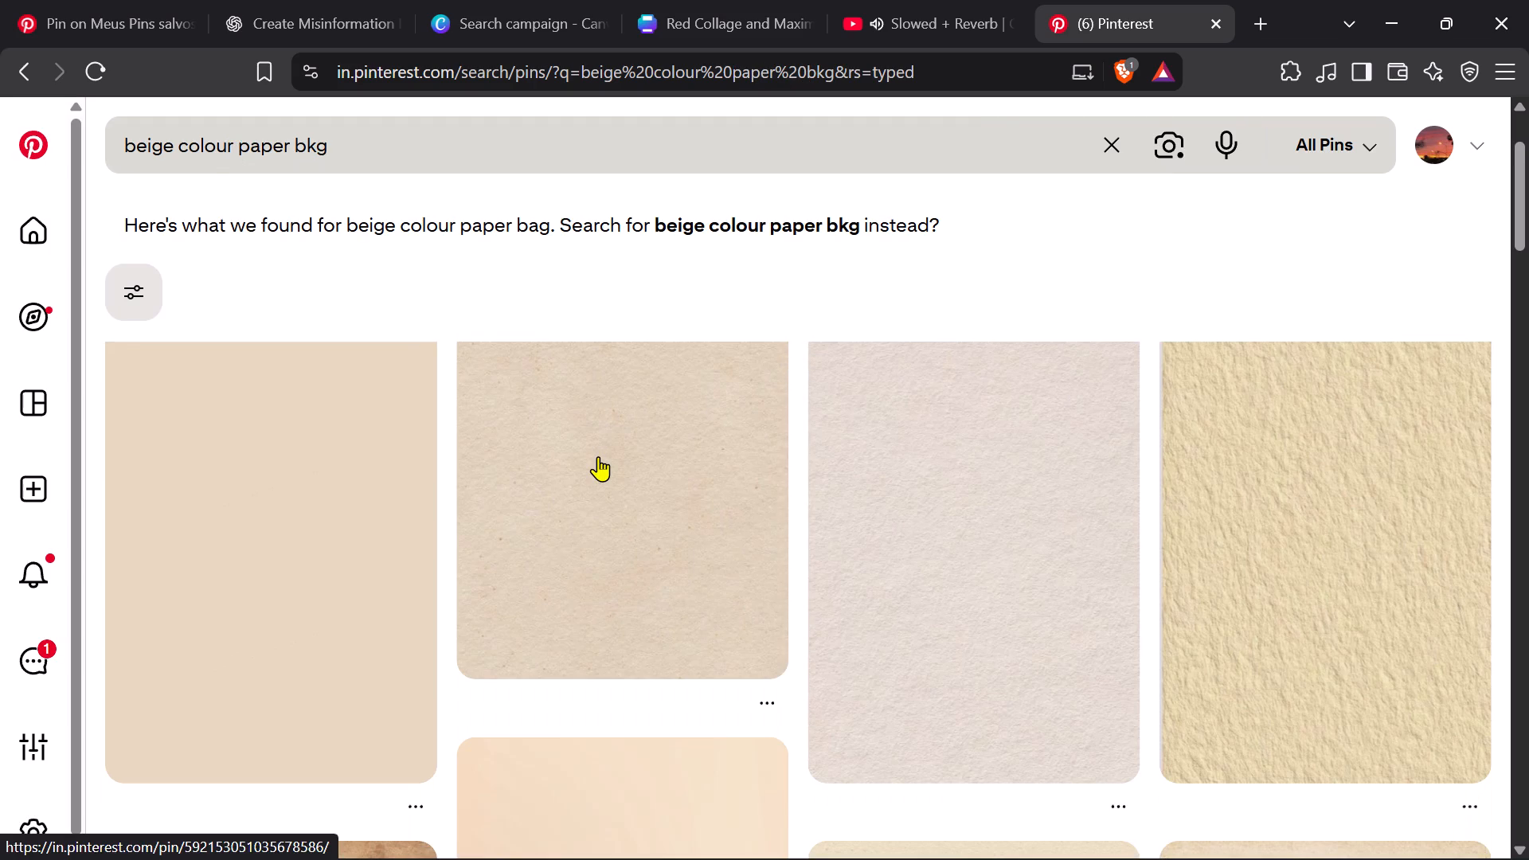
click(929, 527)
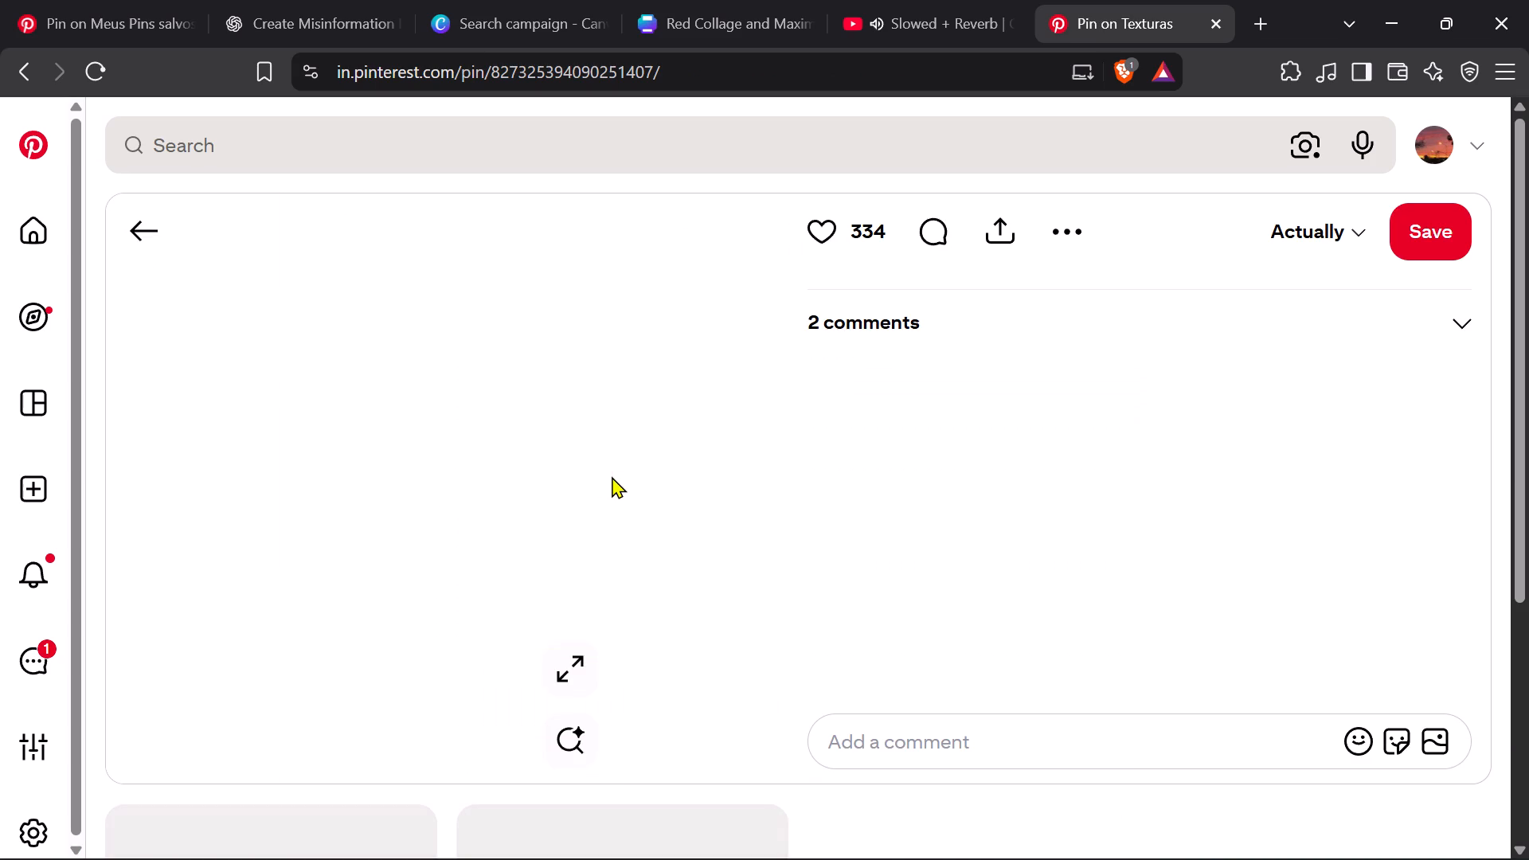
right_click(573, 475)
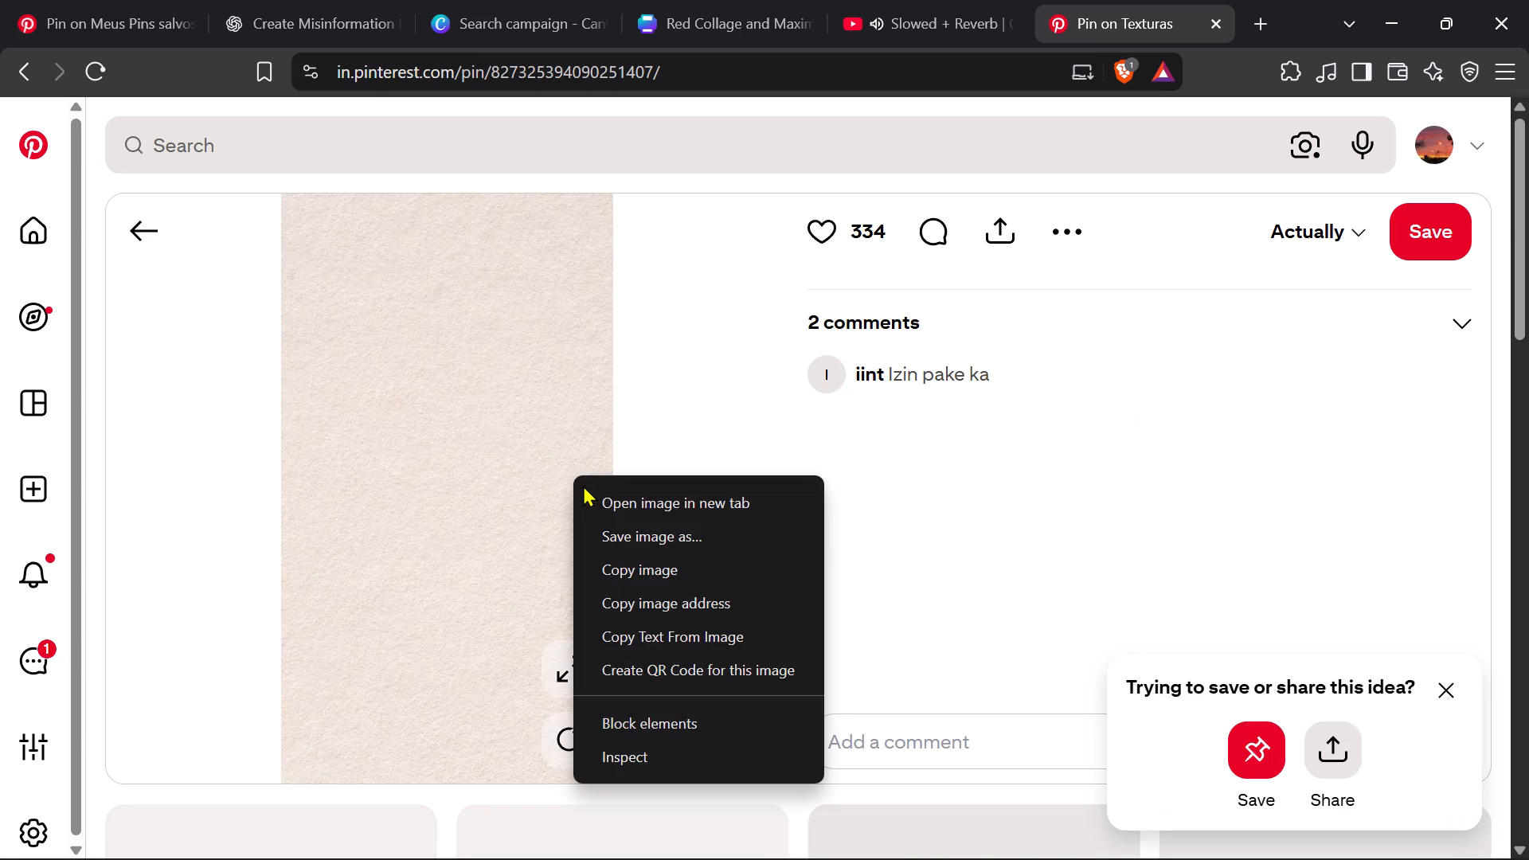
click(684, 579)
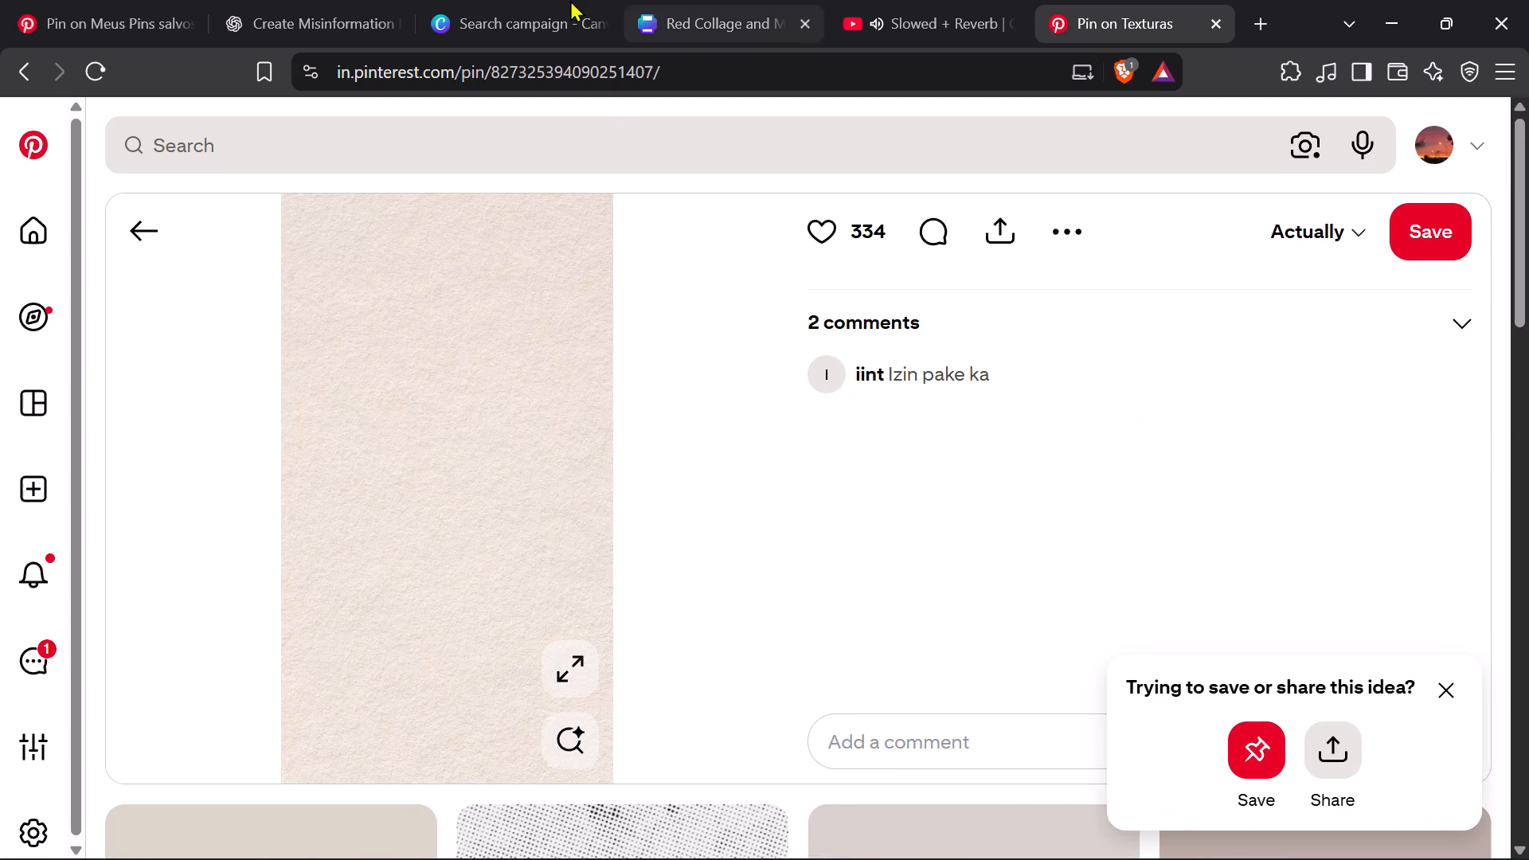
Return to the Canva poster design, close the print ordering pane, and detach the faded newspaper image from the background and delete it.
click(463, 30)
click(721, 0)
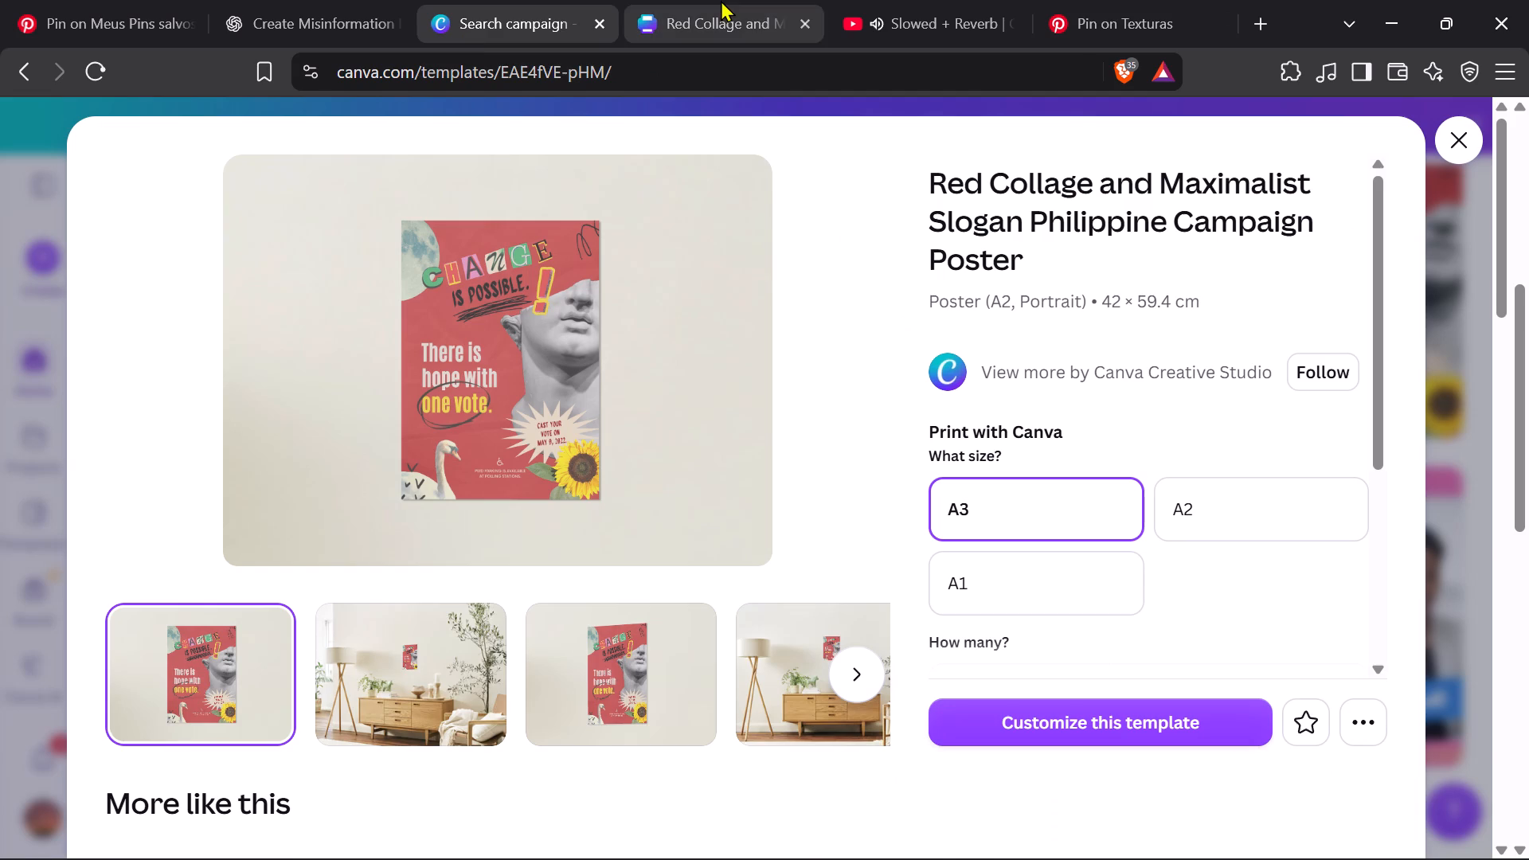
click(617, 394)
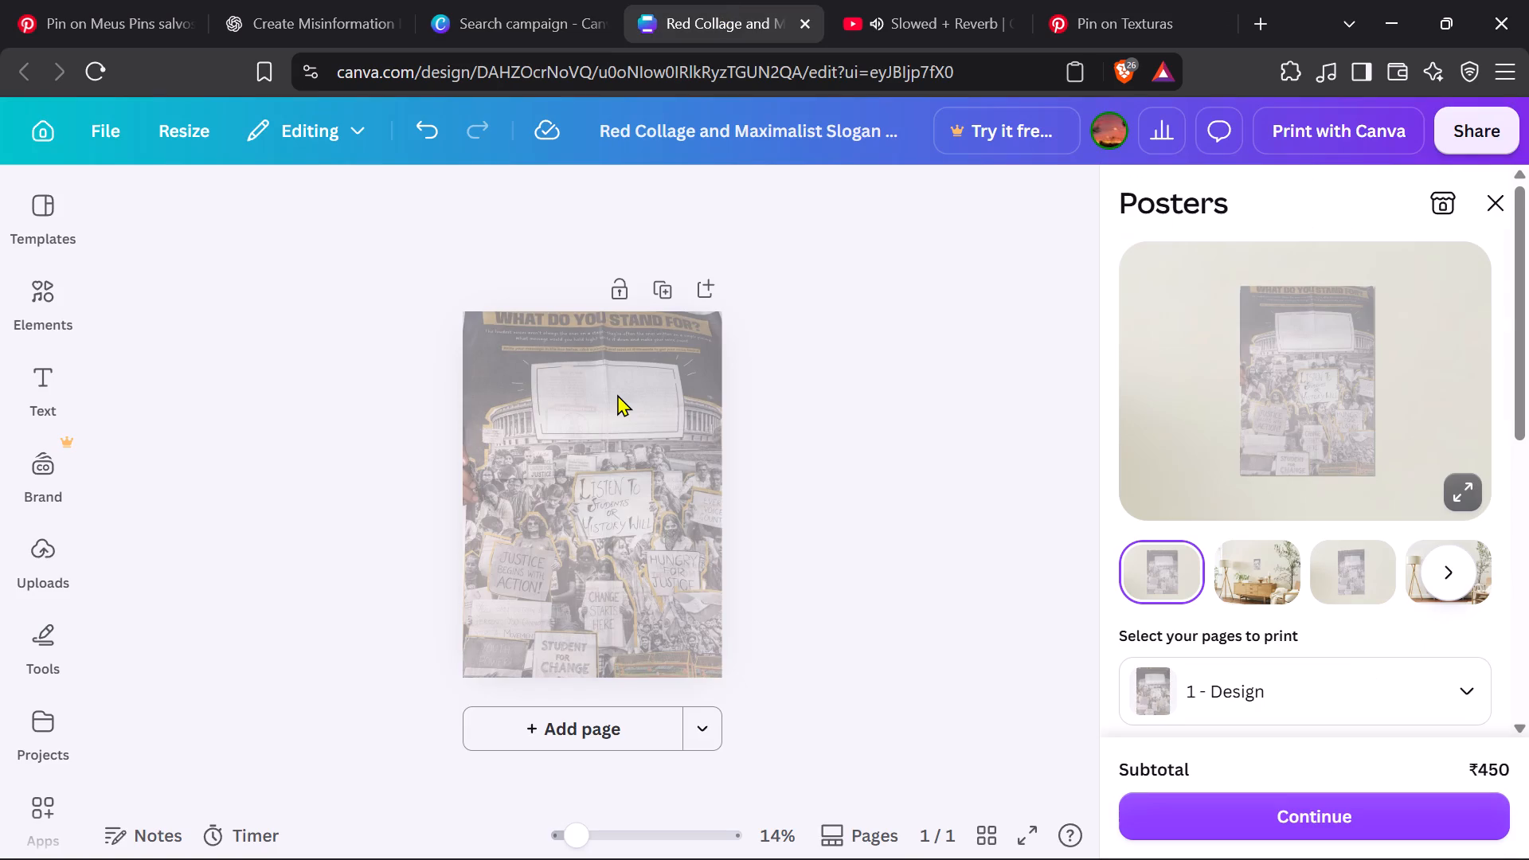
click(617, 394)
click(1488, 197)
click(839, 405)
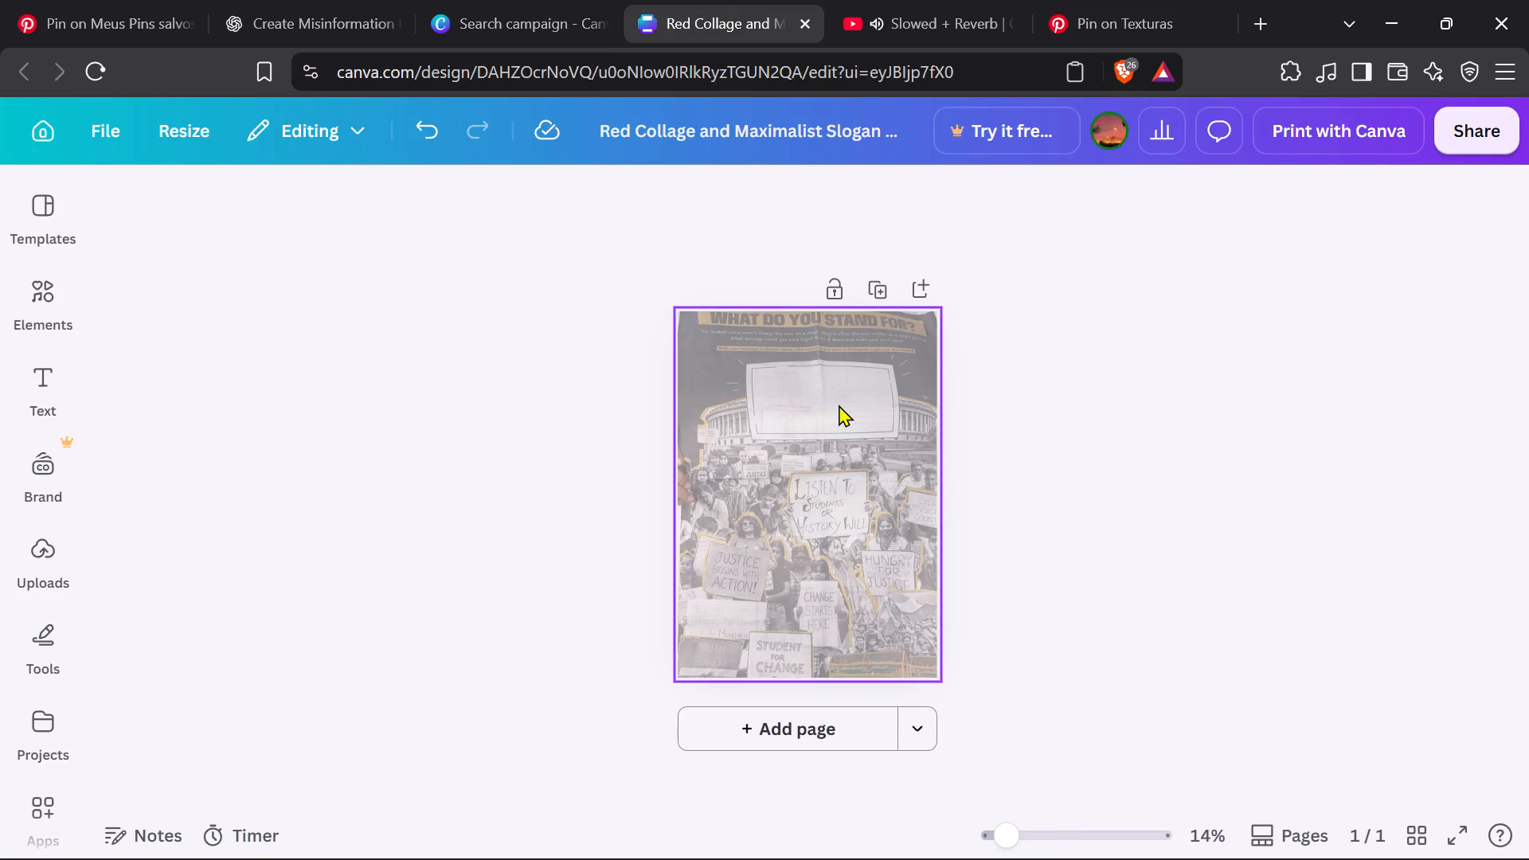
right_click(859, 494)
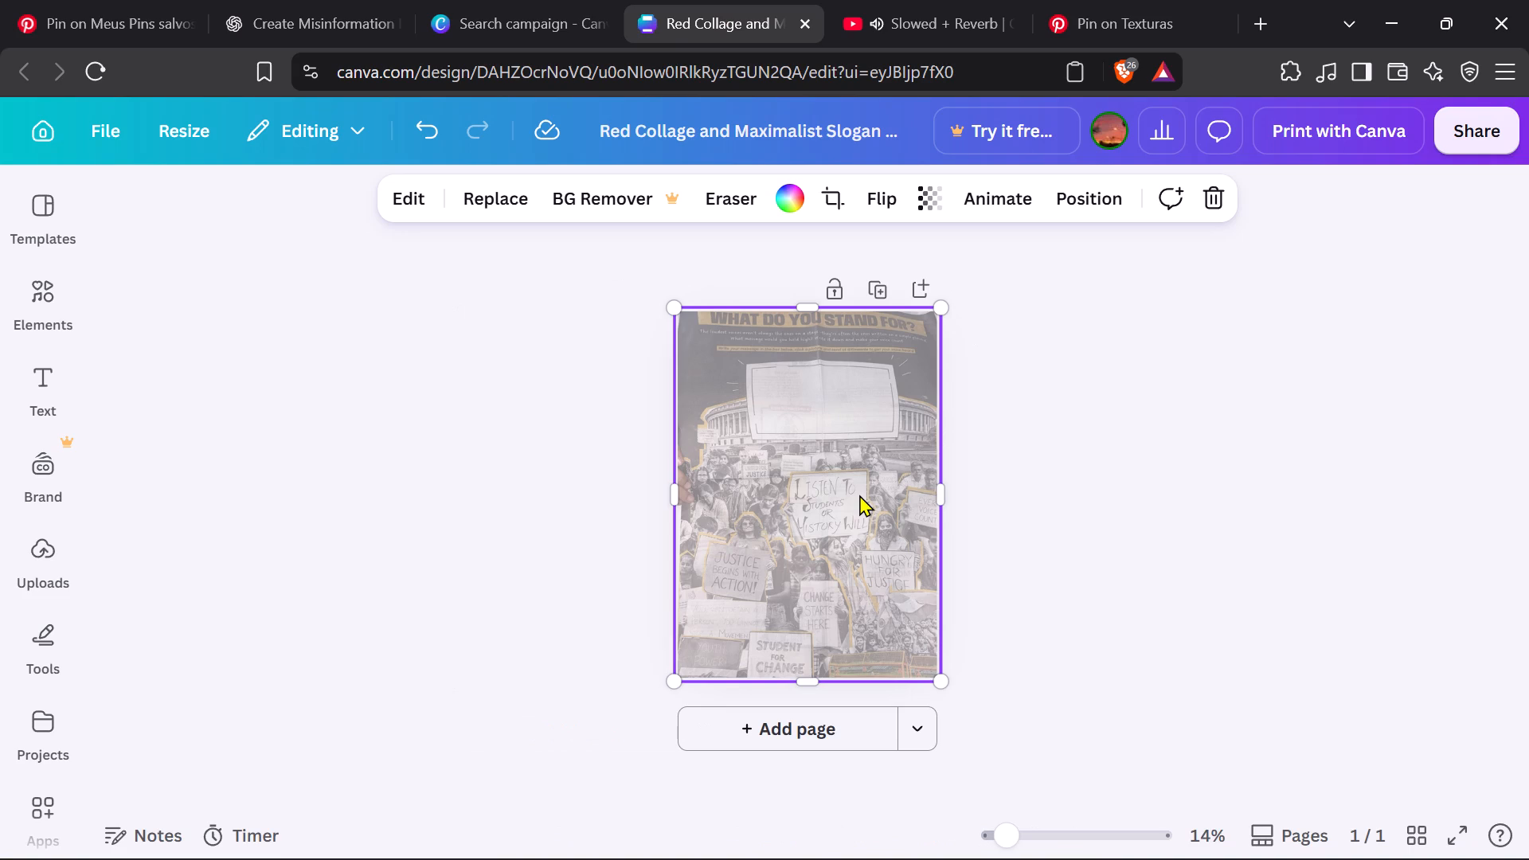
scroll(953, 635, down, 2)
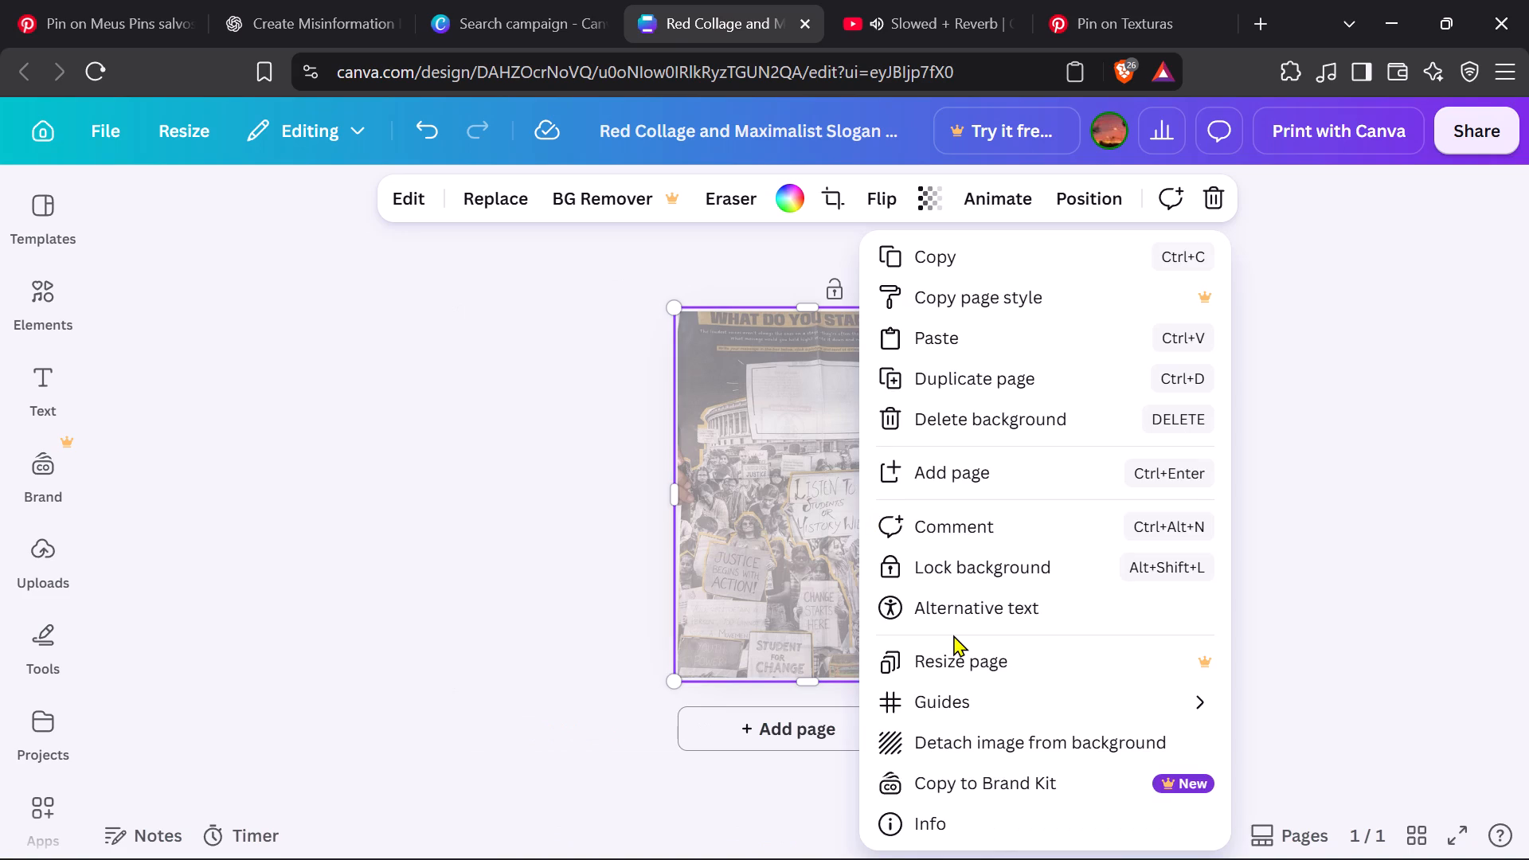
click(969, 739)
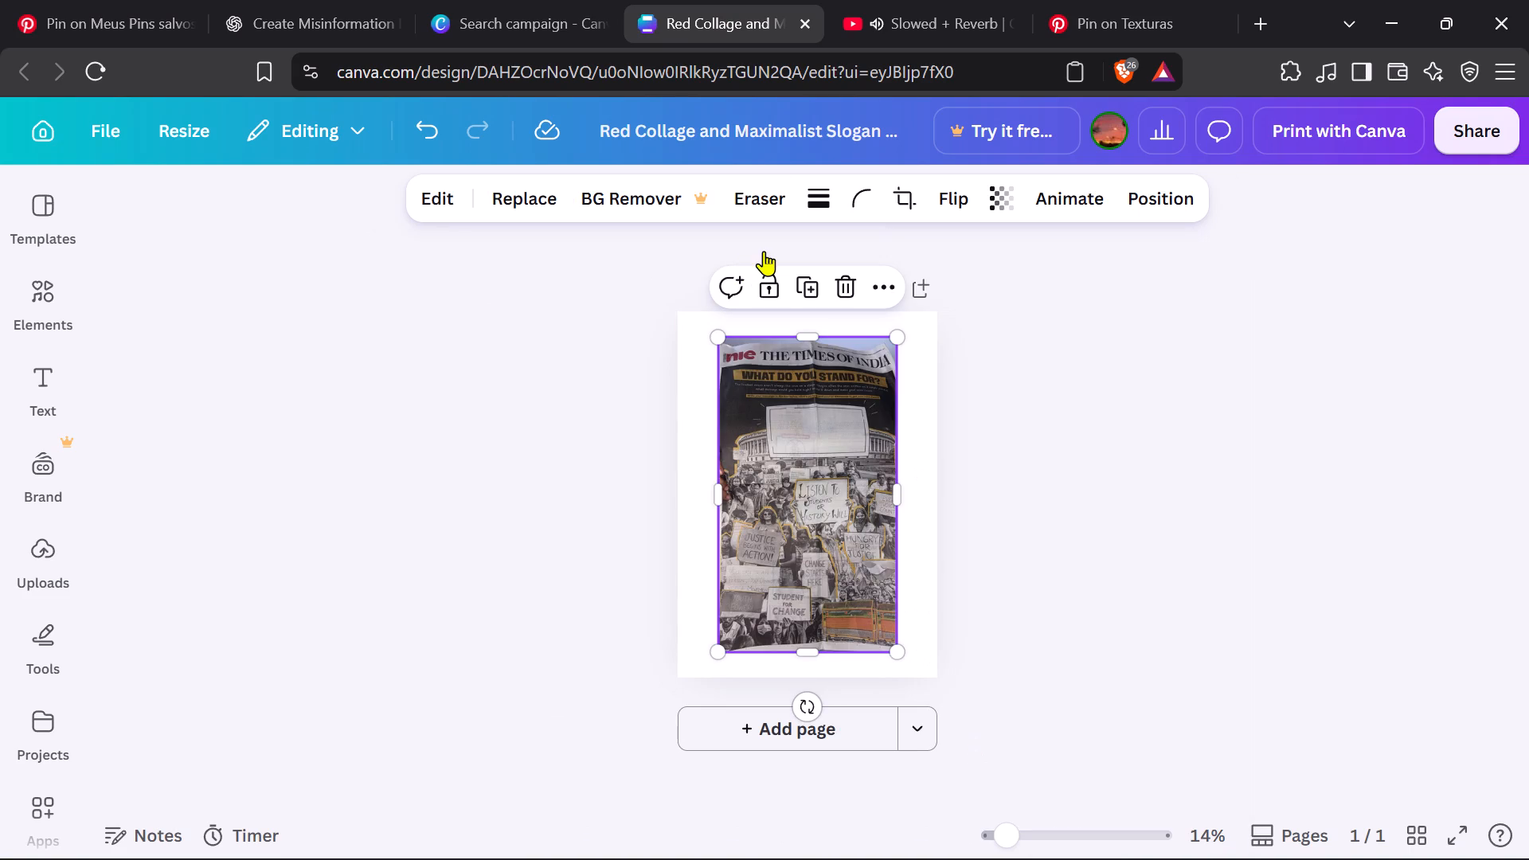
click(848, 294)
Paste the copied beige textured paper image onto the blank poster page and set it as the page background.
right_click(809, 435)
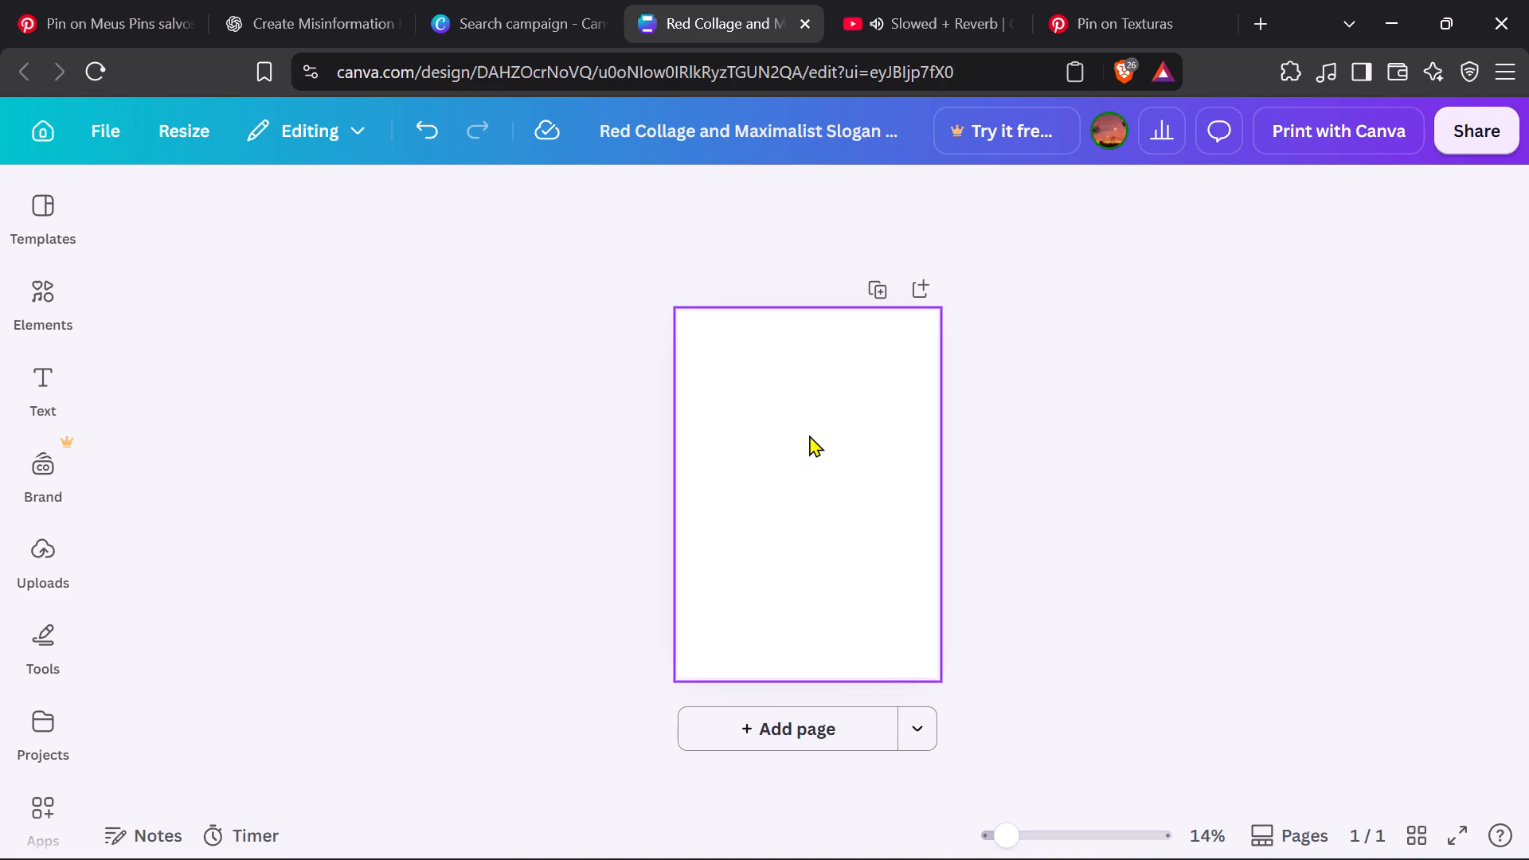
click(894, 544)
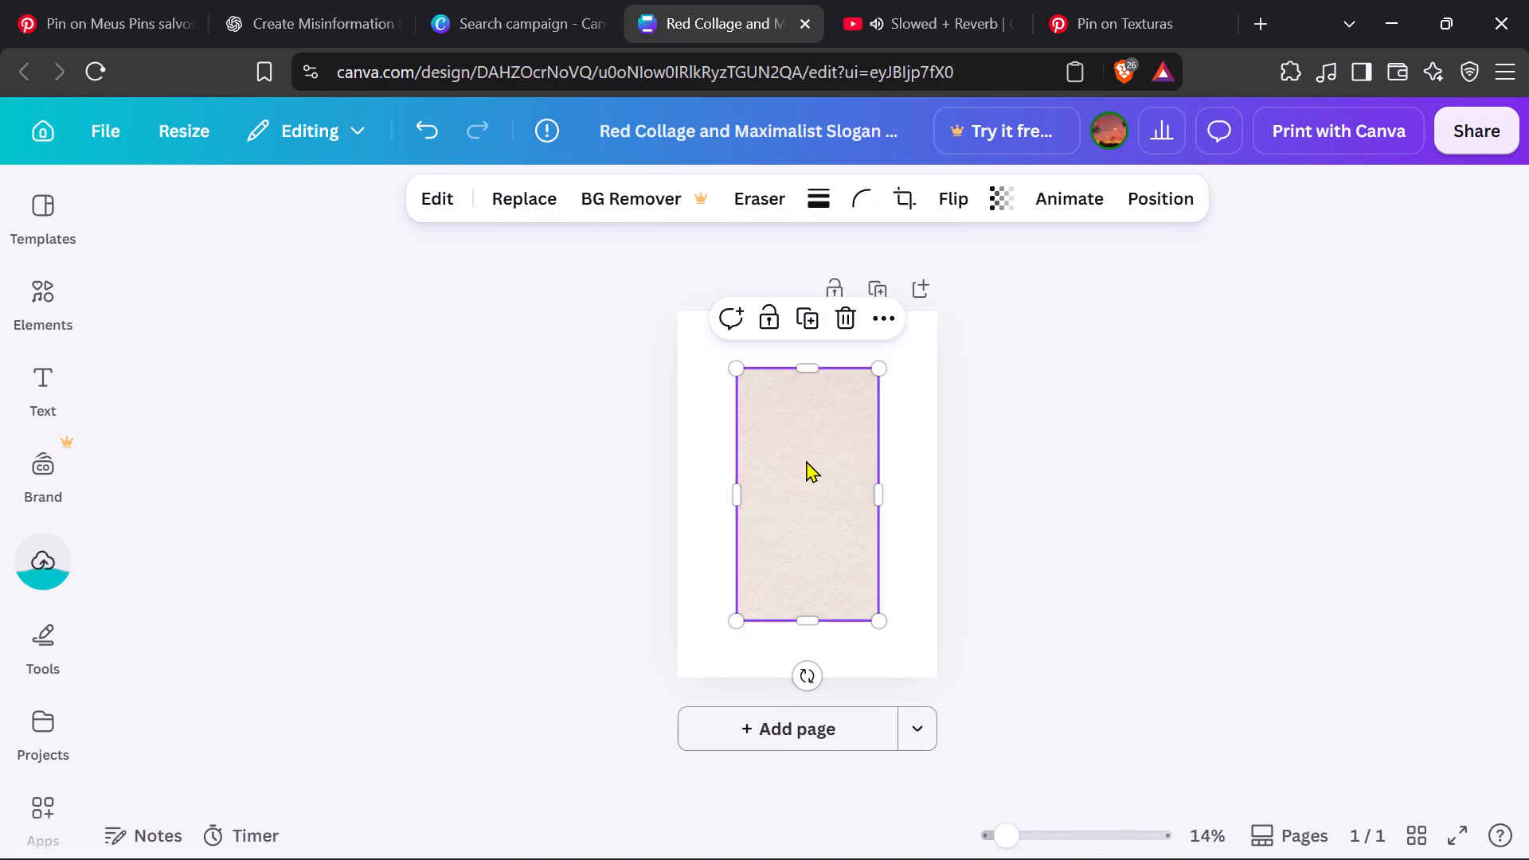
right_click(806, 460)
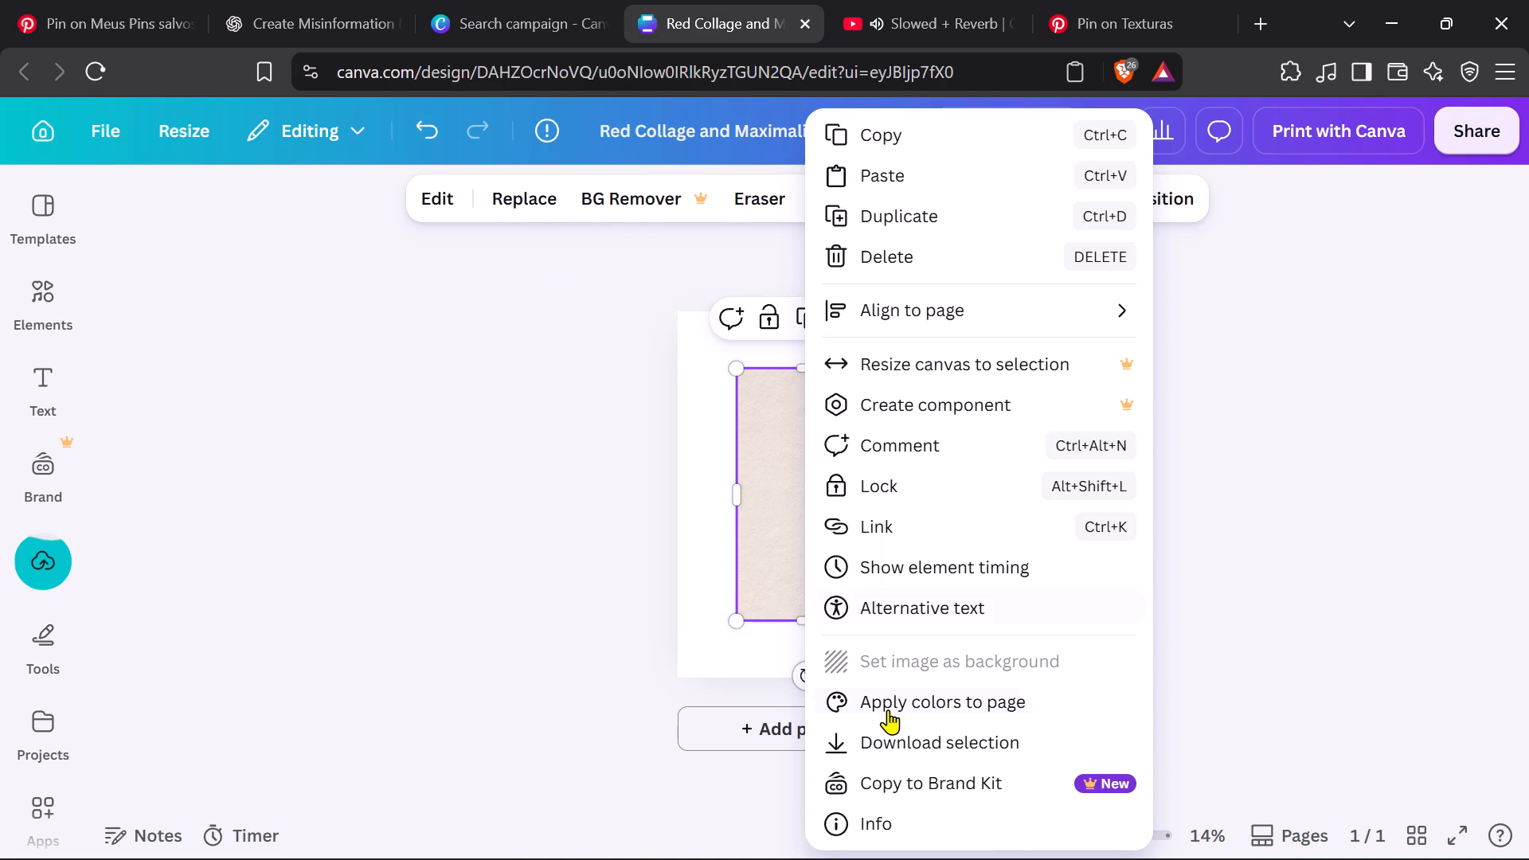
click(906, 656)
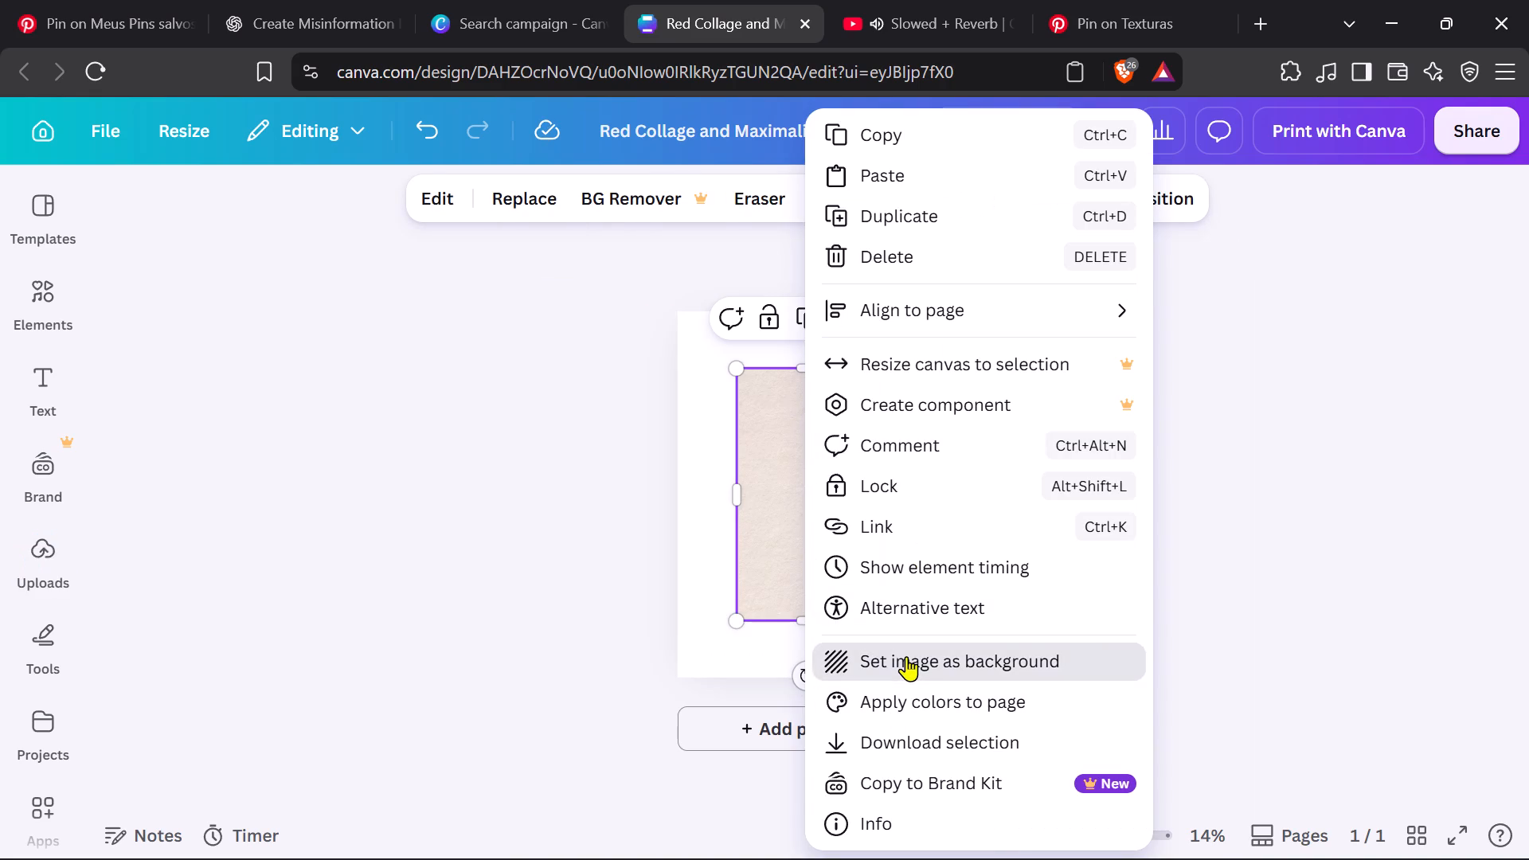
click(1063, 465)
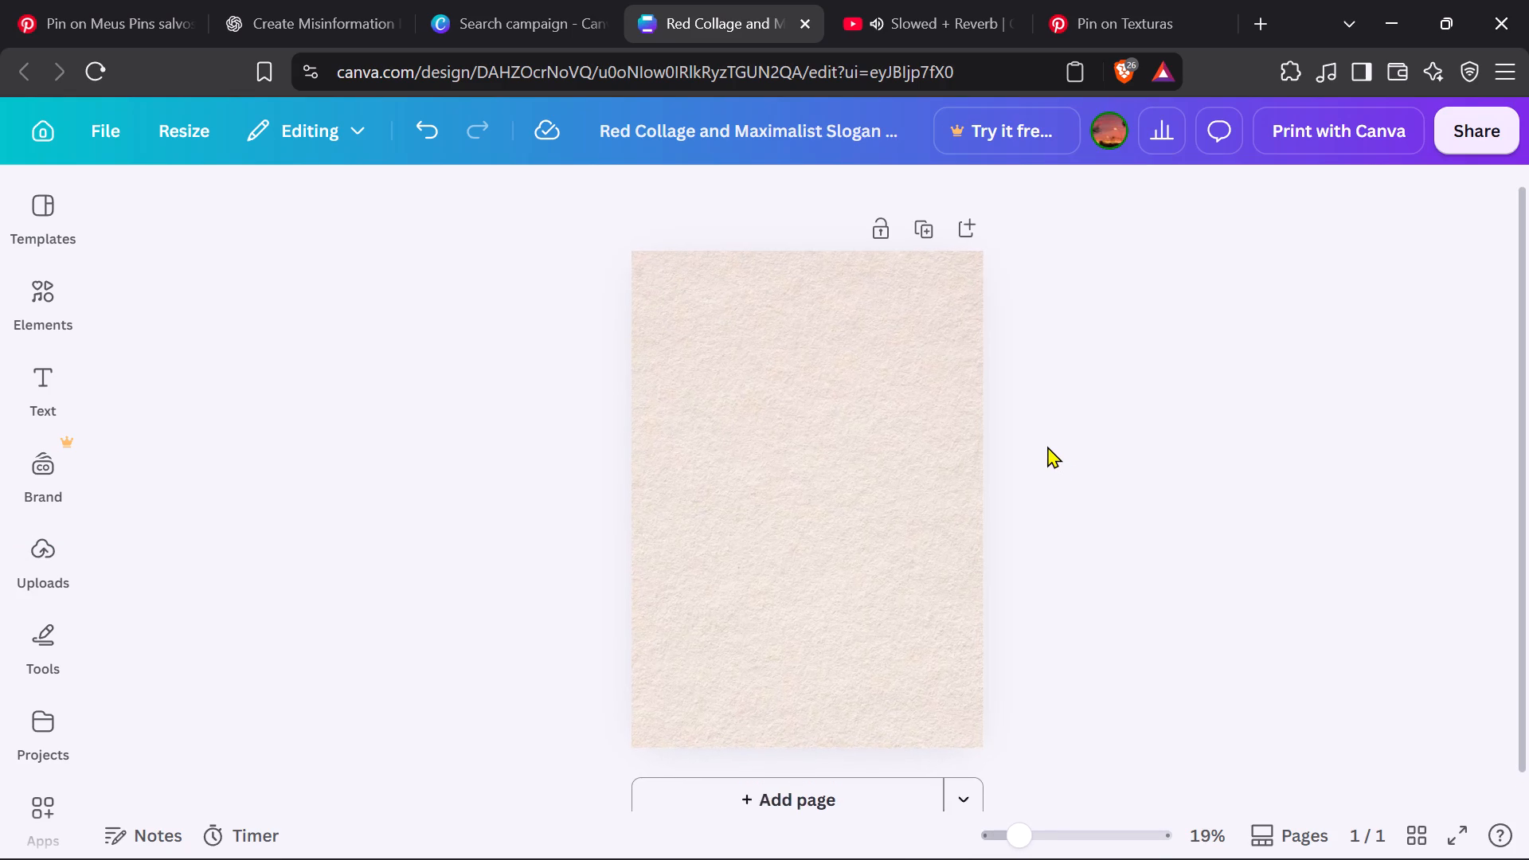
Switch to the ChatGPT misinformation poster chat and check the progress of the requested girl image.
click(1094, 0)
click(273, 33)
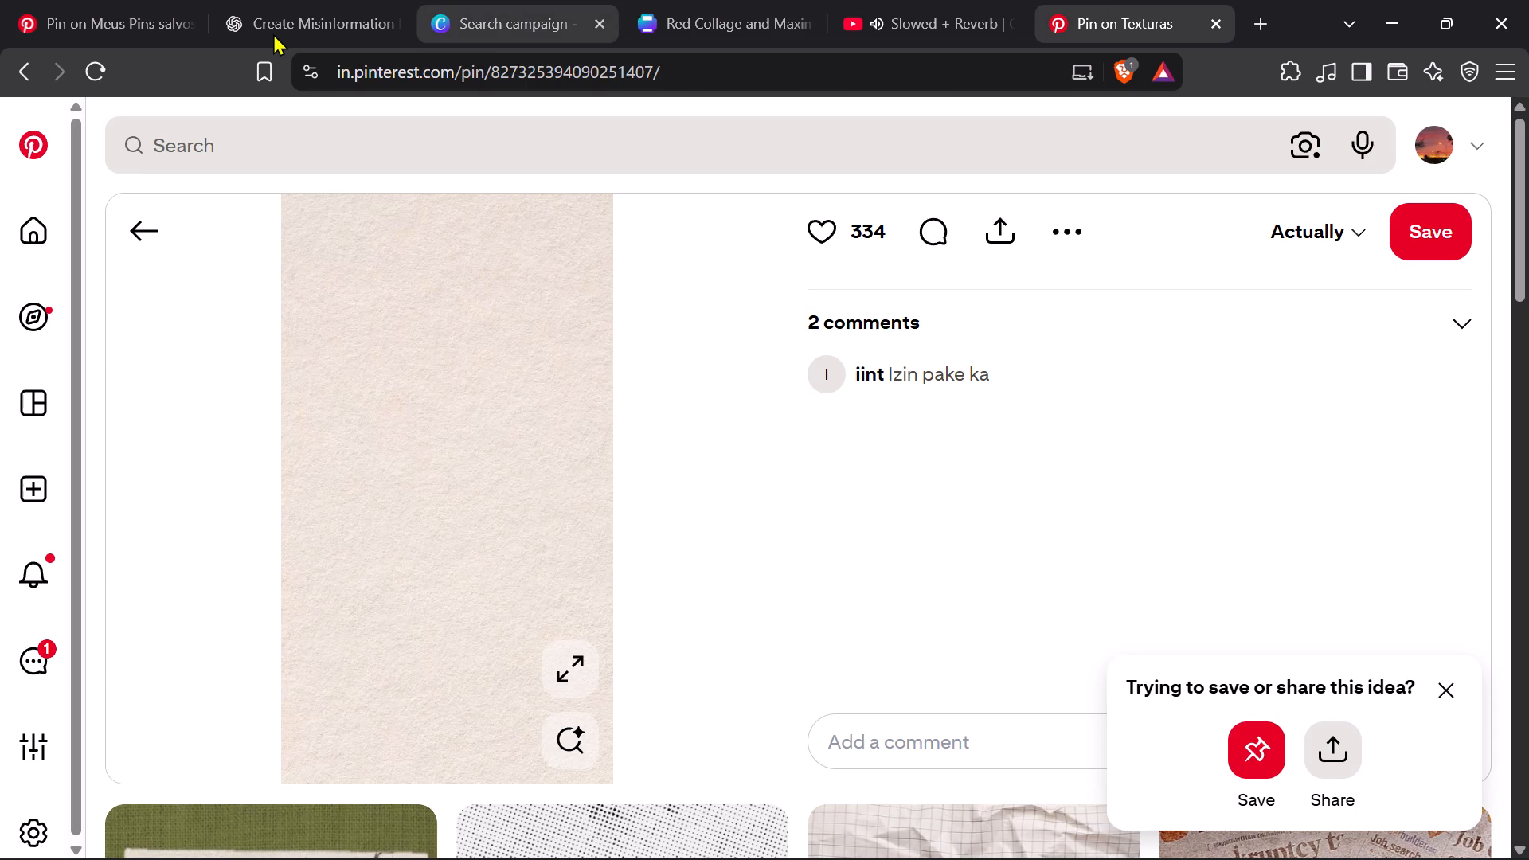
scroll(608, 404, down, 1)
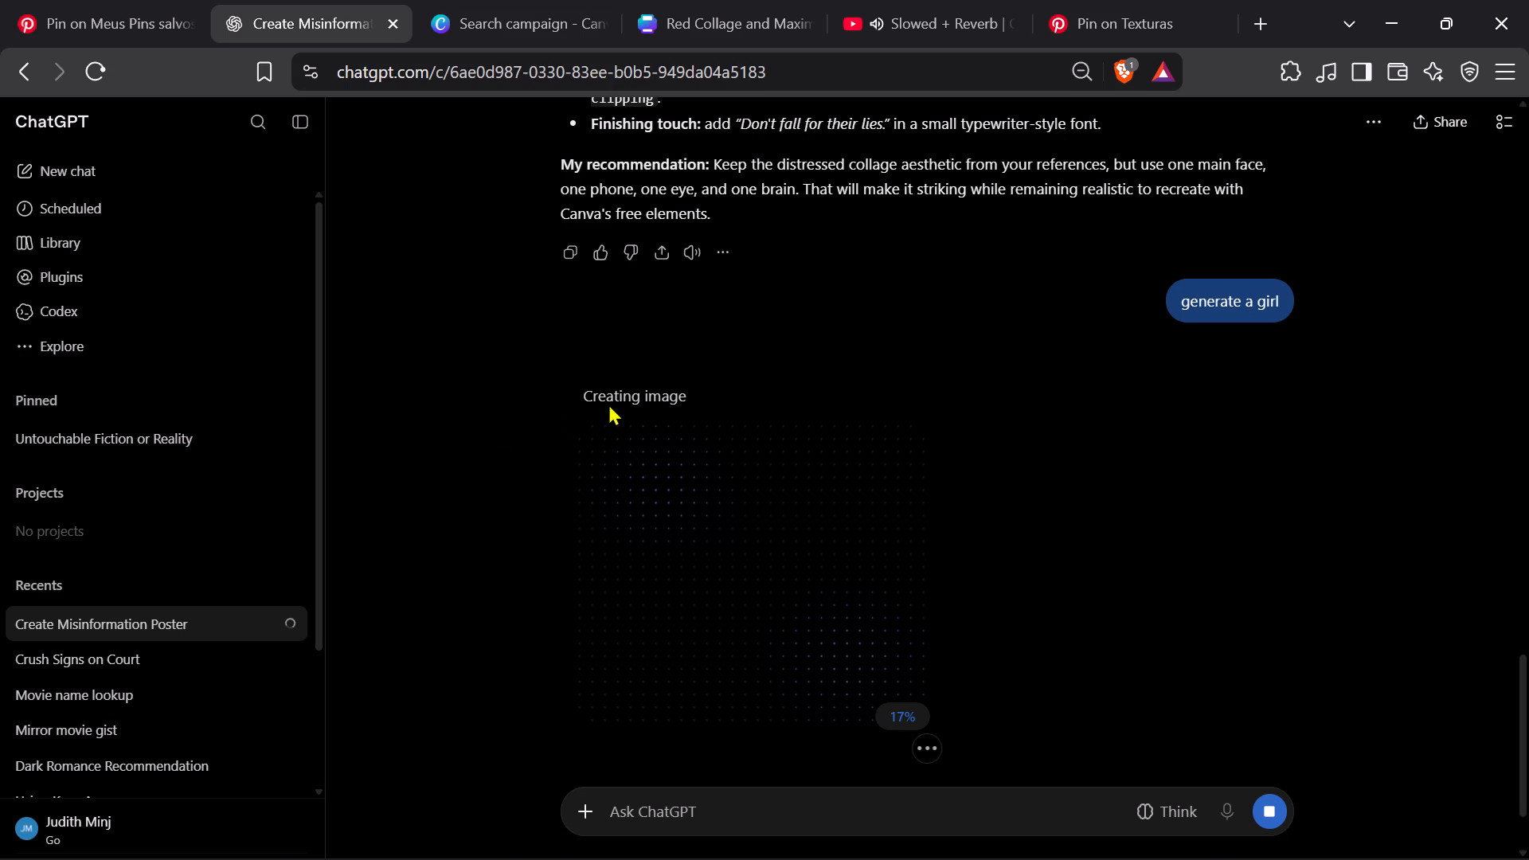
scroll(608, 404, down, 2)
click(719, 0)
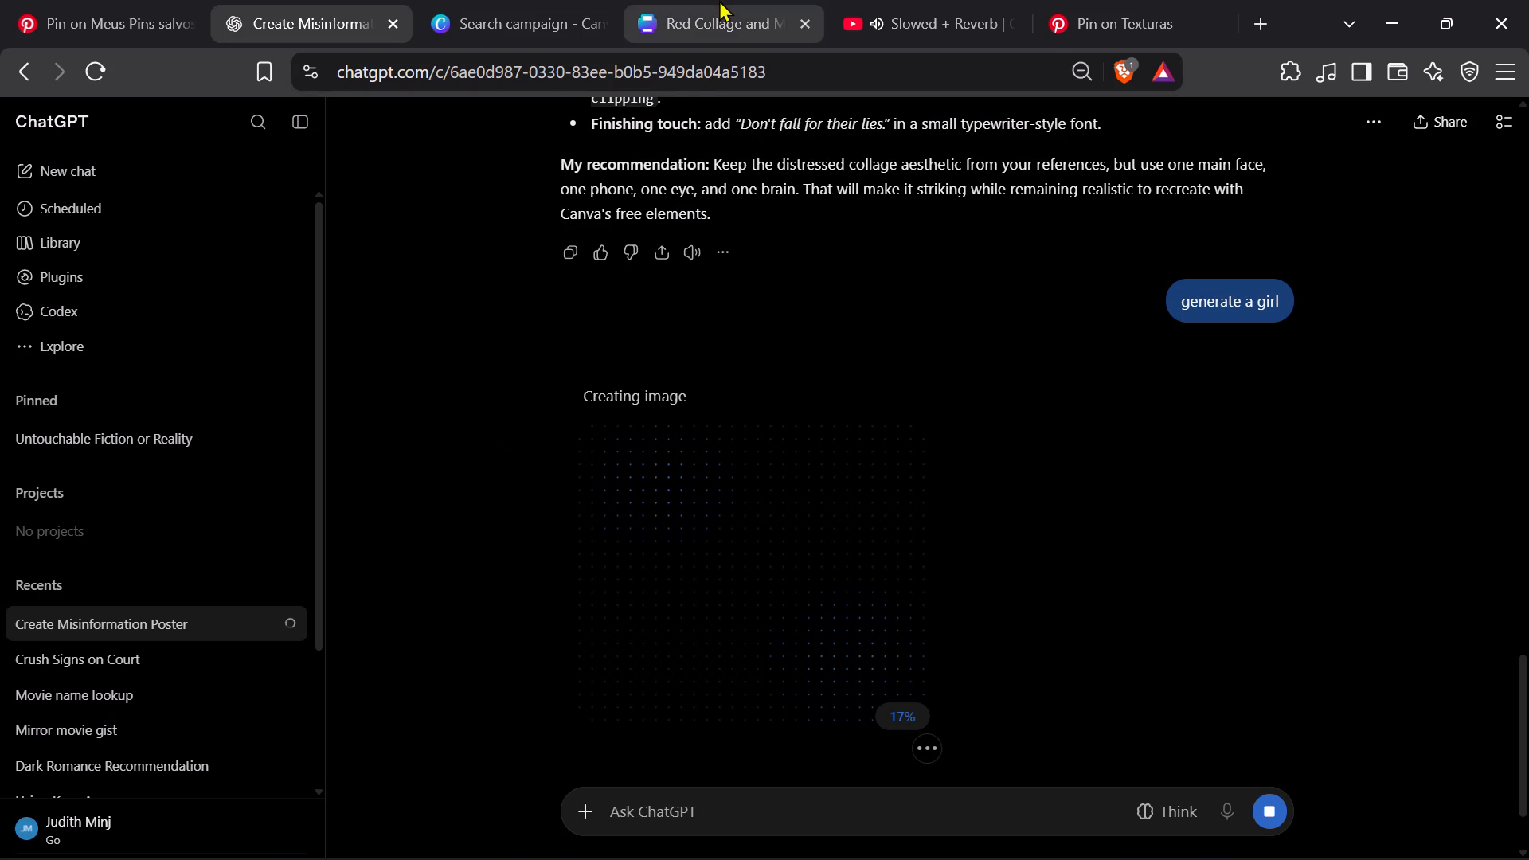
Go back to the beige paper pin on Pinterest and look through the related paper and halftone texture pins.
click(1109, 0)
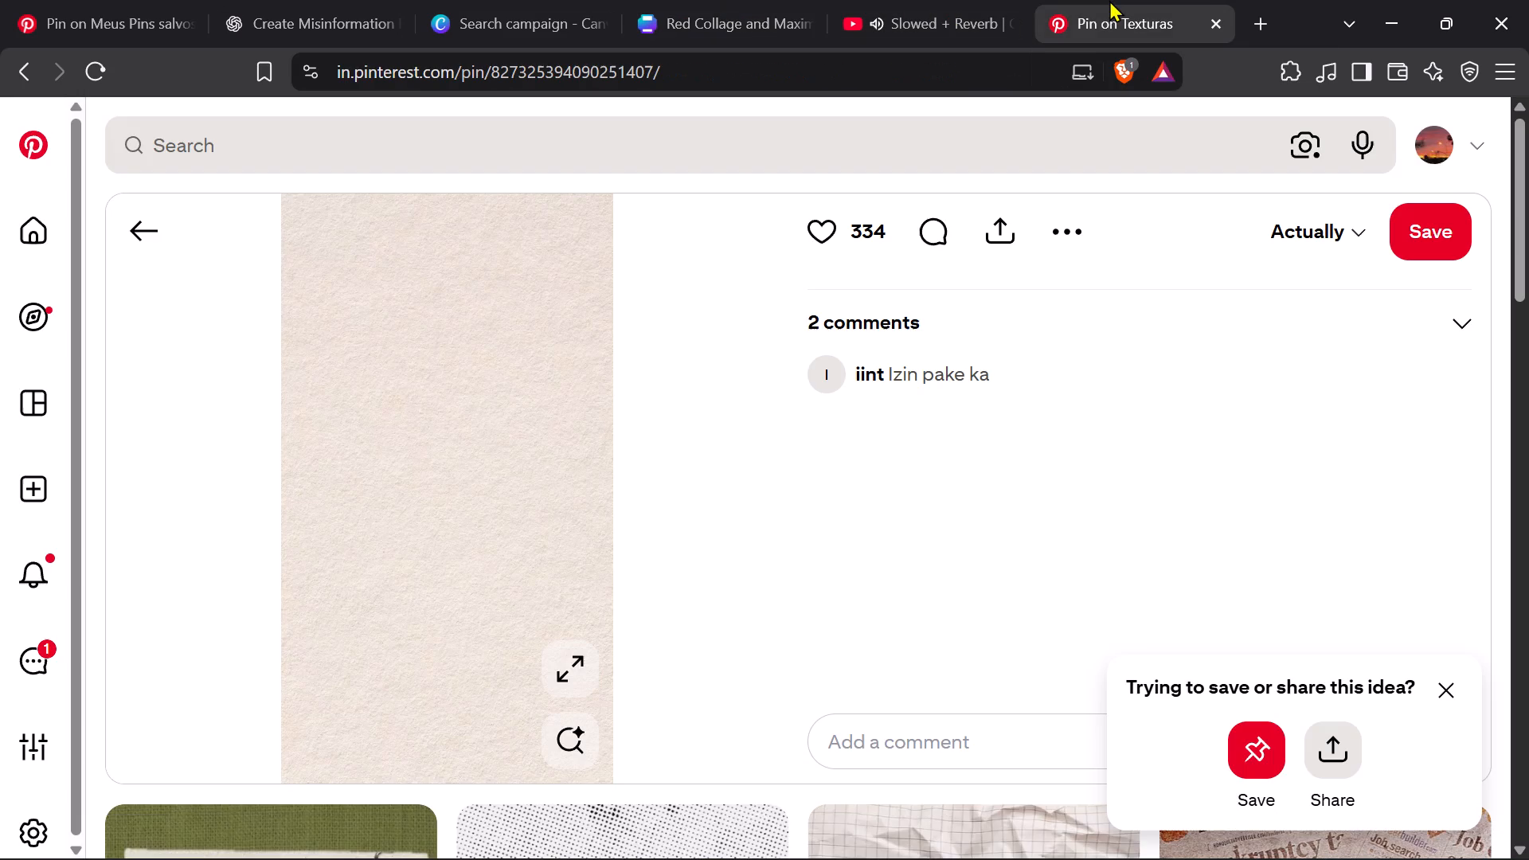
scroll(752, 453, down, 5)
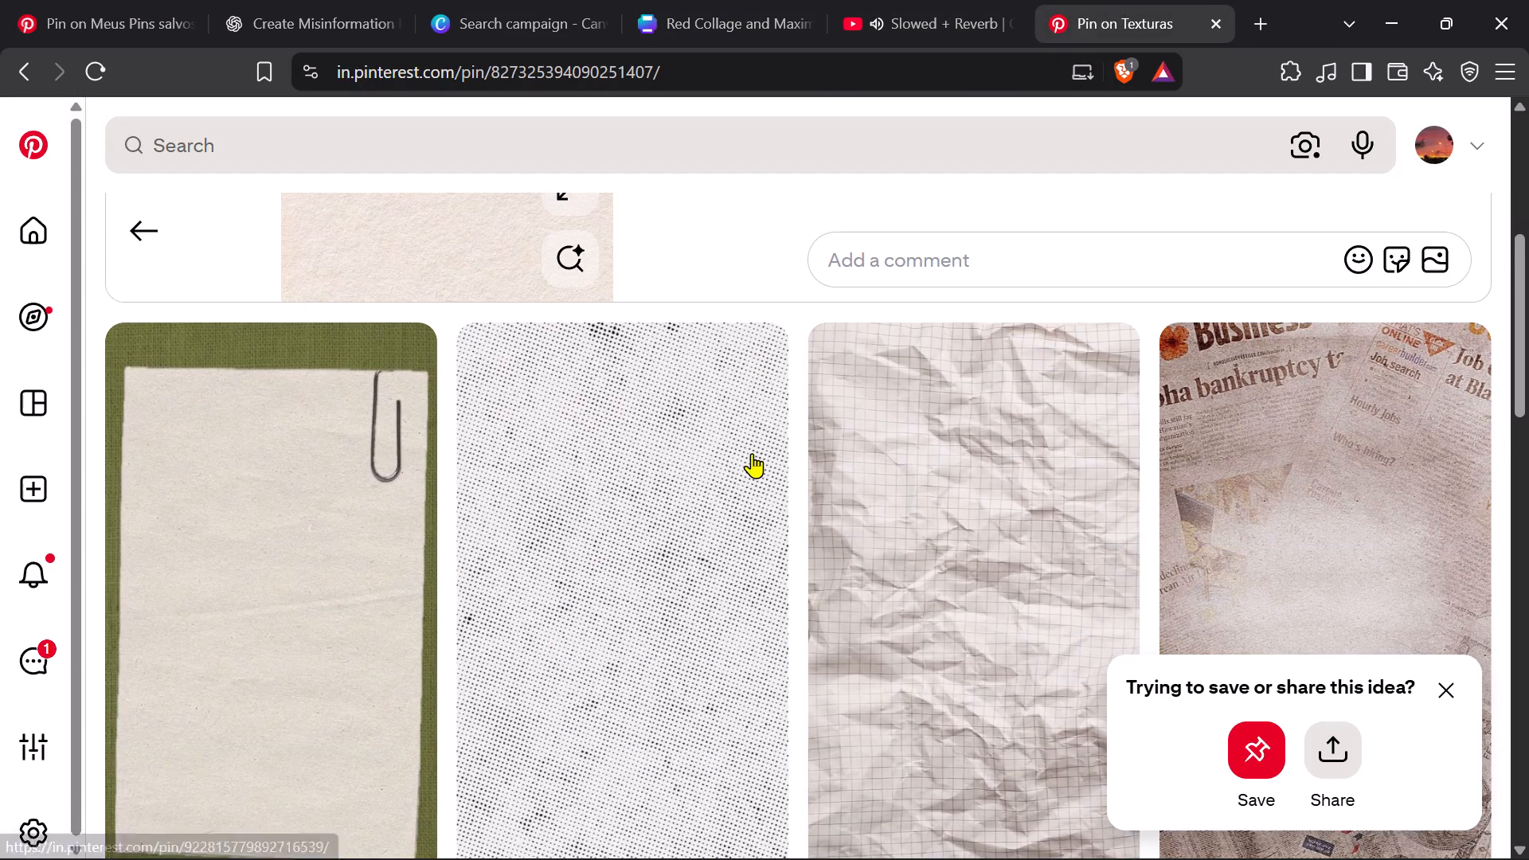
scroll(752, 453, down, 1)
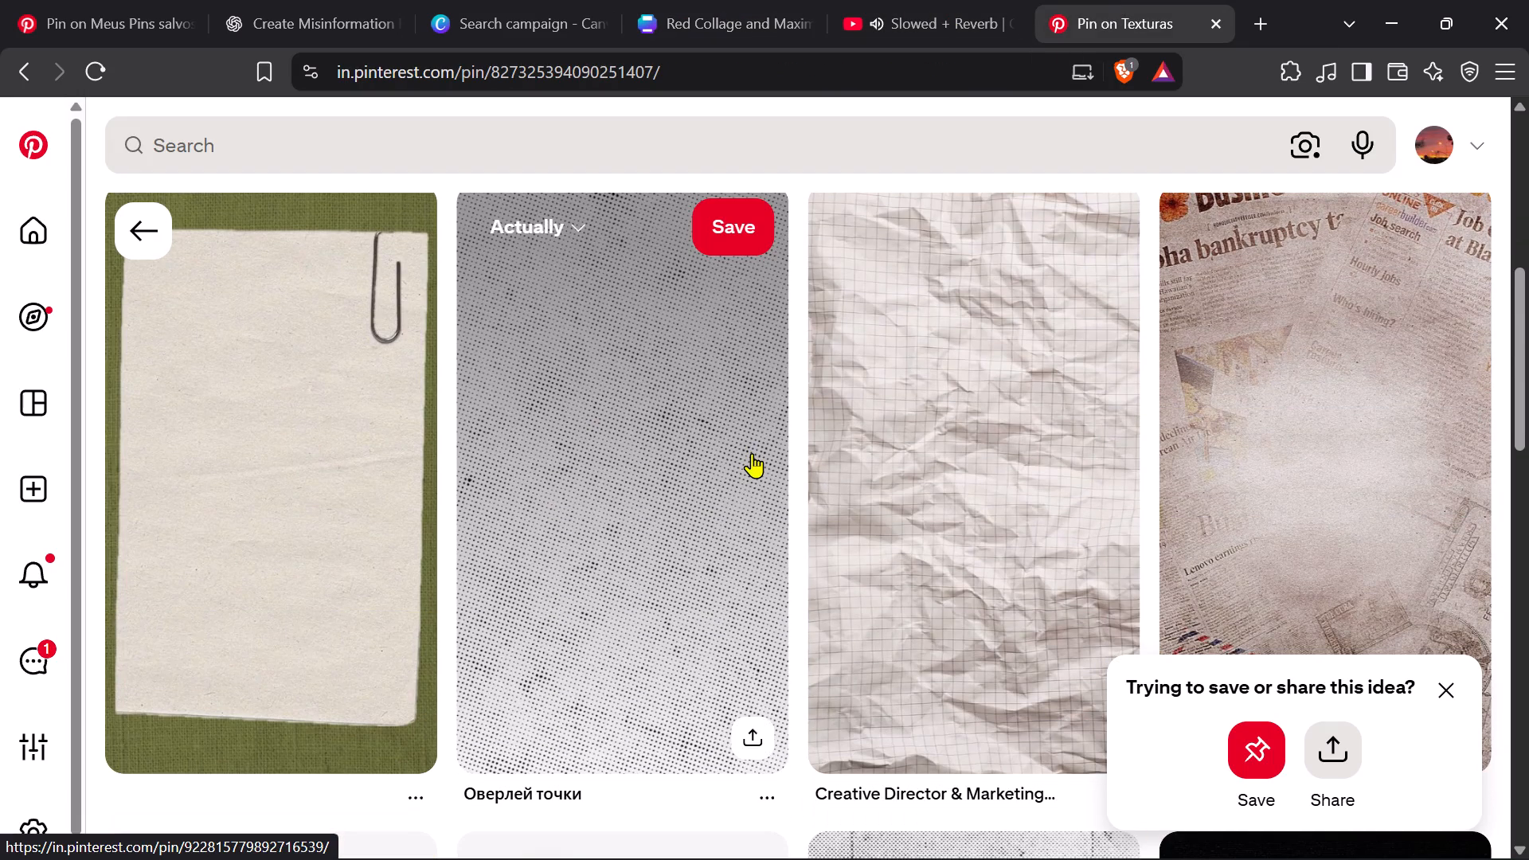
scroll(752, 453, up, 1)
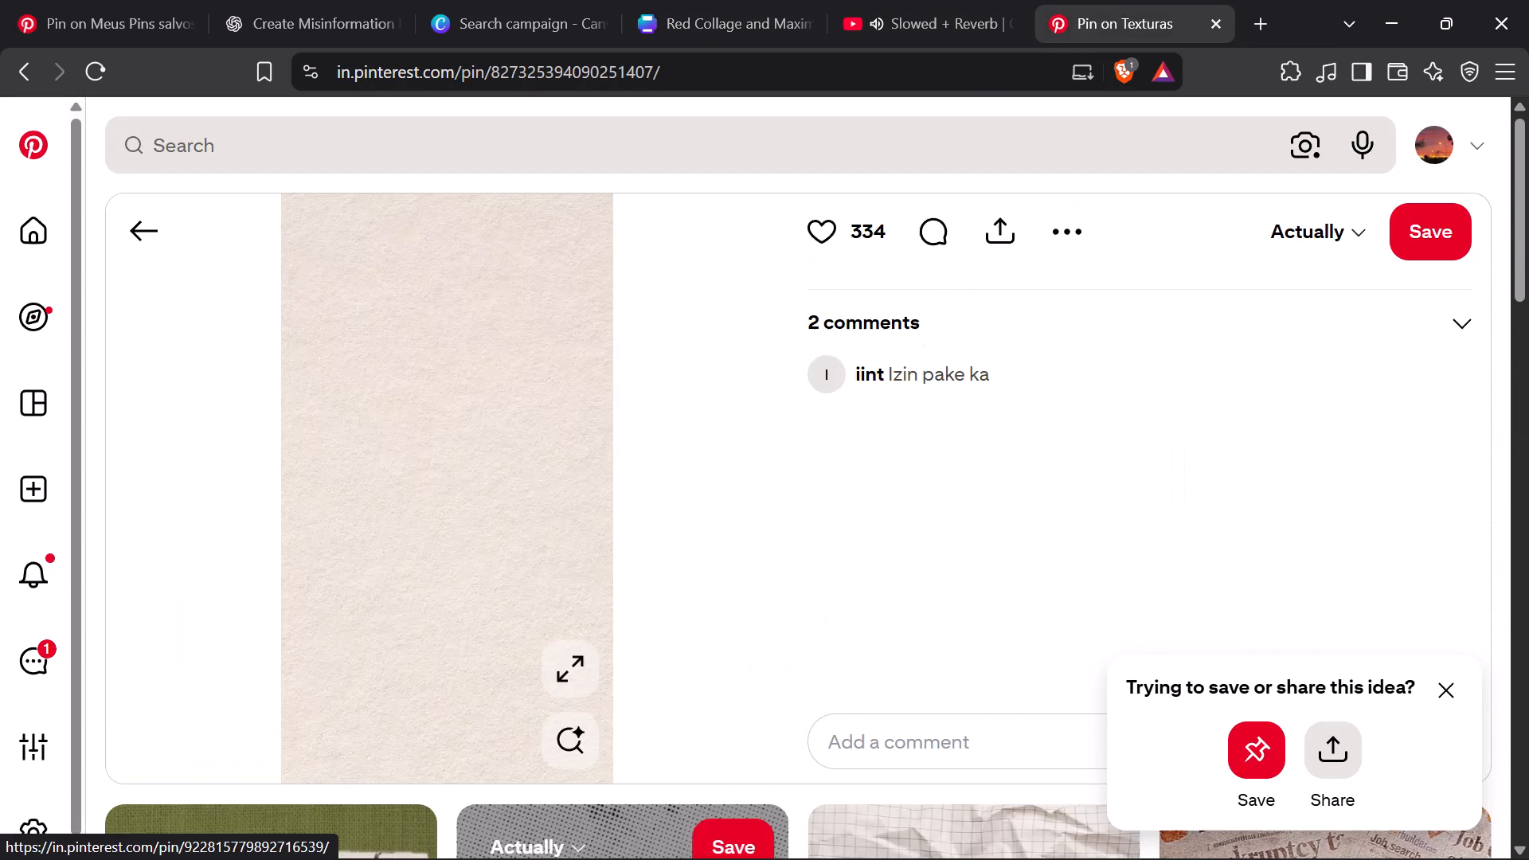
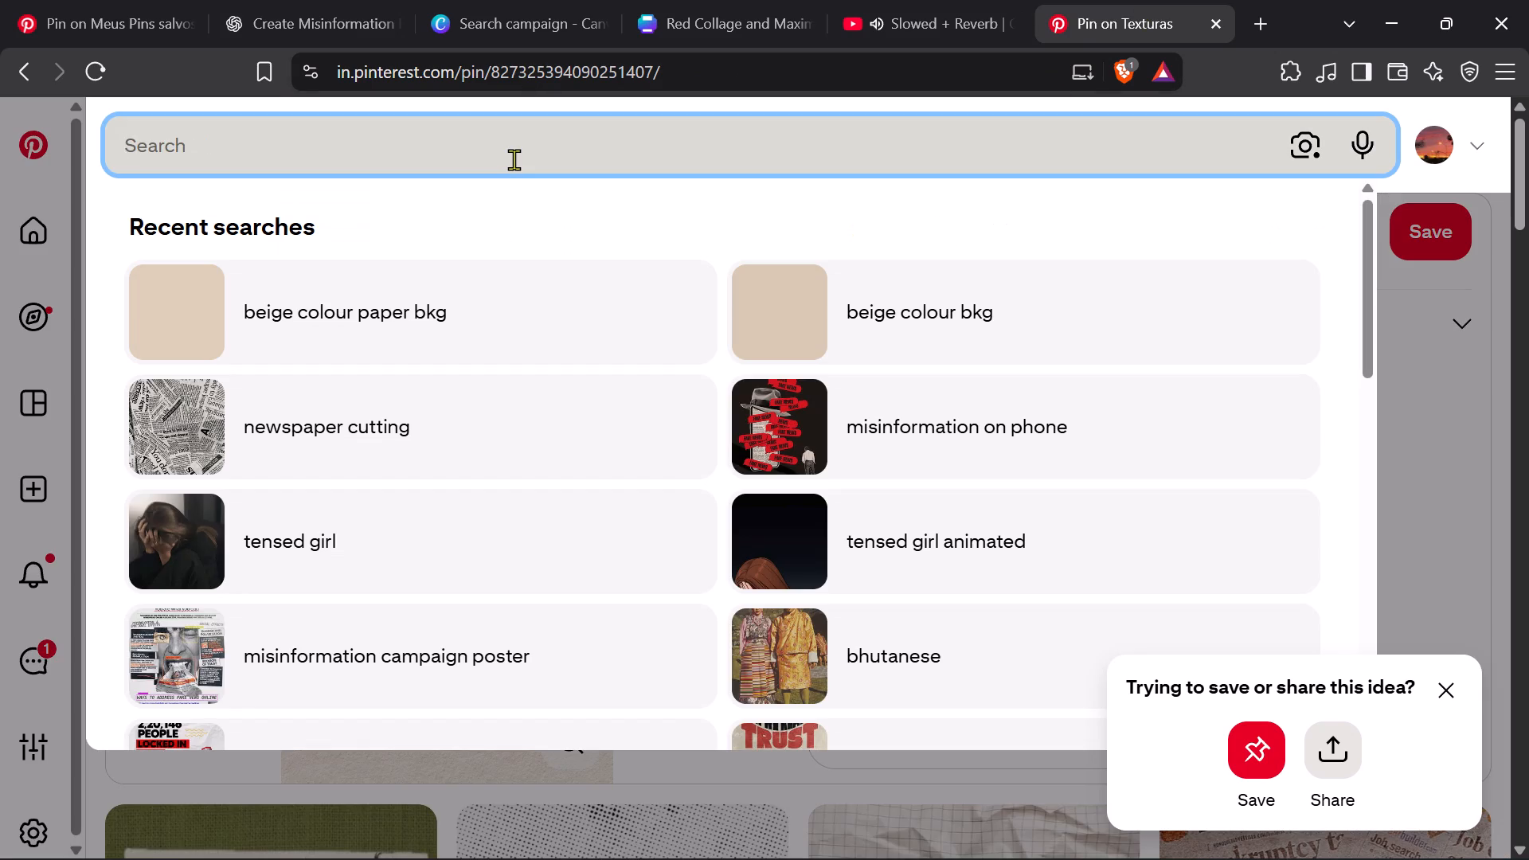
text(face of)
key(space)
text(fake news)
key(Return)
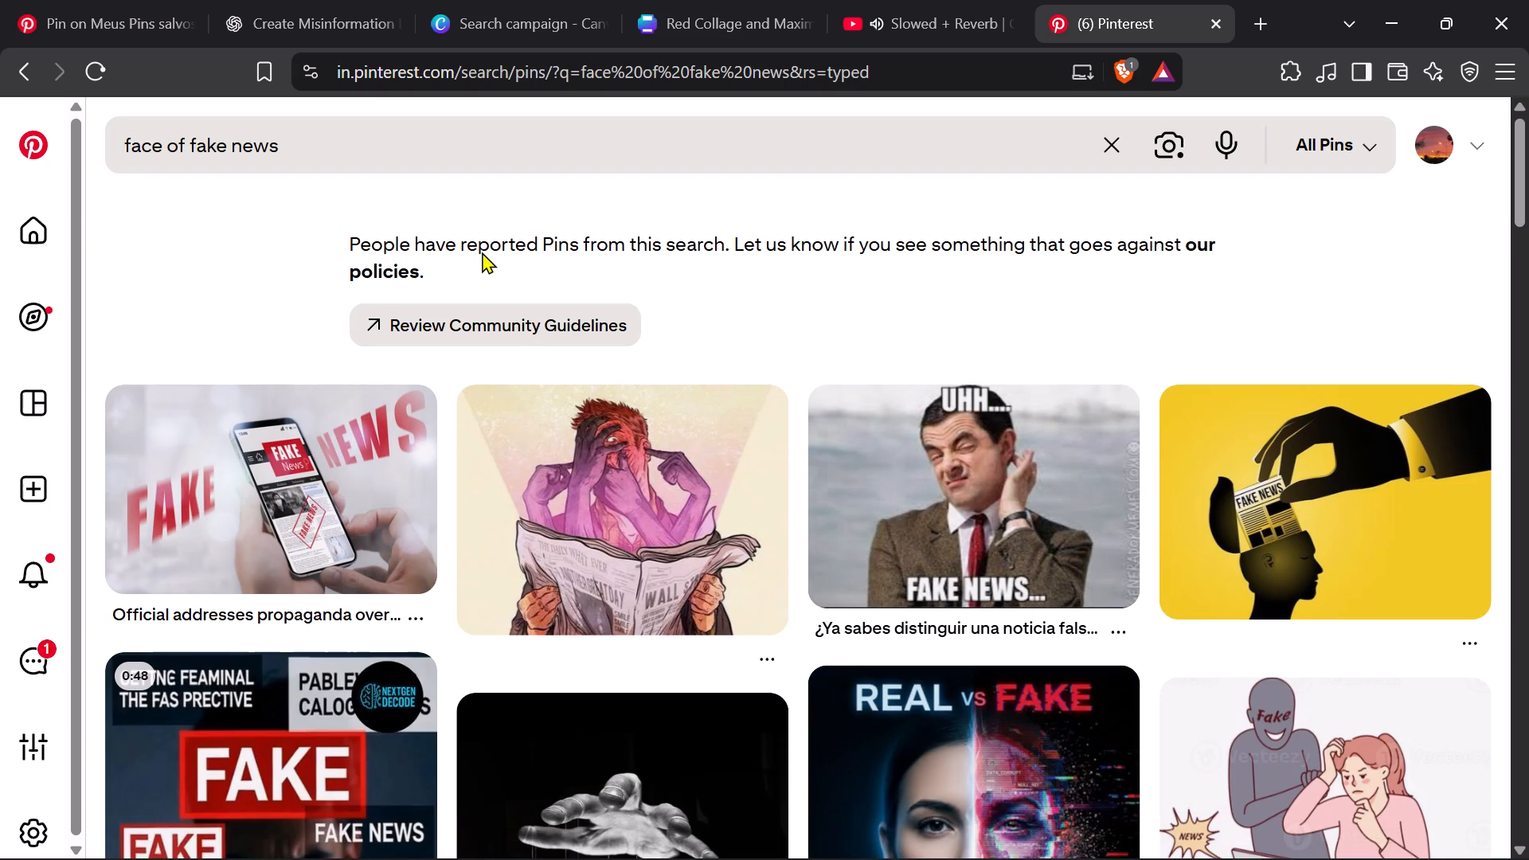
scroll(482, 252, down, 4)
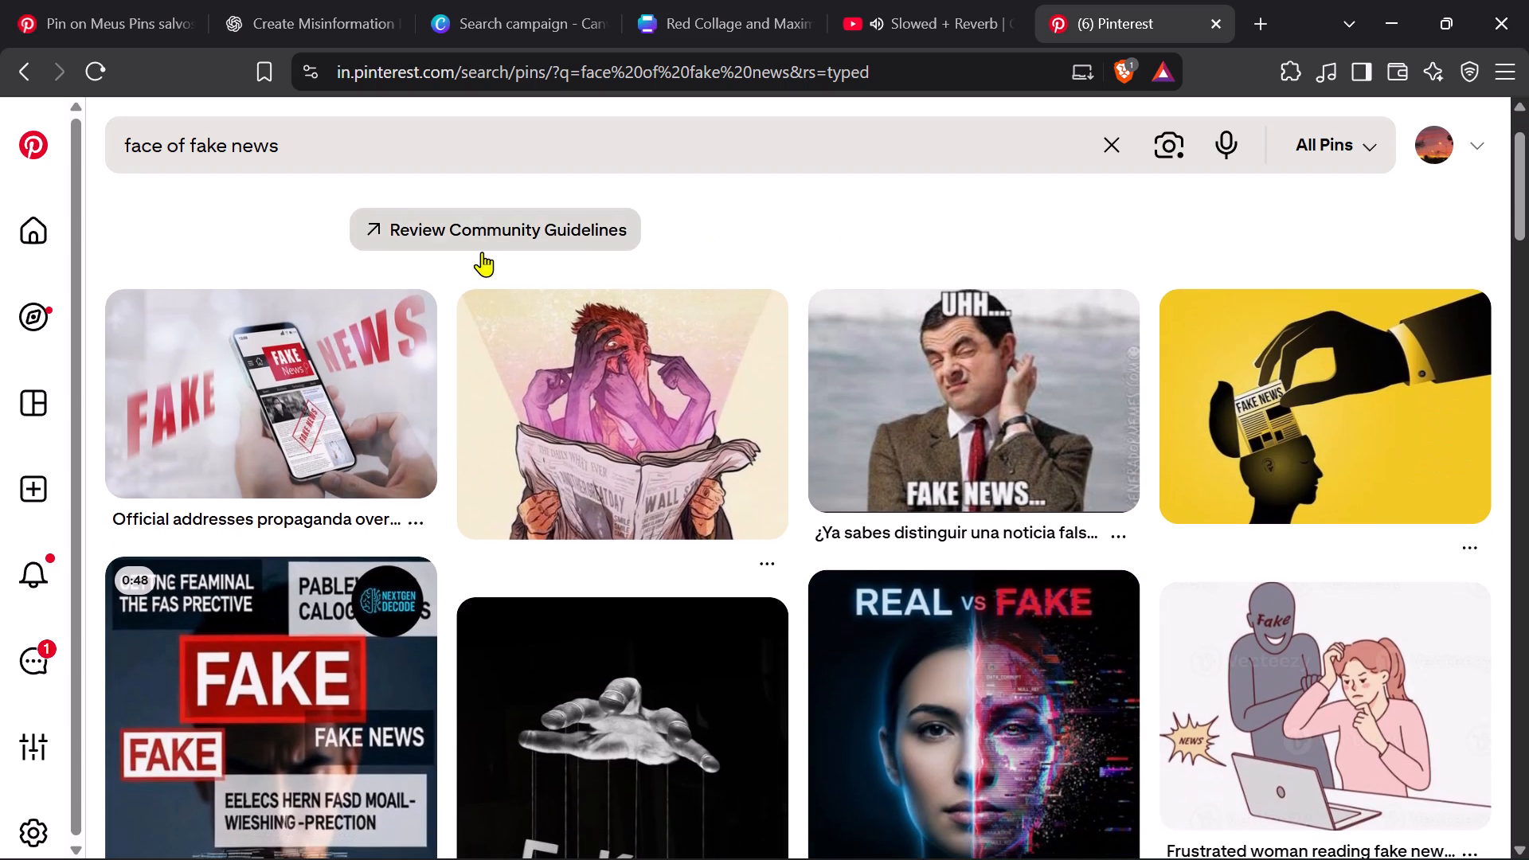
scroll(482, 252, down, 4)
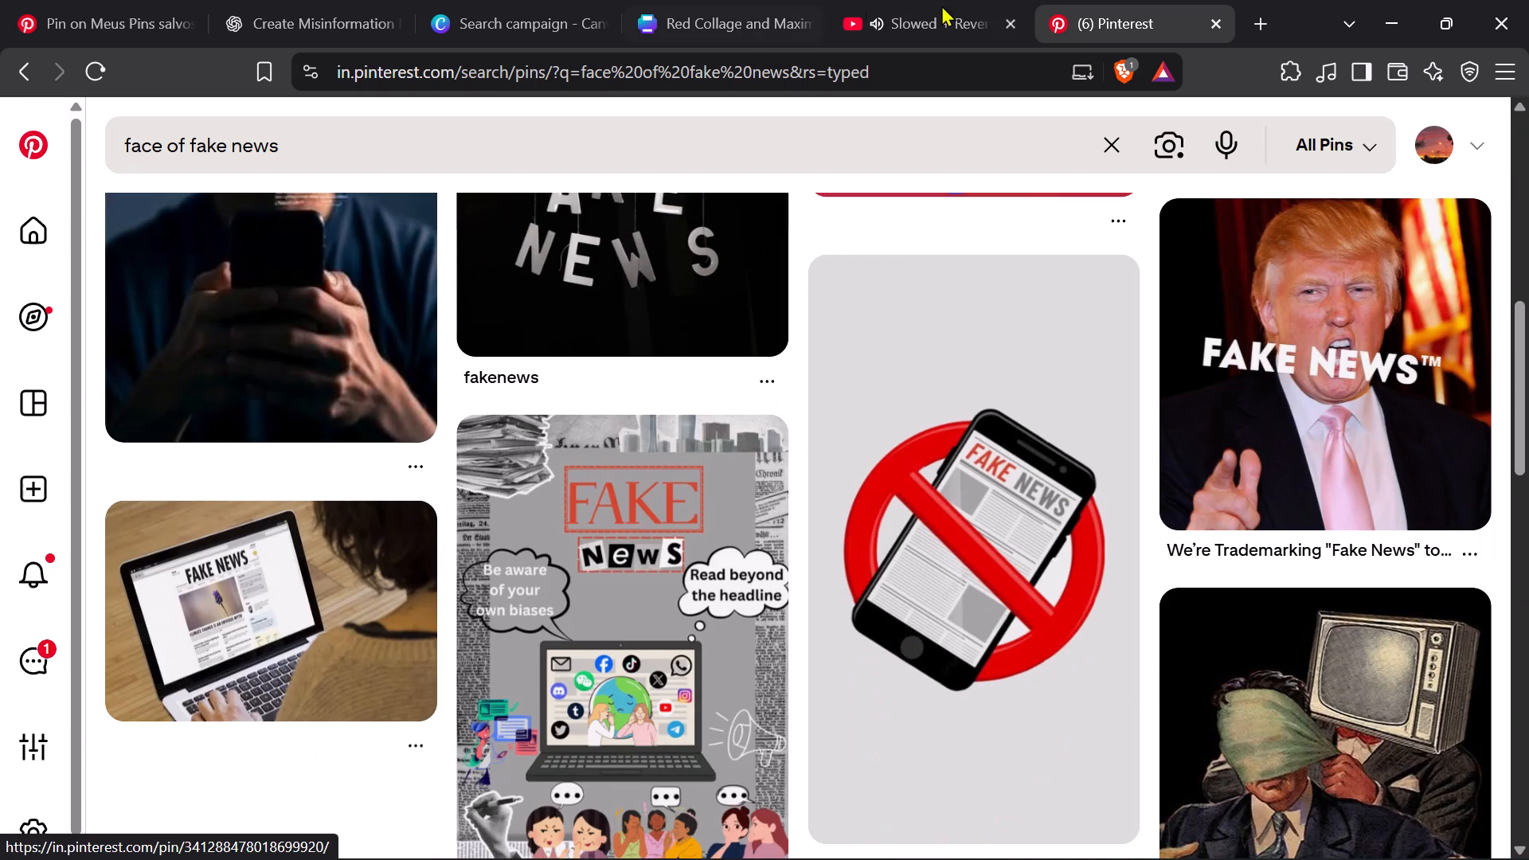
Switch to YouTube and play the song "Kehne Lagaa" from the videos suggested alongside the current track.
click(953, 5)
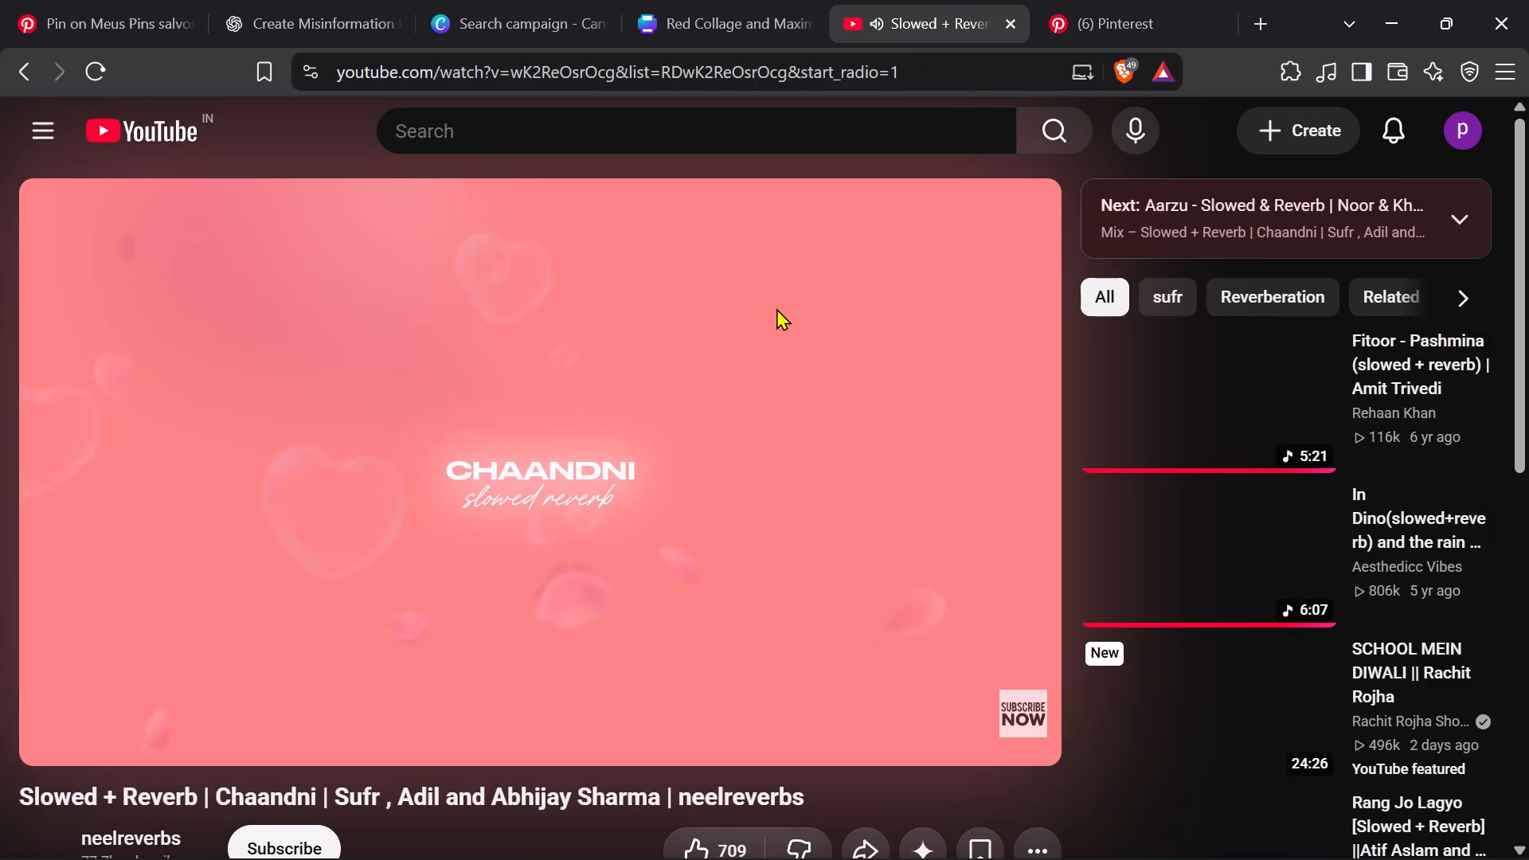
scroll(886, 464, down, 1)
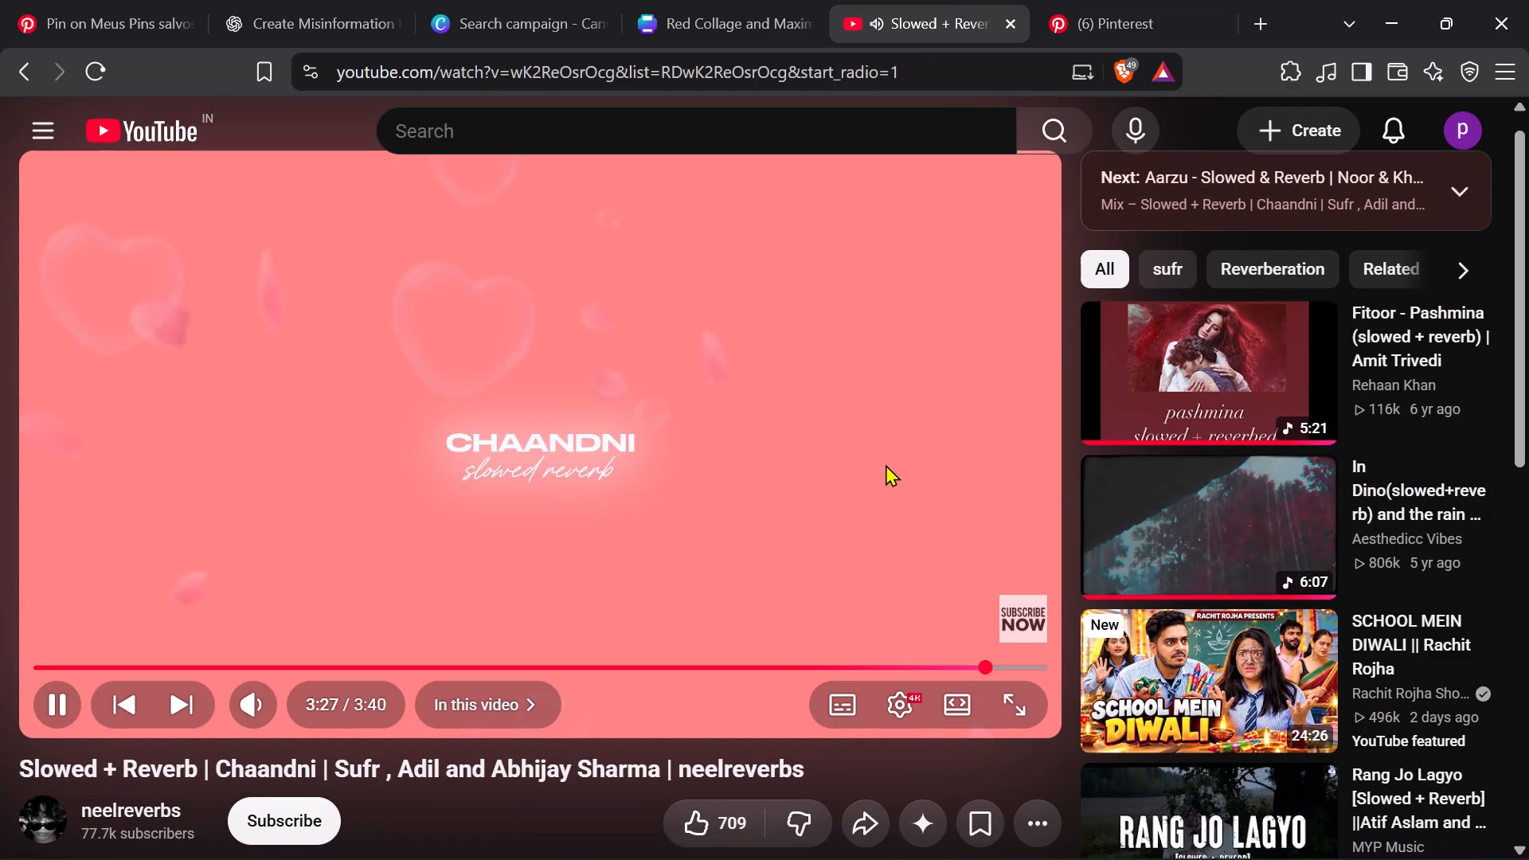
scroll(886, 464, down, 5)
scroll(760, 707, down, 5)
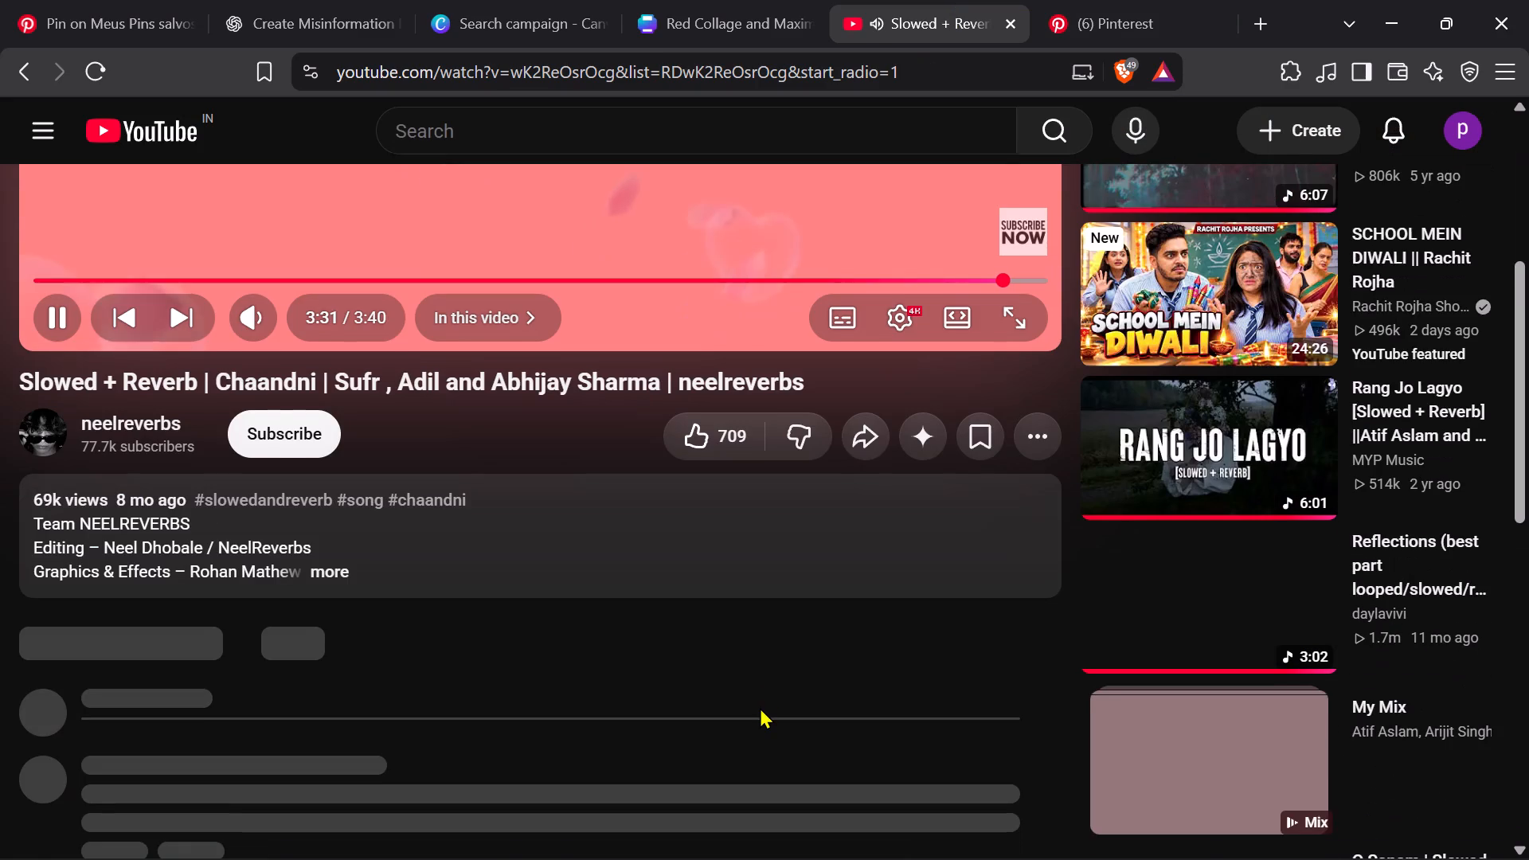
scroll(760, 707, down, 3)
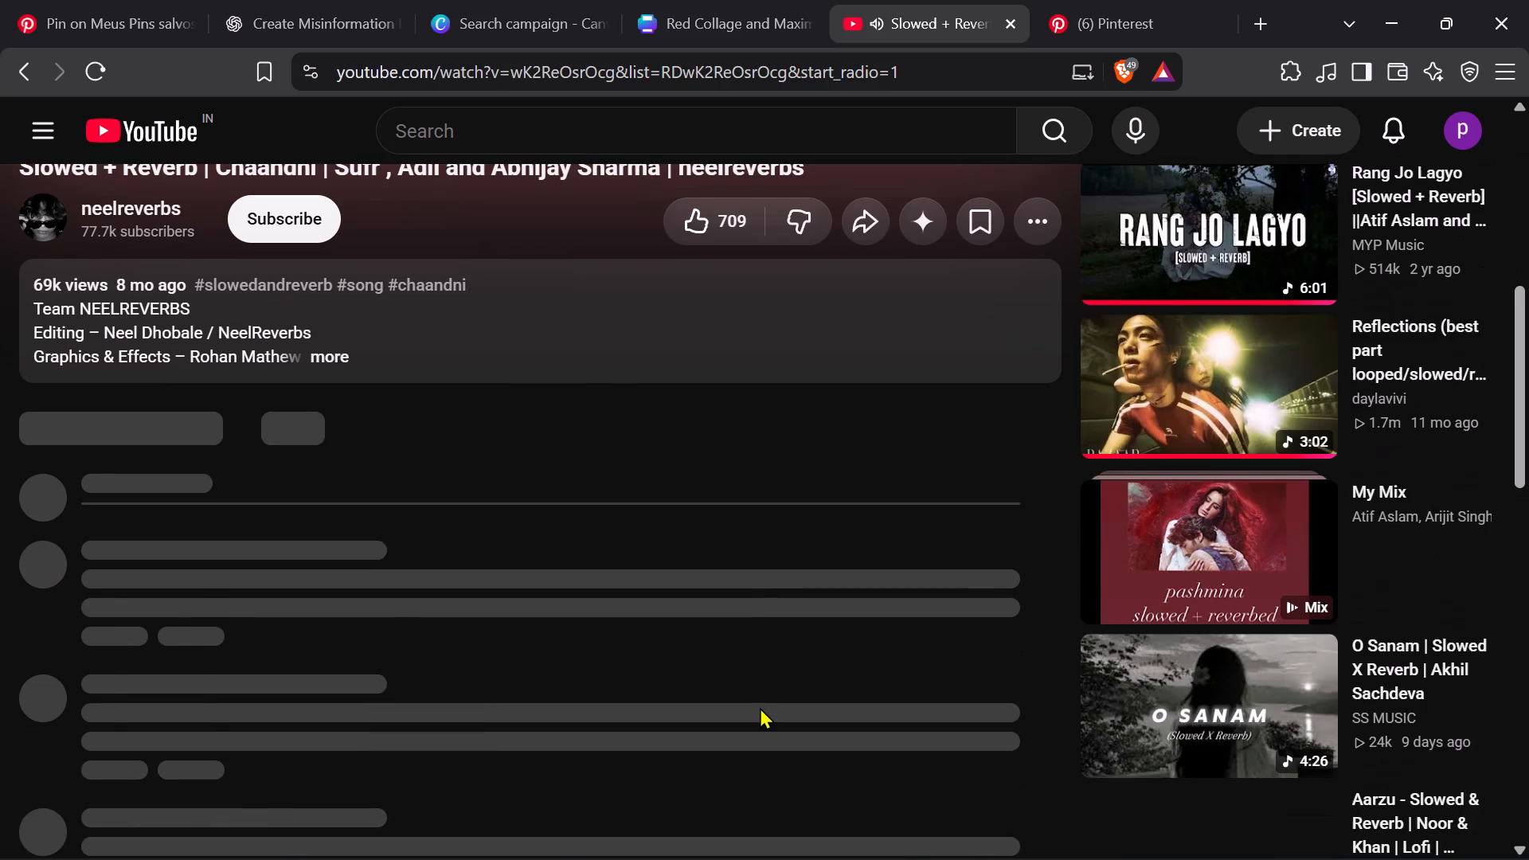
scroll(760, 707, down, 2)
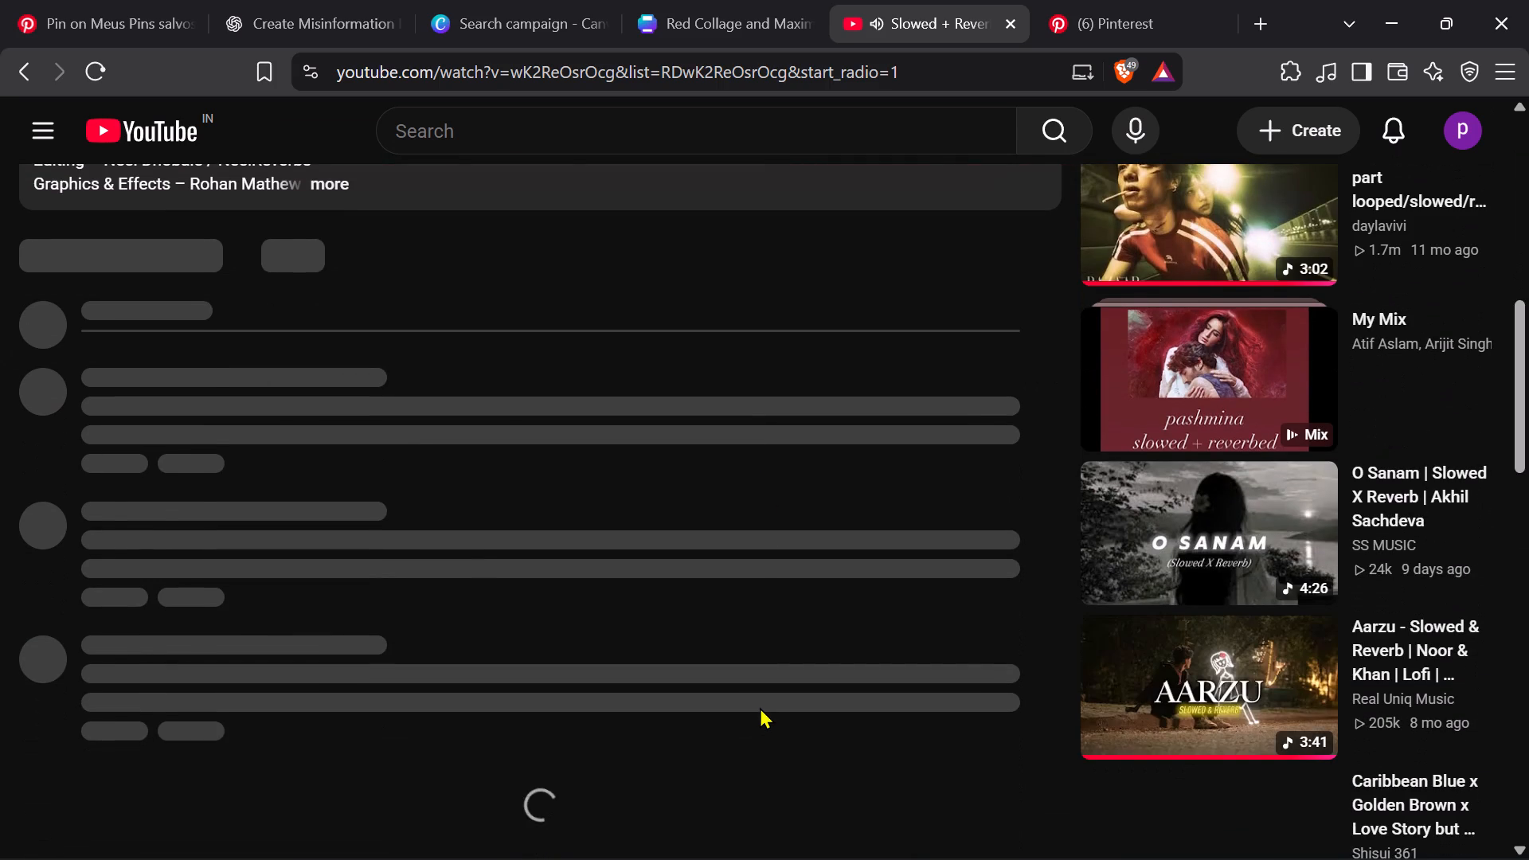
scroll(760, 707, down, 3)
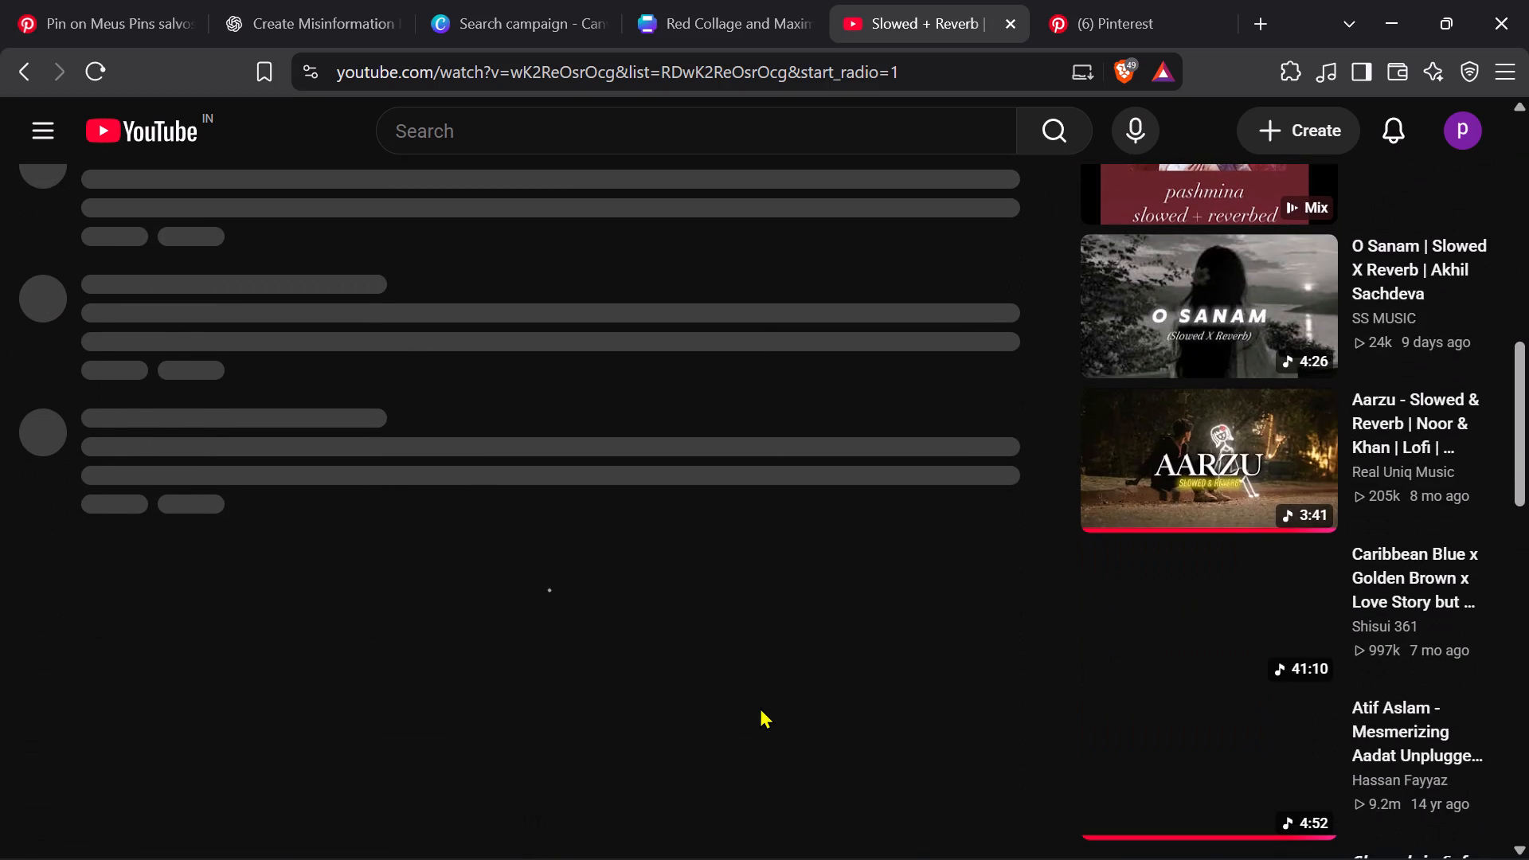
scroll(760, 707, down, 3)
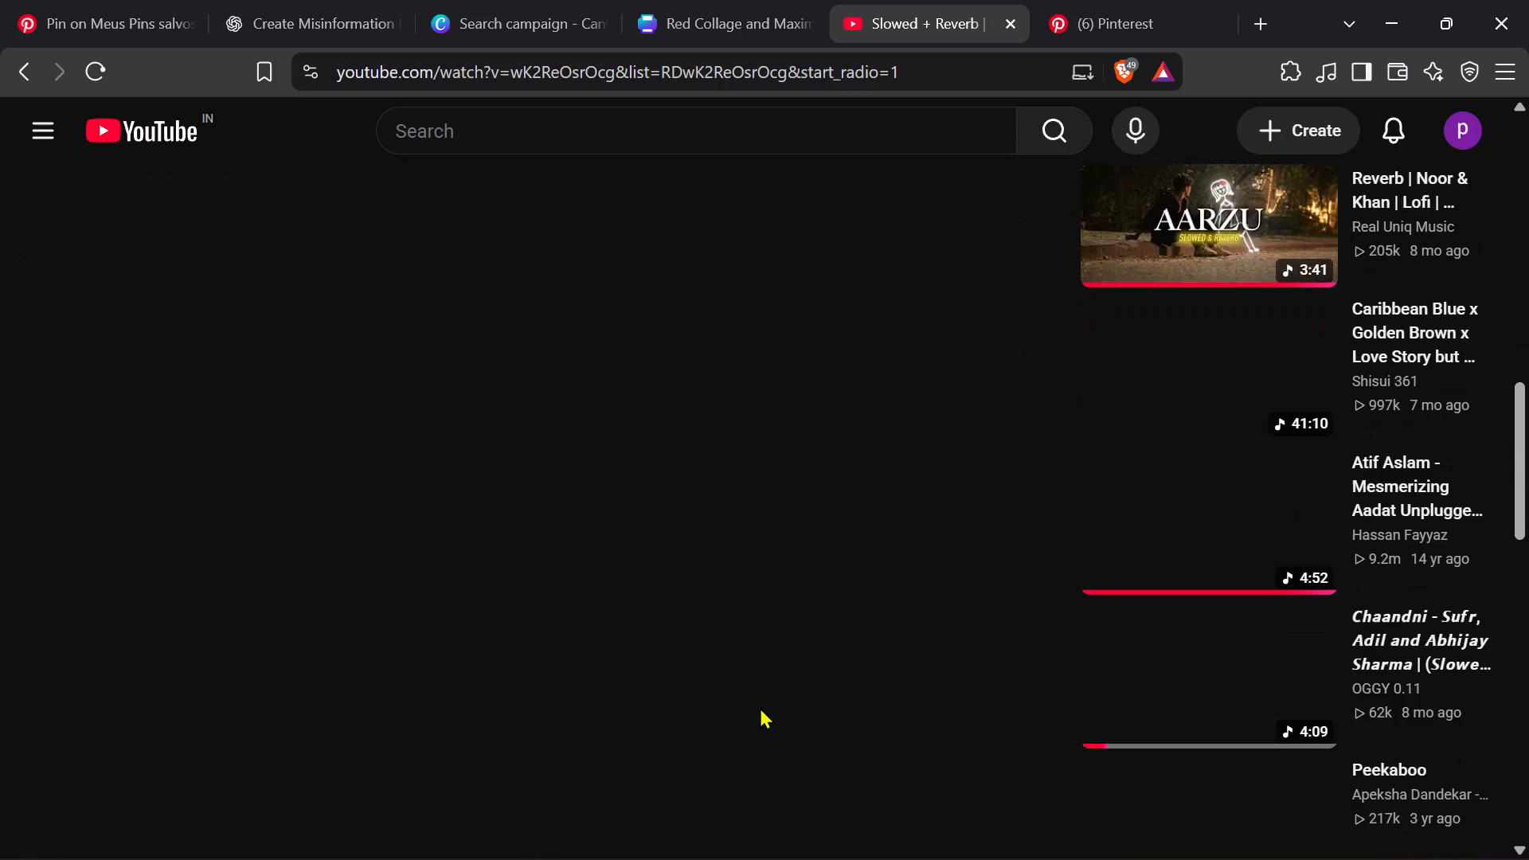
scroll(760, 707, down, 3)
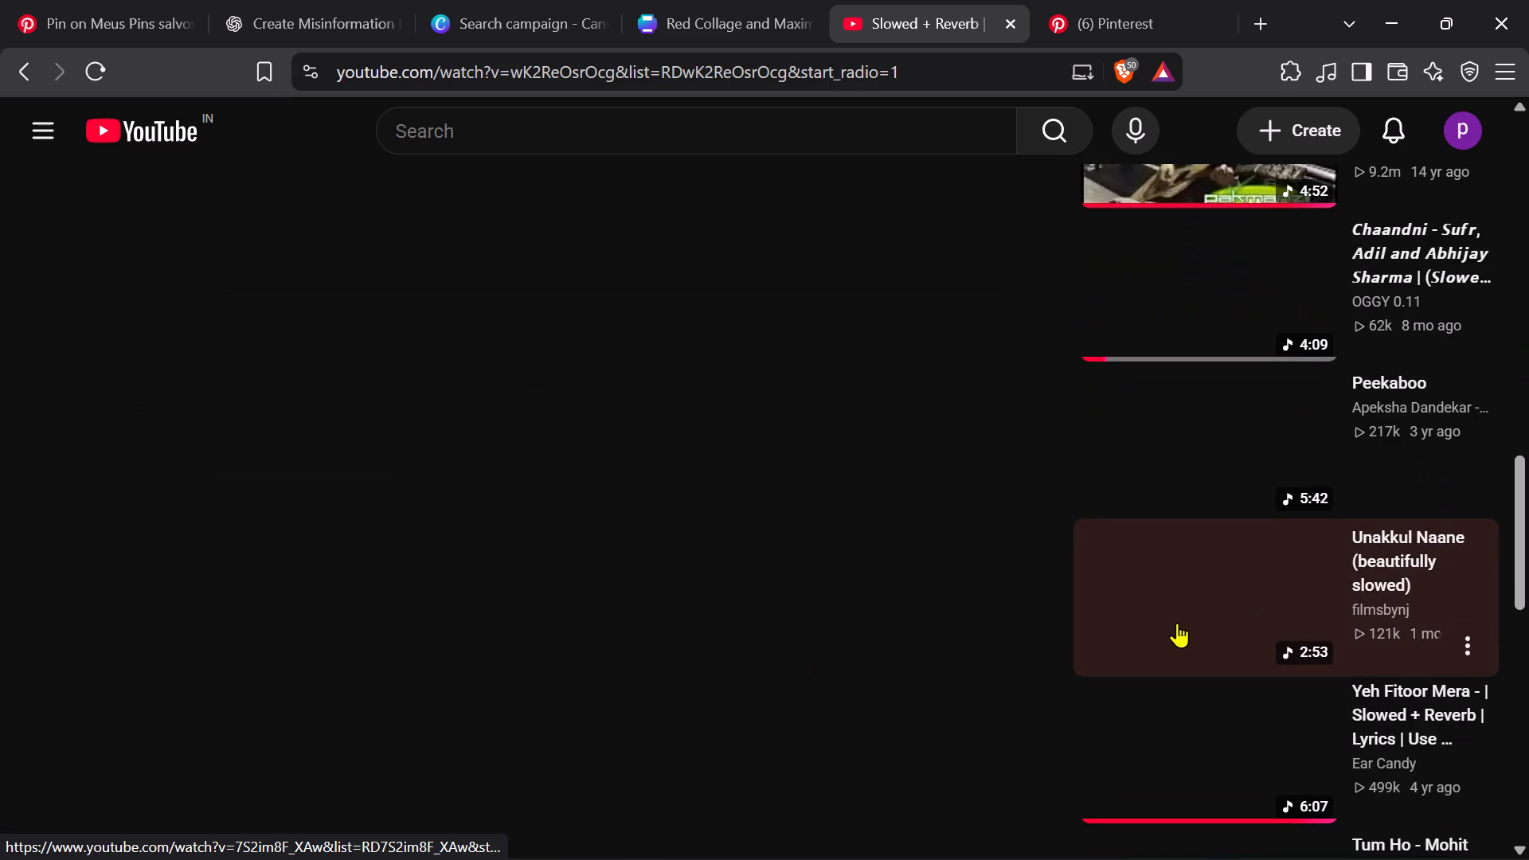
scroll(1177, 623, down, 5)
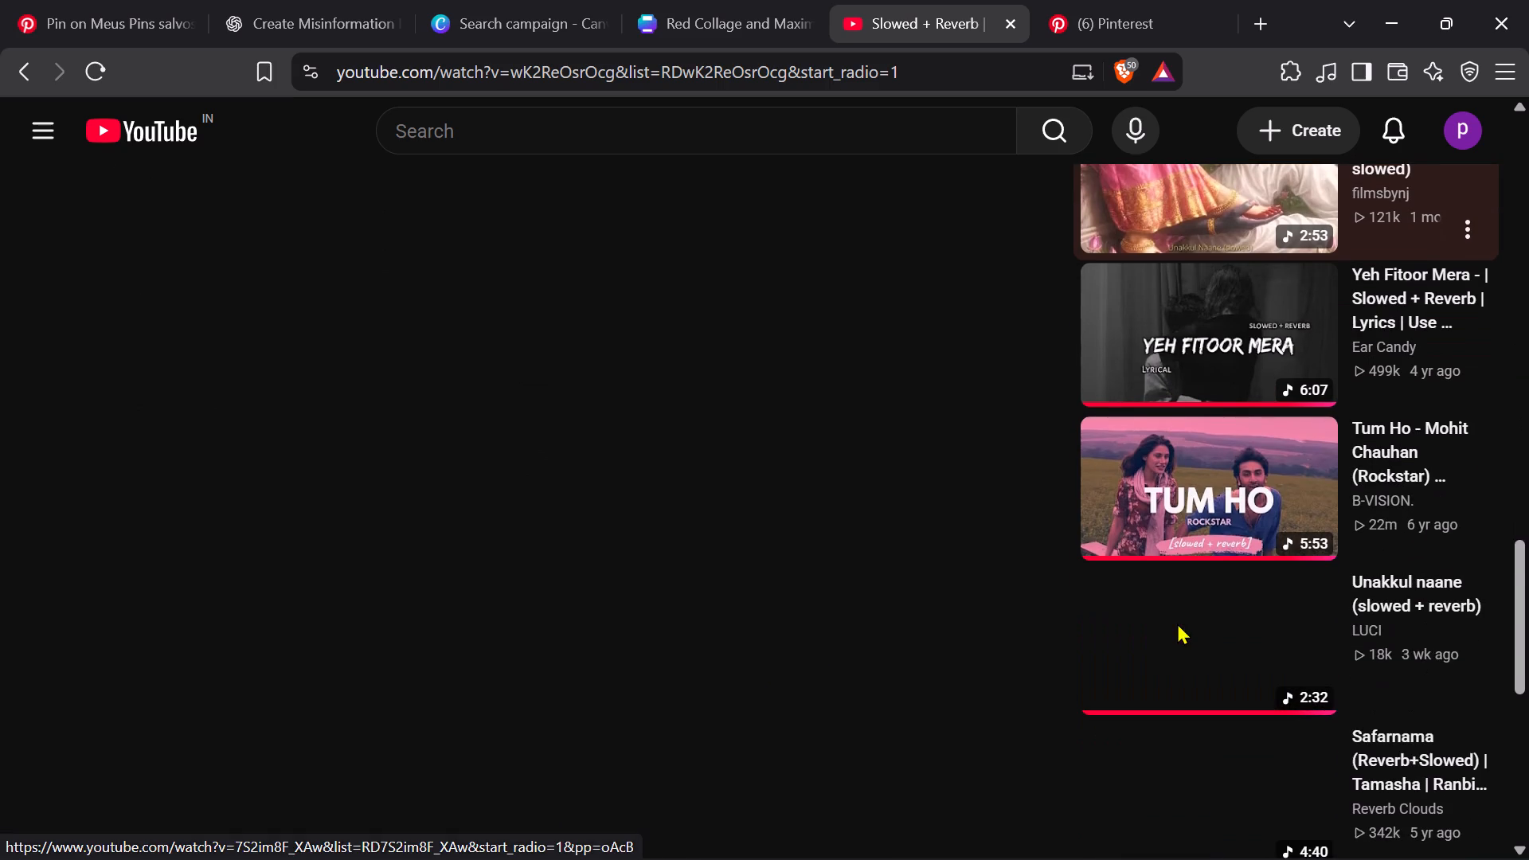
scroll(1177, 623, down, 3)
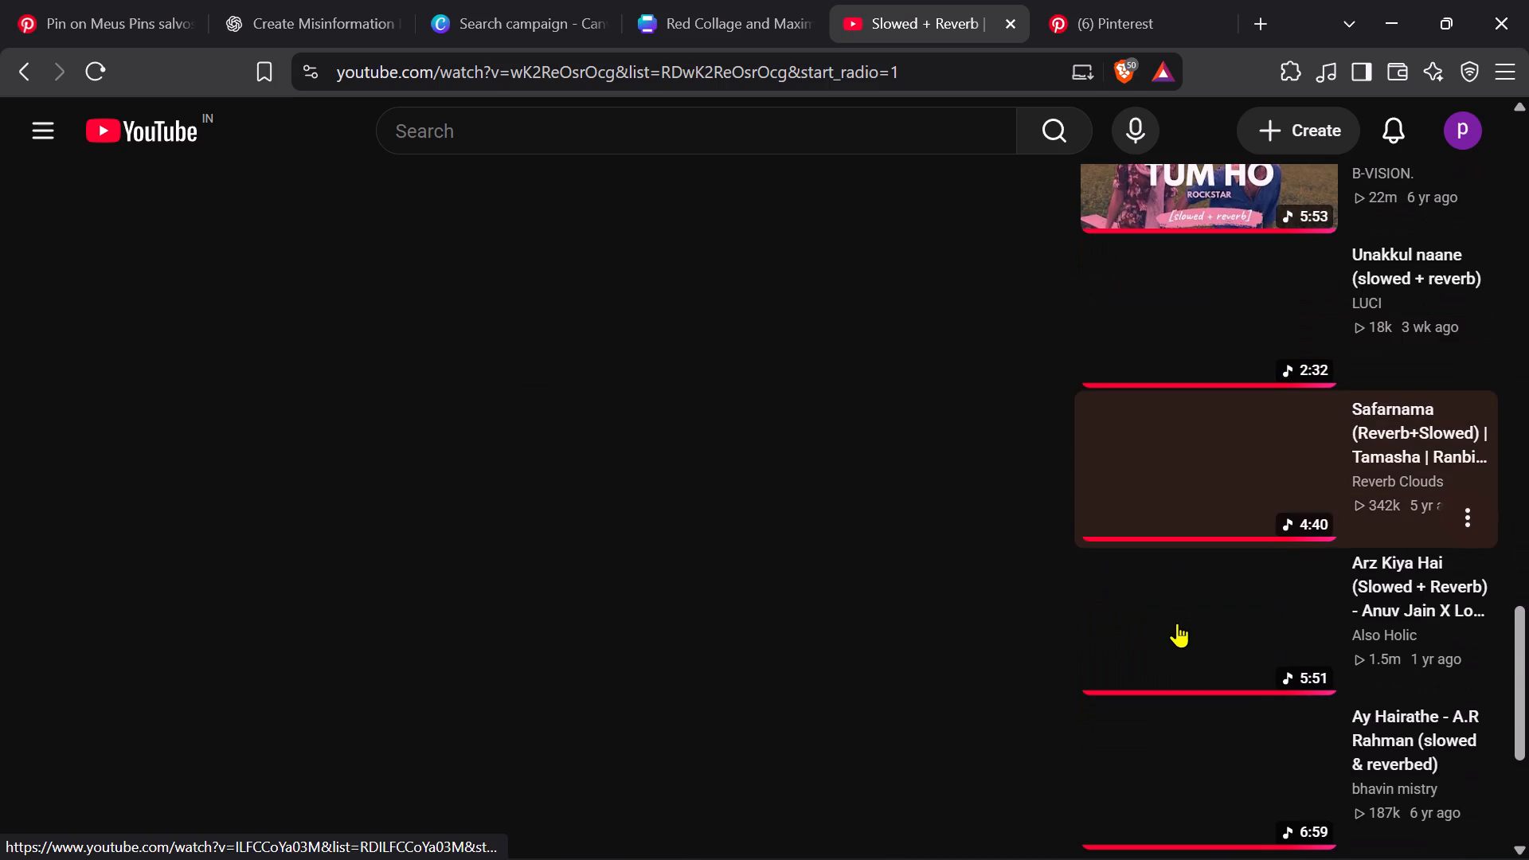
scroll(1177, 623, down, 3)
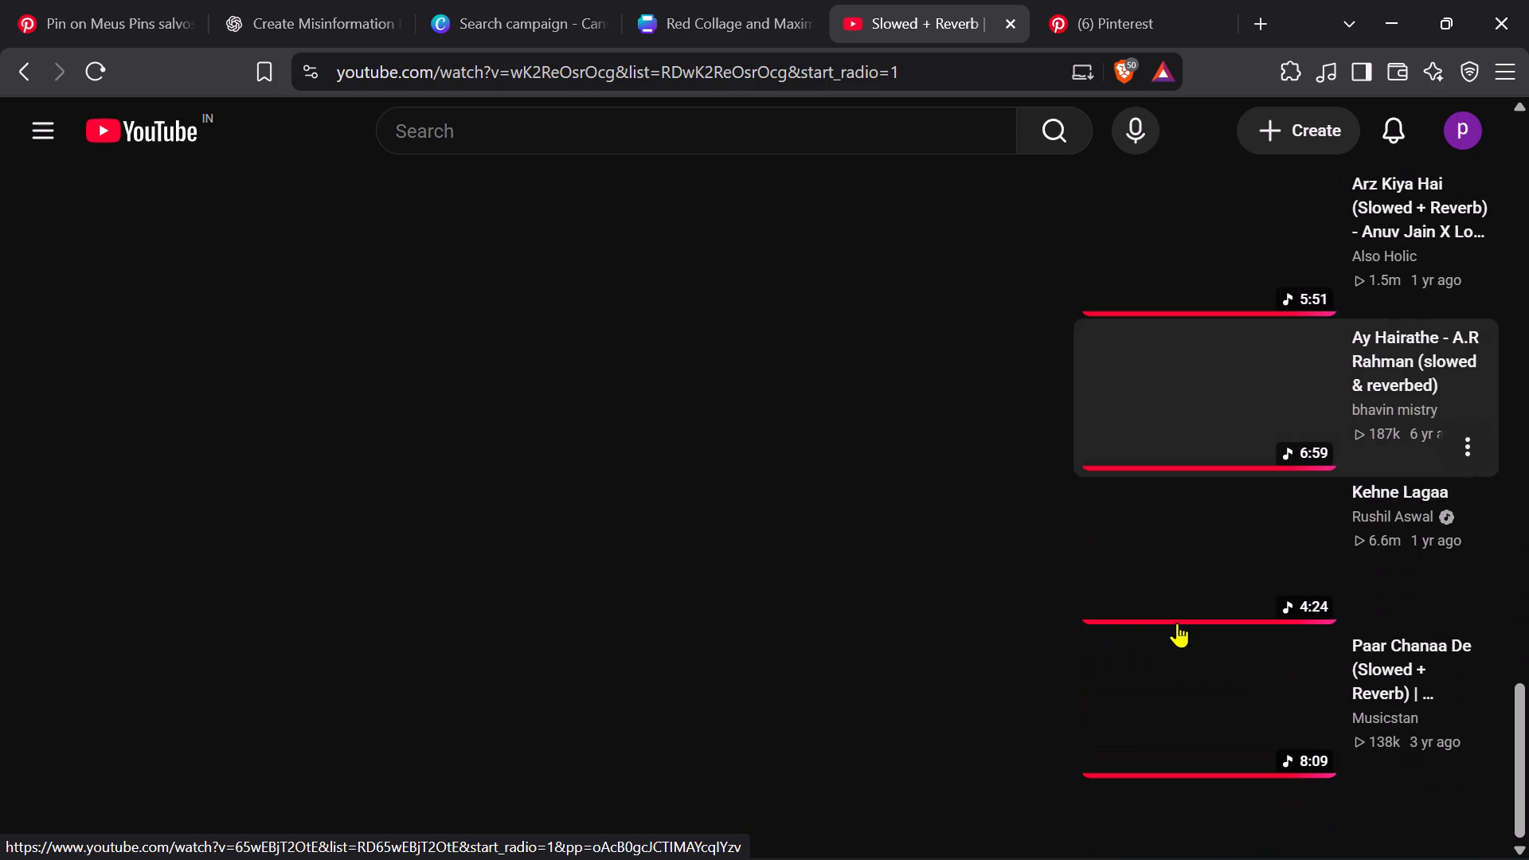
click(1191, 565)
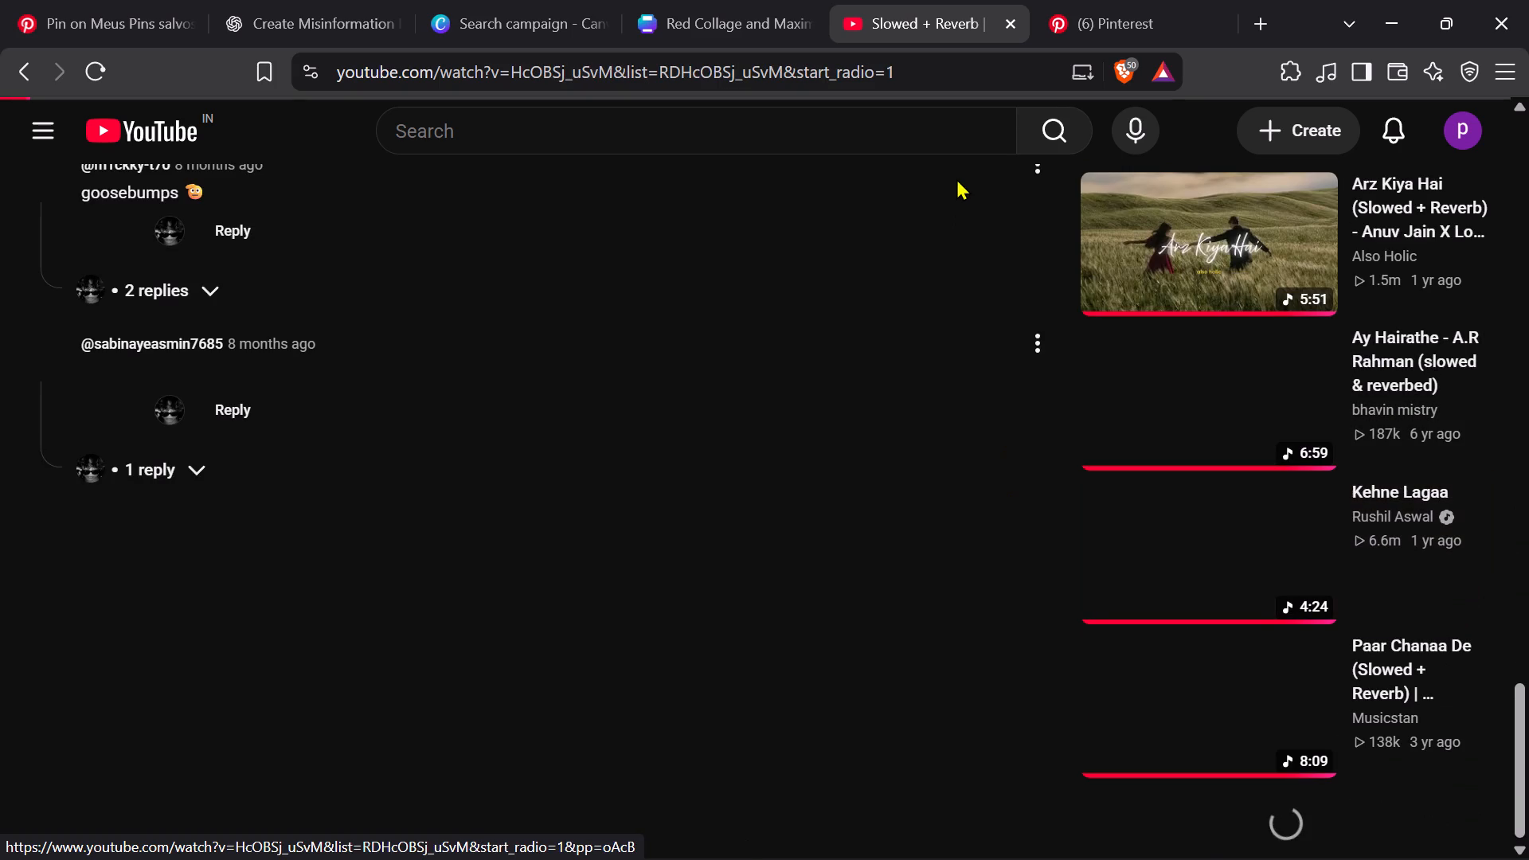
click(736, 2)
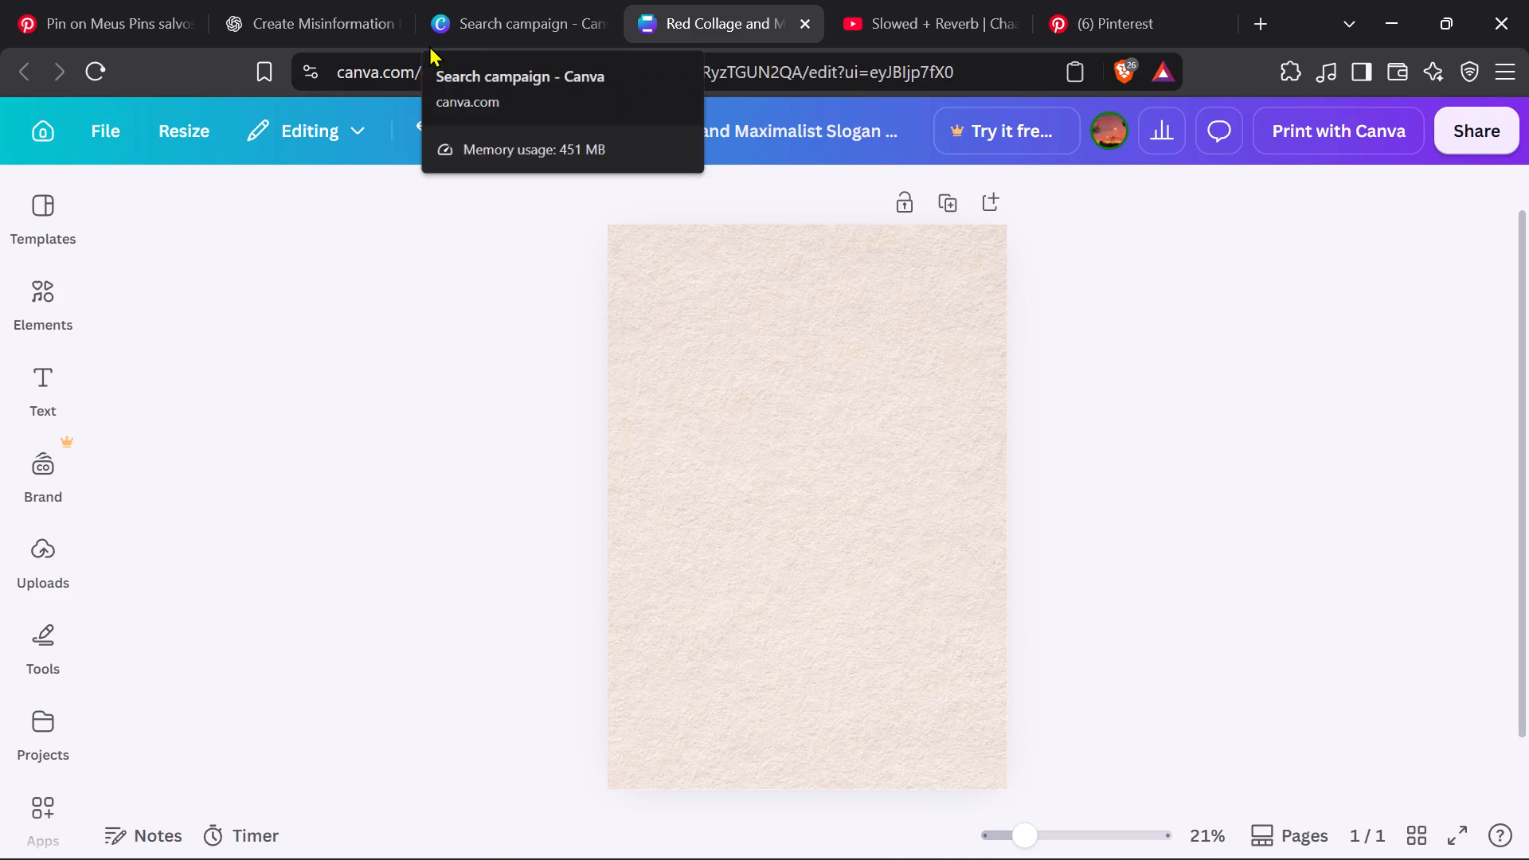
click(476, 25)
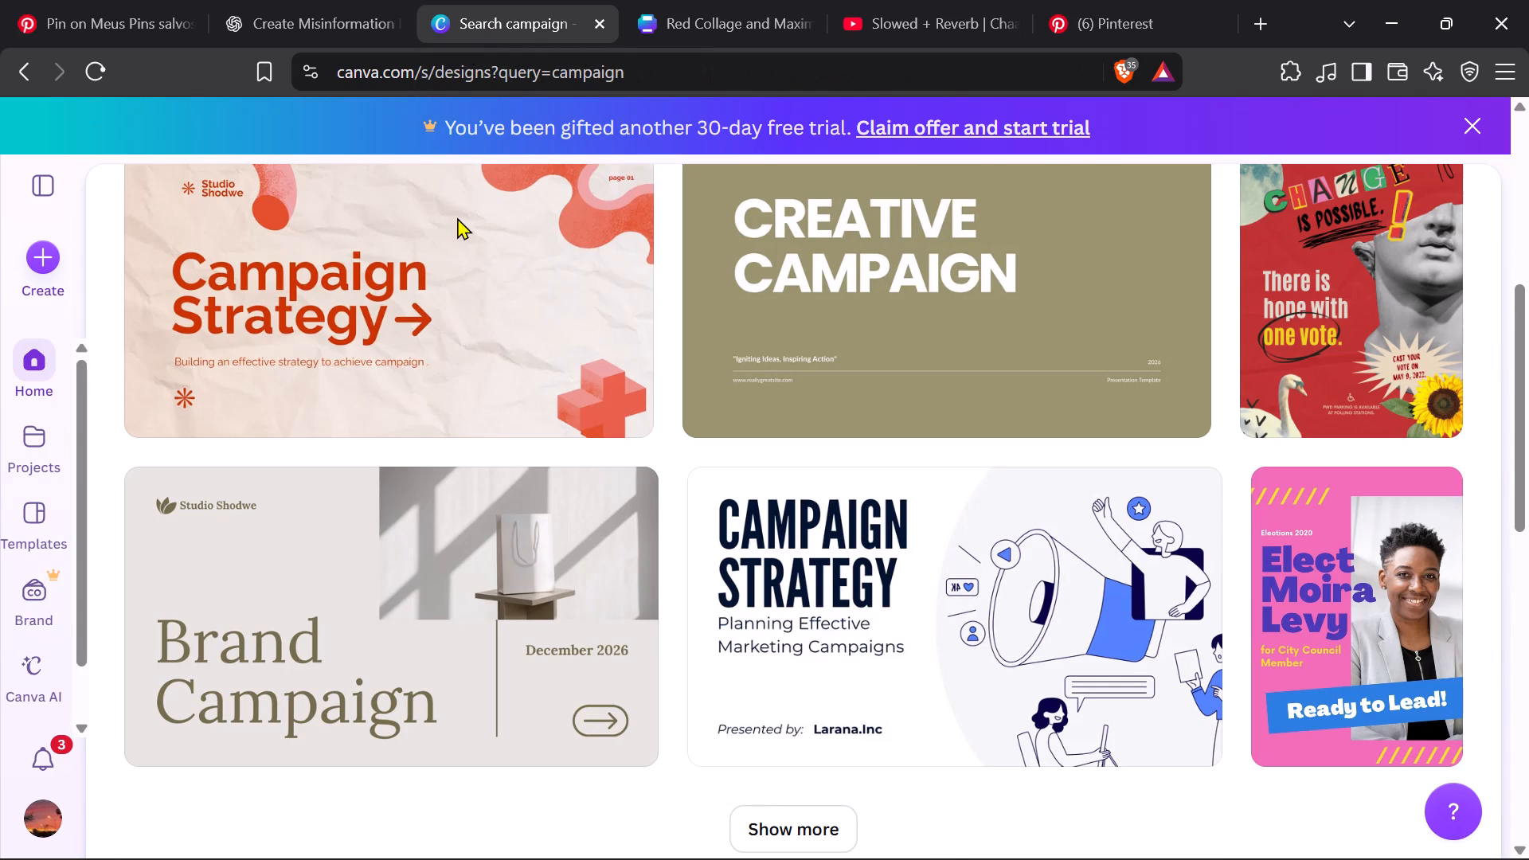
Return to the Pinterest results for "face of fake news" and look through more pins for a suitable face image.
click(1112, 11)
scroll(710, 388, down, 1)
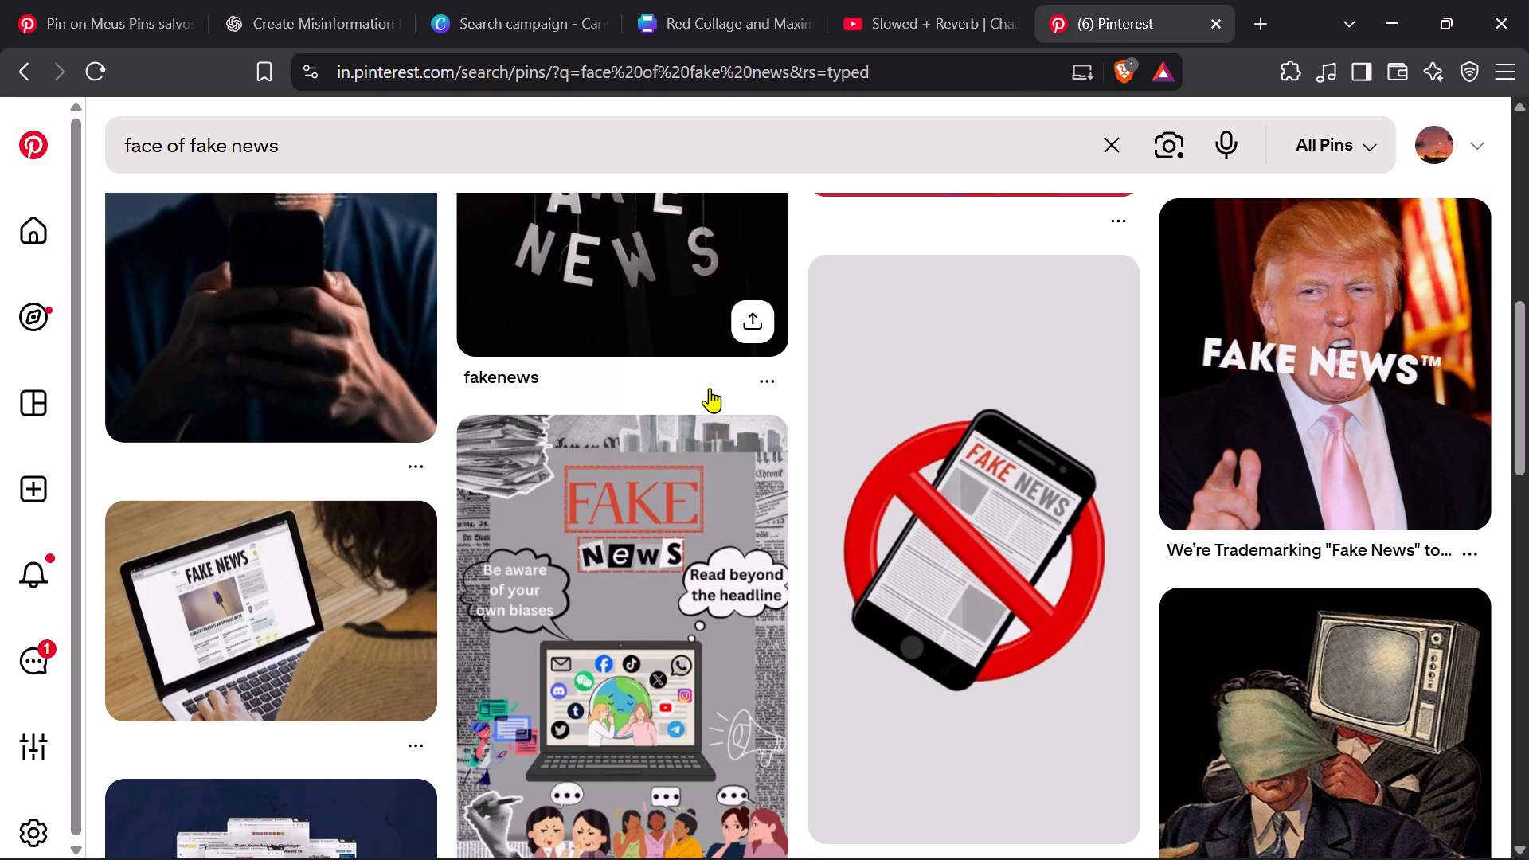
scroll(710, 388, down, 4)
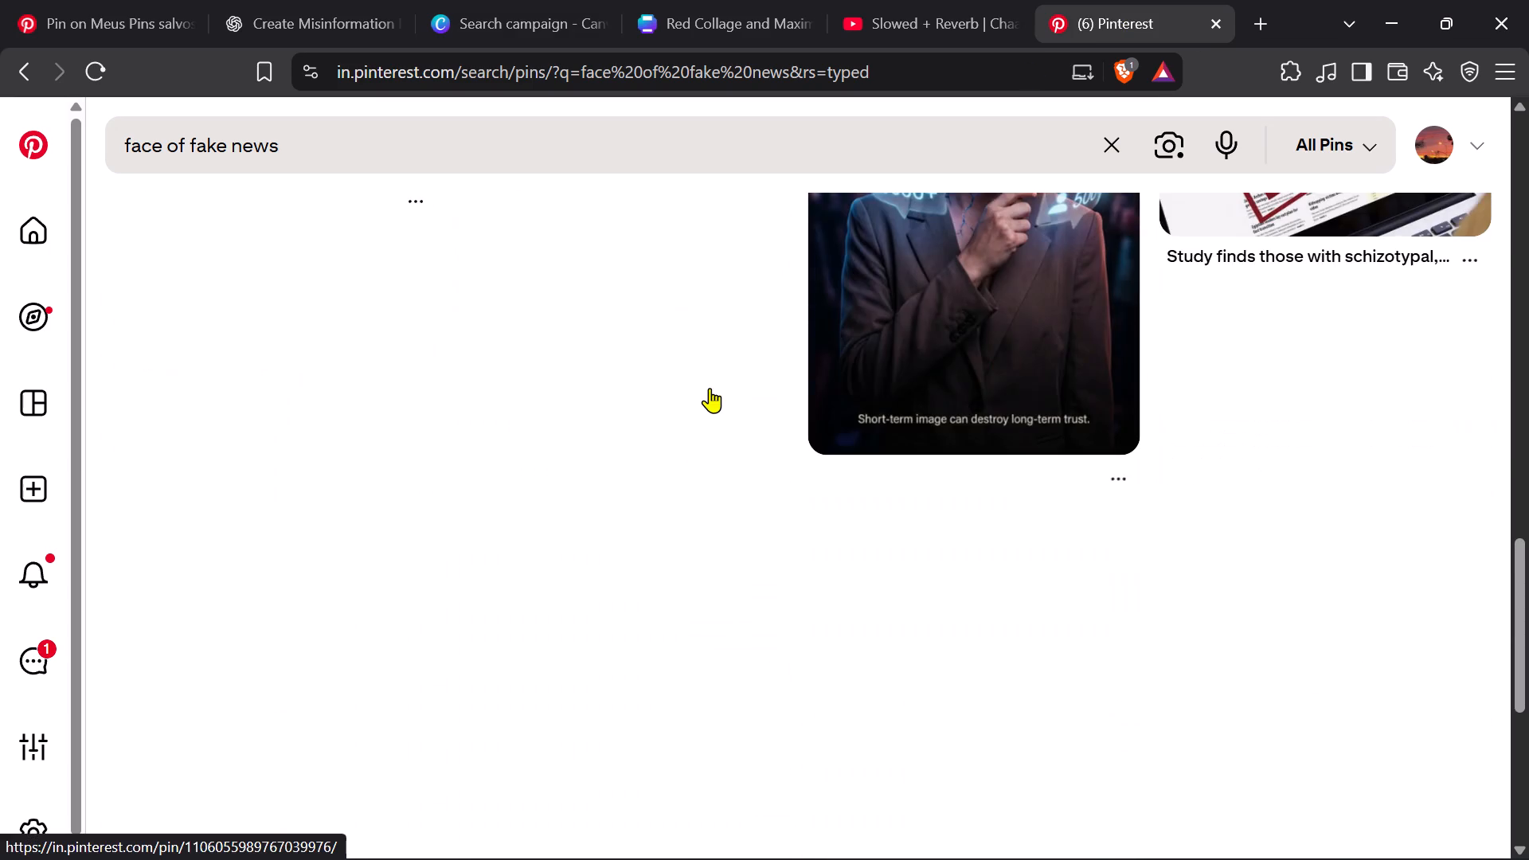
scroll(710, 388, up, 2)
scroll(710, 388, down, 1)
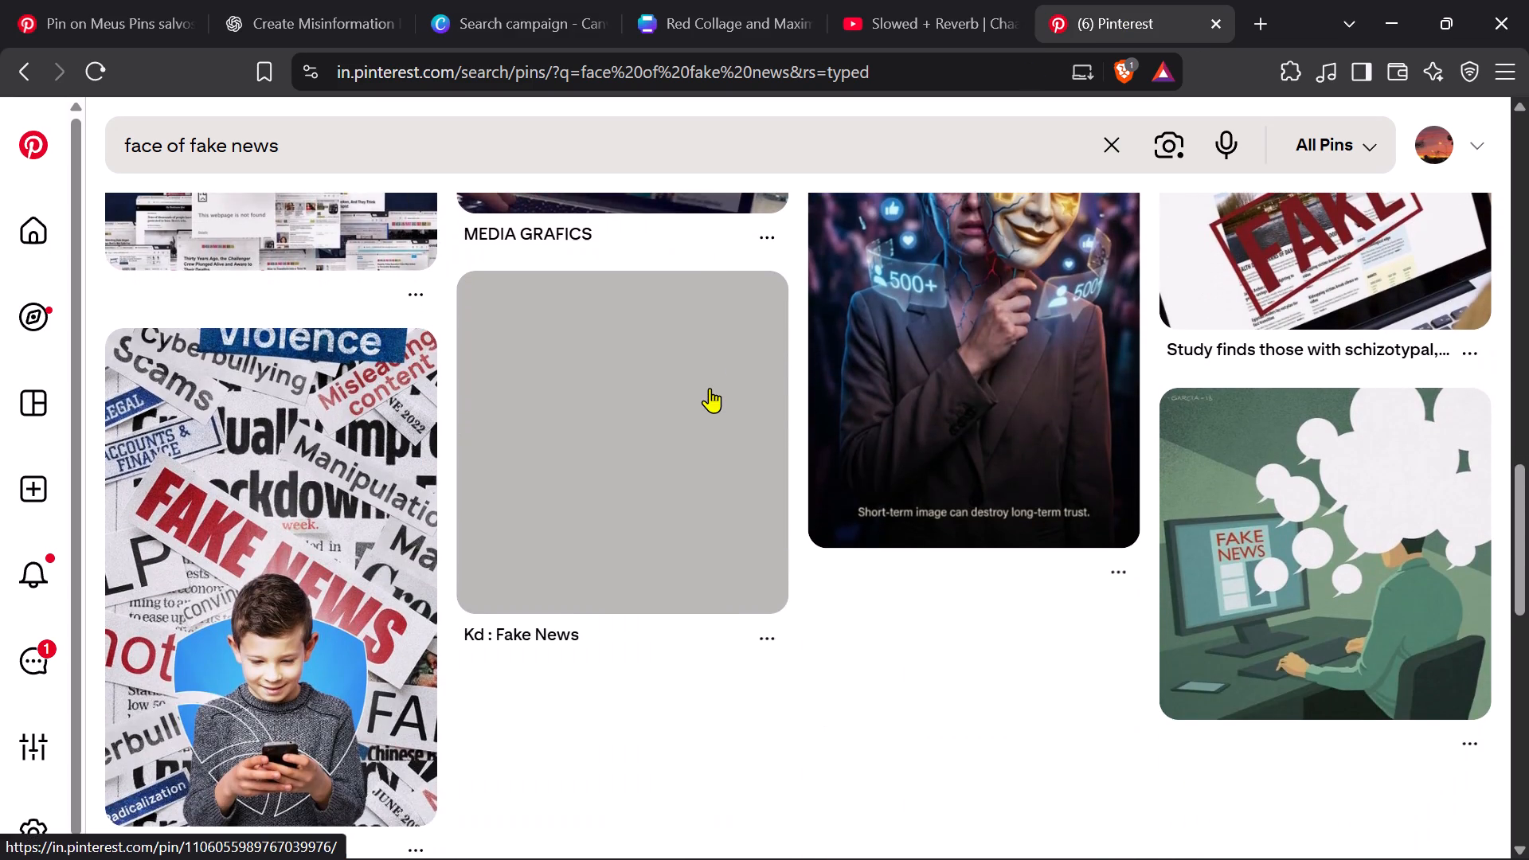
scroll(710, 388, down, 2)
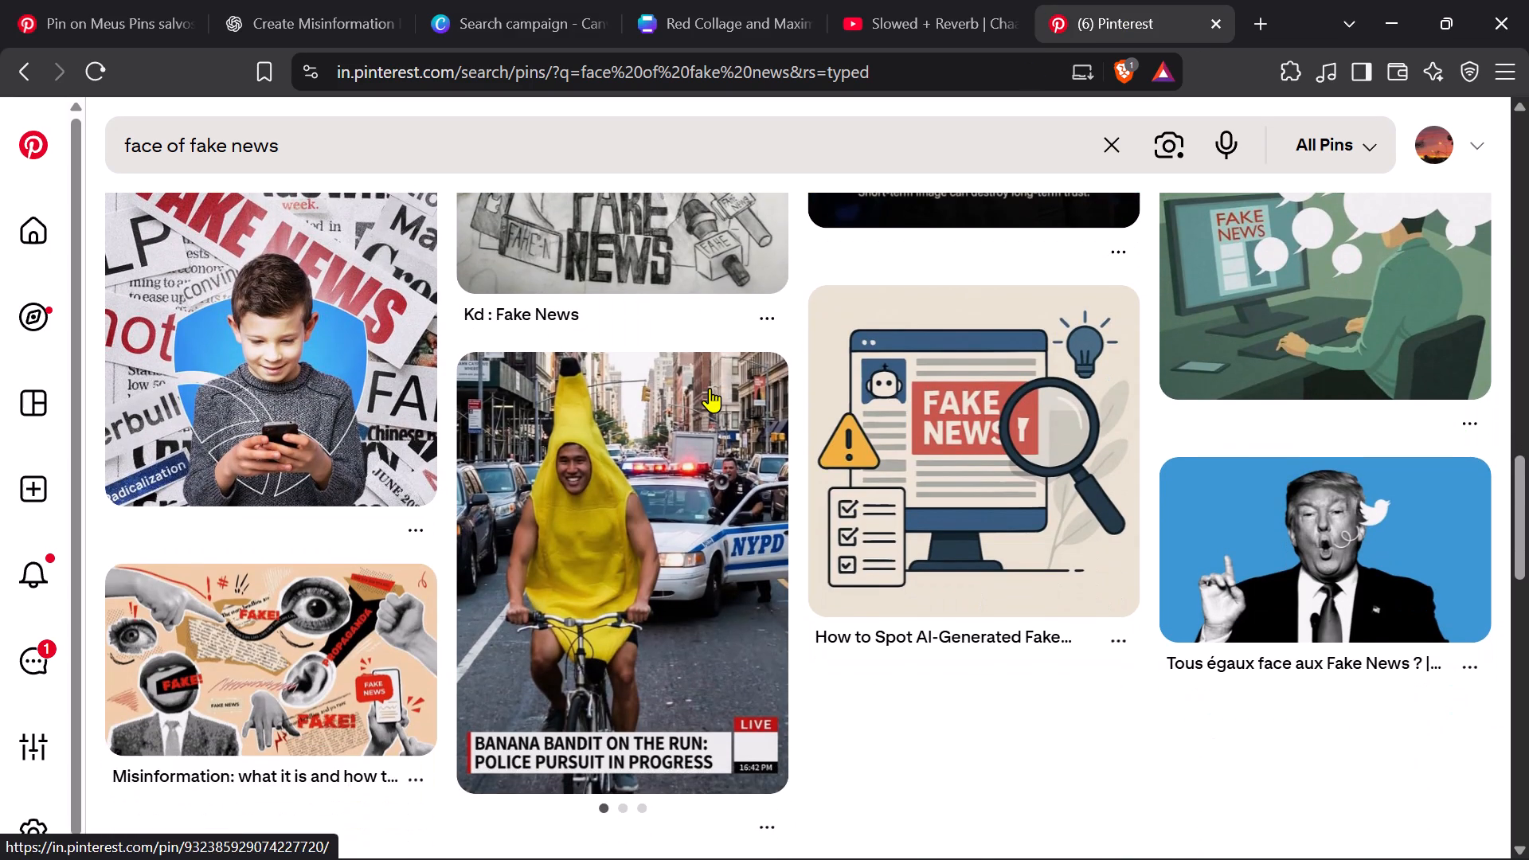
scroll(710, 388, down, 3)
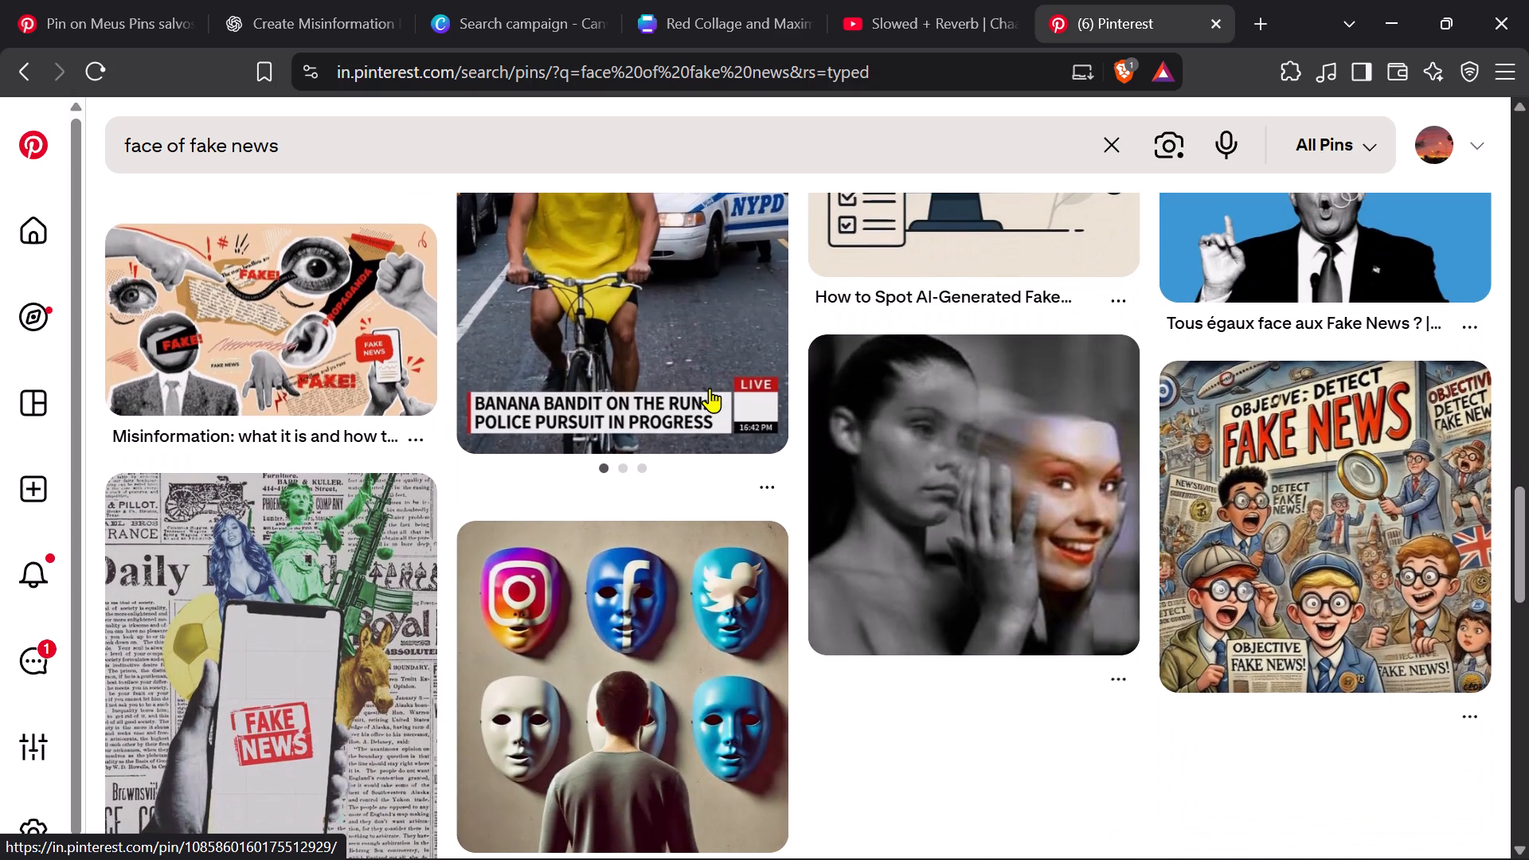
scroll(710, 388, down, 1)
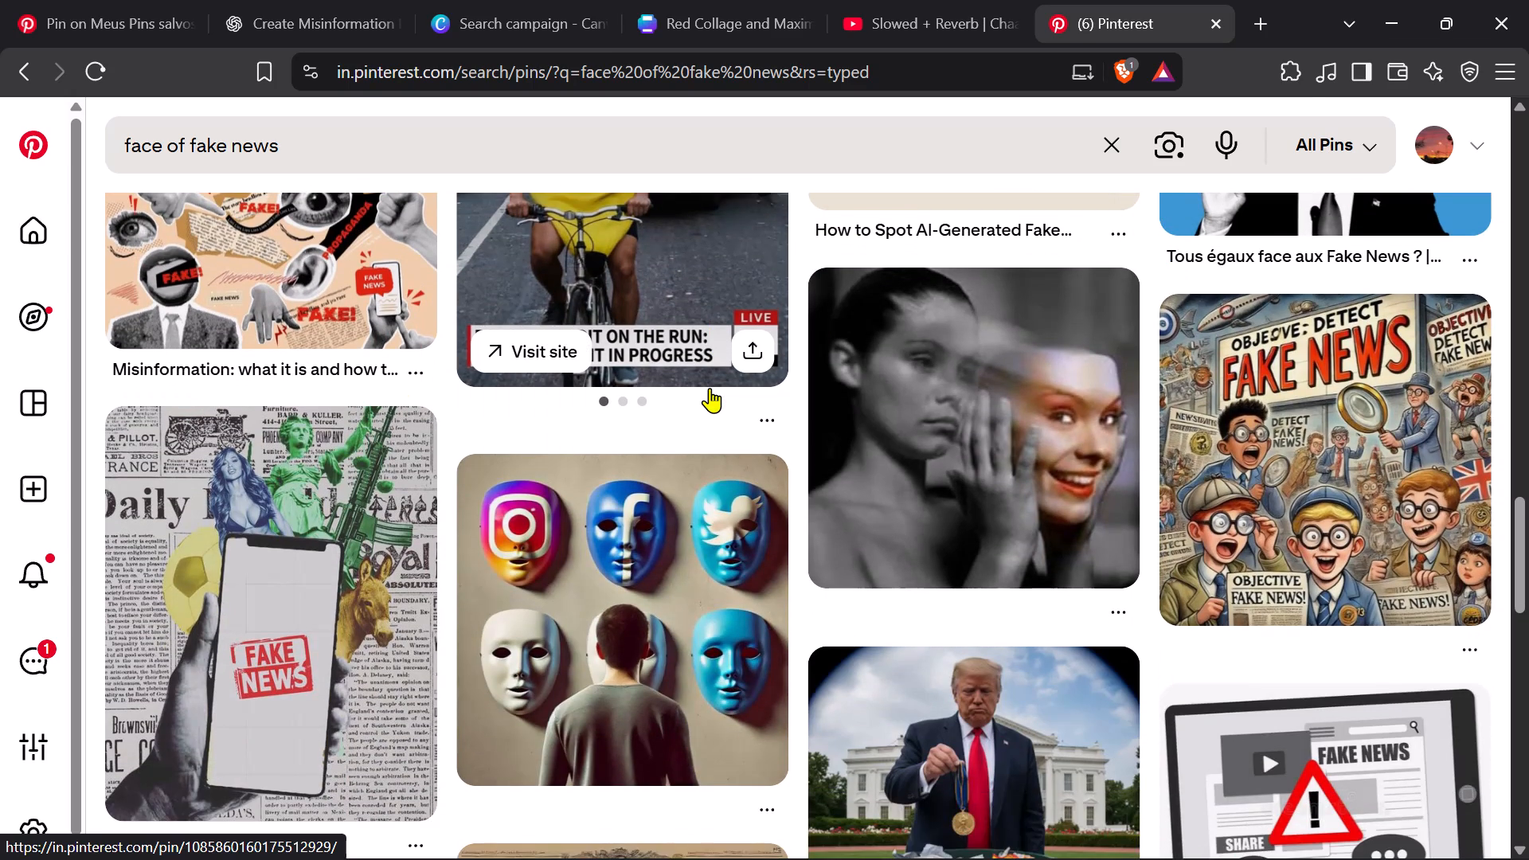
scroll(710, 388, down, 1)
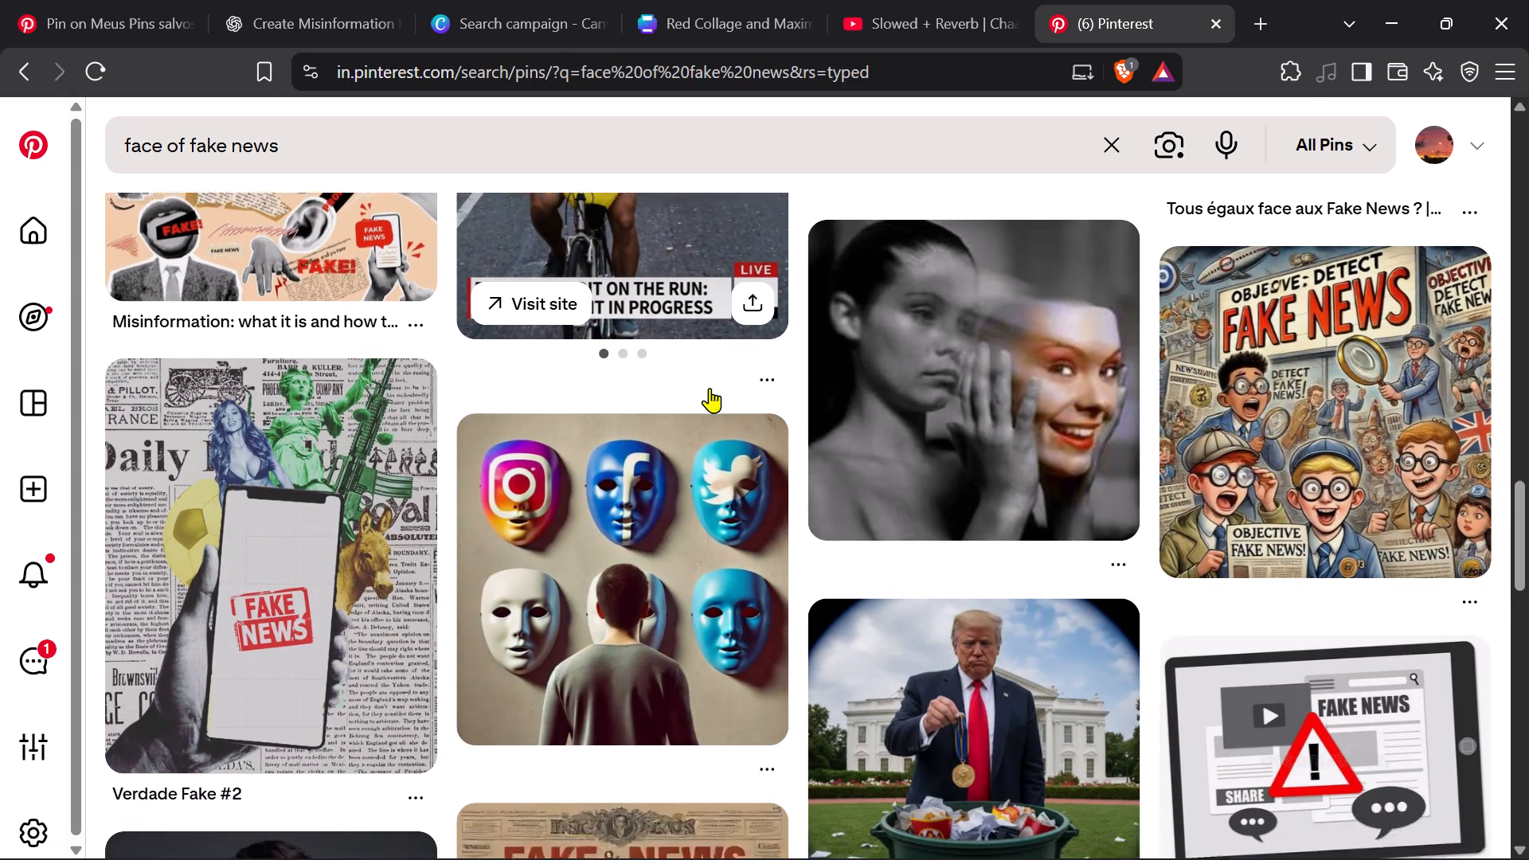
scroll(710, 388, down, 5)
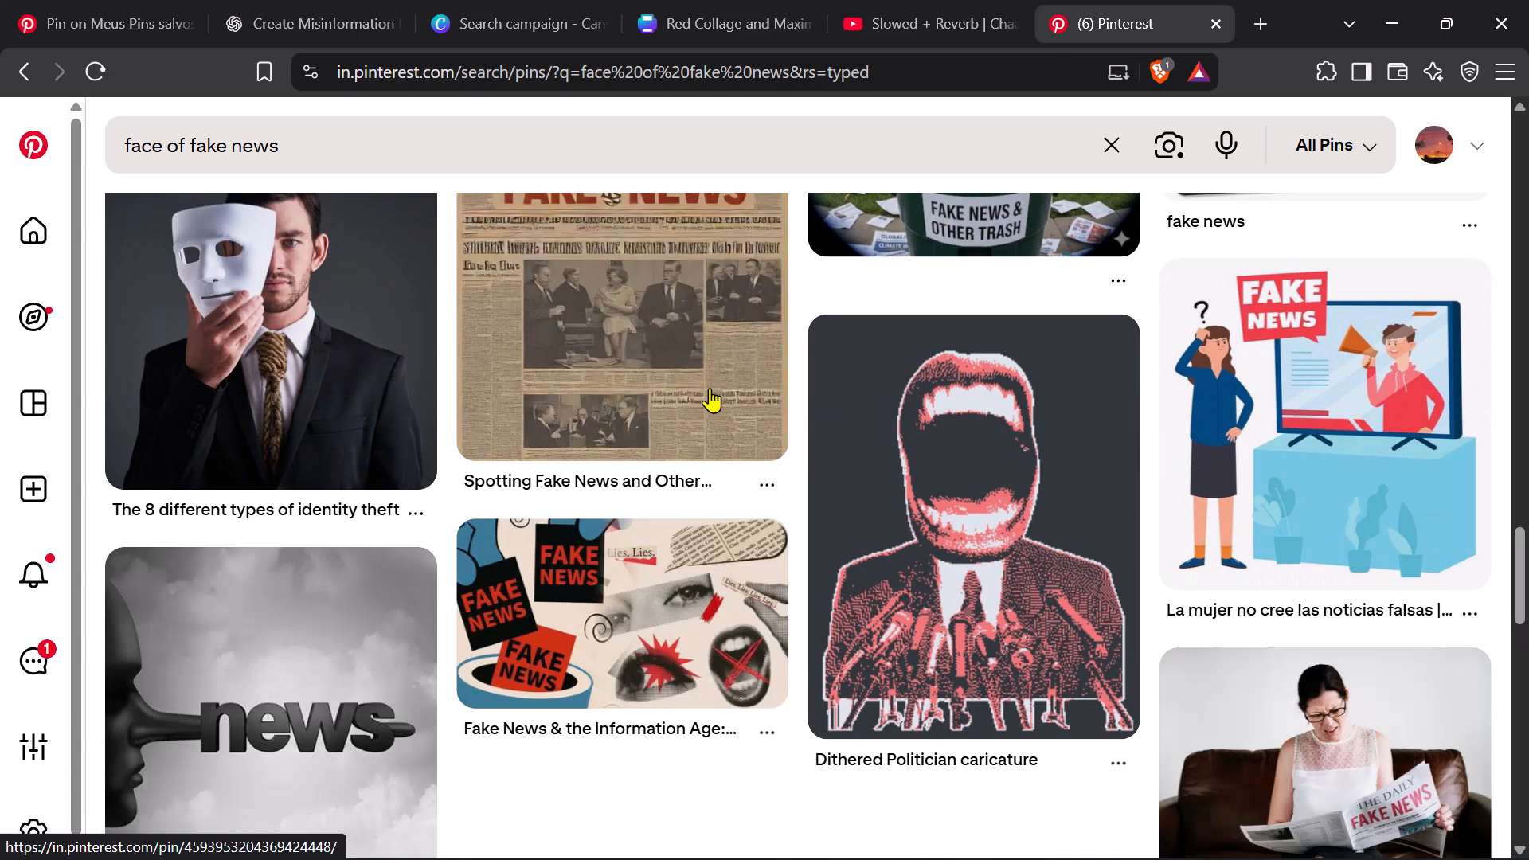
scroll(710, 388, down, 2)
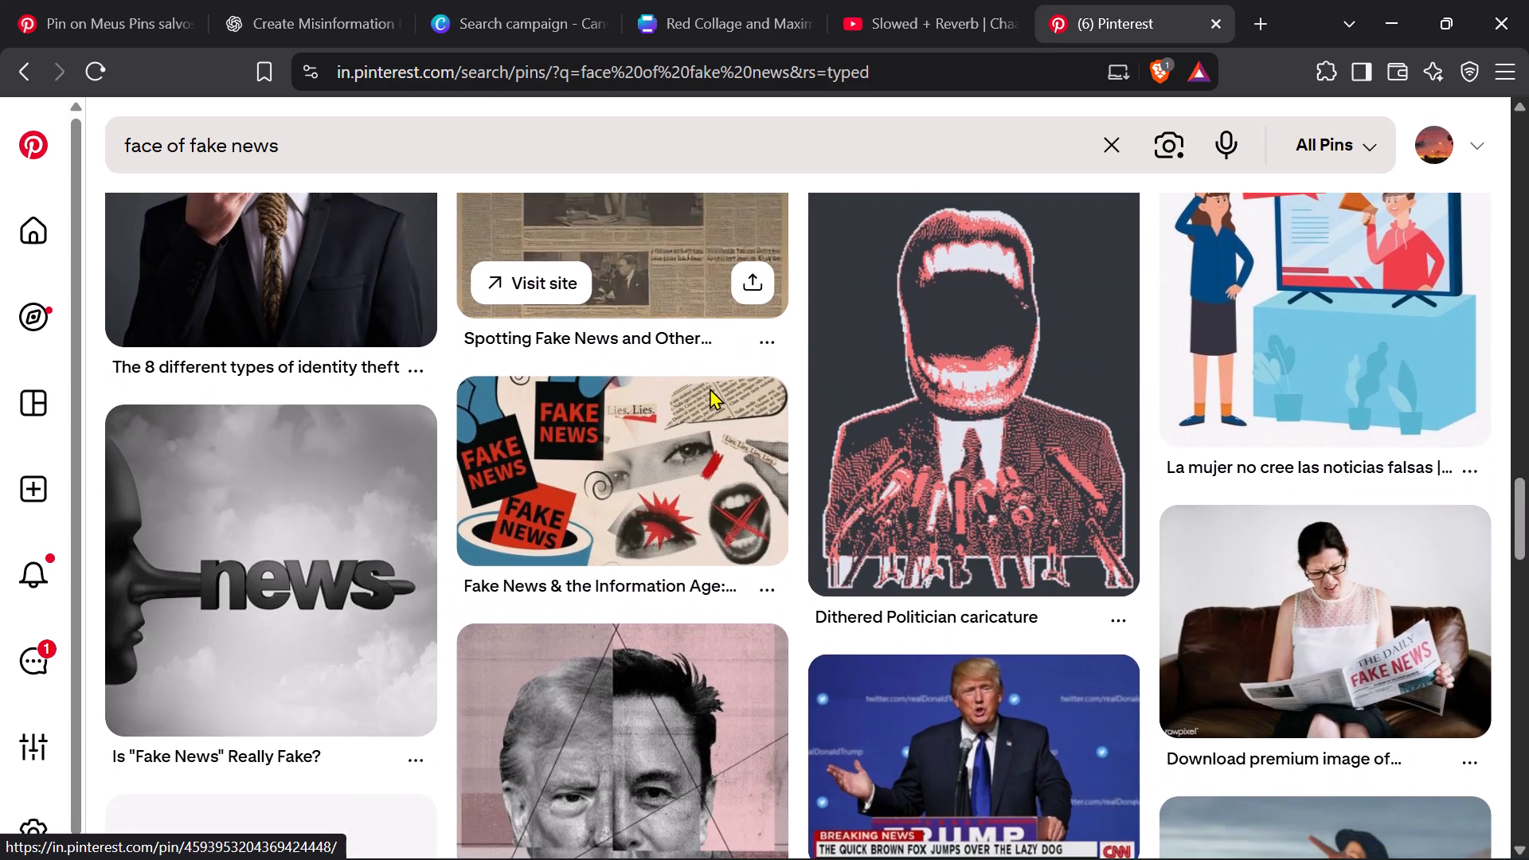
scroll(710, 388, down, 3)
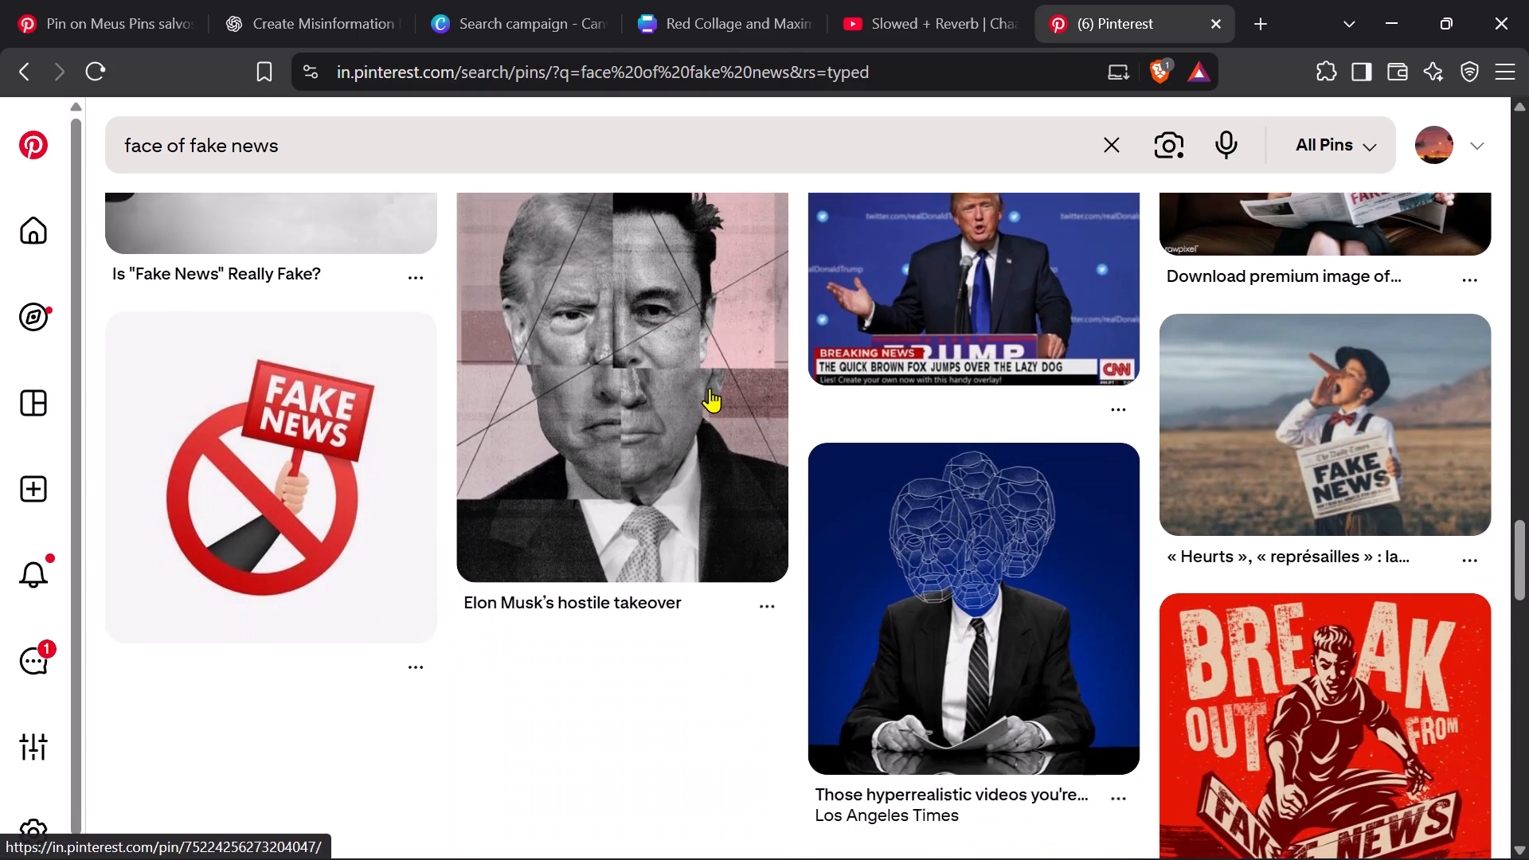
scroll(710, 388, down, 4)
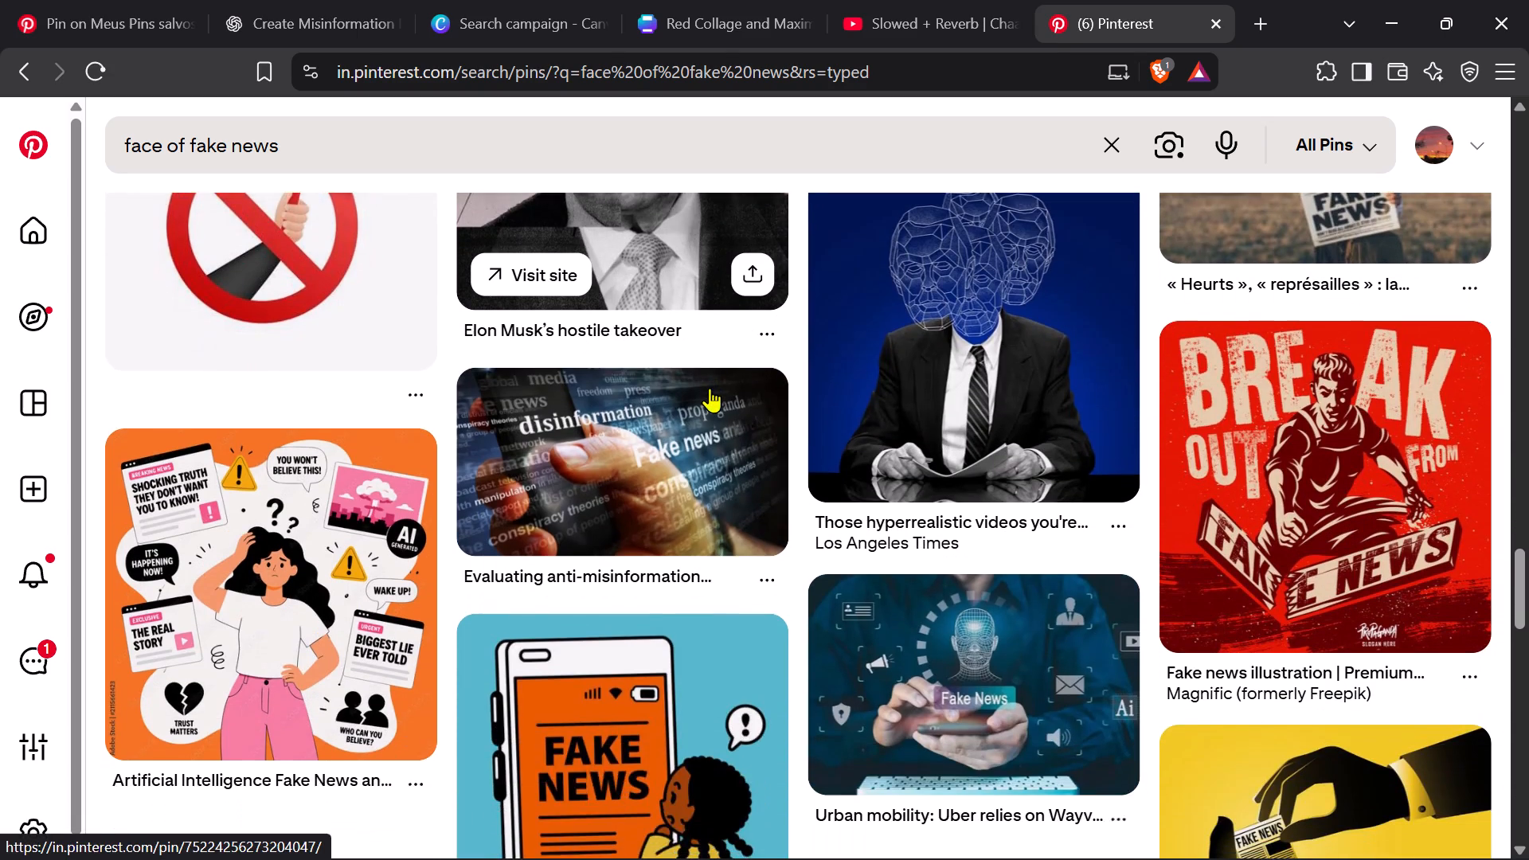
scroll(710, 388, down, 3)
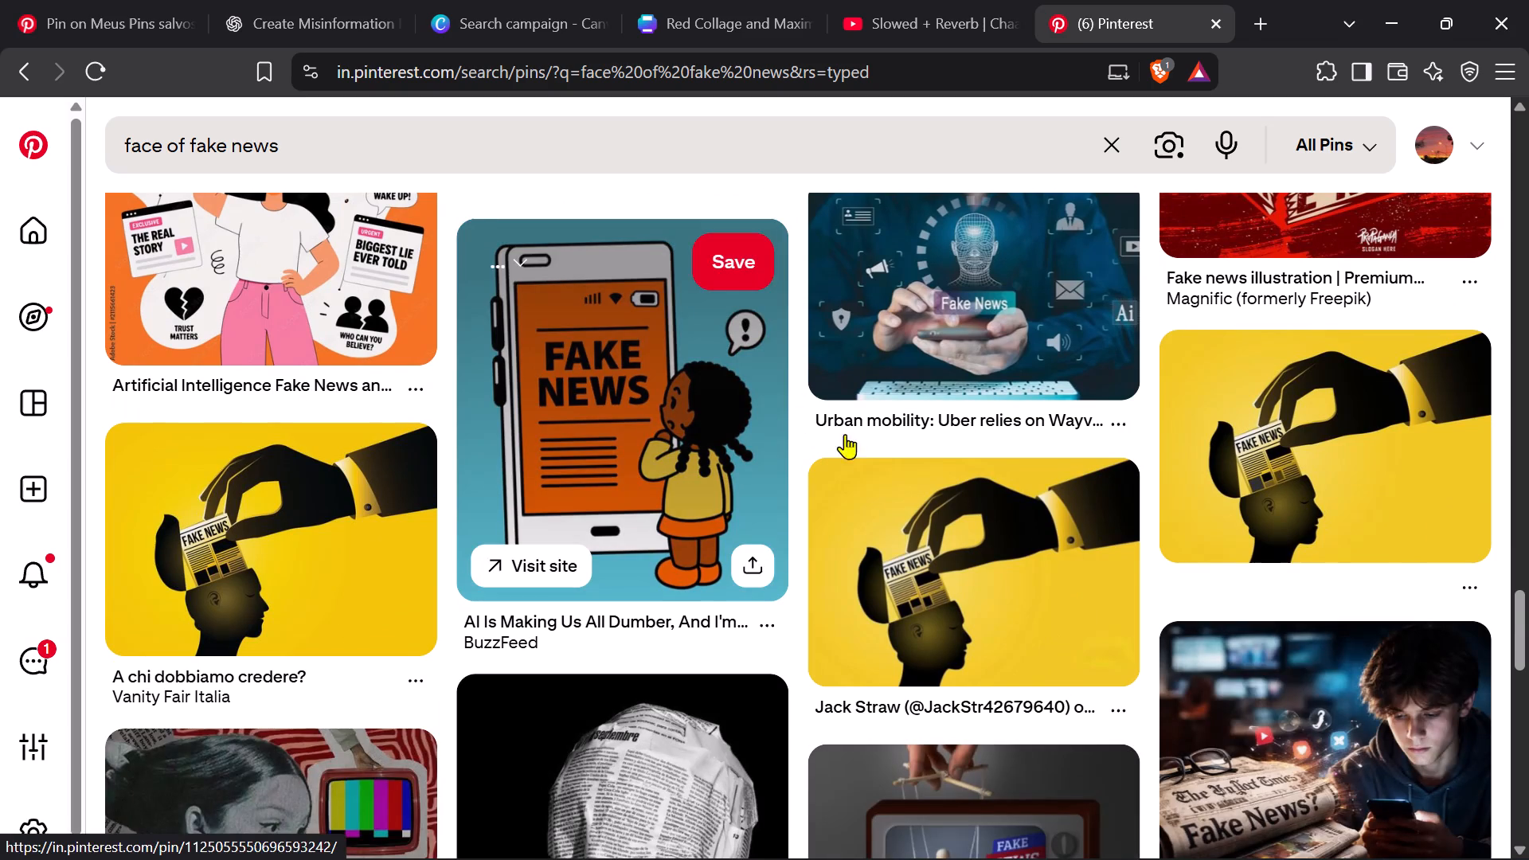
scroll(897, 498, down, 4)
Open the pin of the head wrapped in newspaper against a black background and copy its image.
click(719, 560)
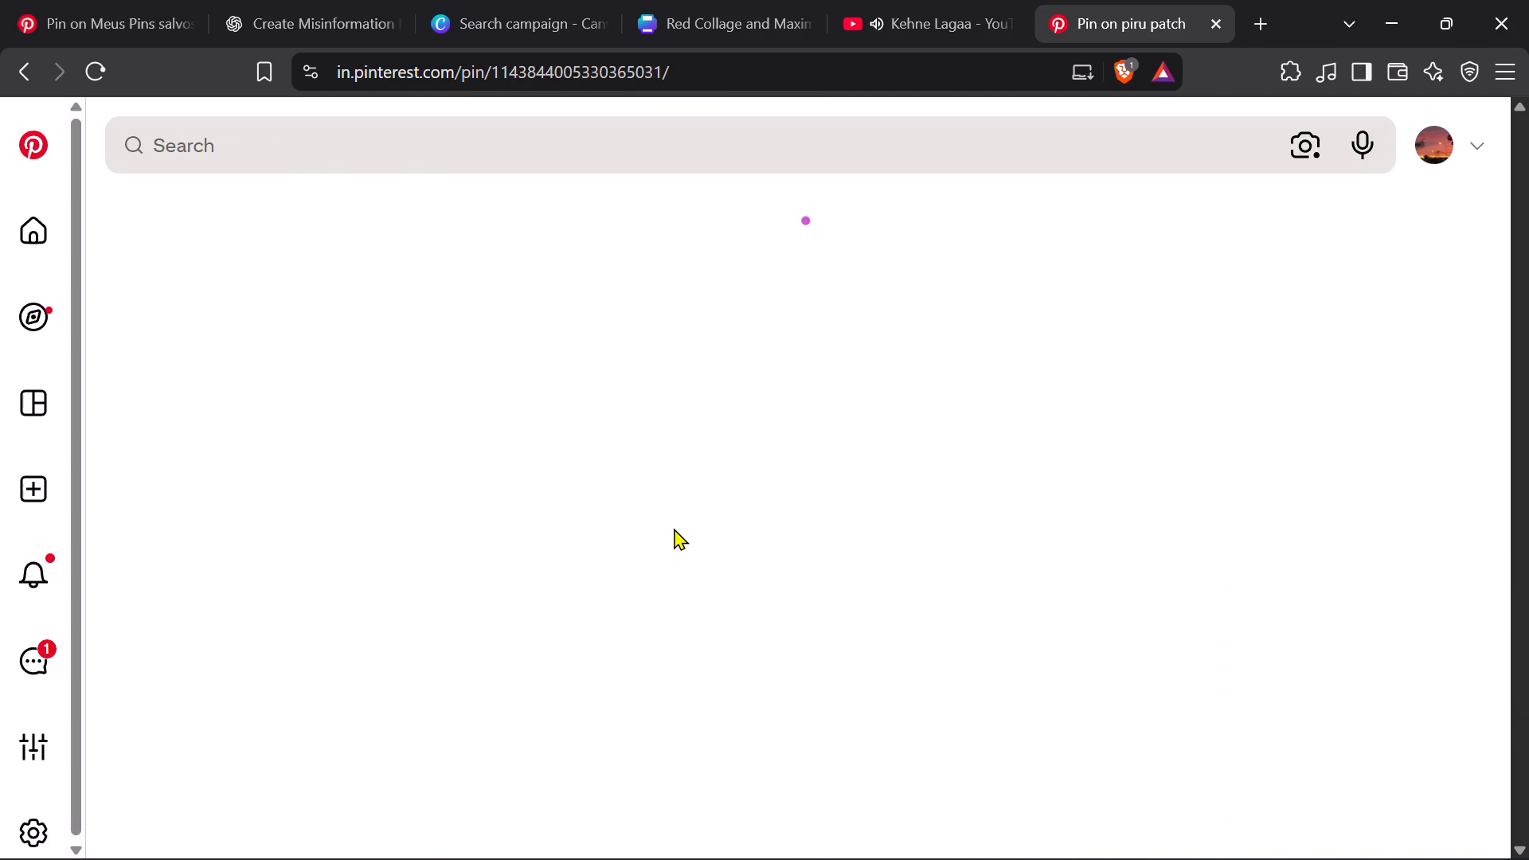
right_click(527, 492)
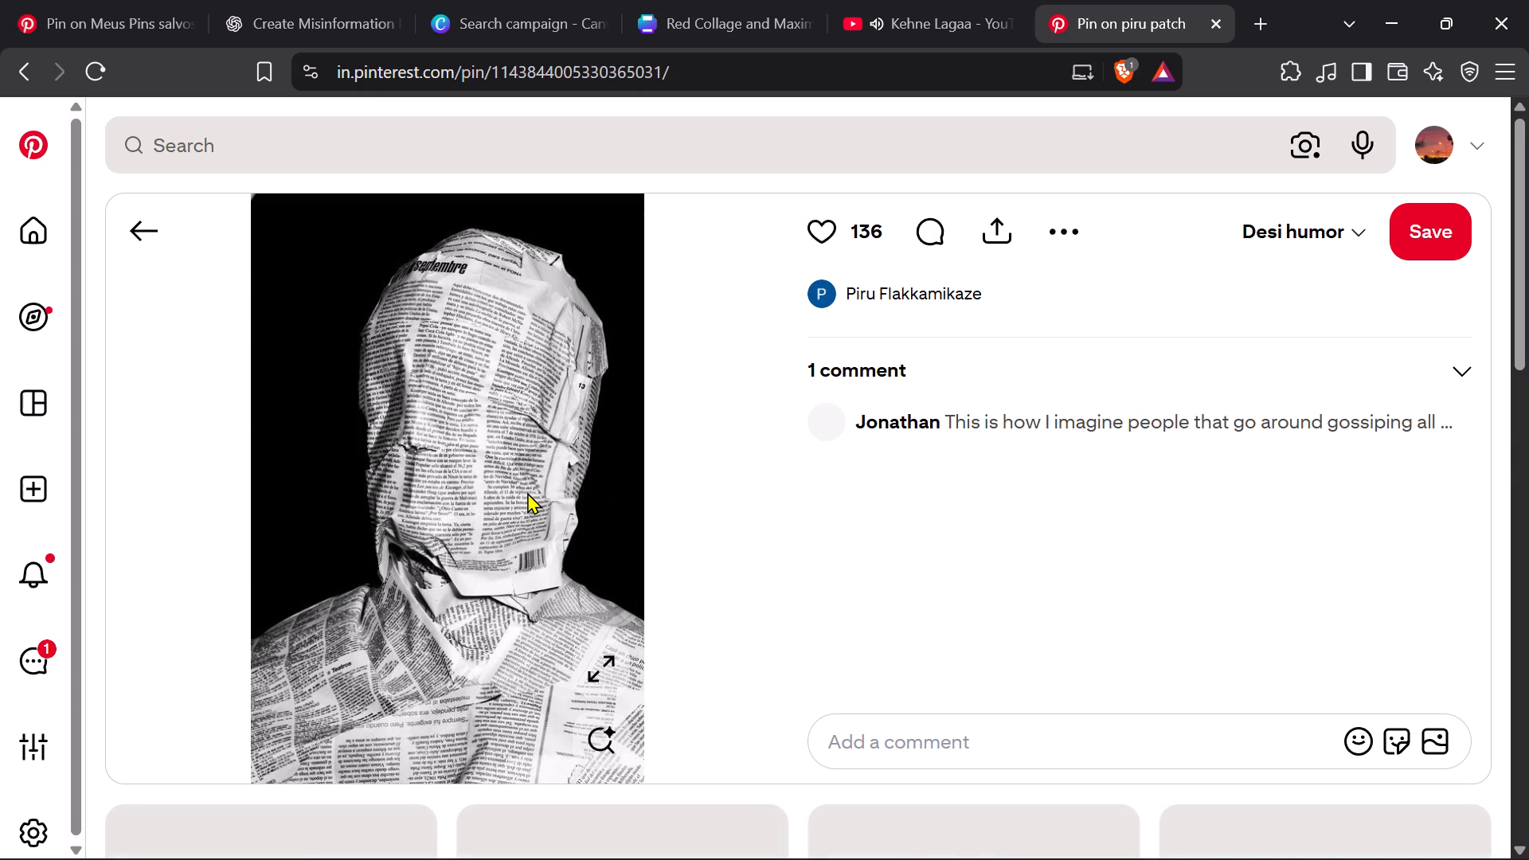
click(637, 581)
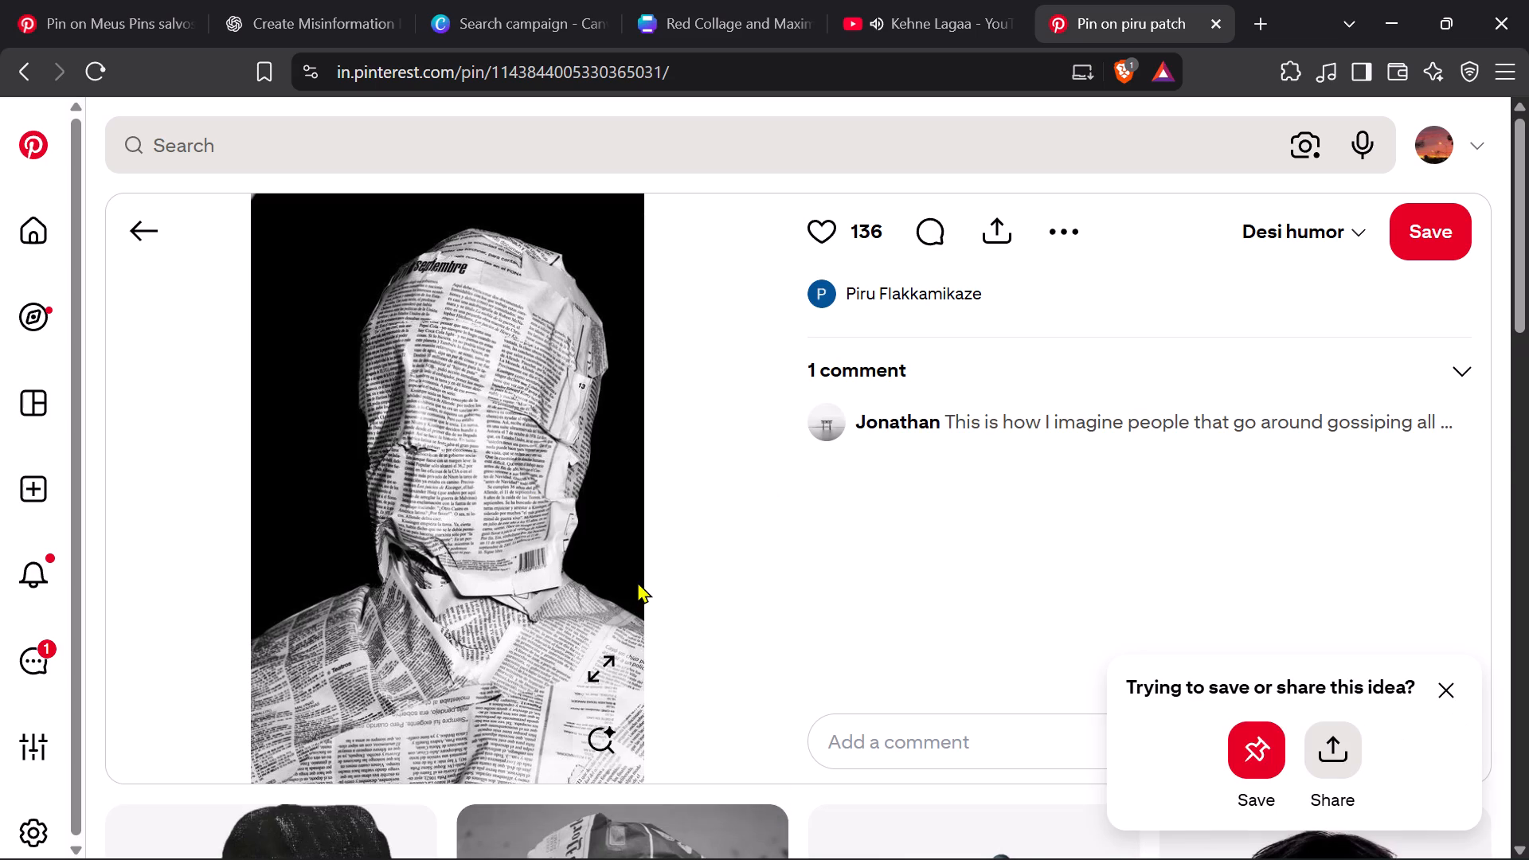
Look through the related collage and surreal portrait pins below the newspaper-wrapped head pin.
scroll(637, 581, down, 5)
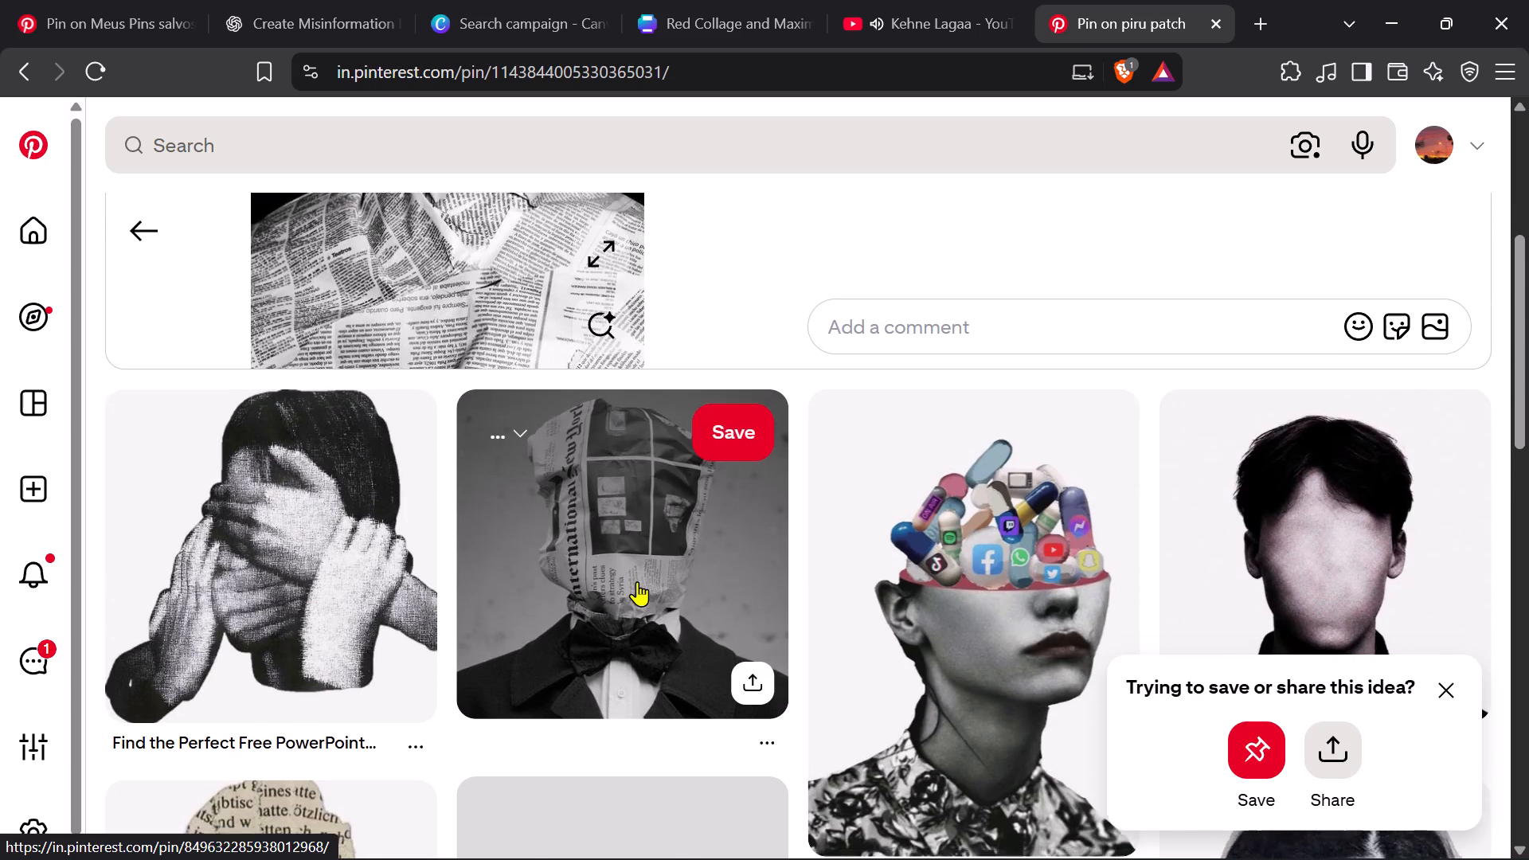
scroll(637, 581, down, 2)
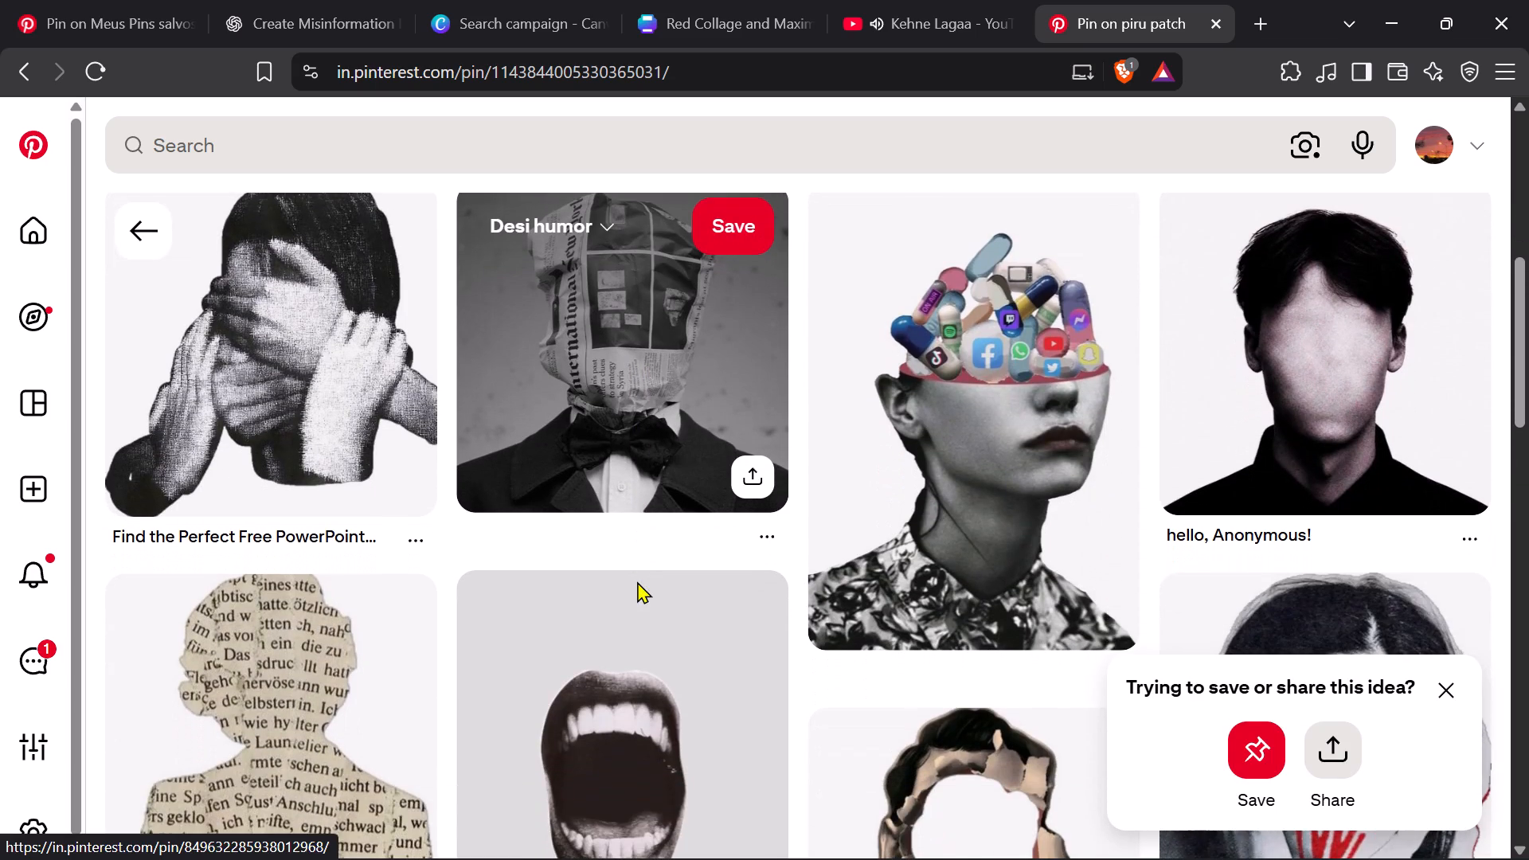
scroll(637, 581, down, 4)
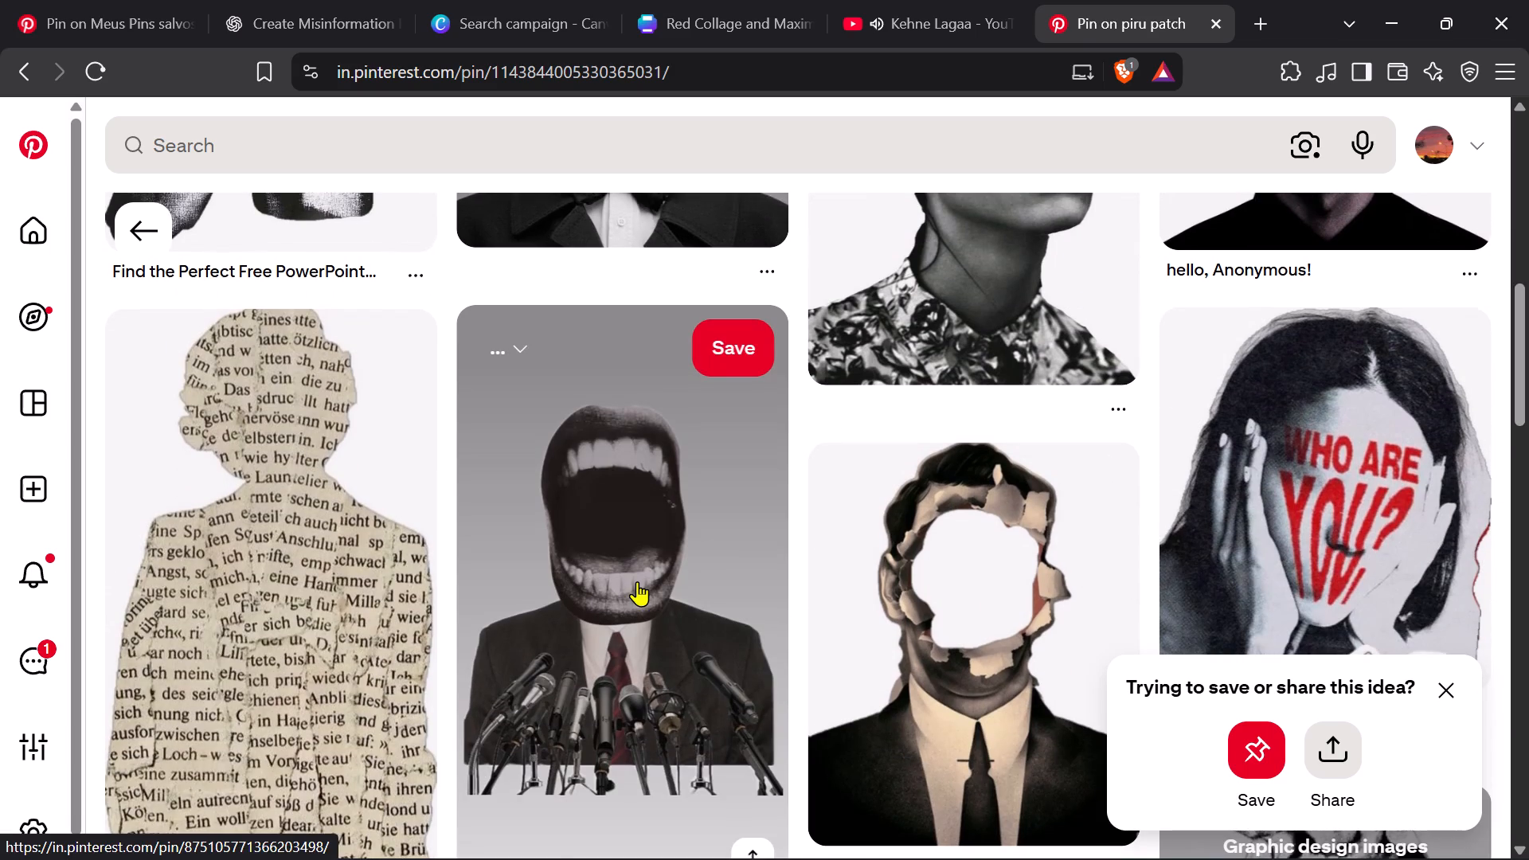
scroll(637, 581, down, 5)
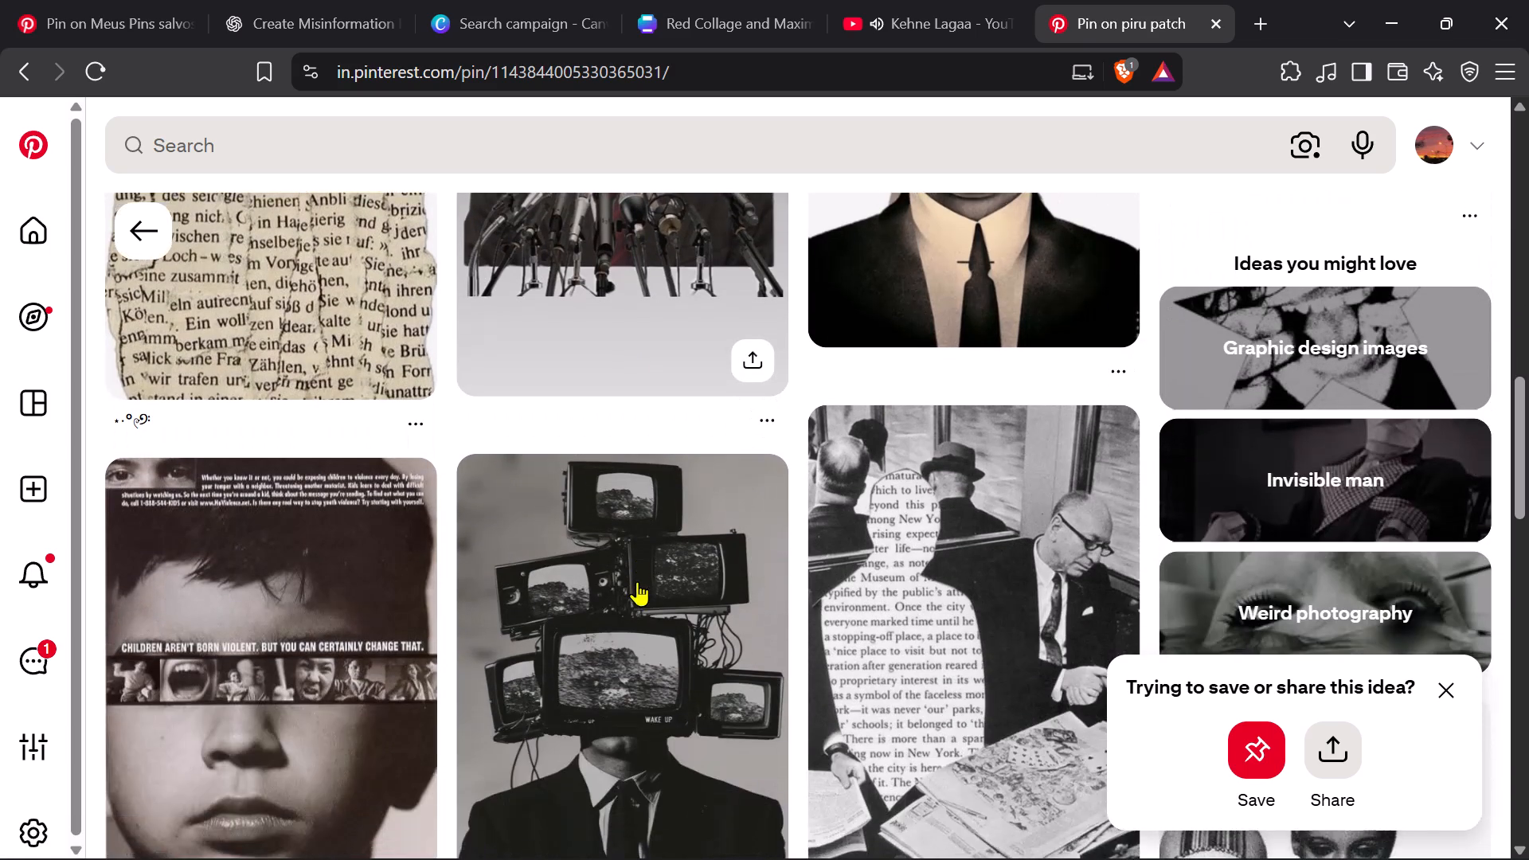
scroll(637, 581, down, 2)
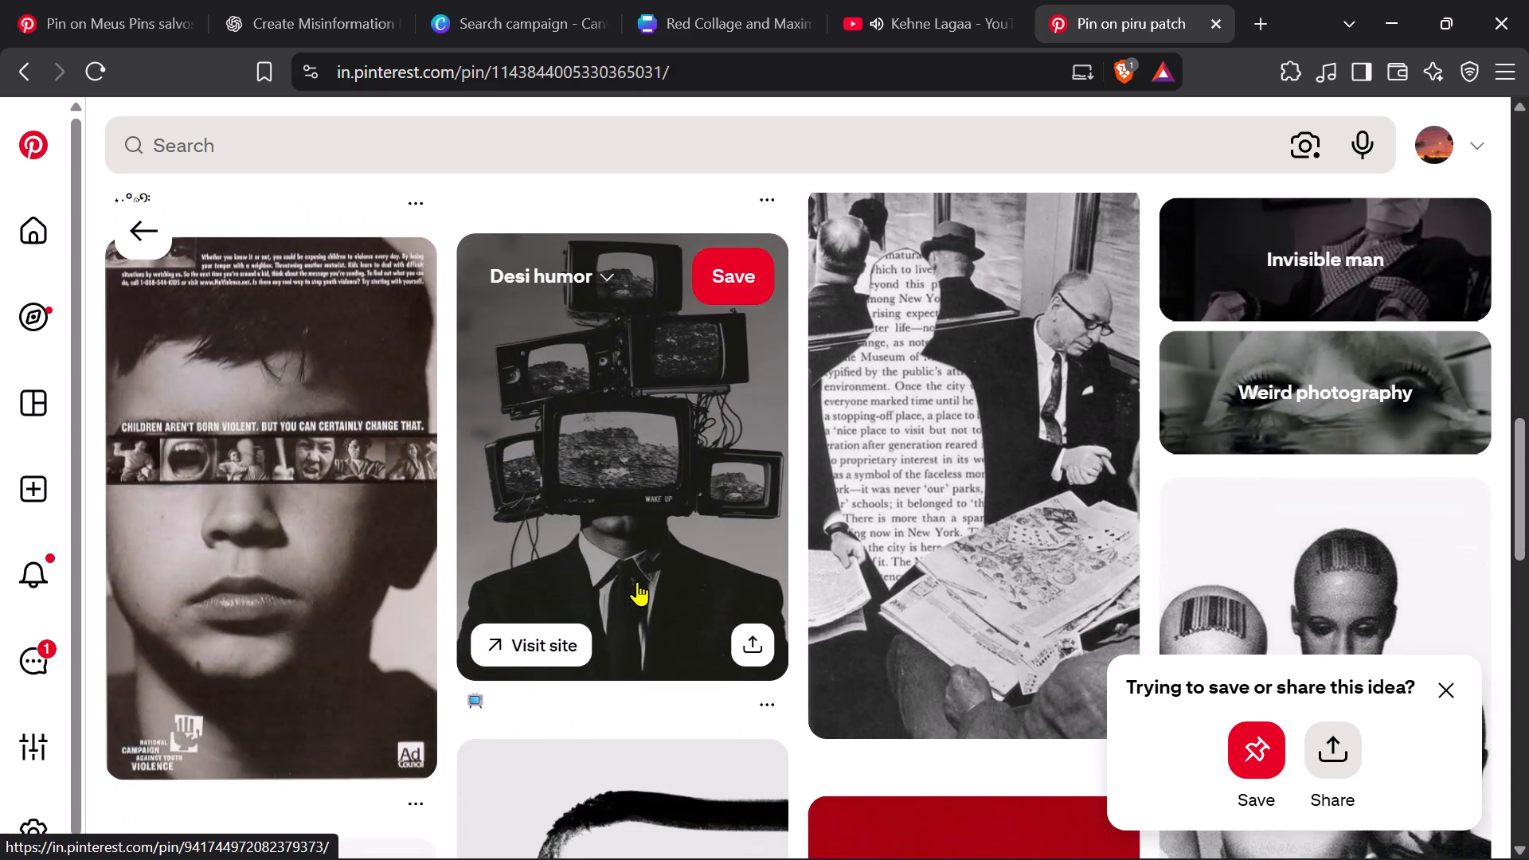
scroll(637, 581, down, 5)
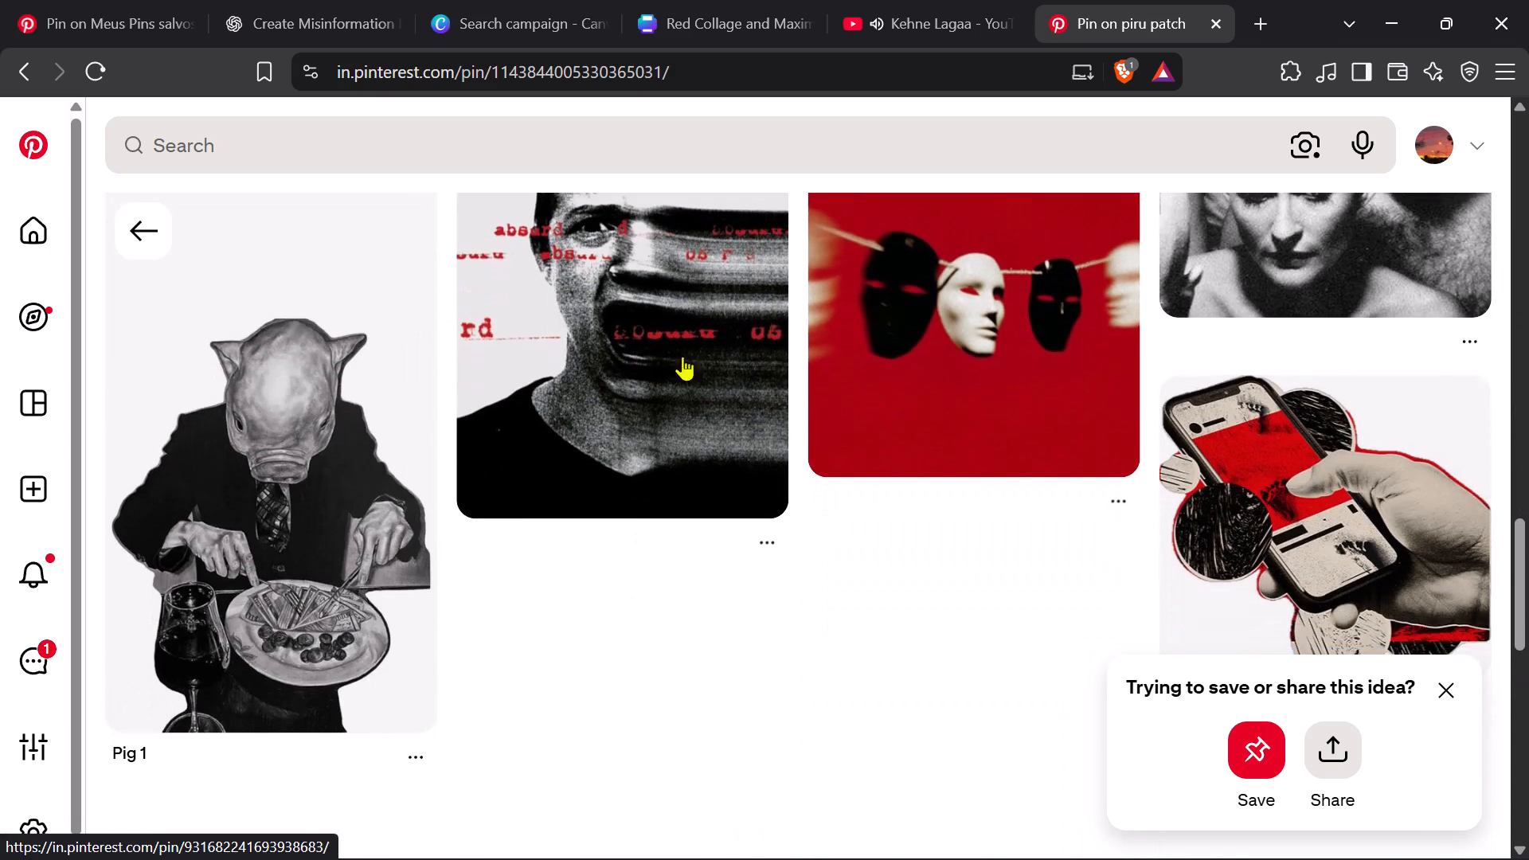
Switch to the Canva poster design and paste the copied newspaper-wrapped head image onto the beige paper page.
click(649, 25)
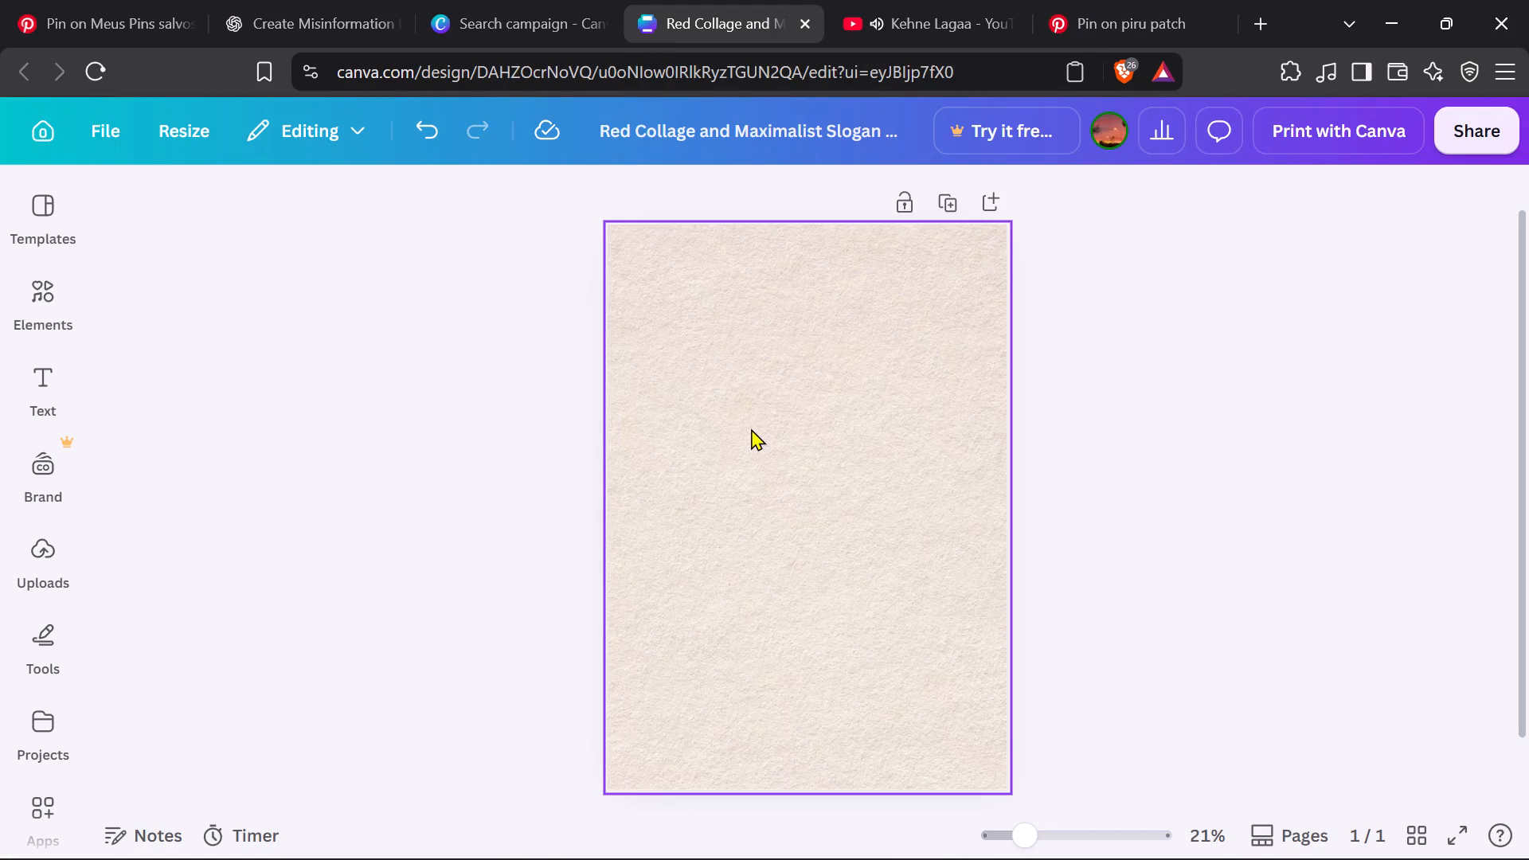
right_click(751, 428)
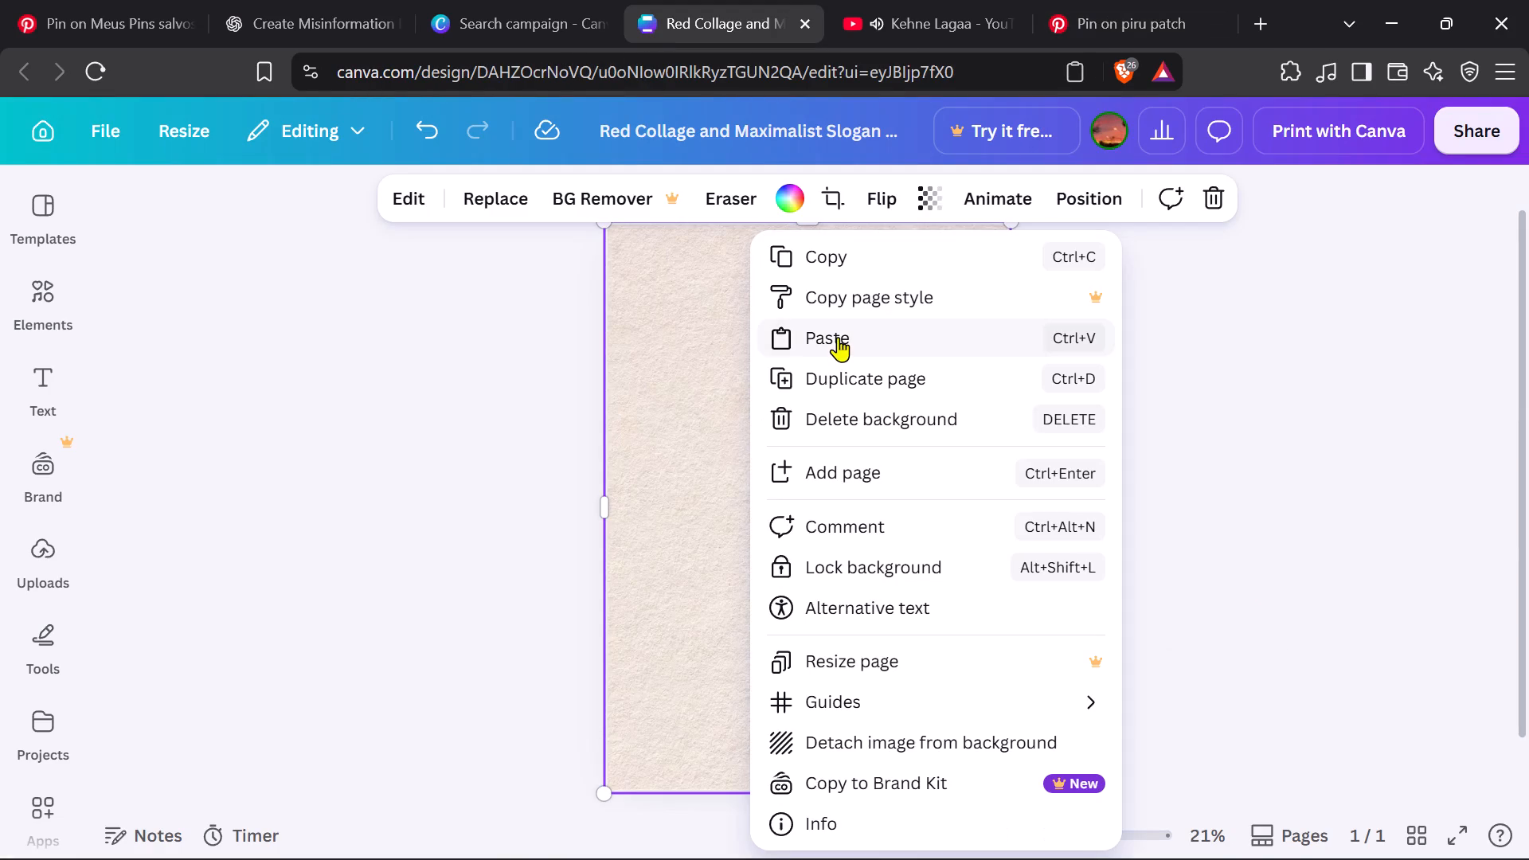
click(838, 337)
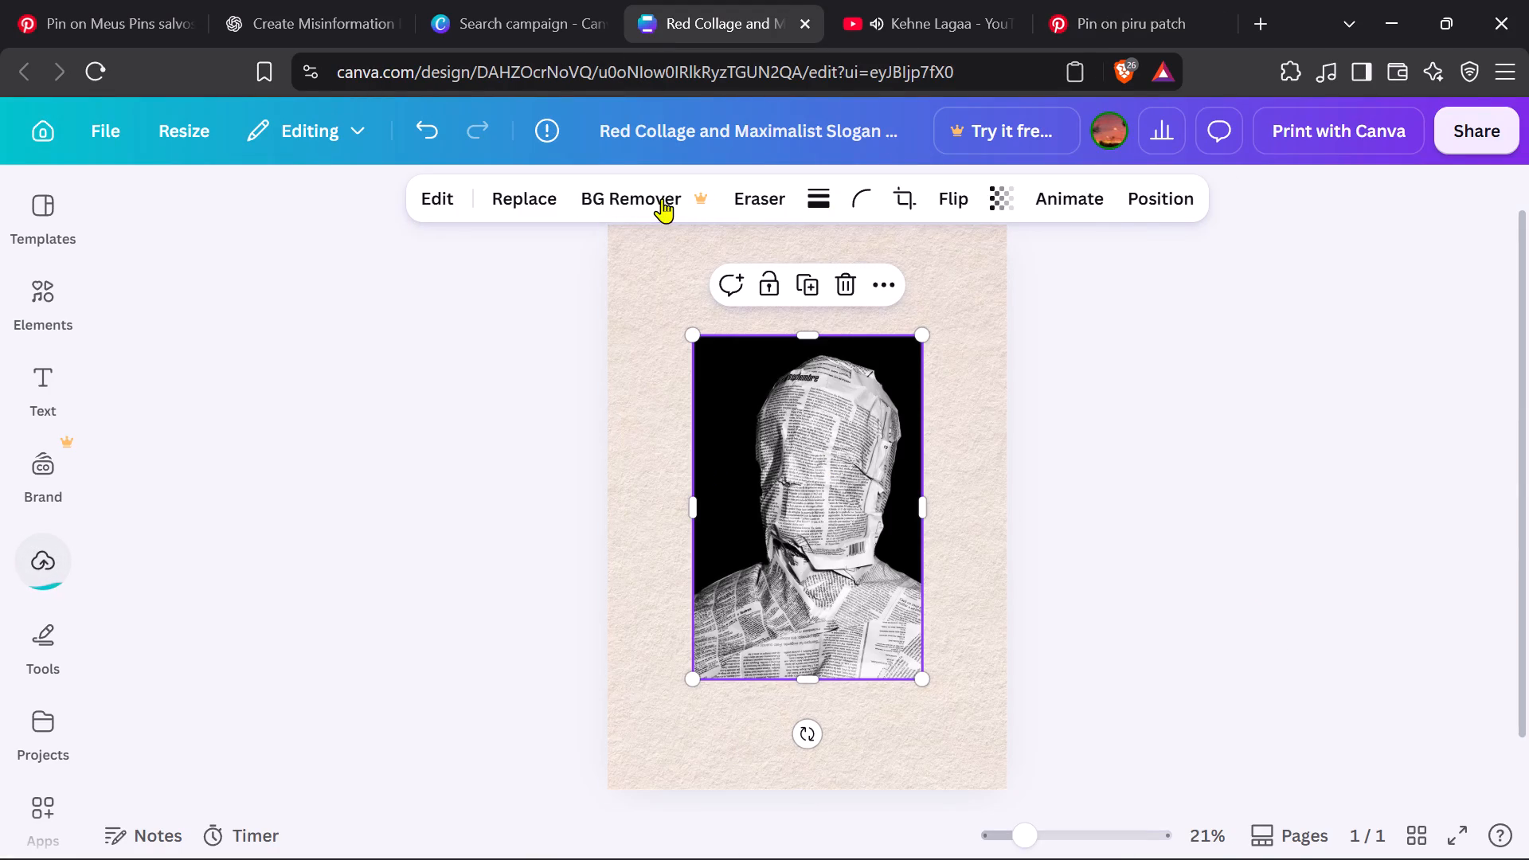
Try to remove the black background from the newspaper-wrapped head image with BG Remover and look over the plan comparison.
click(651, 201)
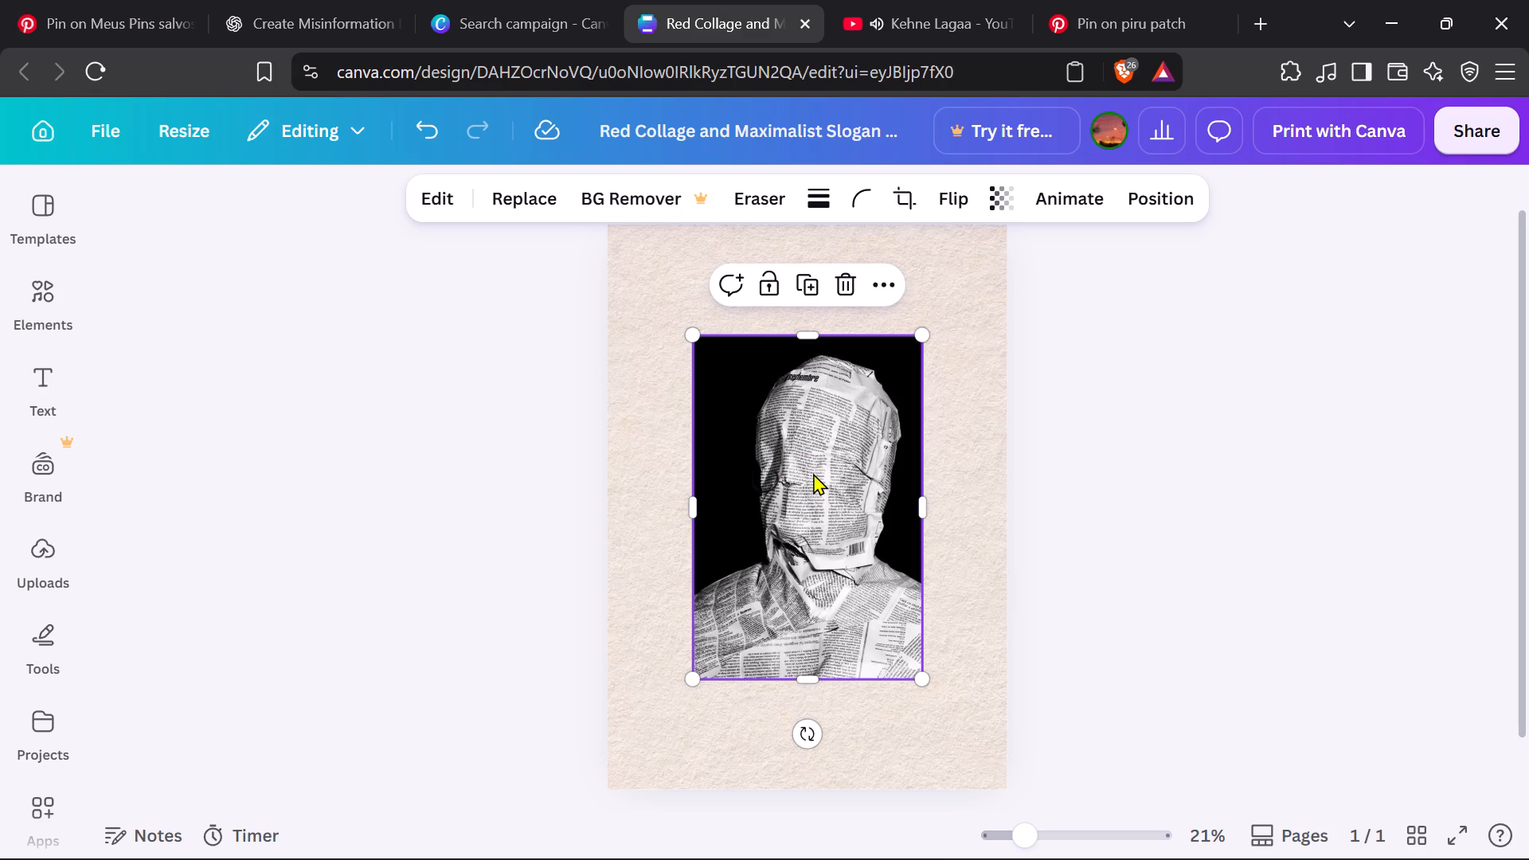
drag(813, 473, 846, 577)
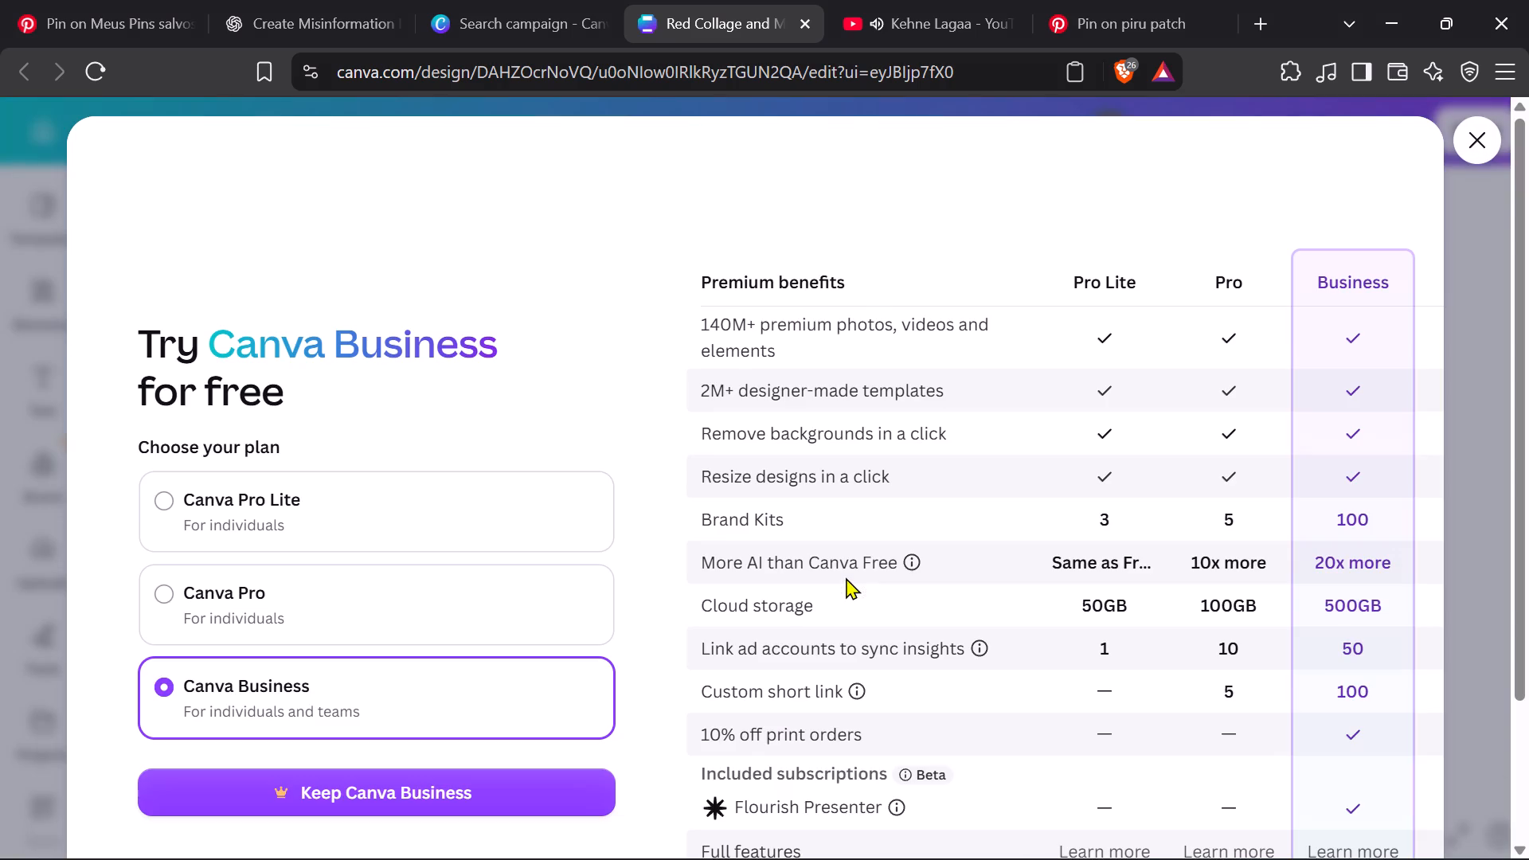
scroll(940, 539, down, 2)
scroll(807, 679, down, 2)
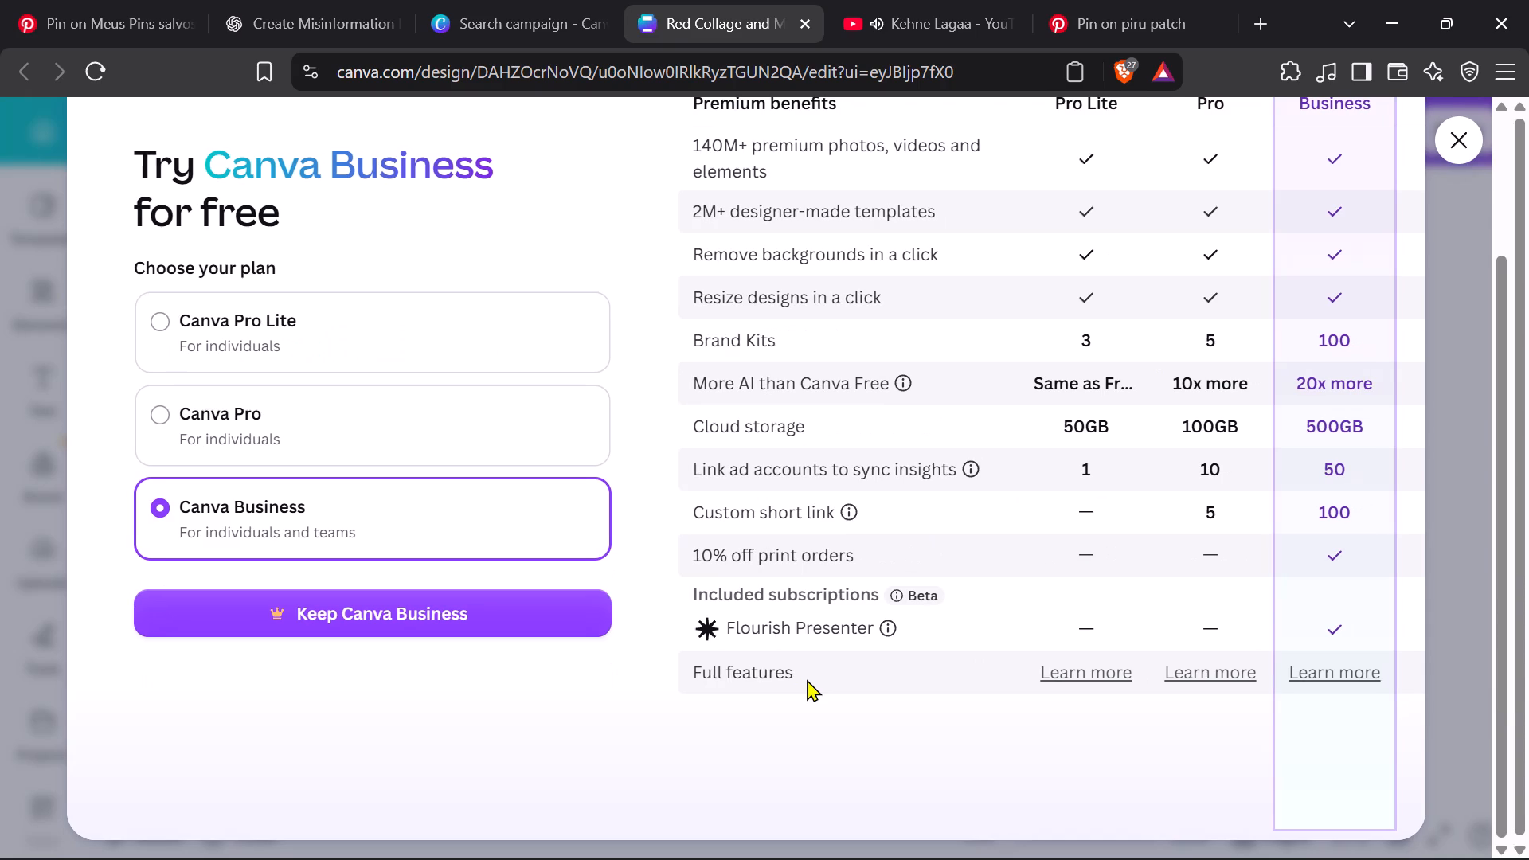
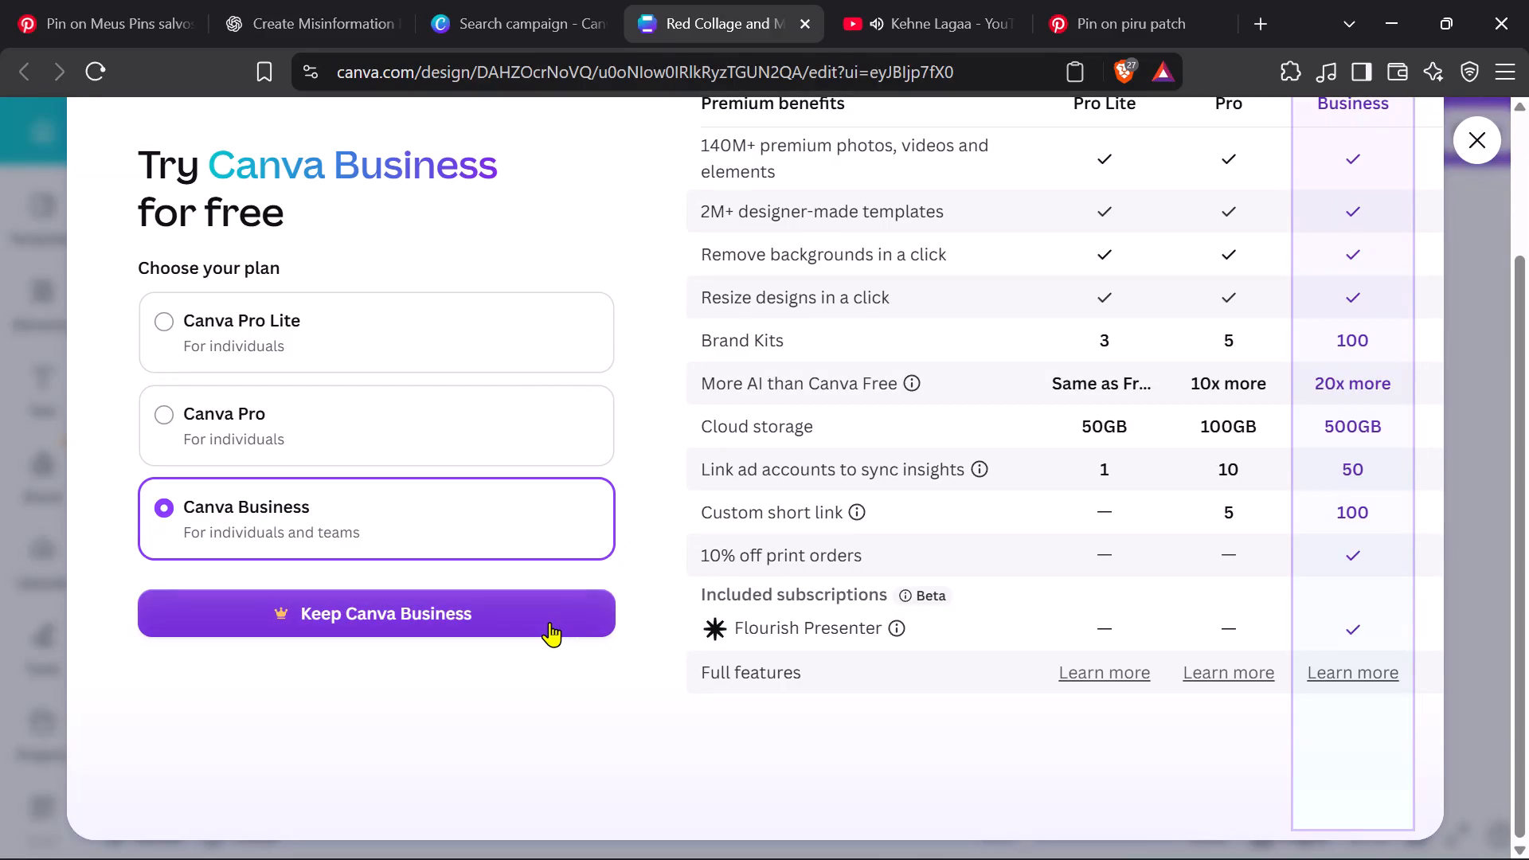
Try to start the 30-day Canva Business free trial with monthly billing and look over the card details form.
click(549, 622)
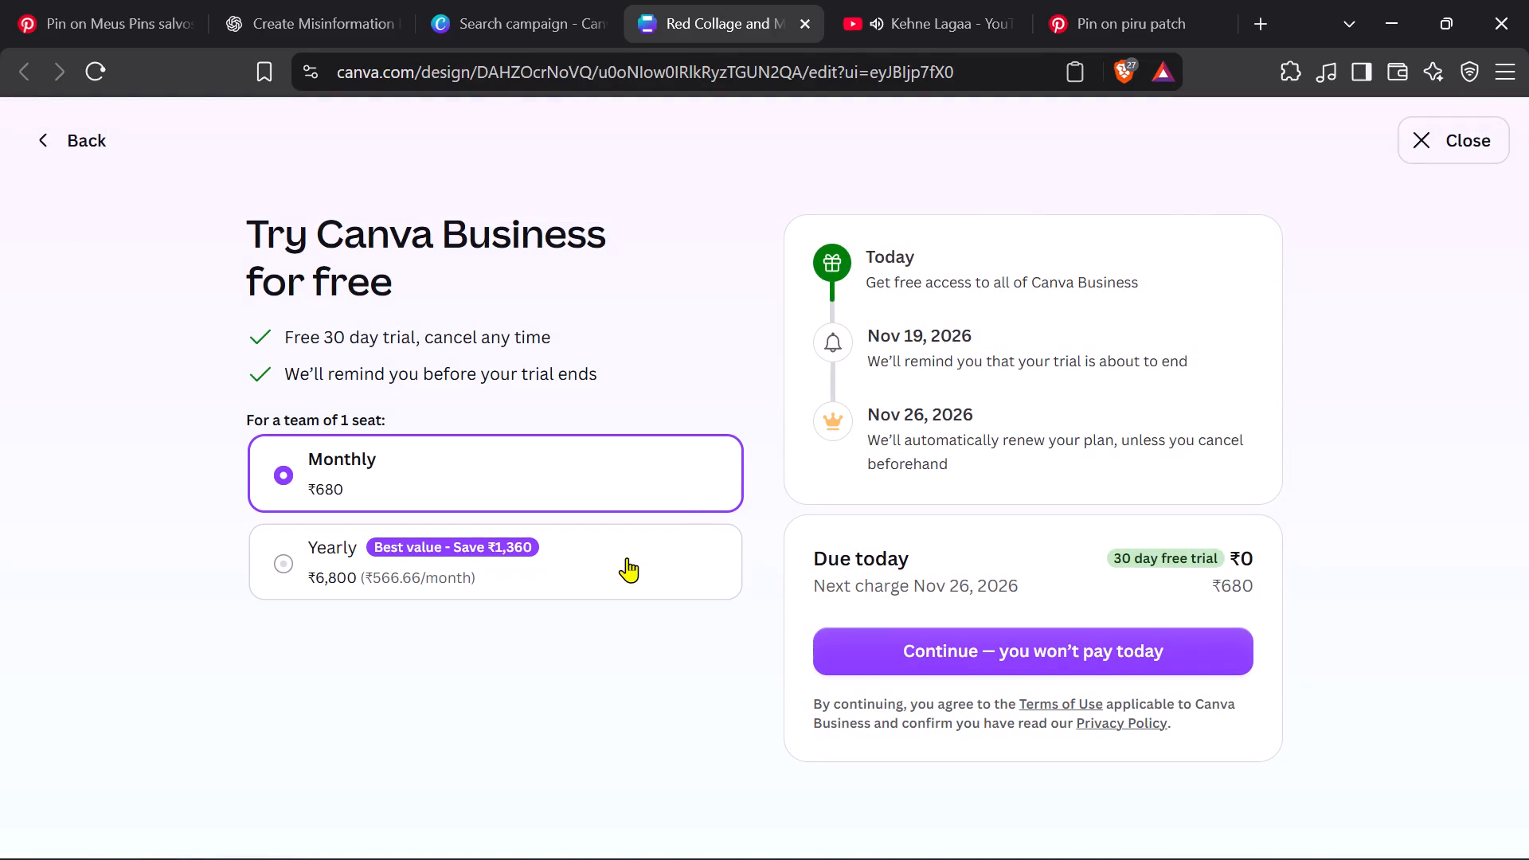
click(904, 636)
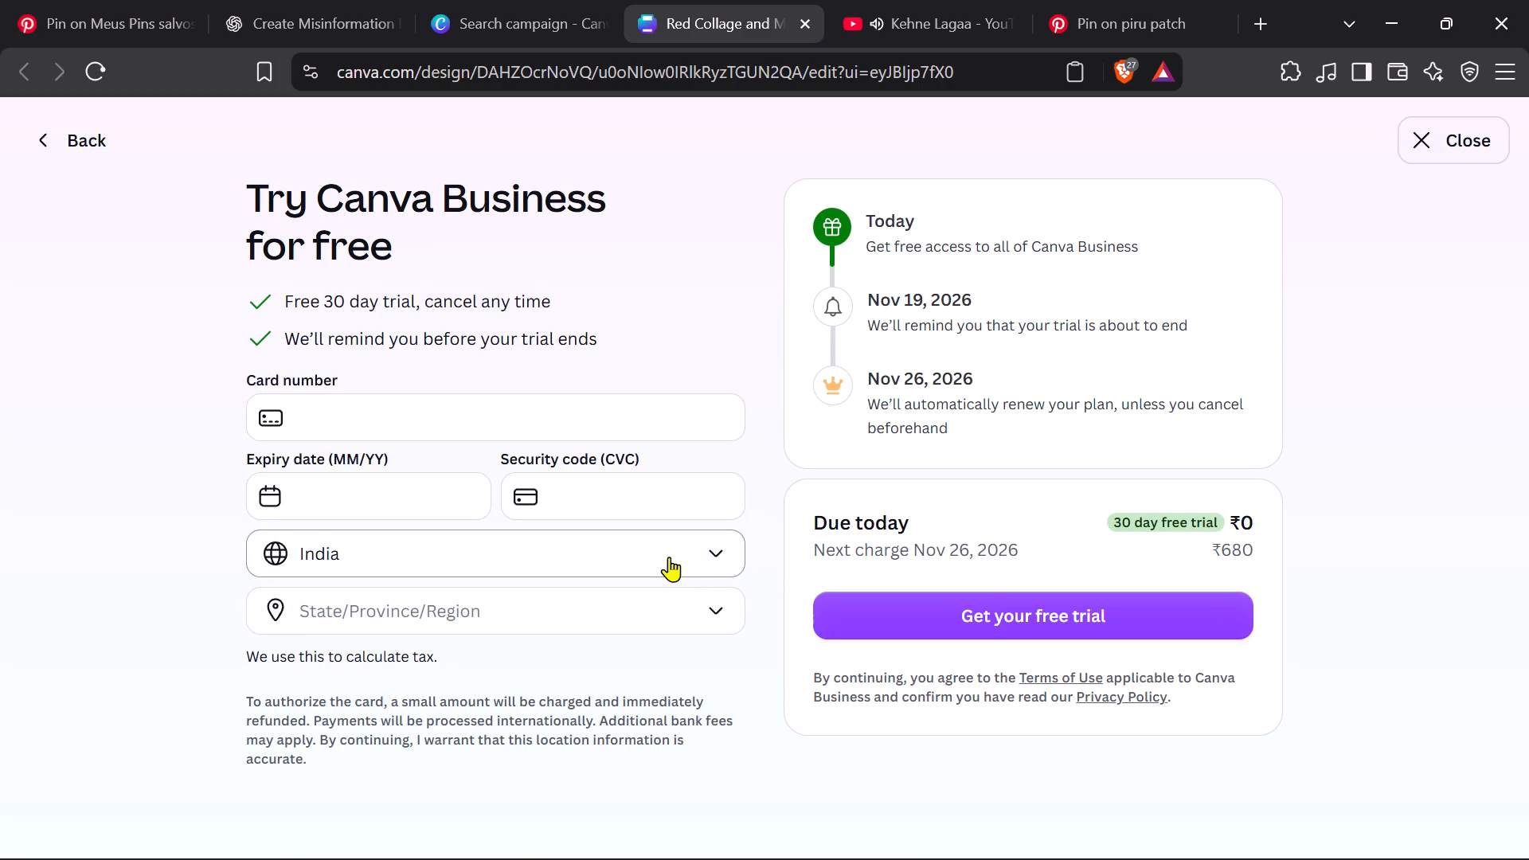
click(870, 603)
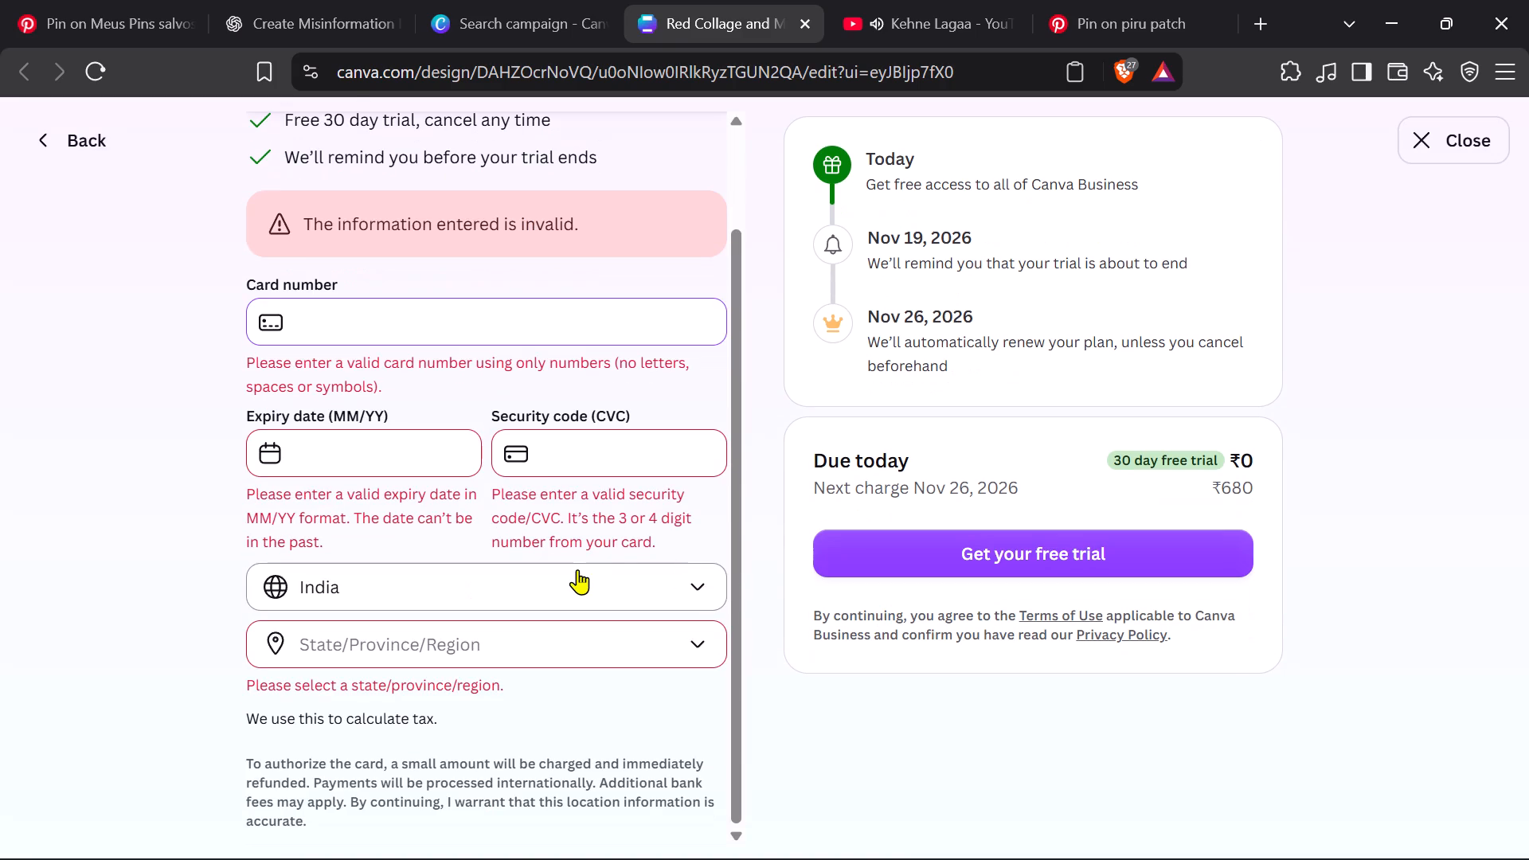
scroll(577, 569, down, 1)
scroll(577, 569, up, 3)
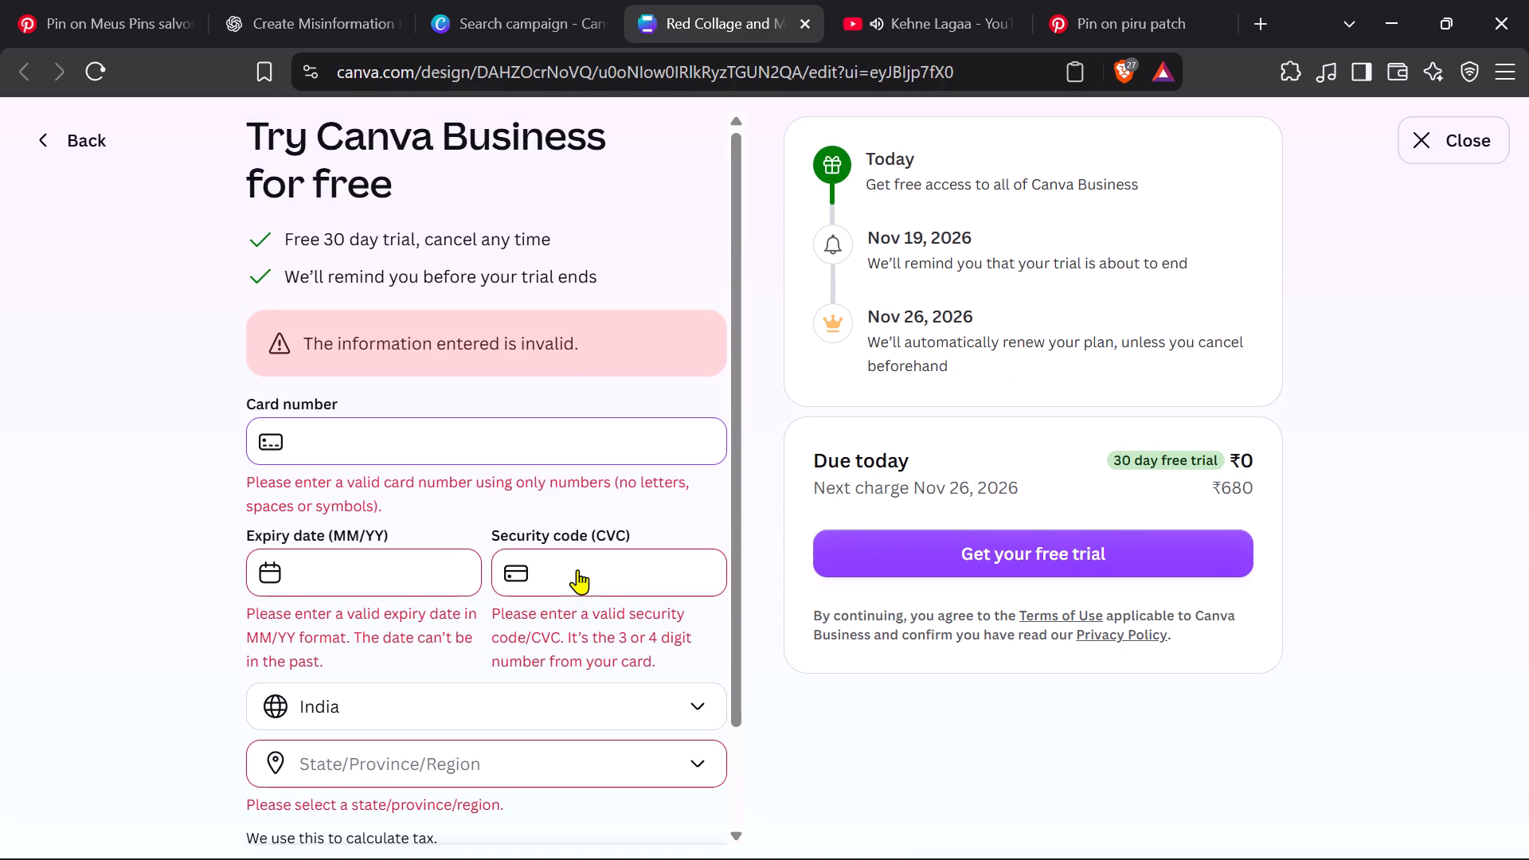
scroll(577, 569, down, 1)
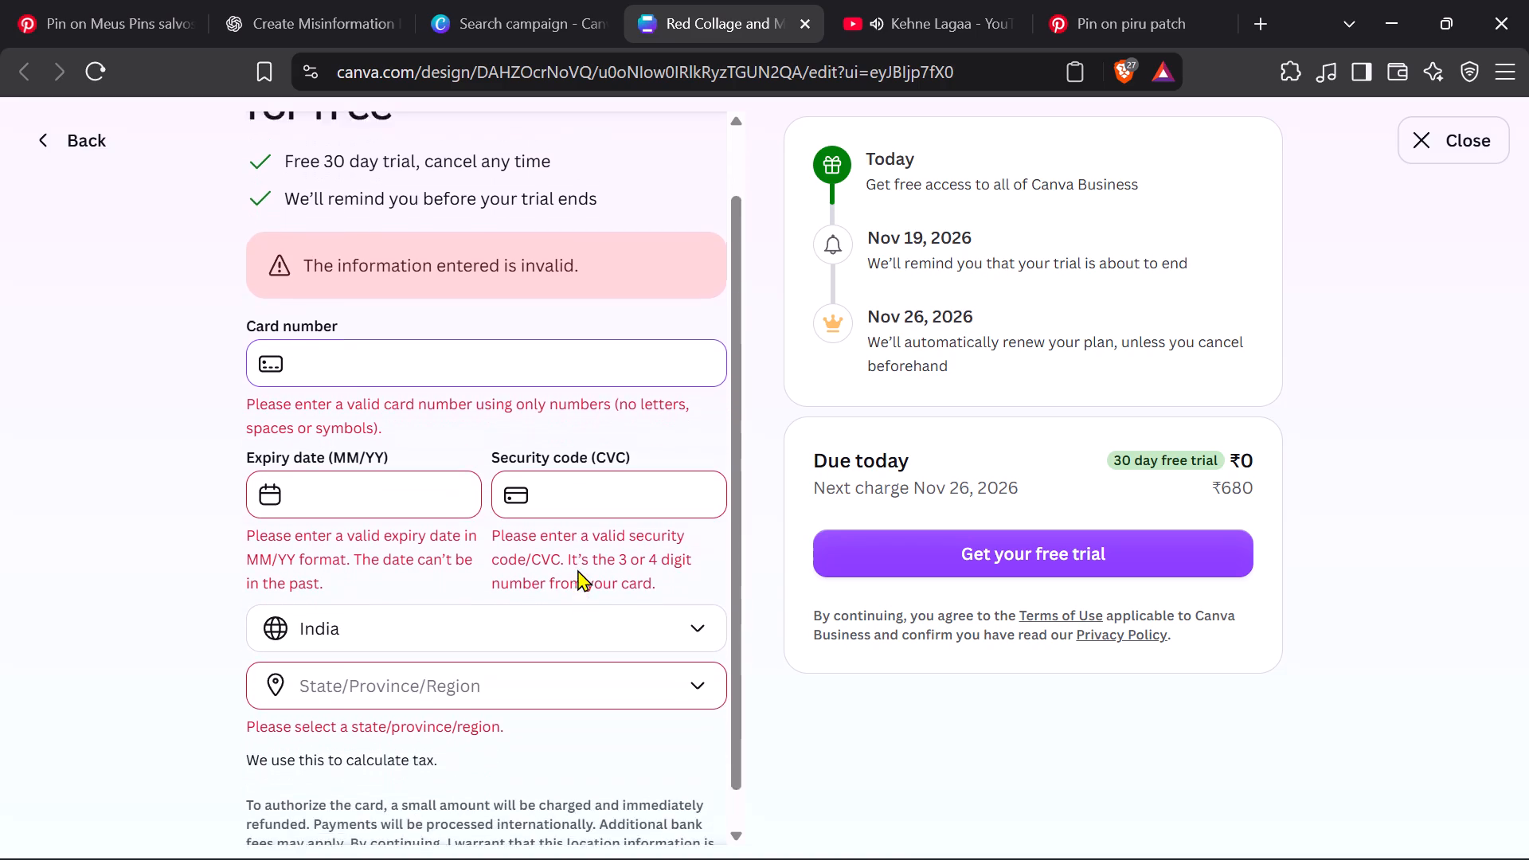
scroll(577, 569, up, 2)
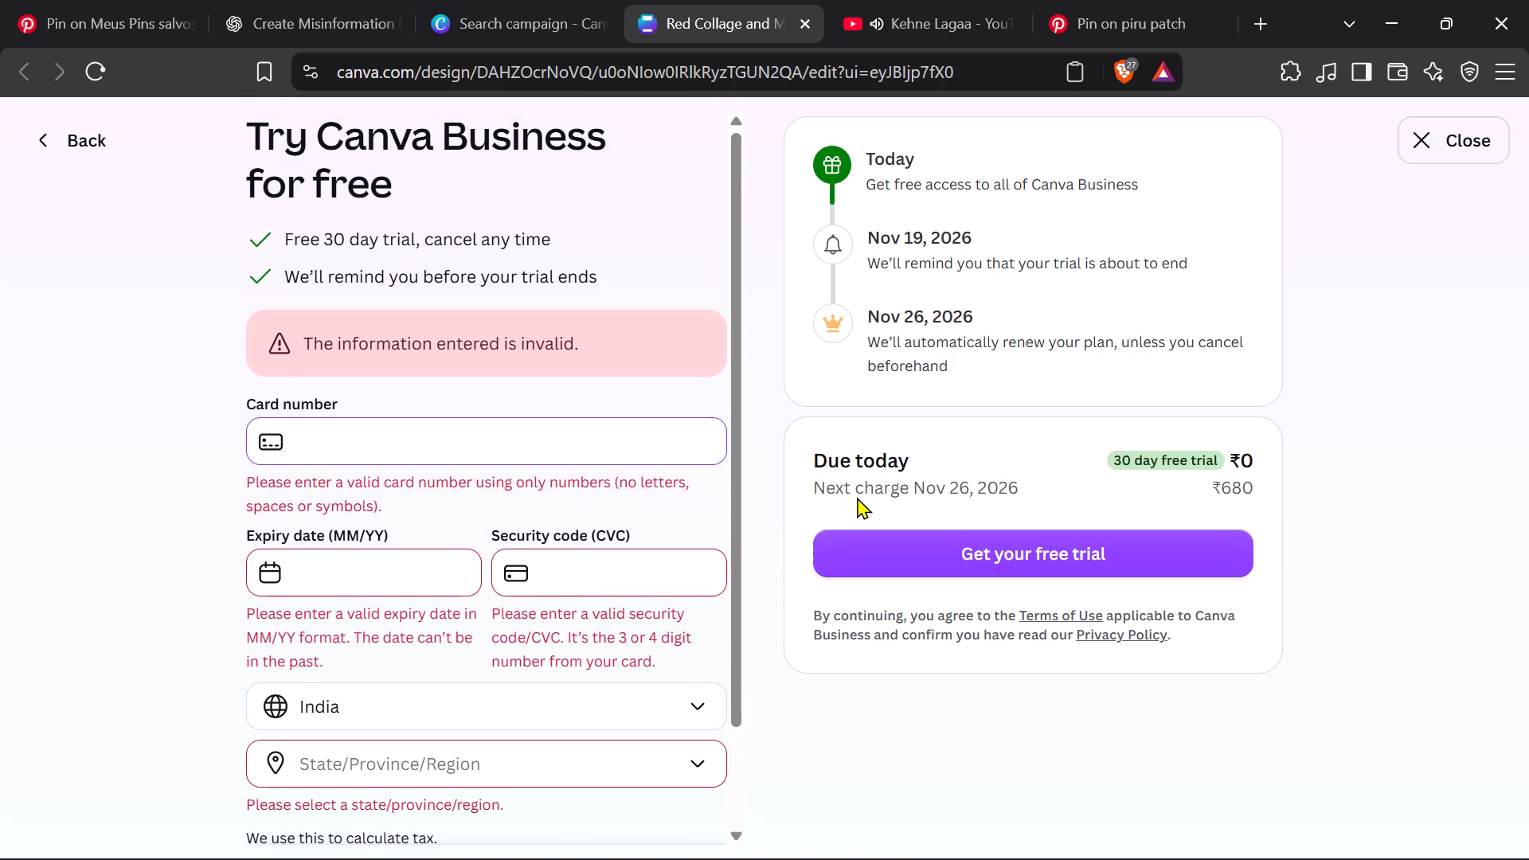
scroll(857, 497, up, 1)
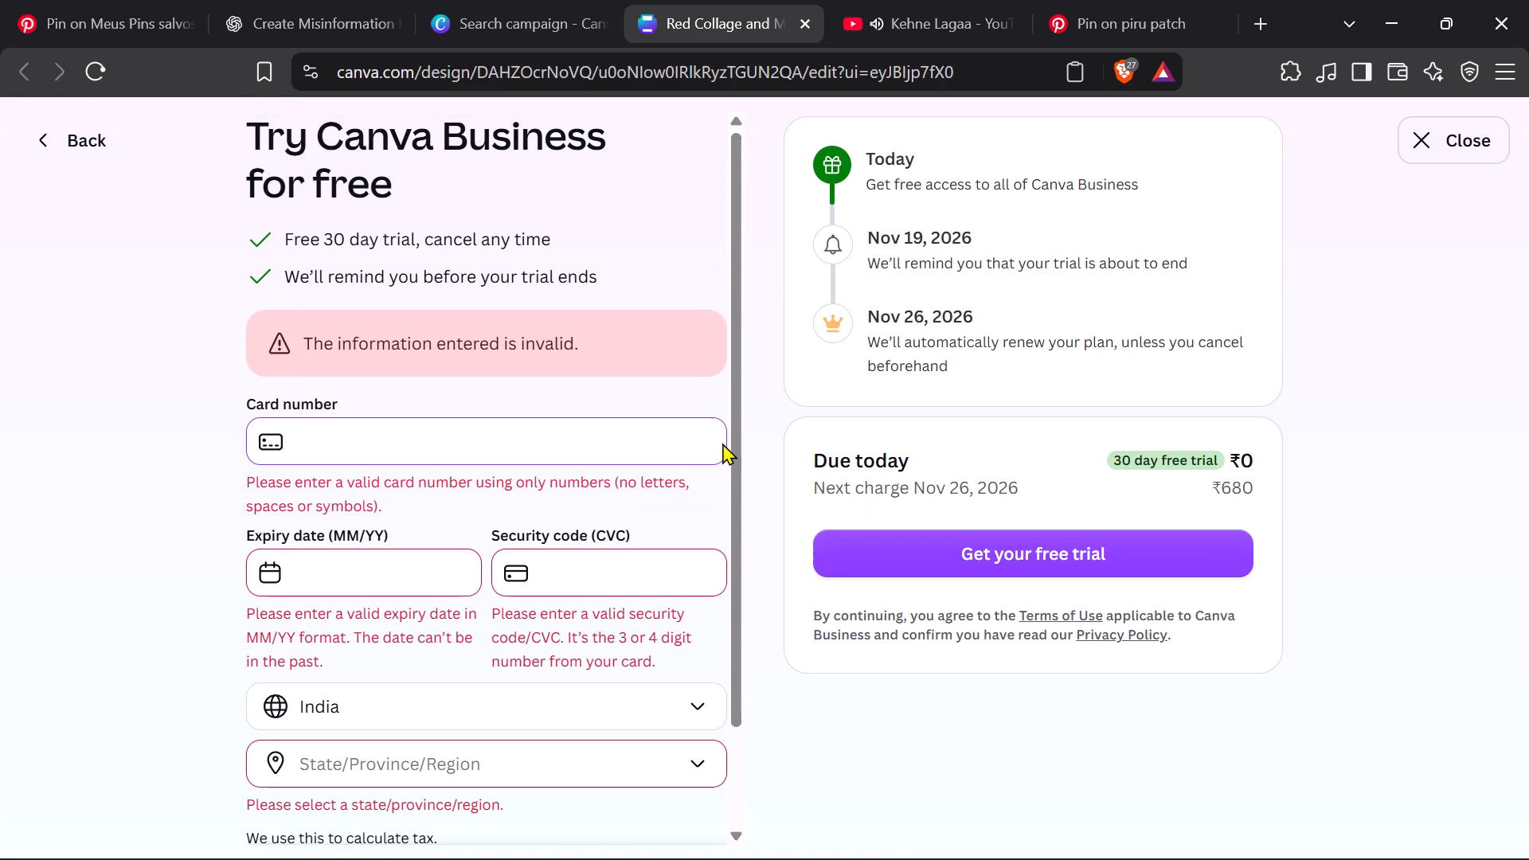
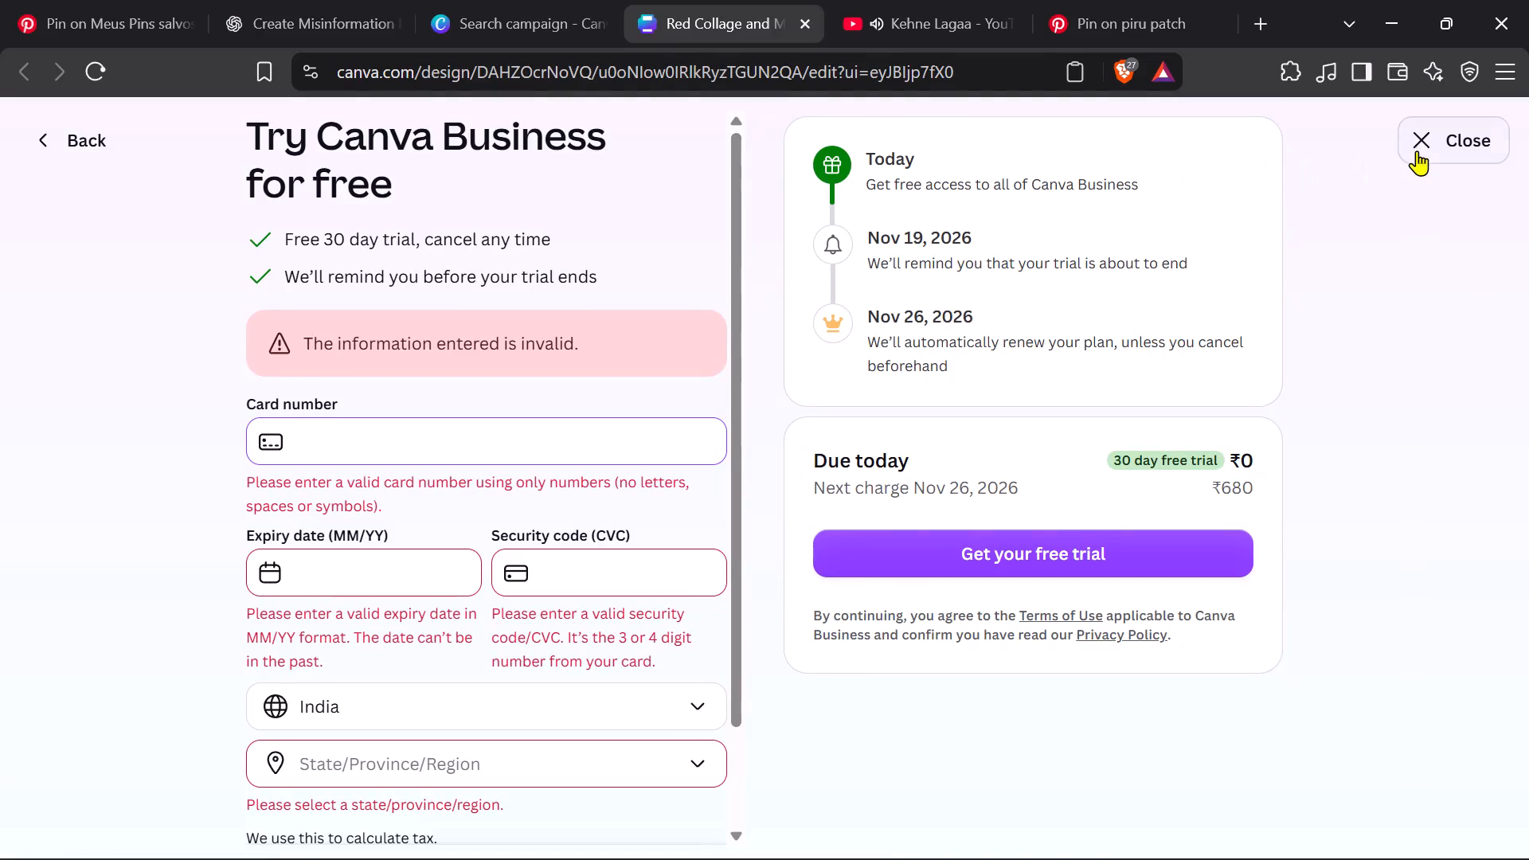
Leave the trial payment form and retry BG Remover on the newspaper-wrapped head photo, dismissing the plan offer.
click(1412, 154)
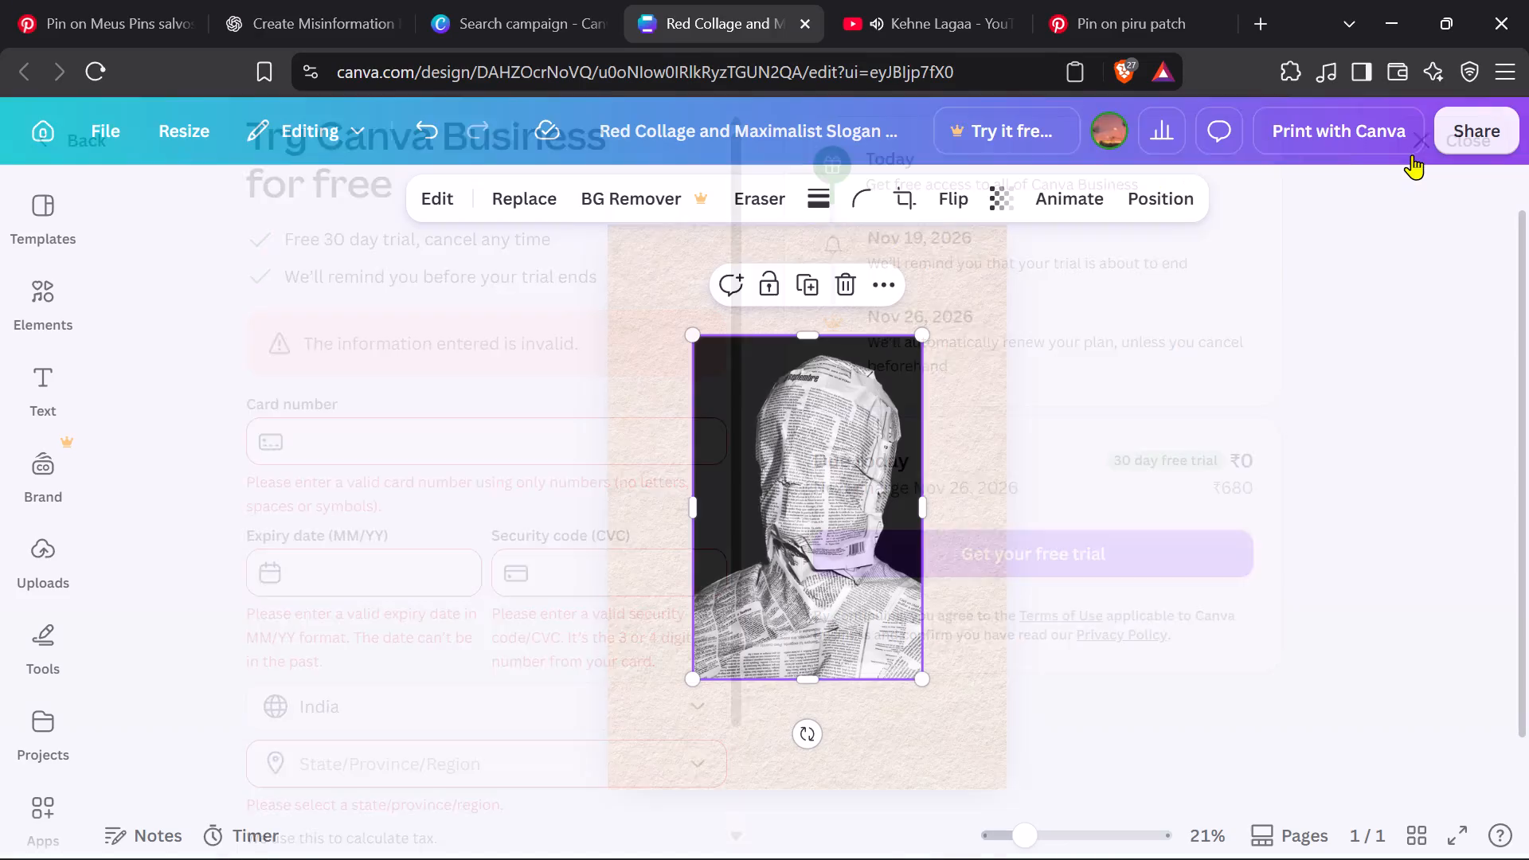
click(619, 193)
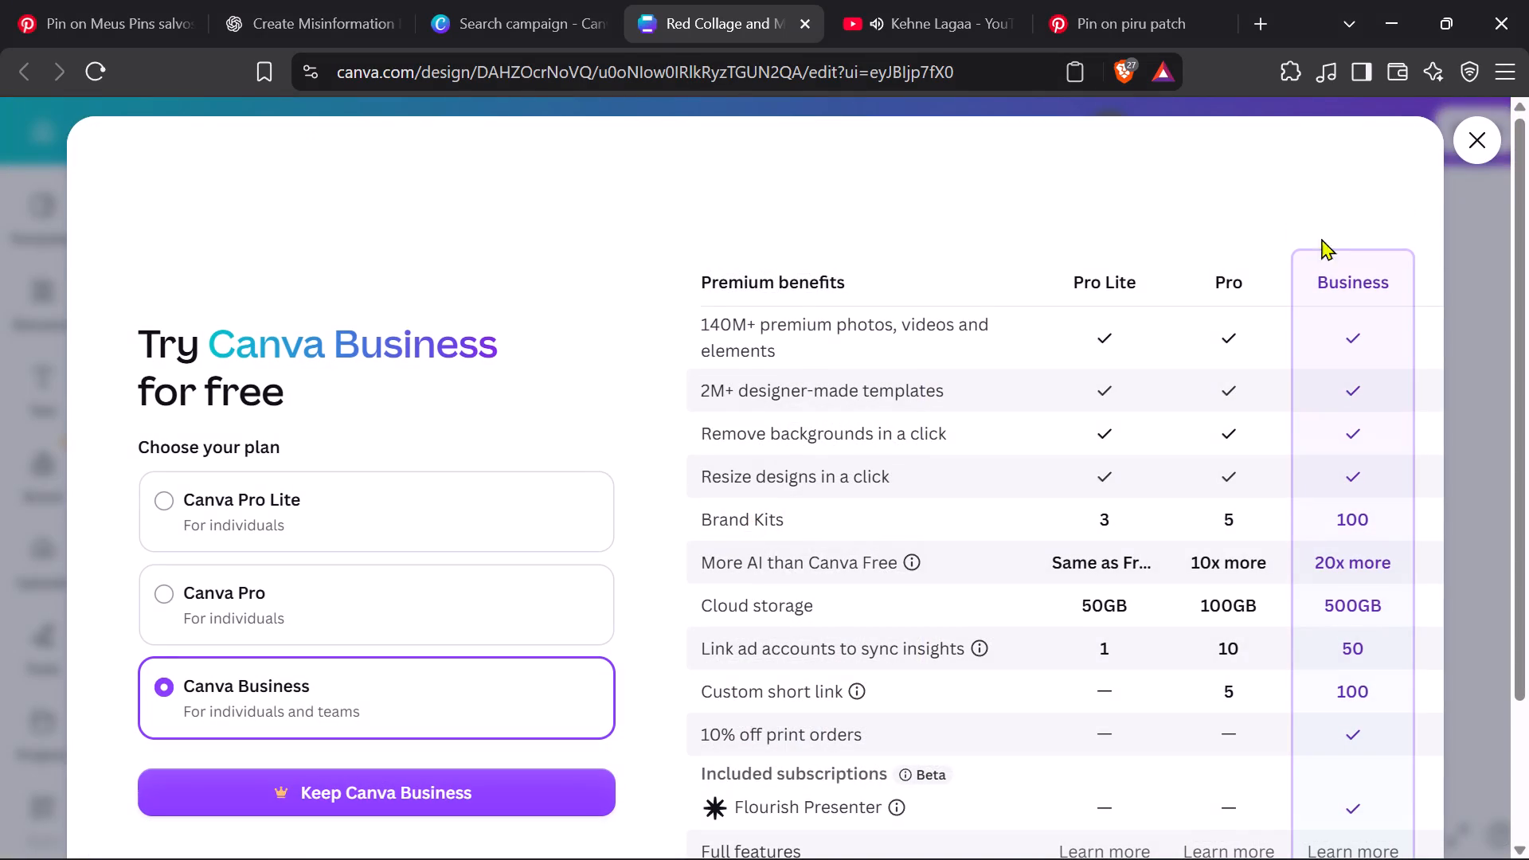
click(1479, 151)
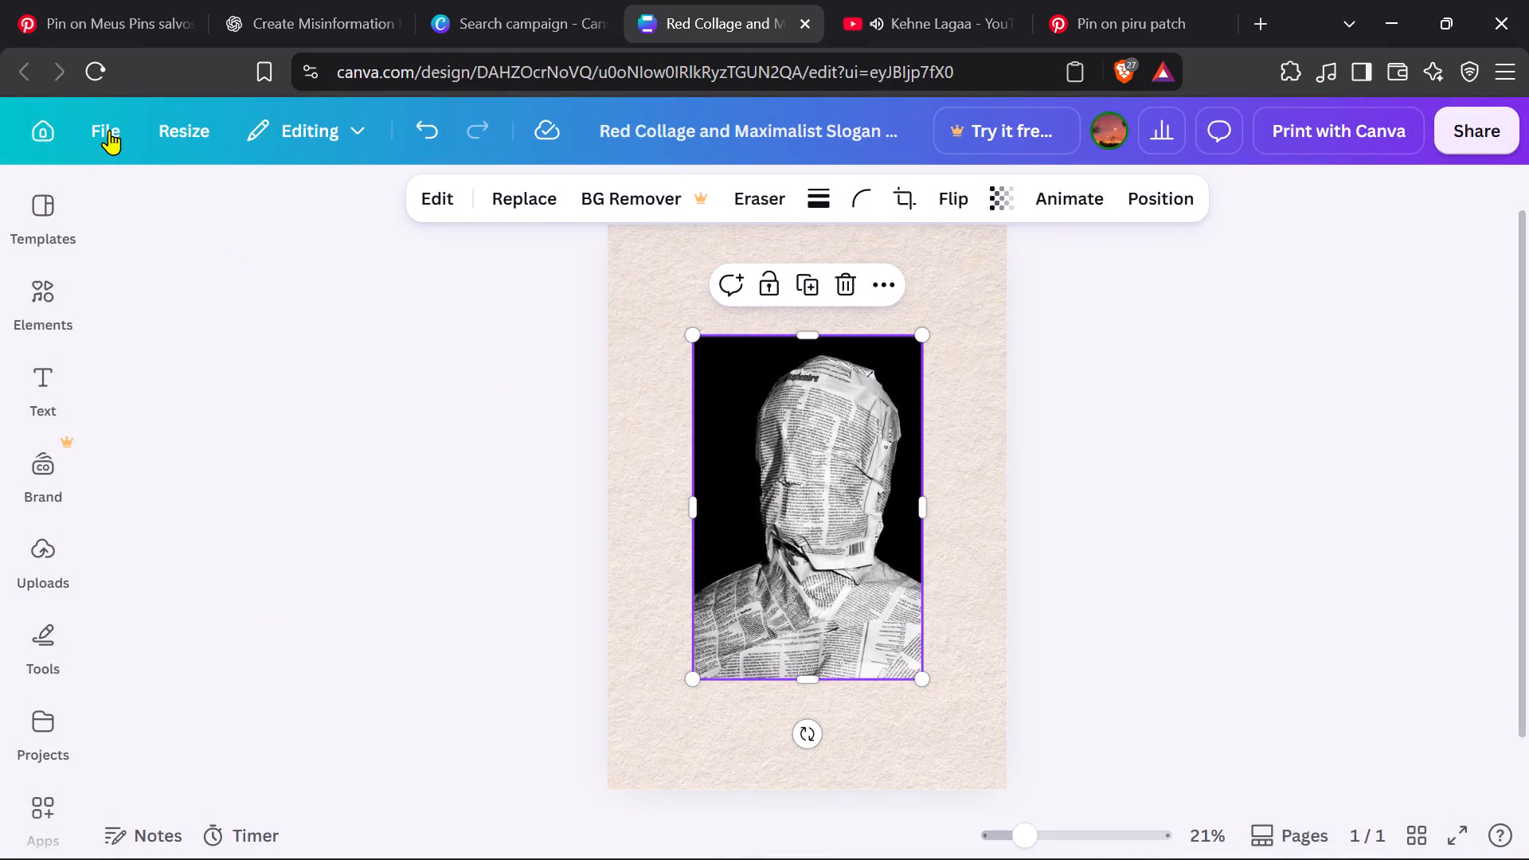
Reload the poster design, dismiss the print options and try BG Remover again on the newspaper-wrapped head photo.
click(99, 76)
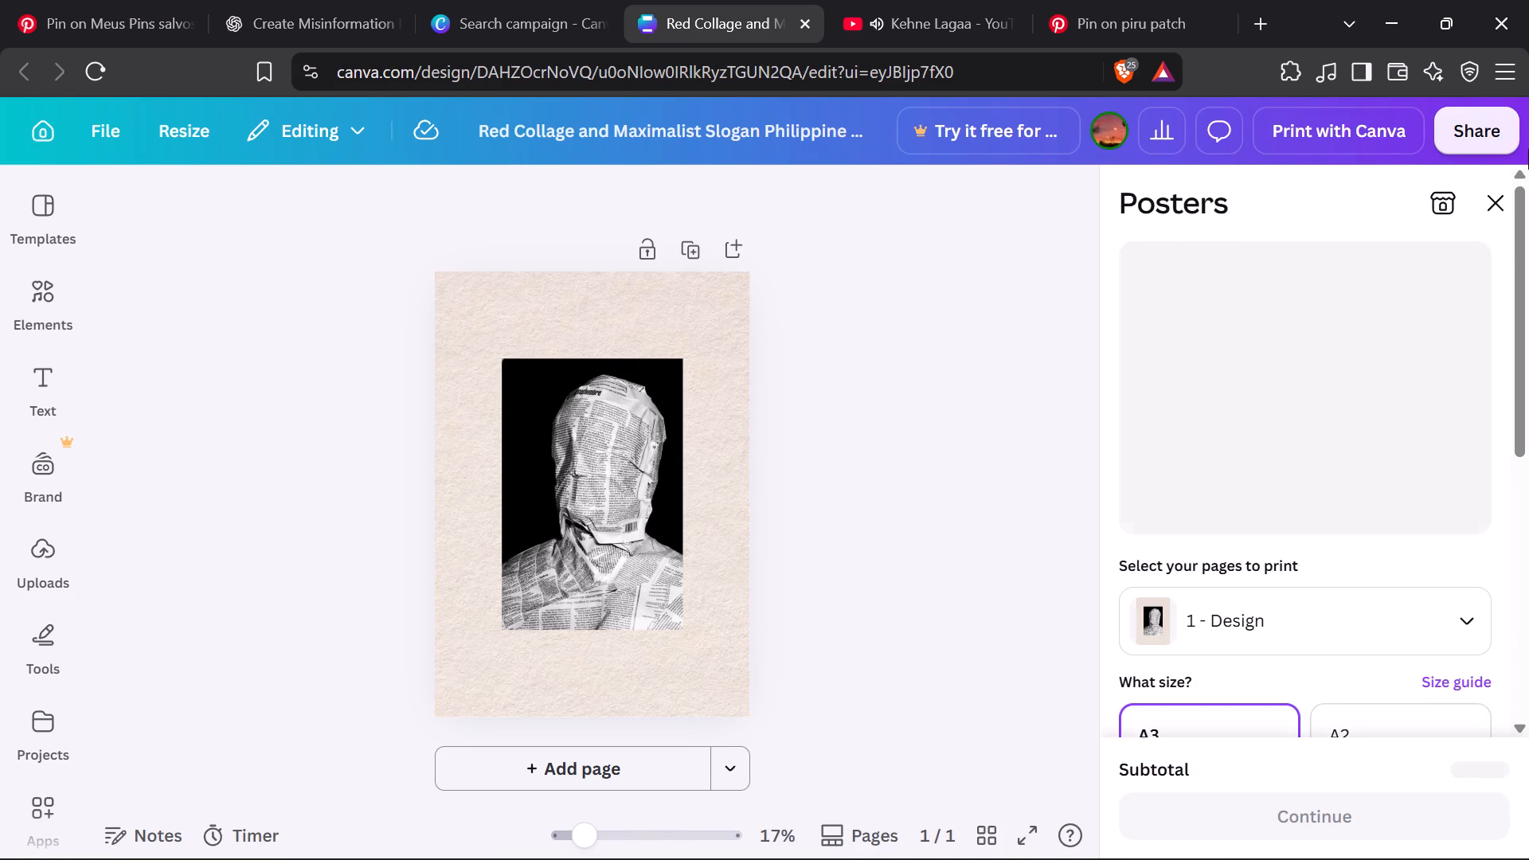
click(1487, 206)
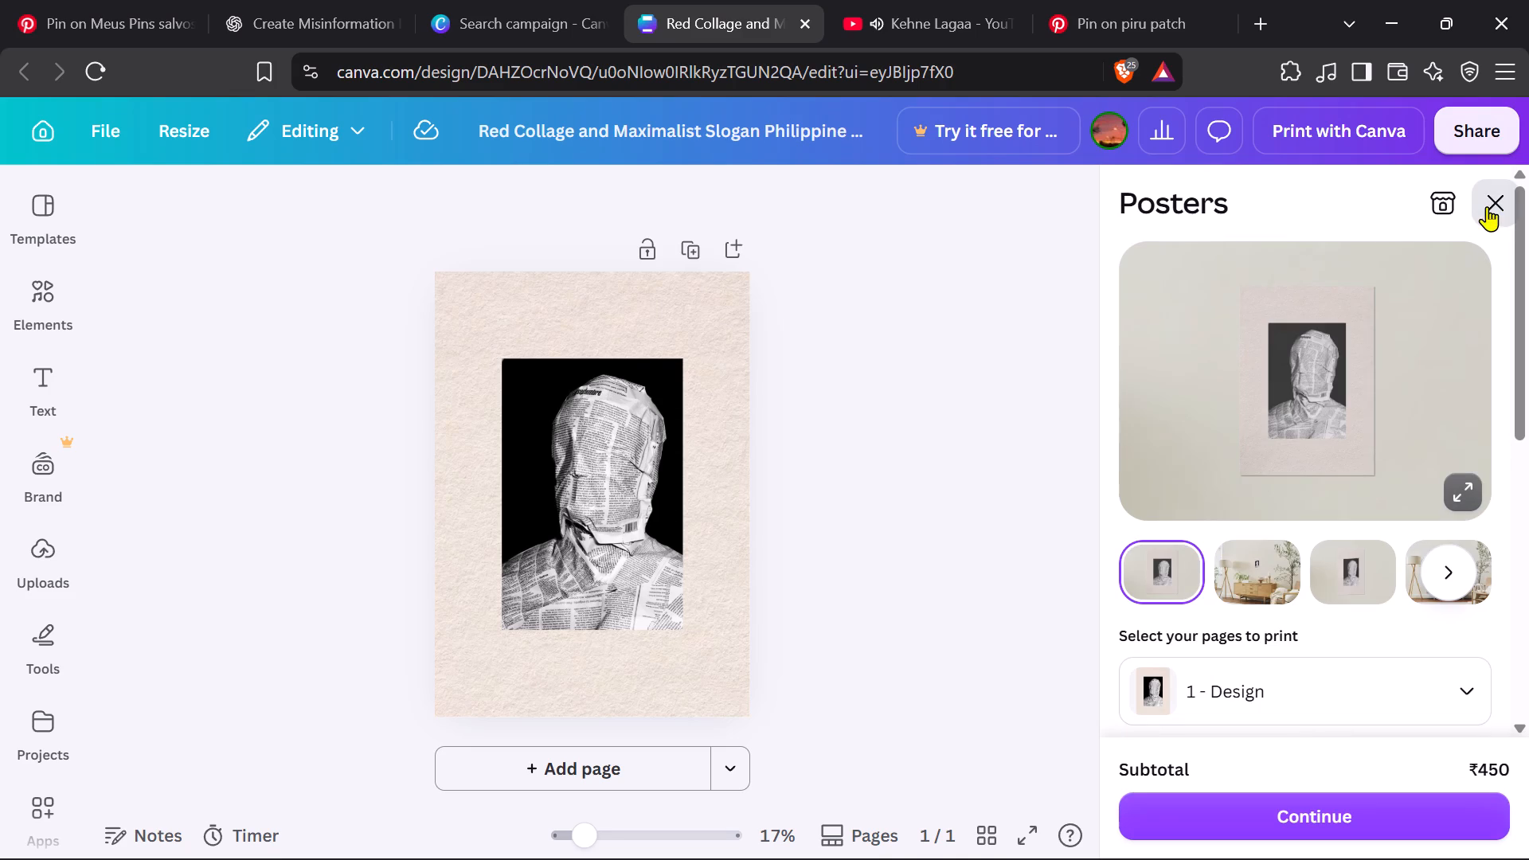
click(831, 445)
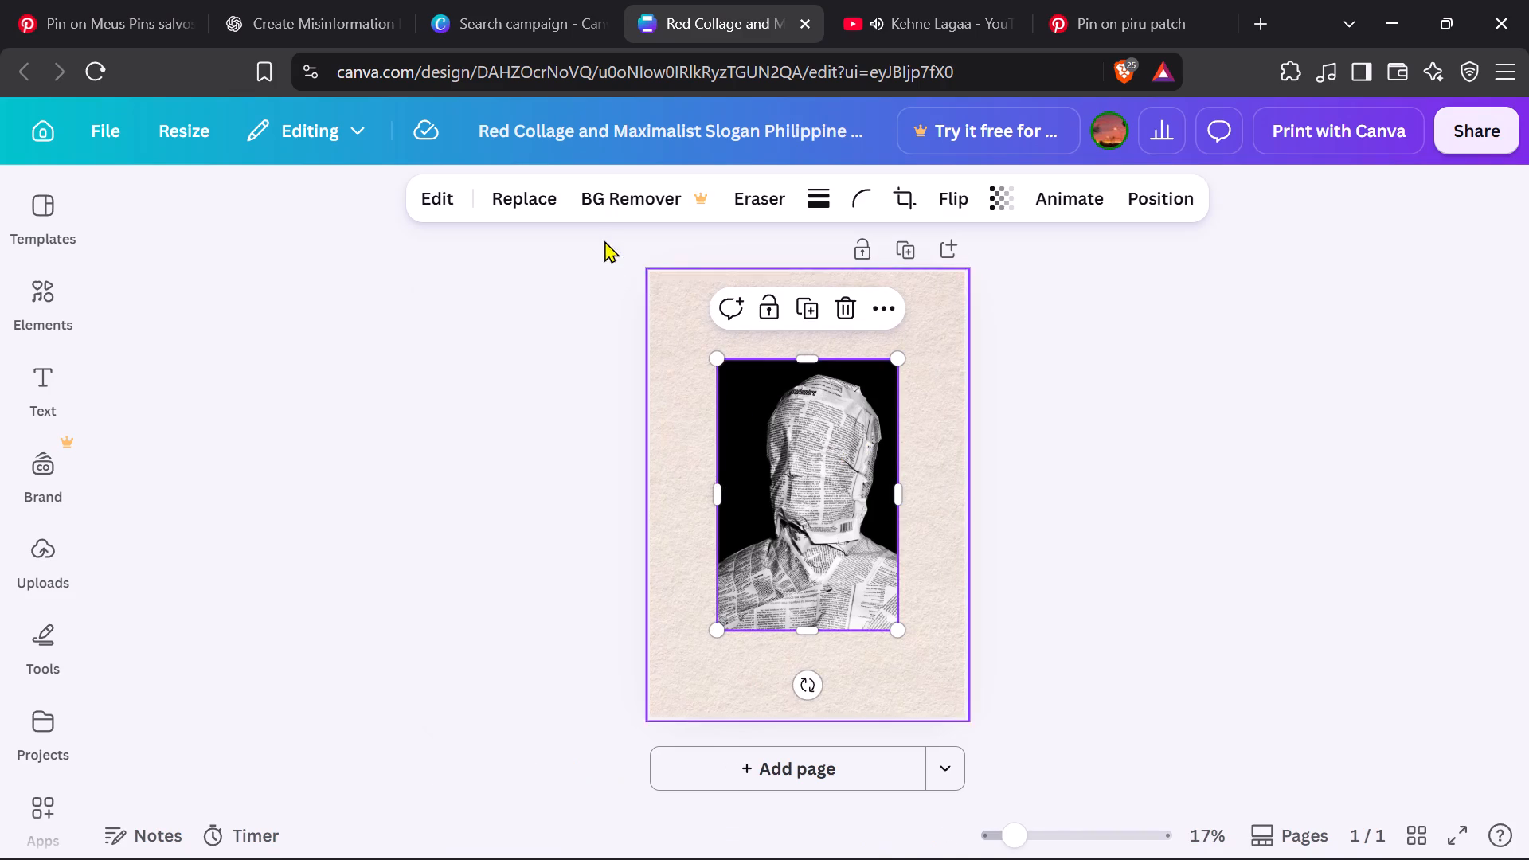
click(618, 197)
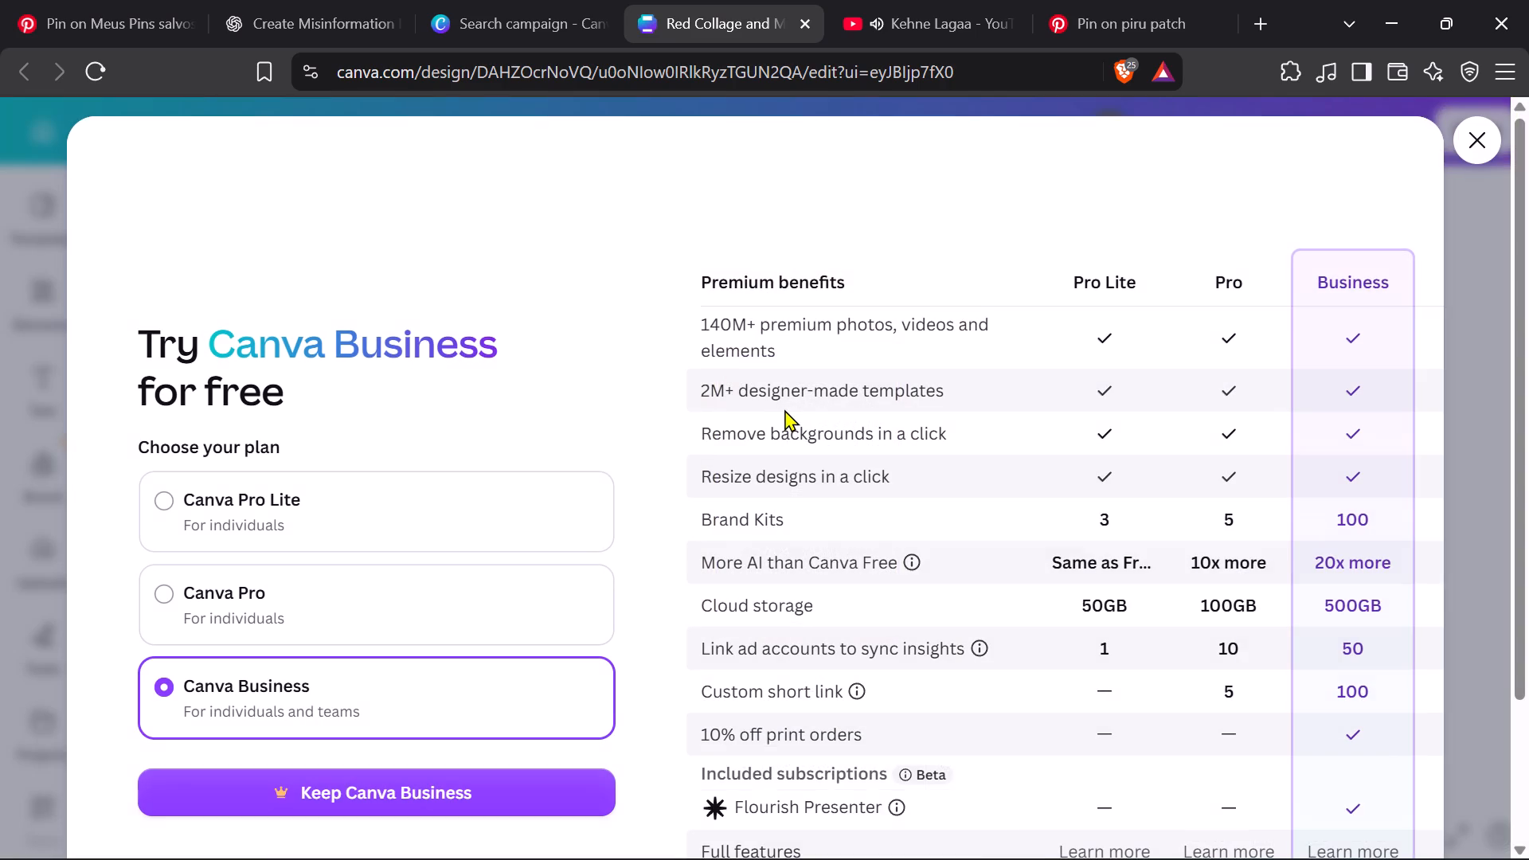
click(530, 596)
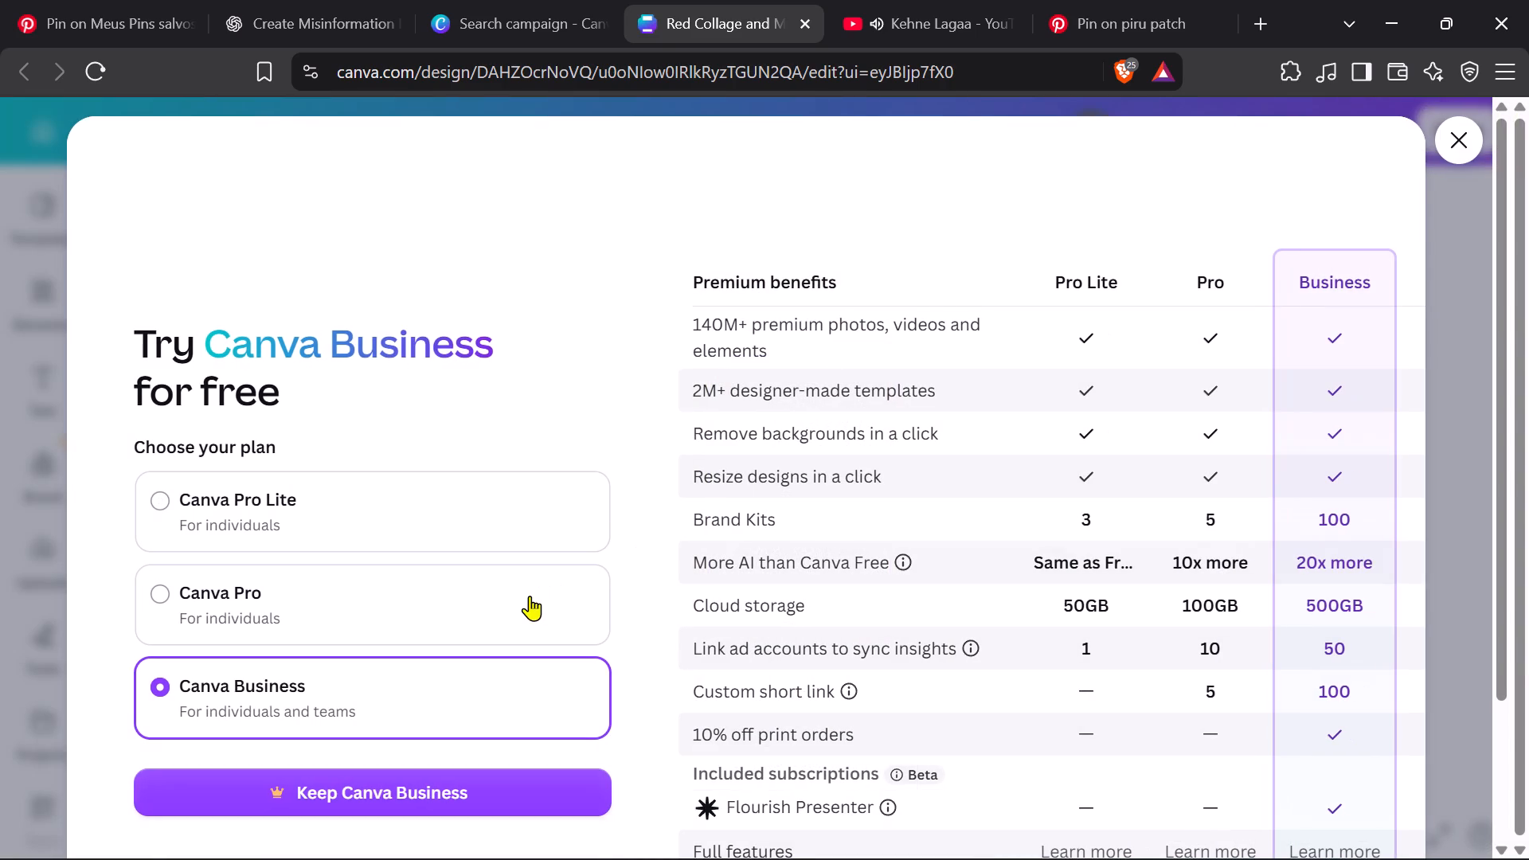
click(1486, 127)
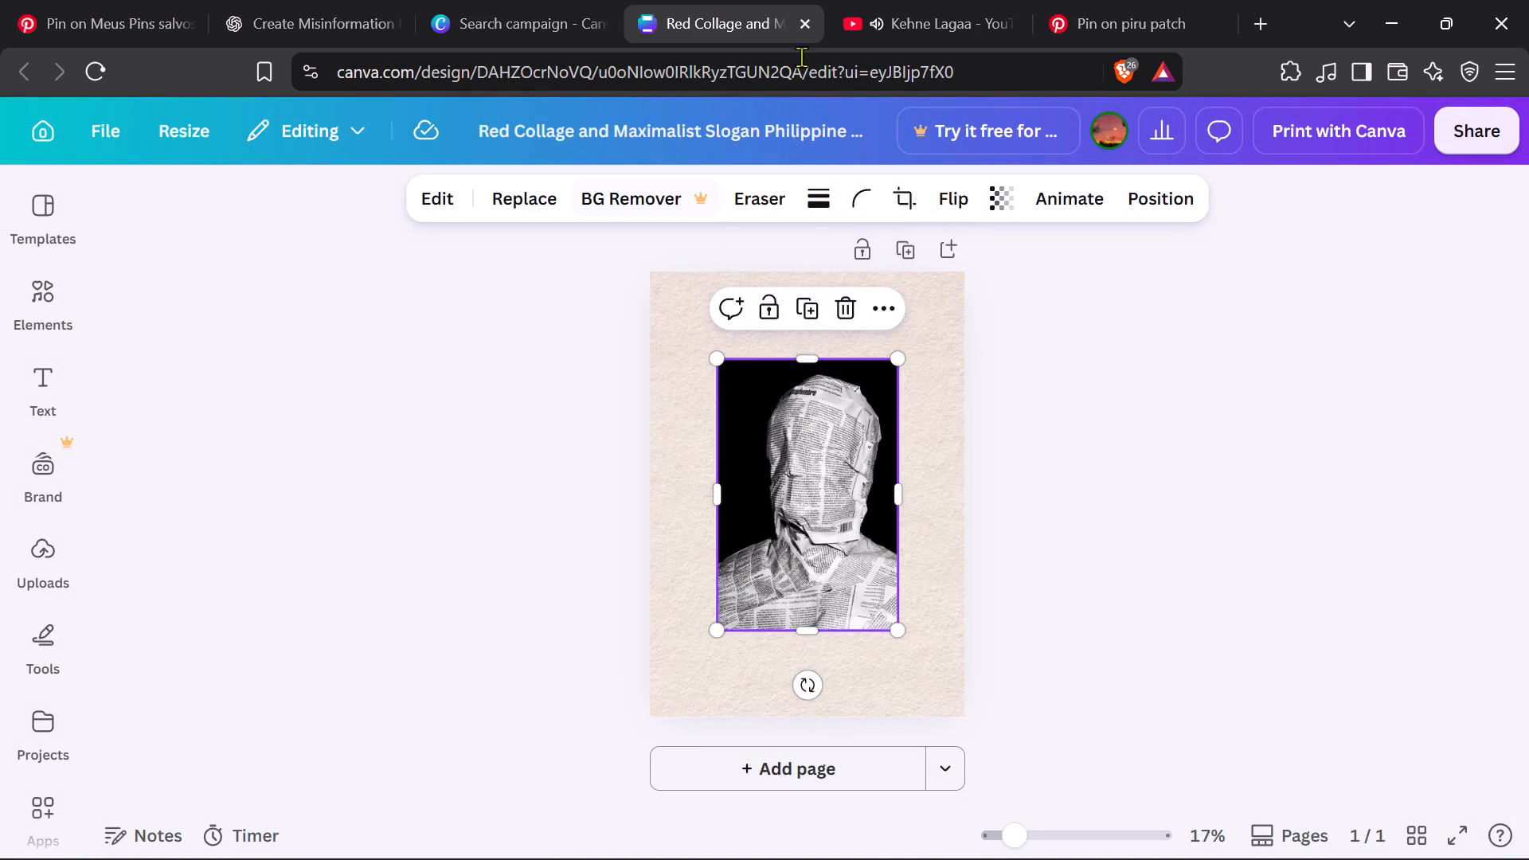
Open the Canva home page in a new tab, dismiss the trial offer and search for "campaign poster".
click(1268, 14)
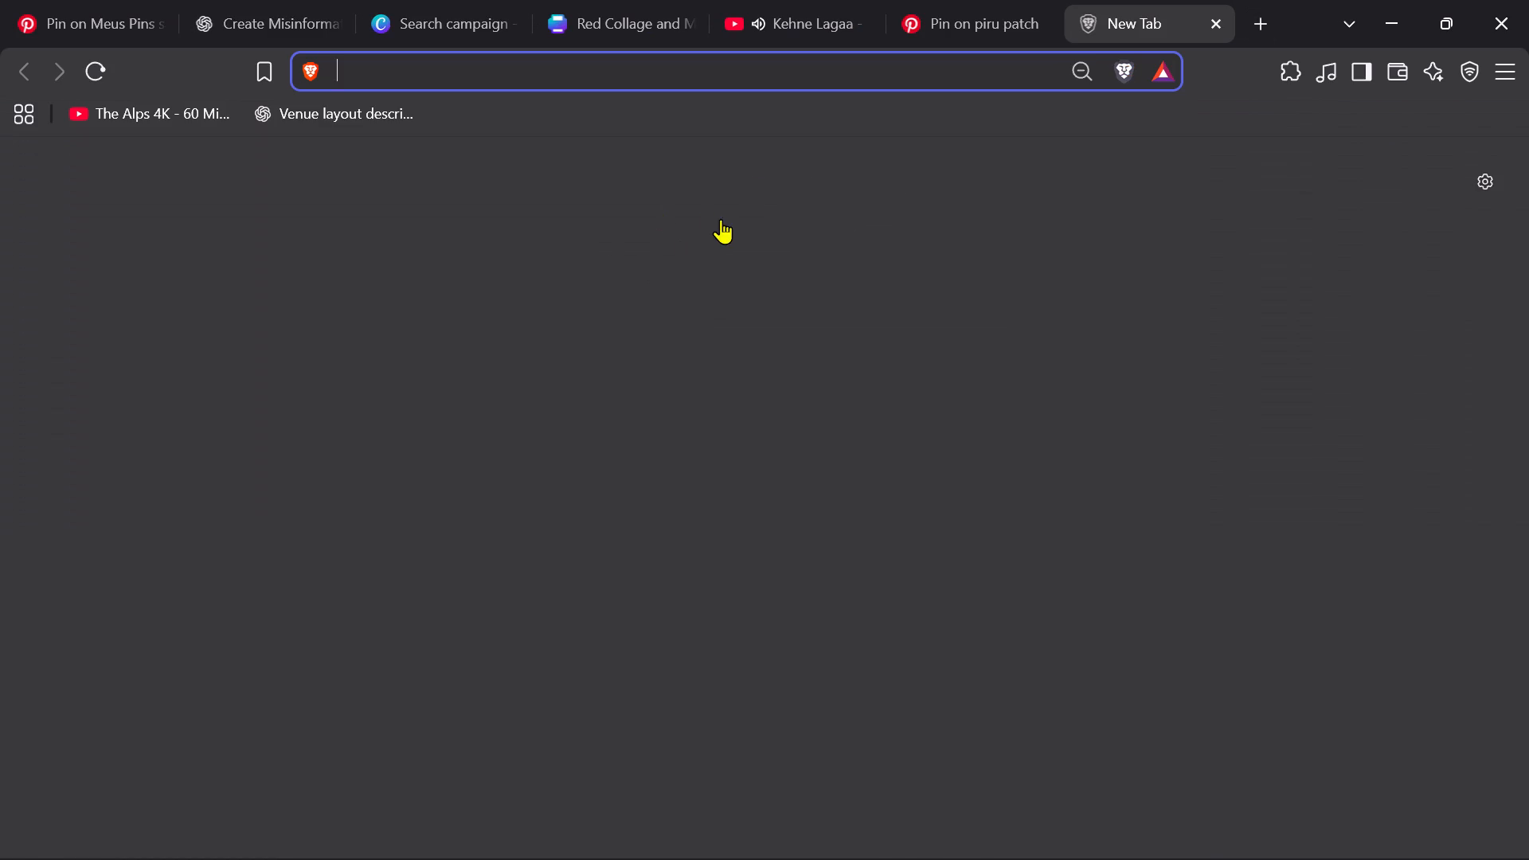
click(679, 237)
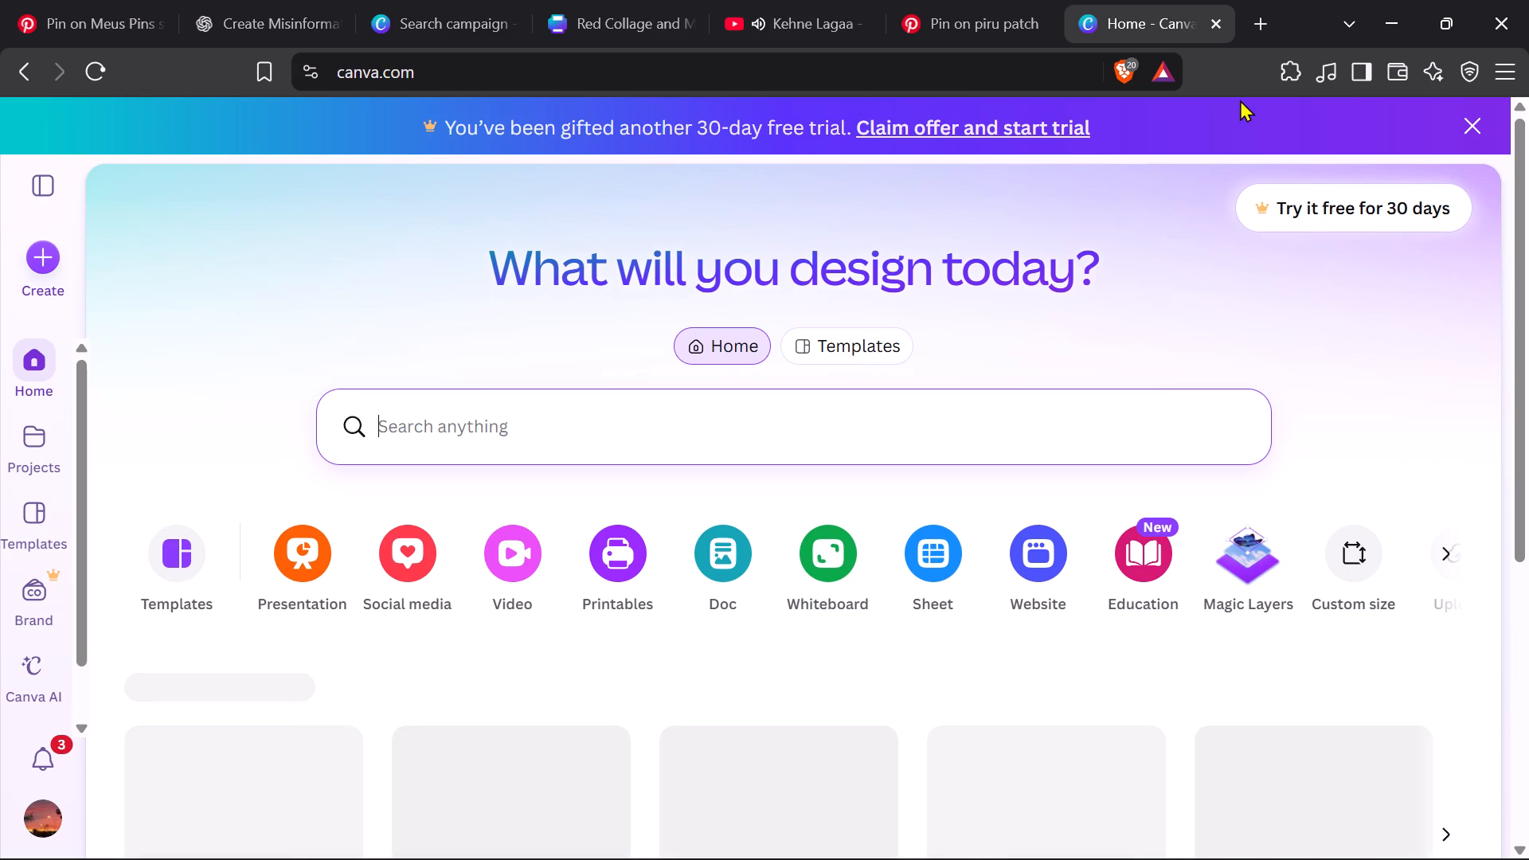
click(1469, 117)
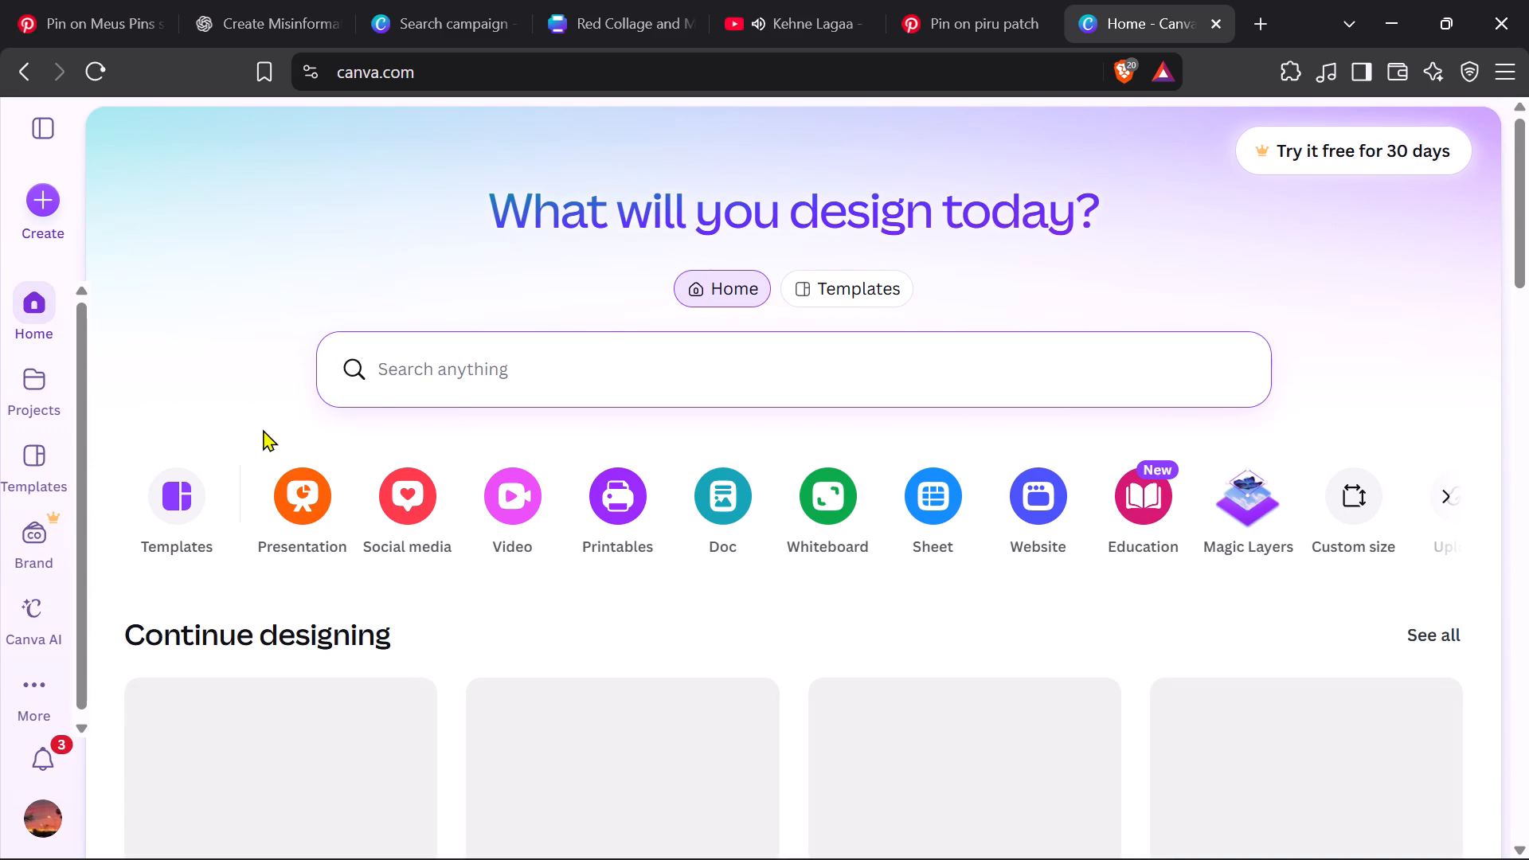
click(513, 377)
double_click(575, 368)
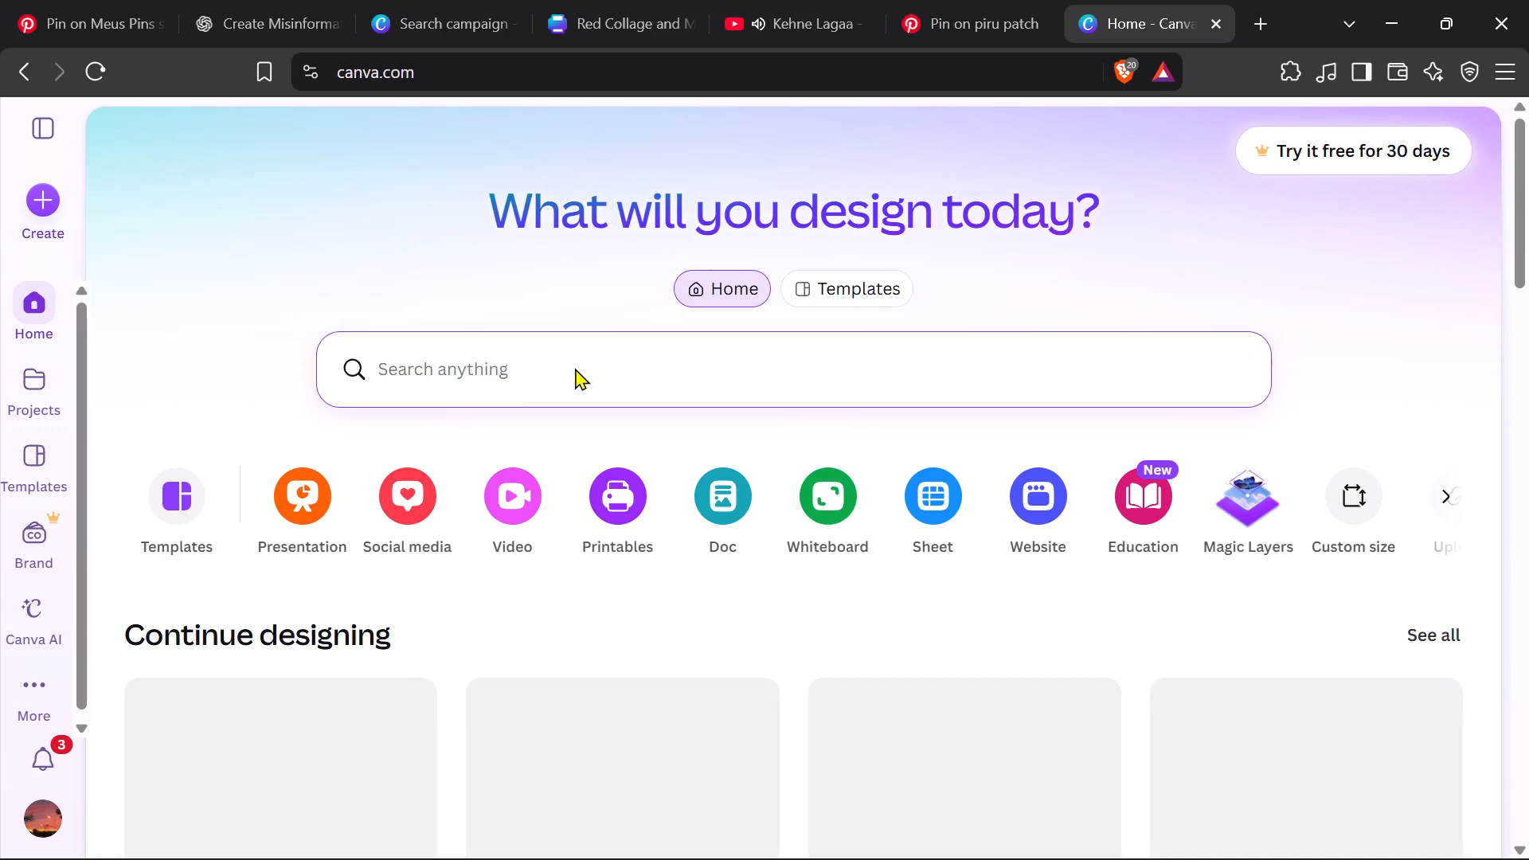
double_click(575, 368)
triple_click(421, 385)
click(510, 372)
click(510, 372)
text(campaign poster)
key(Return)
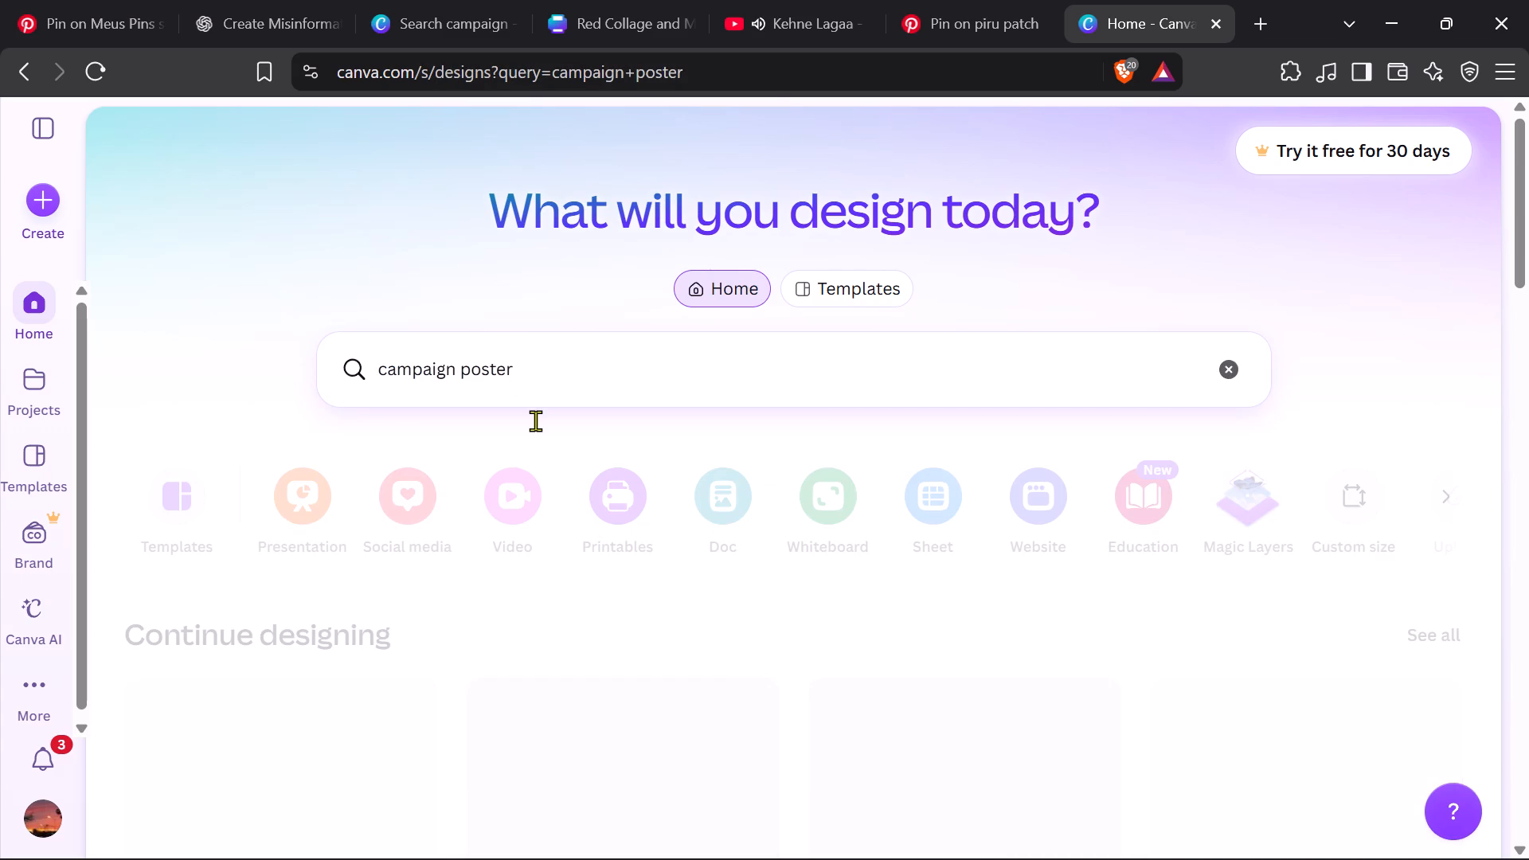
Switch to YouTube and browse the comments and suggested videos for the song Kehne Lagaa.
click(811, 13)
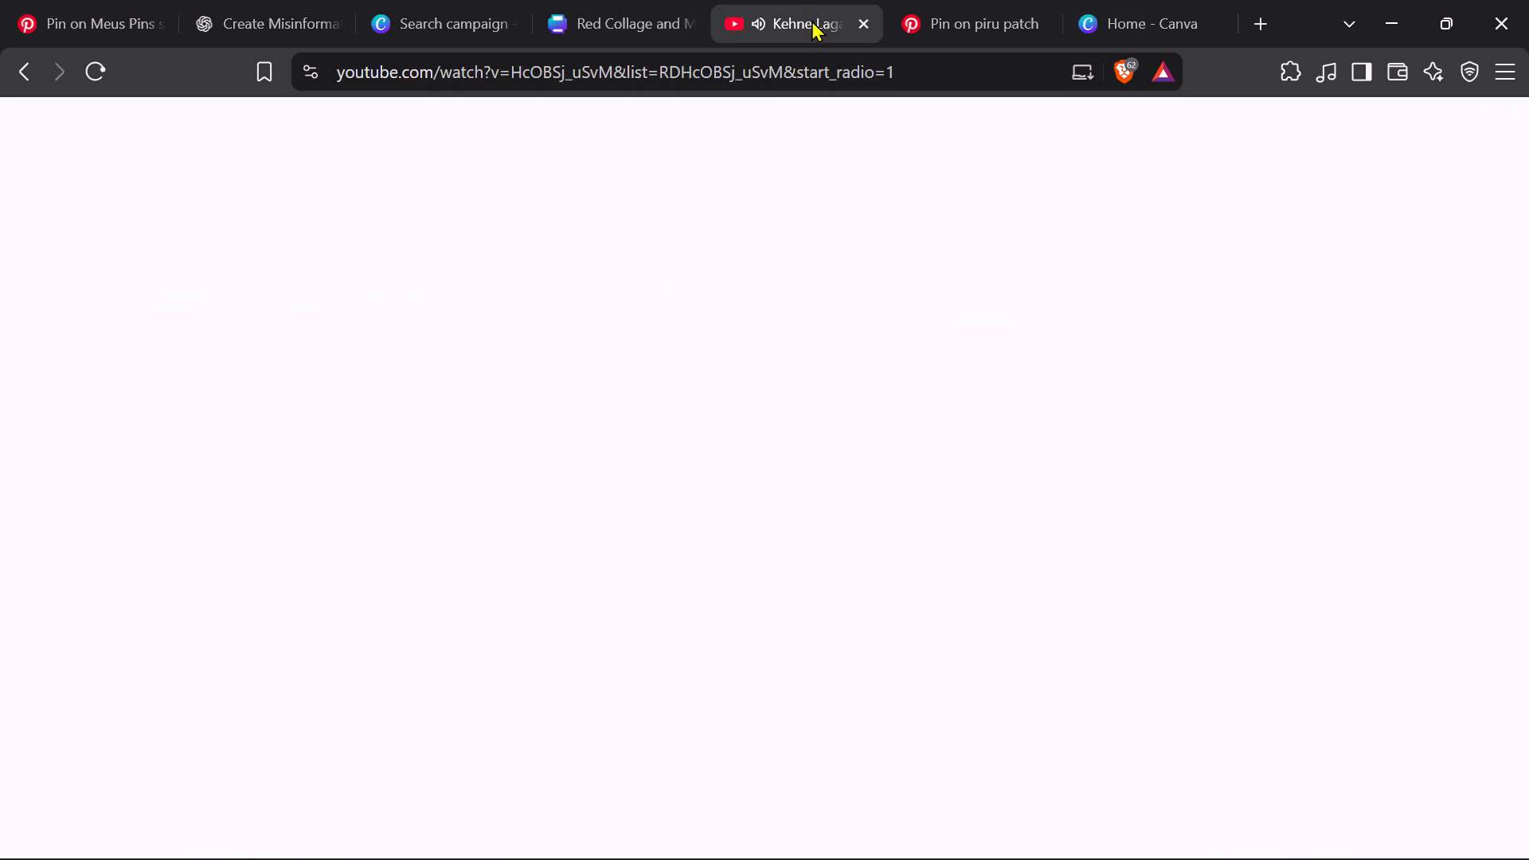
scroll(956, 561, down, 1)
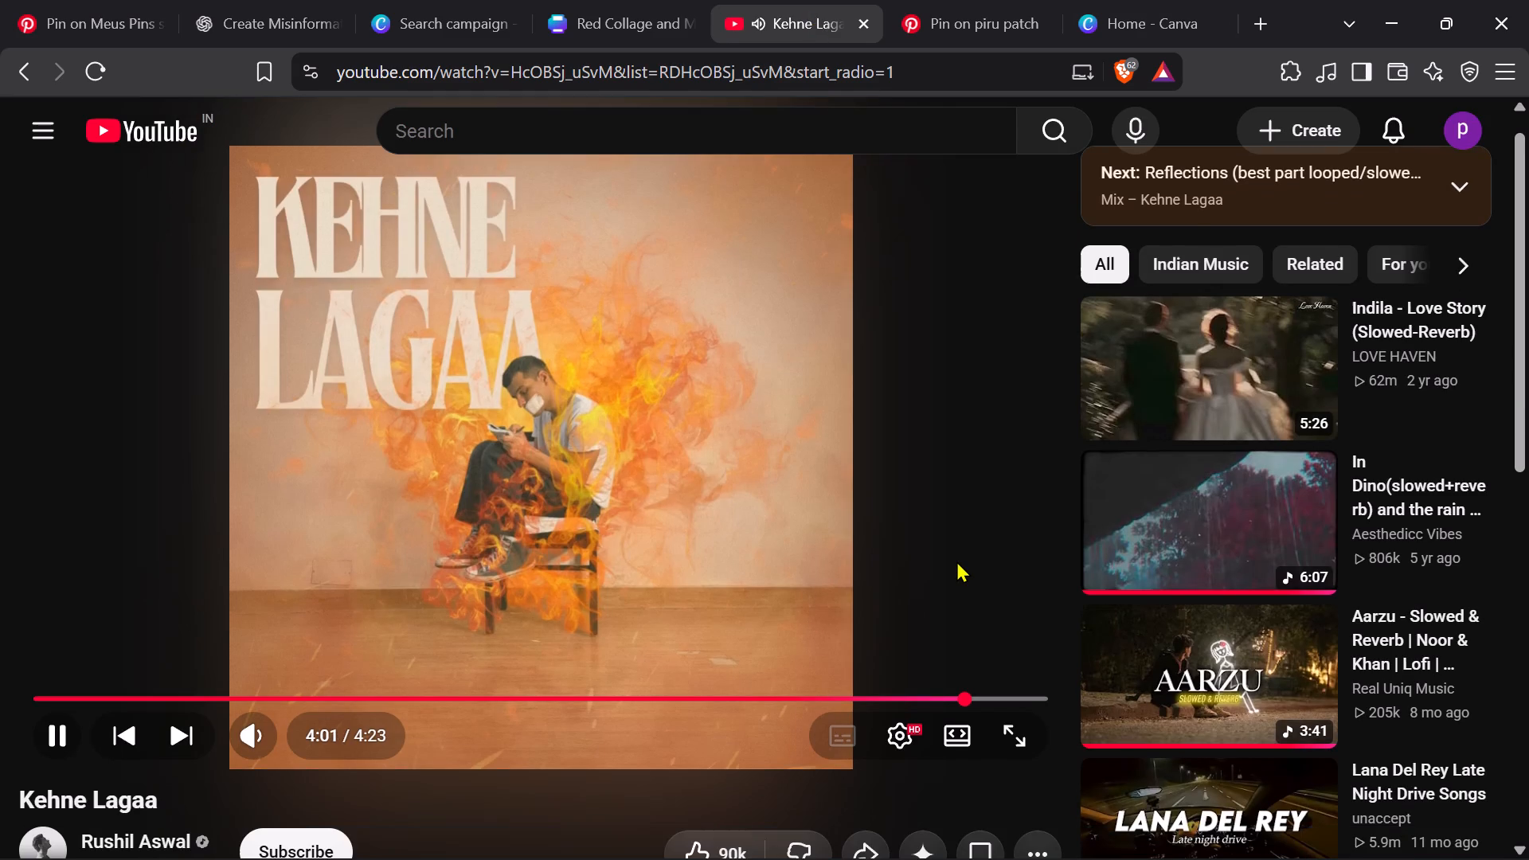
scroll(956, 561, down, 4)
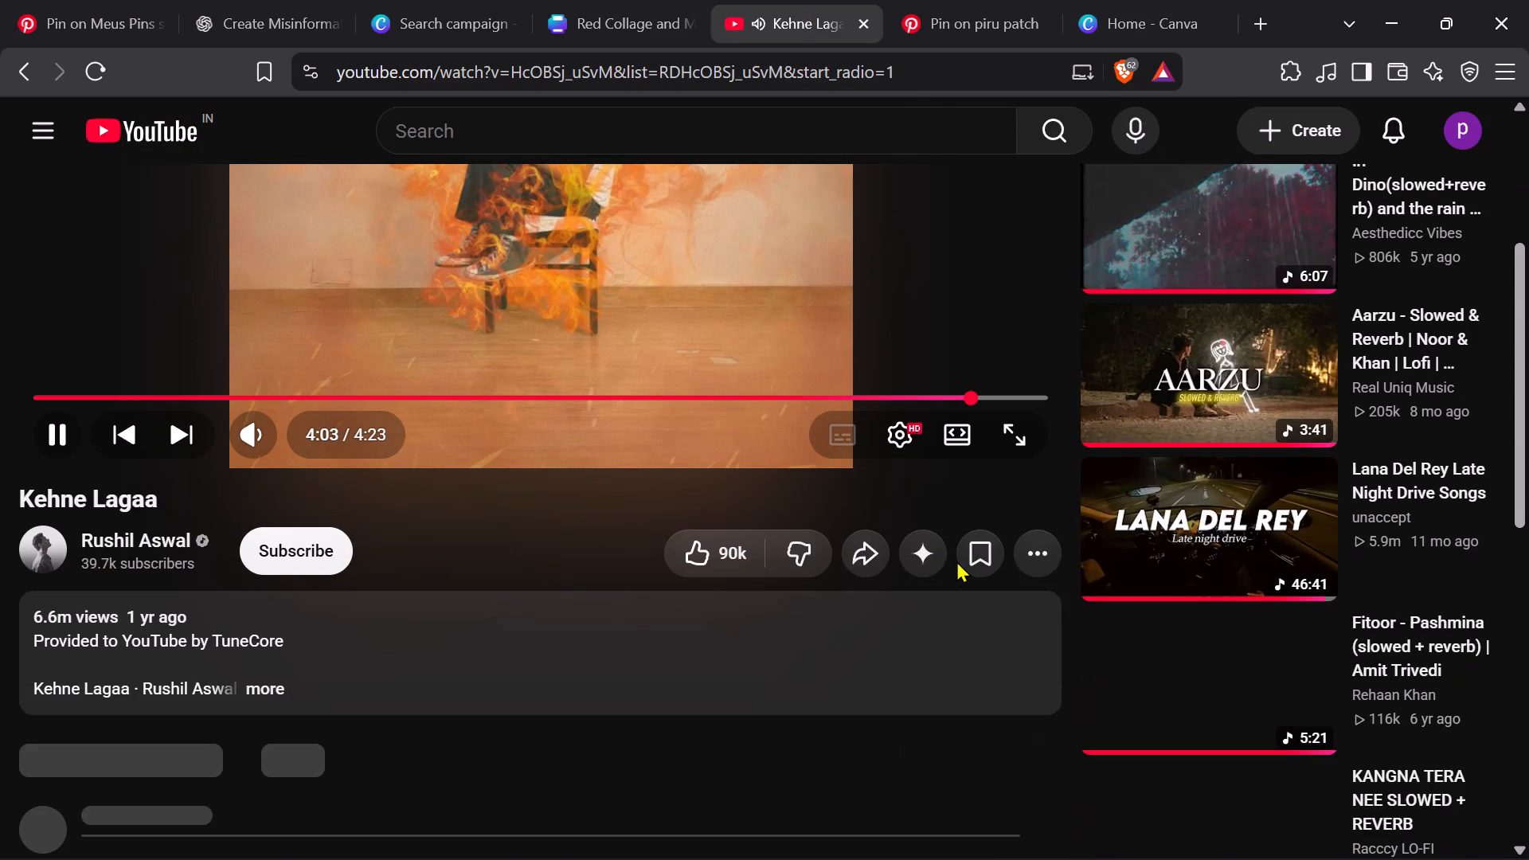
scroll(956, 561, down, 3)
scroll(899, 657, down, 1)
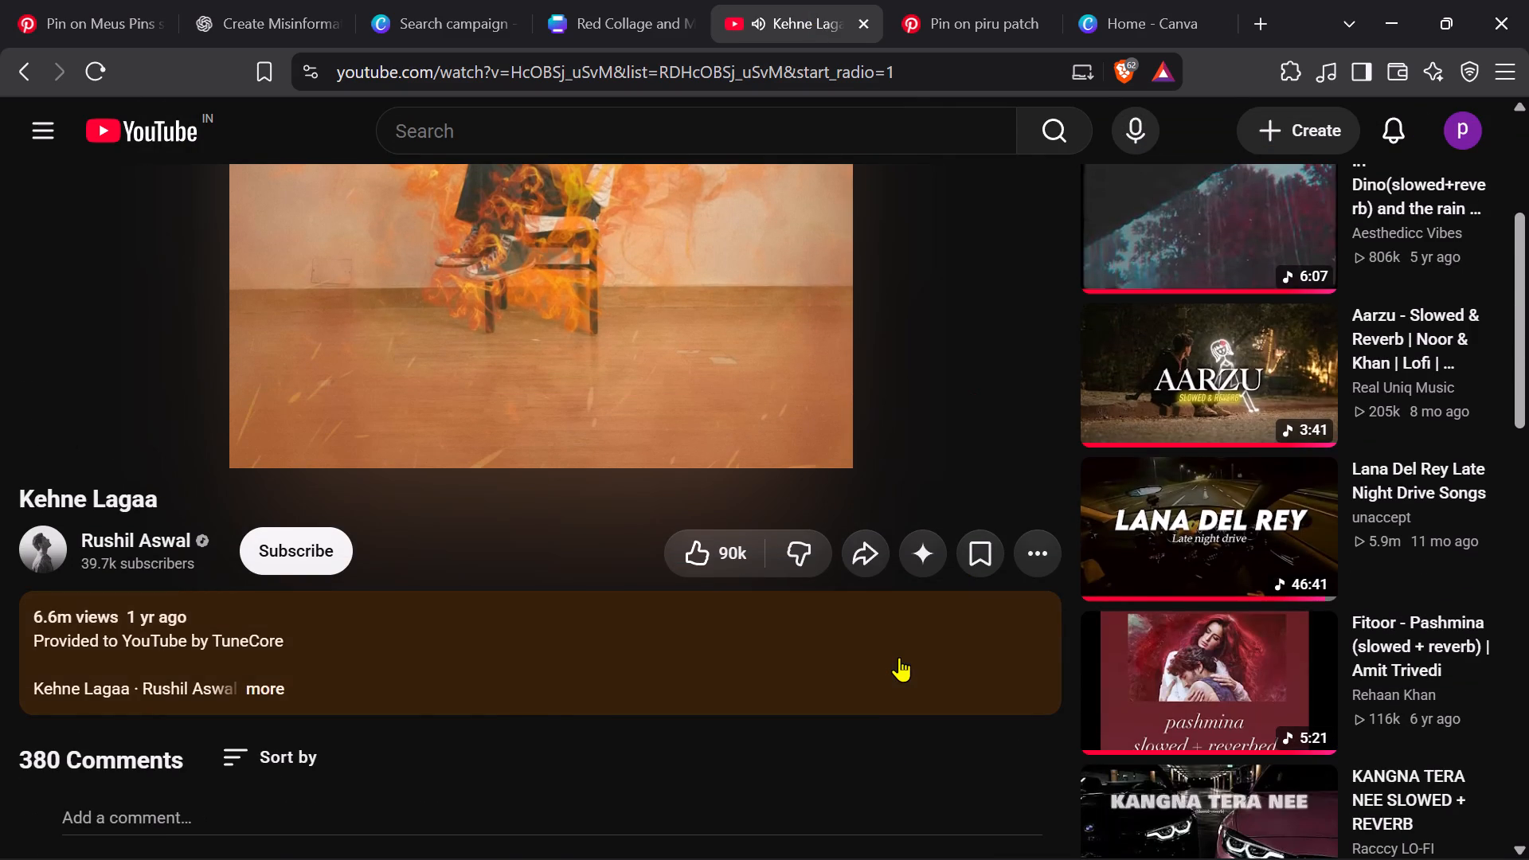
scroll(899, 657, down, 4)
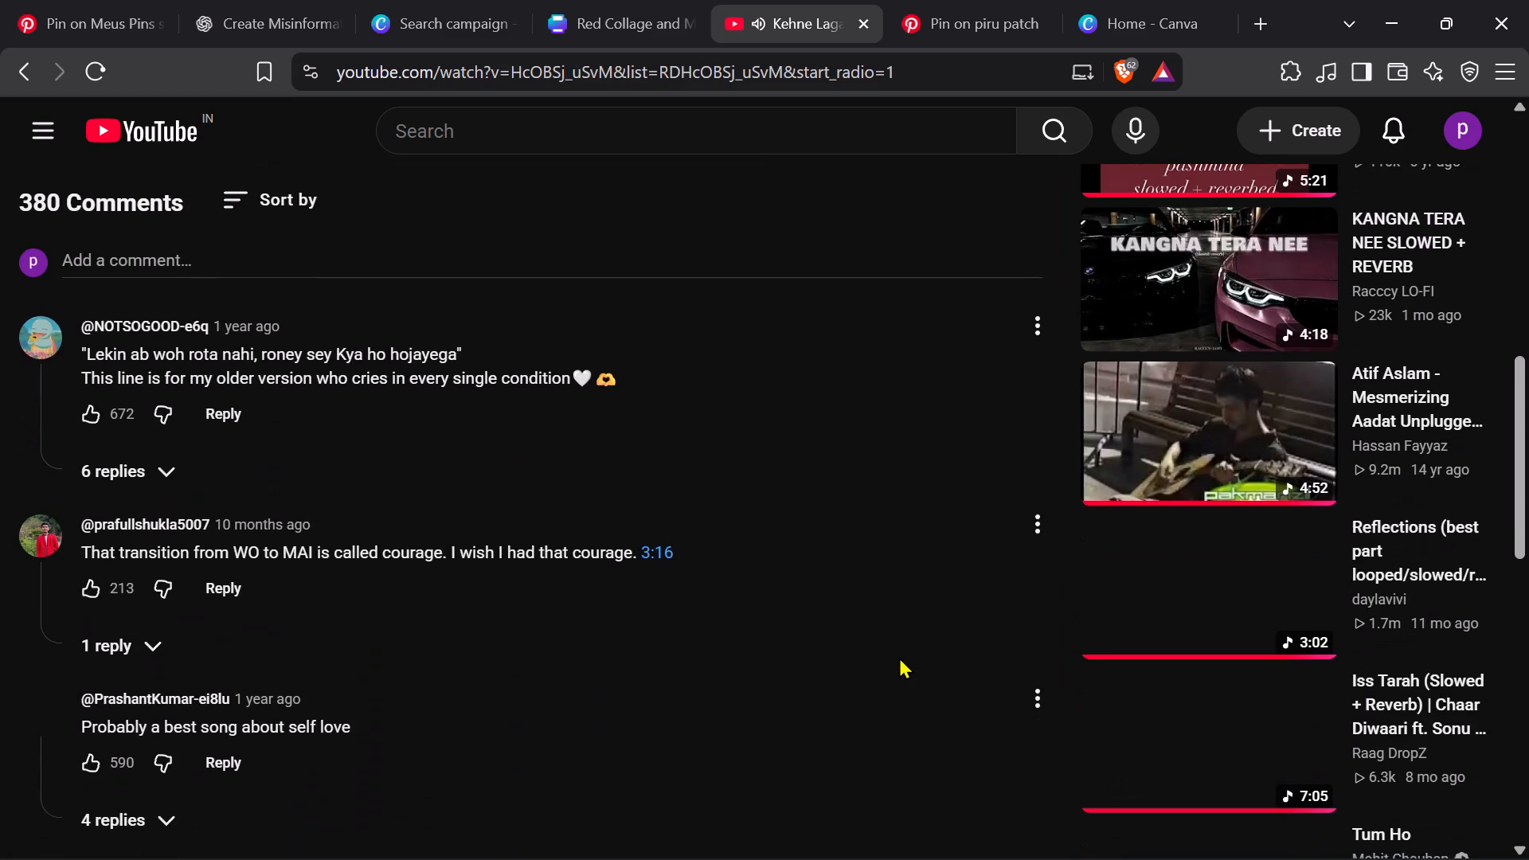
scroll(899, 657, down, 2)
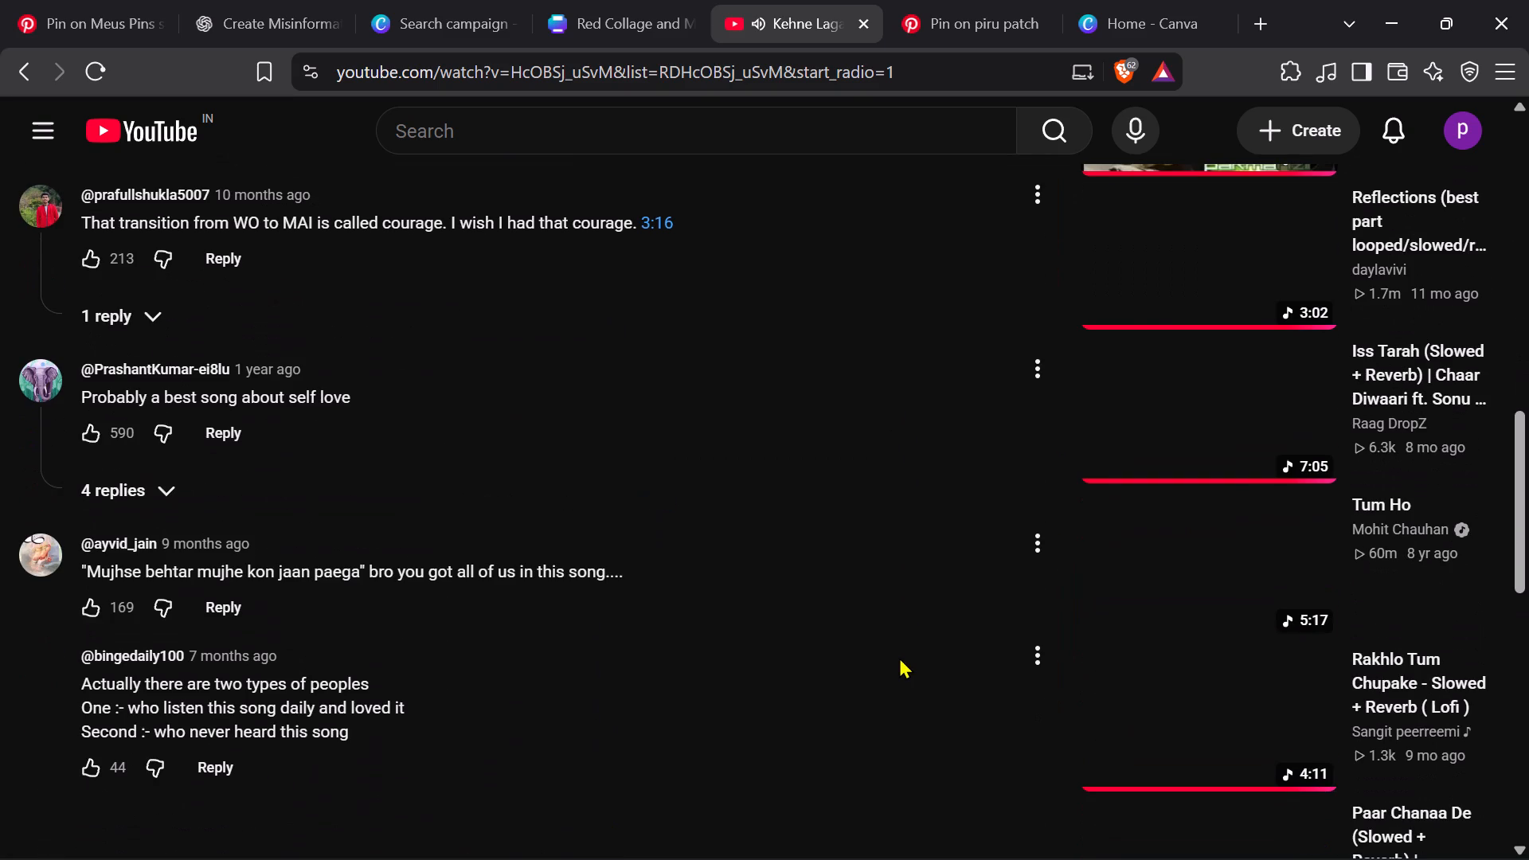
scroll(899, 657, down, 2)
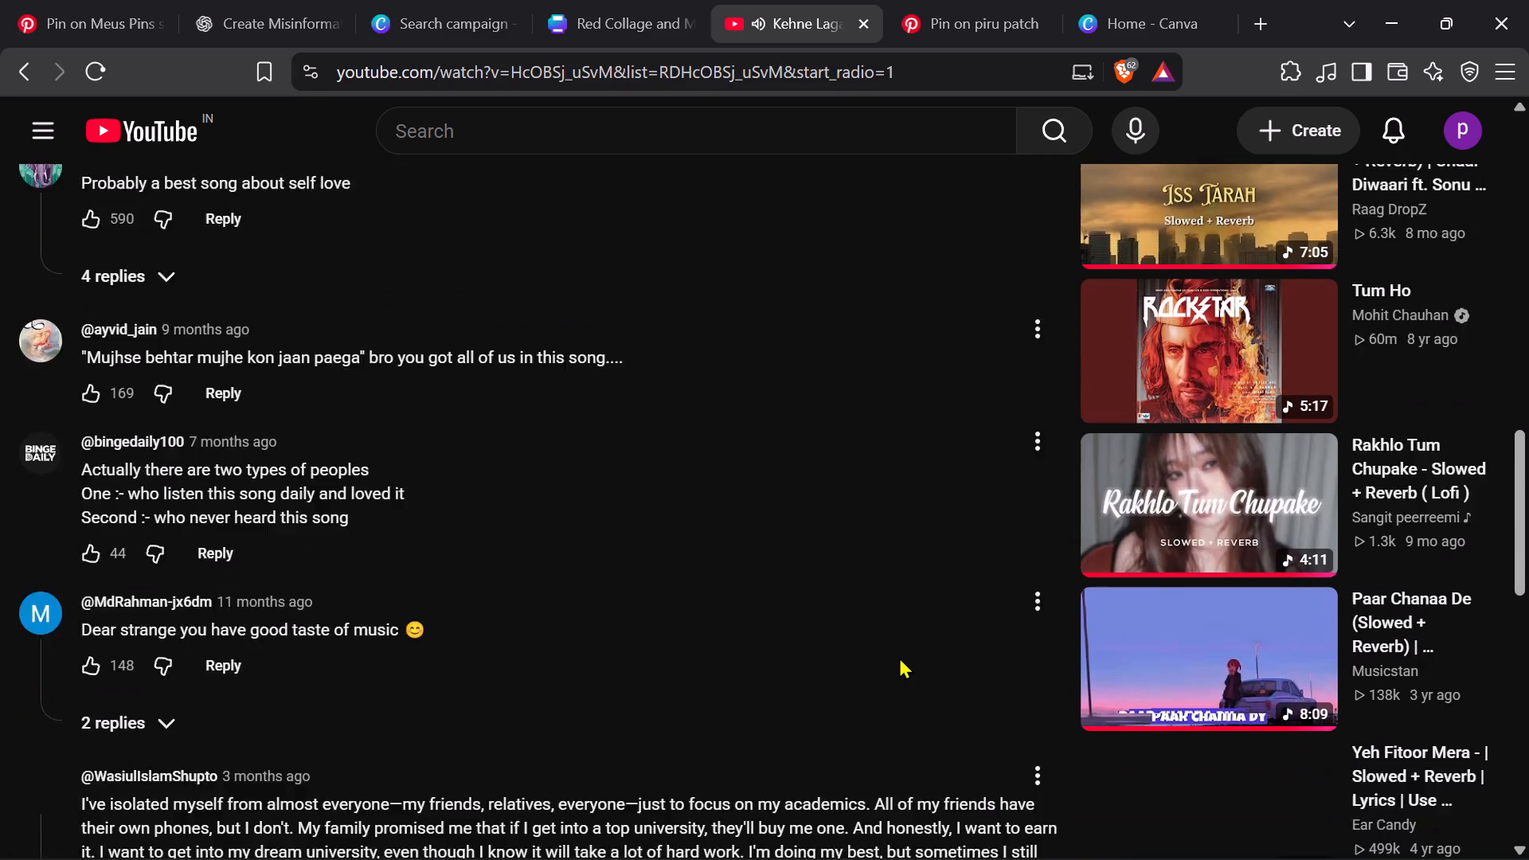
scroll(899, 657, down, 3)
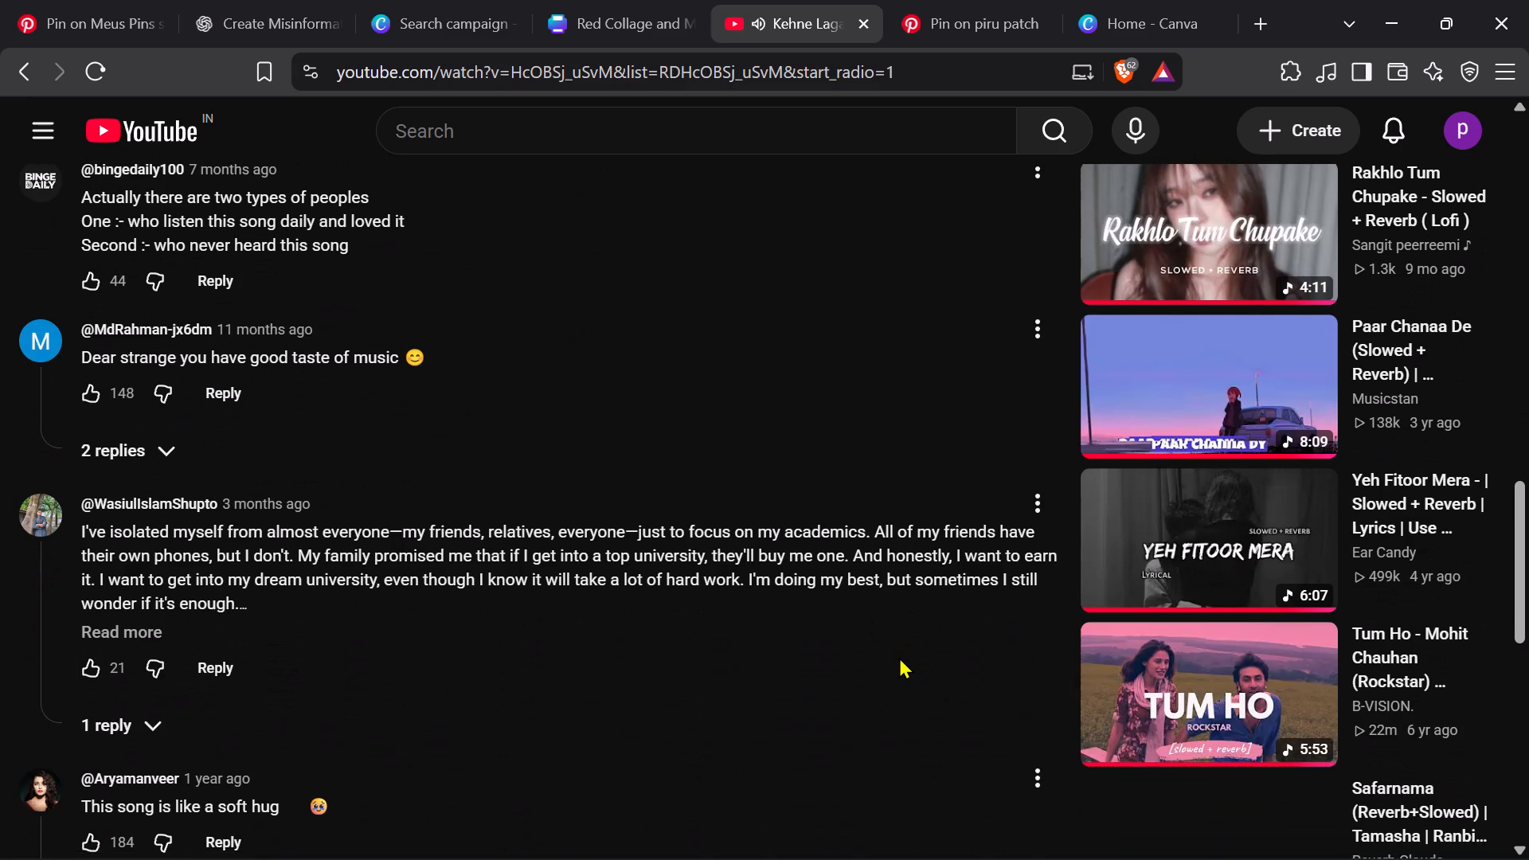
scroll(899, 657, down, 4)
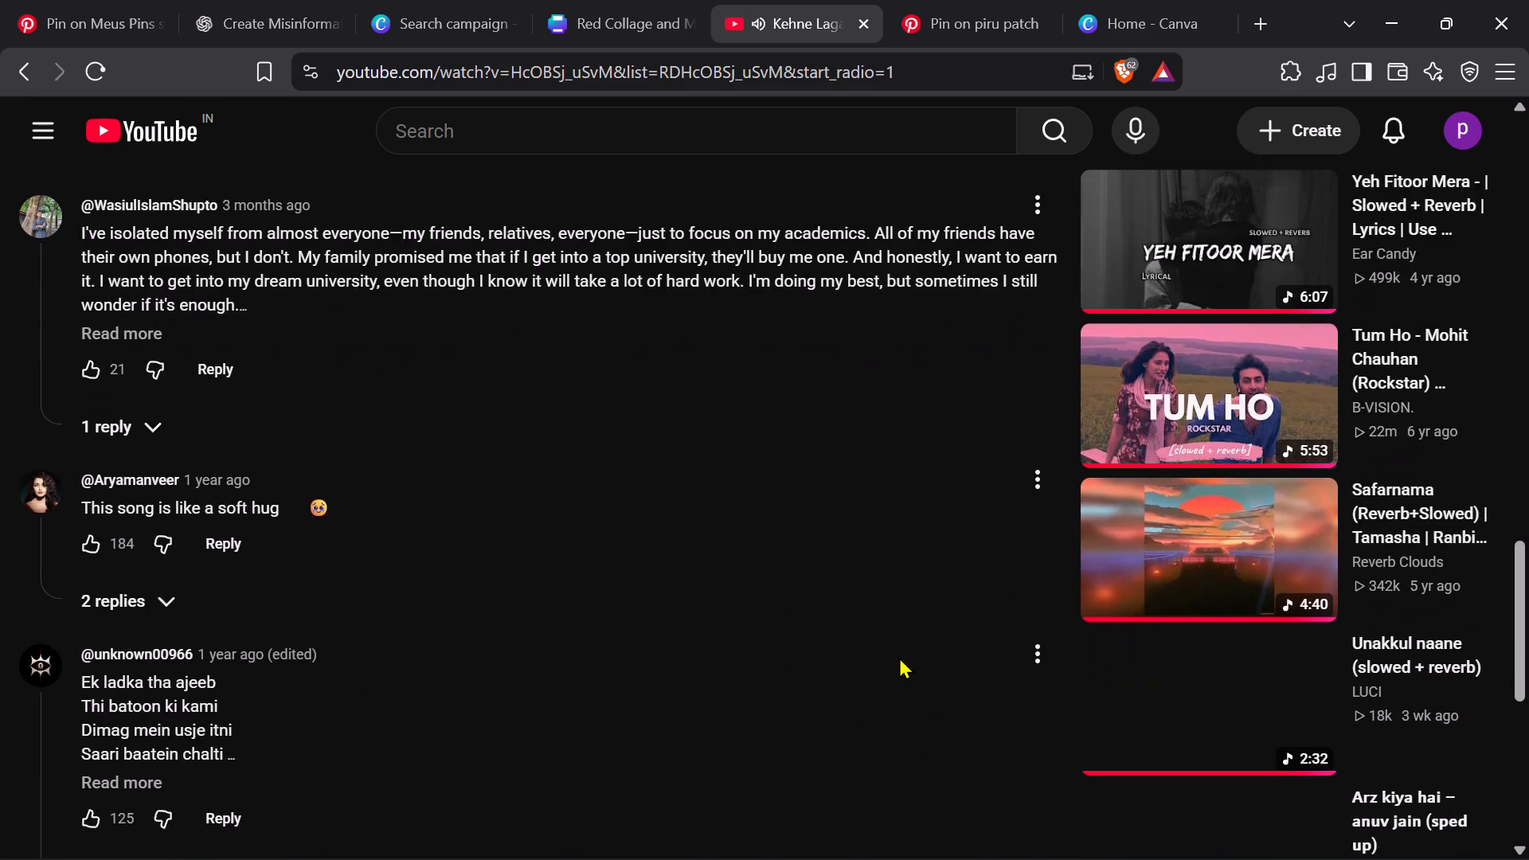
scroll(899, 657, down, 2)
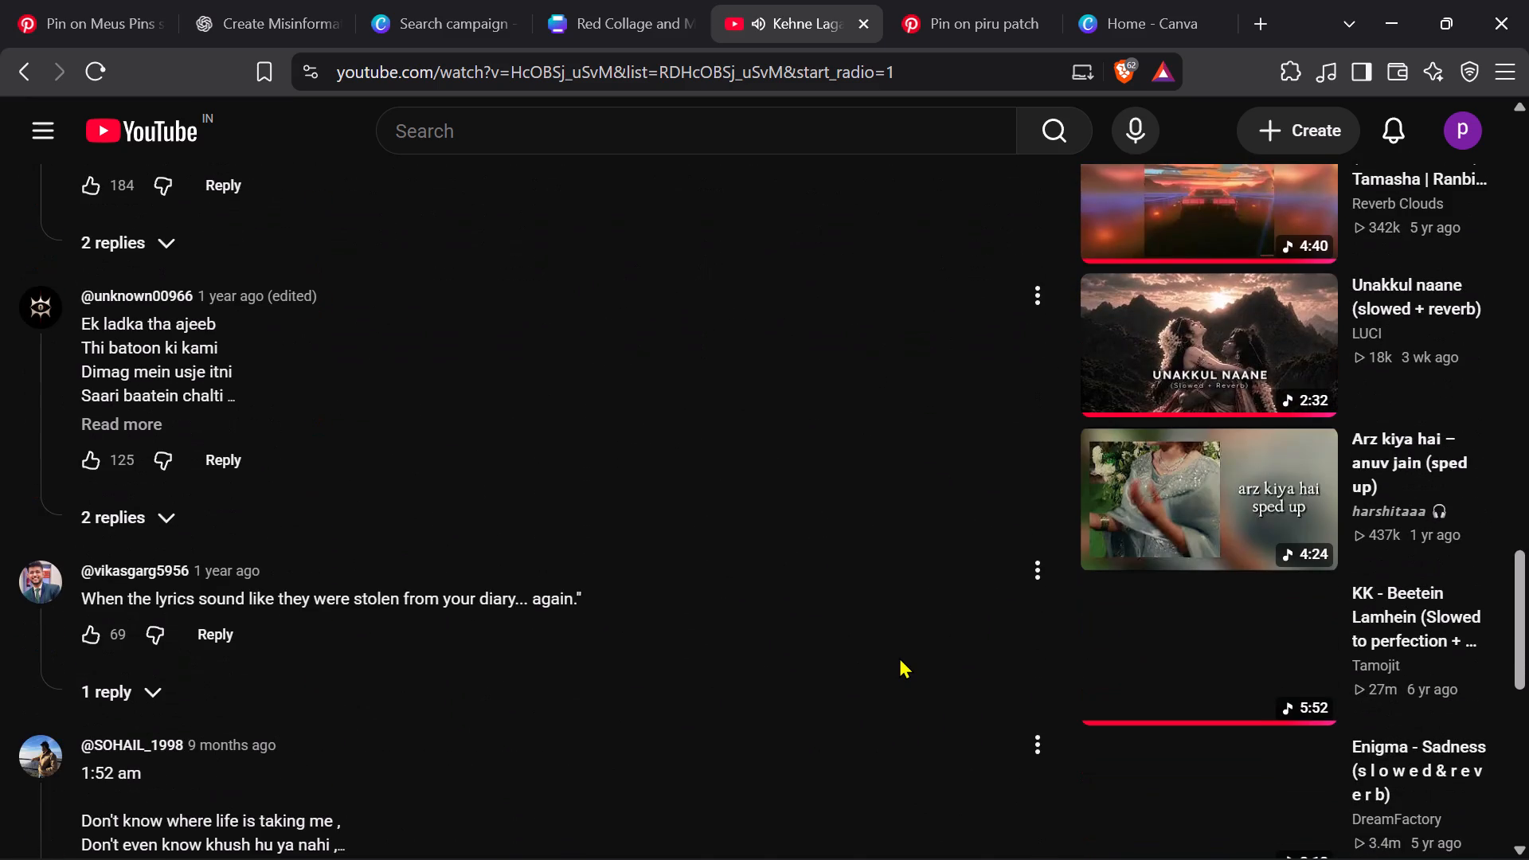
scroll(899, 657, down, 3)
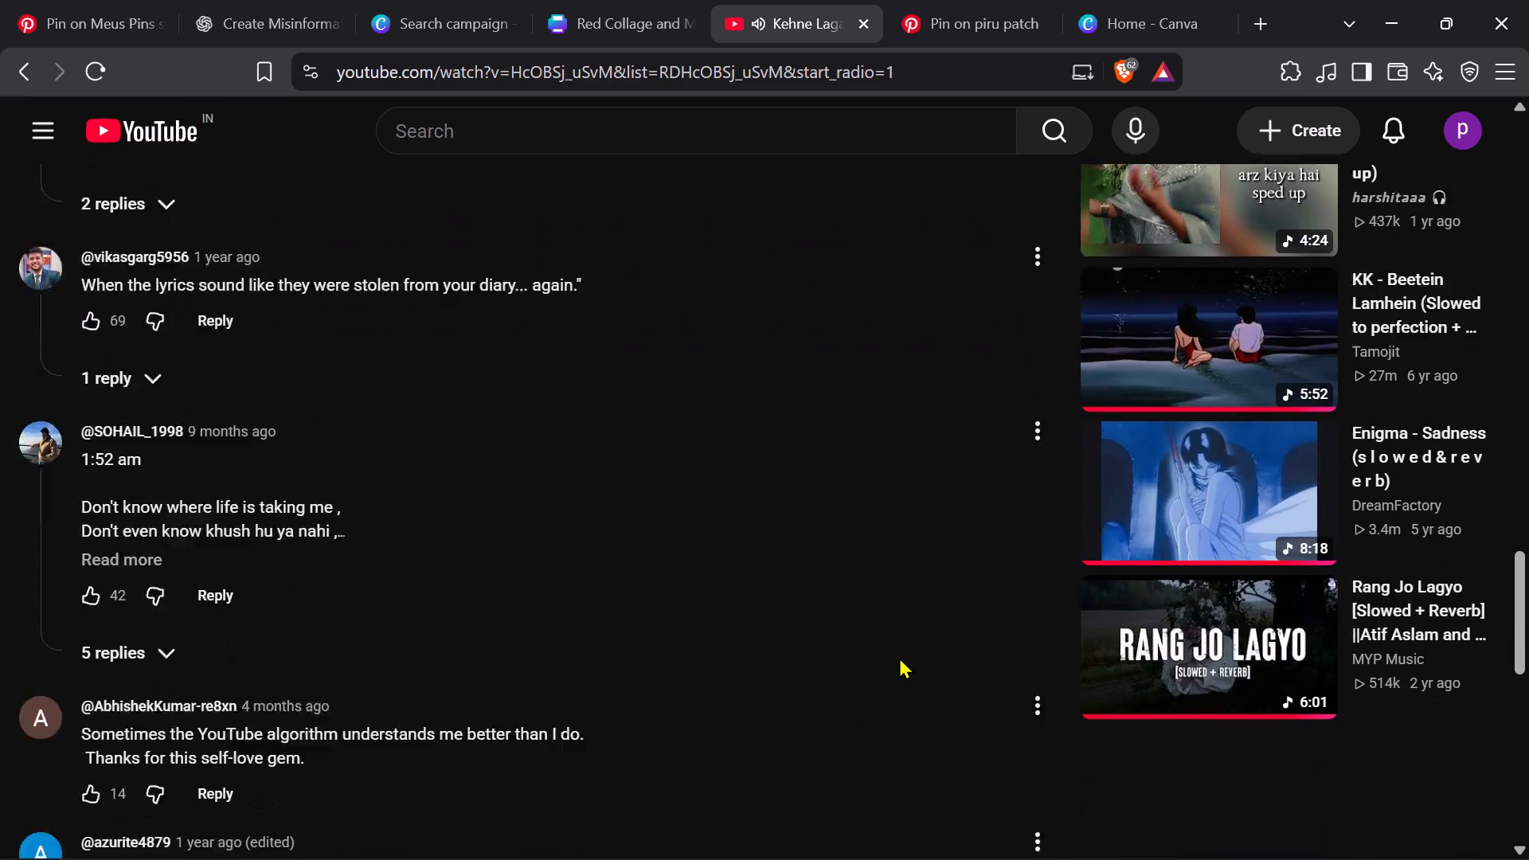
scroll(899, 657, down, 1)
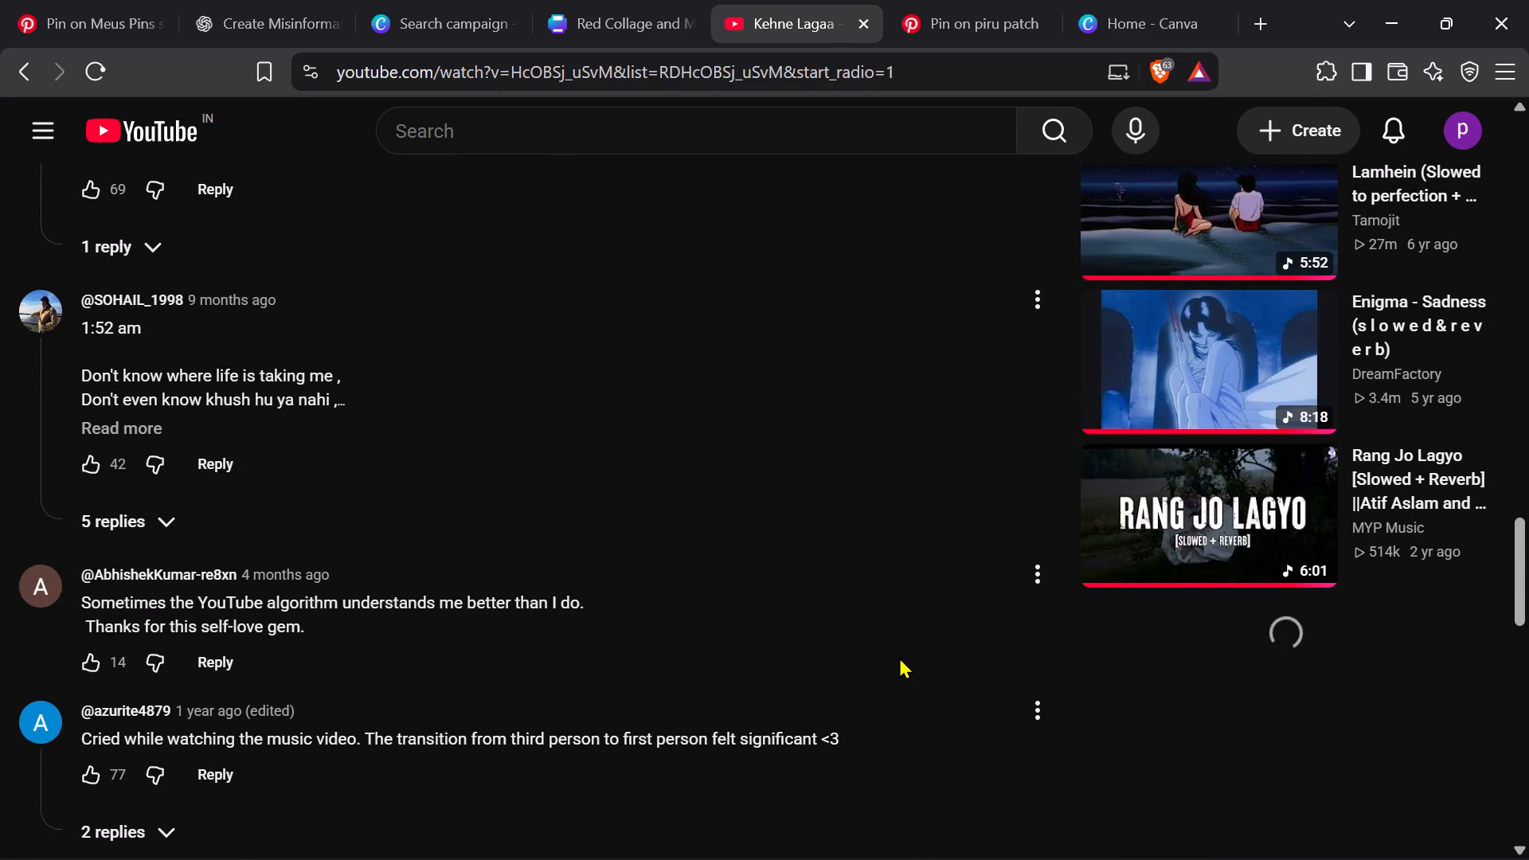
scroll(899, 657, down, 1)
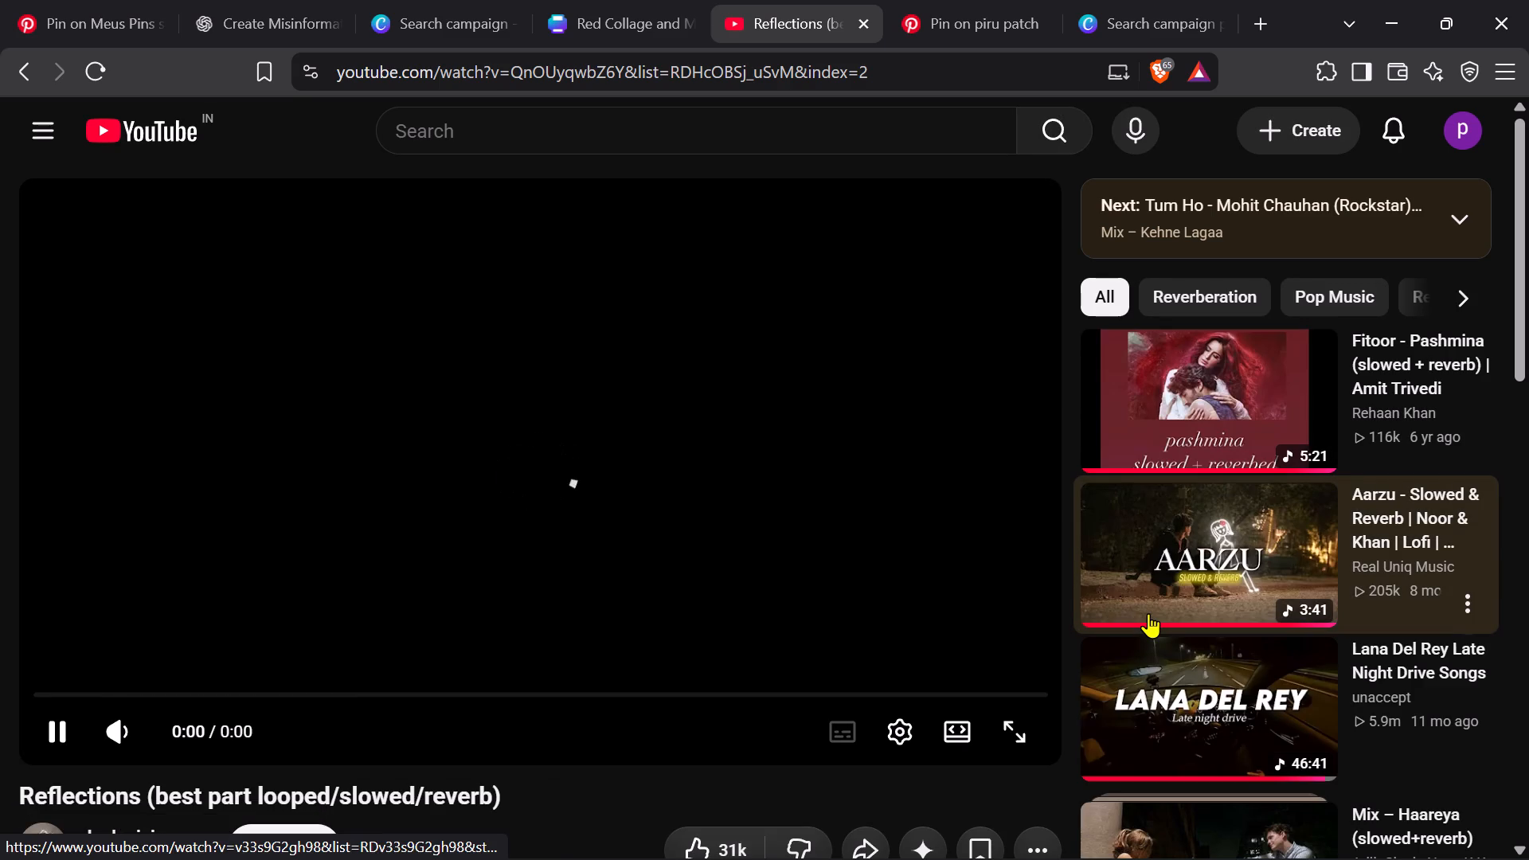
Return to the new Canva search and open the red "Change is possible" collage campaign poster template.
click(1144, 15)
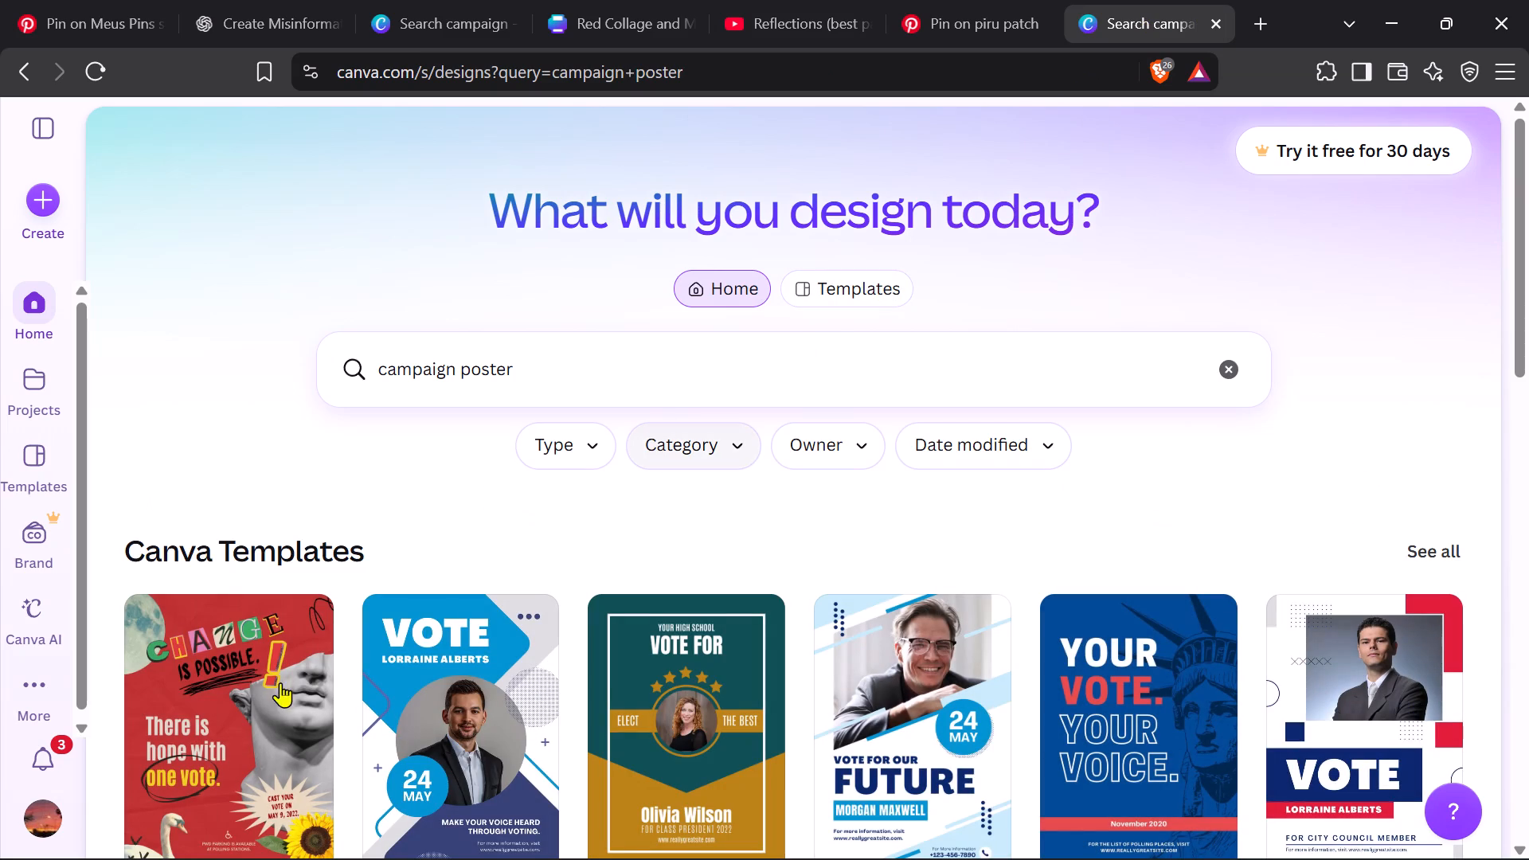
click(248, 693)
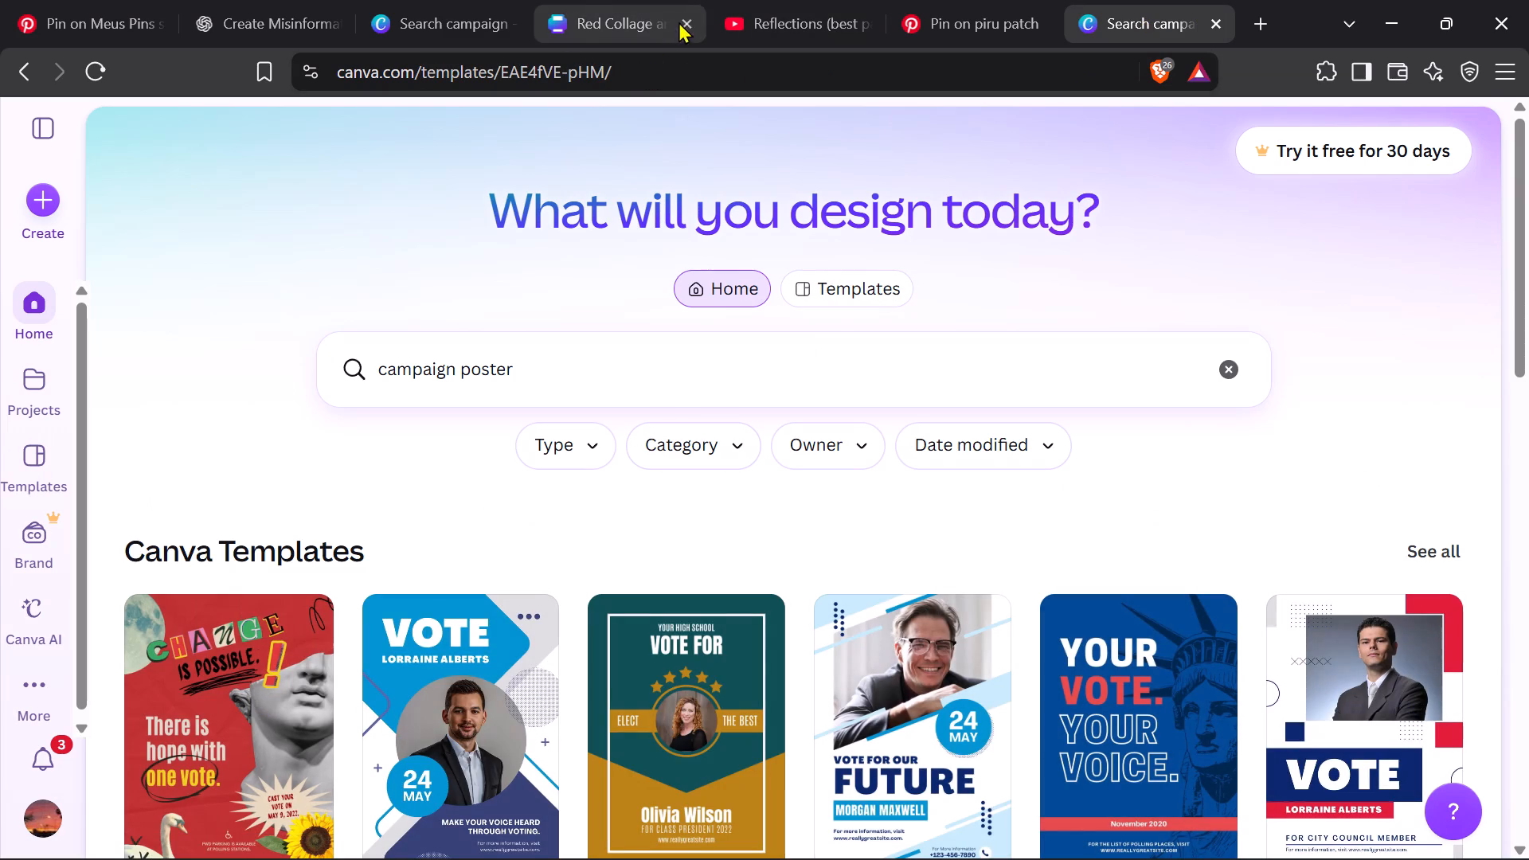
Close the browser tabs holding the old poster design and the earlier campaign template search.
click(689, 21)
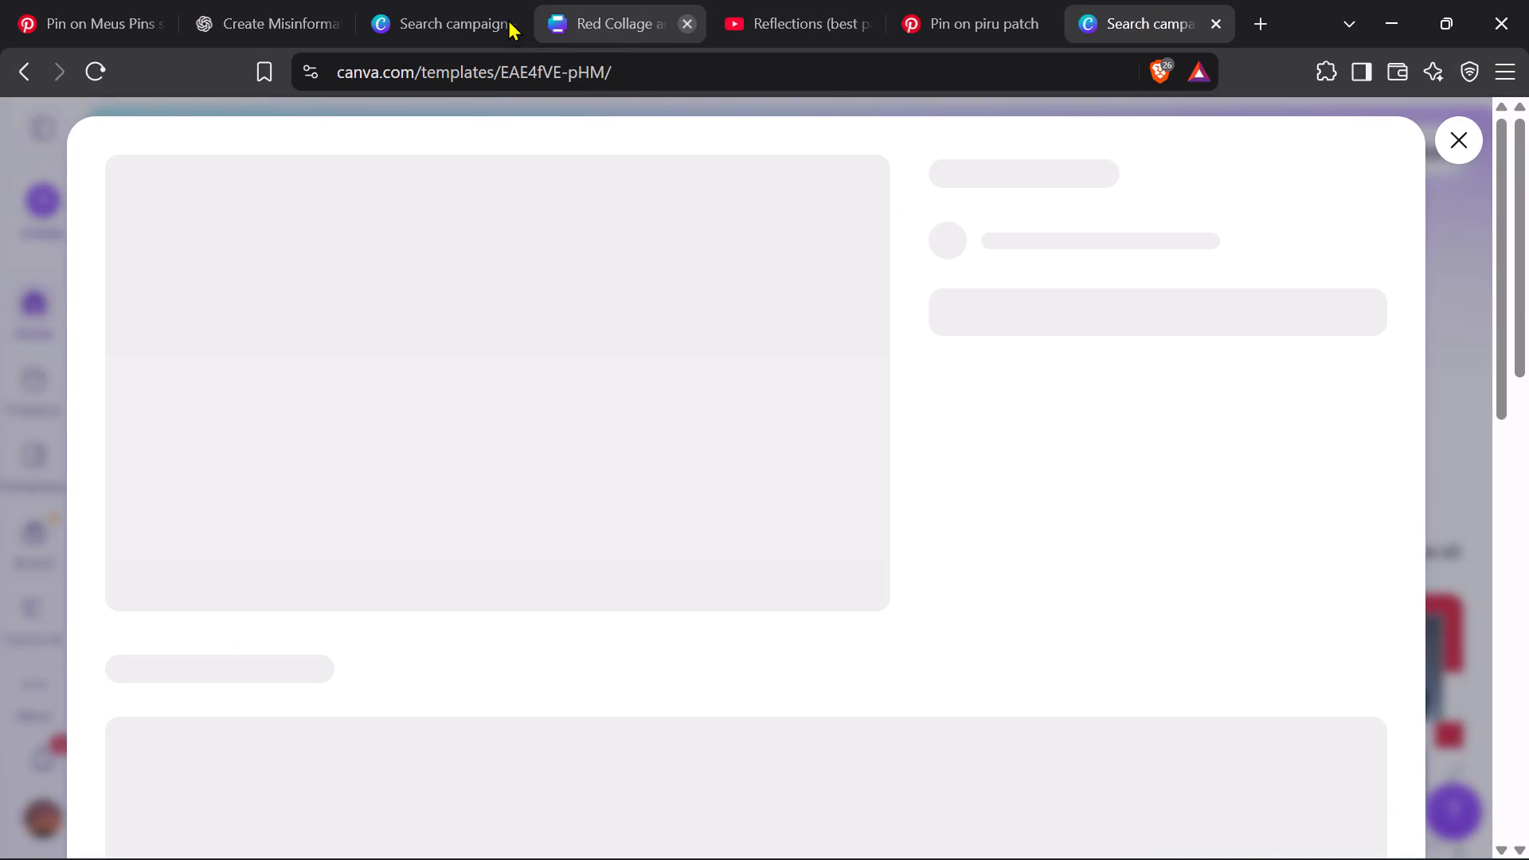
click(507, 21)
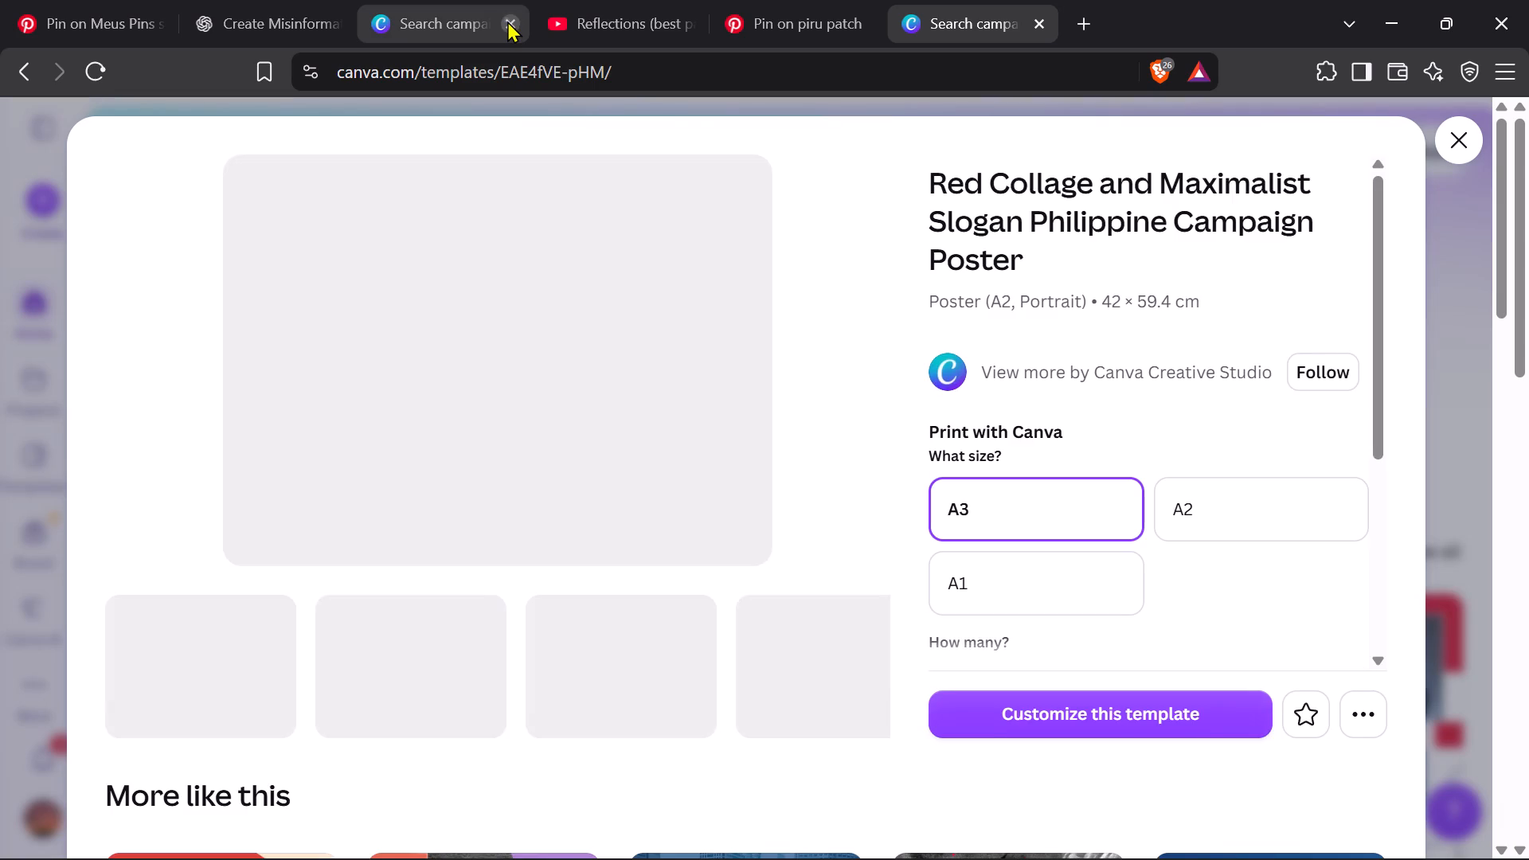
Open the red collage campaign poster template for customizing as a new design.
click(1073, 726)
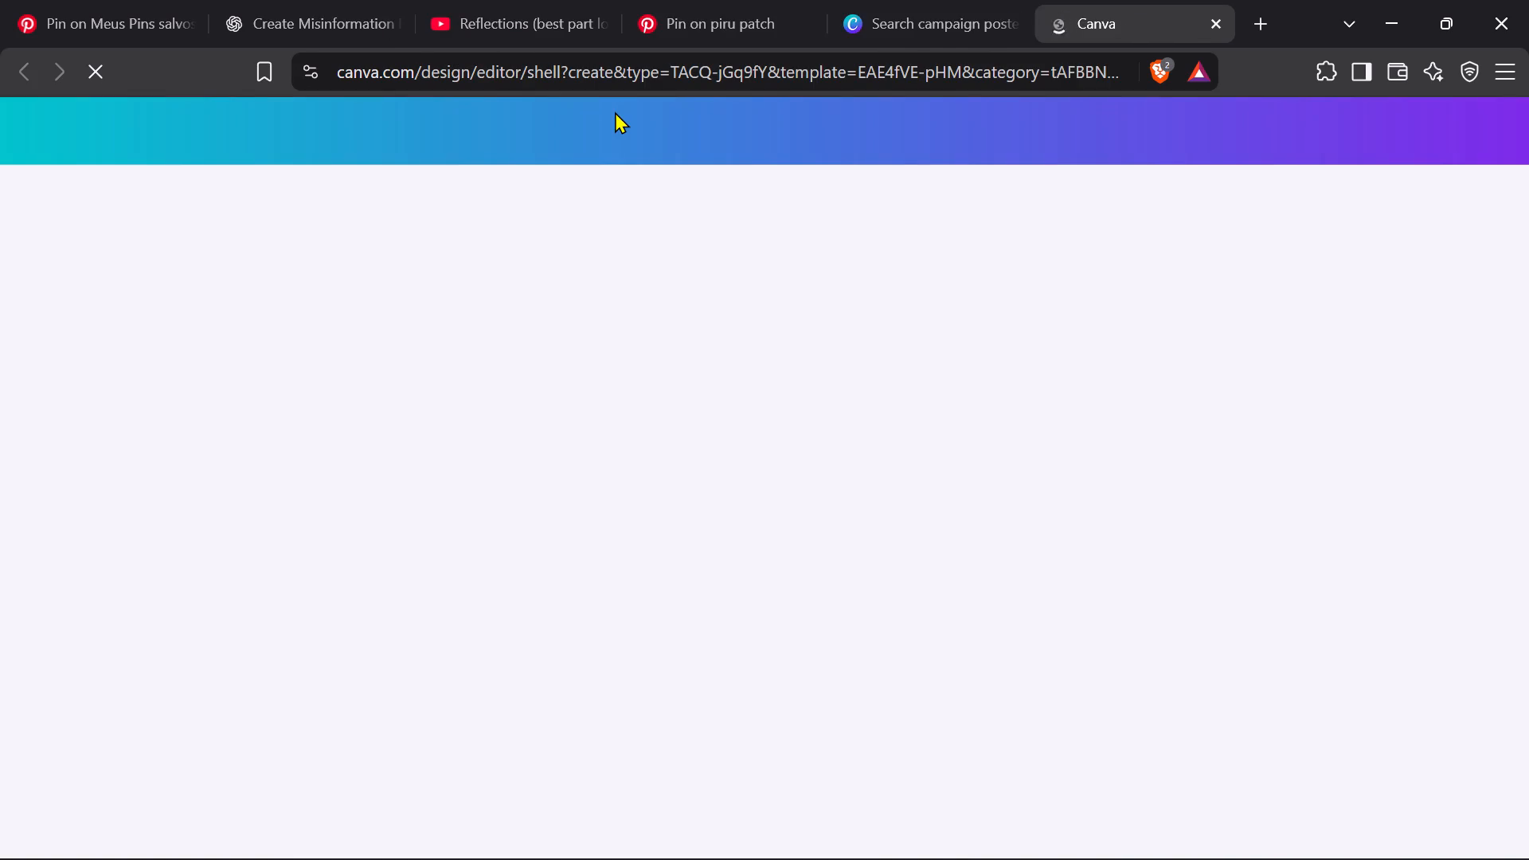
Switch to YouTube, browse the comments and suggested videos for Reflections, and open the slowed Rang Jo Lagyo video.
click(475, 0)
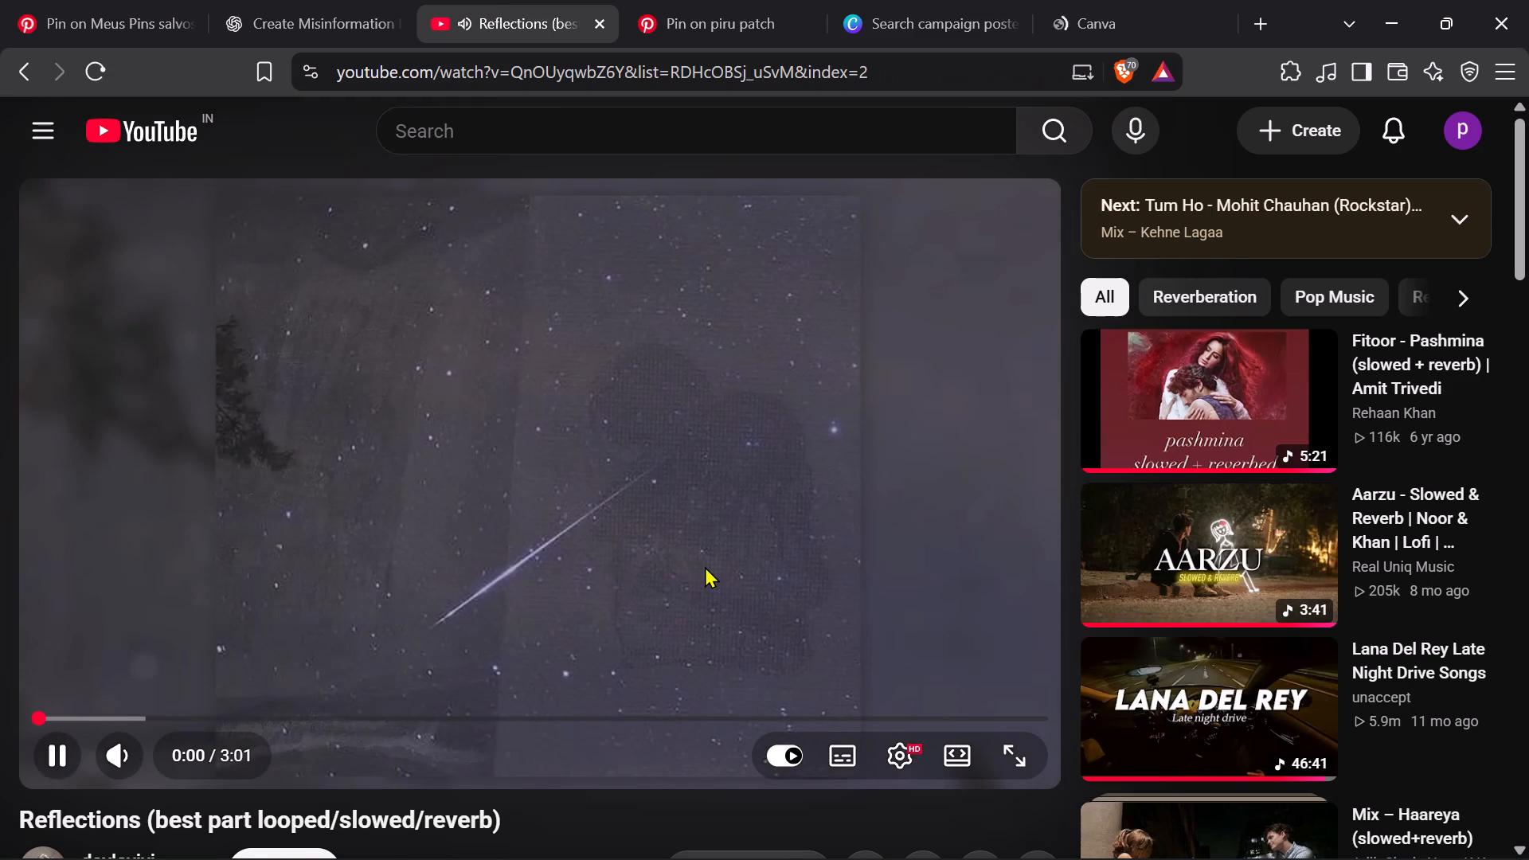
scroll(705, 566, down, 3)
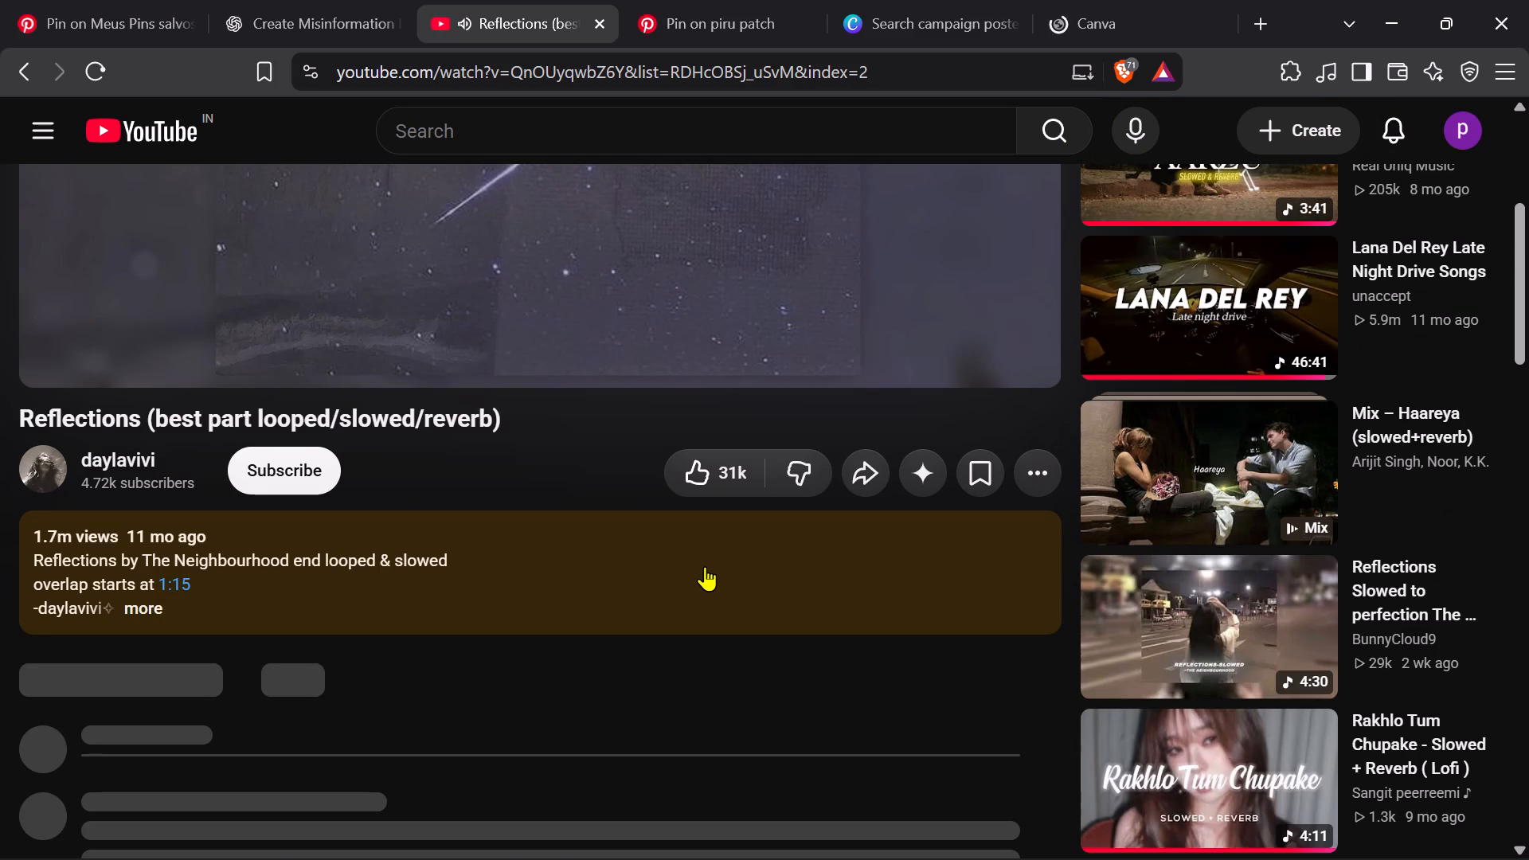
scroll(705, 566, down, 2)
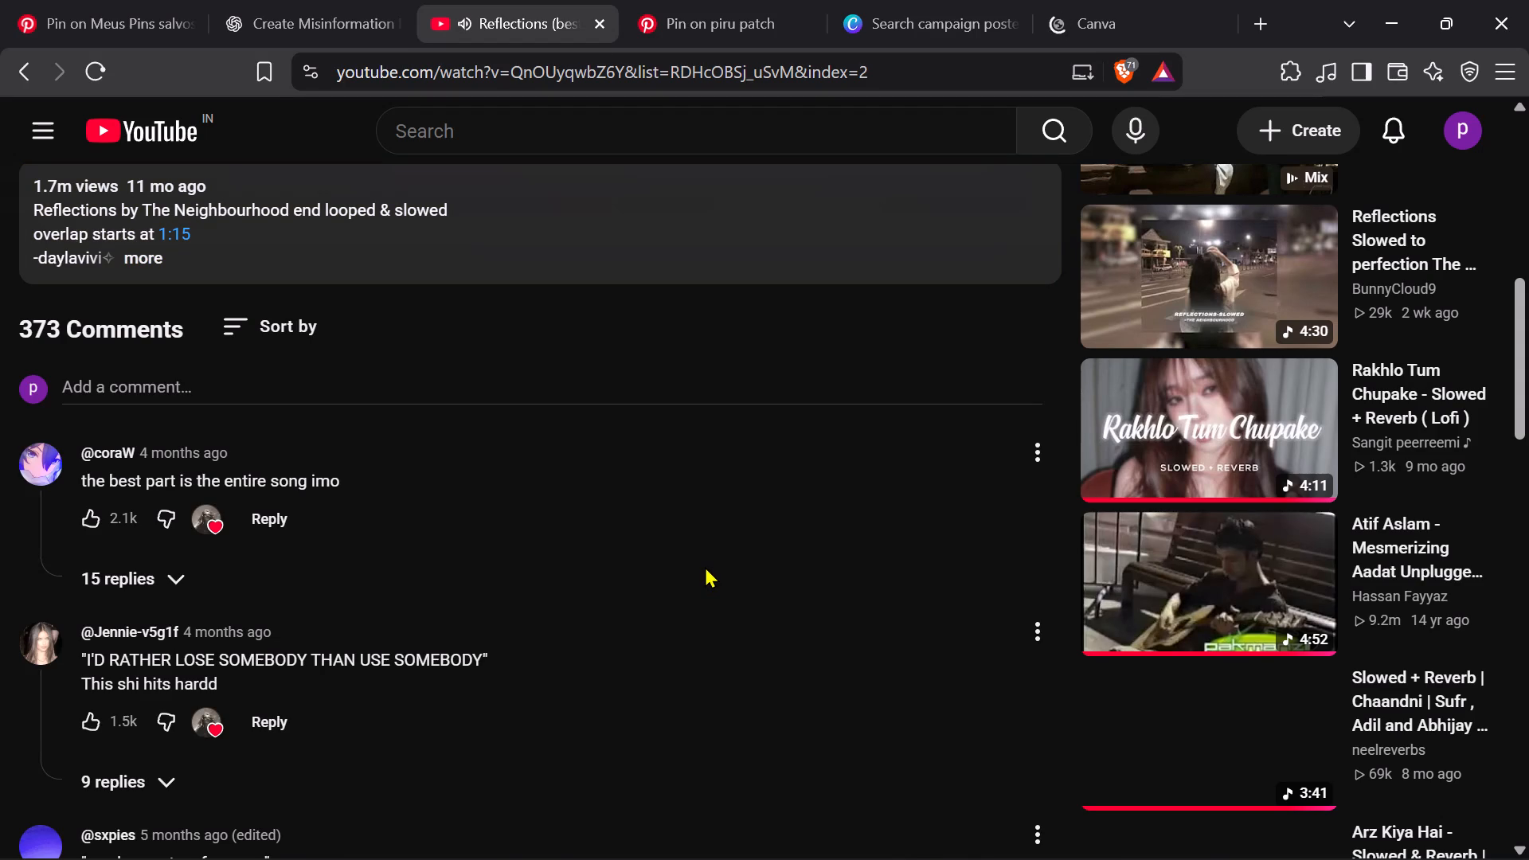
scroll(705, 566, down, 3)
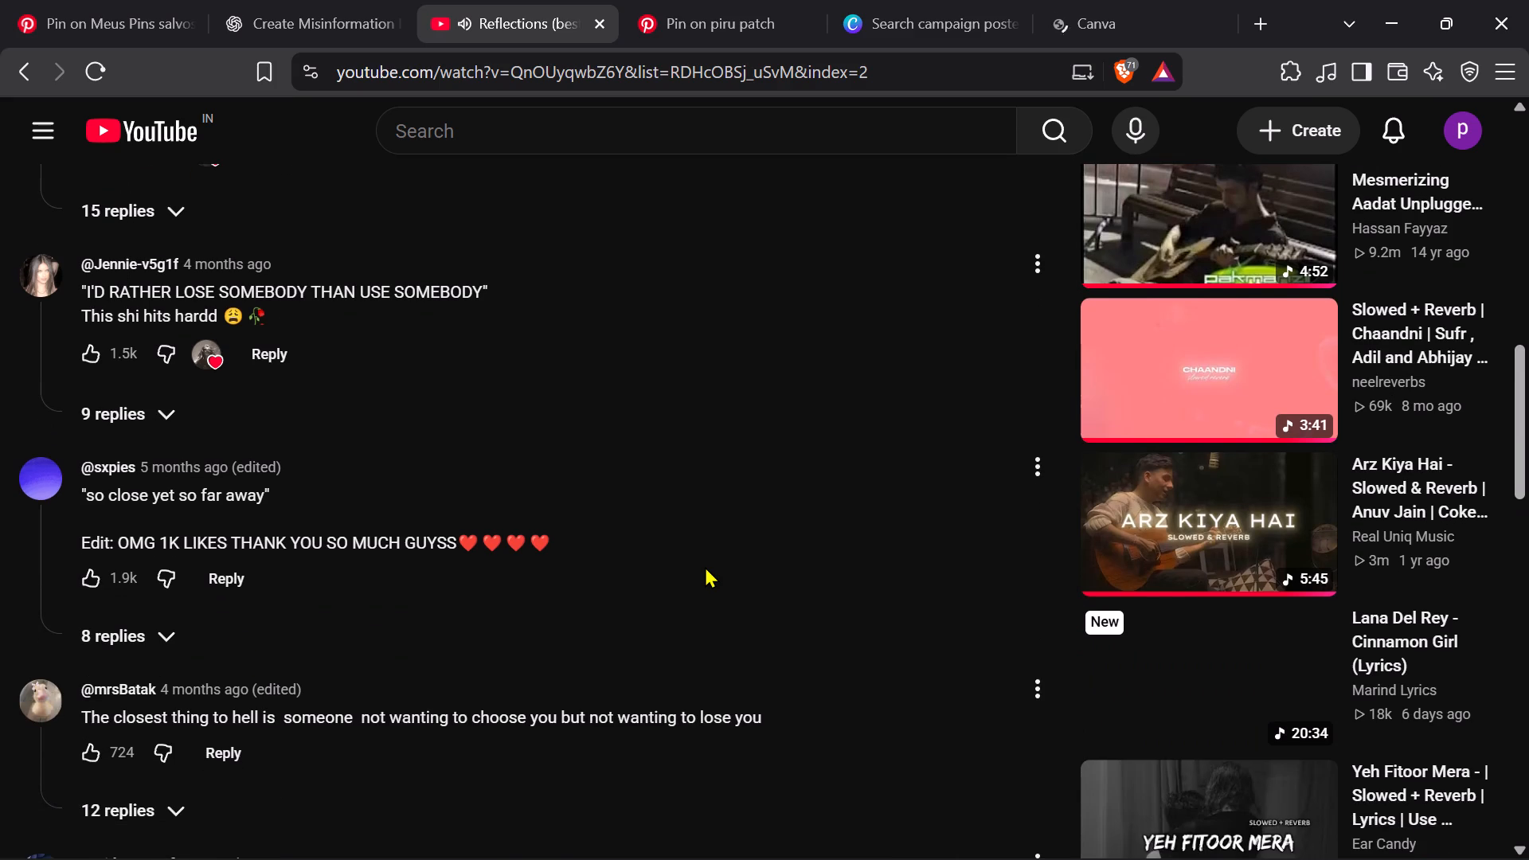
scroll(705, 566, down, 3)
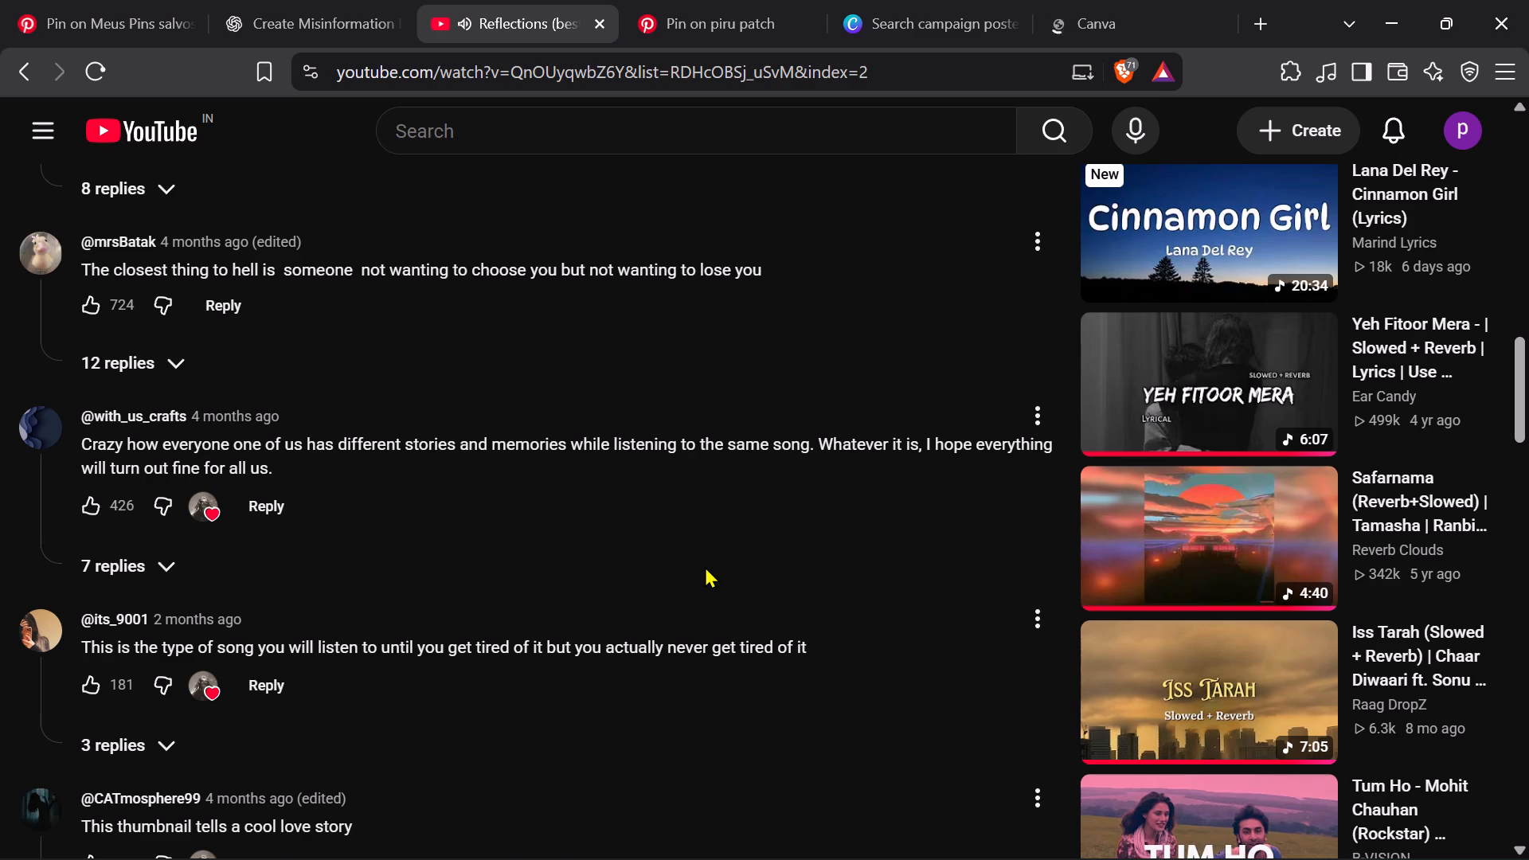
scroll(705, 566, down, 3)
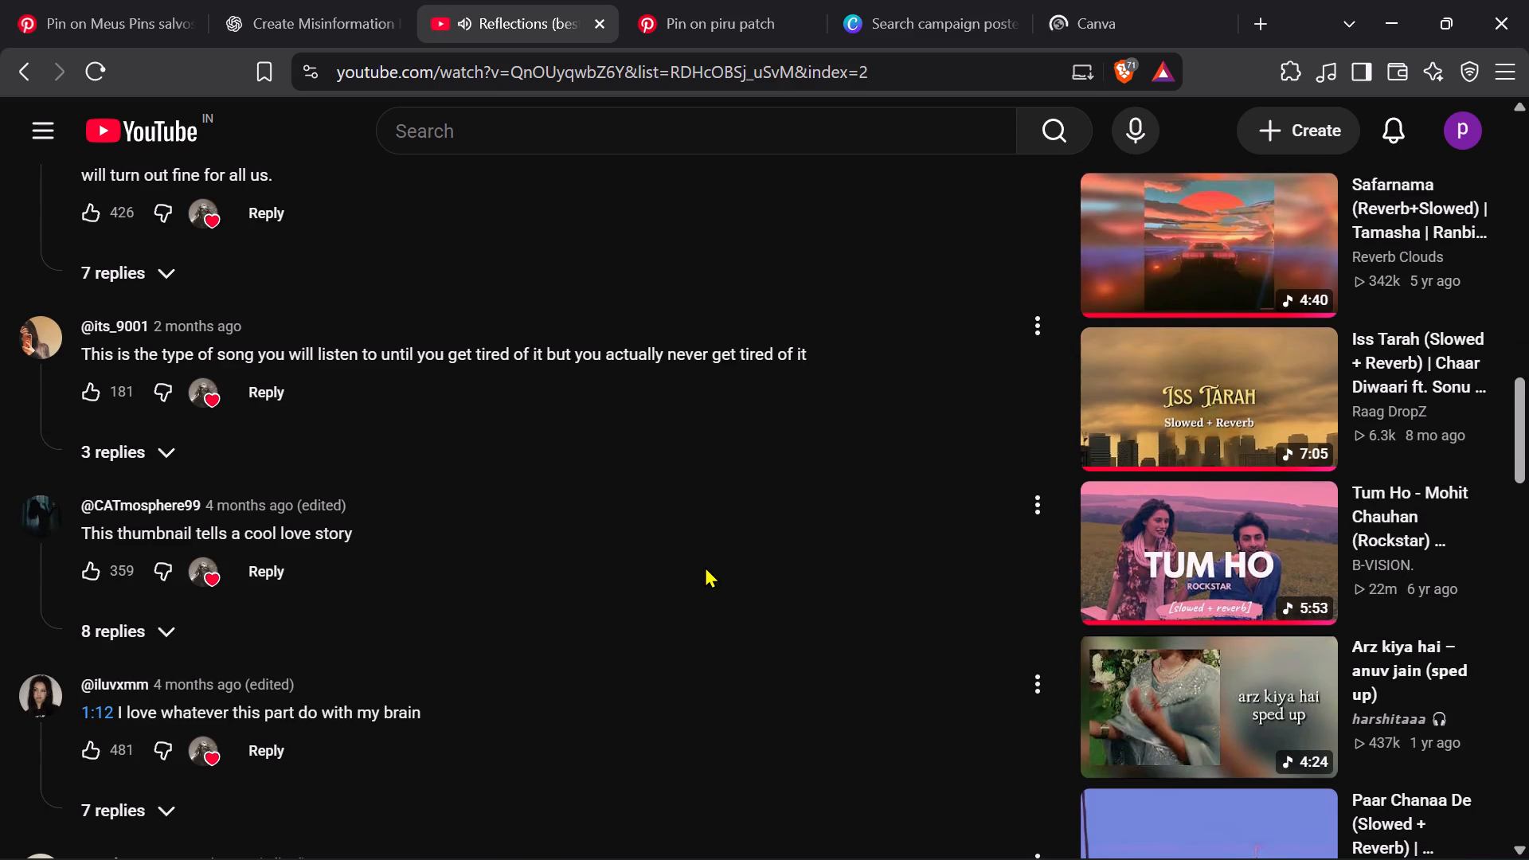
scroll(705, 566, down, 1)
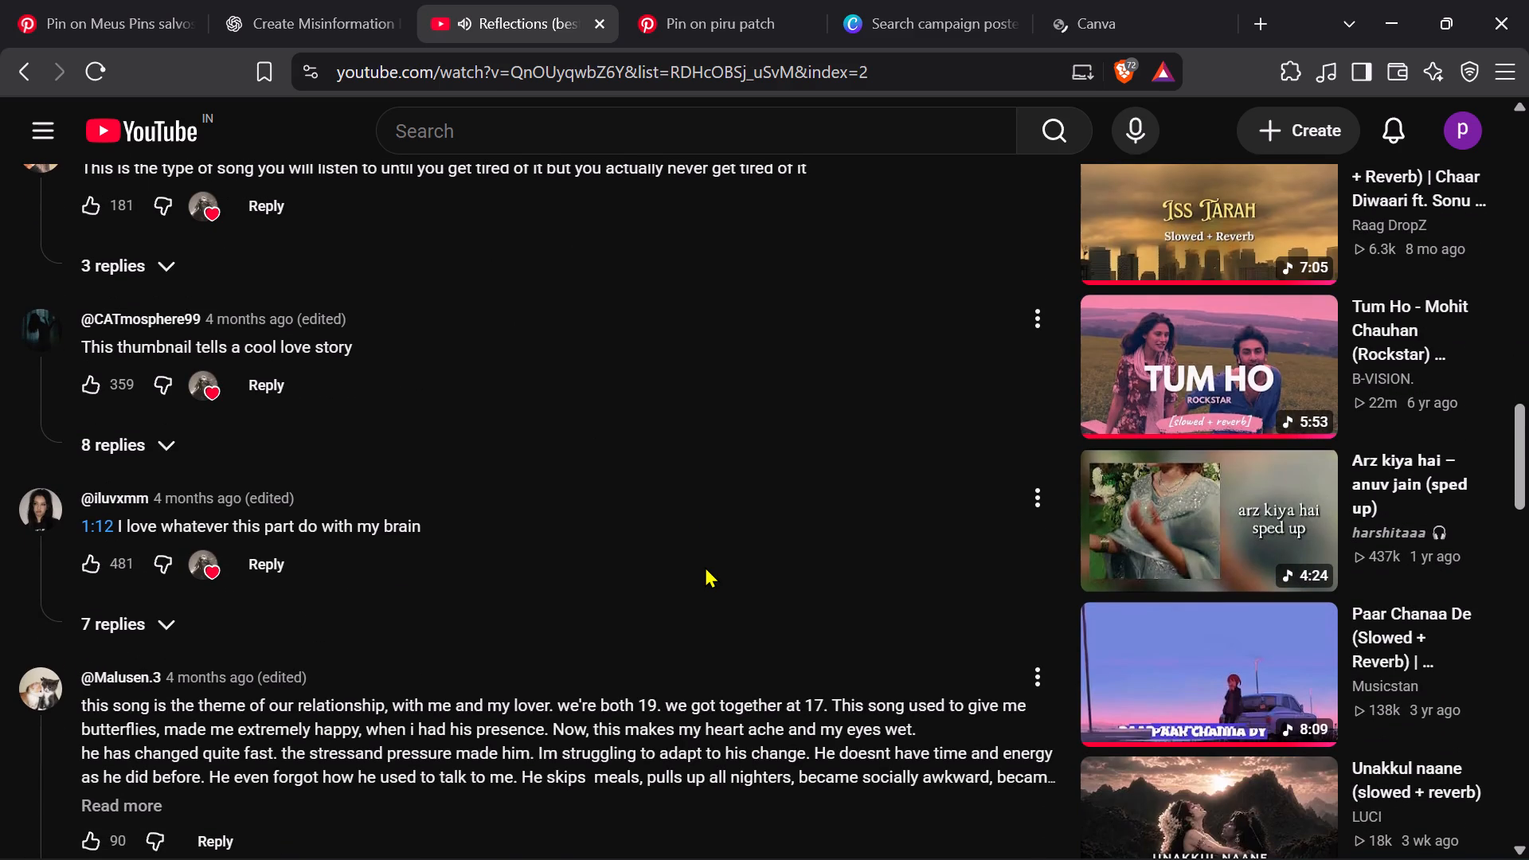
scroll(705, 566, down, 2)
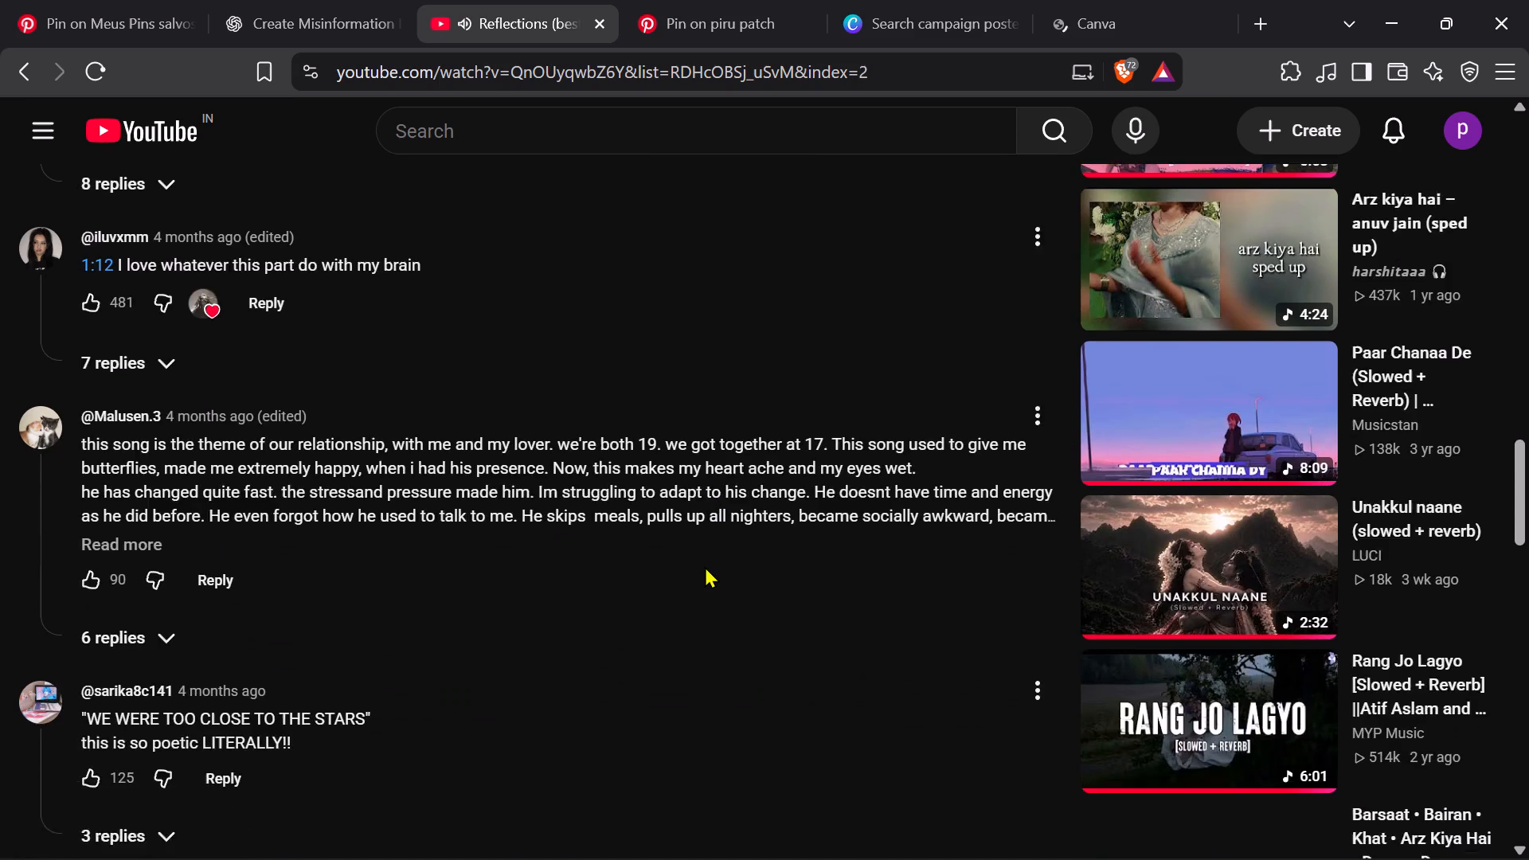
scroll(705, 566, down, 1)
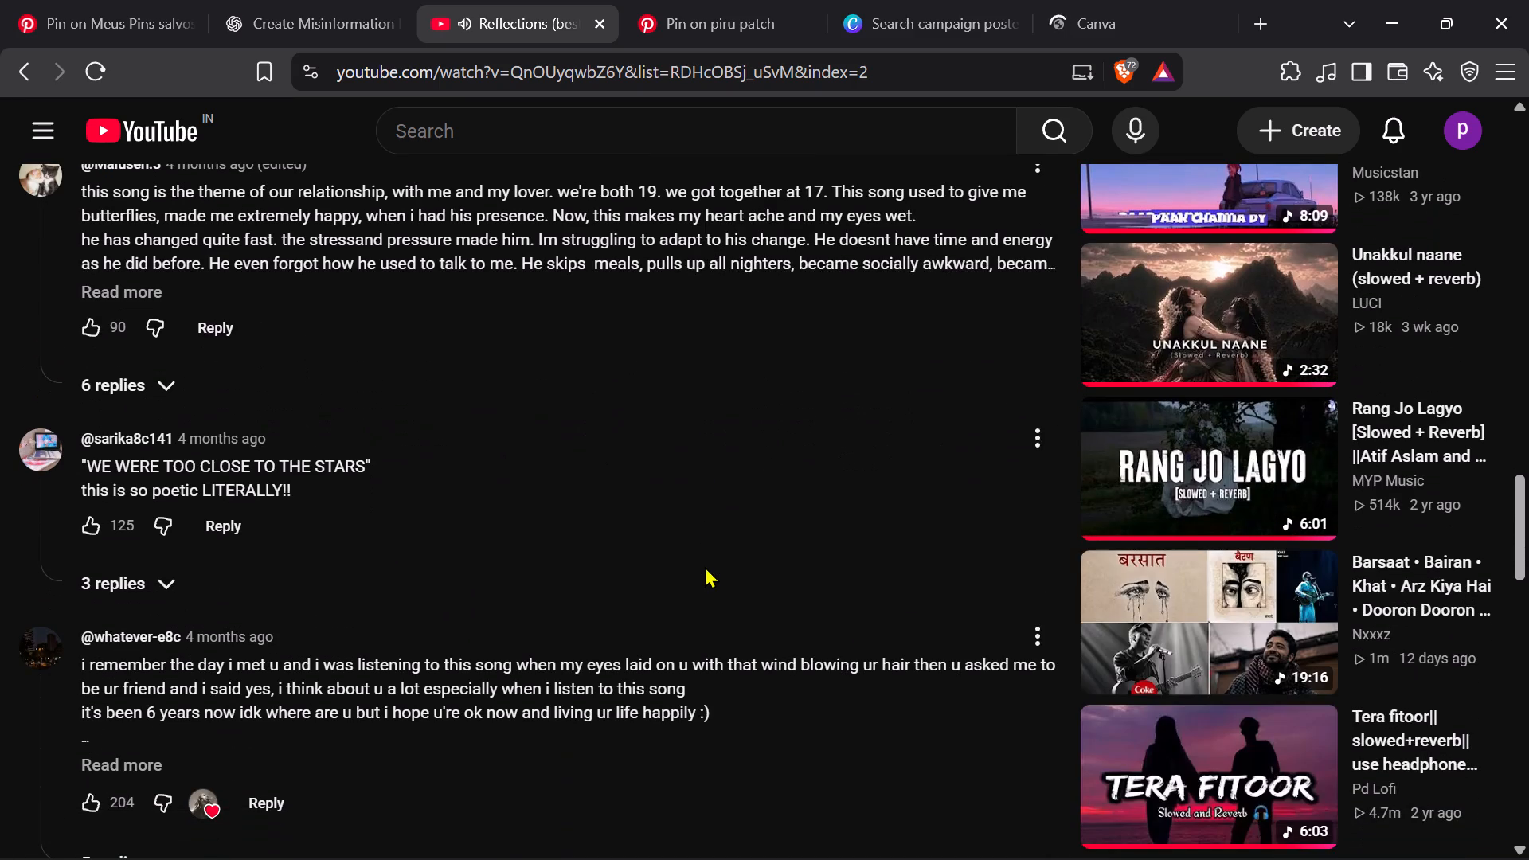
click(1159, 451)
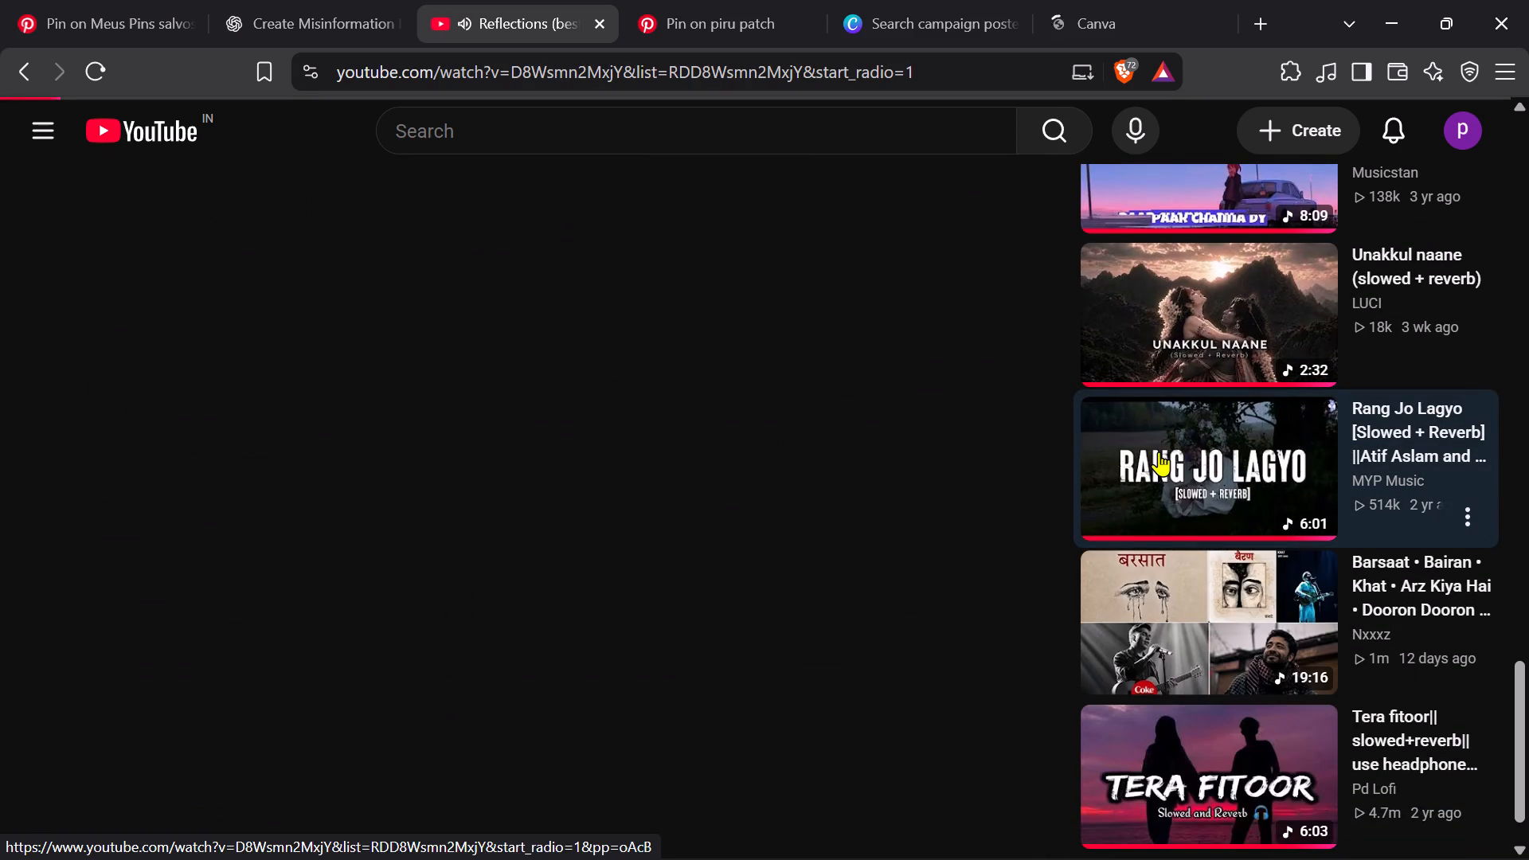
click(1159, 451)
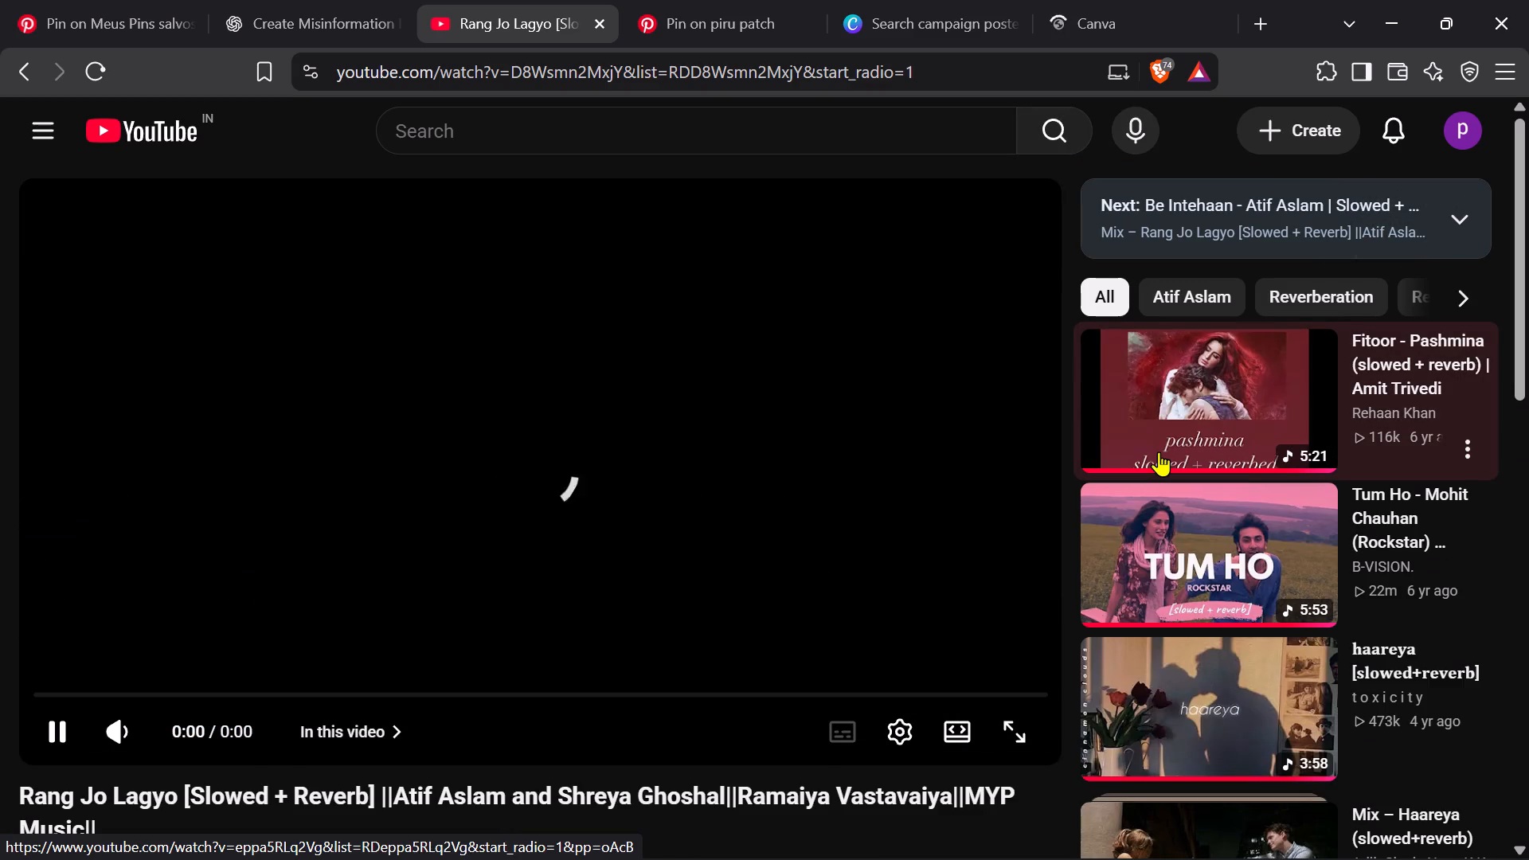
Browse the comments and suggestions for Rang Jo Lagyo and open the slowed saiyaare video.
scroll(1159, 451, down, 1)
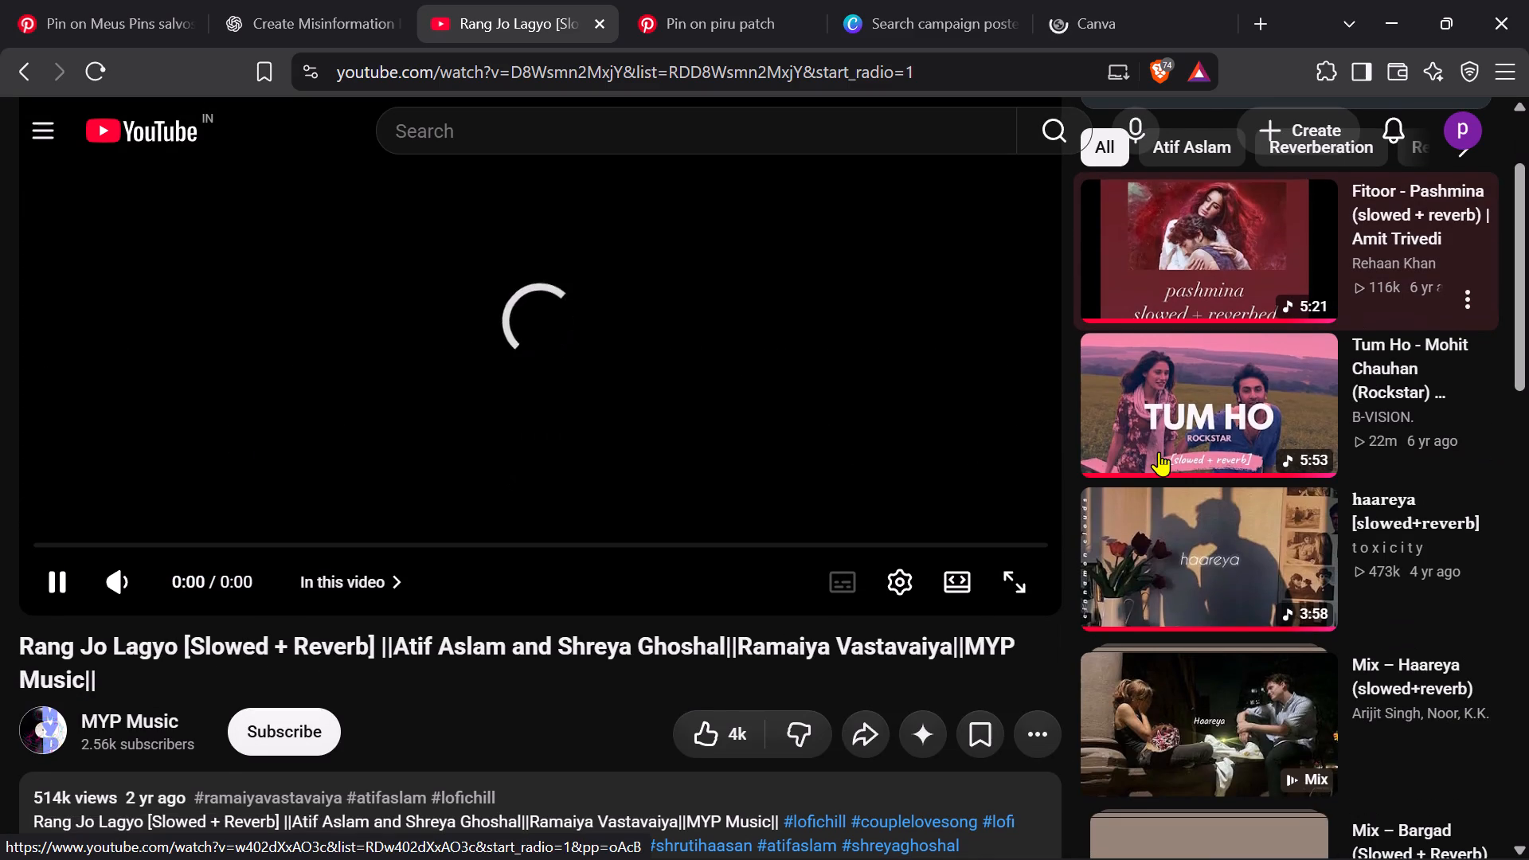
scroll(972, 651, down, 1)
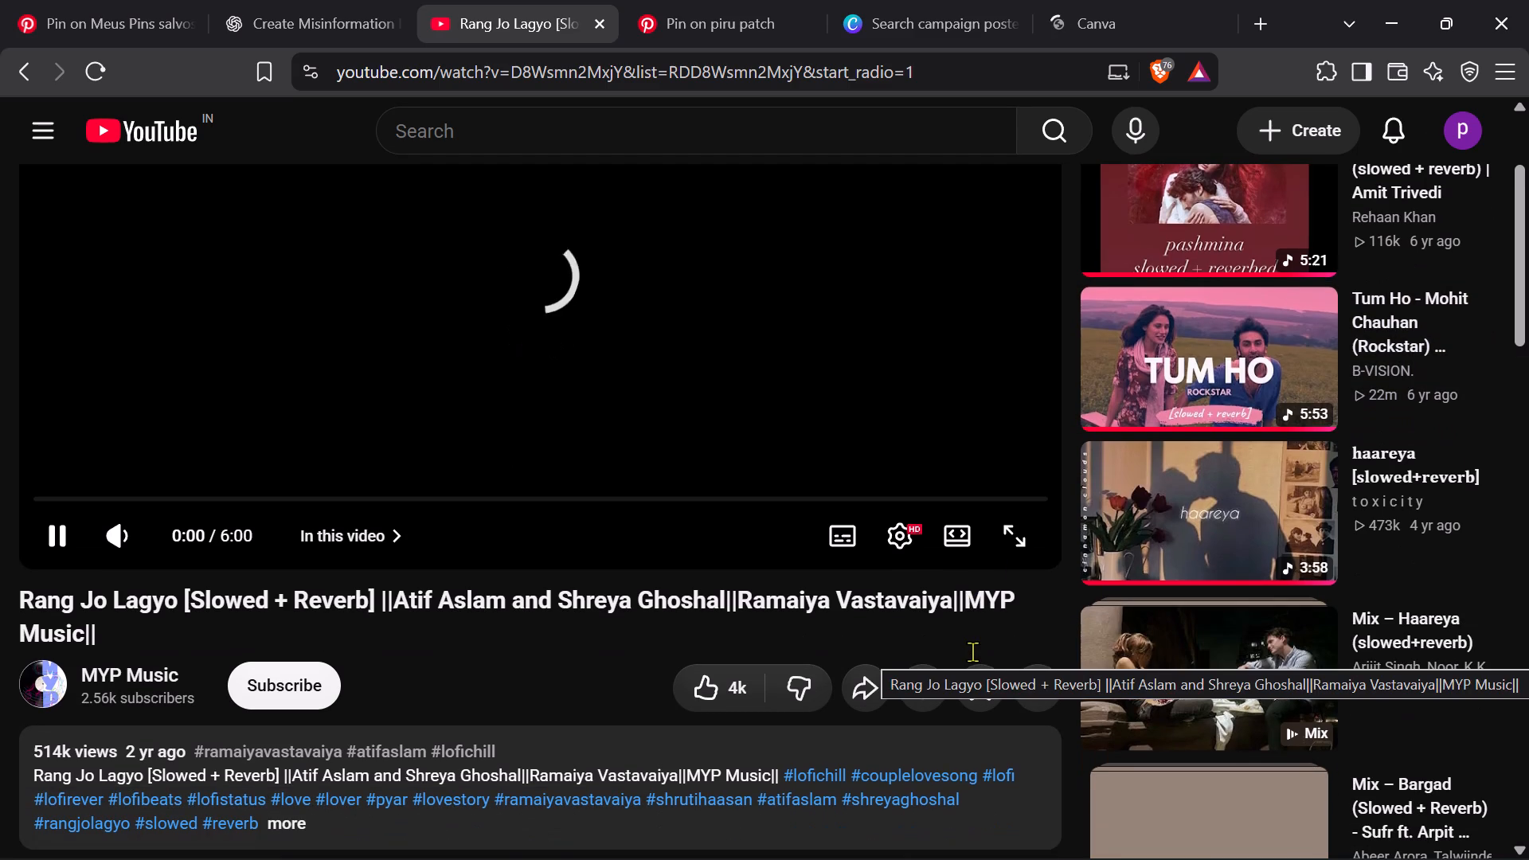
scroll(972, 651, down, 4)
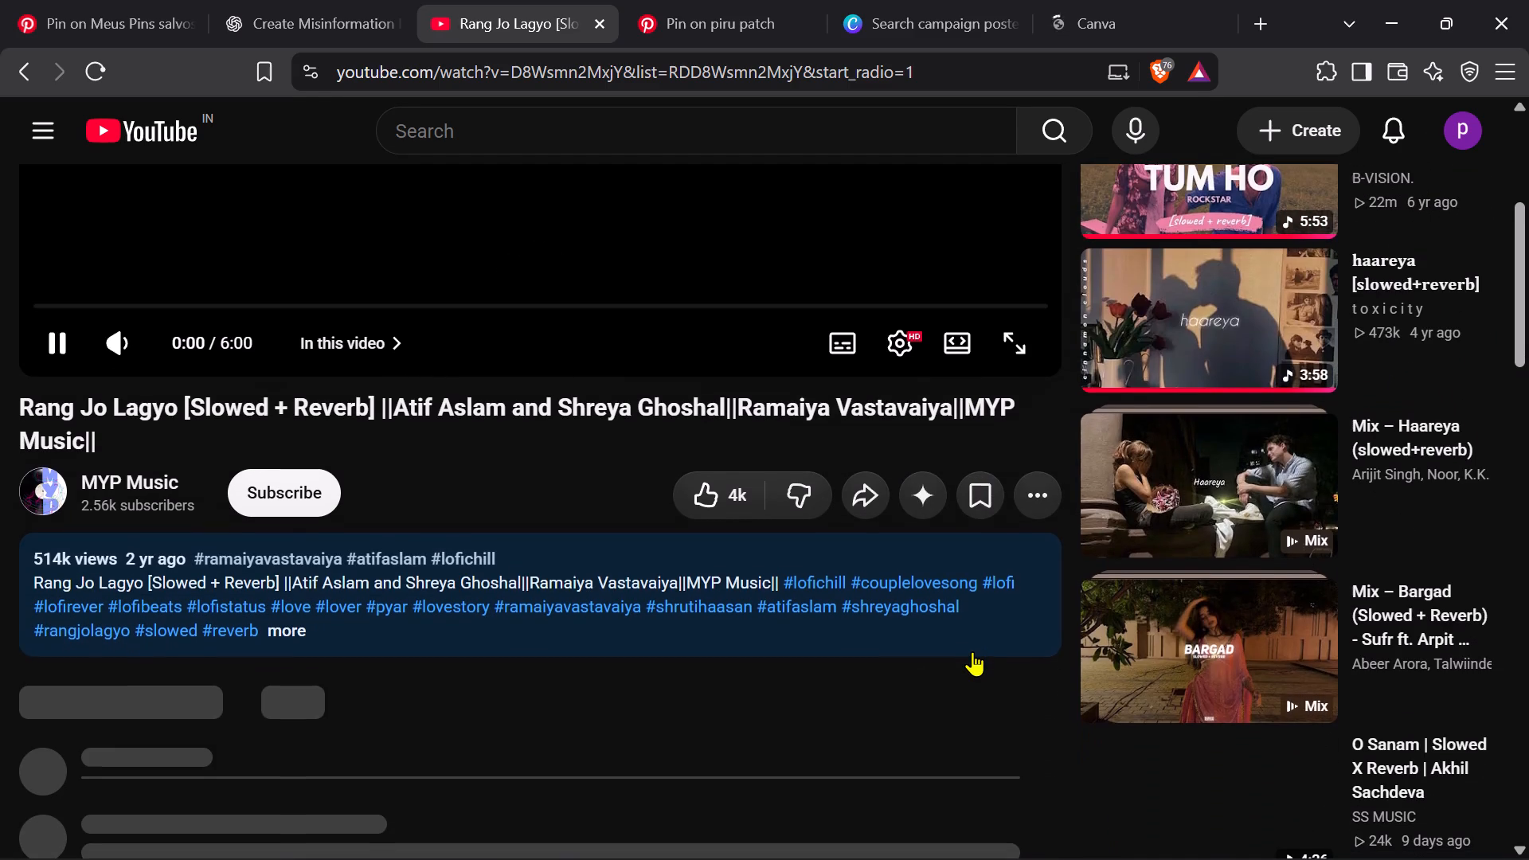
scroll(972, 651, down, 2)
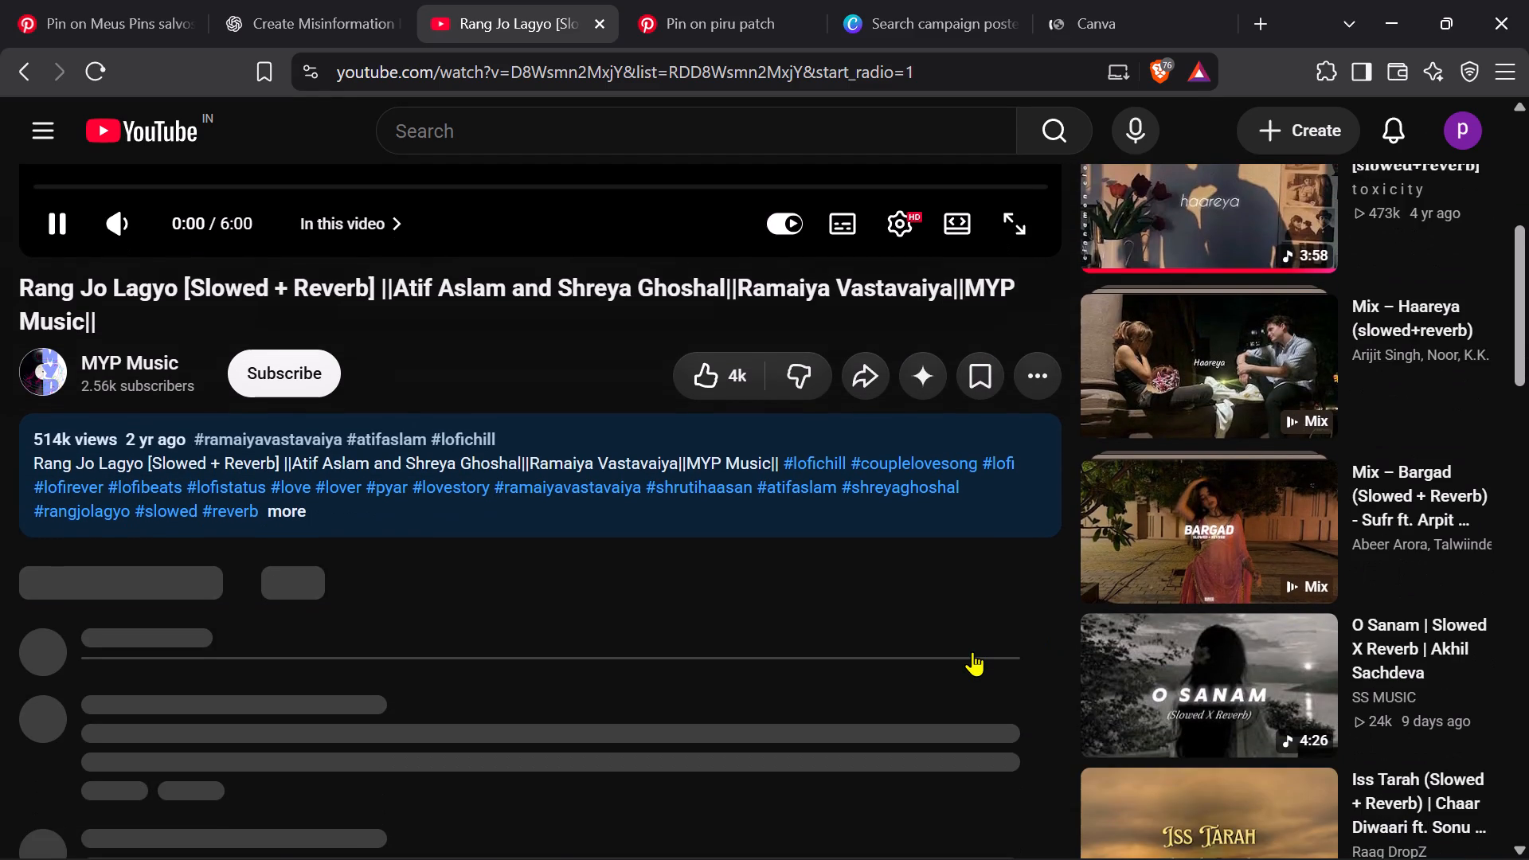
scroll(972, 651, down, 3)
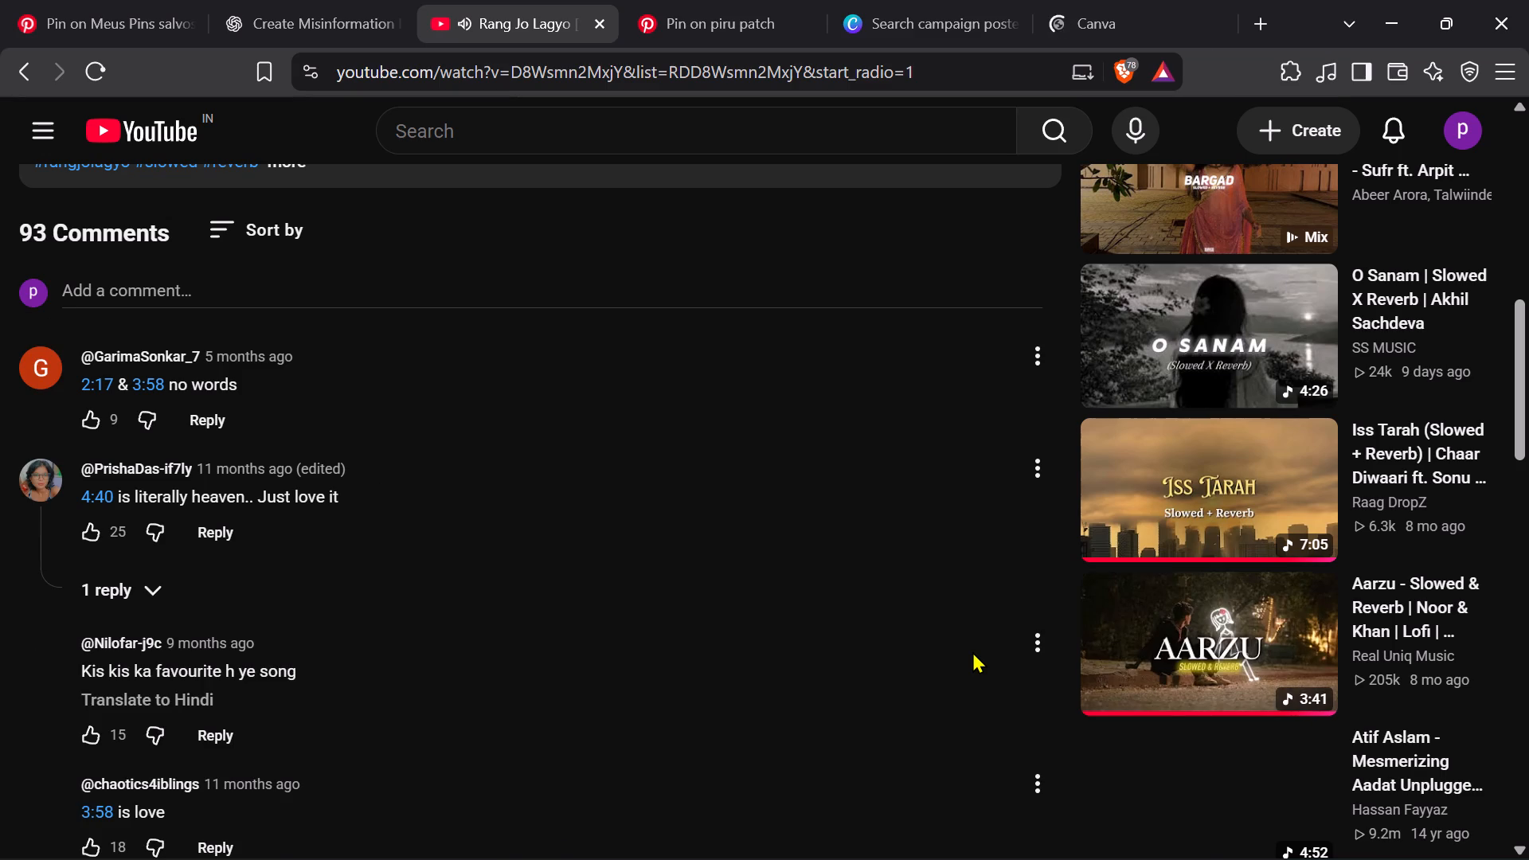
scroll(972, 651, down, 2)
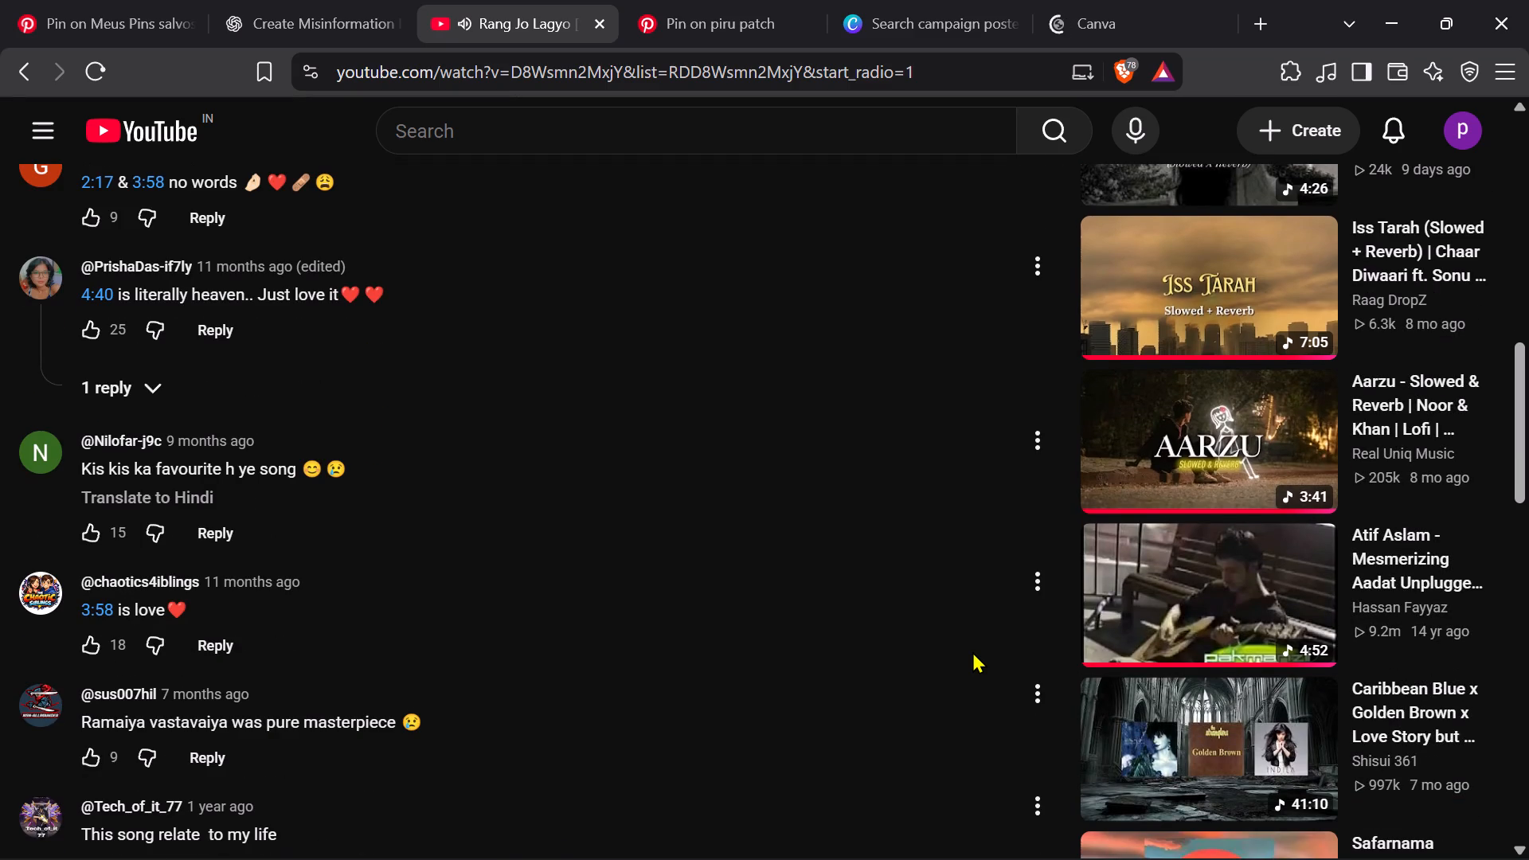
scroll(972, 651, down, 2)
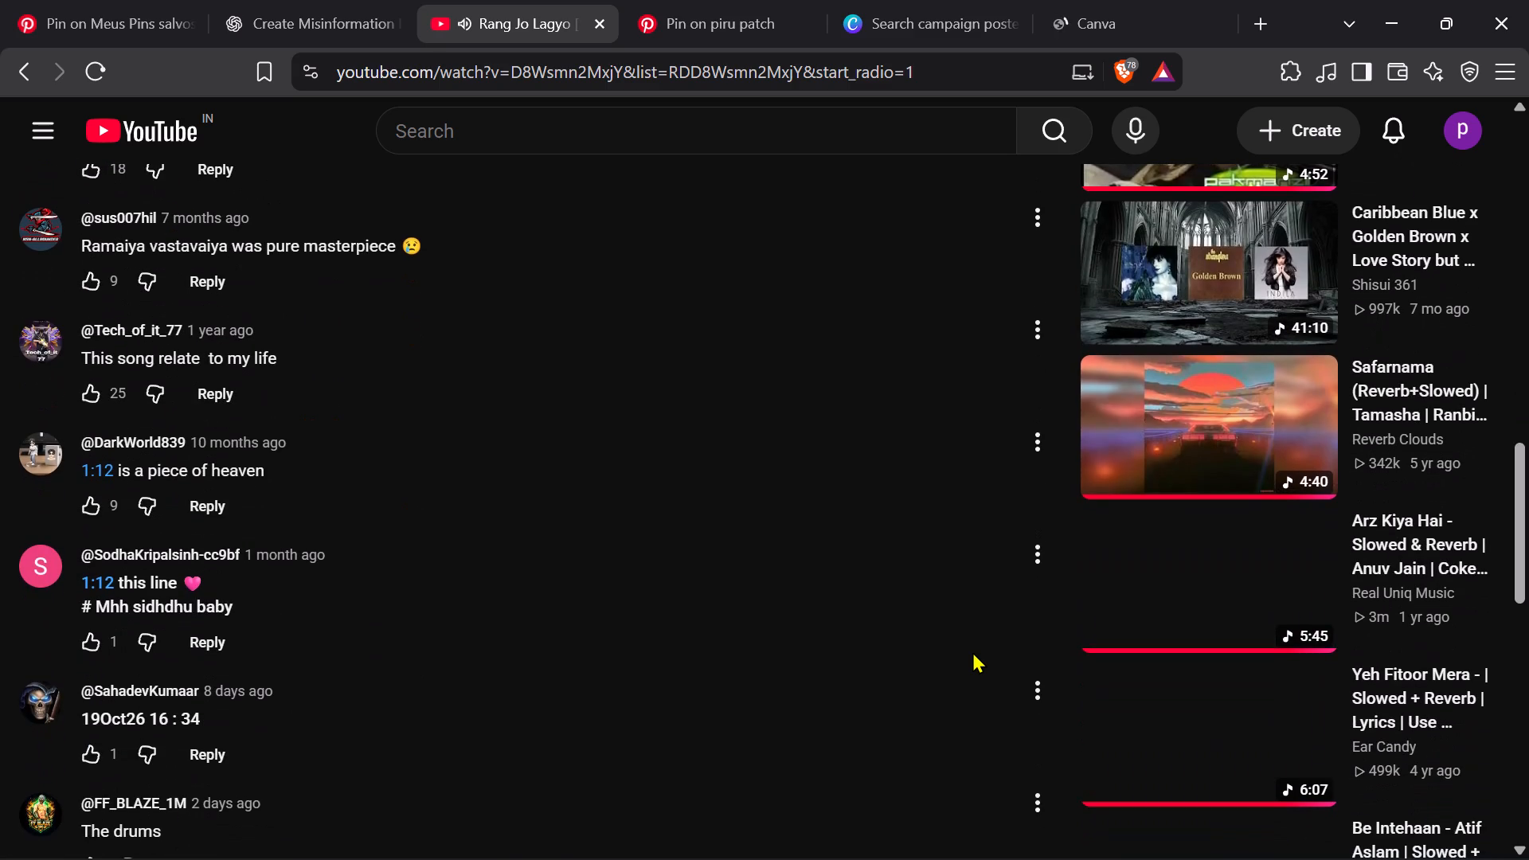
scroll(972, 651, up, 1)
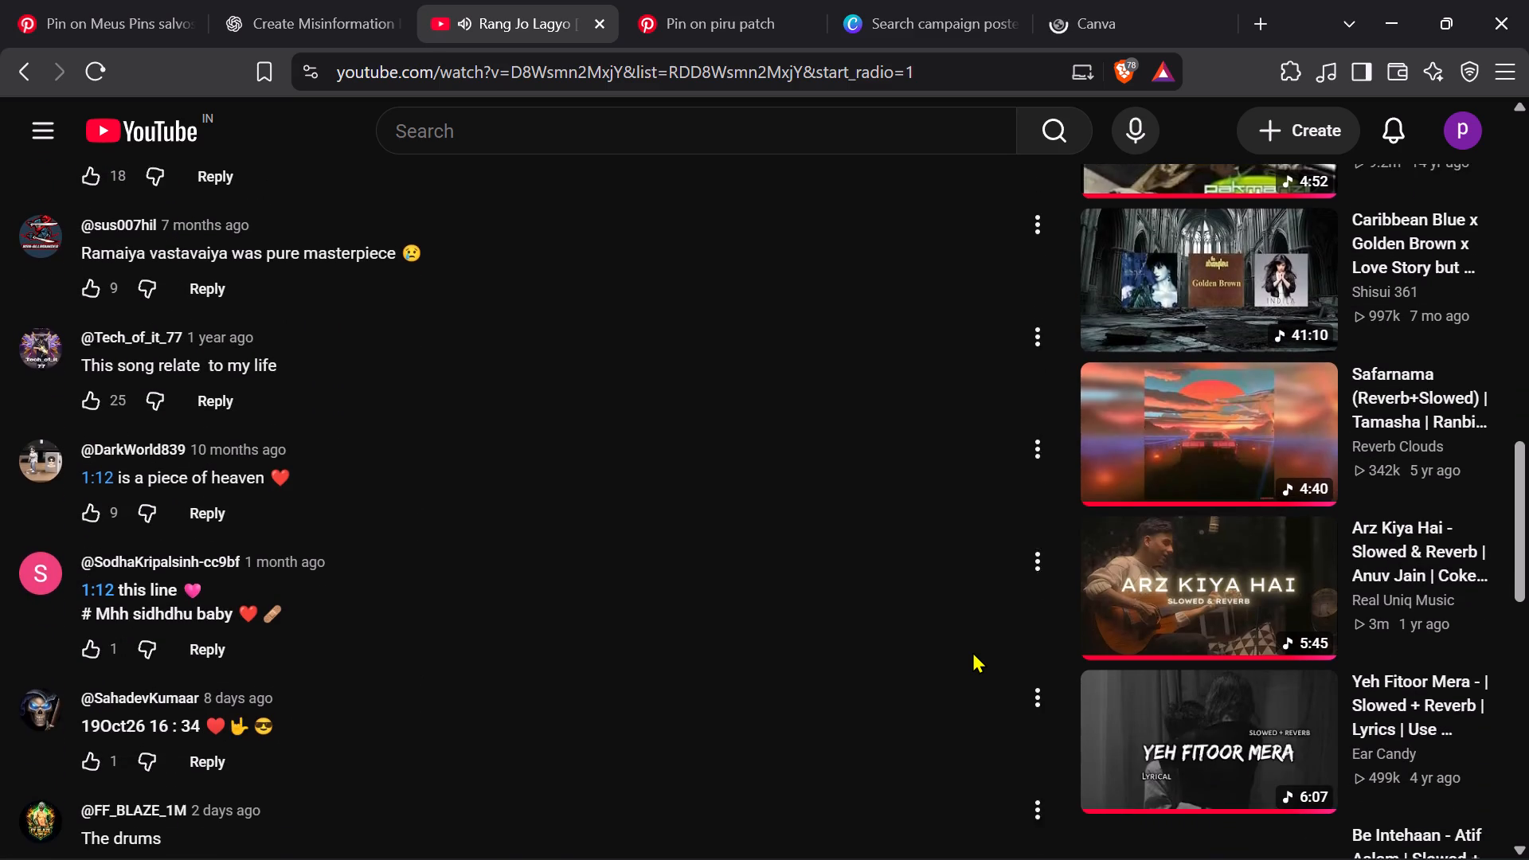
scroll(972, 651, up, 2)
scroll(972, 651, down, 2)
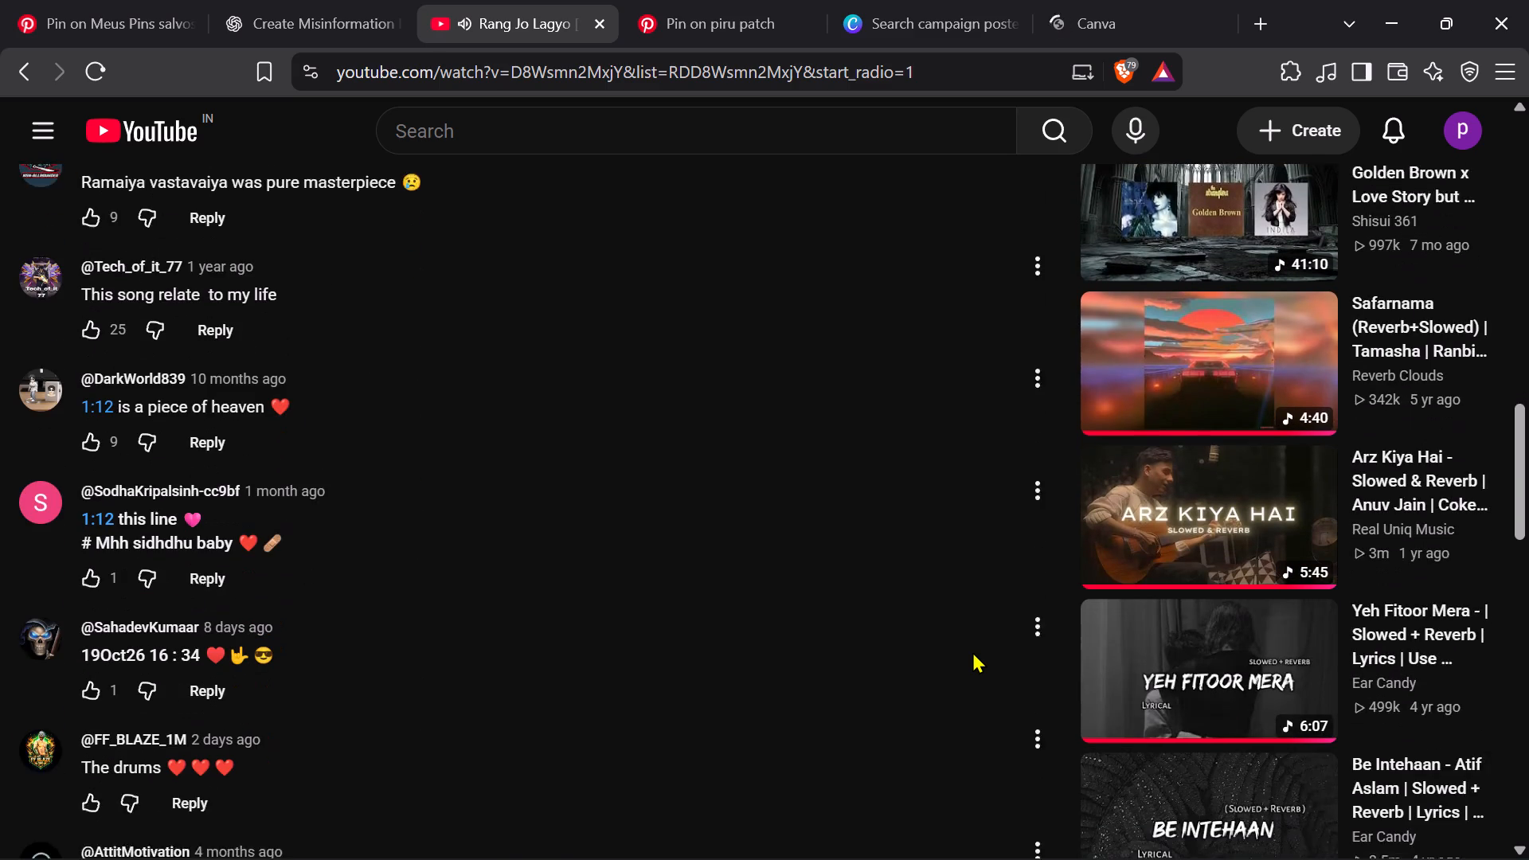
scroll(972, 651, down, 3)
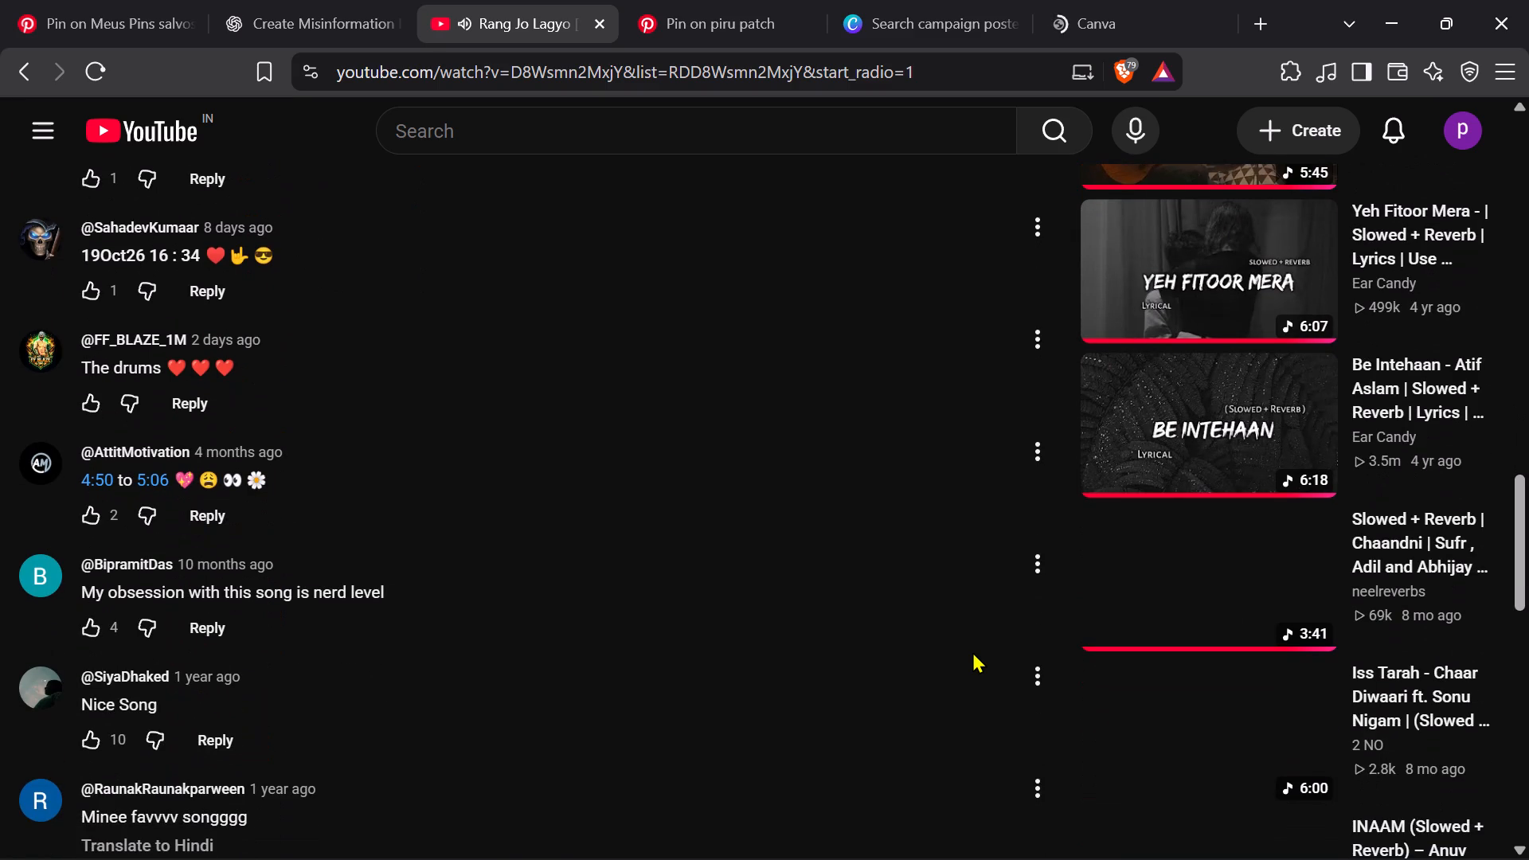
scroll(972, 651, down, 4)
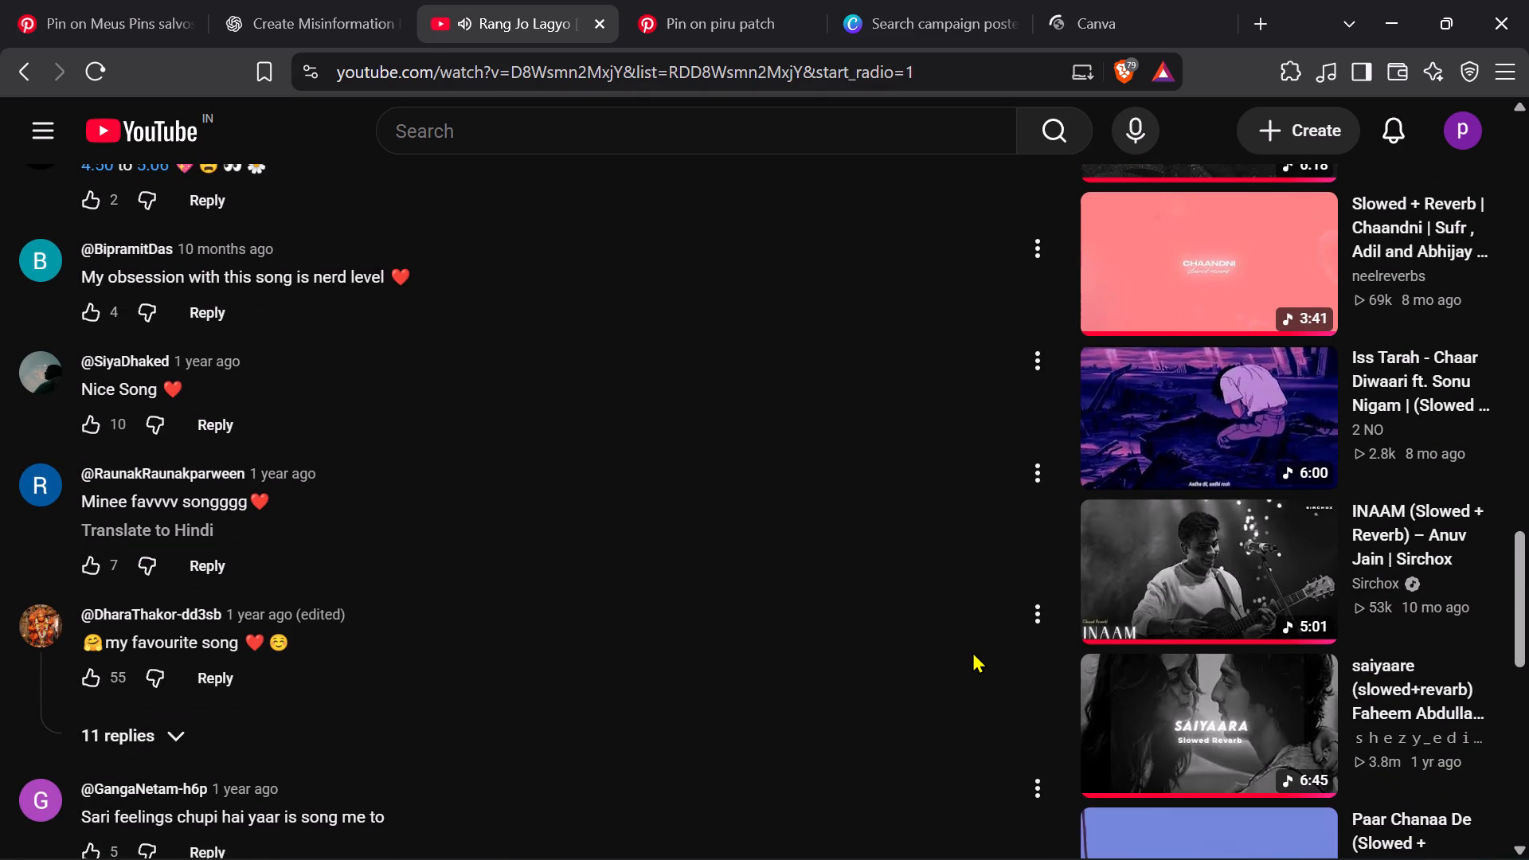
click(1153, 709)
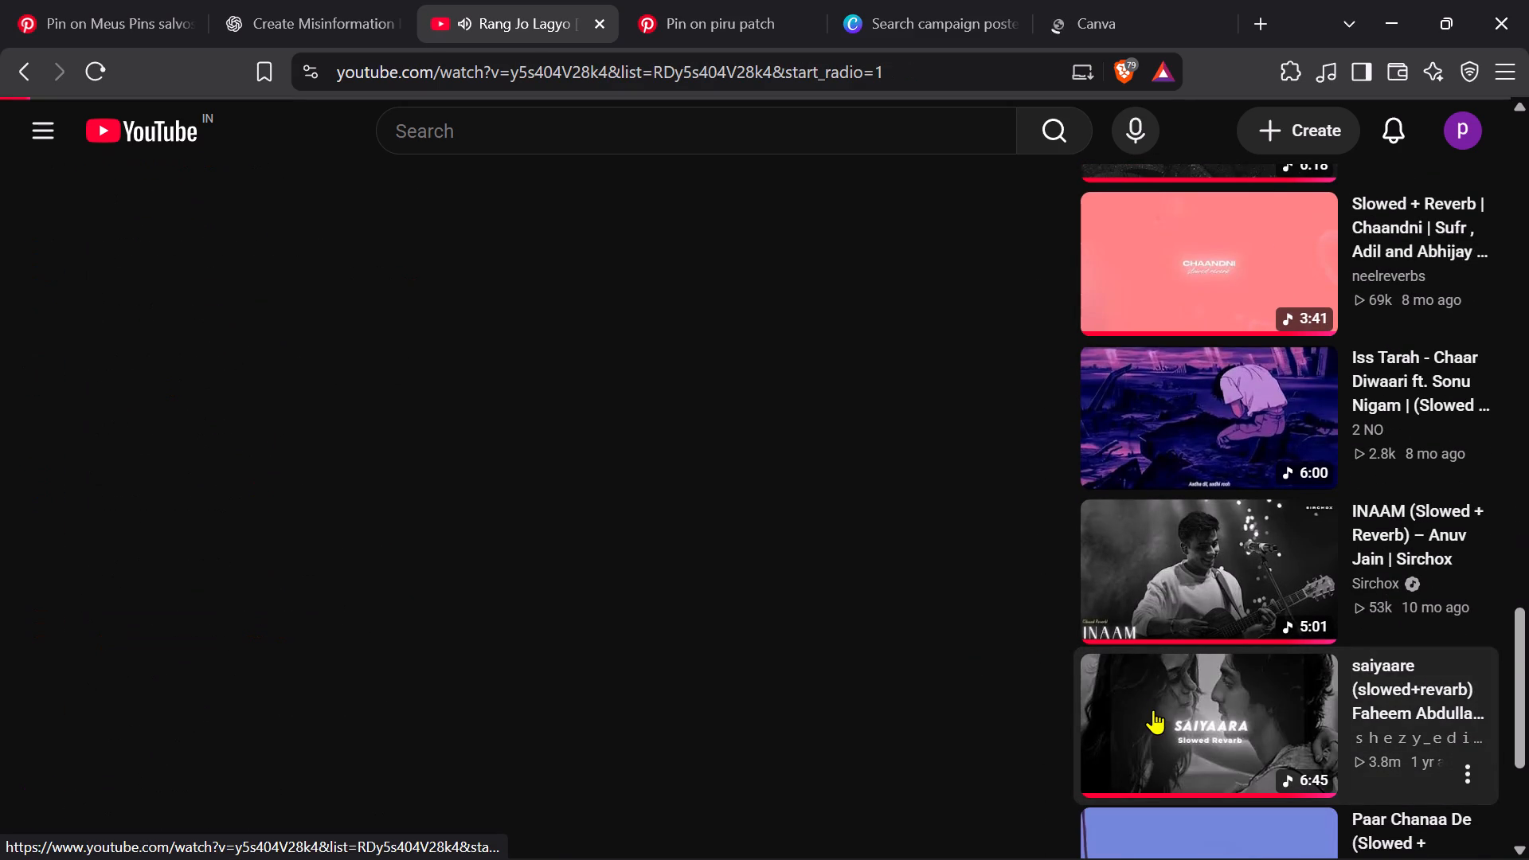
scroll(1153, 709, down, 3)
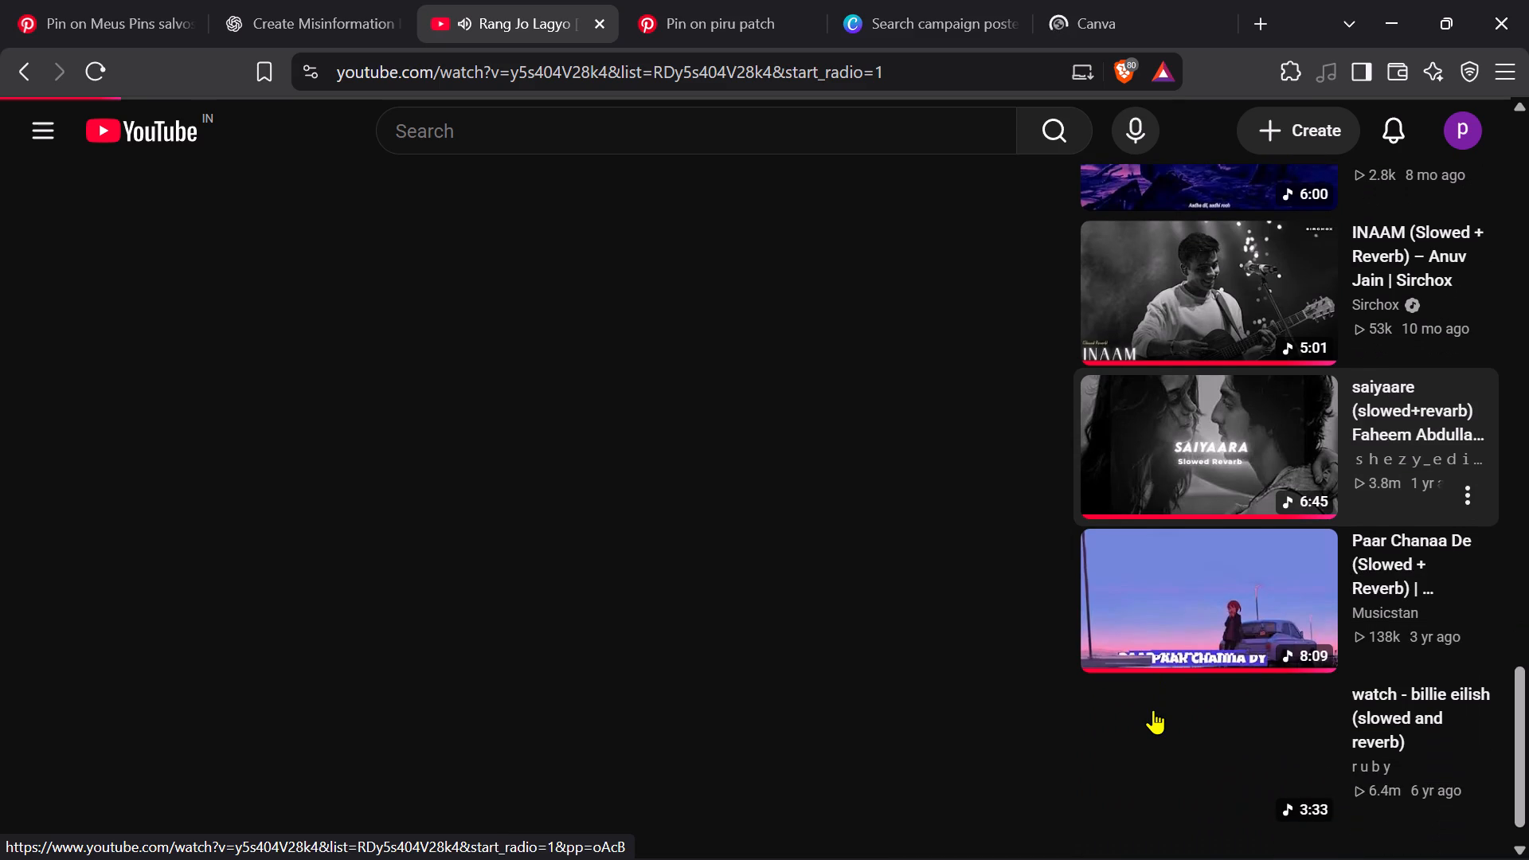
Return to the Canva template preview and open the red collage campaign poster as an editable design.
click(901, 22)
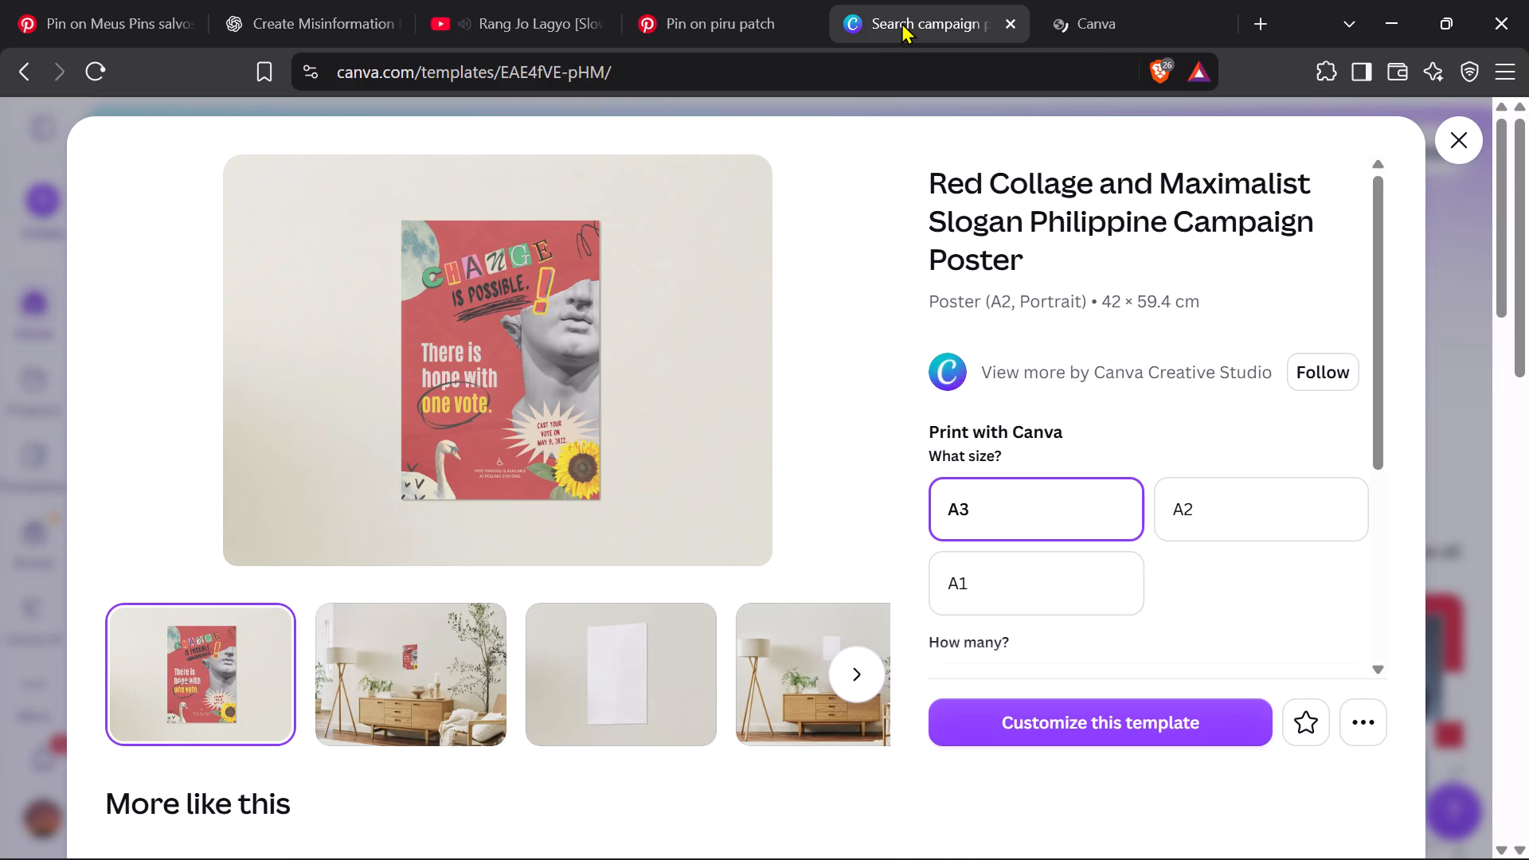
click(1044, 721)
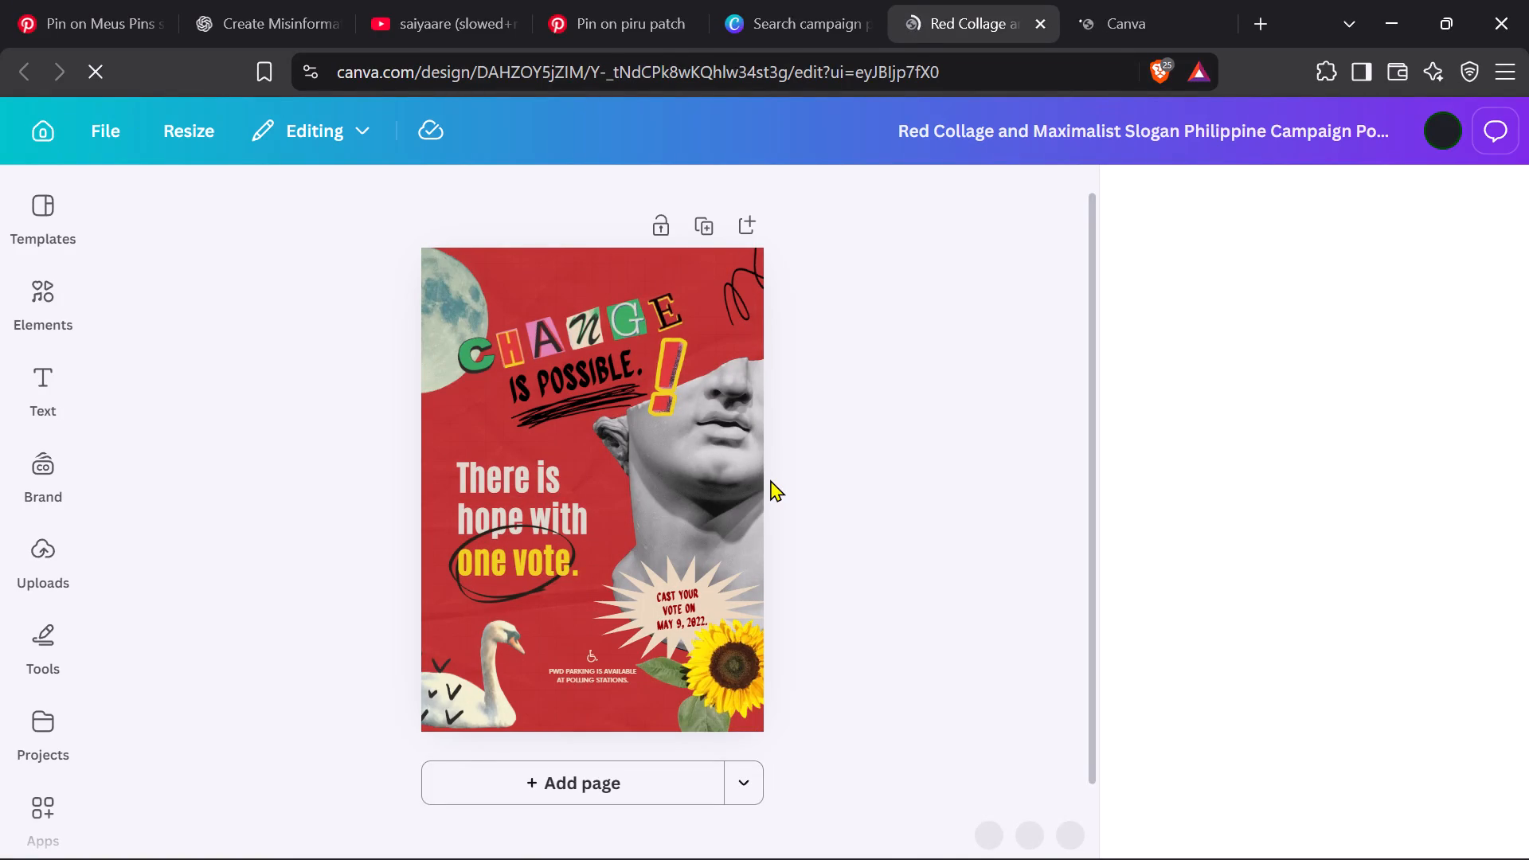
Delete the grey statue head and the yellow exclamation mark from the poster.
click(683, 476)
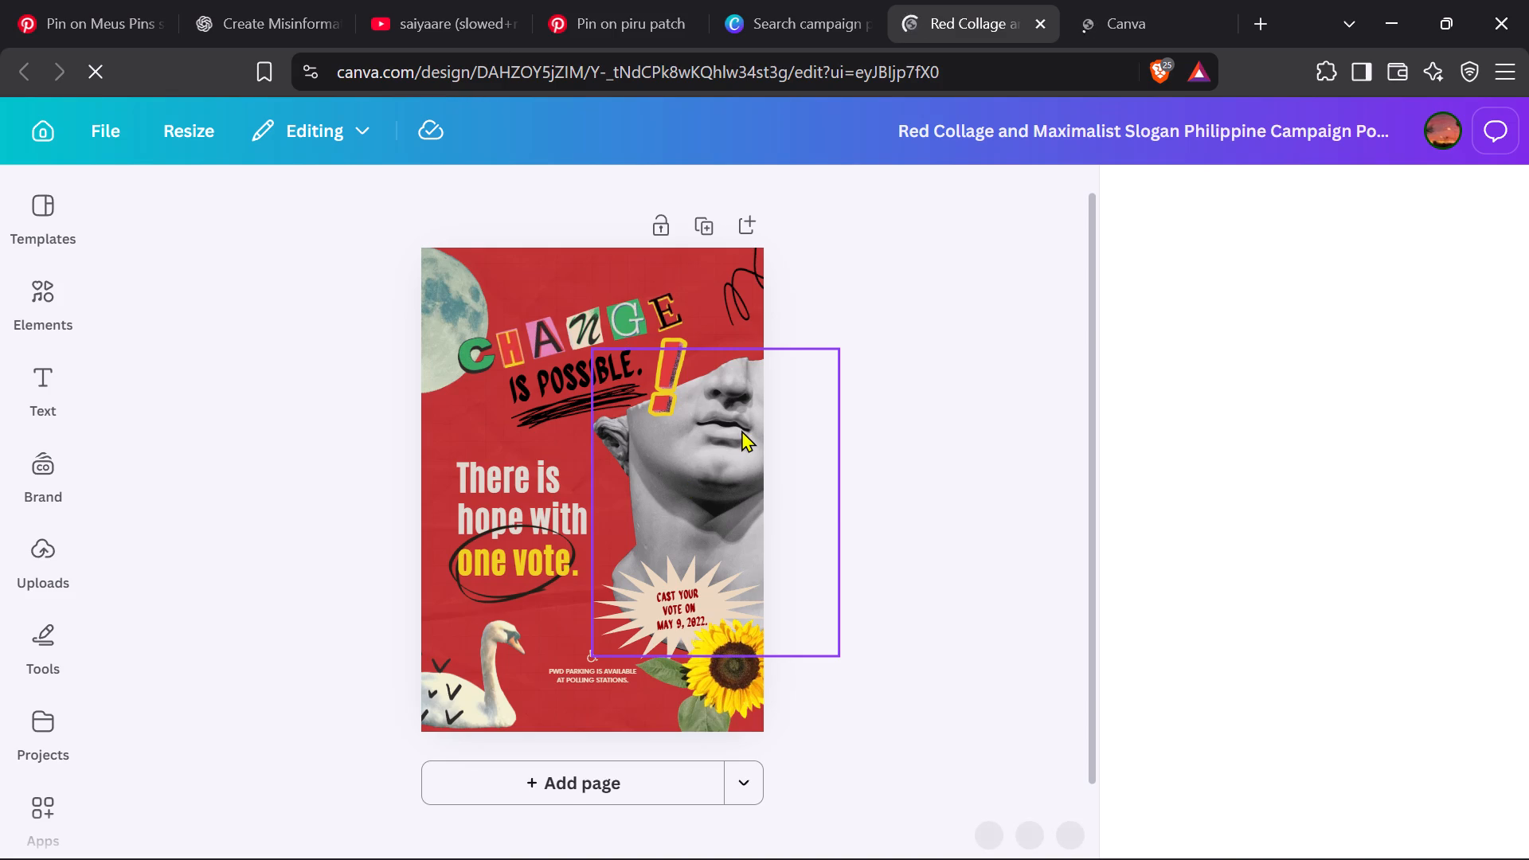
click(756, 302)
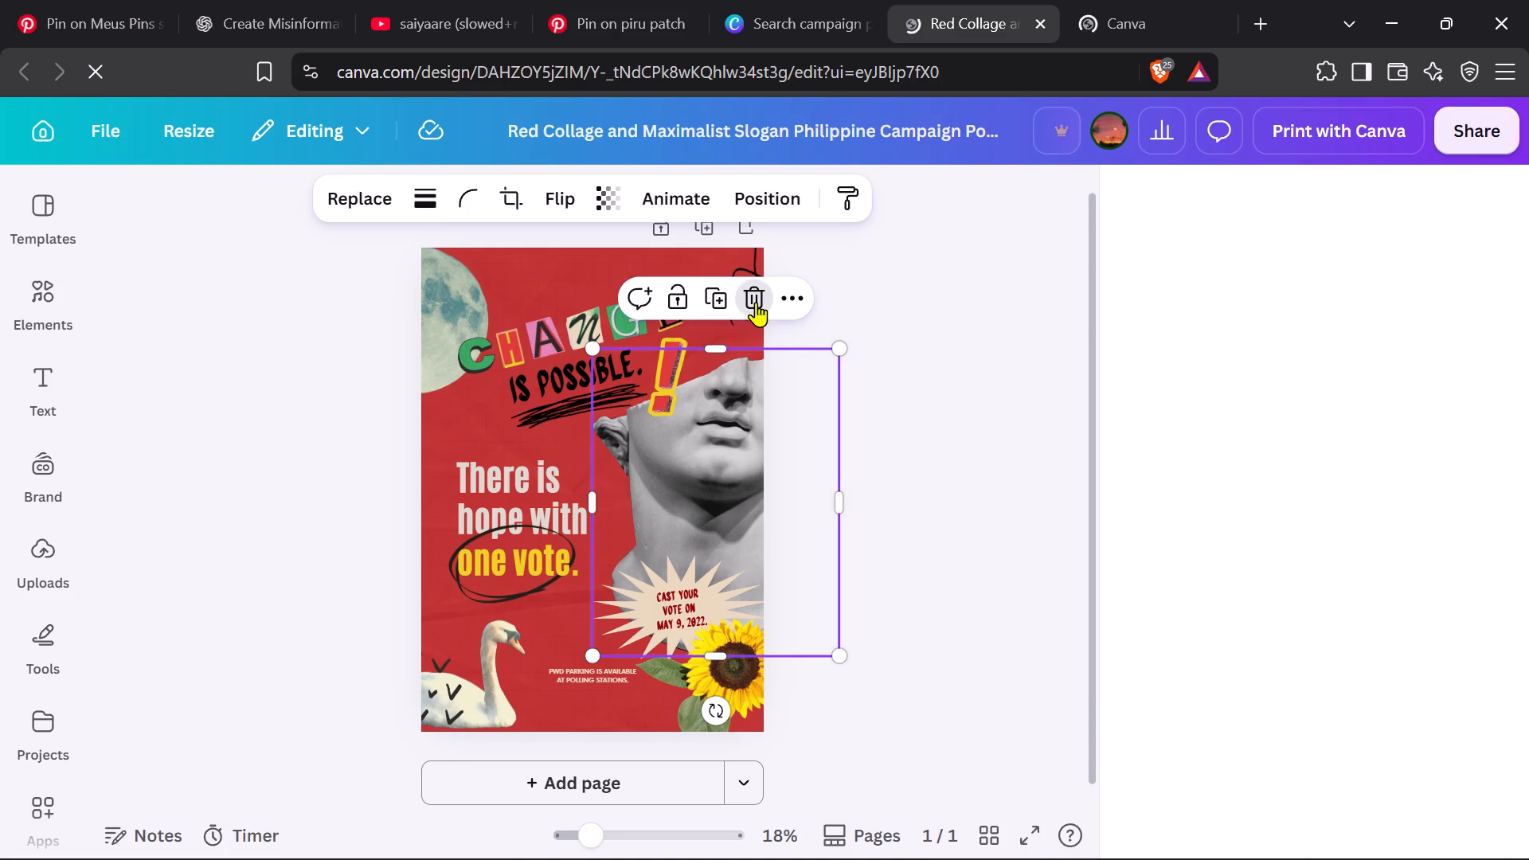
click(660, 381)
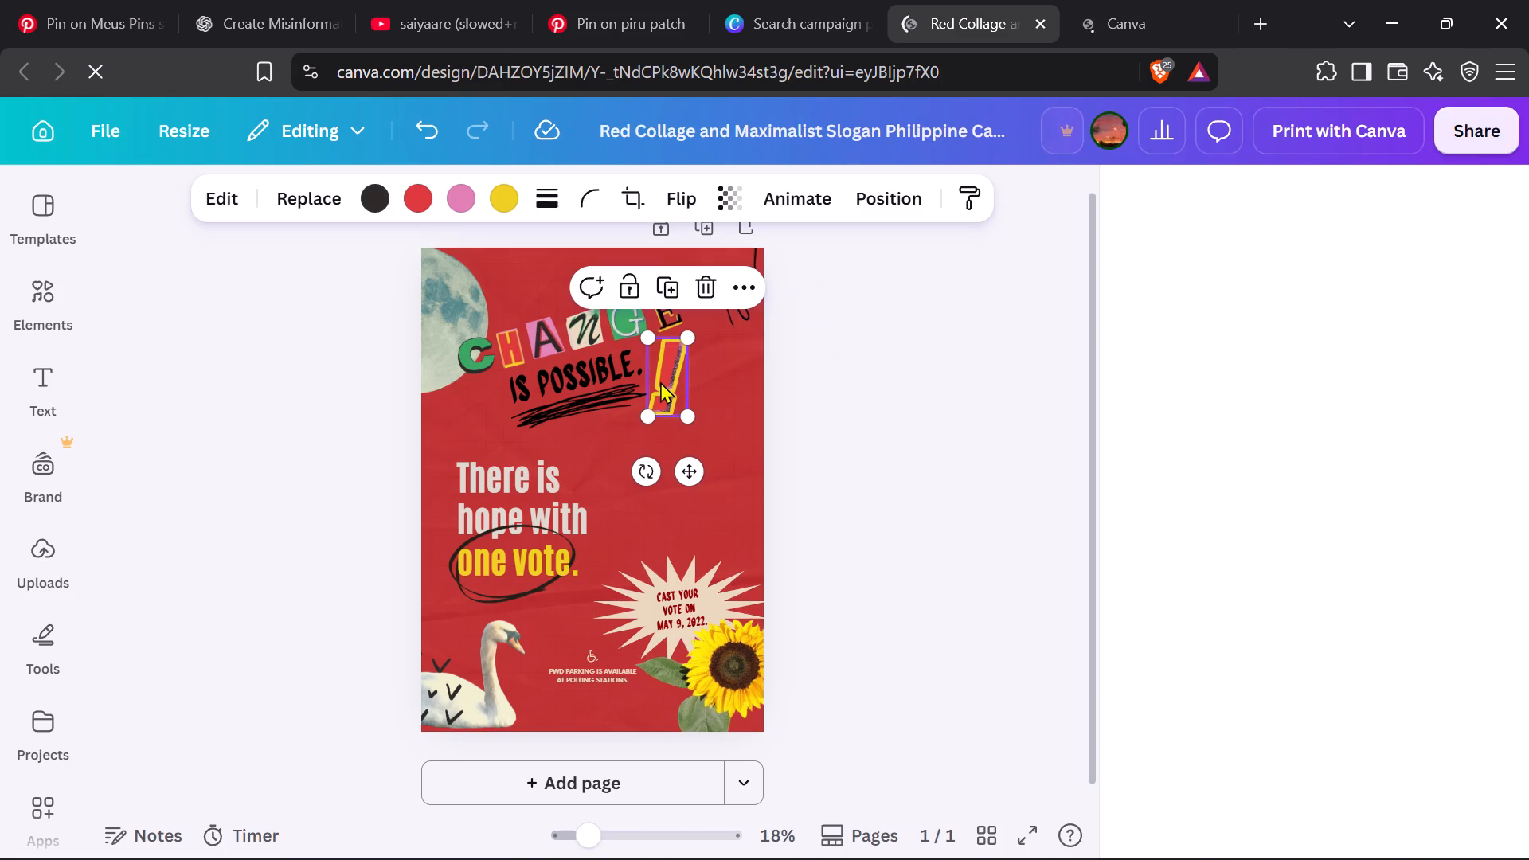
click(710, 293)
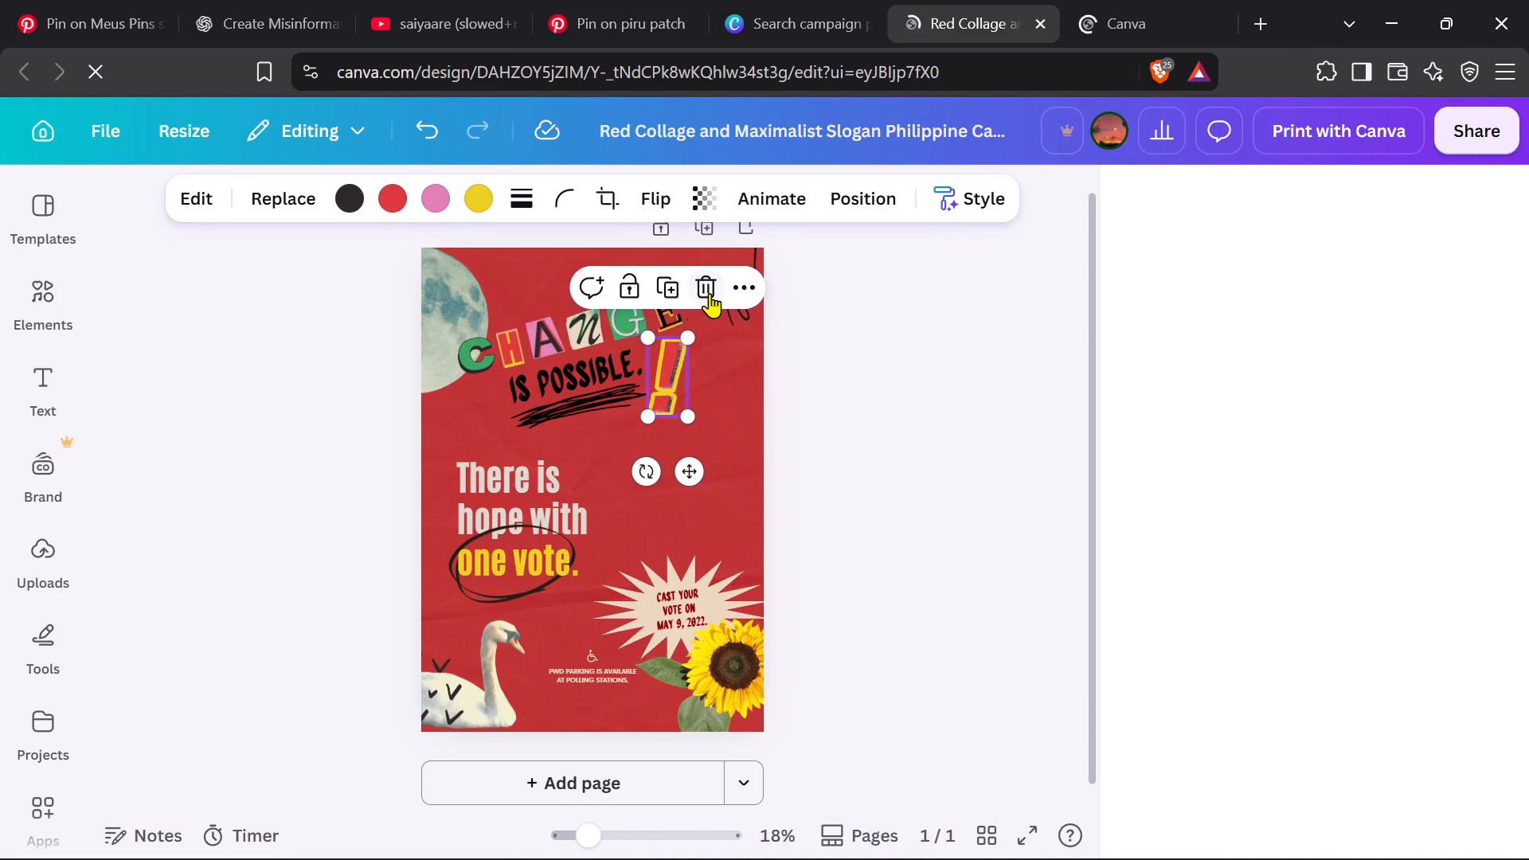
Delete the "IS POSSIBLE." text and the cut-out "CHANGE" lettering that form the poster's headline.
click(574, 354)
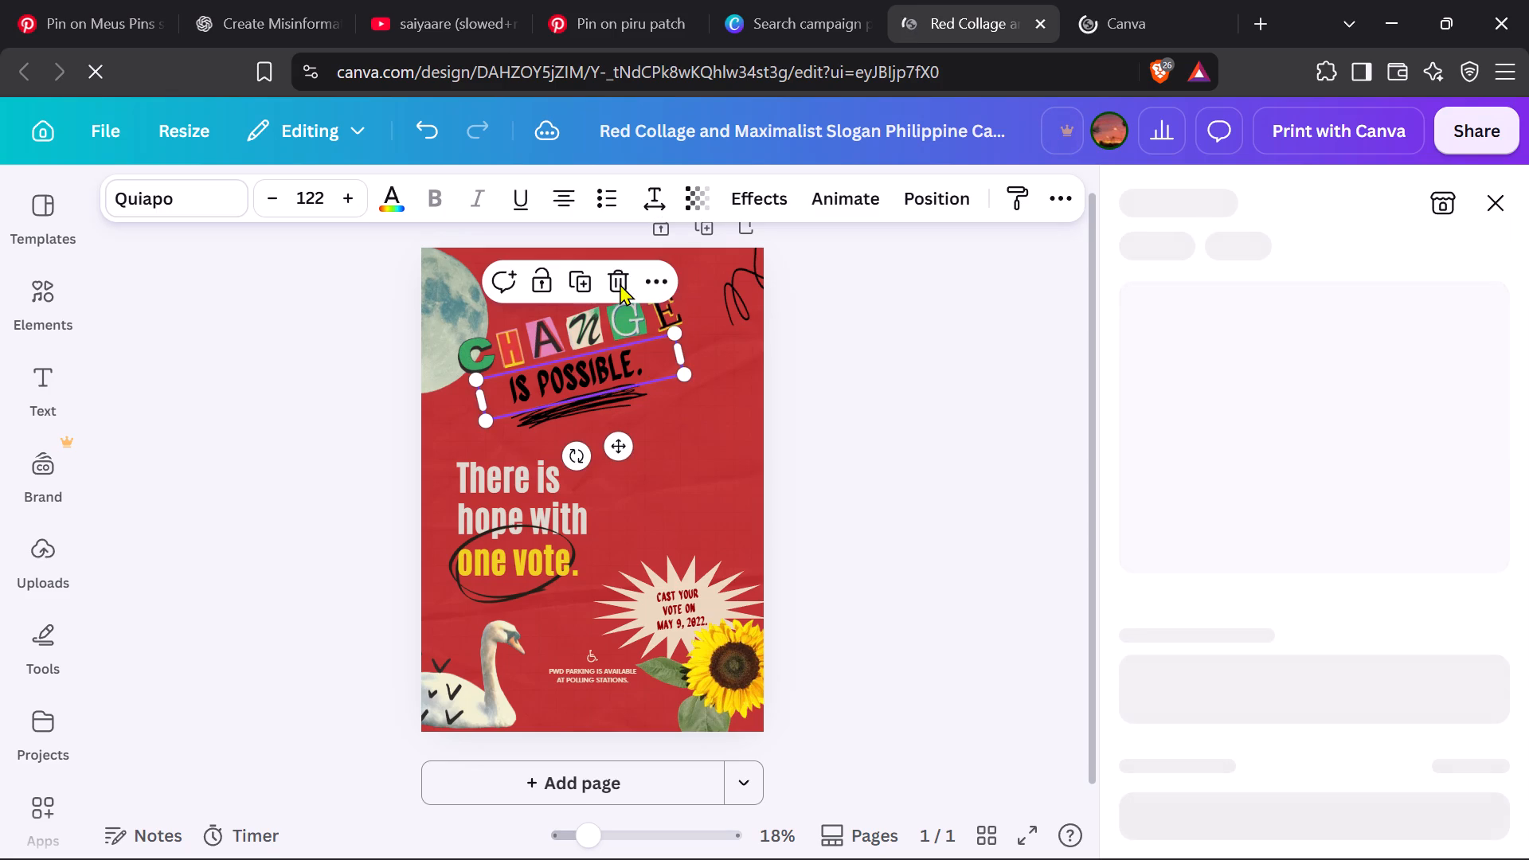
click(620, 283)
click(605, 312)
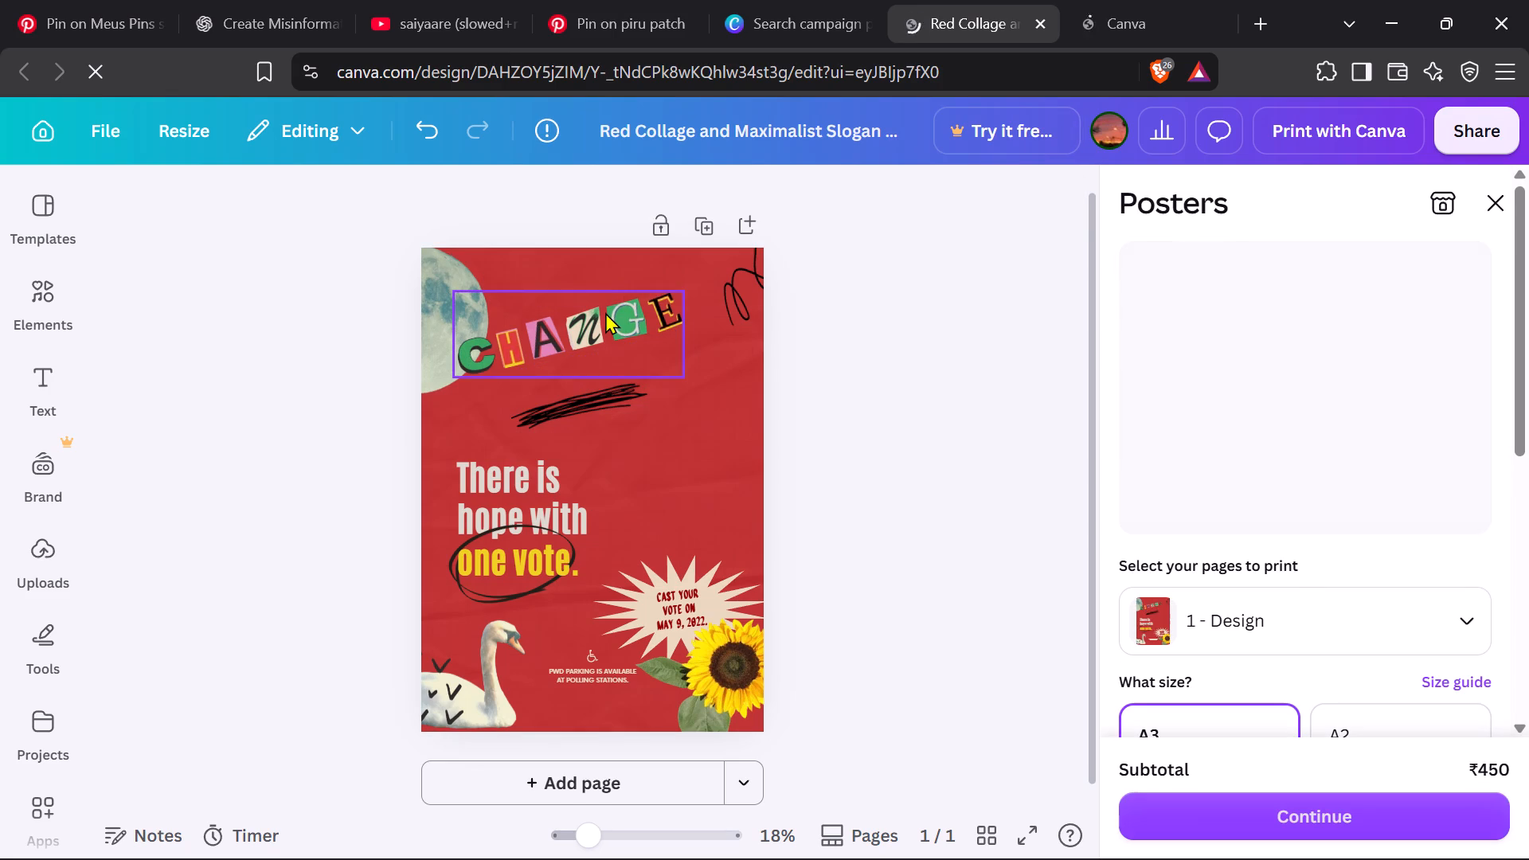
click(659, 420)
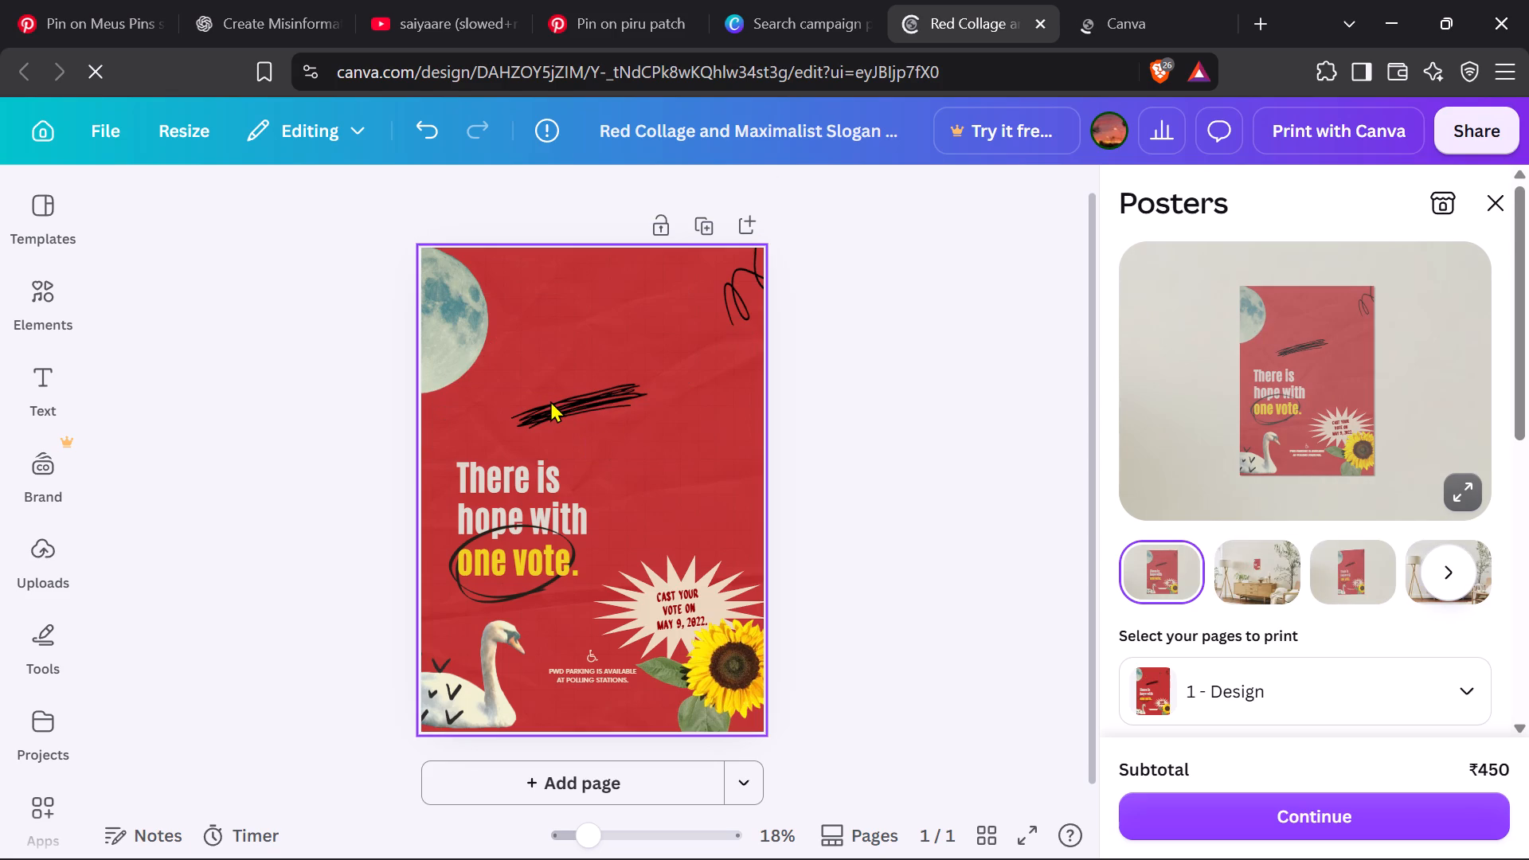
Delete the black scribble and the moon image from the upper part of the poster.
click(550, 401)
click(573, 397)
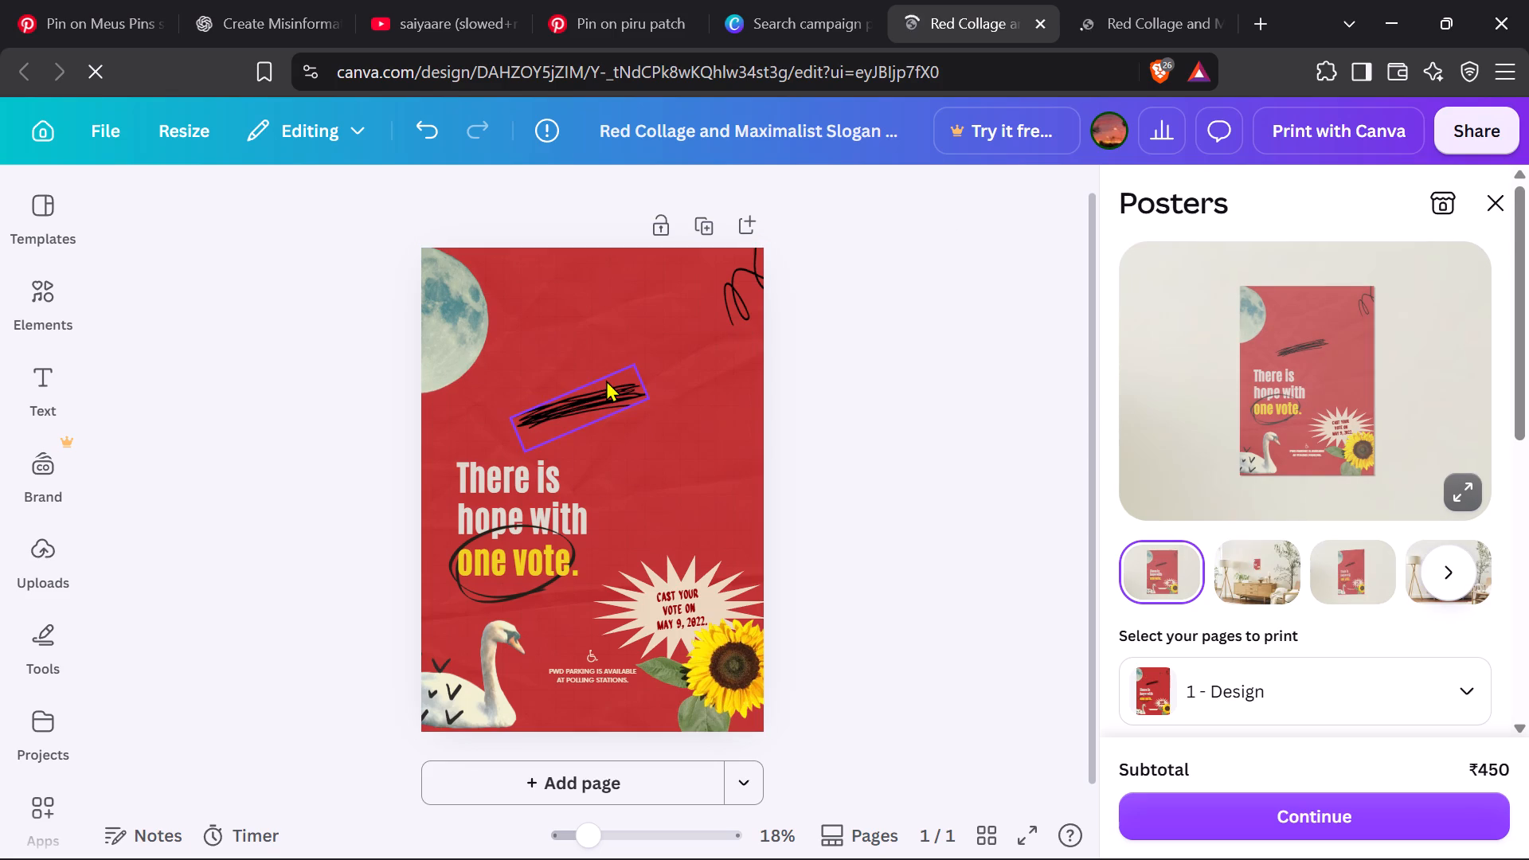
click(606, 380)
click(621, 316)
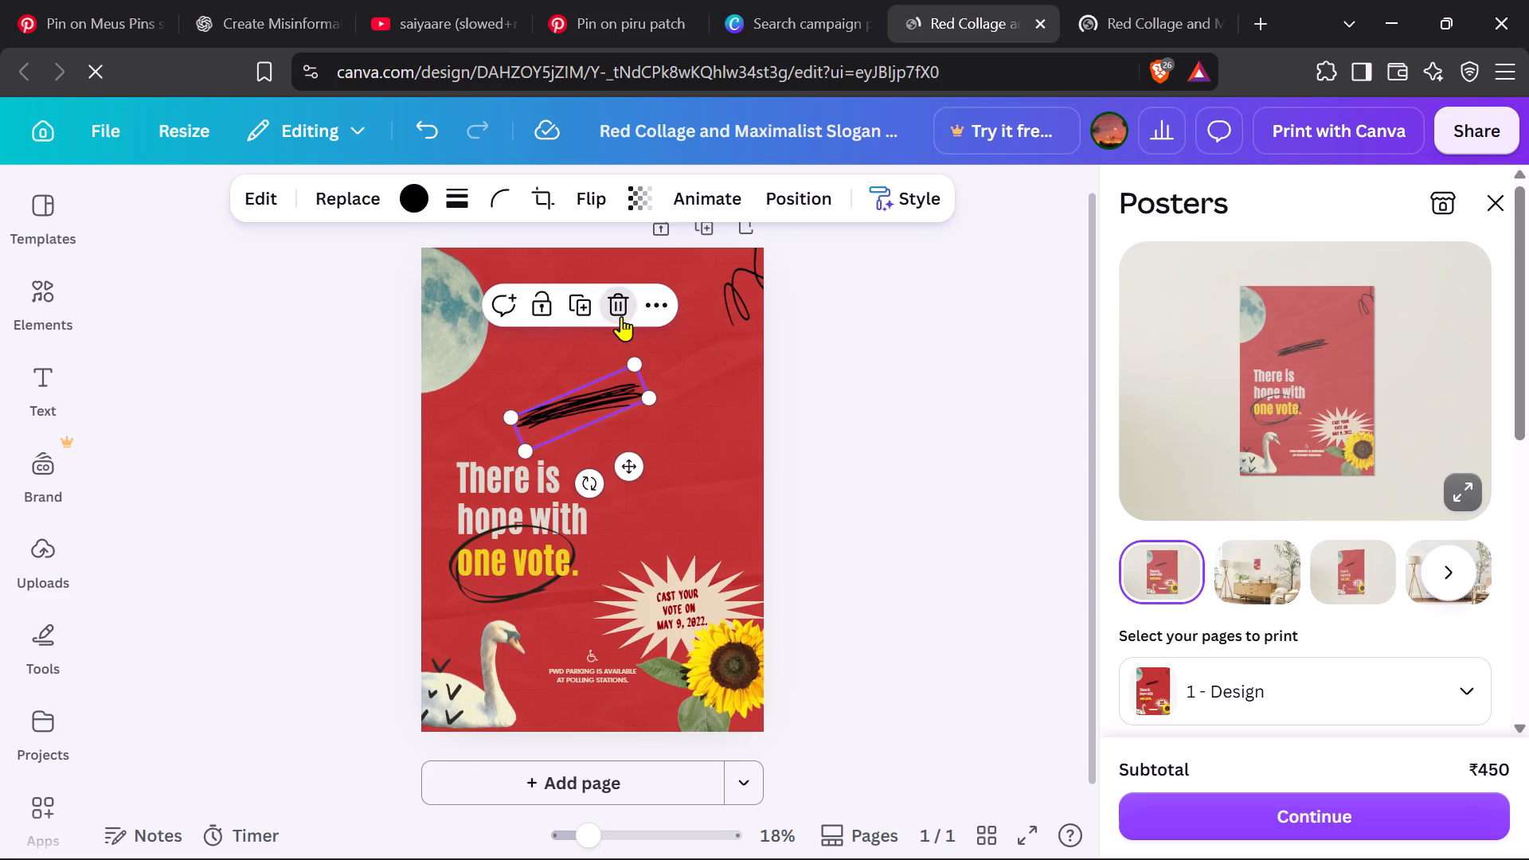
click(448, 346)
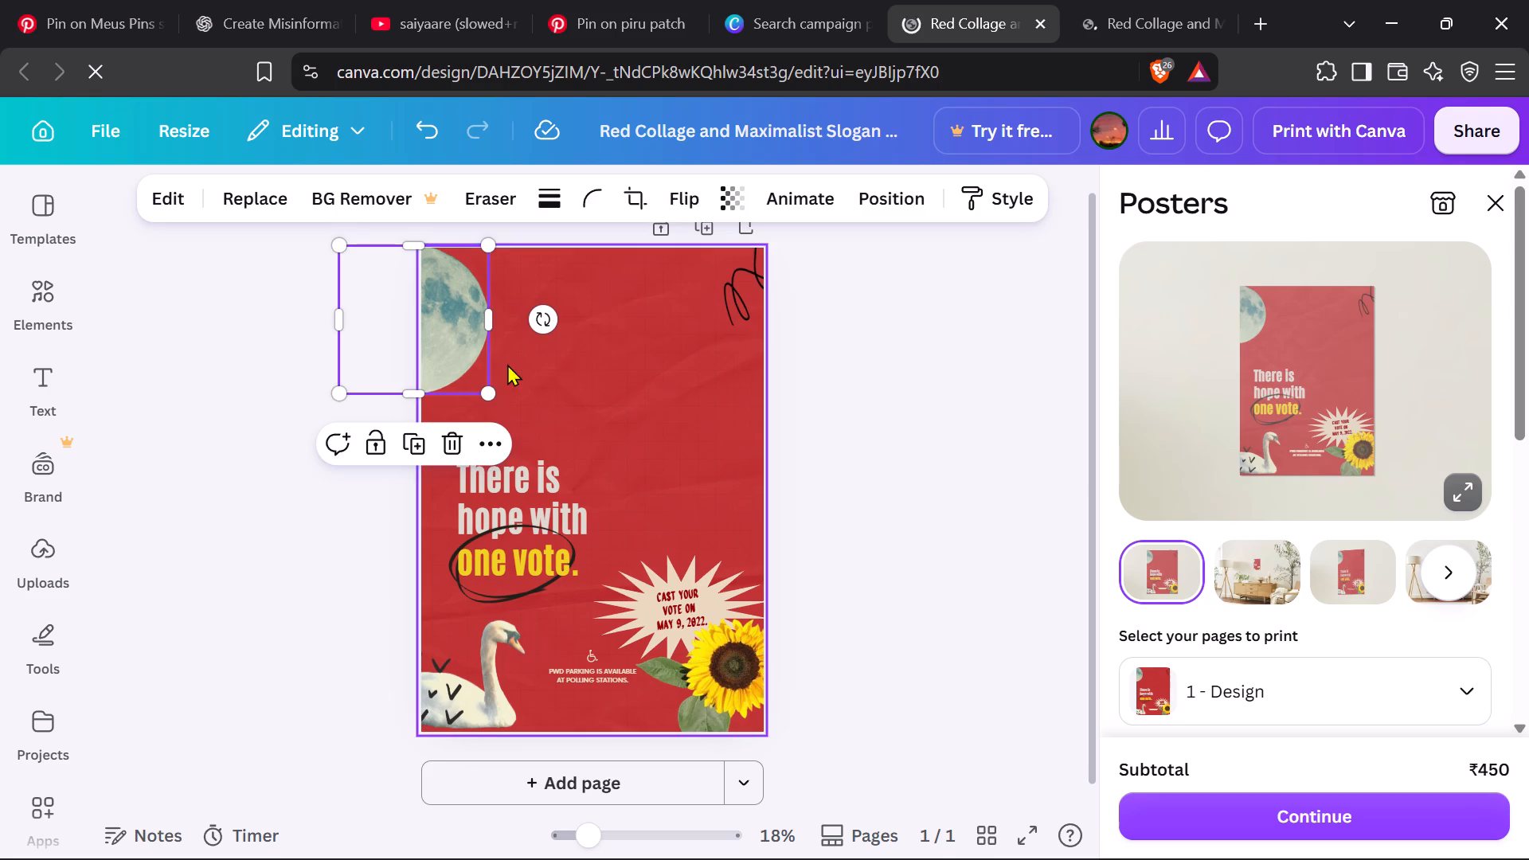
click(450, 440)
Delete the hand-drawn oval and the "There is hope with one vote." text lines from the poster.
click(513, 519)
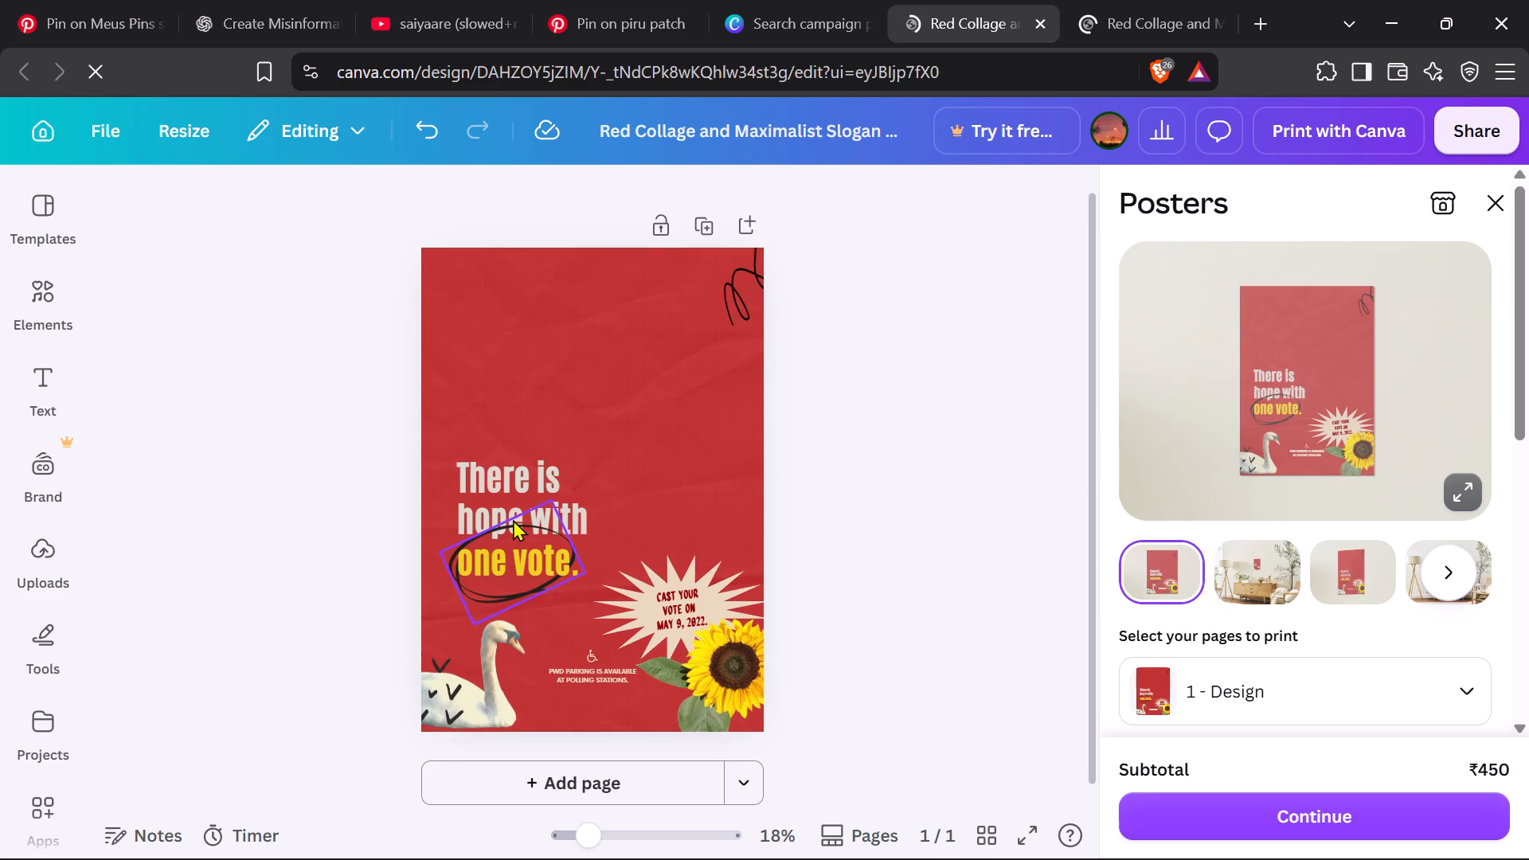
click(560, 451)
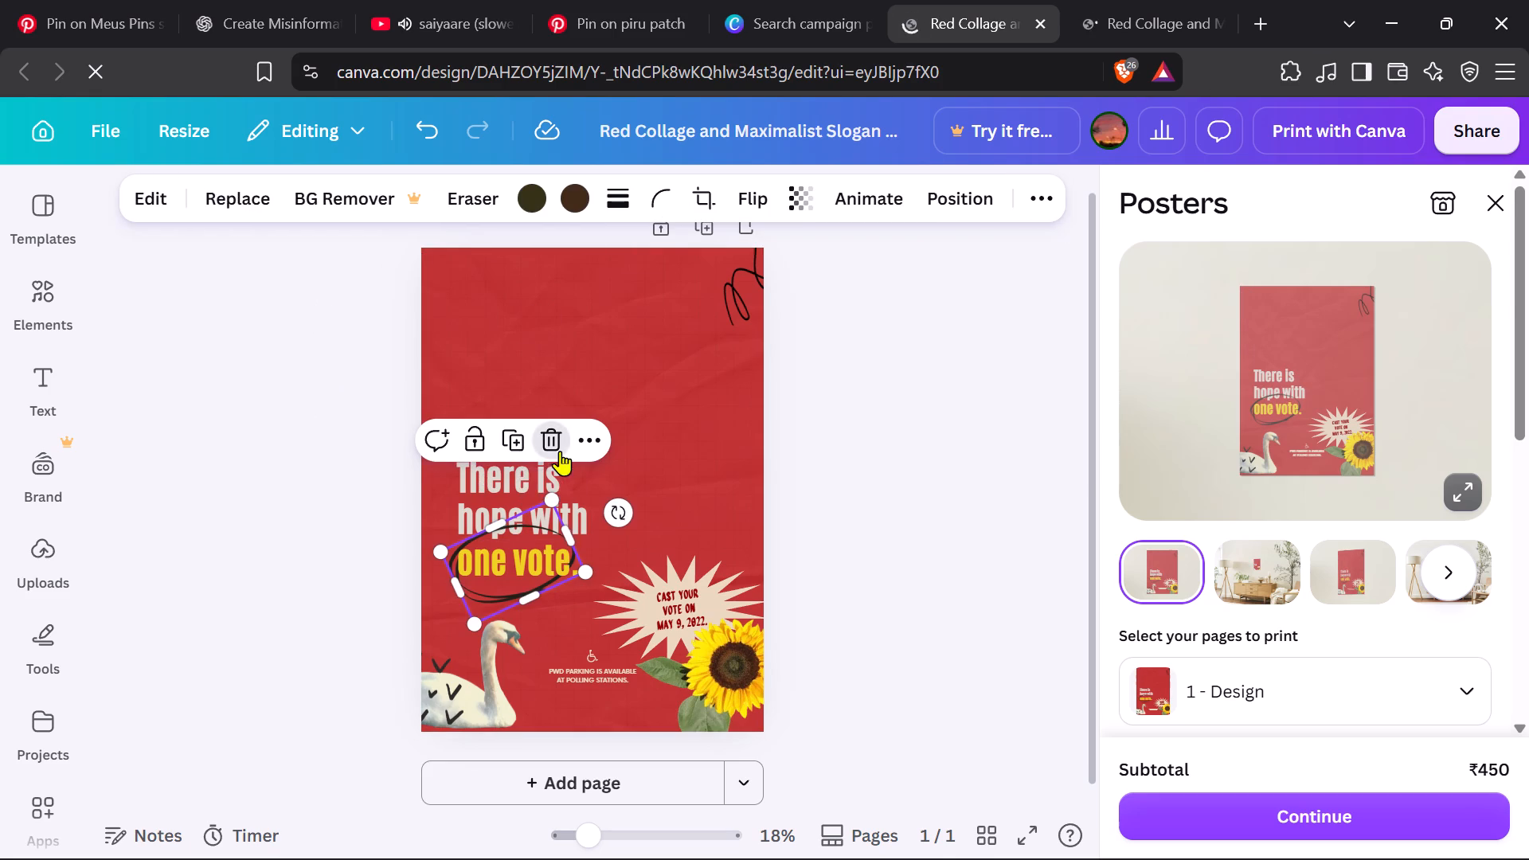
click(532, 481)
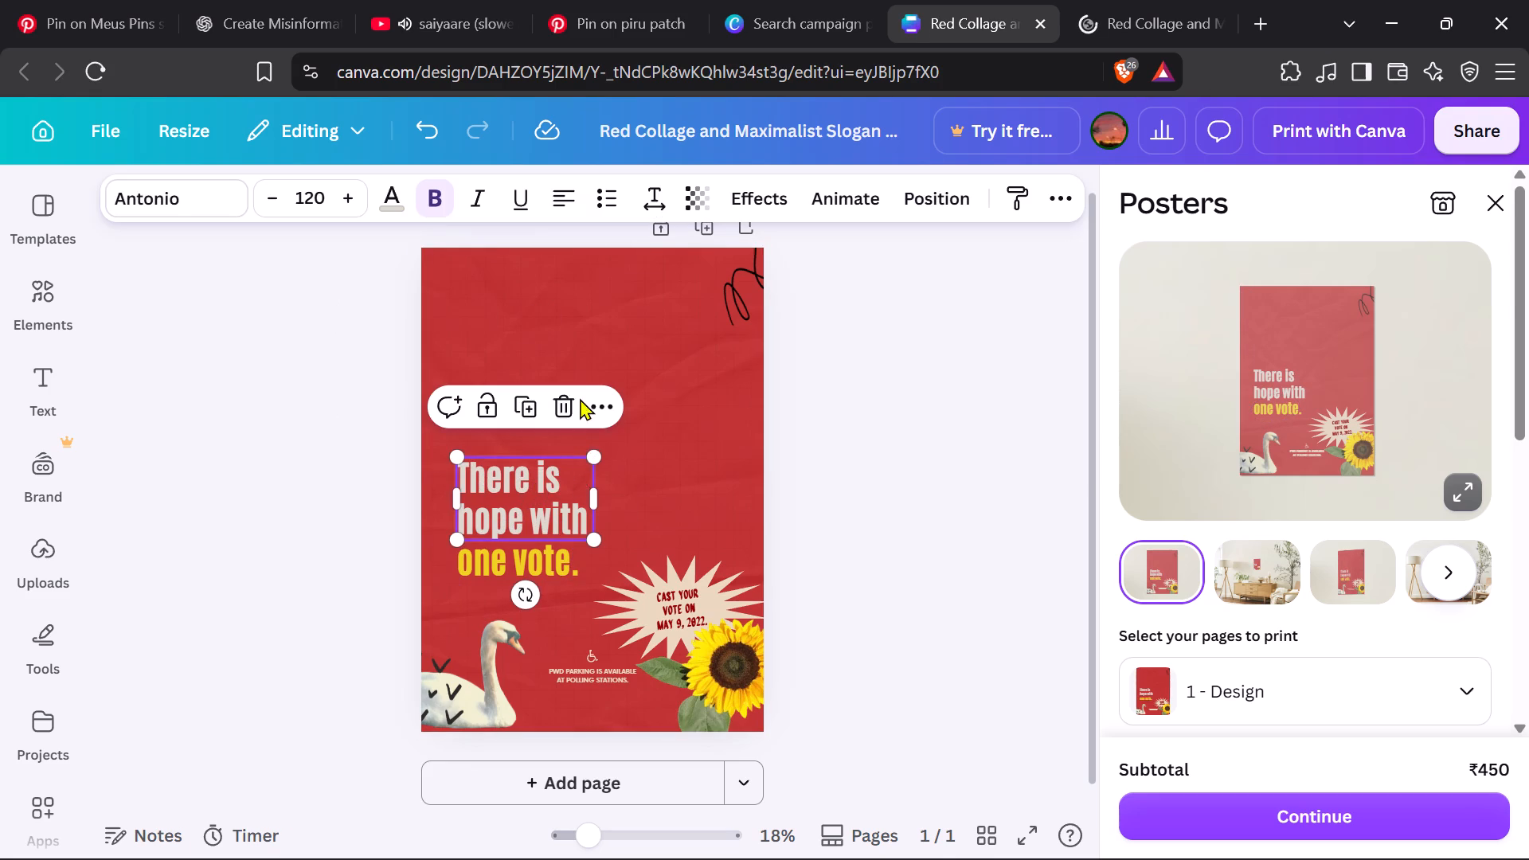
click(568, 396)
click(523, 567)
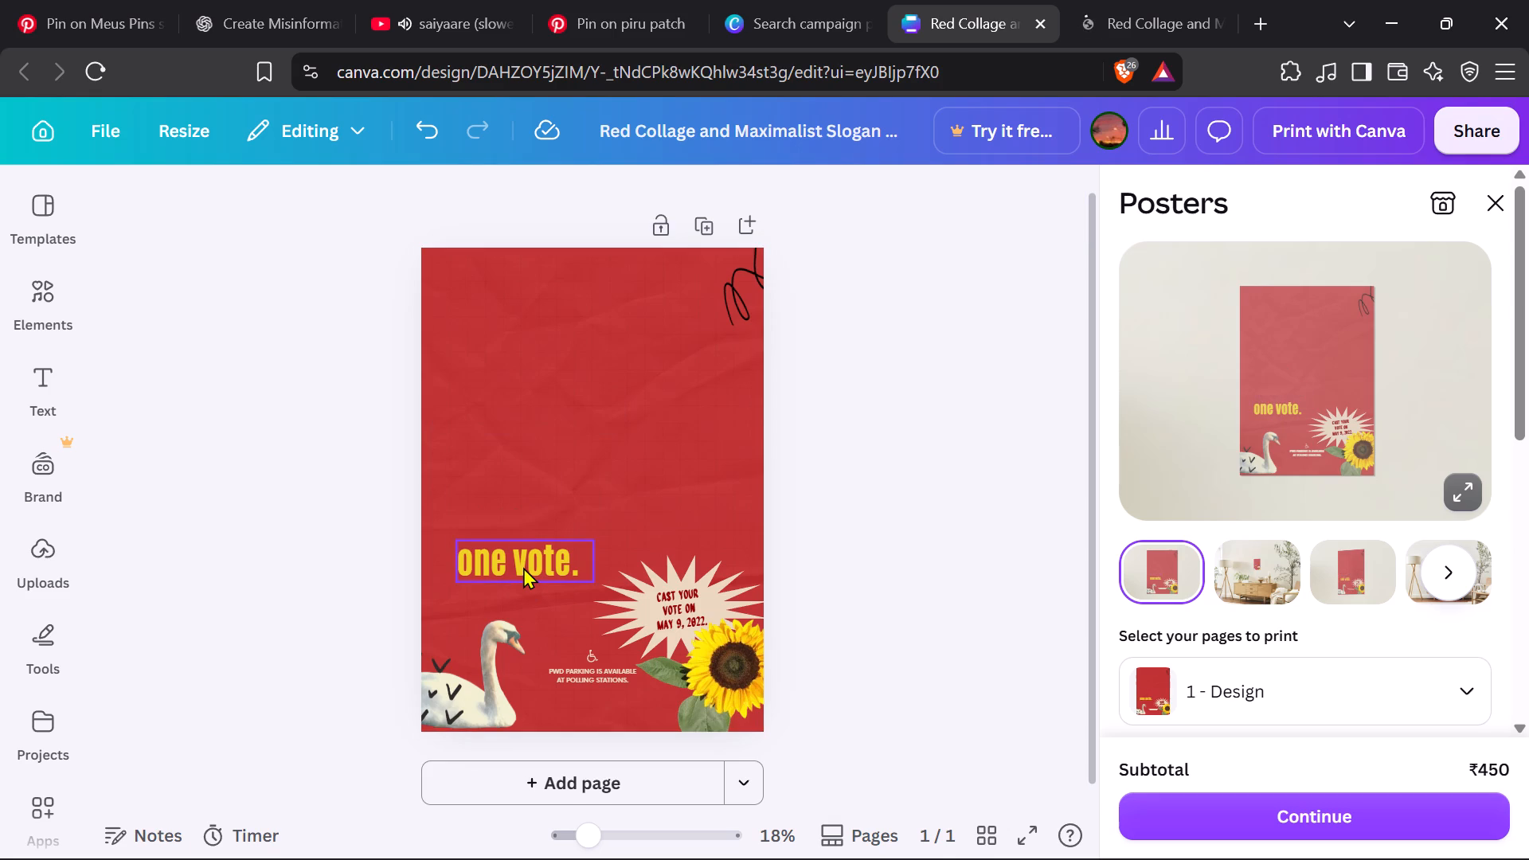
click(559, 481)
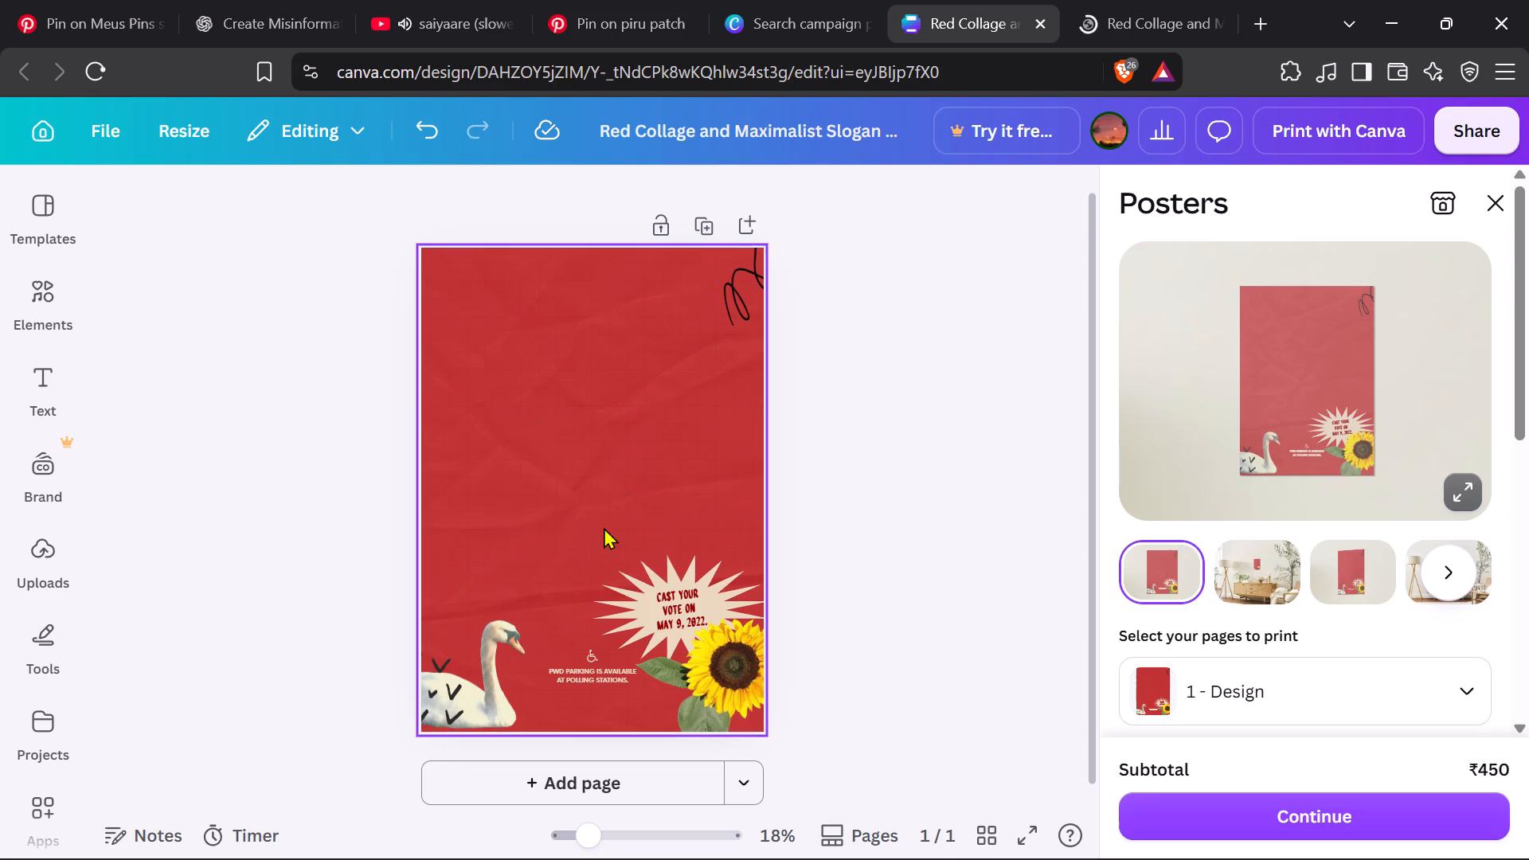
Delete the cream starburst, the sunflower and the "CAST YOUR VOTE ON MAY 9, 2022." text from the poster.
click(641, 586)
click(709, 500)
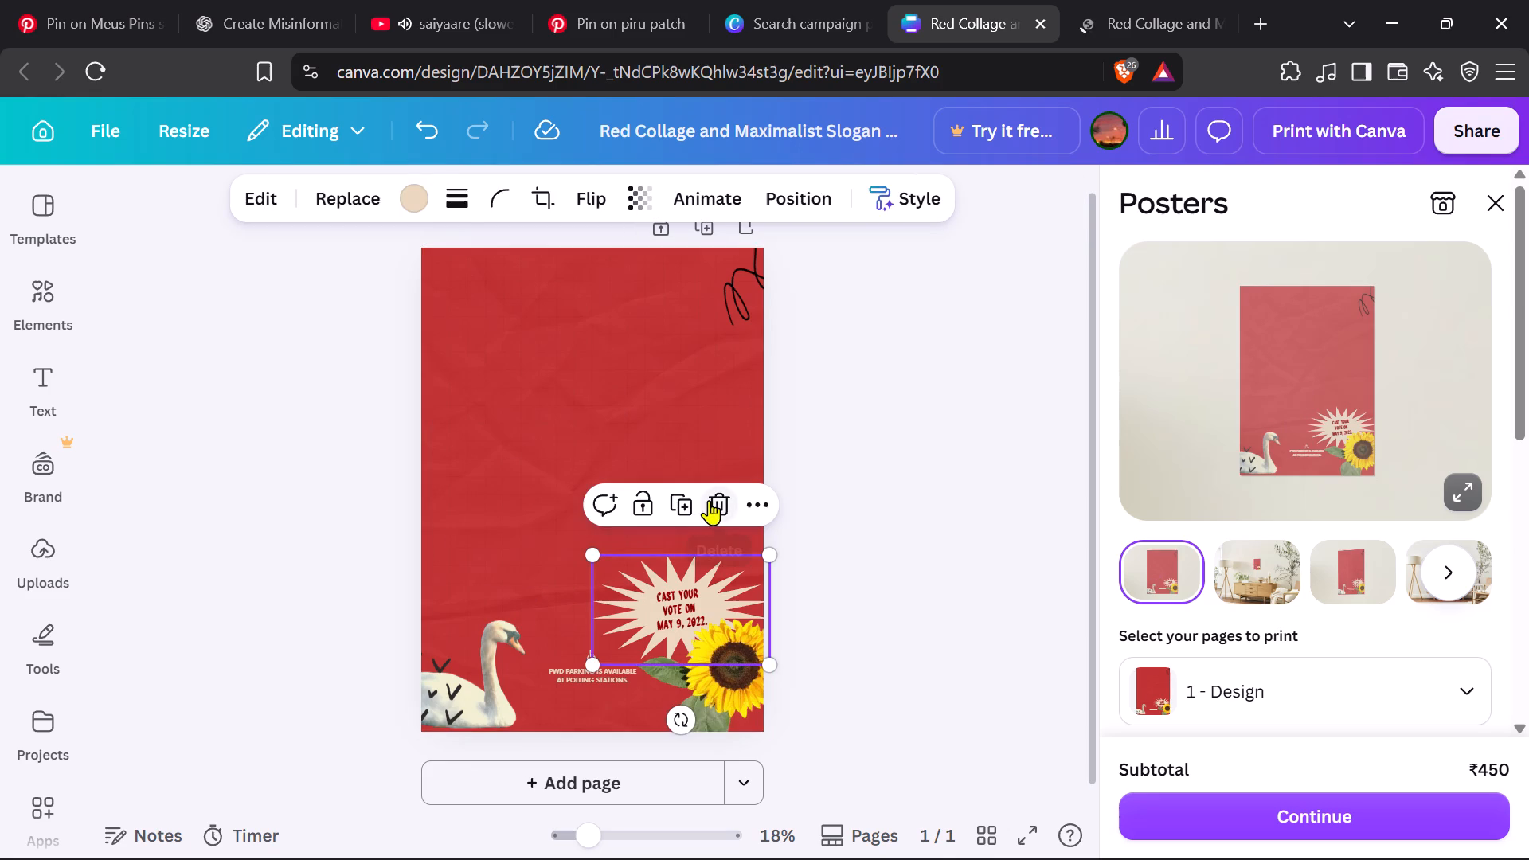
click(716, 628)
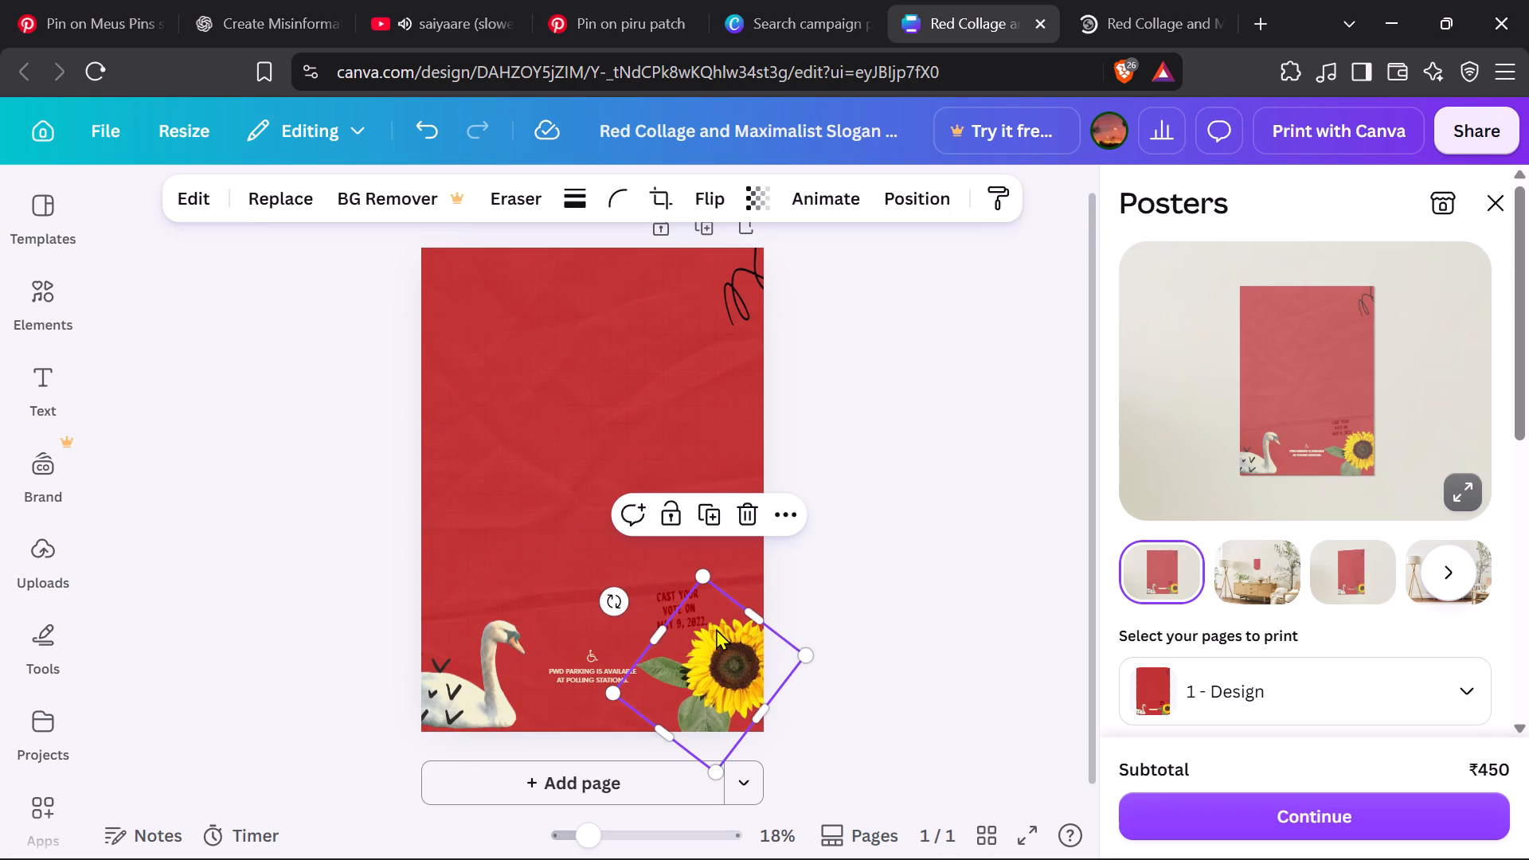
click(741, 516)
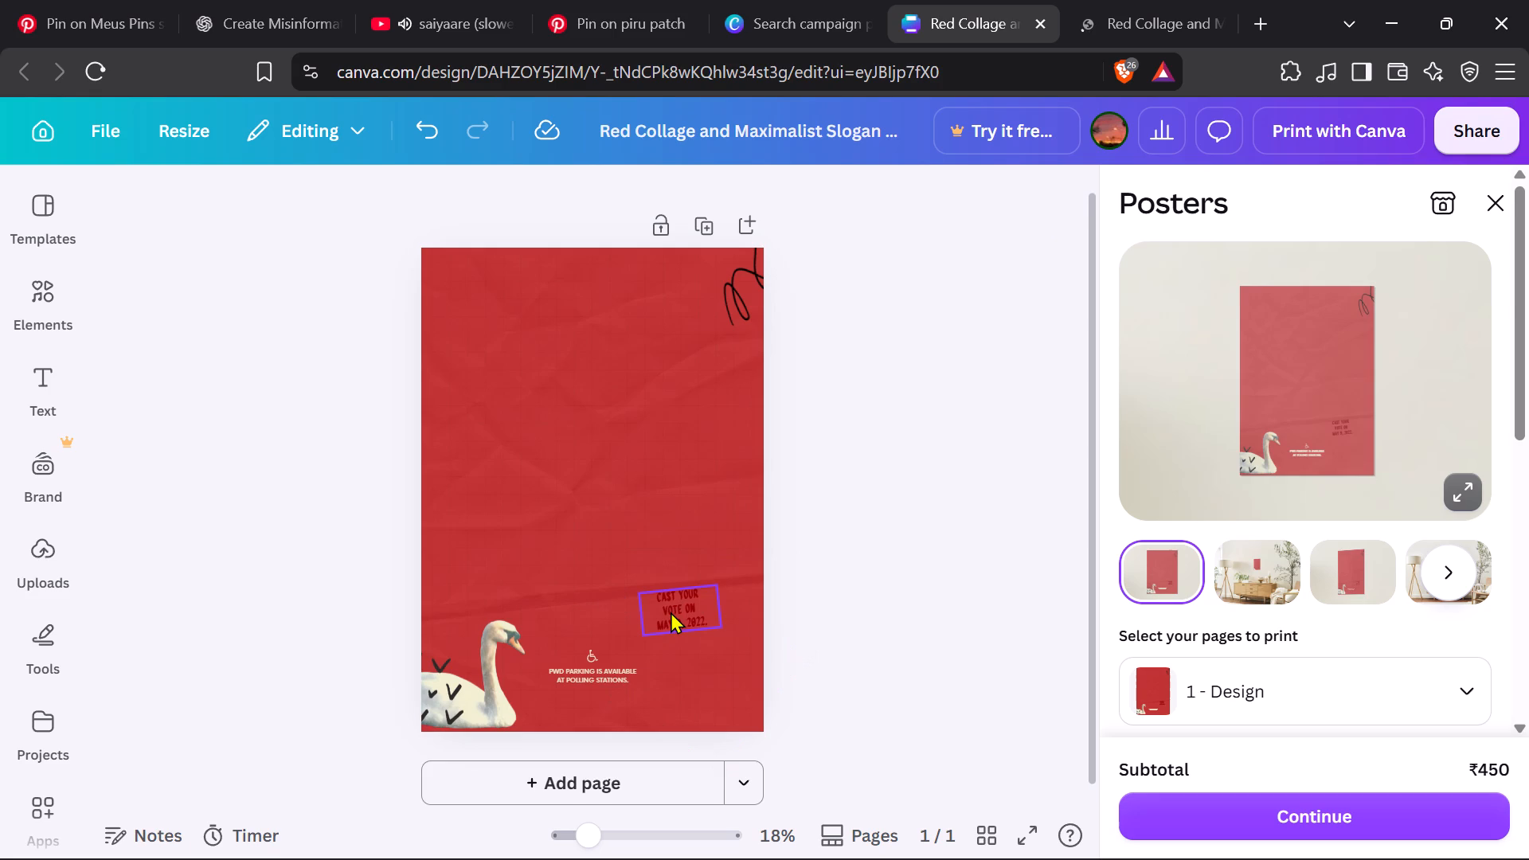
click(671, 612)
click(716, 523)
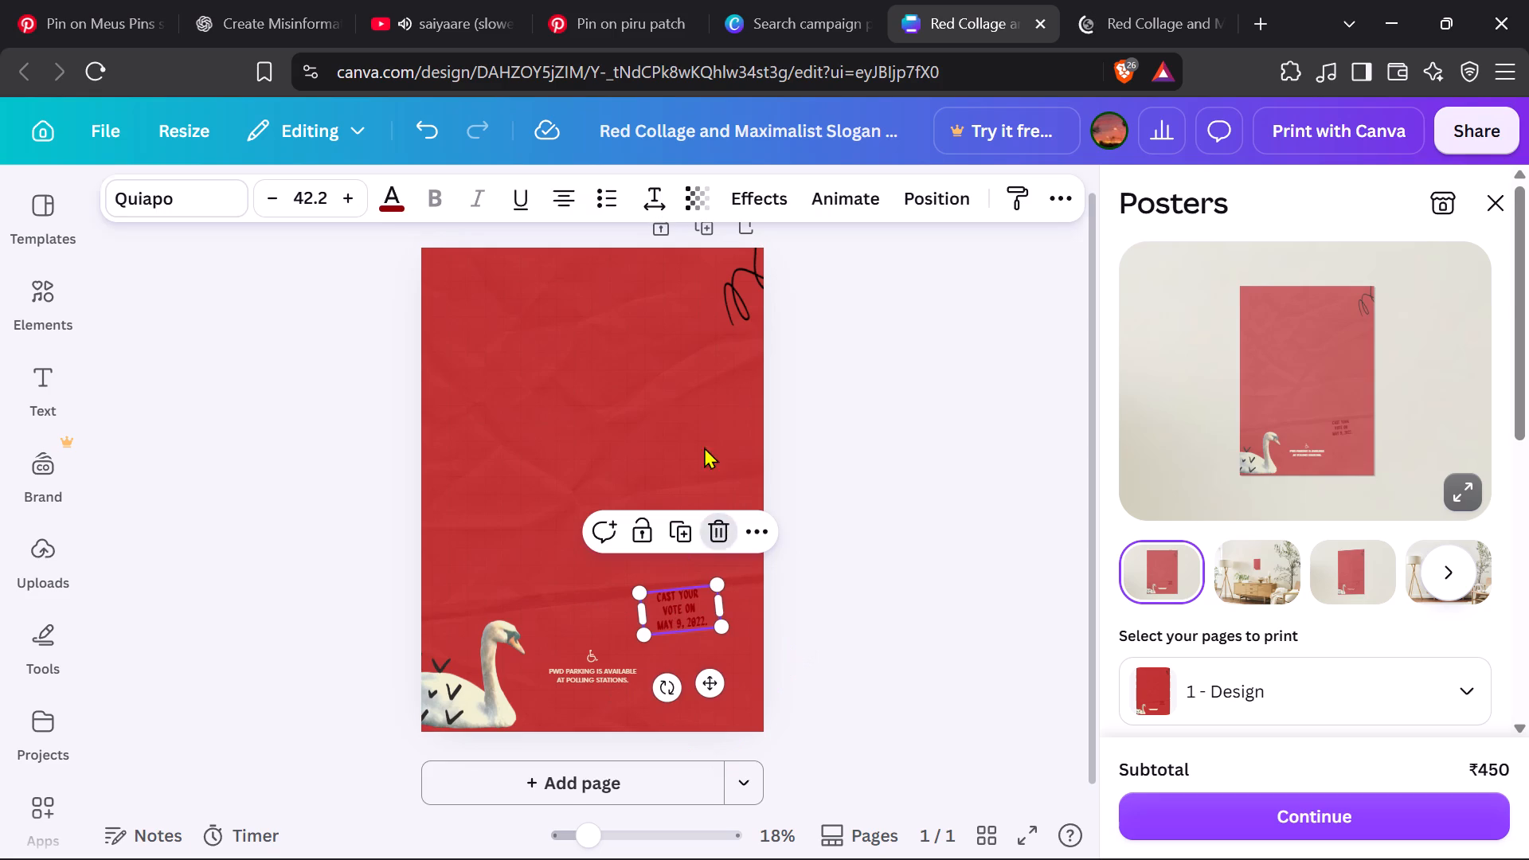
Delete the black squiggle in the poster's upper corner and the PWD parking note with its wheelchair symbol.
click(724, 300)
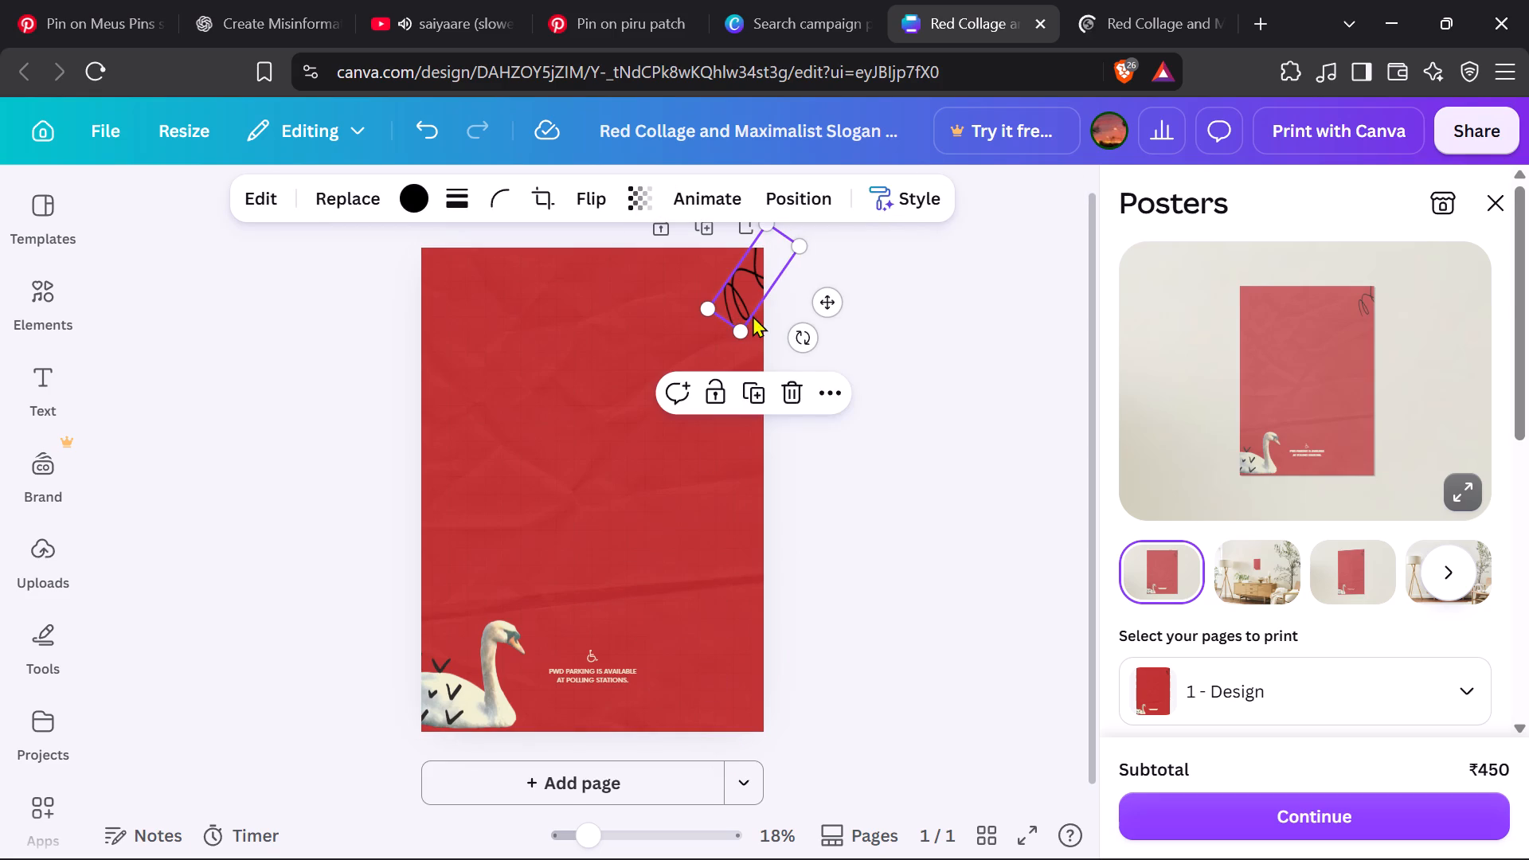
click(792, 381)
click(605, 668)
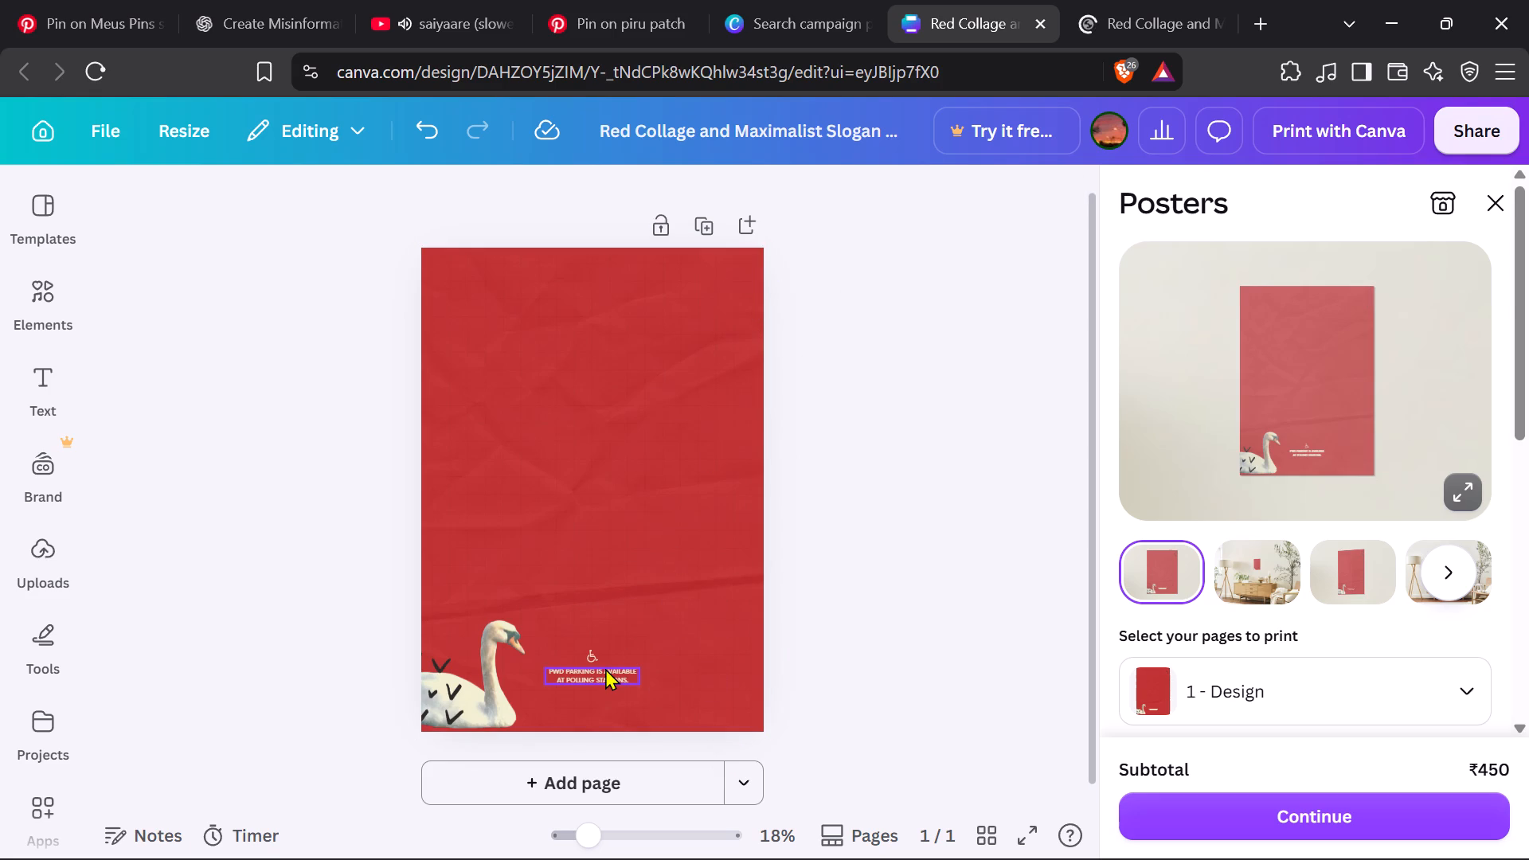
click(628, 608)
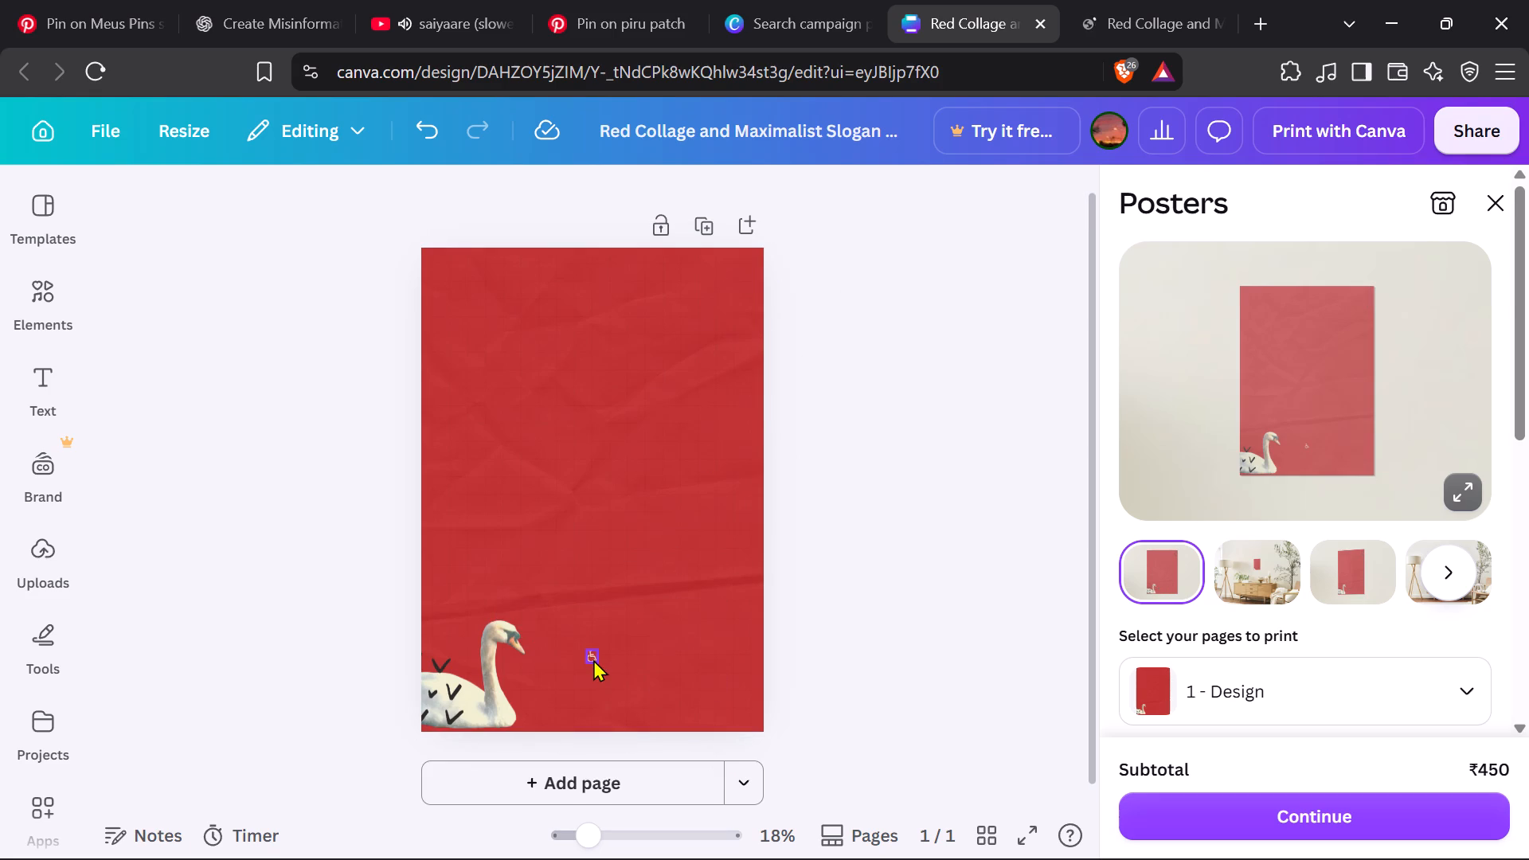
click(593, 659)
click(625, 588)
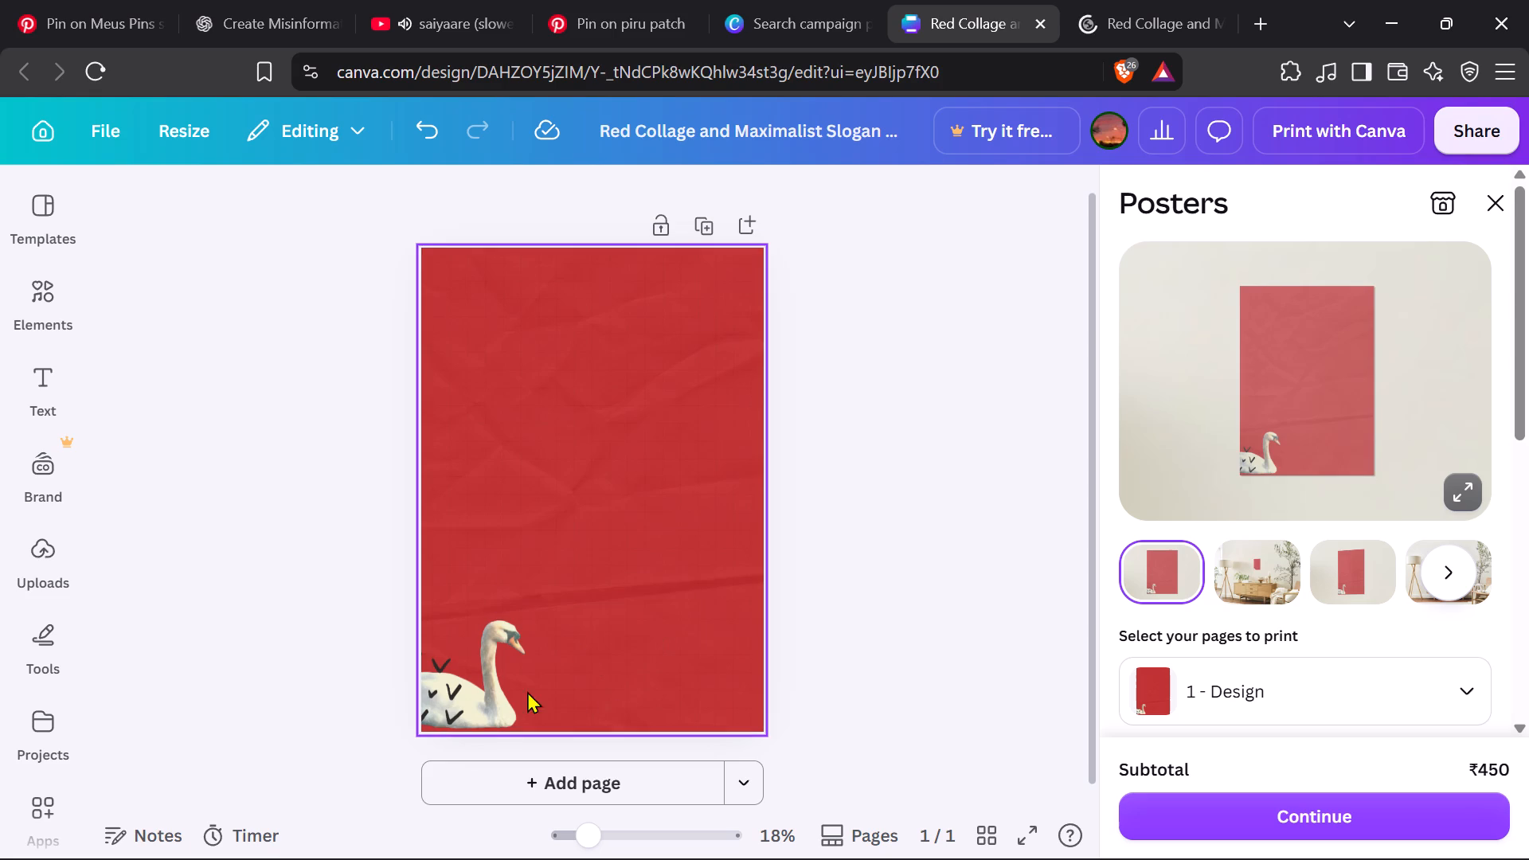
Delete the swan and the black check marks from the poster's lower corner.
click(480, 693)
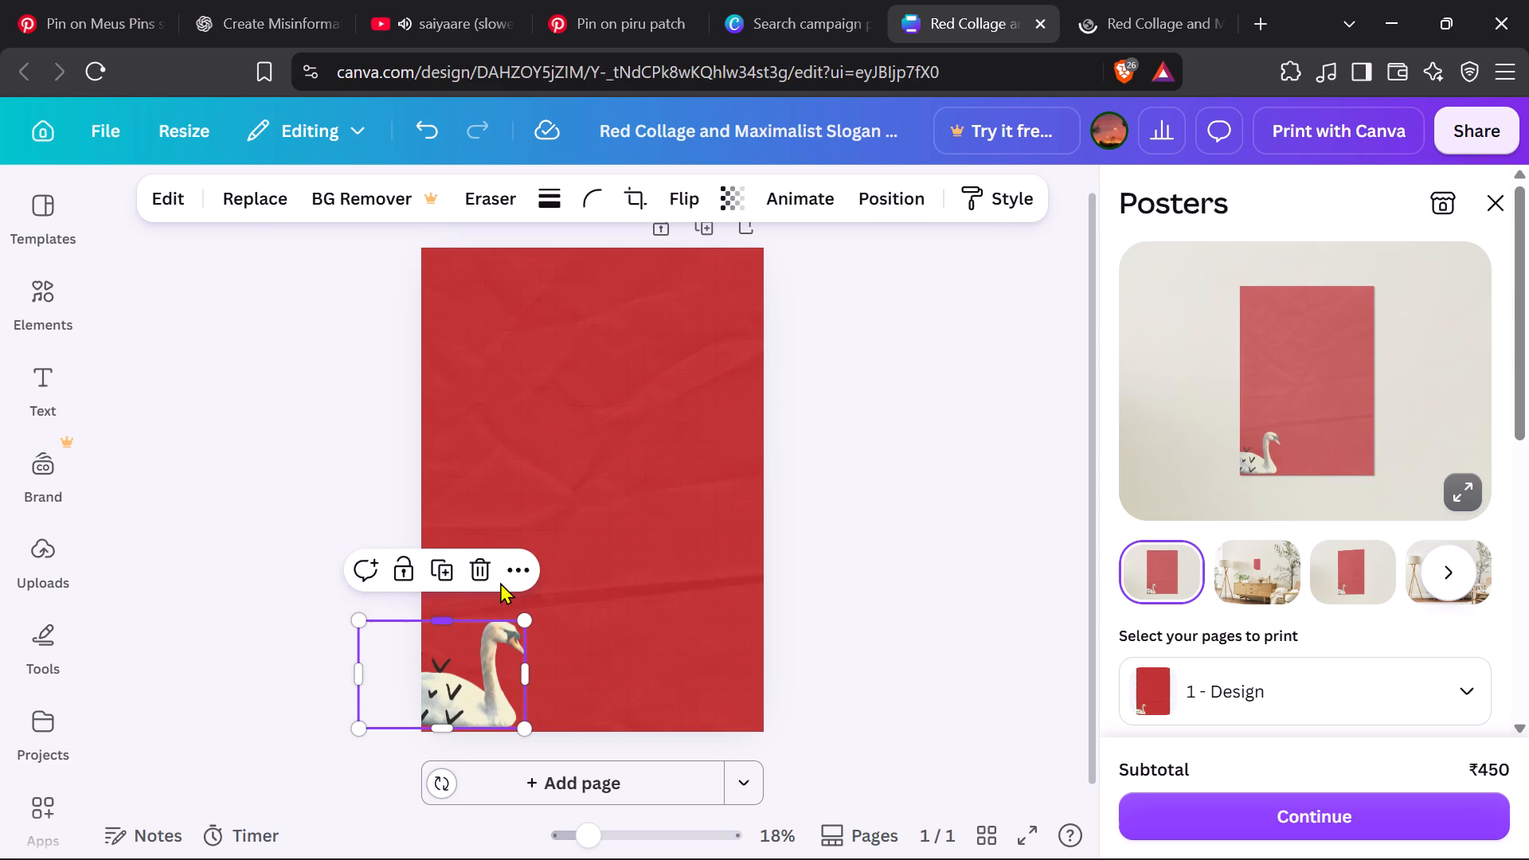
click(486, 573)
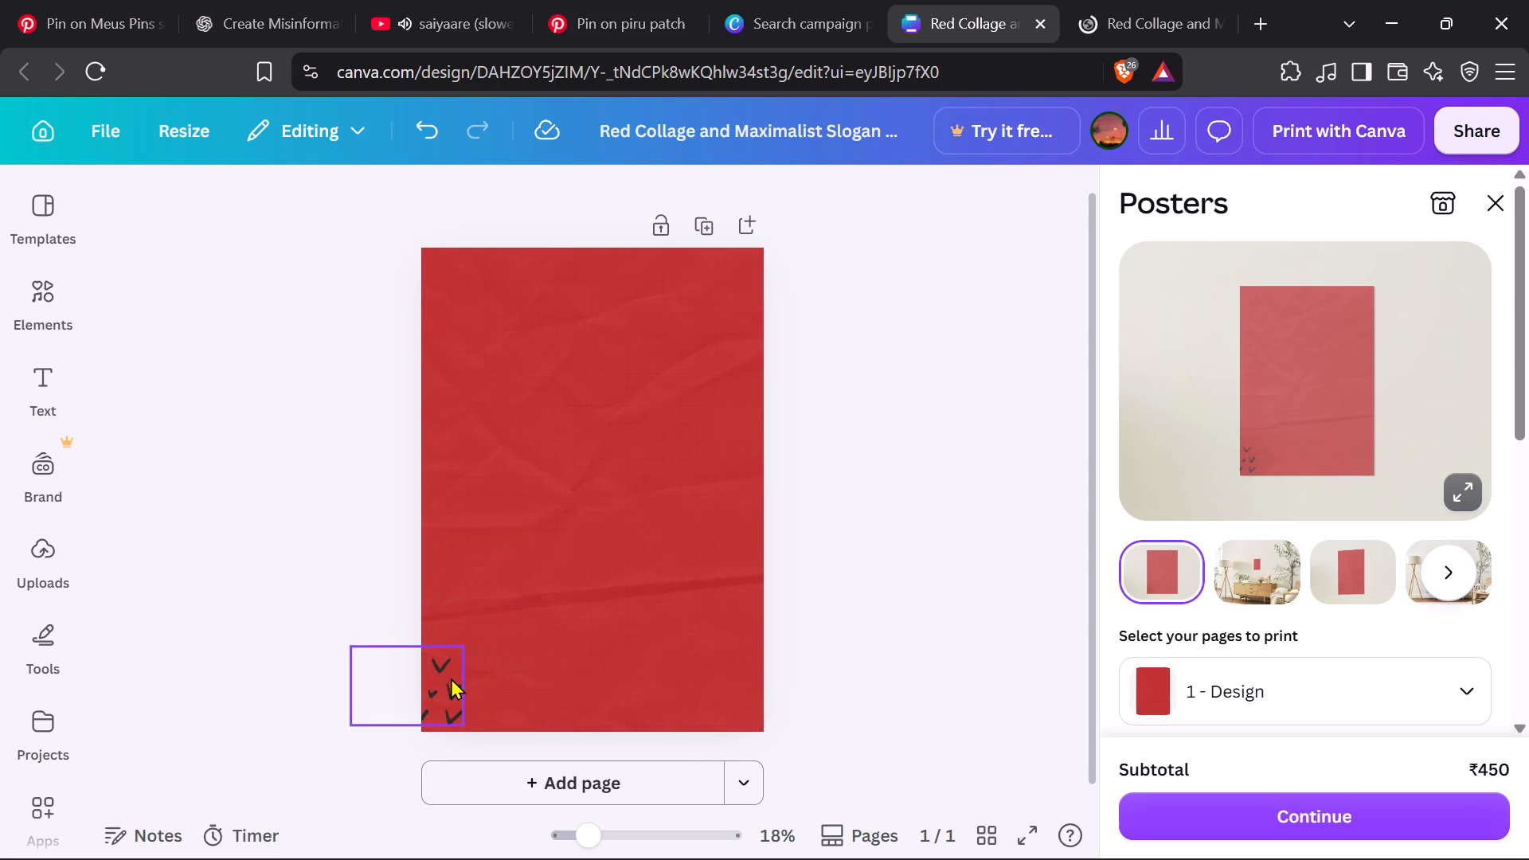
click(451, 678)
click(458, 591)
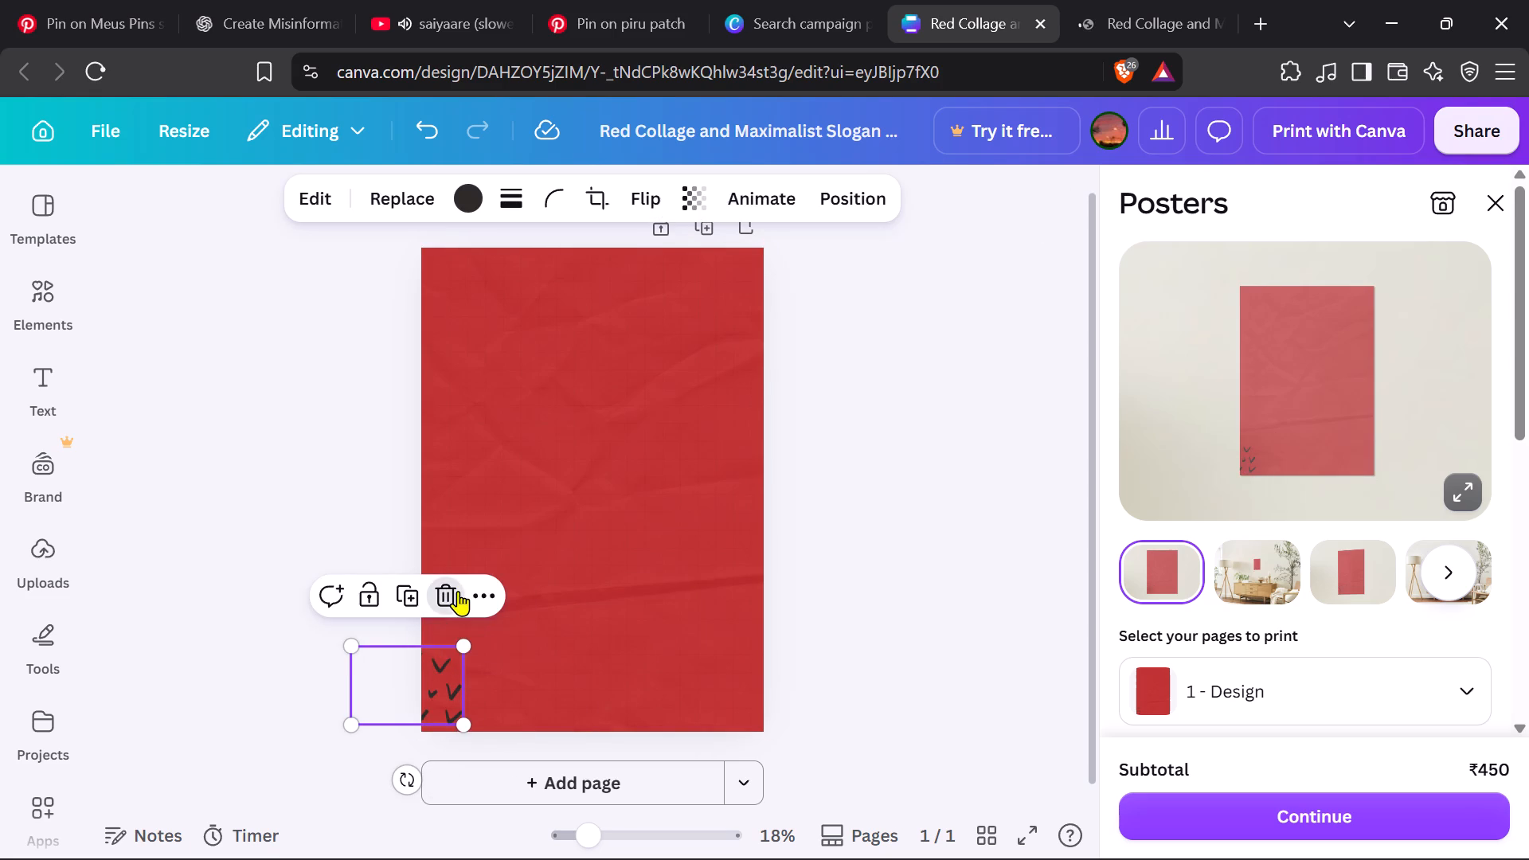
Delete the red crumpled-paper background from the poster page.
click(551, 494)
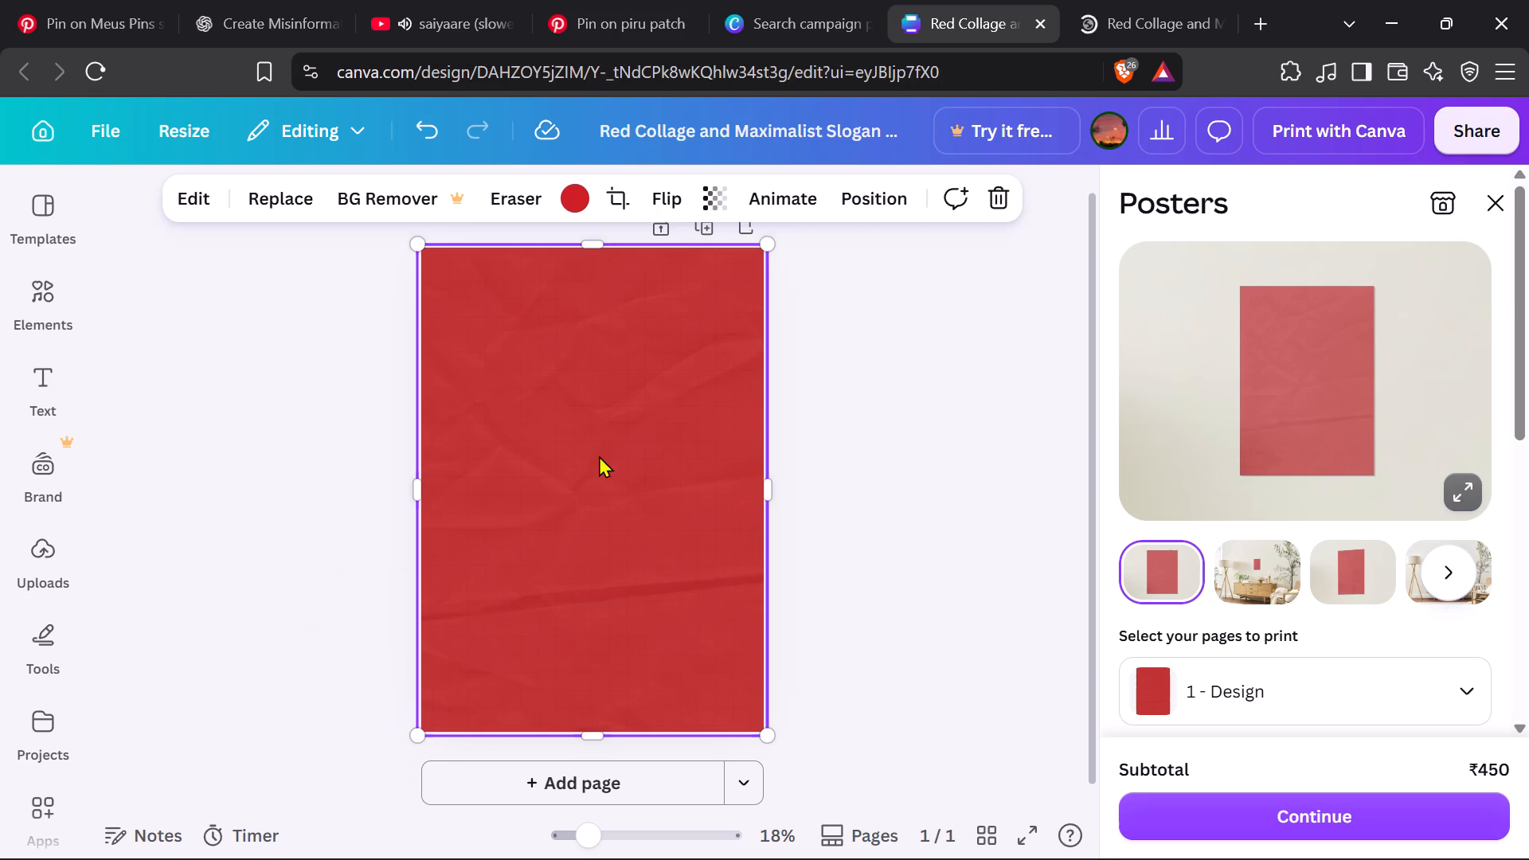
scroll(616, 419, up, 1)
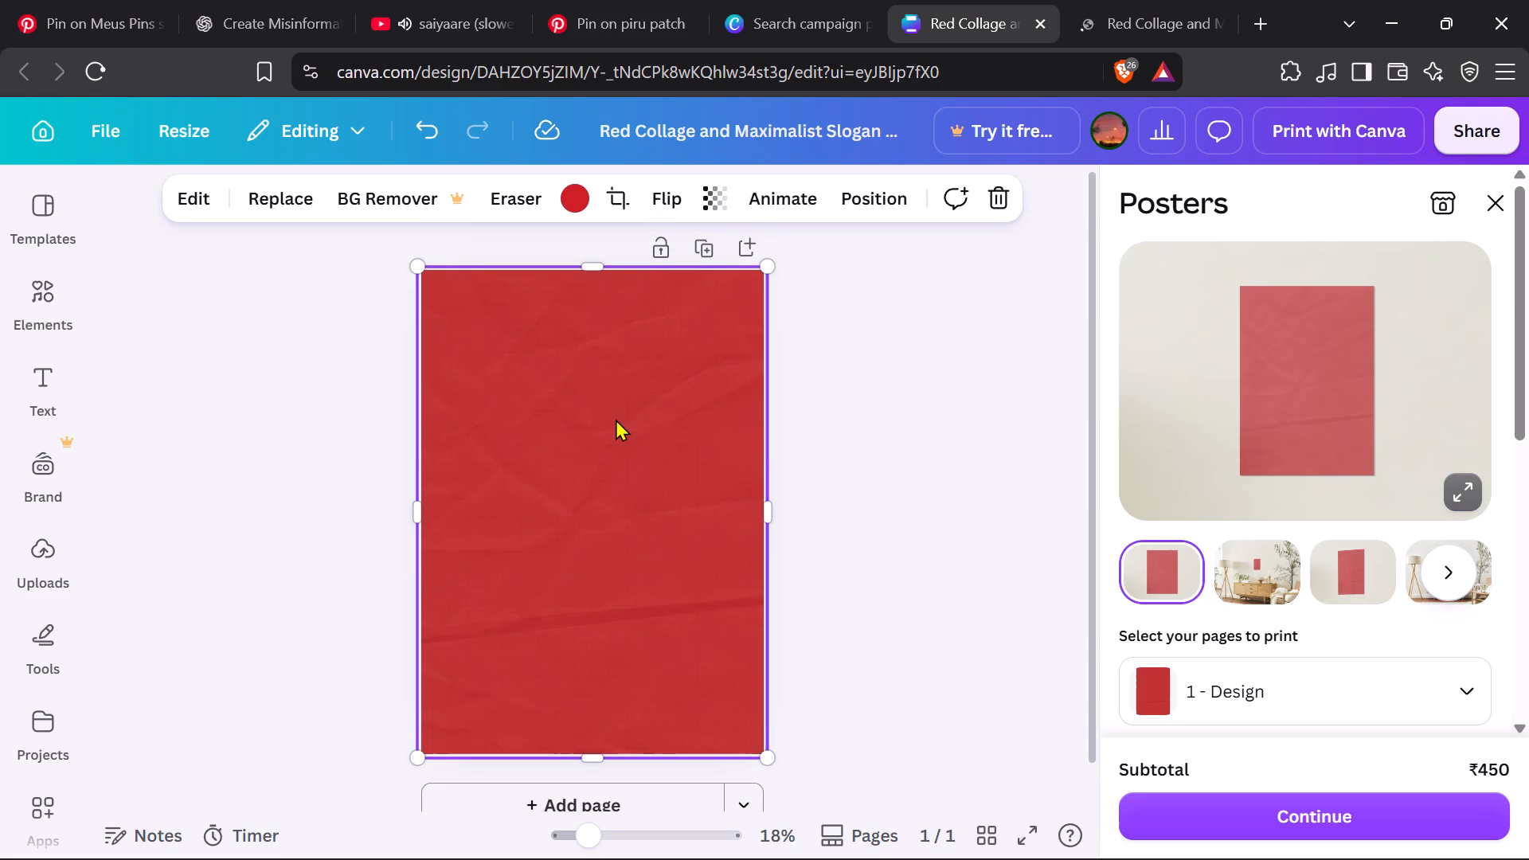
right_click(616, 419)
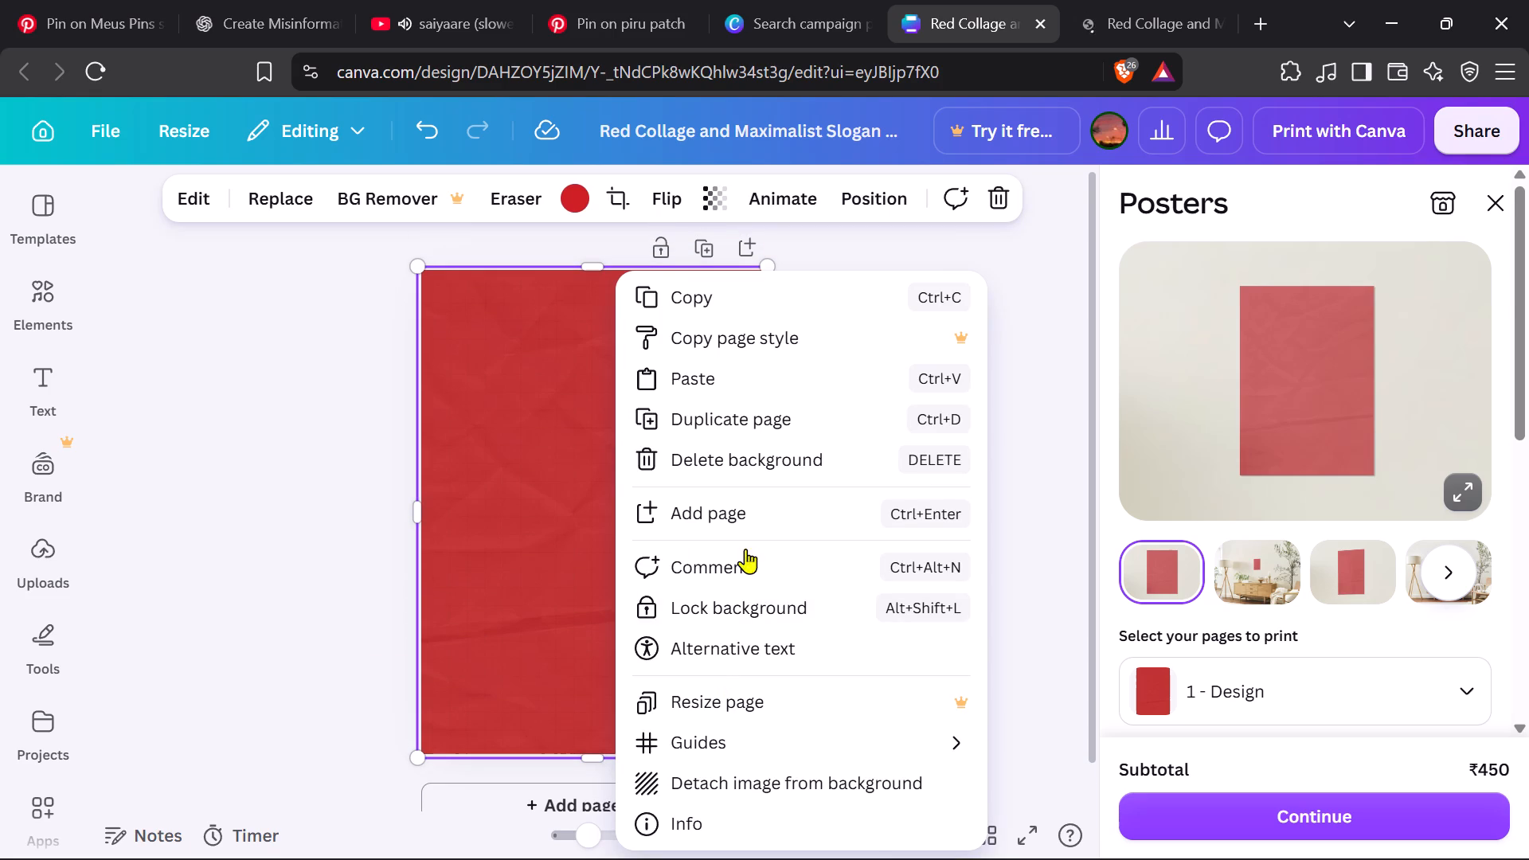
click(796, 445)
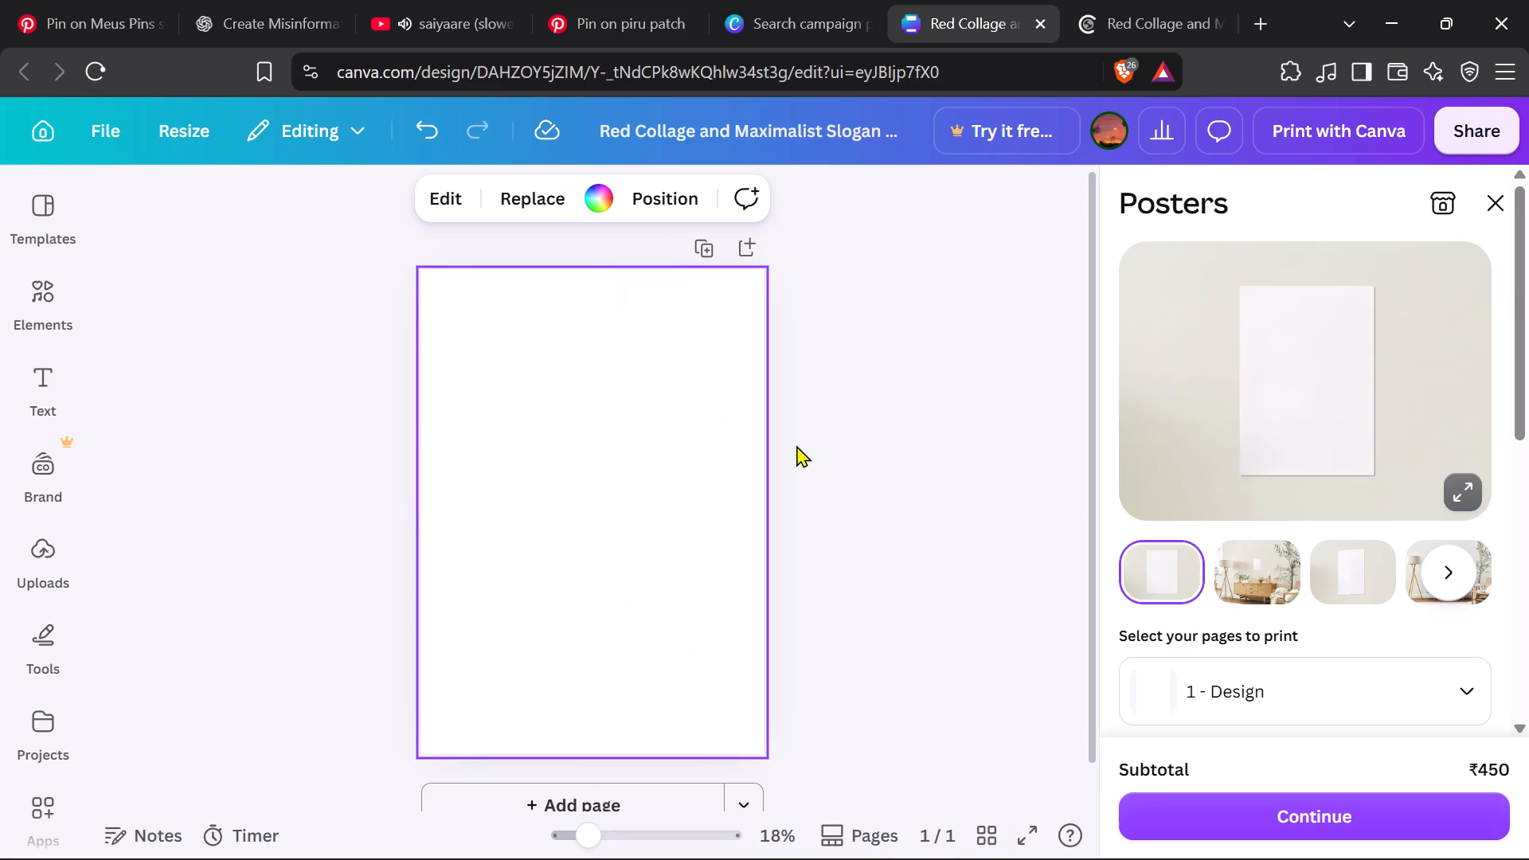
Copy the newspaper-wrapped head photo from its Pinterest pin and paste it onto the blank Canva poster page.
click(635, 10)
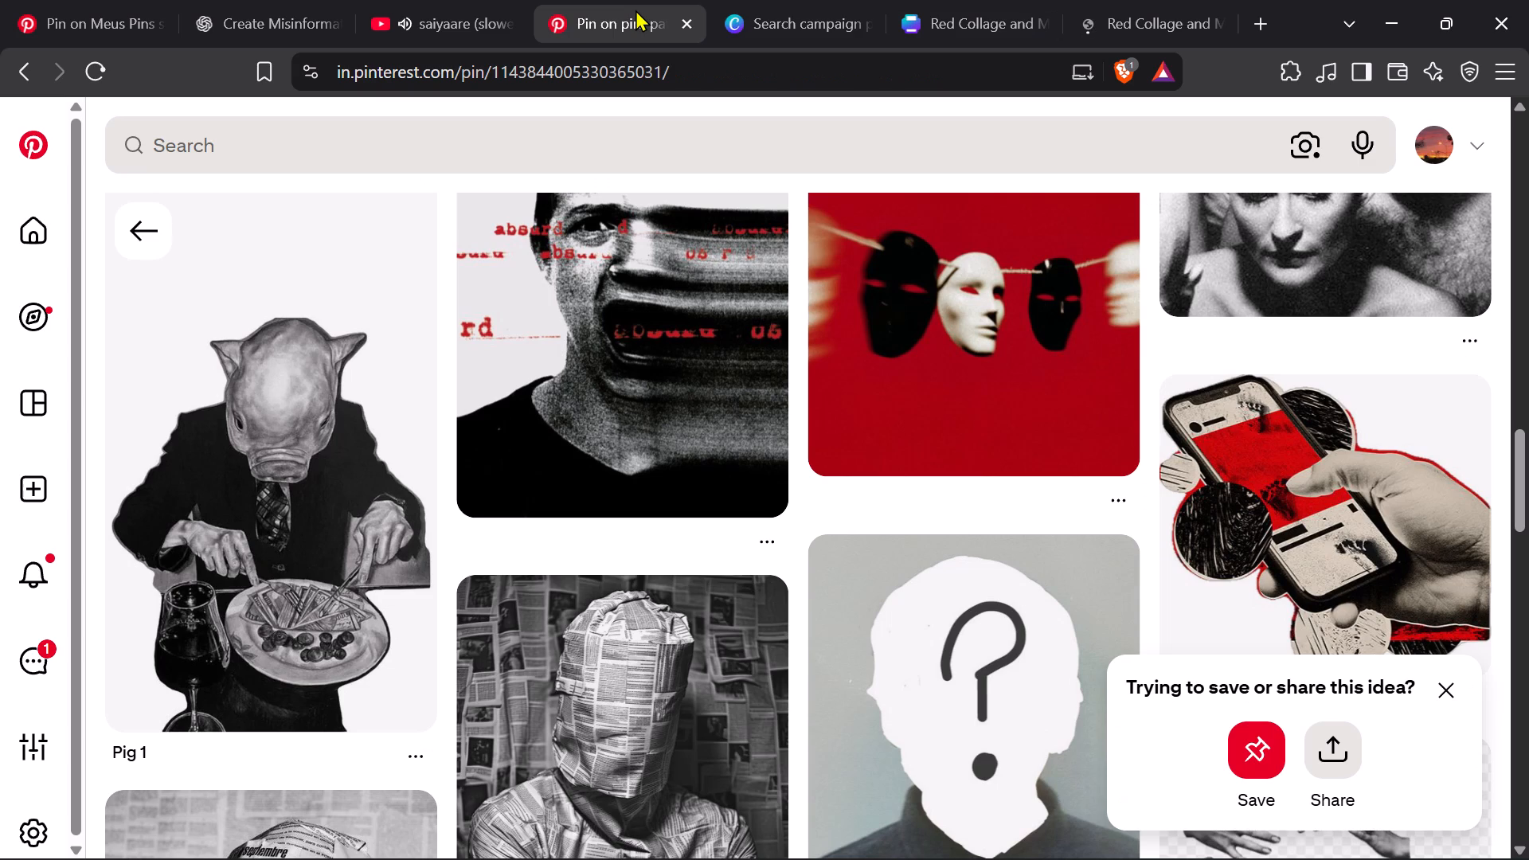
scroll(590, 290, up, 5)
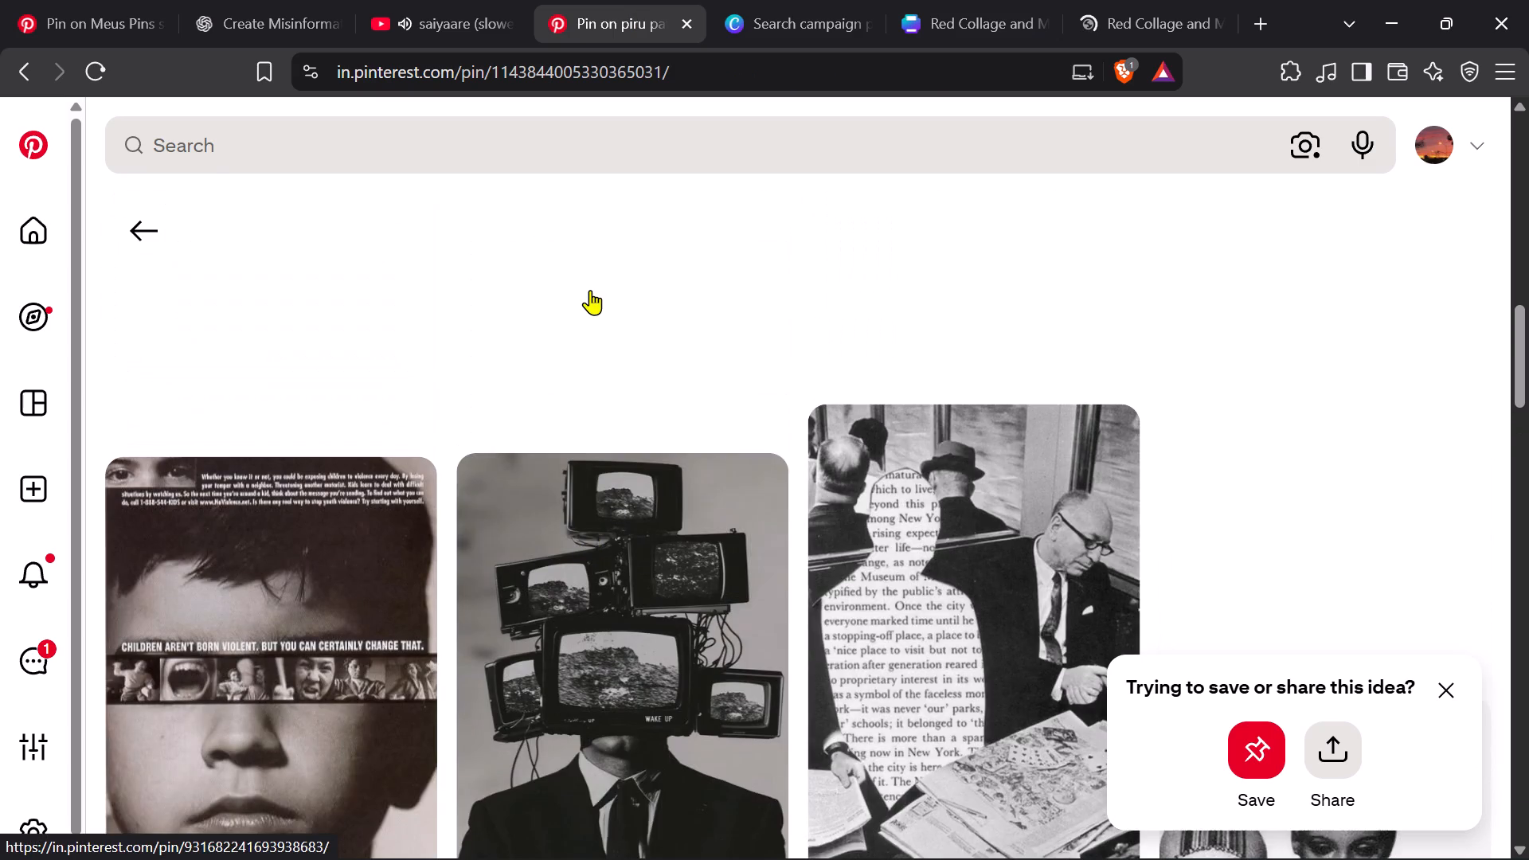
scroll(590, 290, up, 3)
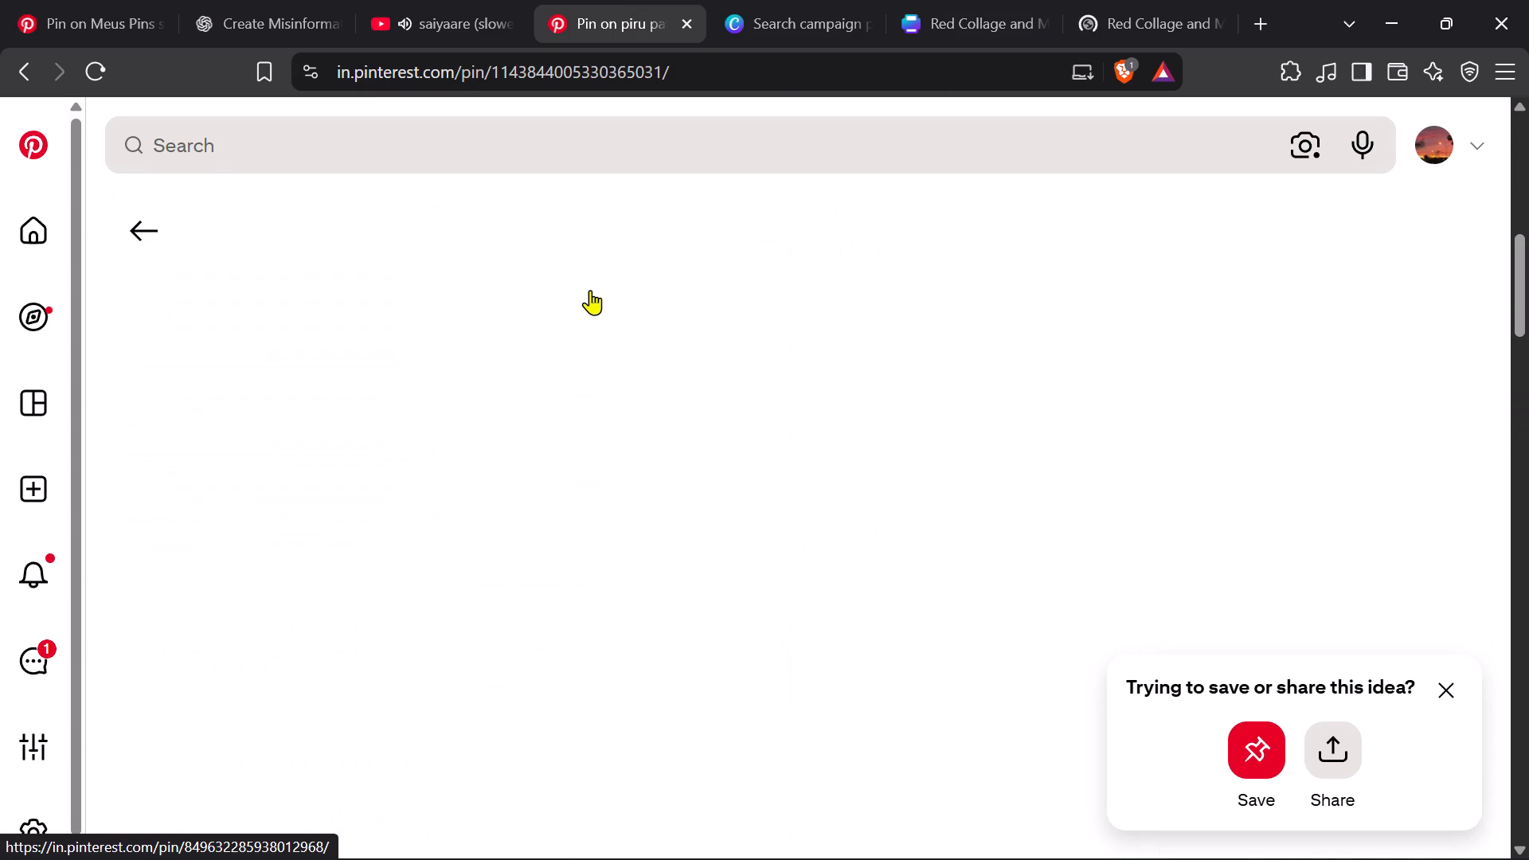
scroll(590, 290, up, 4)
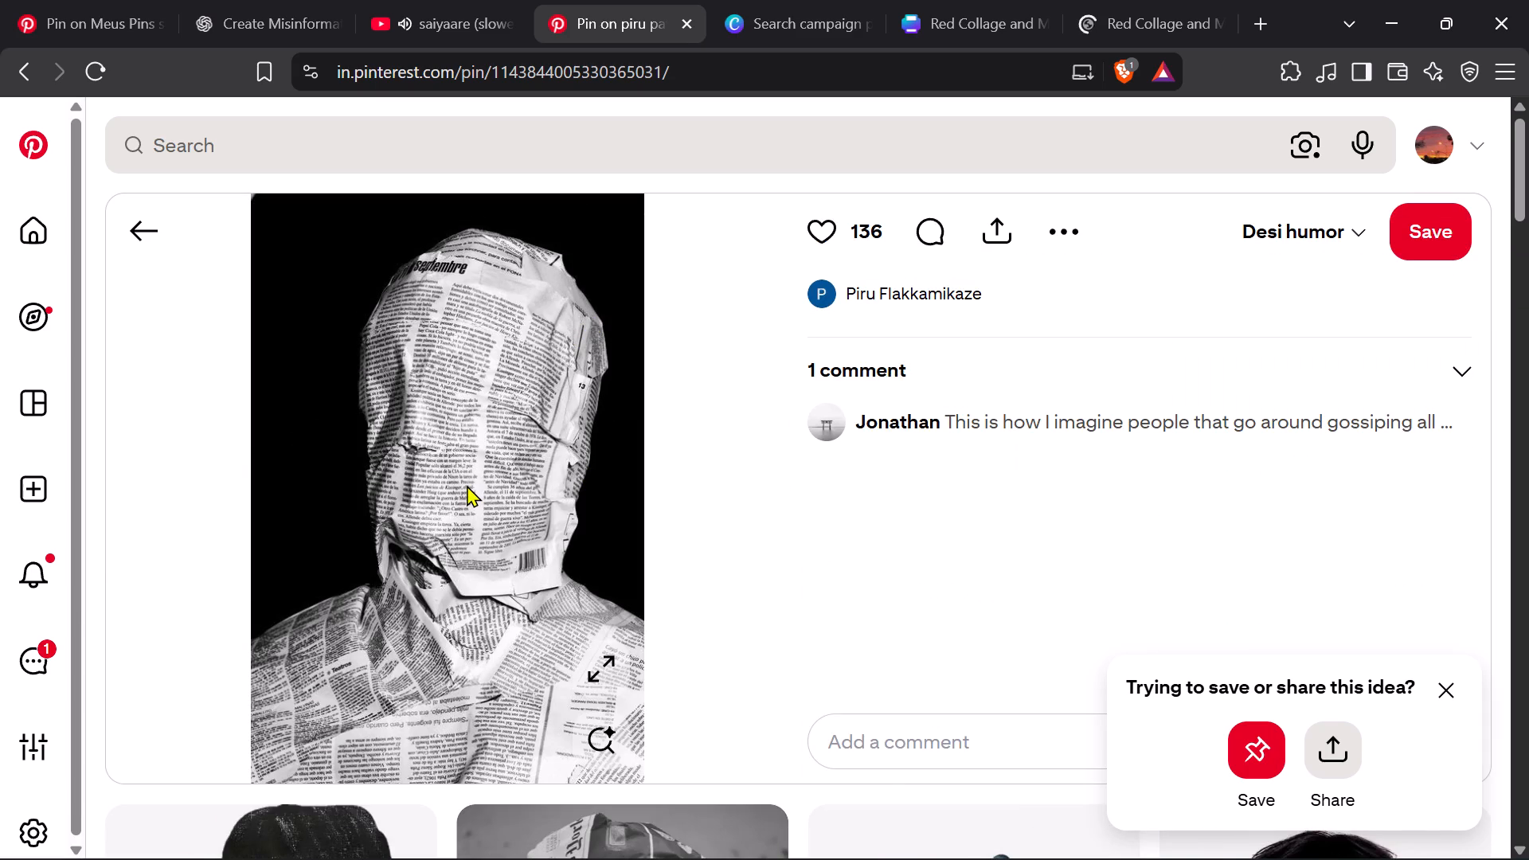
right_click(468, 482)
click(561, 571)
click(821, 9)
click(928, 6)
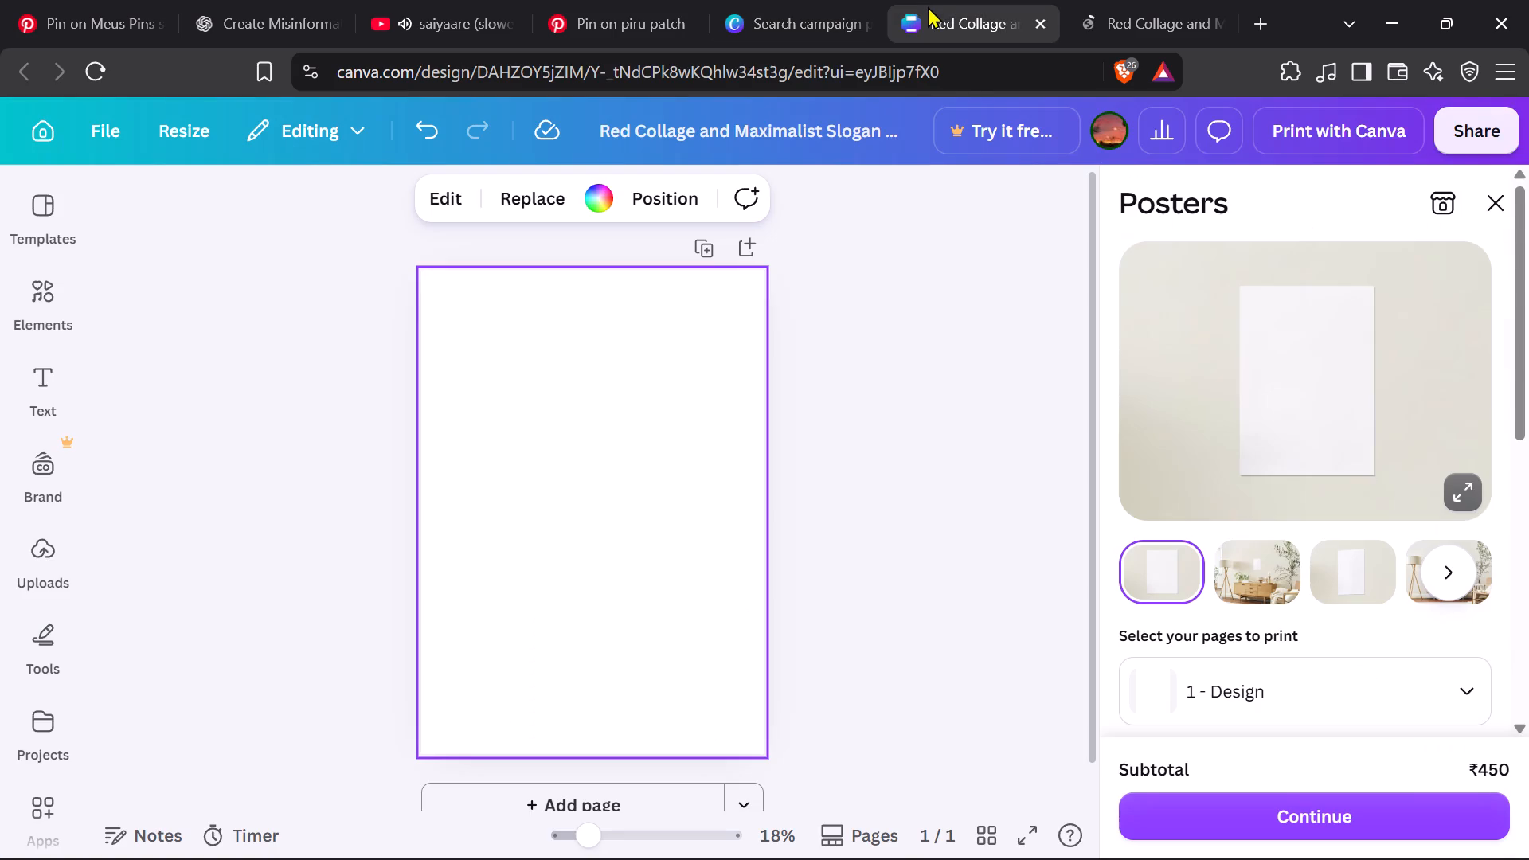
right_click(586, 478)
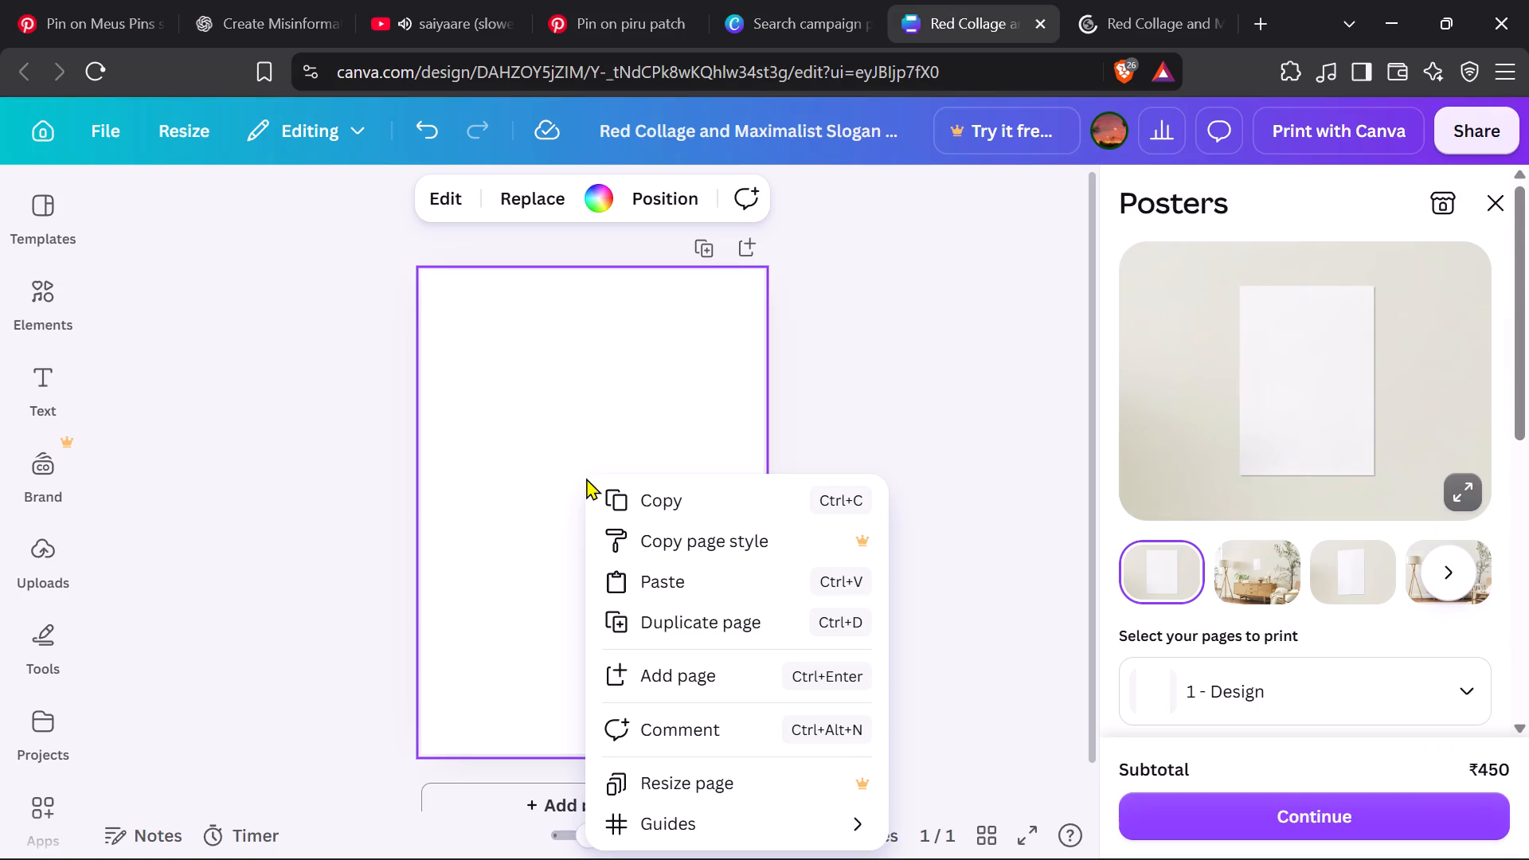
click(698, 587)
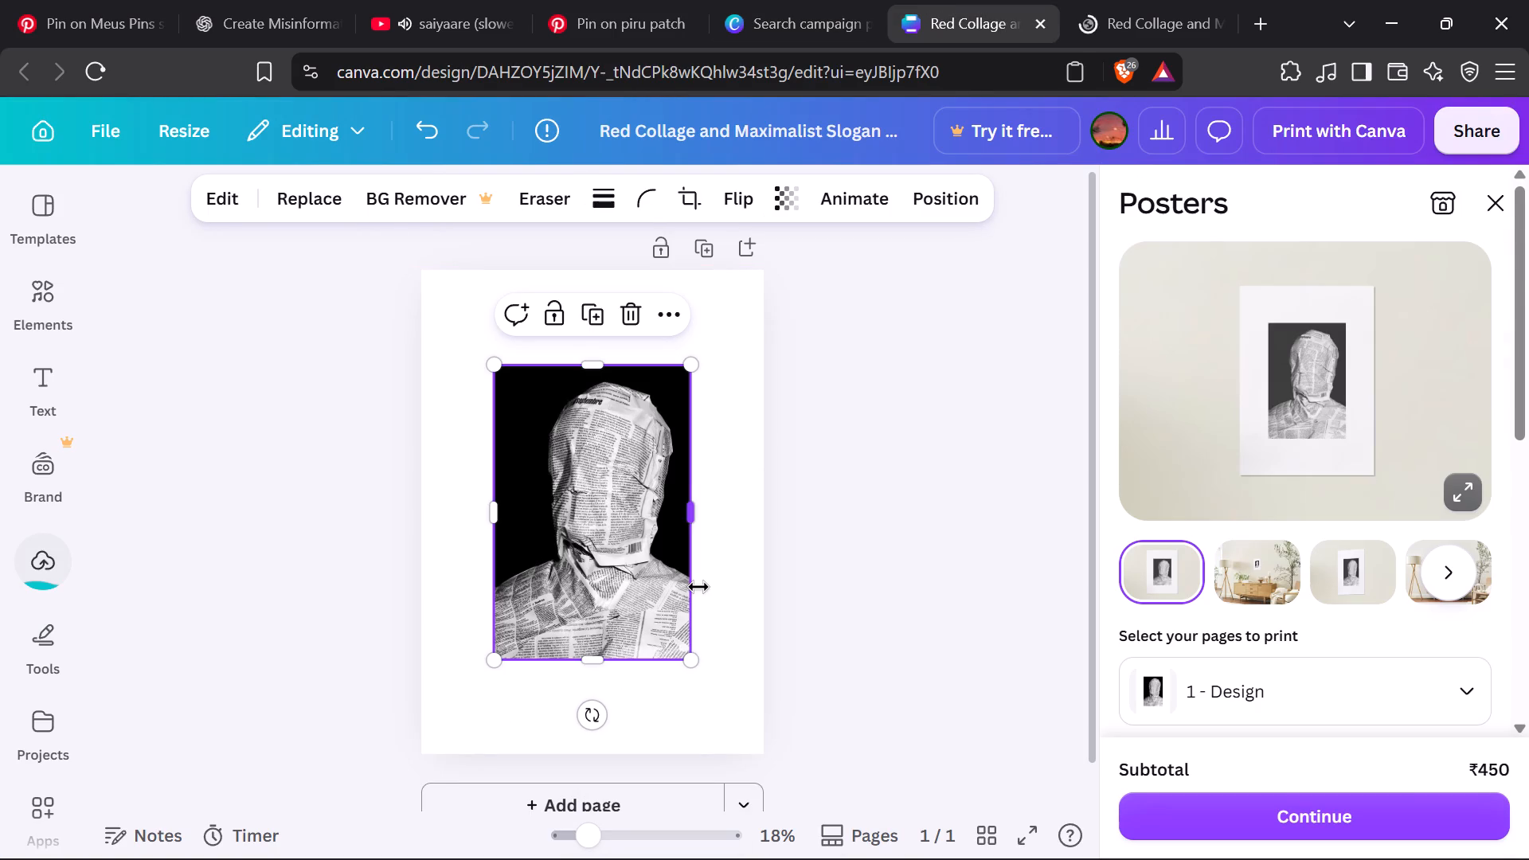
Try to remove the newspaper-wrapped head photo's background with BG Remover, and choose the Canva Pro plan in the trial offer.
click(440, 196)
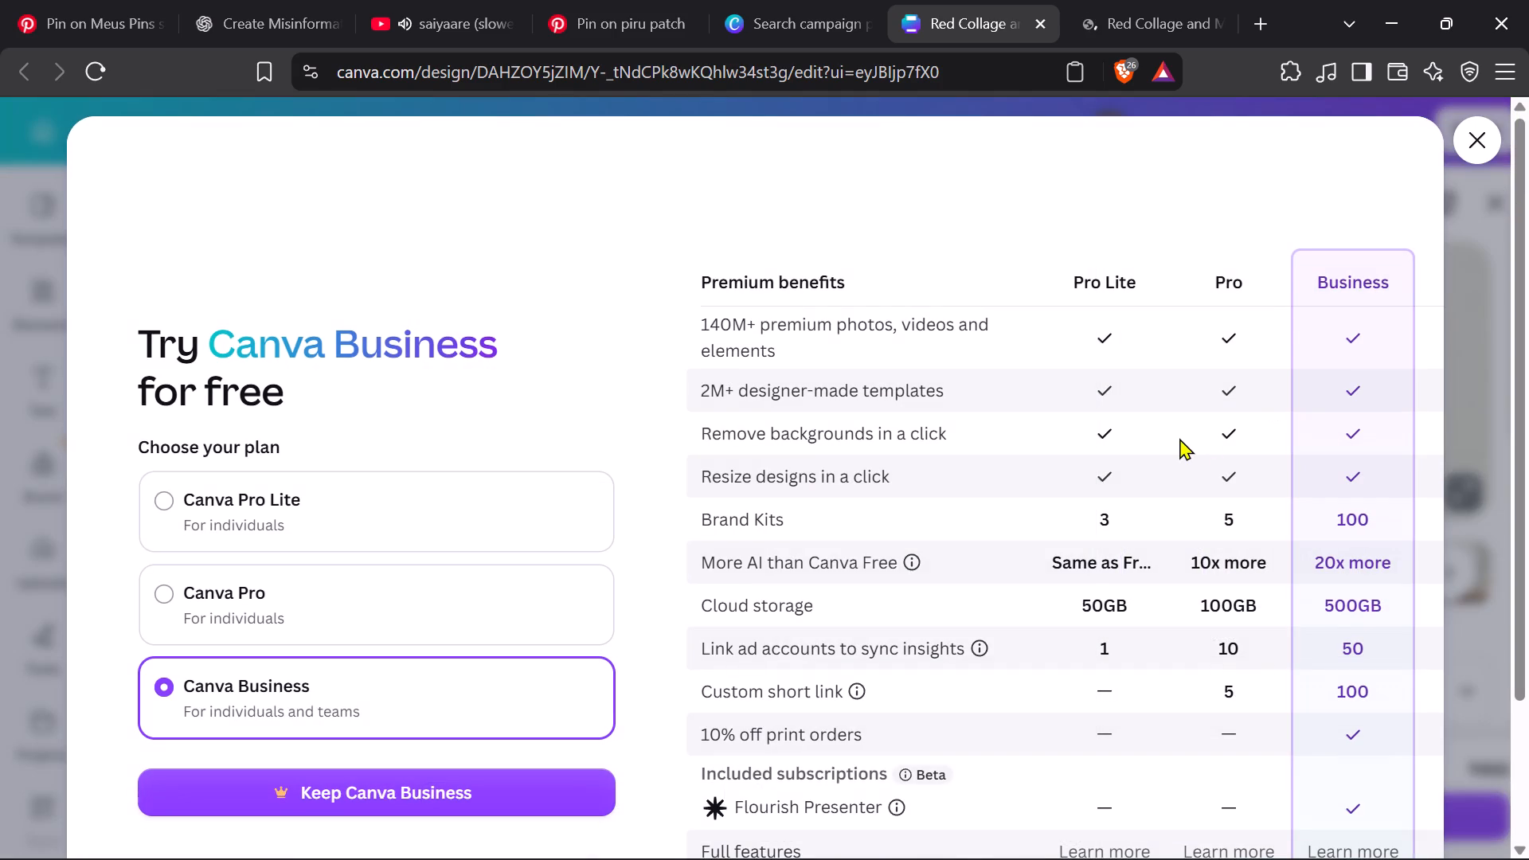
click(1214, 443)
click(1220, 457)
scroll(1220, 457, down, 3)
click(470, 441)
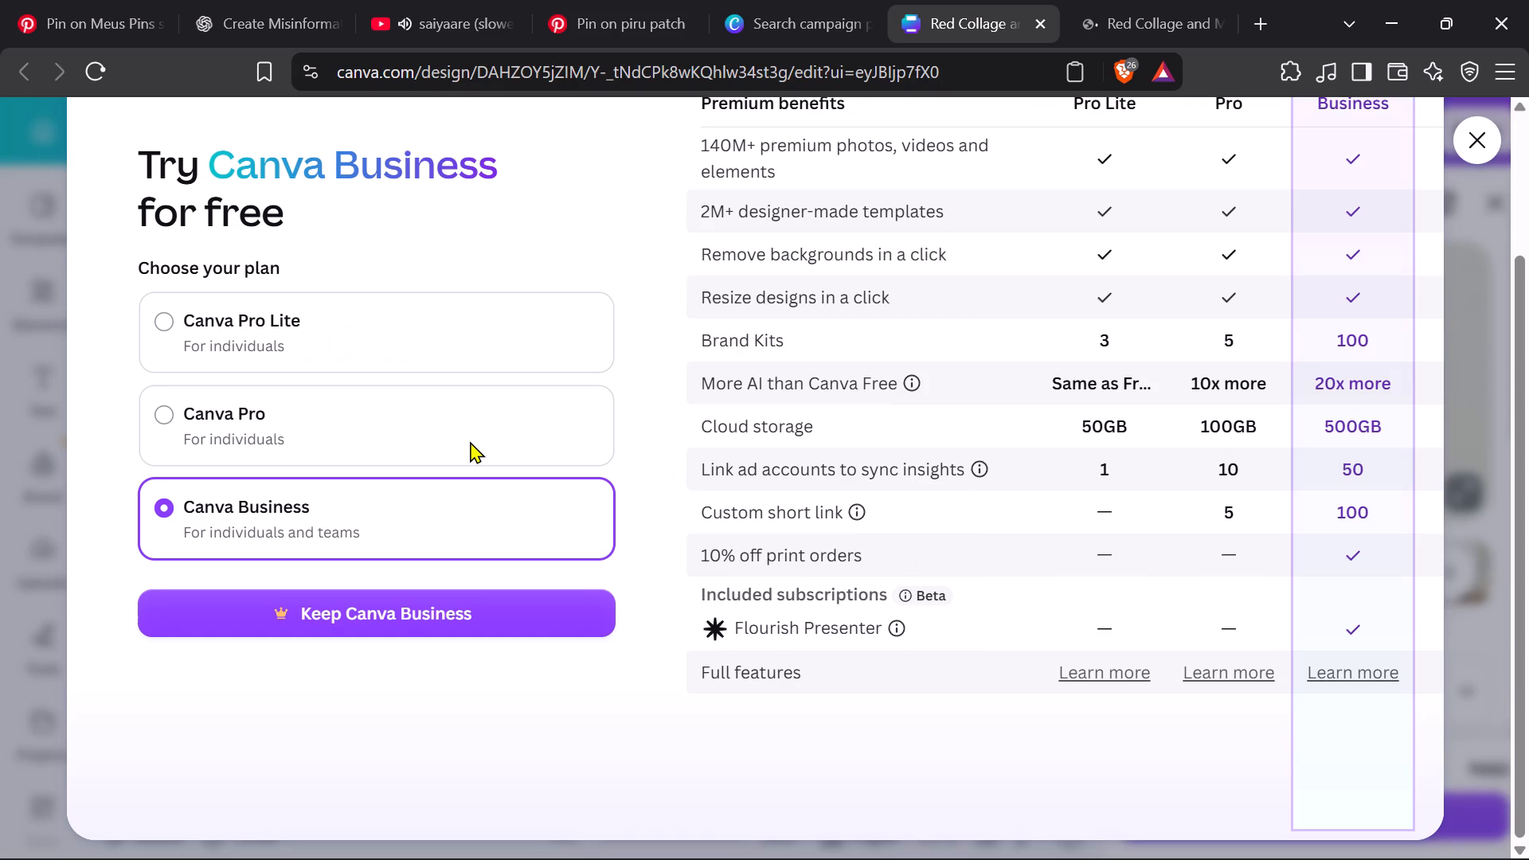
click(470, 441)
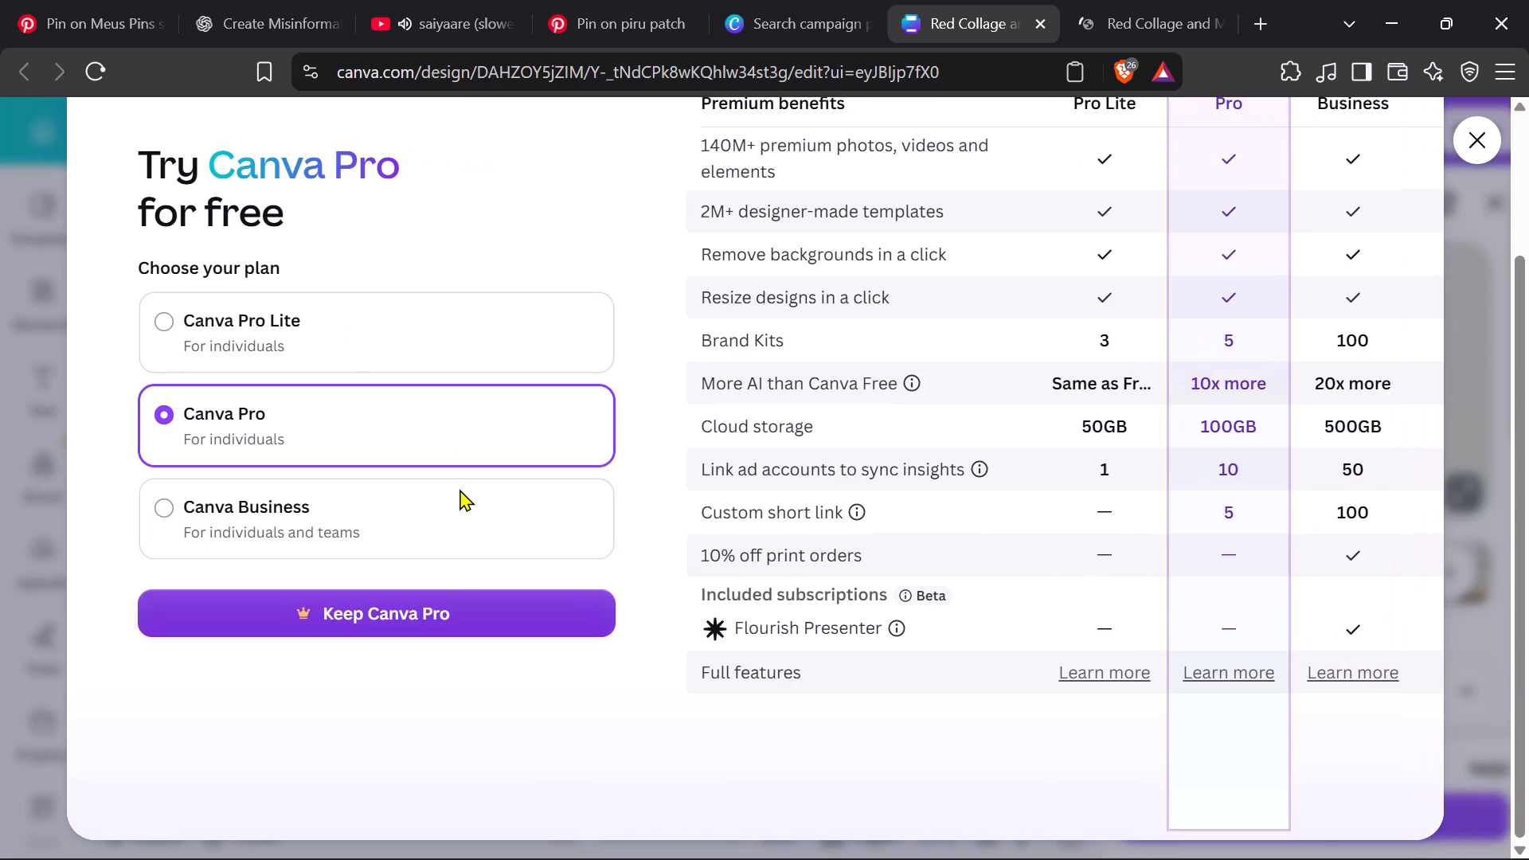
click(471, 610)
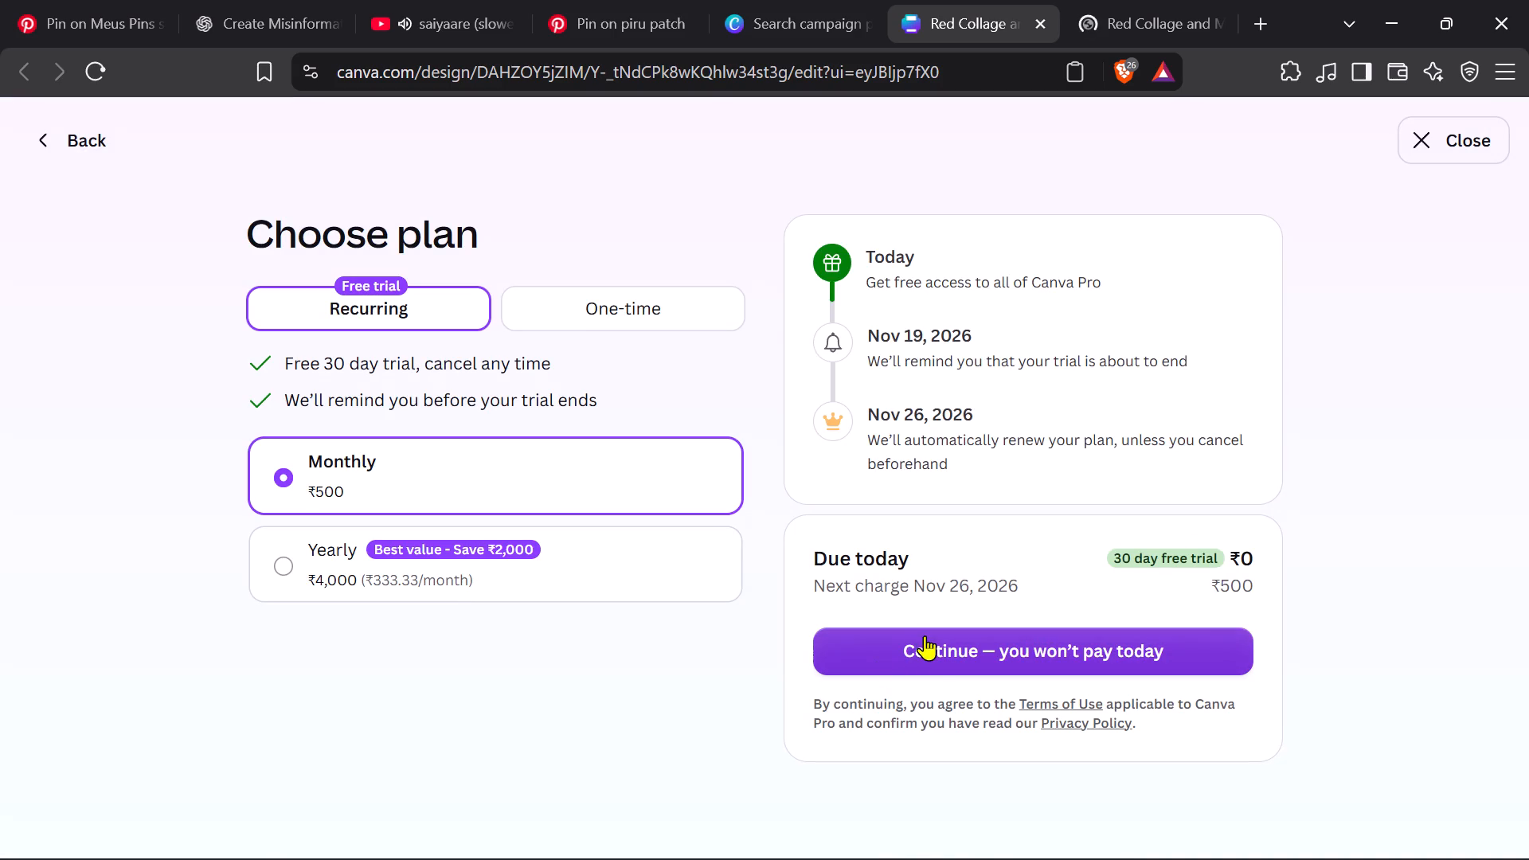
Continue with the recurring monthly Canva Pro free trial, choose UPI as the payment method and review its billing form.
click(886, 638)
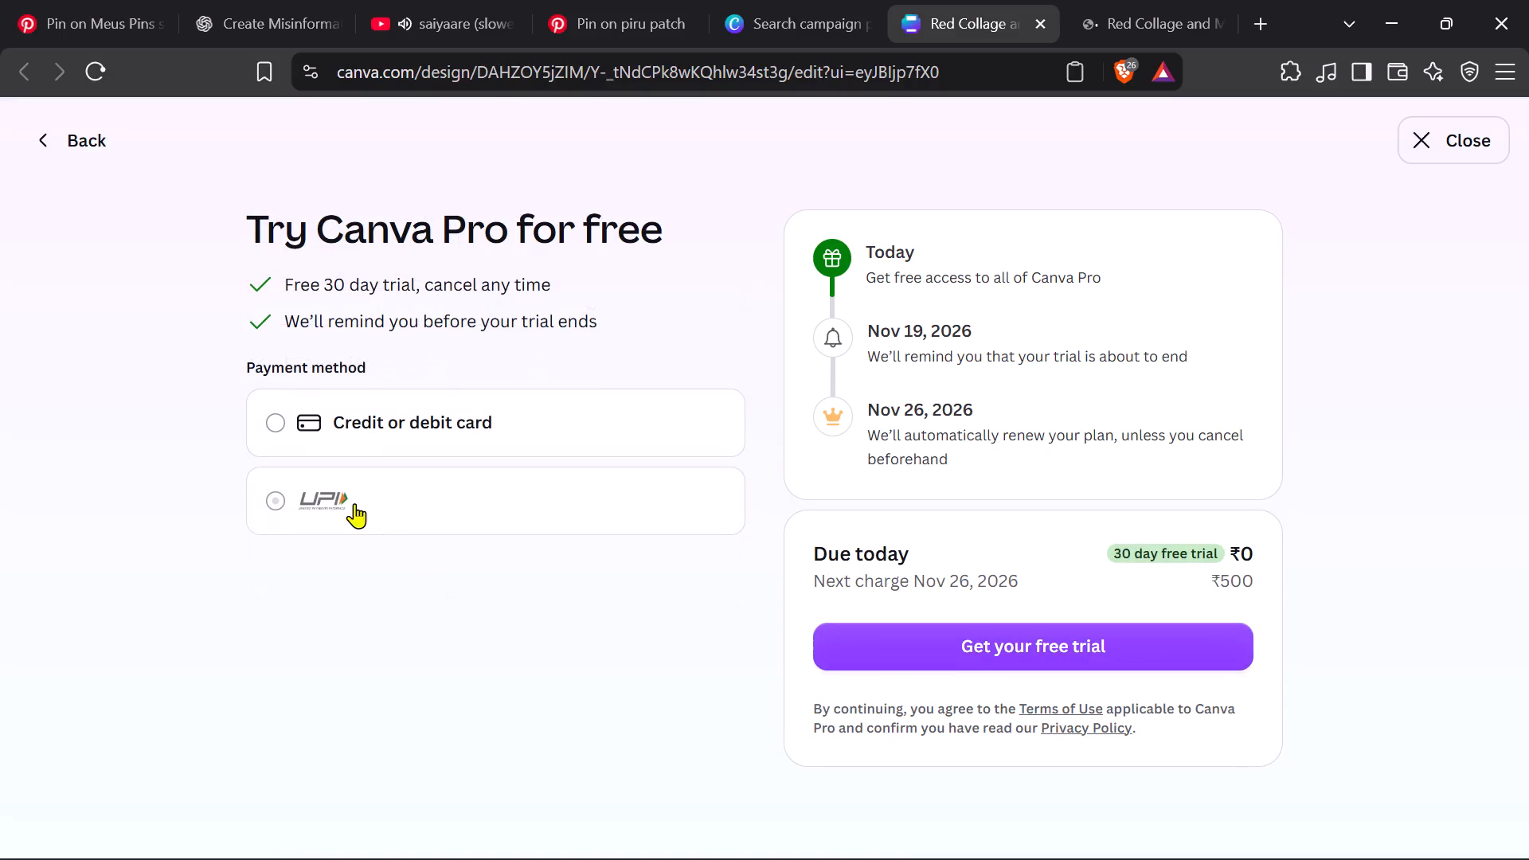
click(265, 504)
click(886, 644)
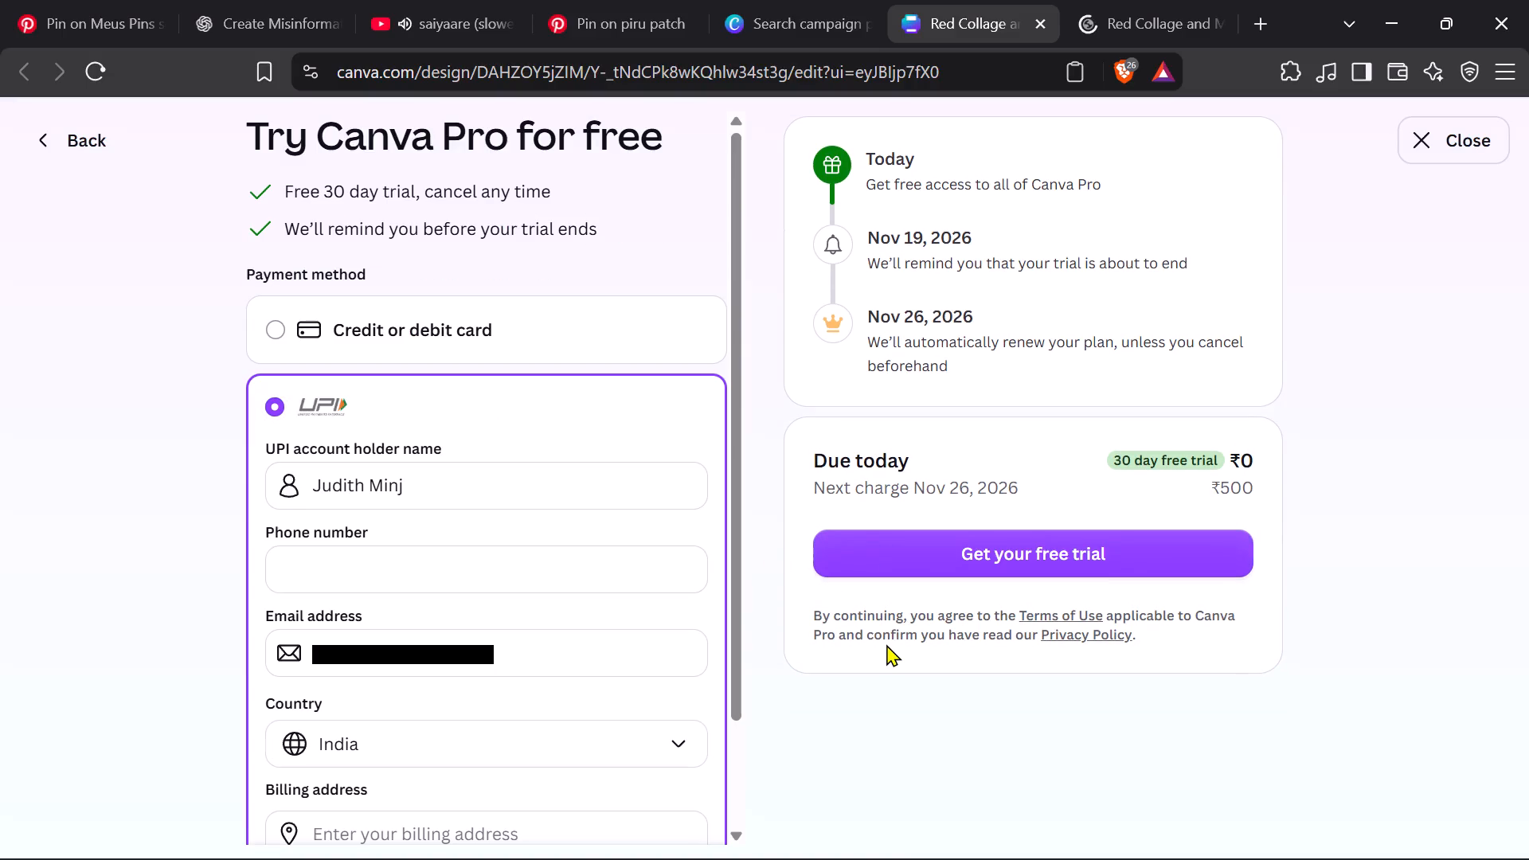
scroll(591, 639, down, 1)
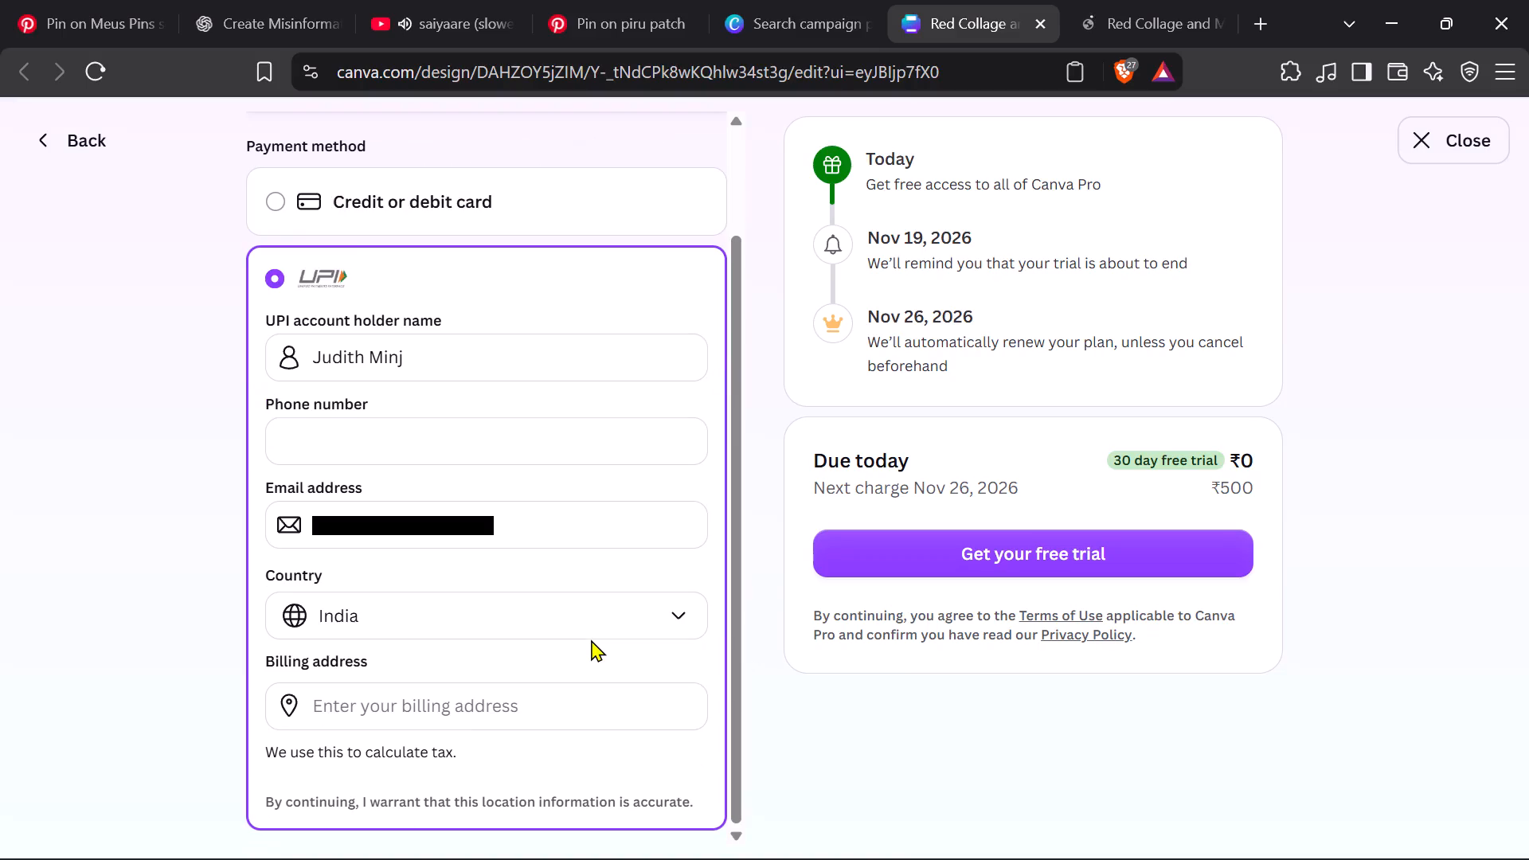
scroll(591, 639, up, 5)
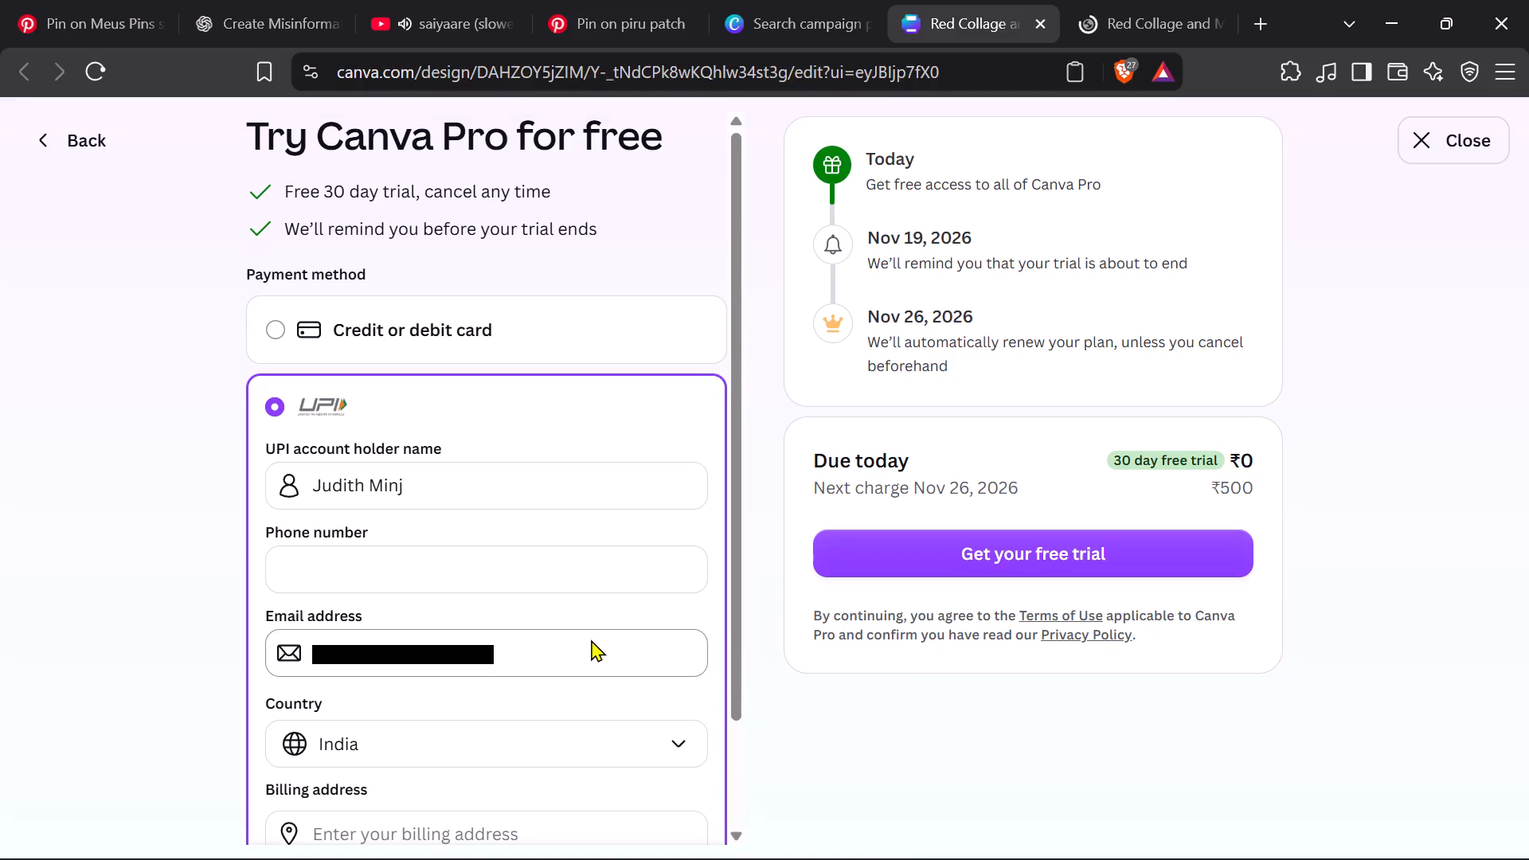
scroll(591, 639, up, 2)
scroll(591, 639, down, 1)
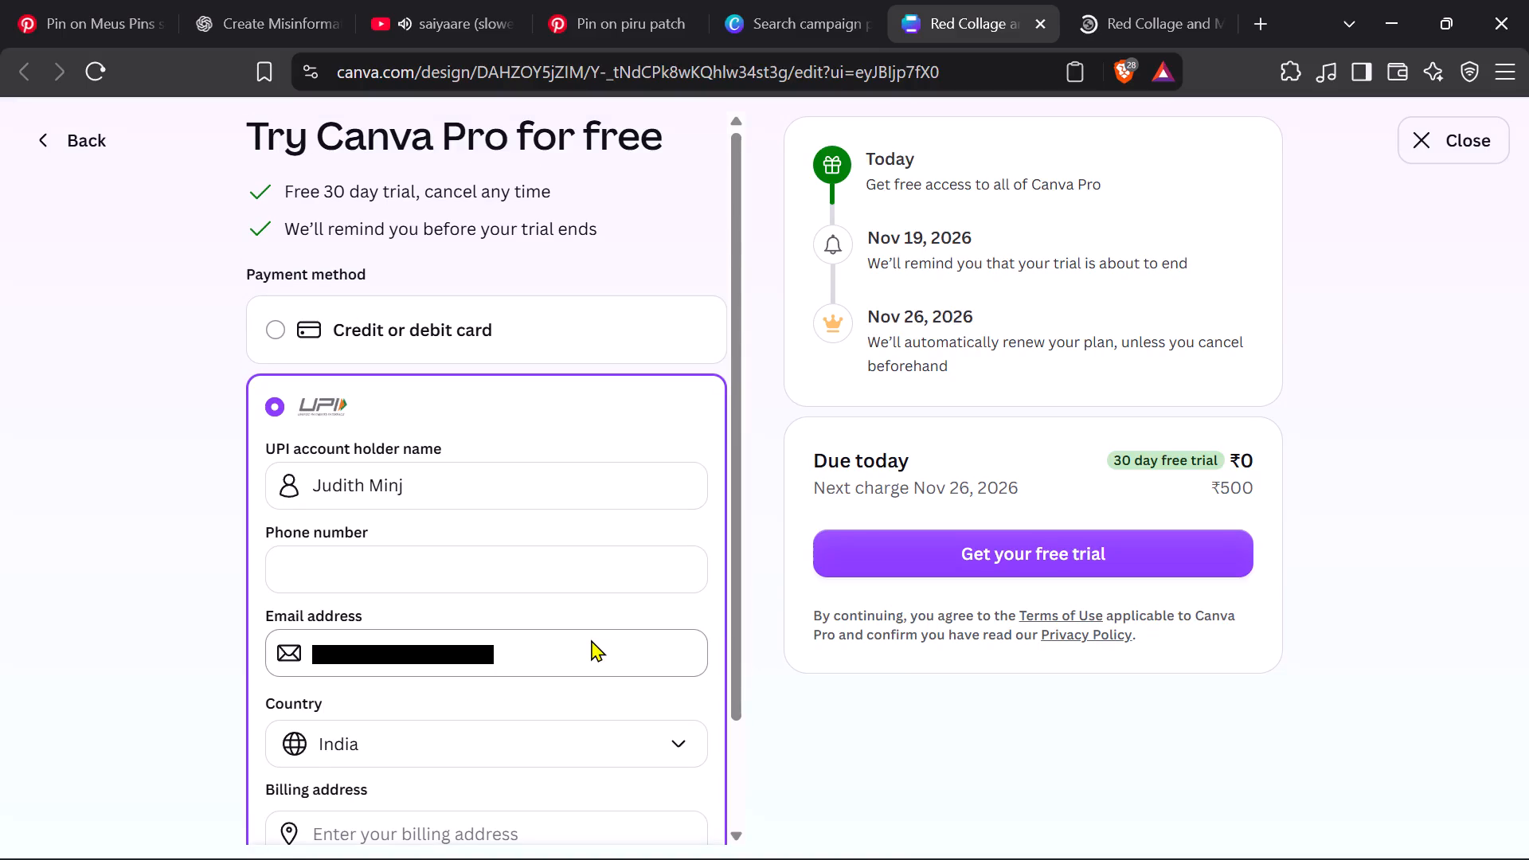
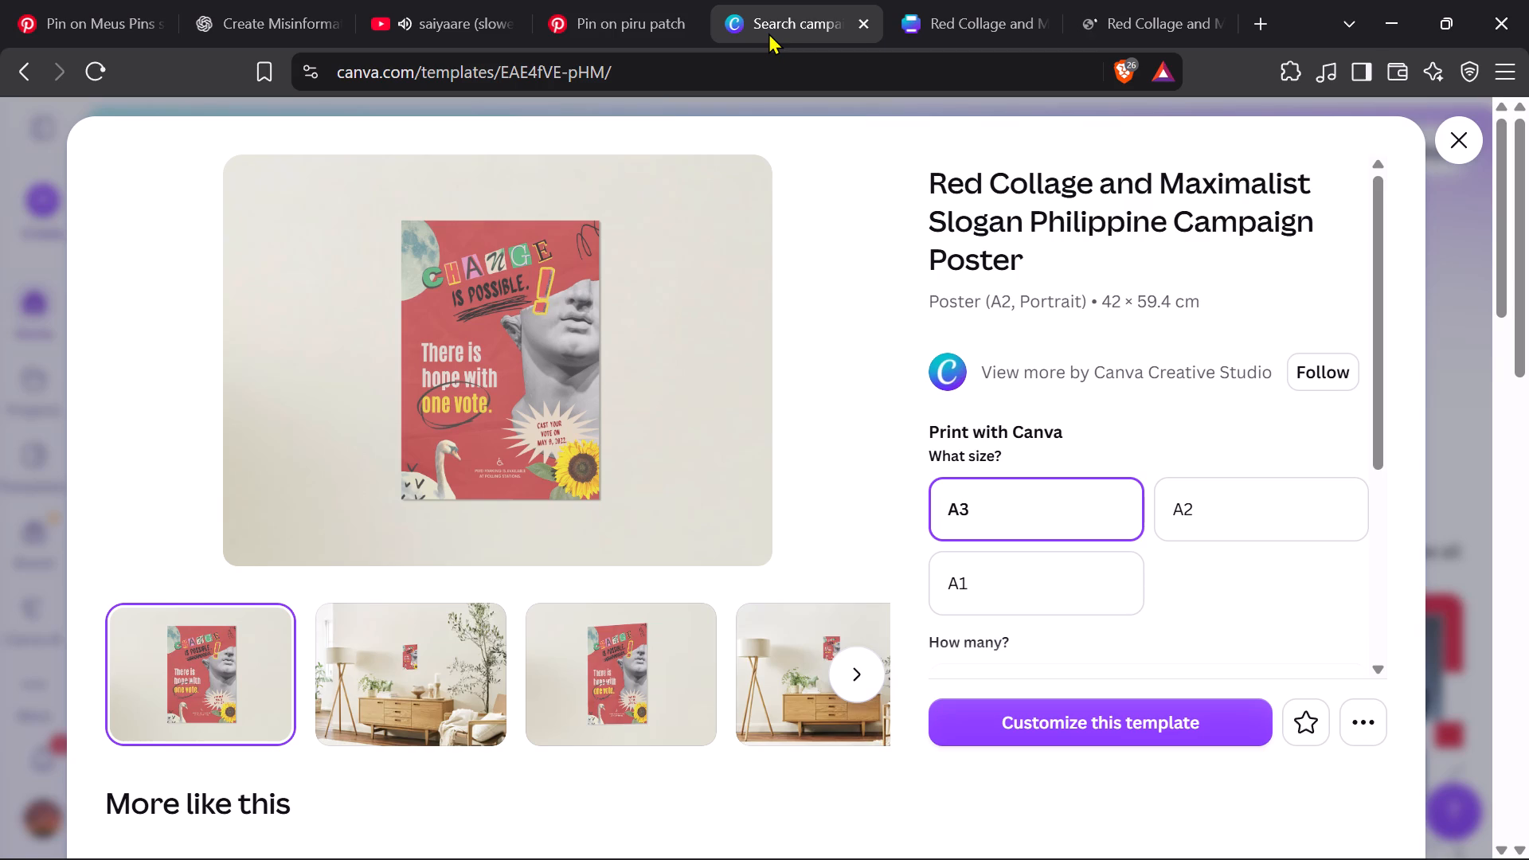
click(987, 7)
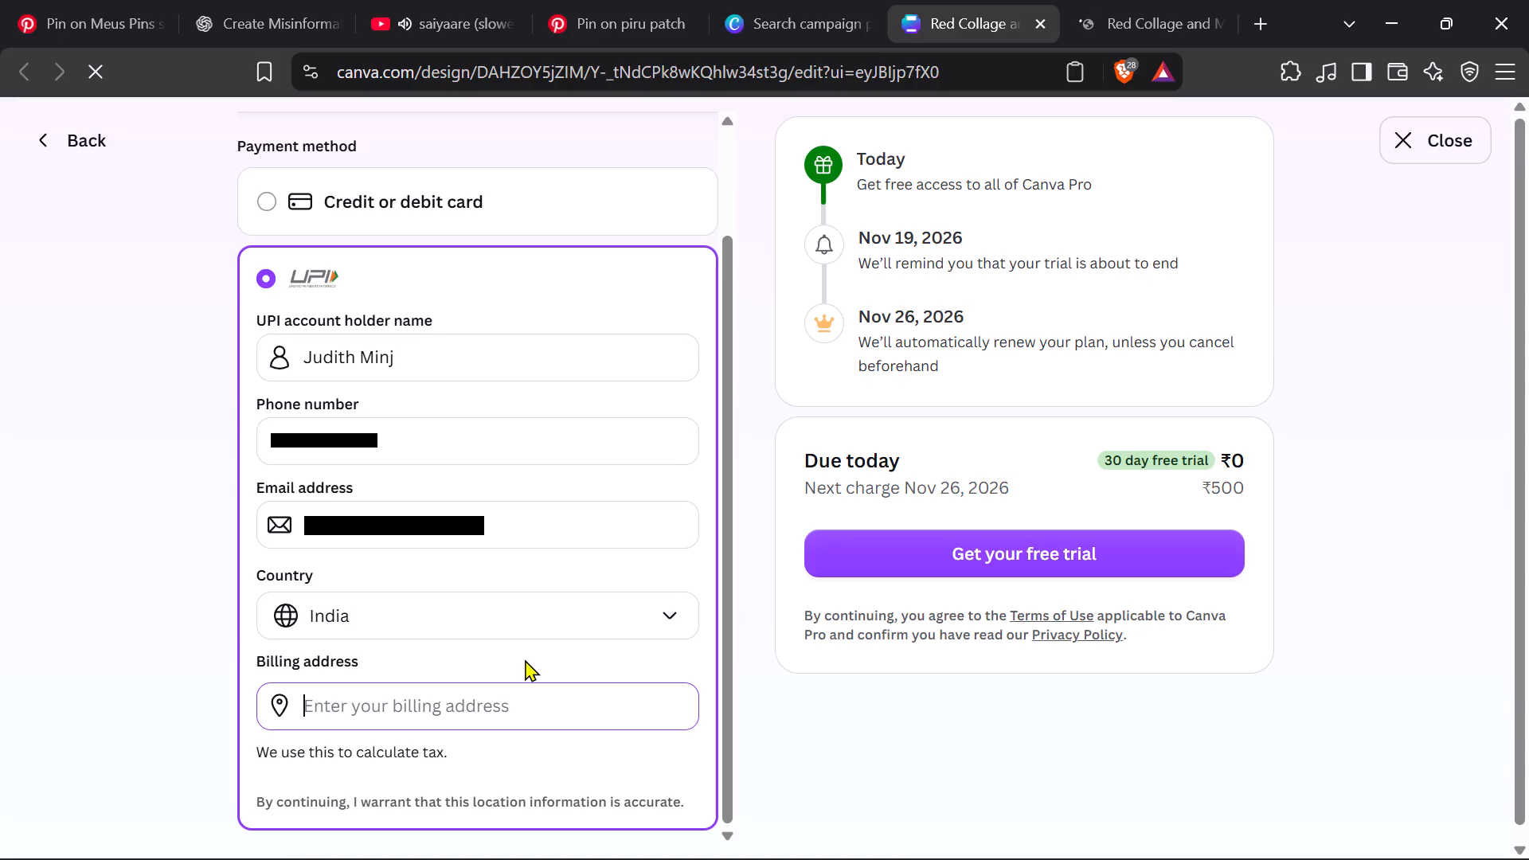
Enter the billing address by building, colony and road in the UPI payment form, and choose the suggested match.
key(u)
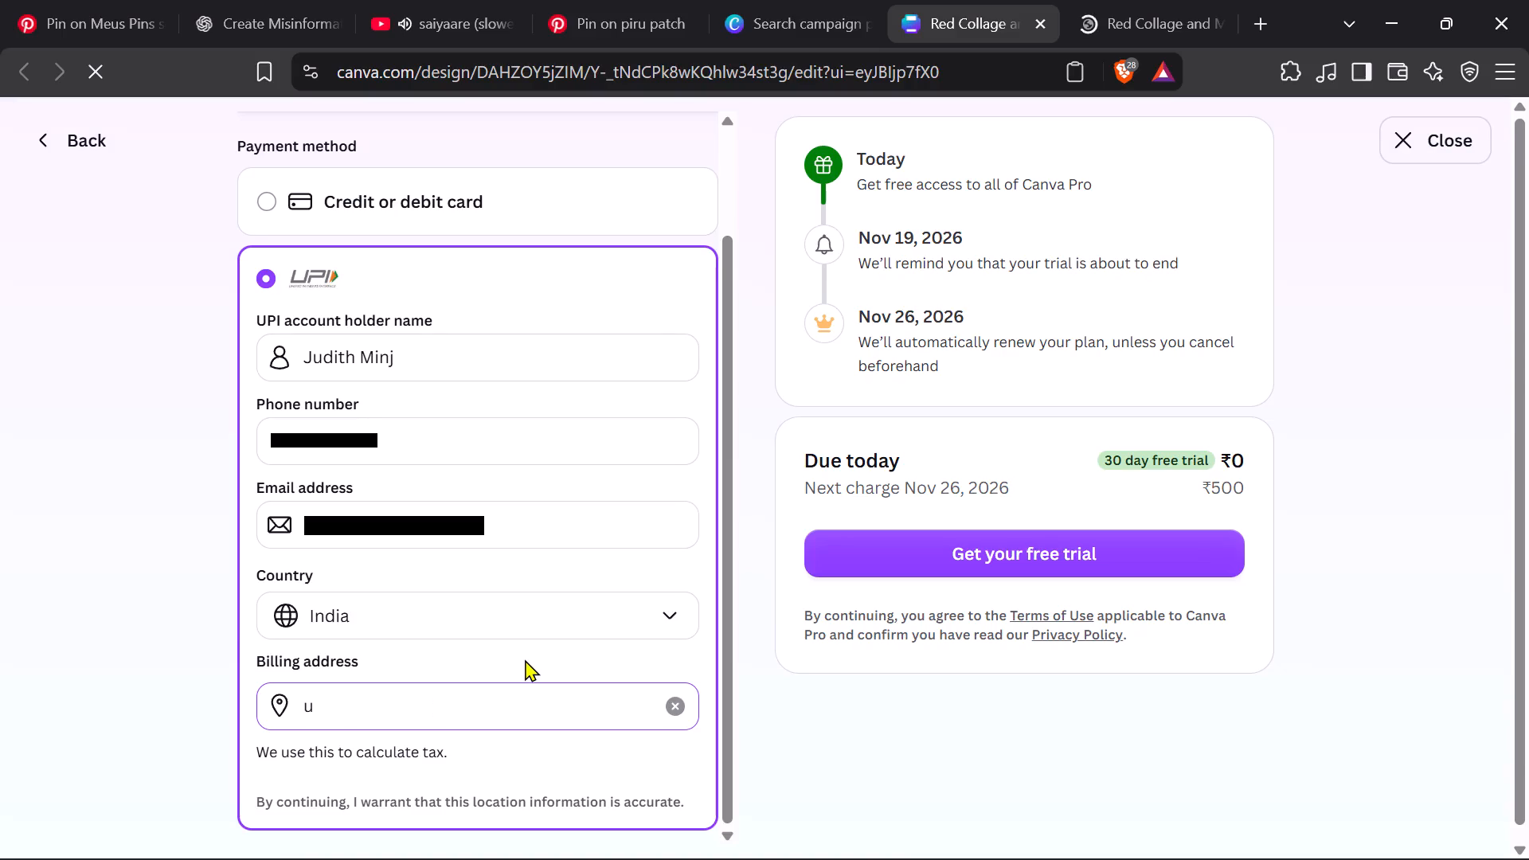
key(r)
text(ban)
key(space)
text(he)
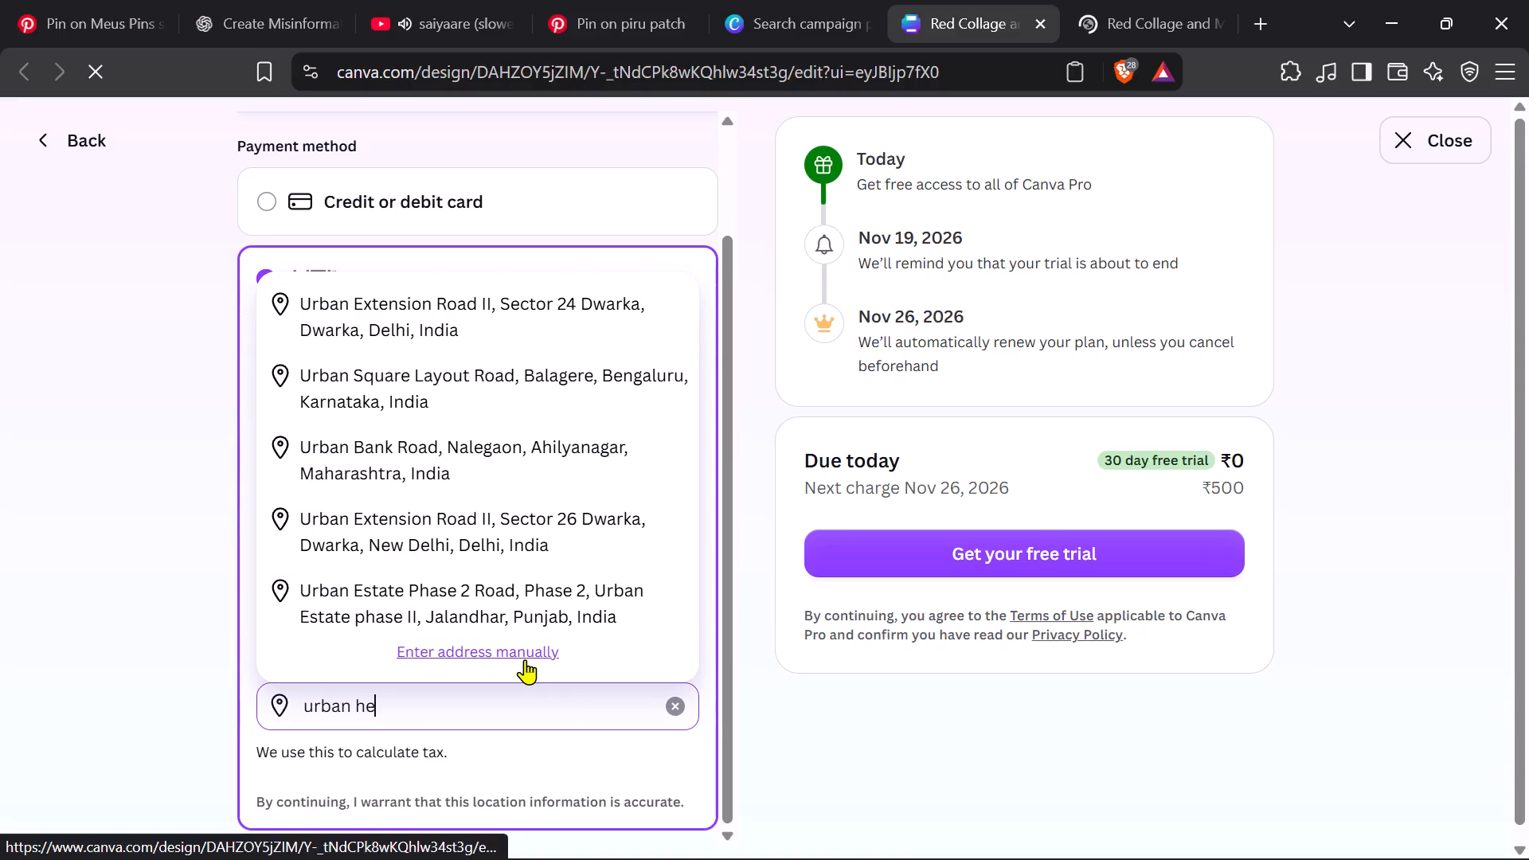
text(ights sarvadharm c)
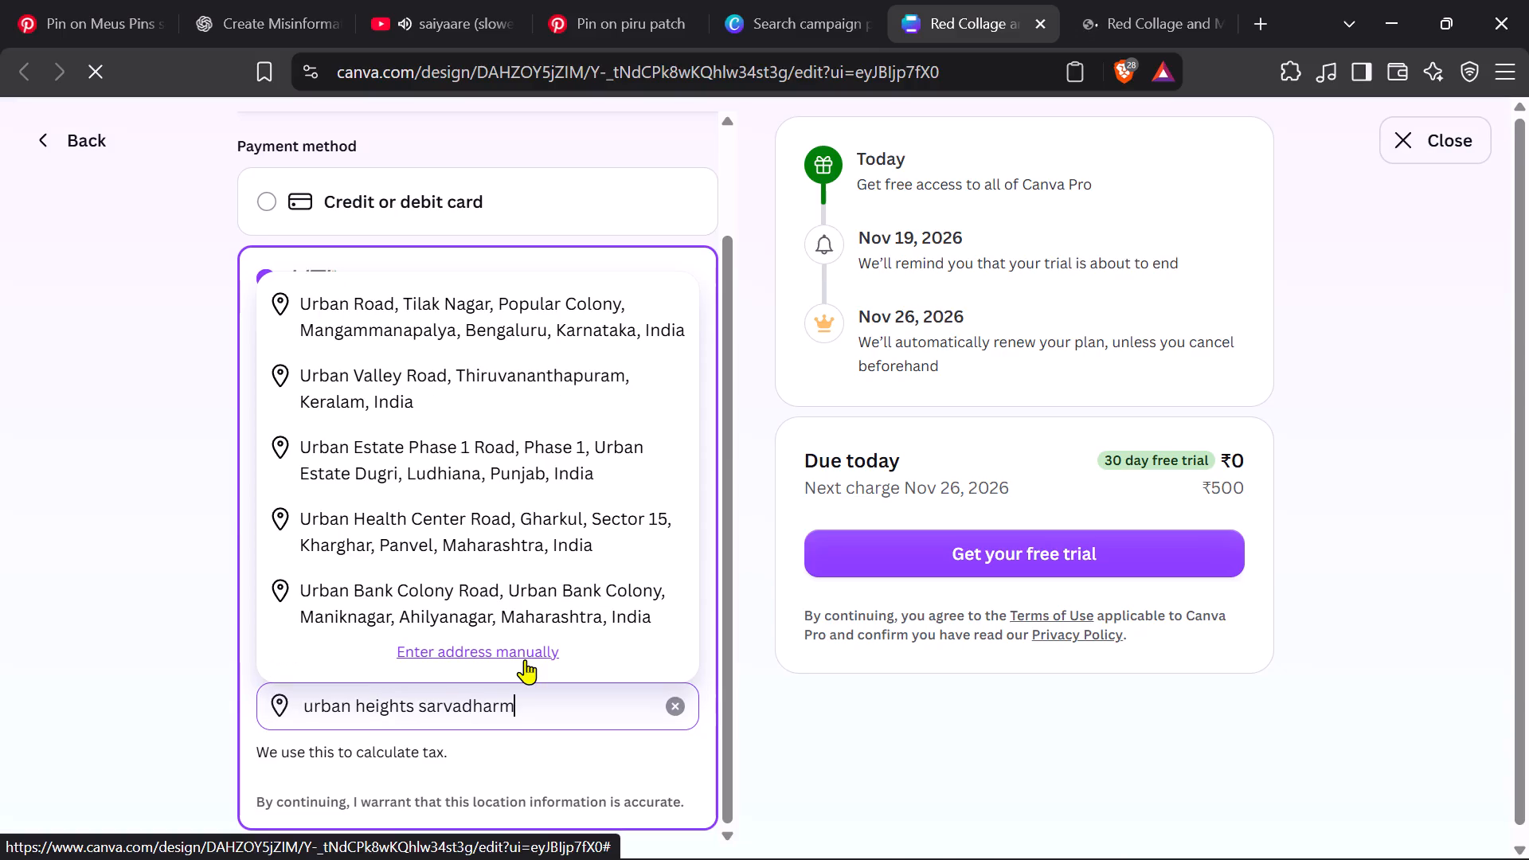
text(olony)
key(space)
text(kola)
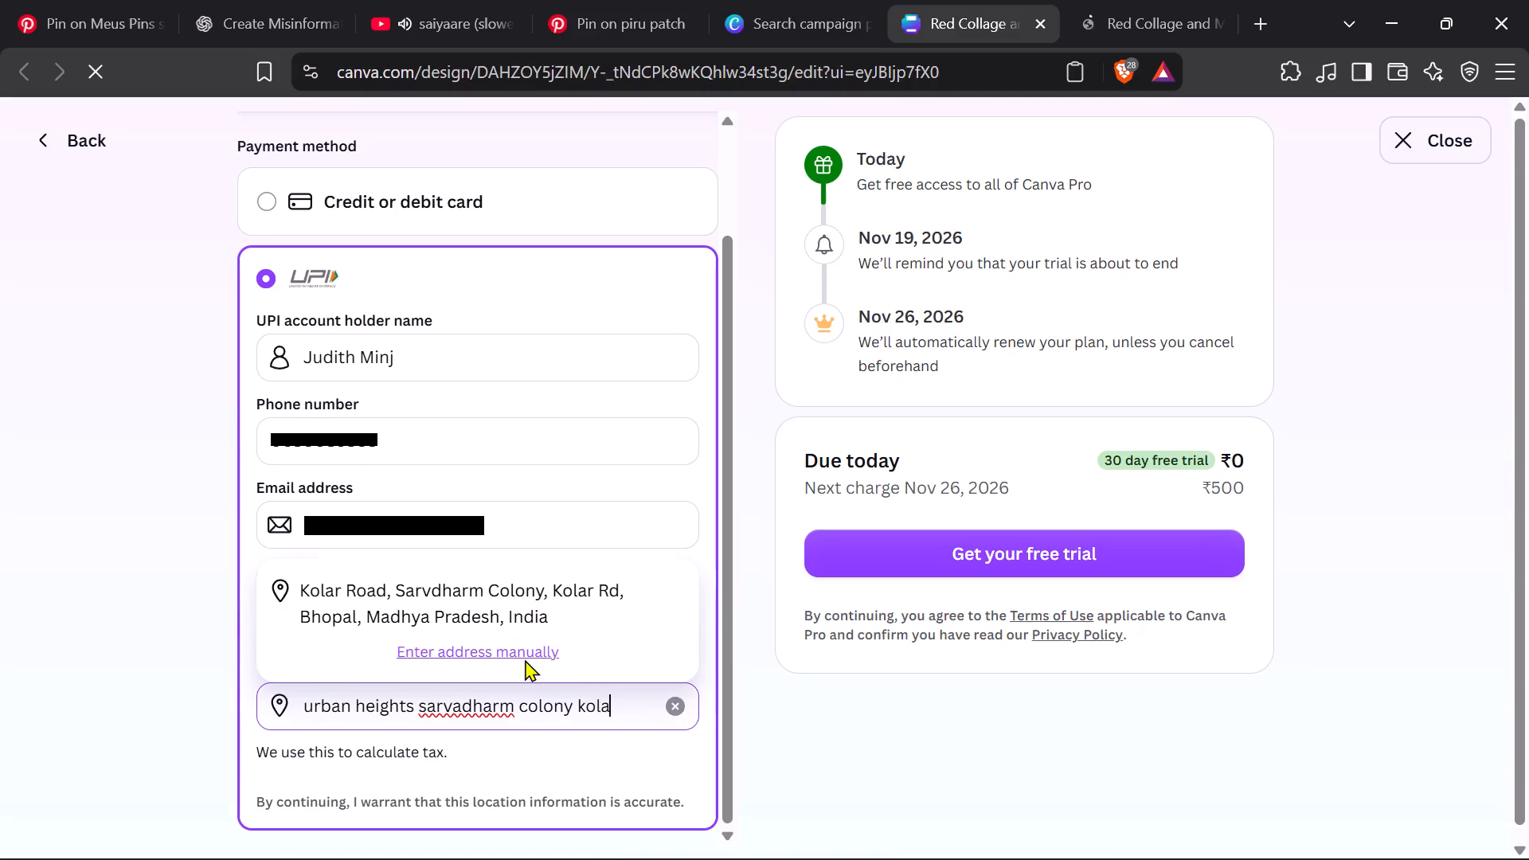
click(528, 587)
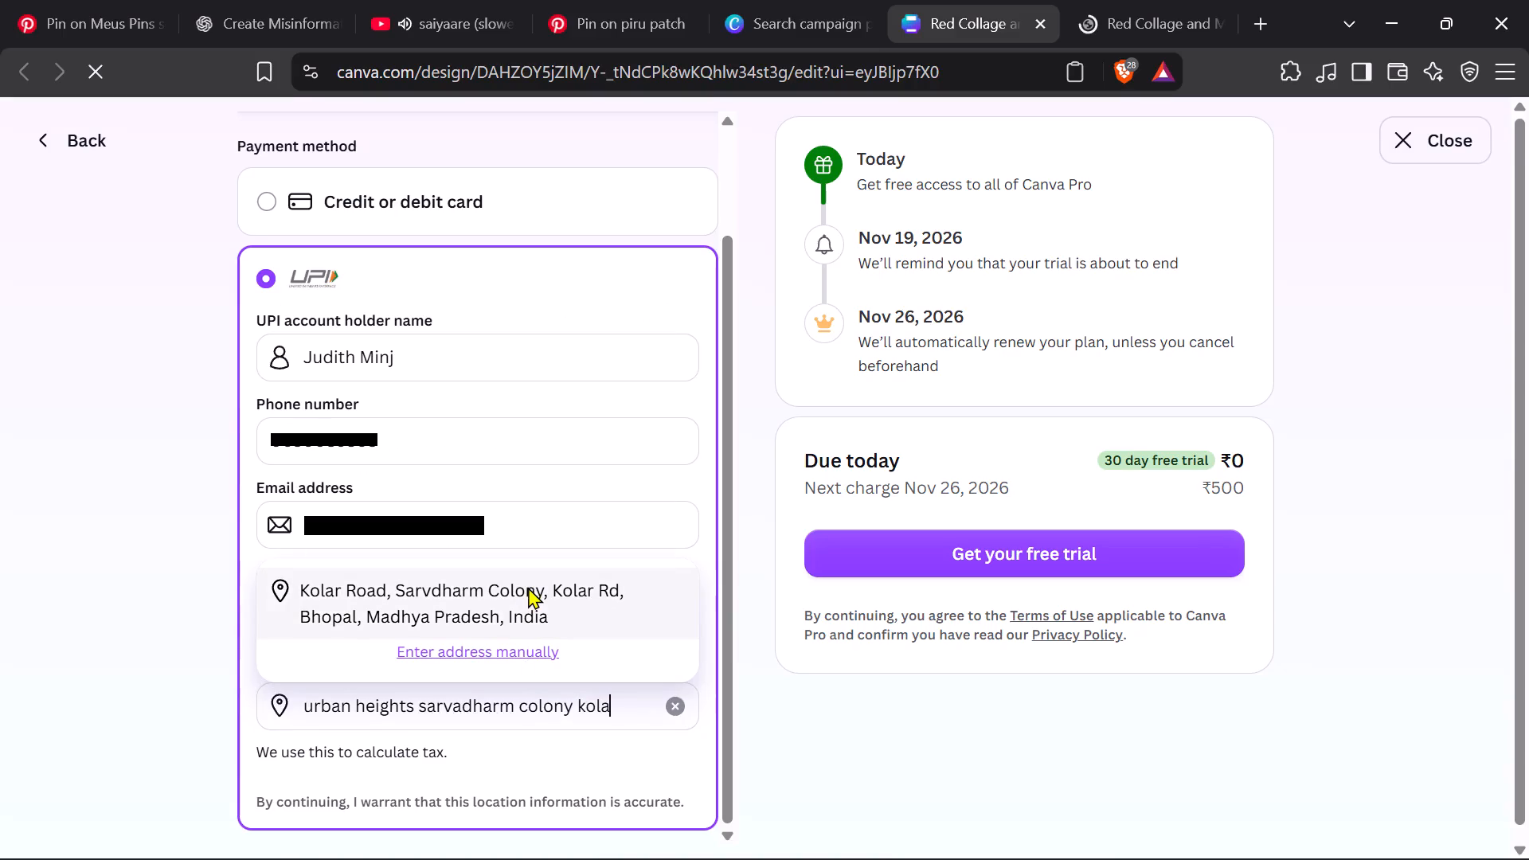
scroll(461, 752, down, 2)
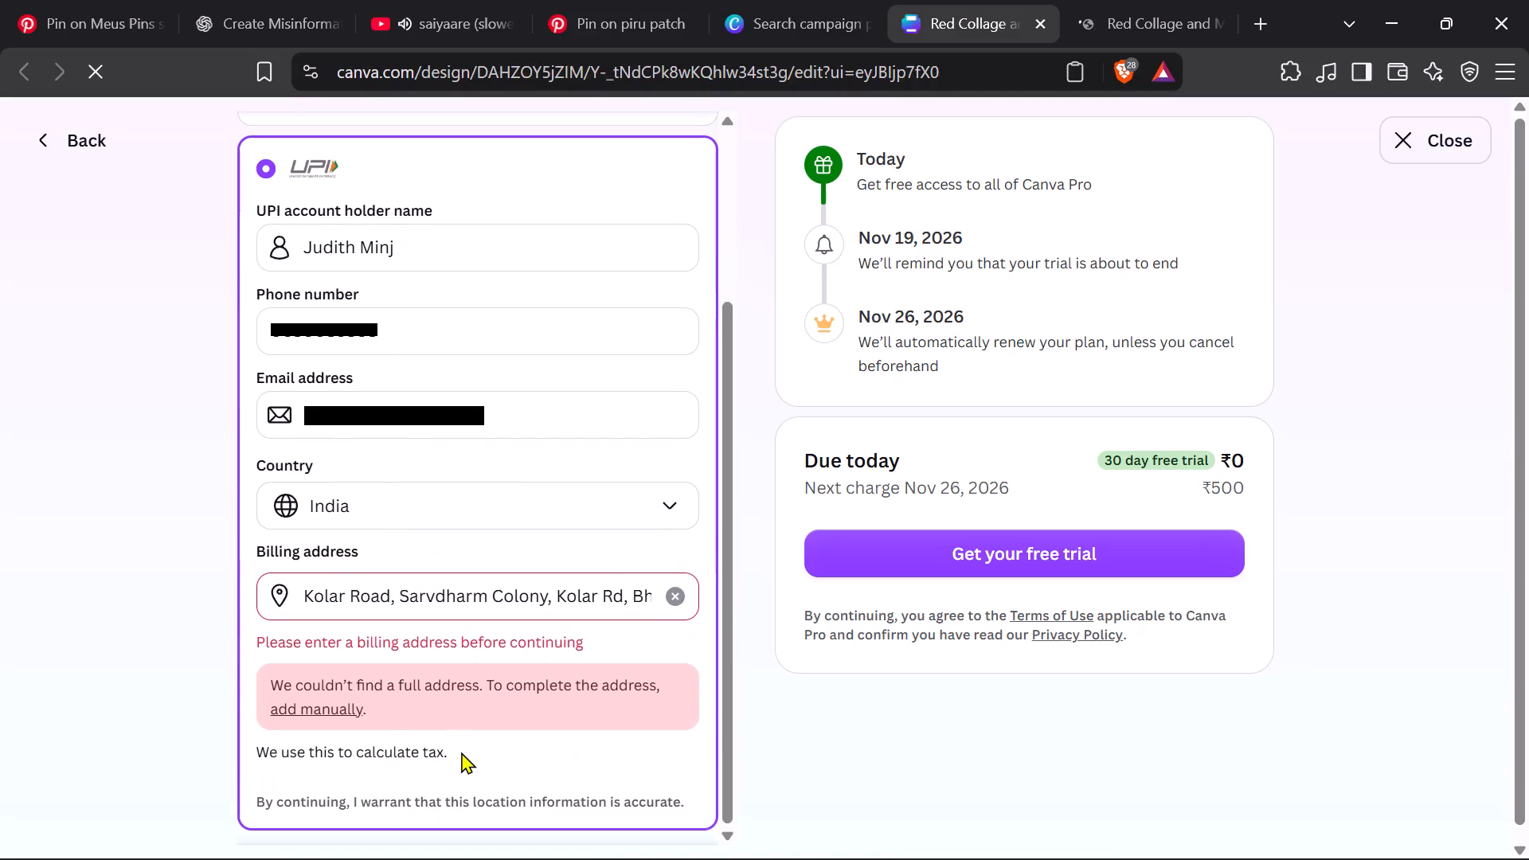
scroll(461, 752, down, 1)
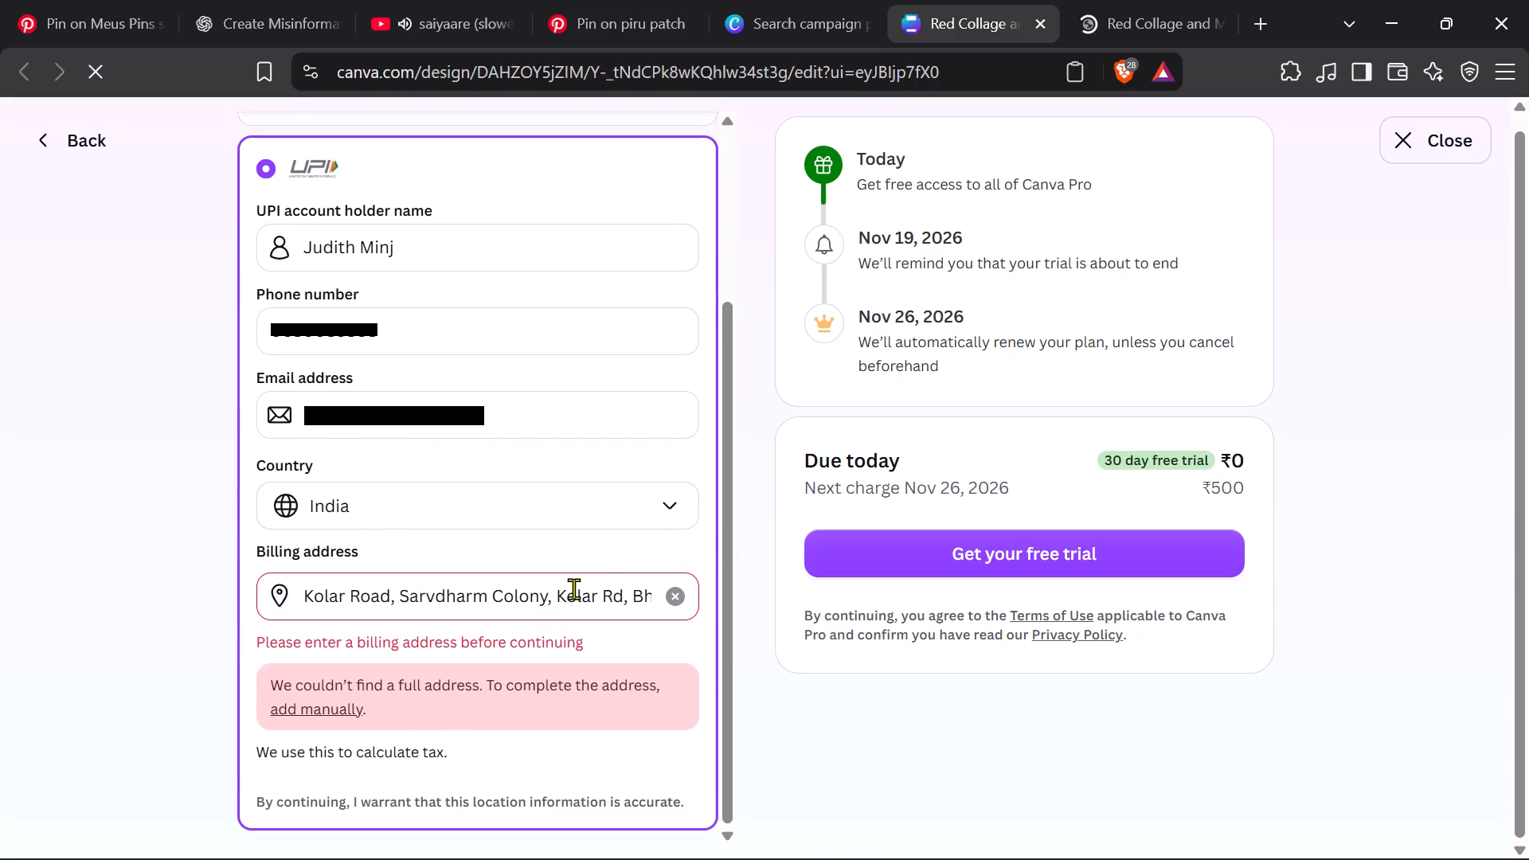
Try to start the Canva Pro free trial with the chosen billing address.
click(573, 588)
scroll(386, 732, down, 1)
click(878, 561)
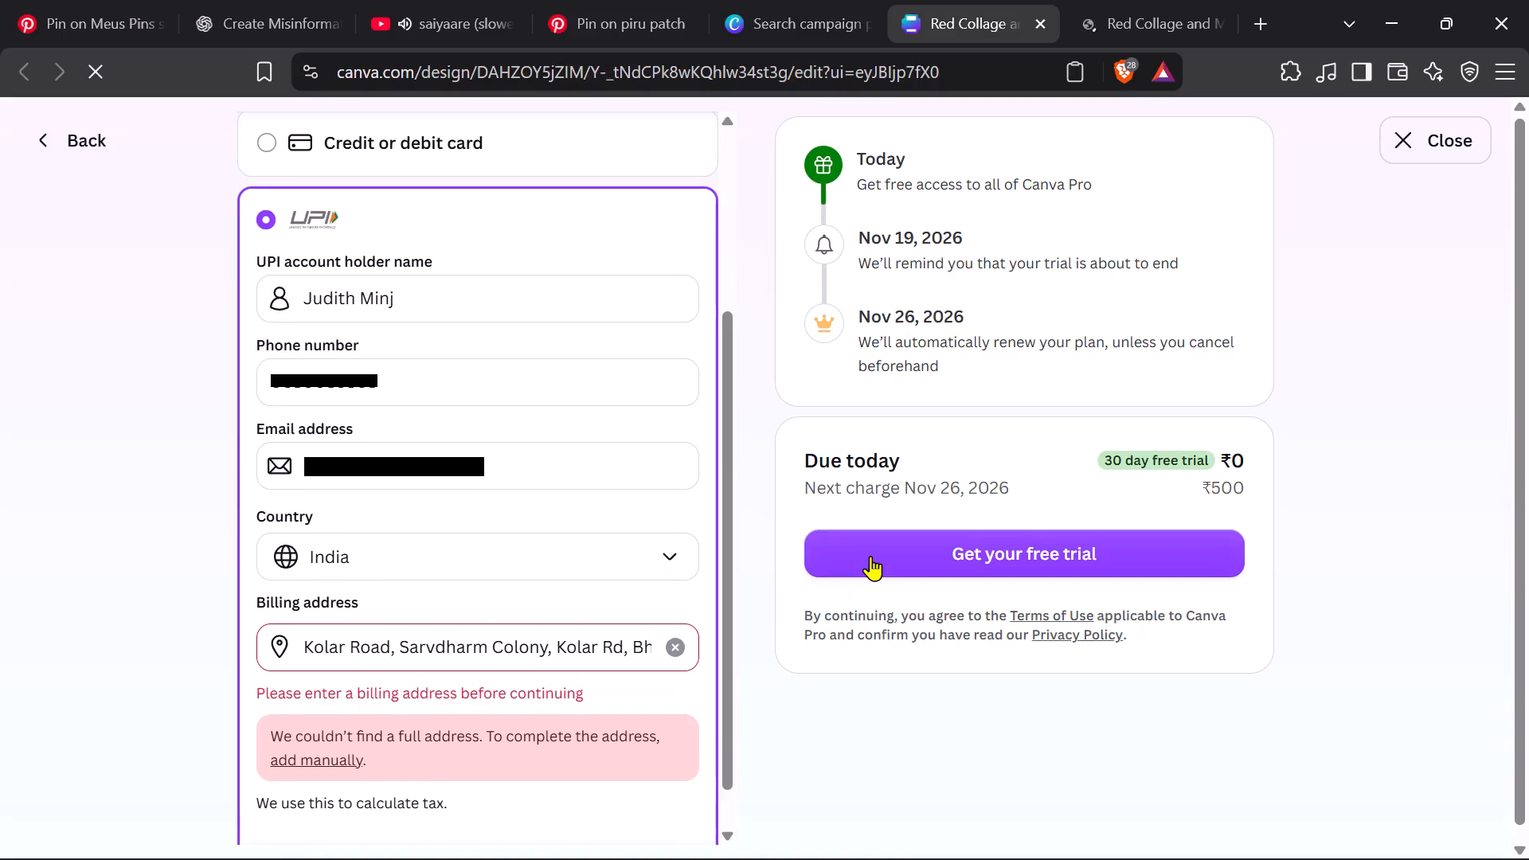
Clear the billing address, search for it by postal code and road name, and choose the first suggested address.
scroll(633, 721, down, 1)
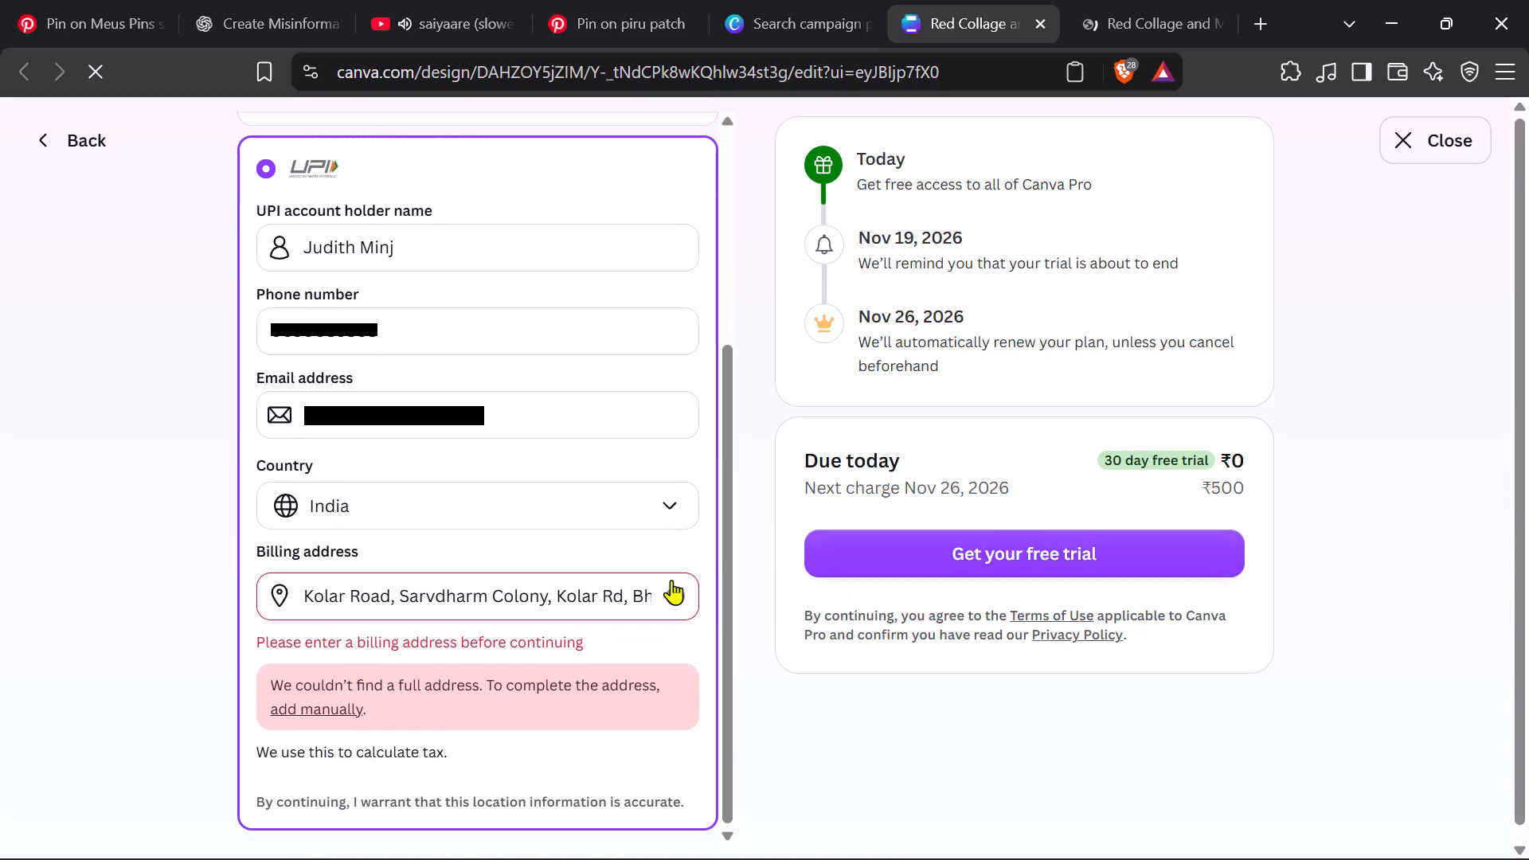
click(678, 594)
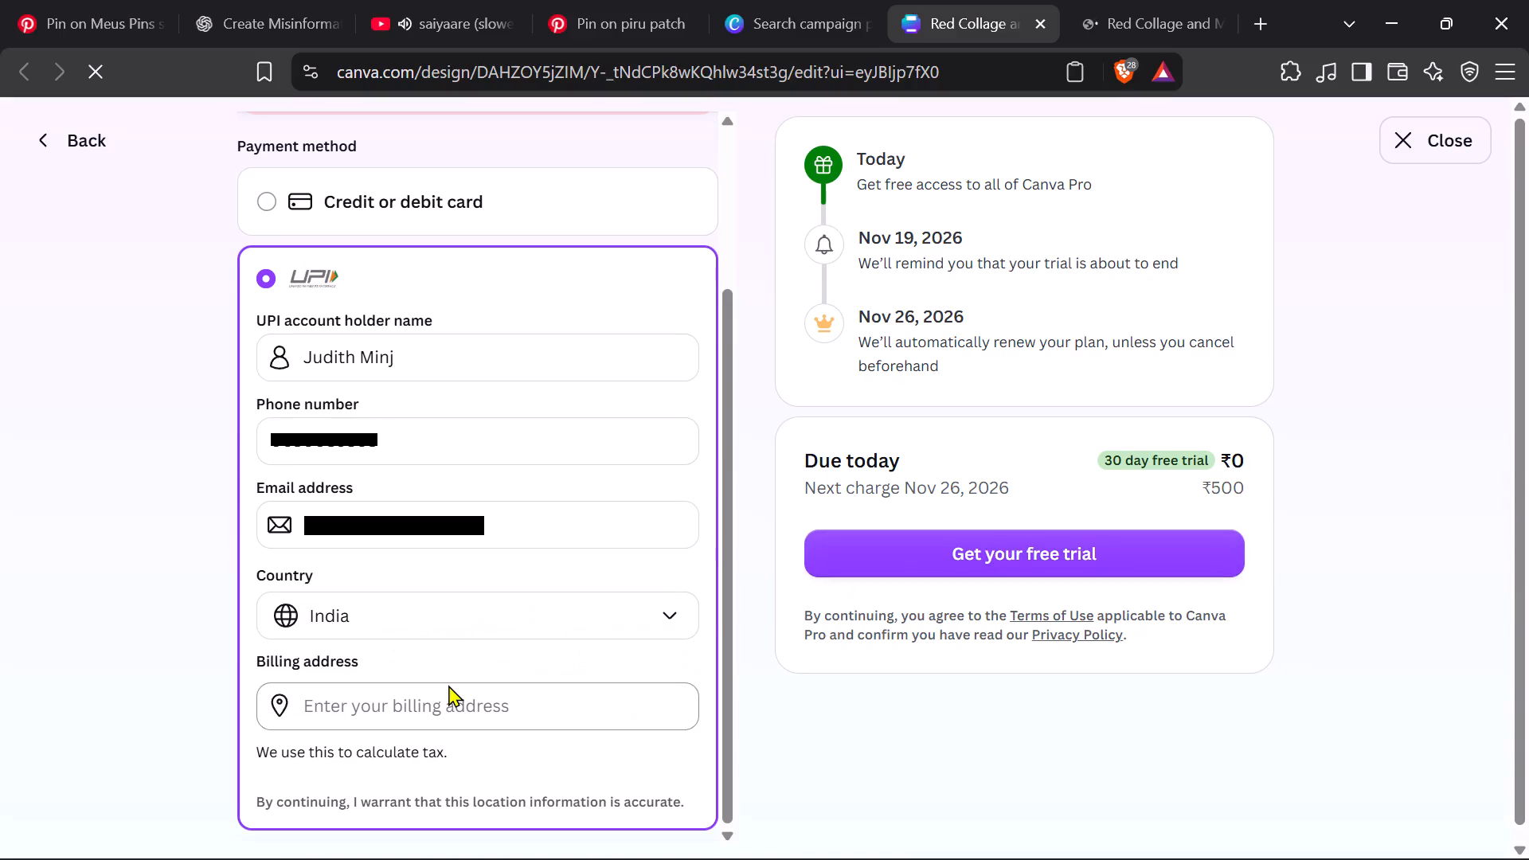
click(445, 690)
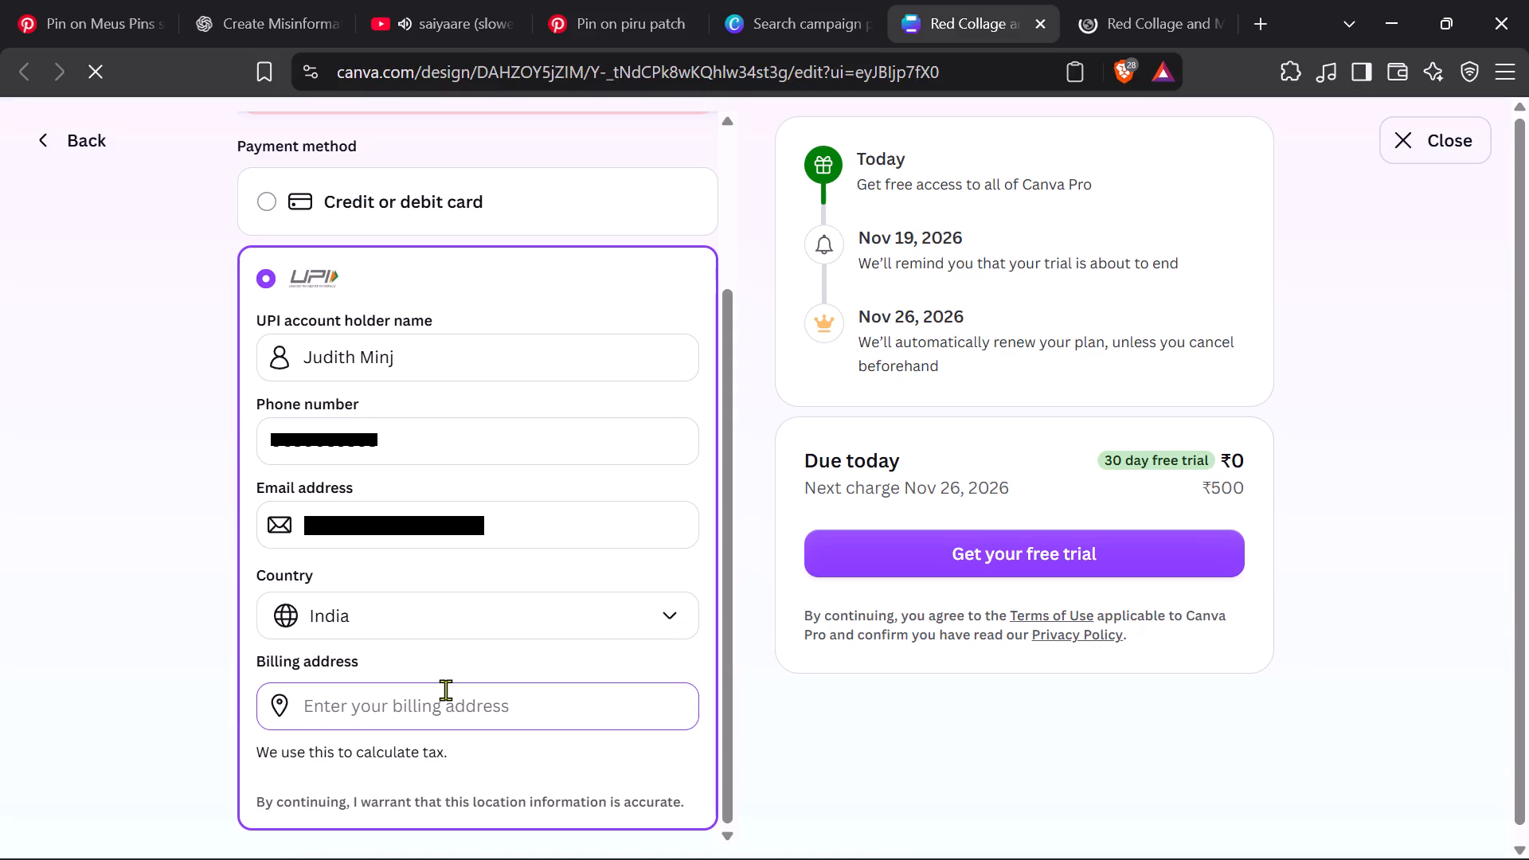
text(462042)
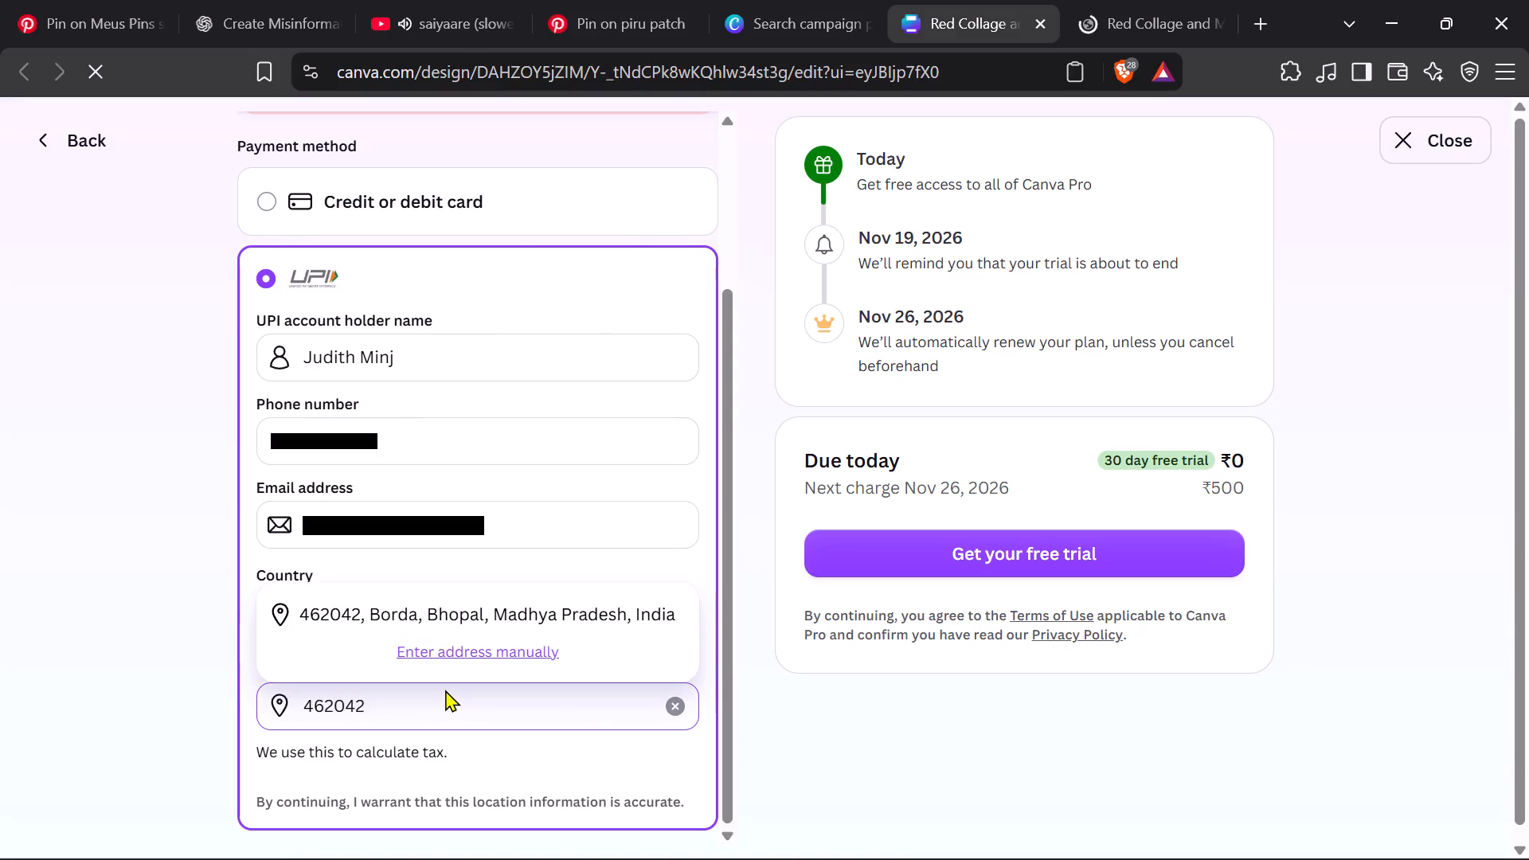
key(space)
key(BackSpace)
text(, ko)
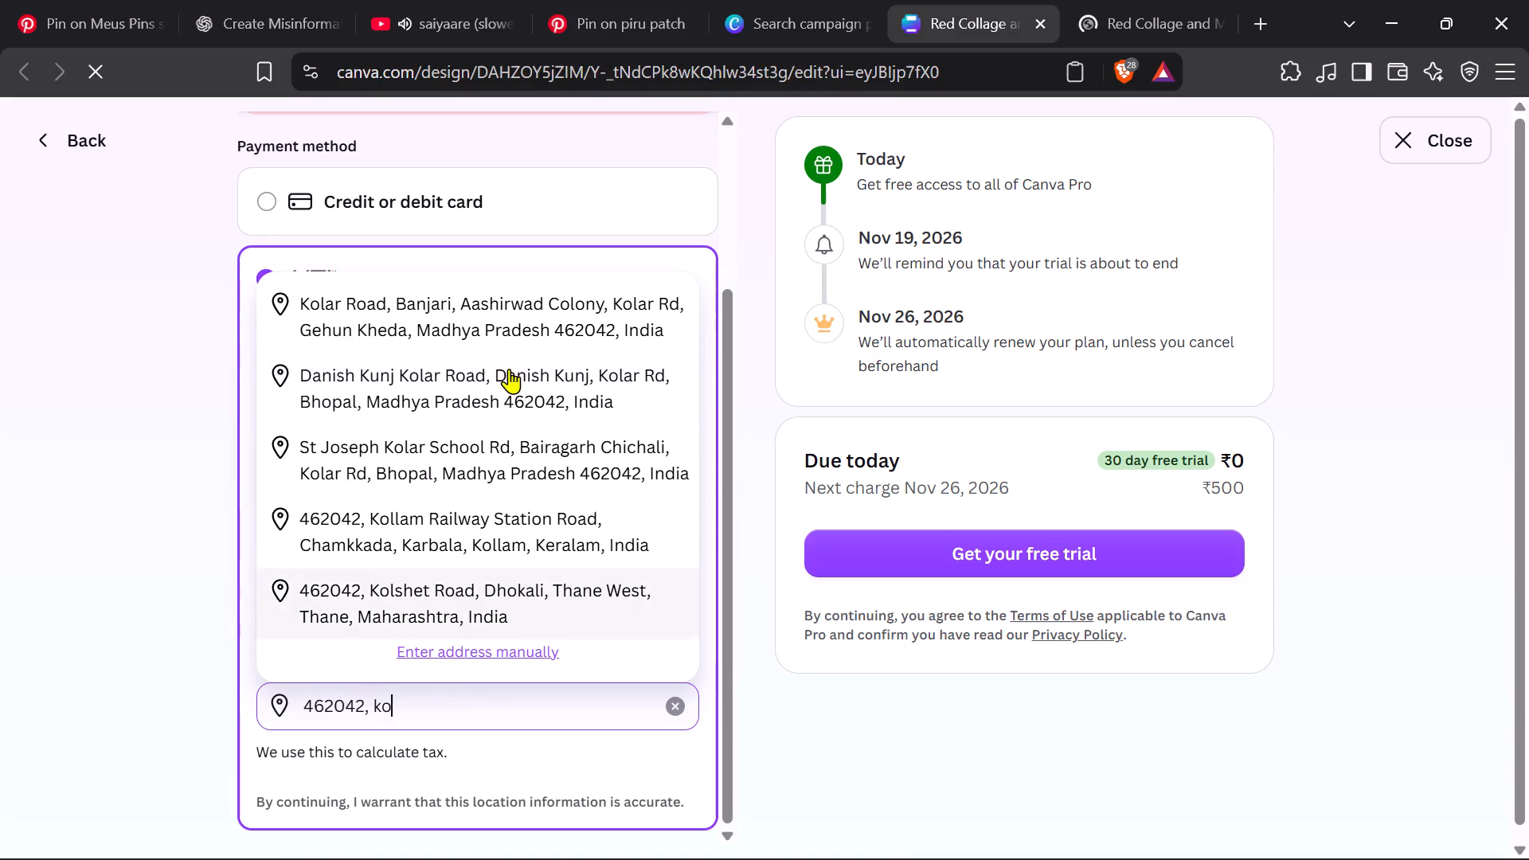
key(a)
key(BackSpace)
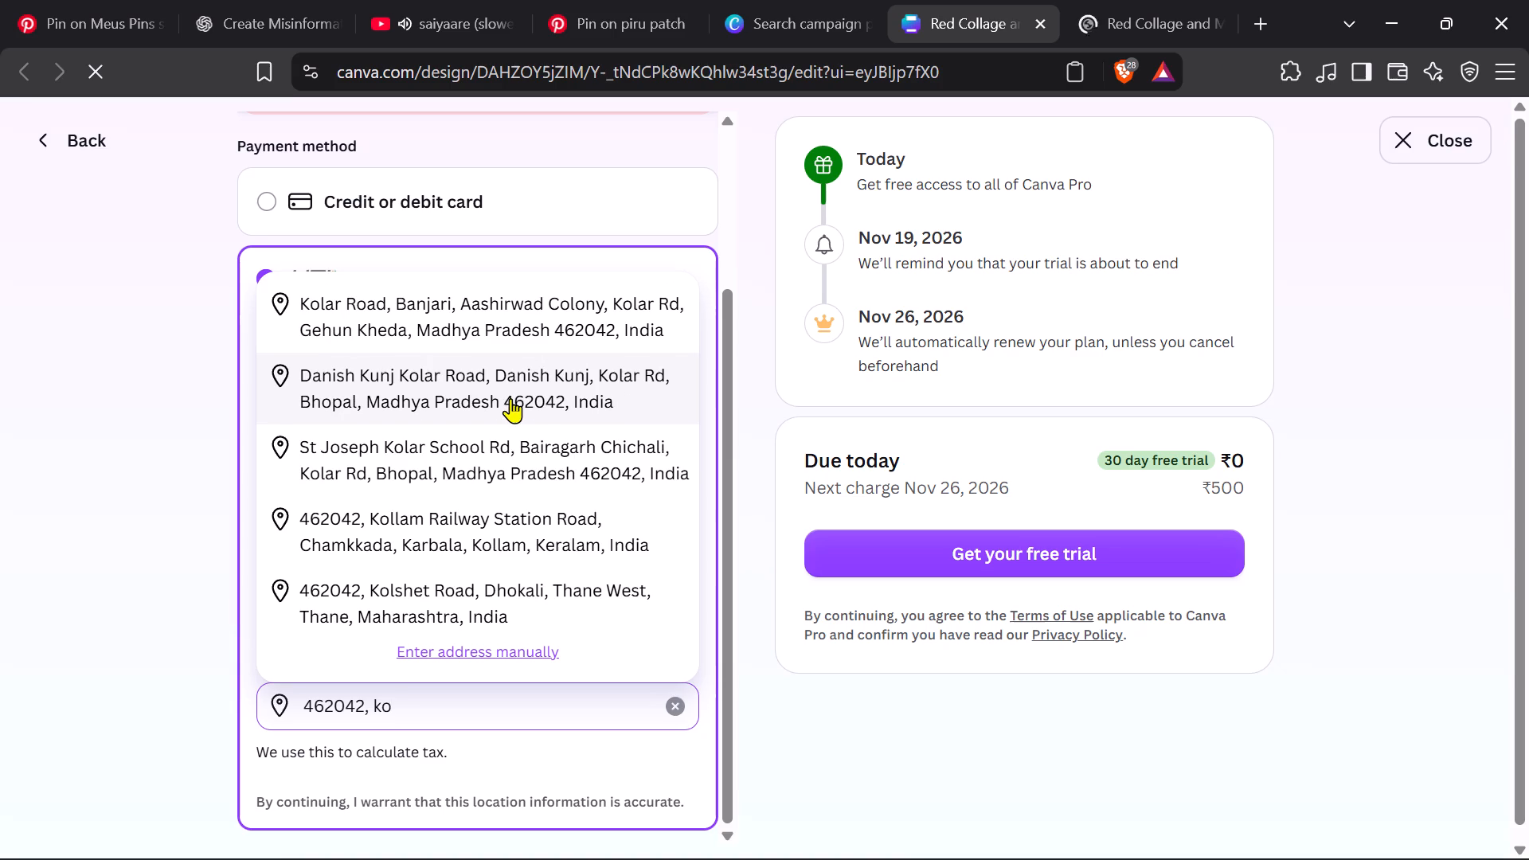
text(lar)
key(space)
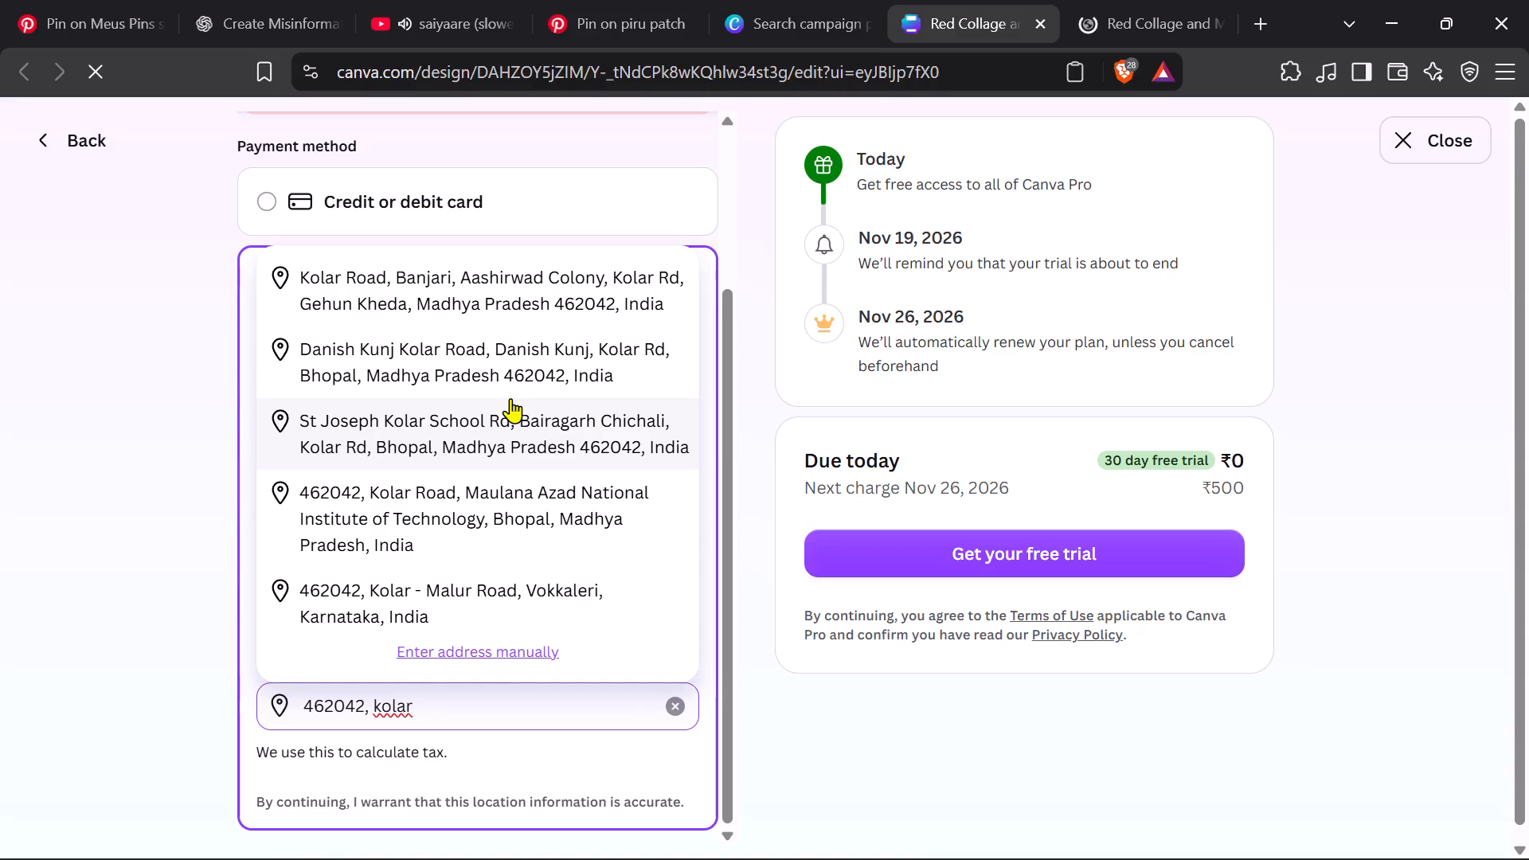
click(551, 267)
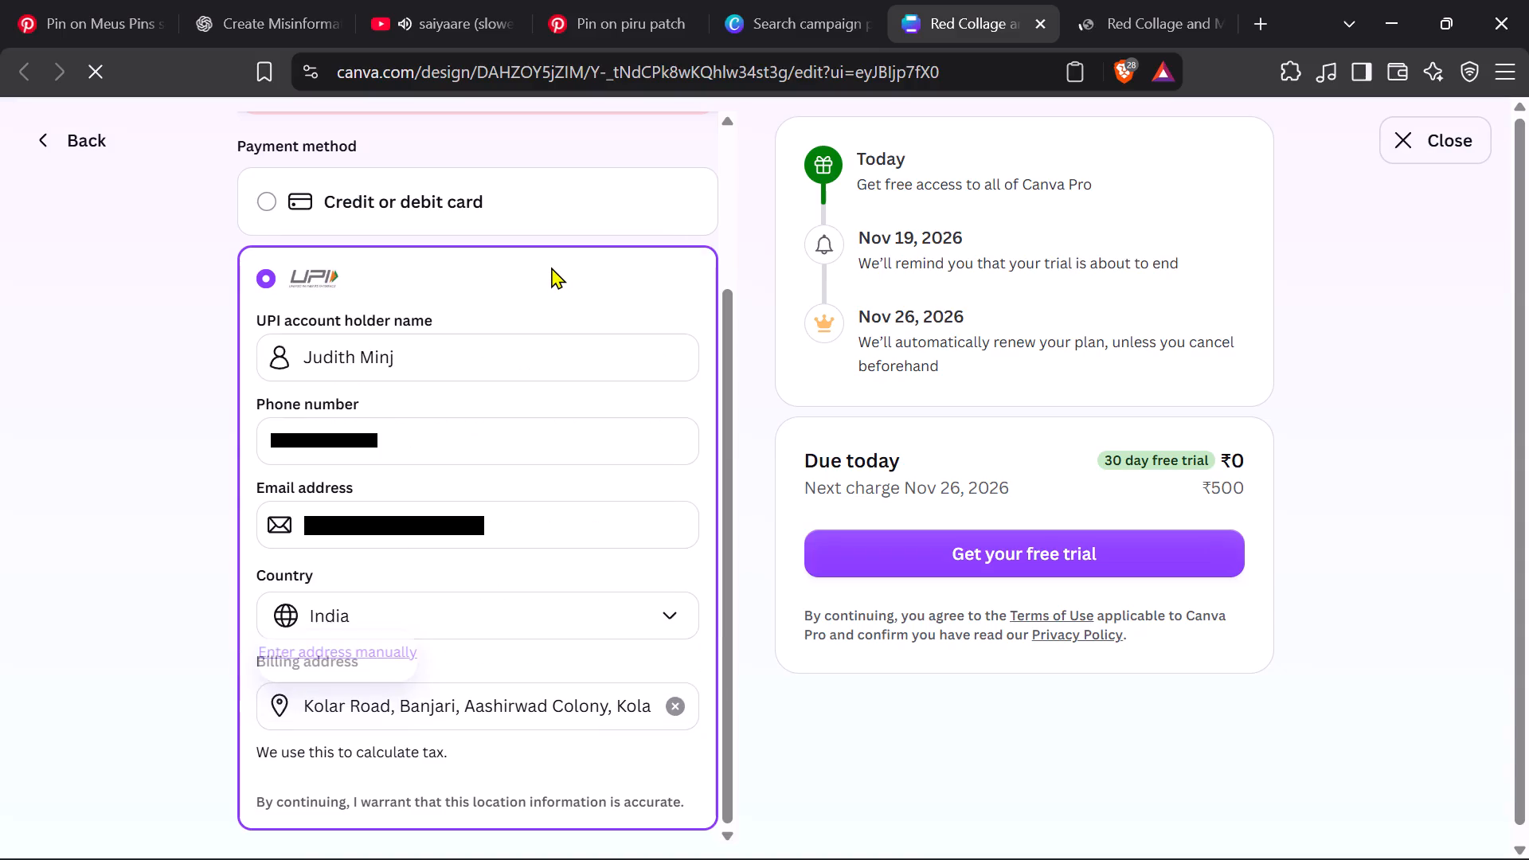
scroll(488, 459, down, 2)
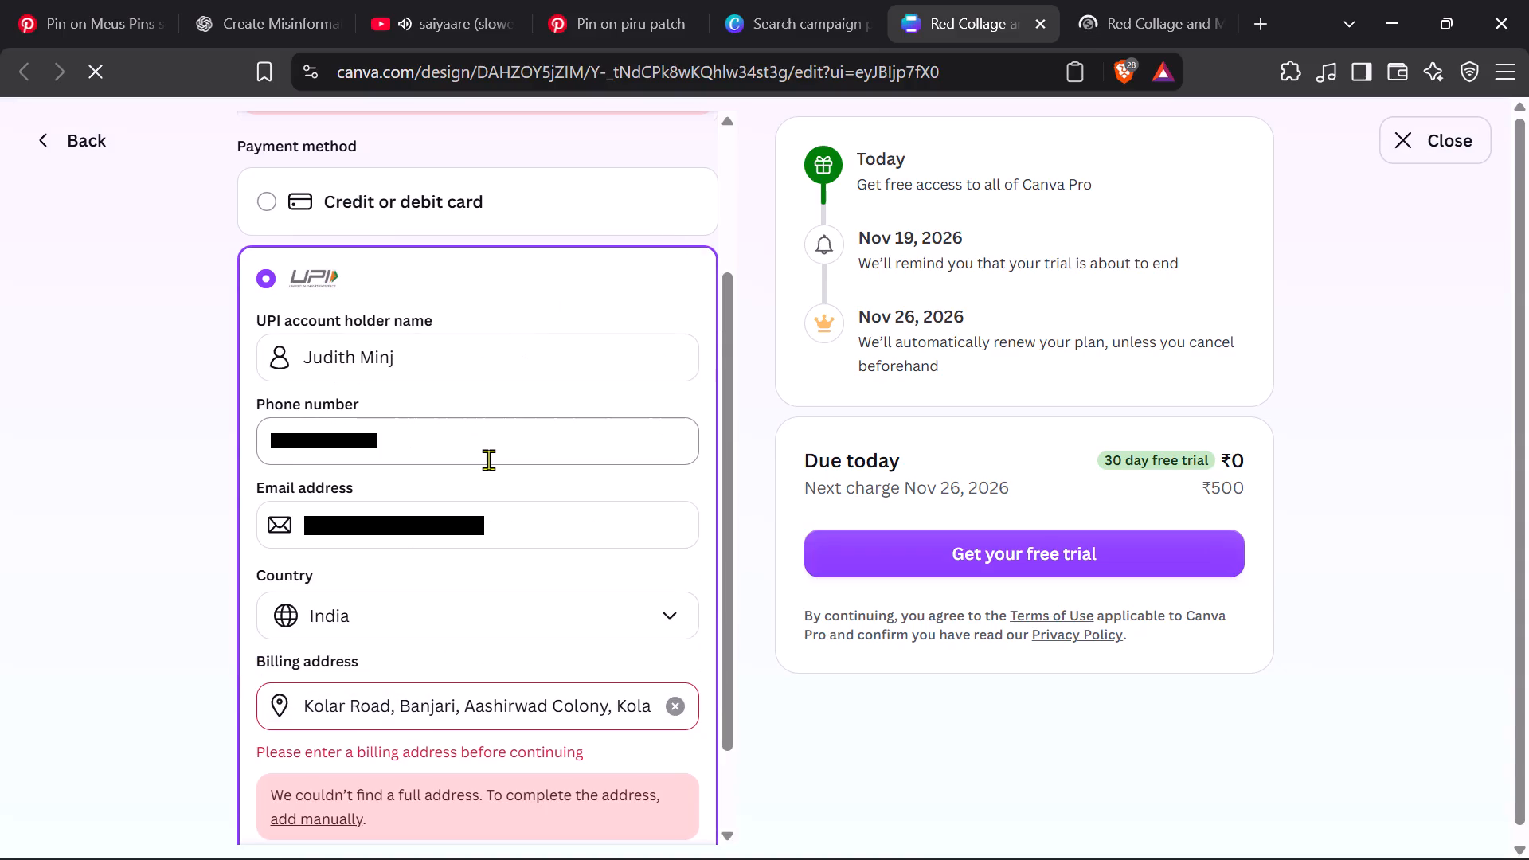
Replace the billing address with the full one including building, sector, colony, road and city, and choose the suggested match.
click(671, 596)
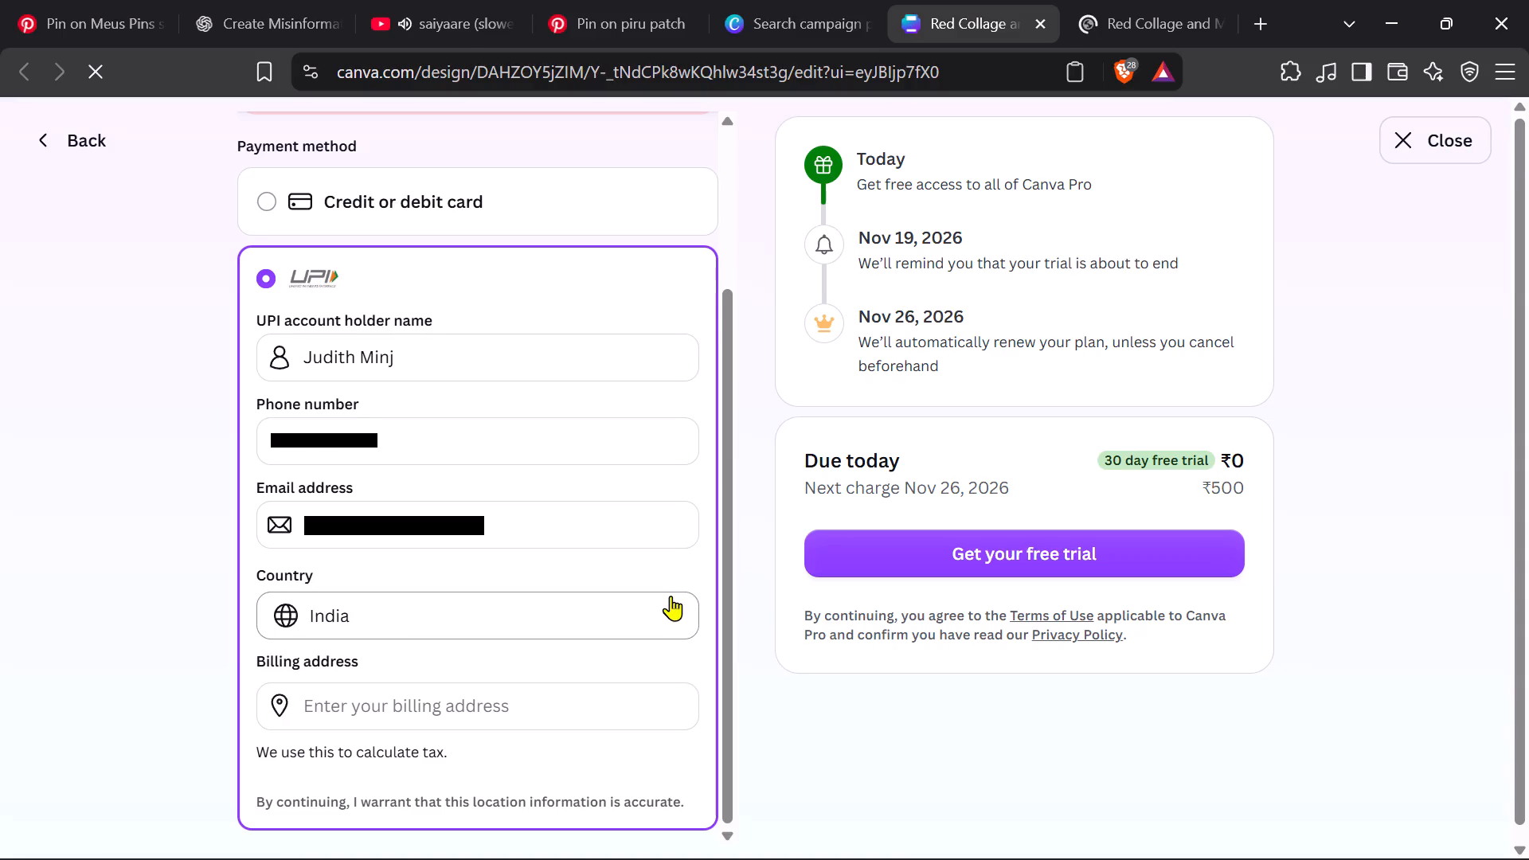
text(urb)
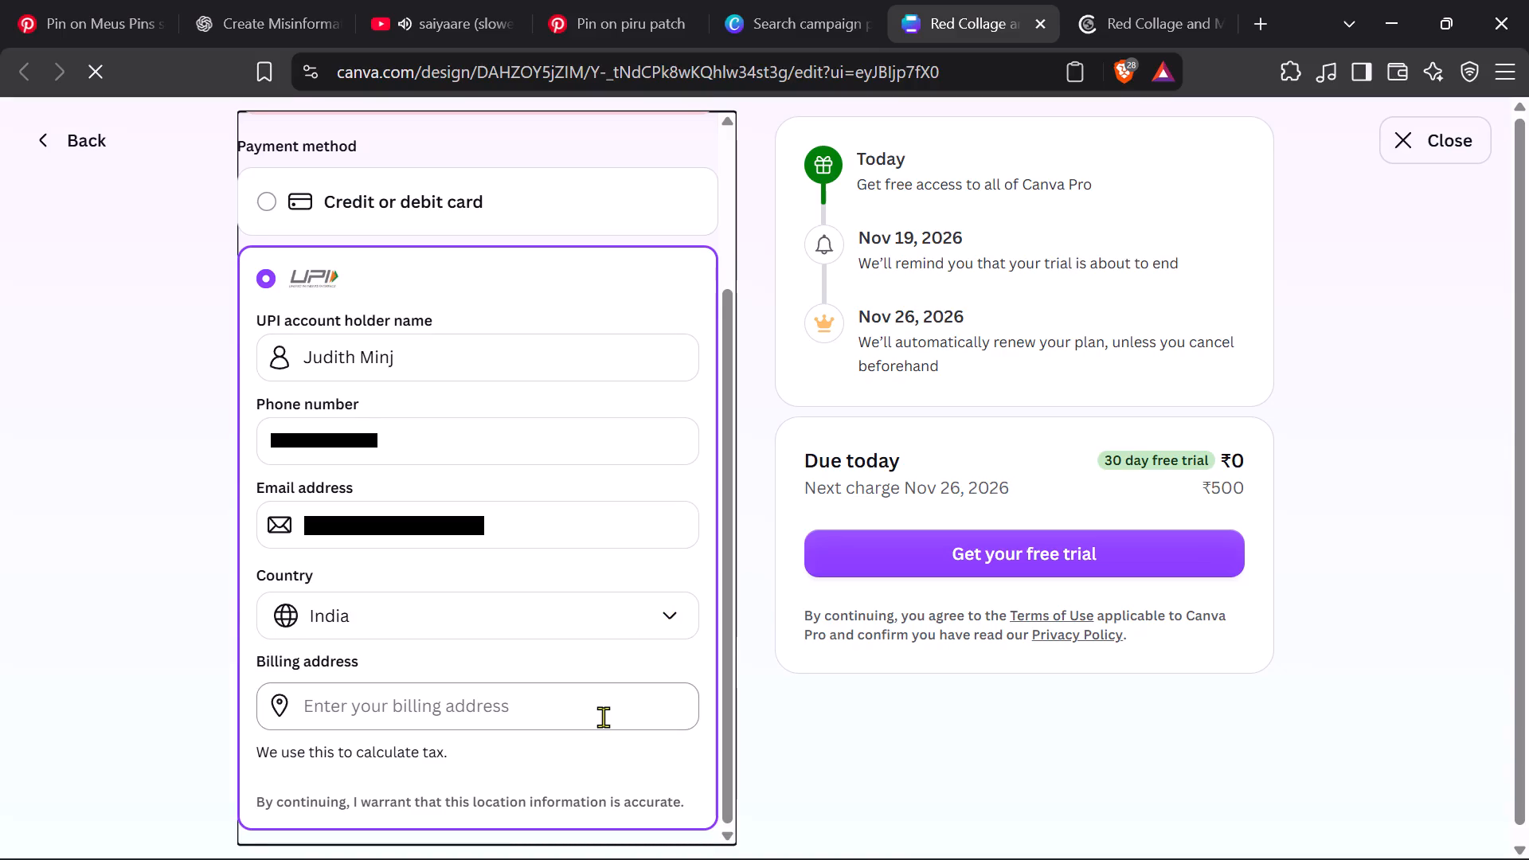
click(603, 717)
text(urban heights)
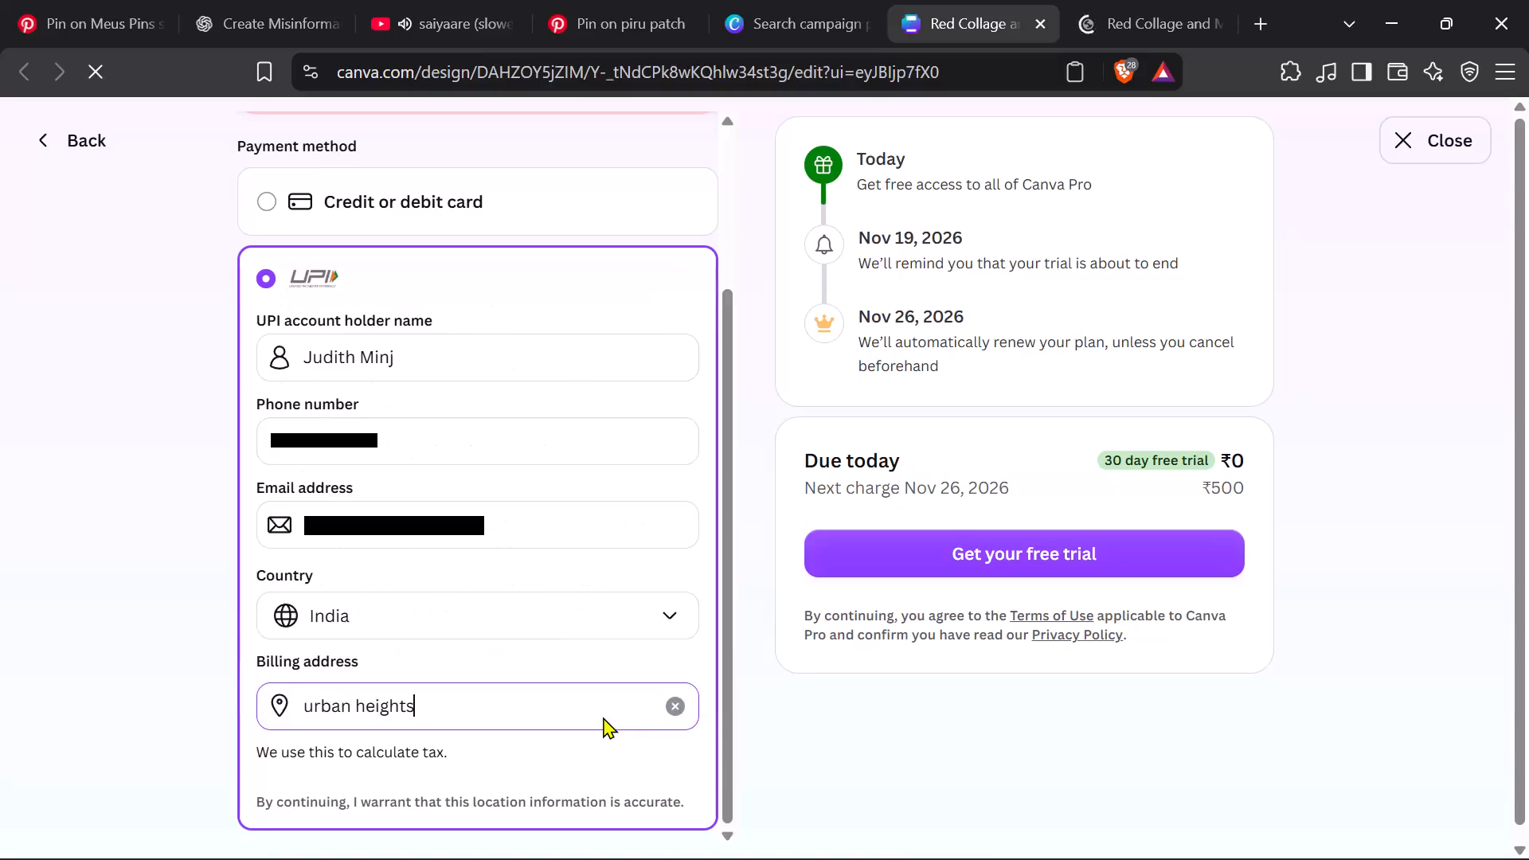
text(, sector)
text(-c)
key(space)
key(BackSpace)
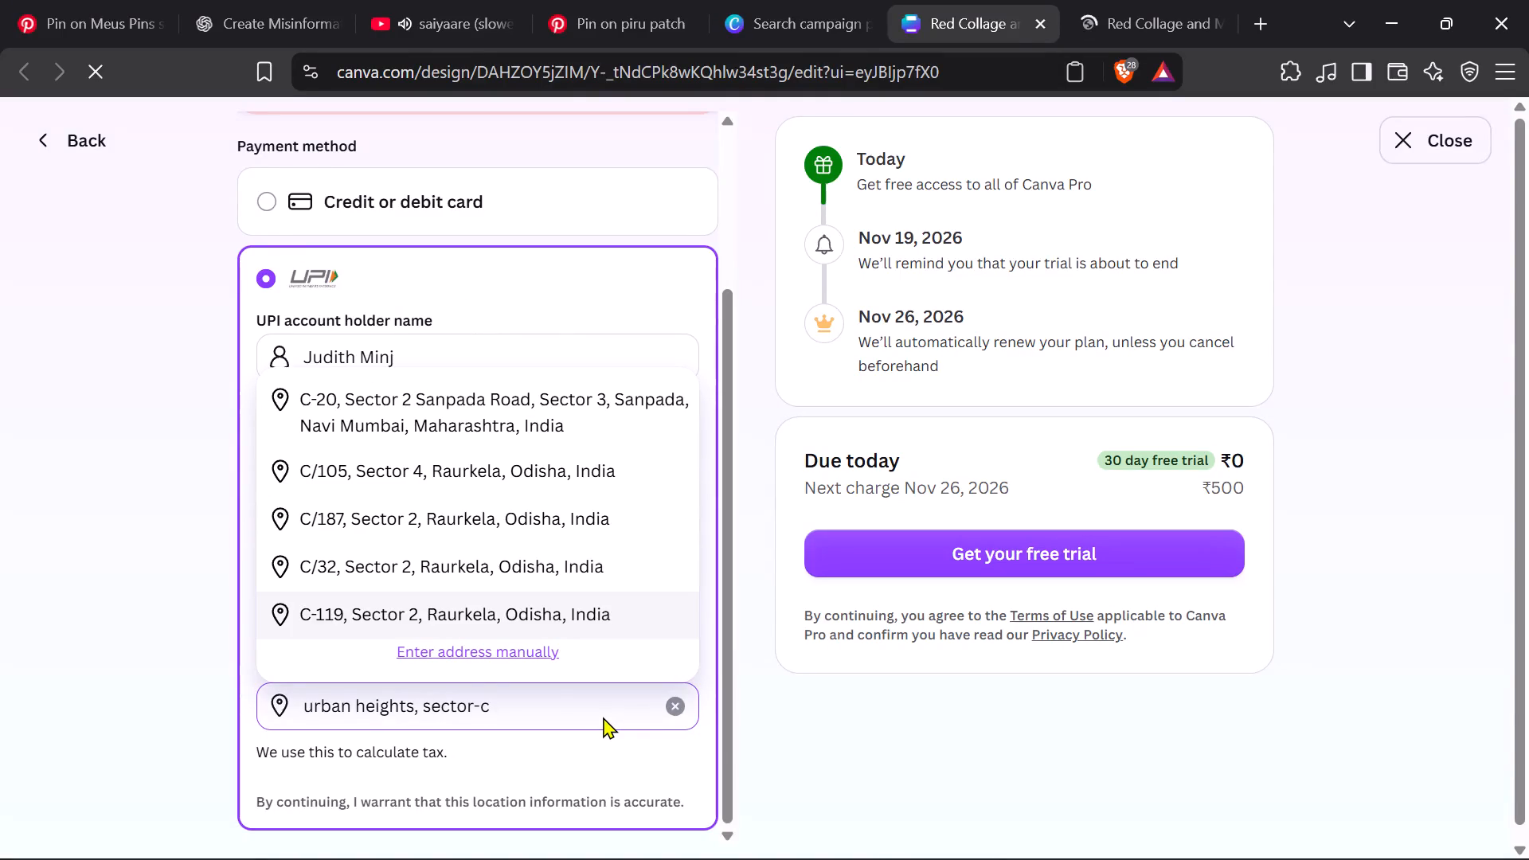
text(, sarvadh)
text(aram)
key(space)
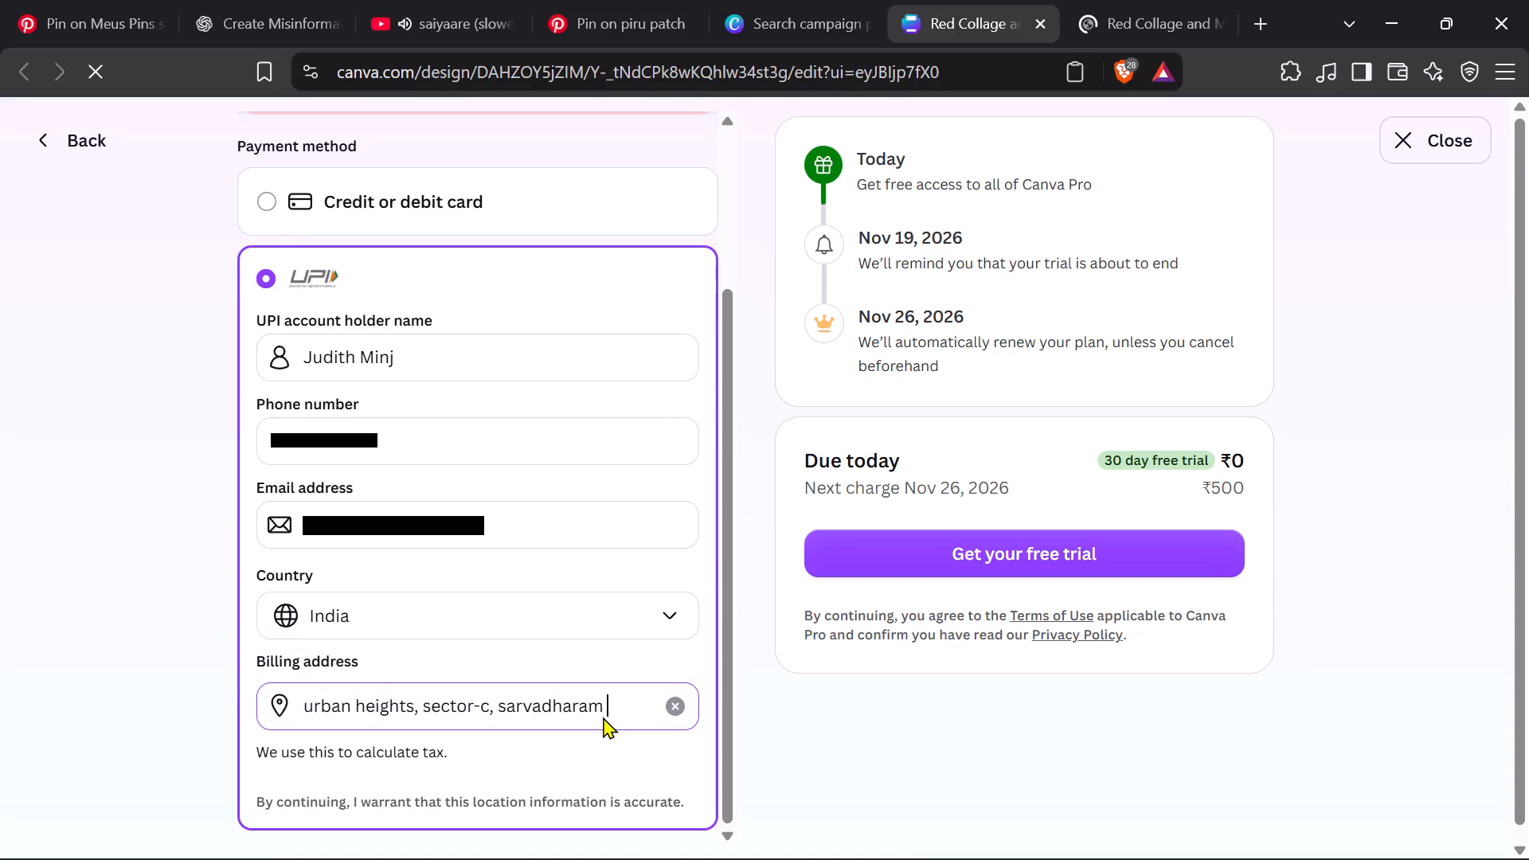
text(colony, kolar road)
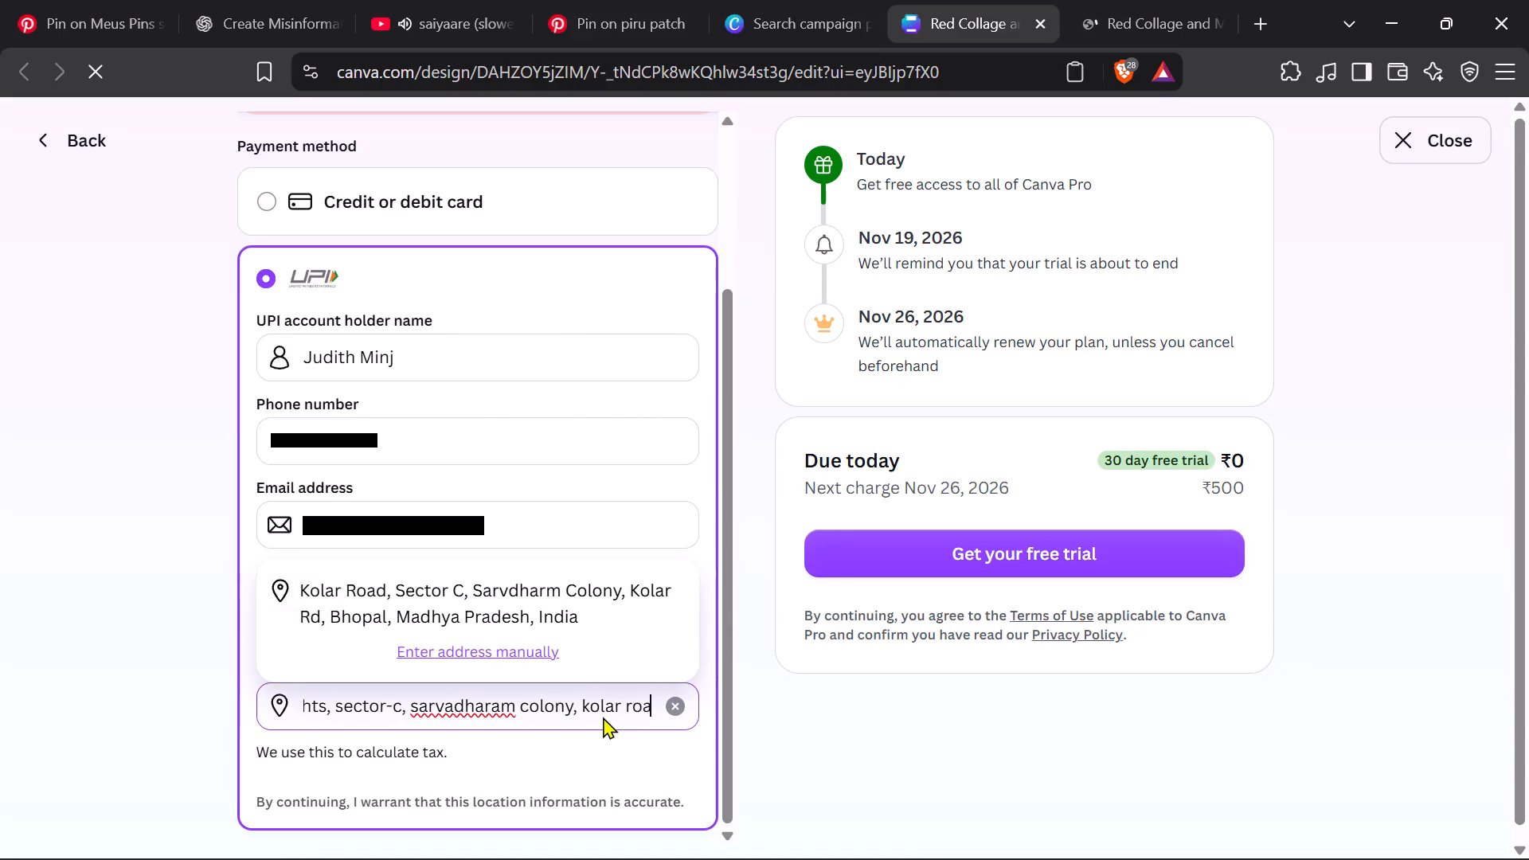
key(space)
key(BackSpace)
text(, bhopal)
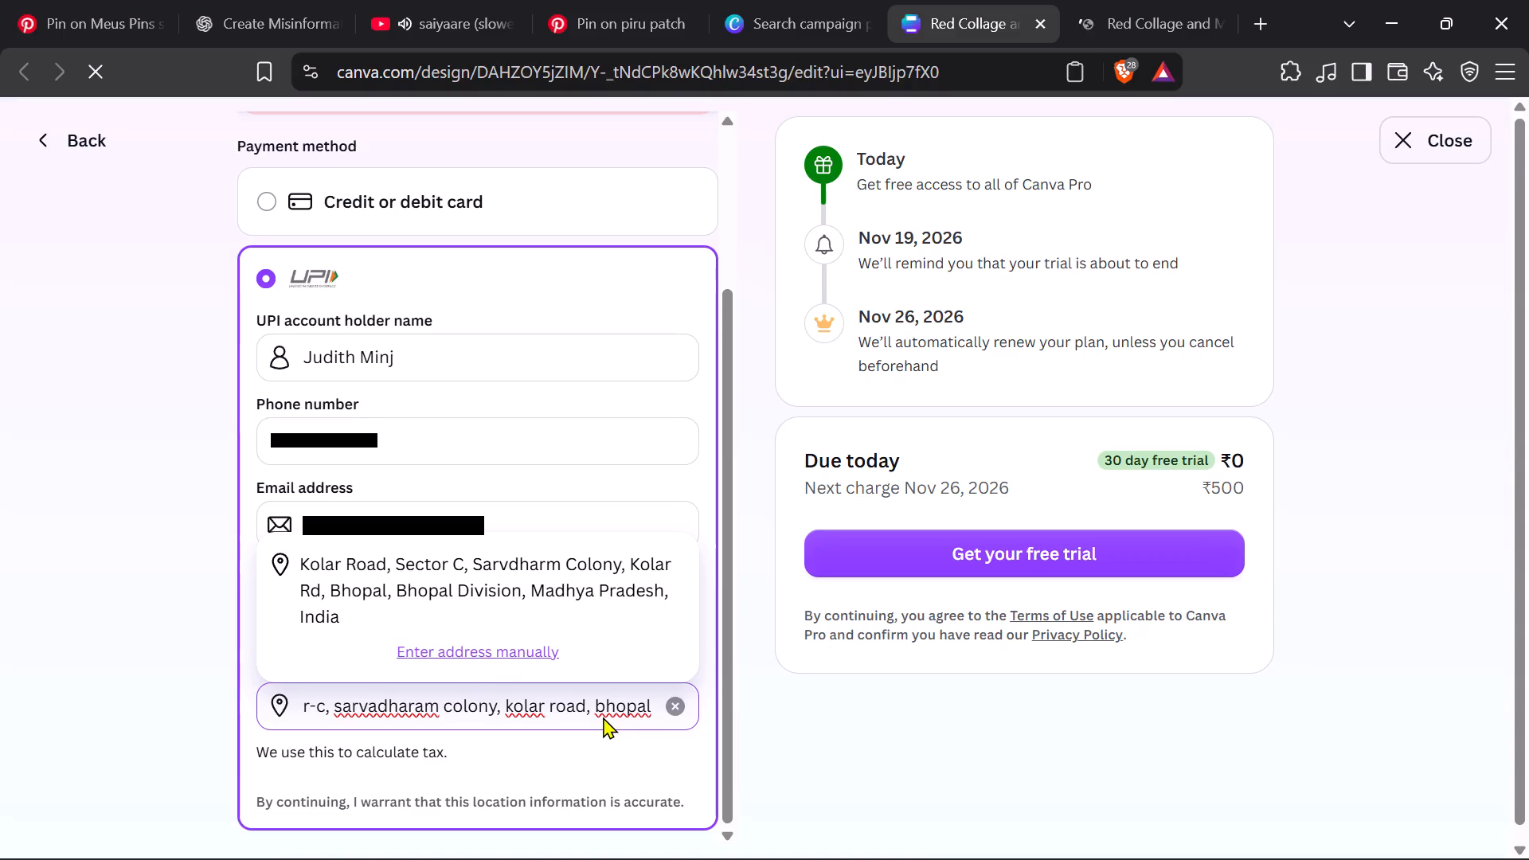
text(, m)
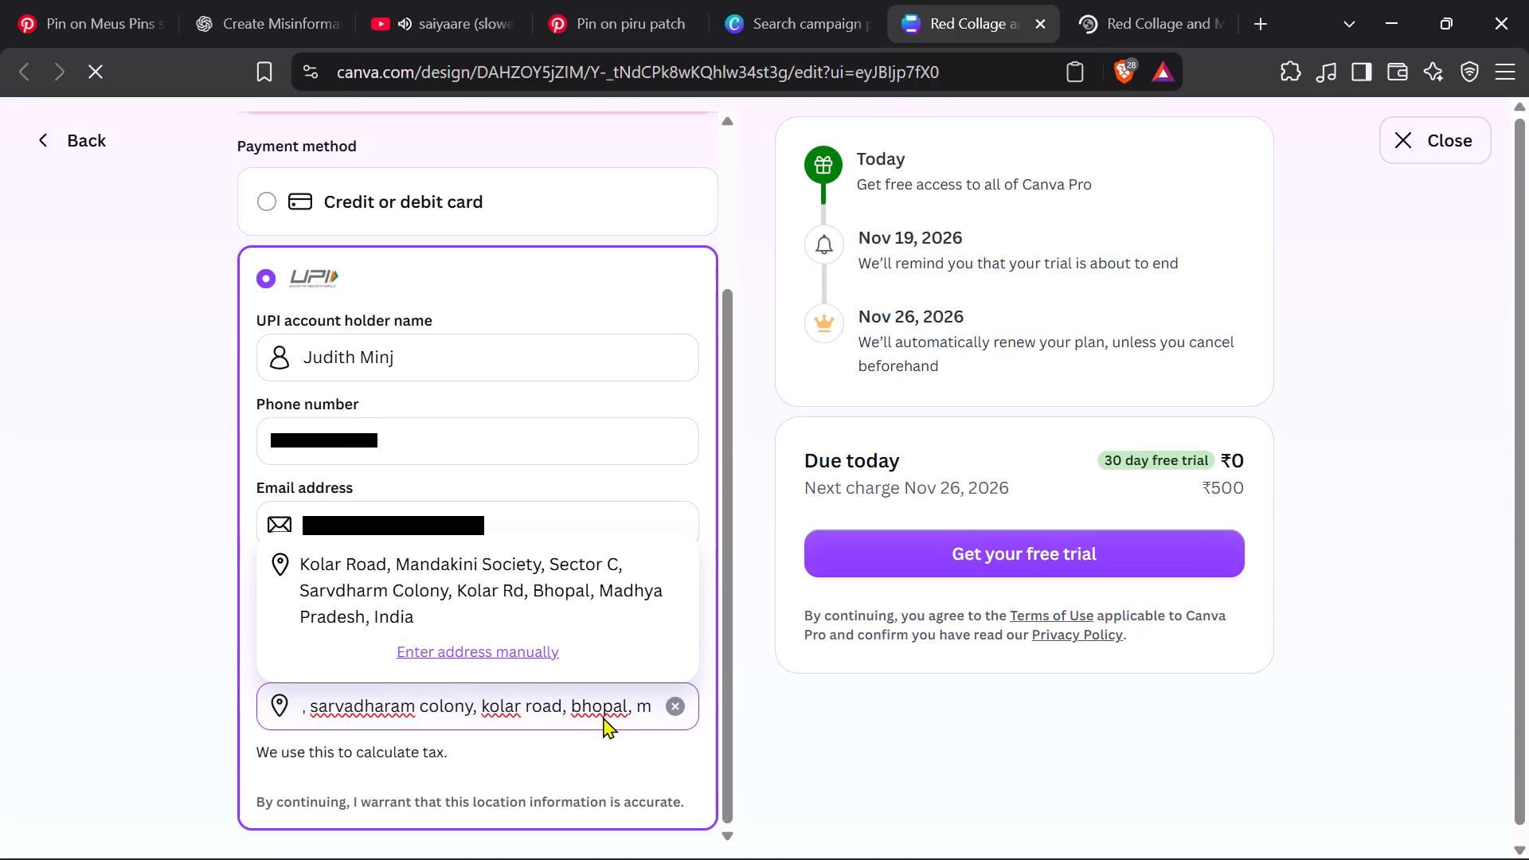
click(534, 611)
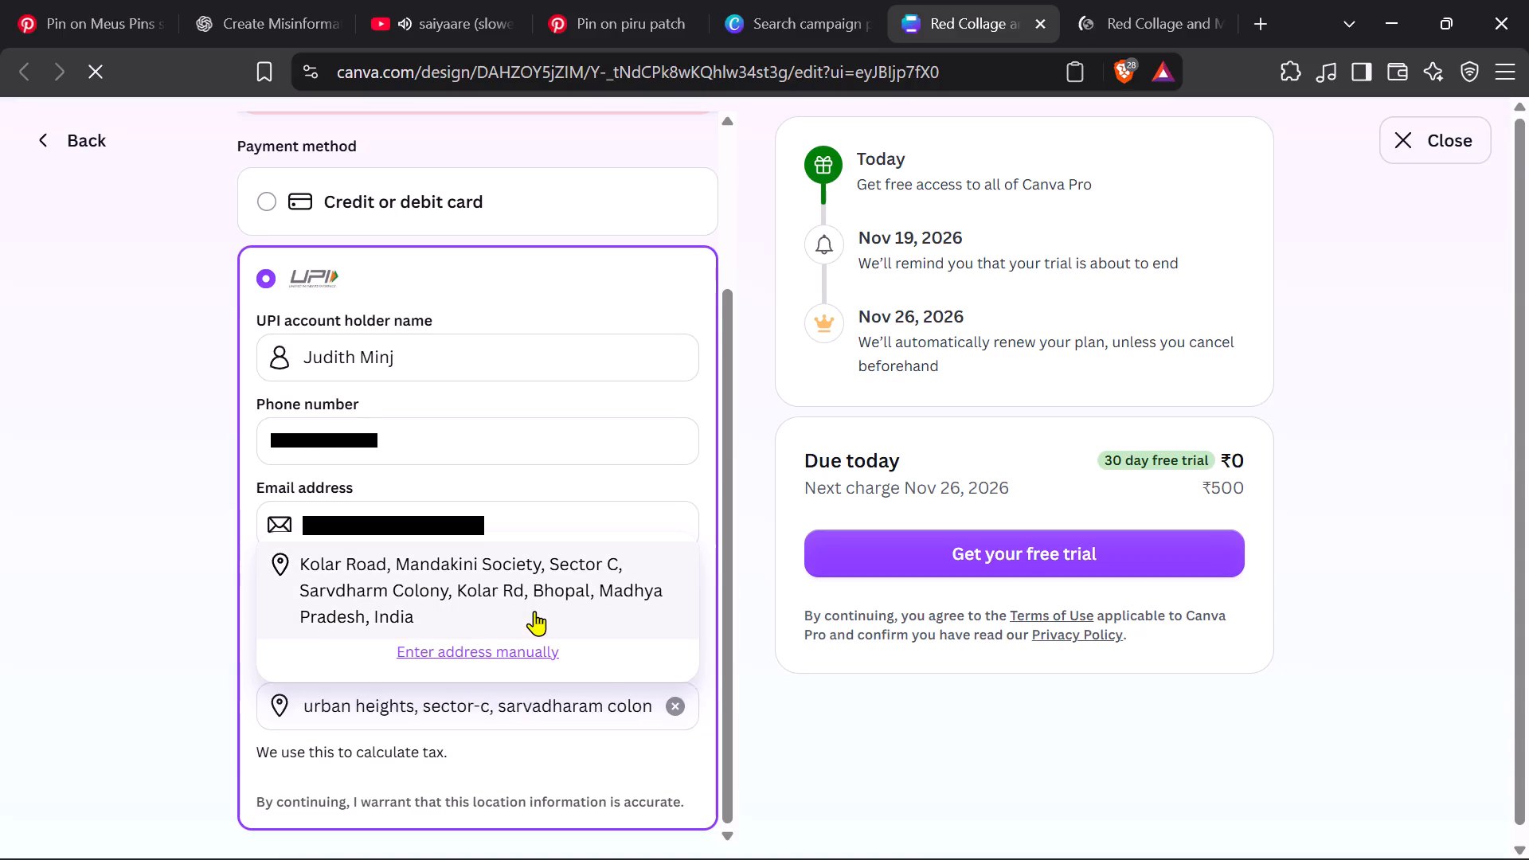
scroll(546, 690, down, 2)
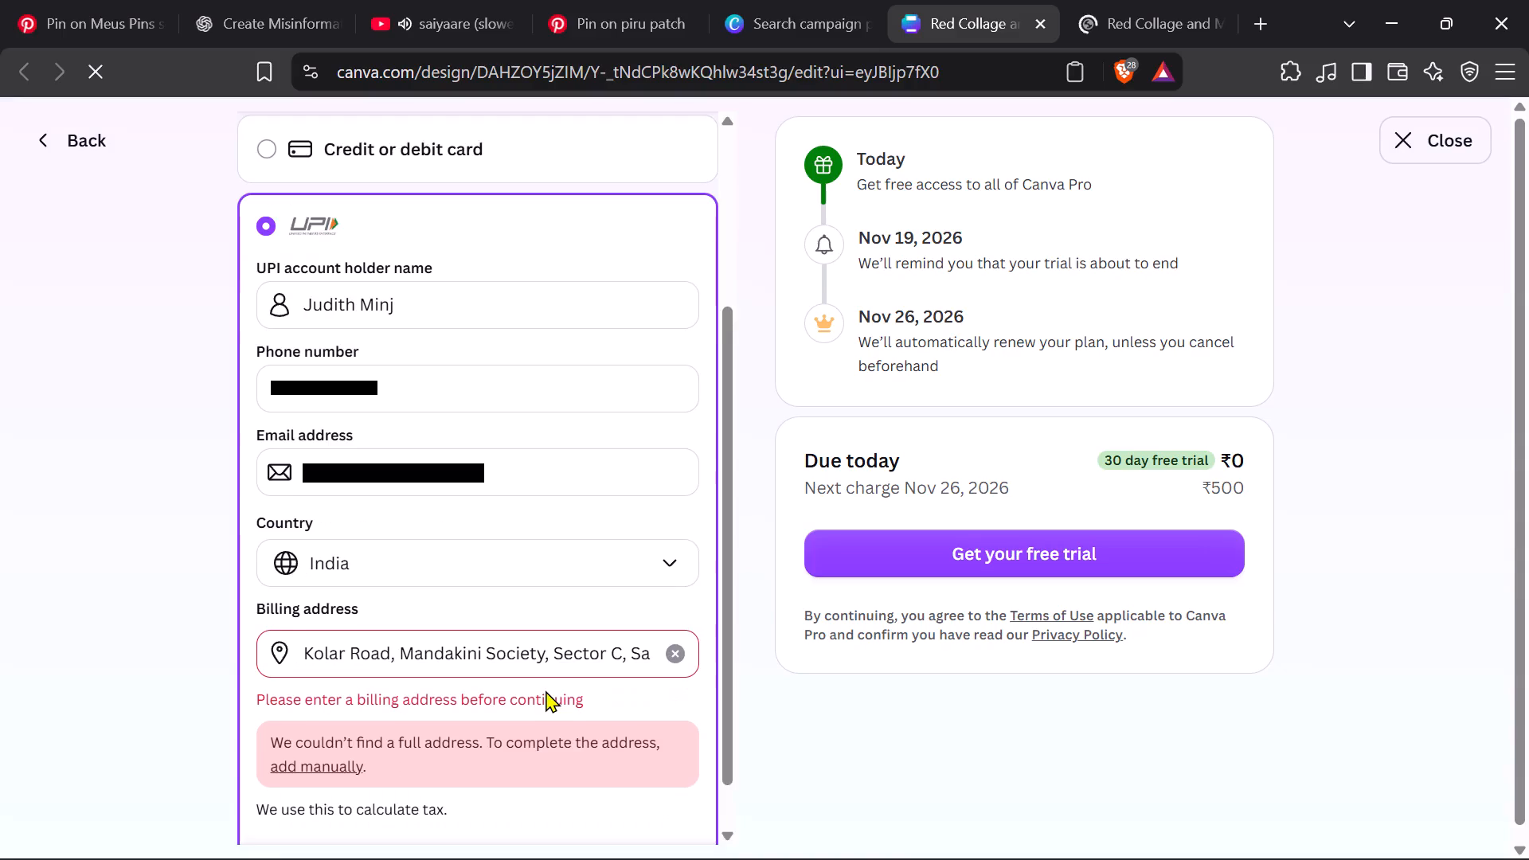
scroll(546, 690, down, 1)
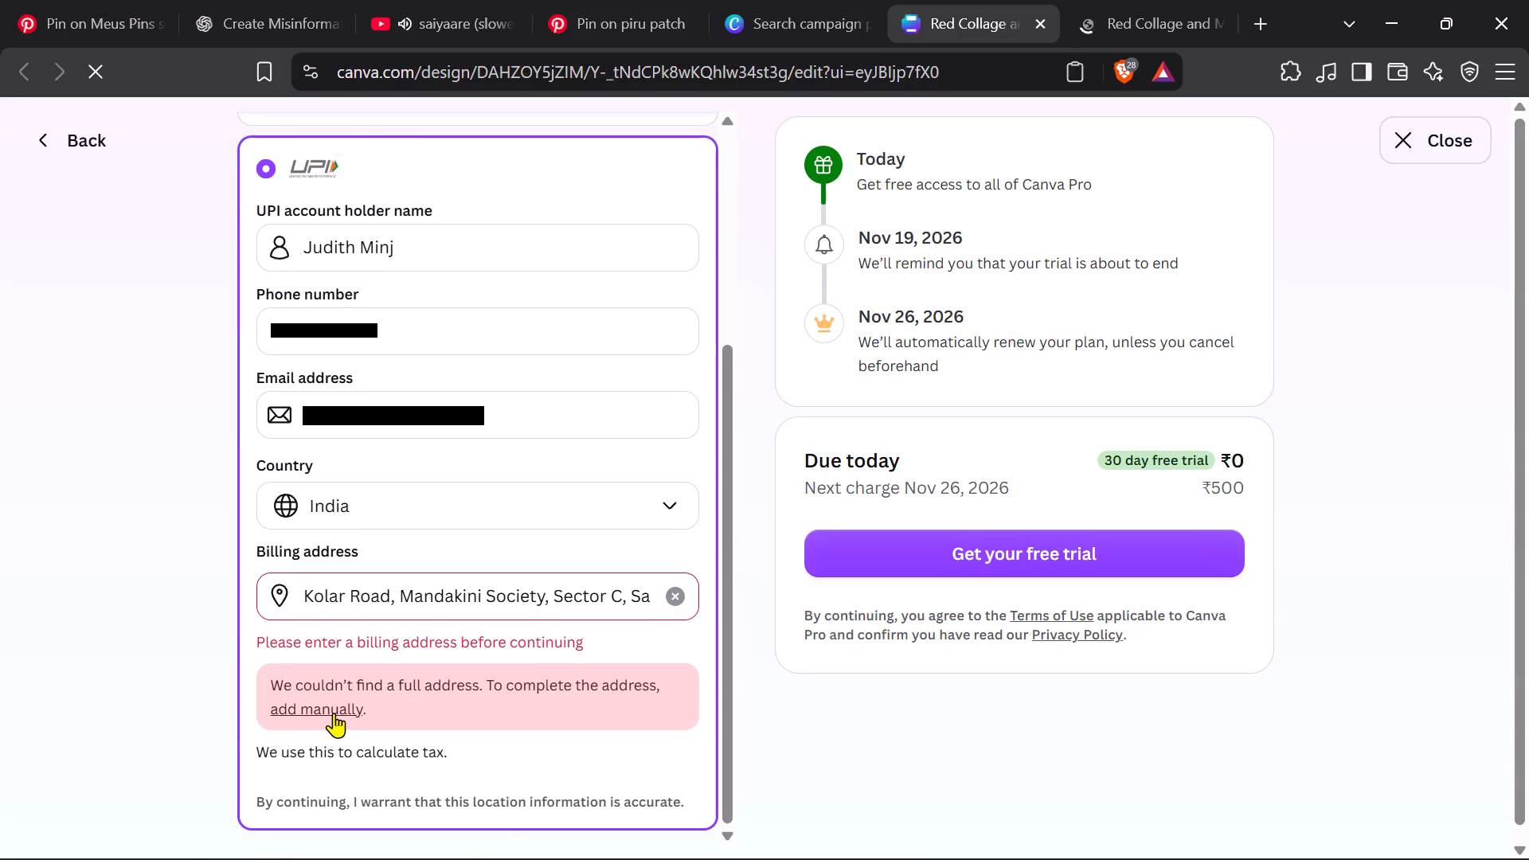
Complete the billing address manually with the house number, apartment building name and PIN code, and return to the address search form.
click(334, 713)
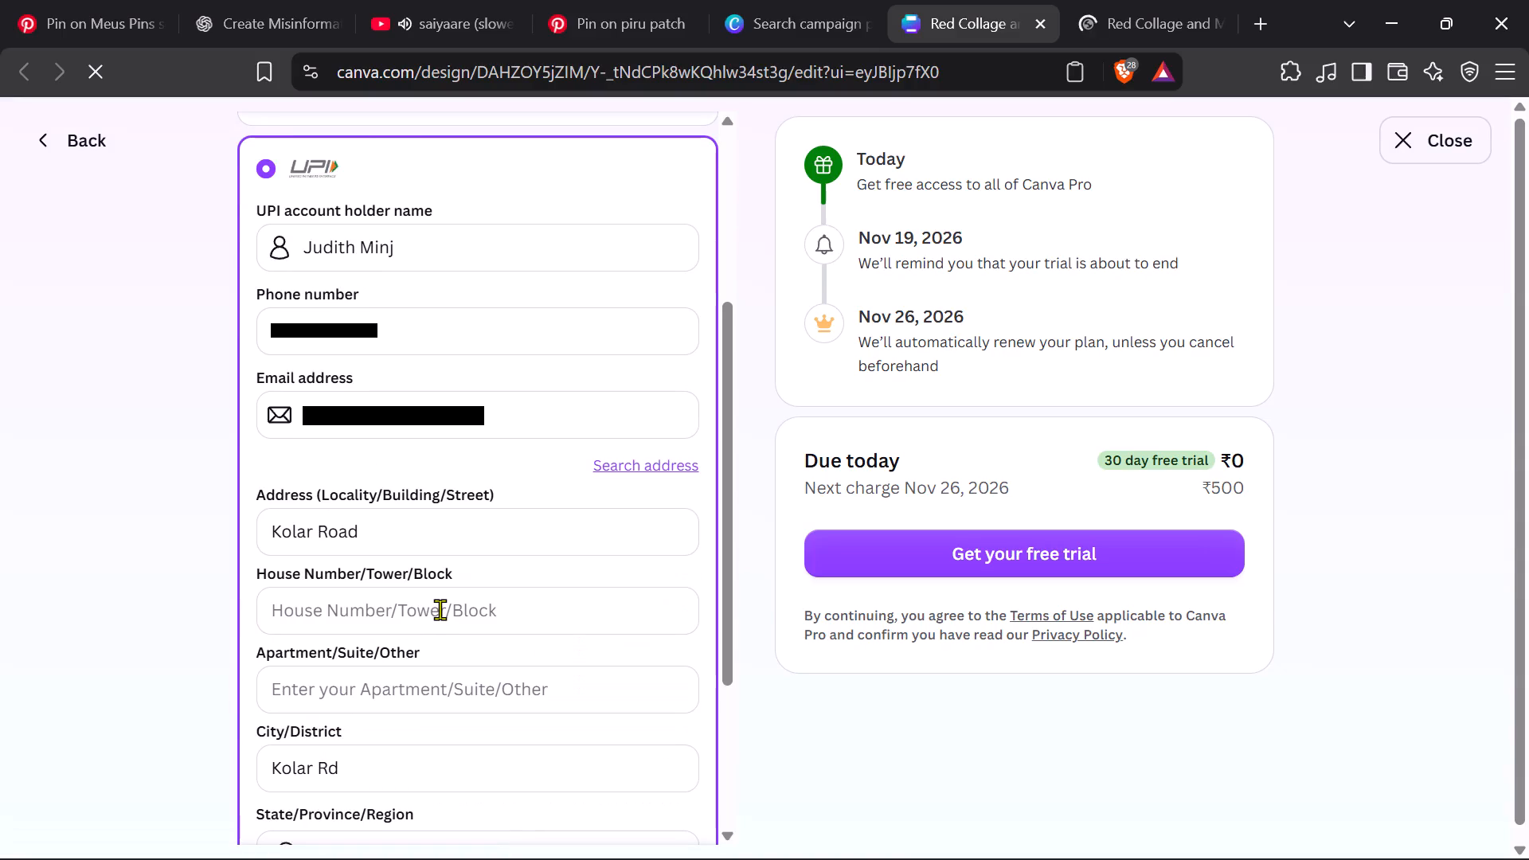
scroll(440, 609, down, 1)
click(462, 567)
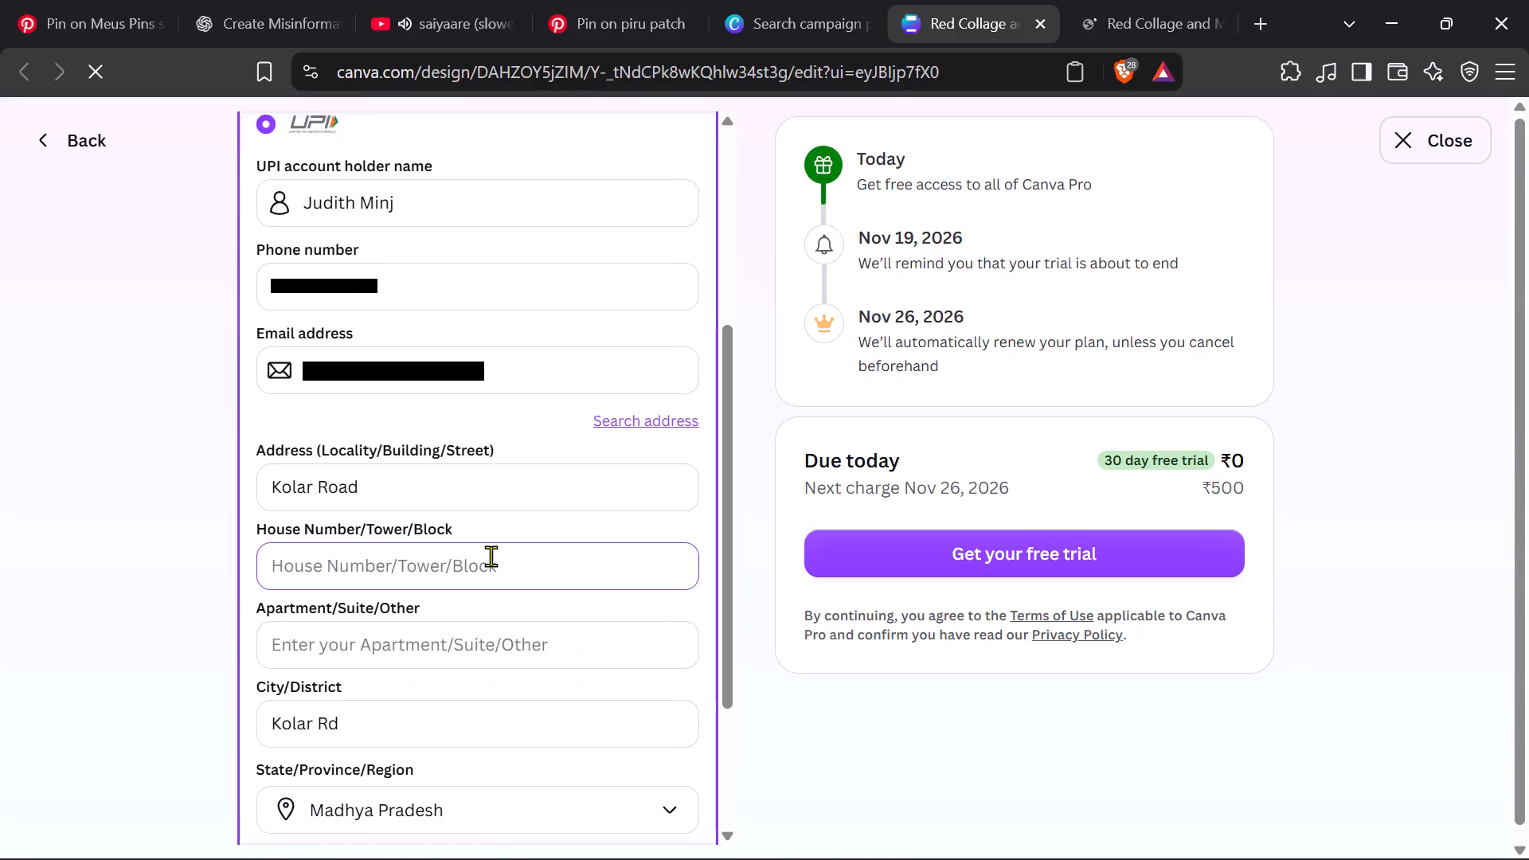
scroll(491, 556, down, 1)
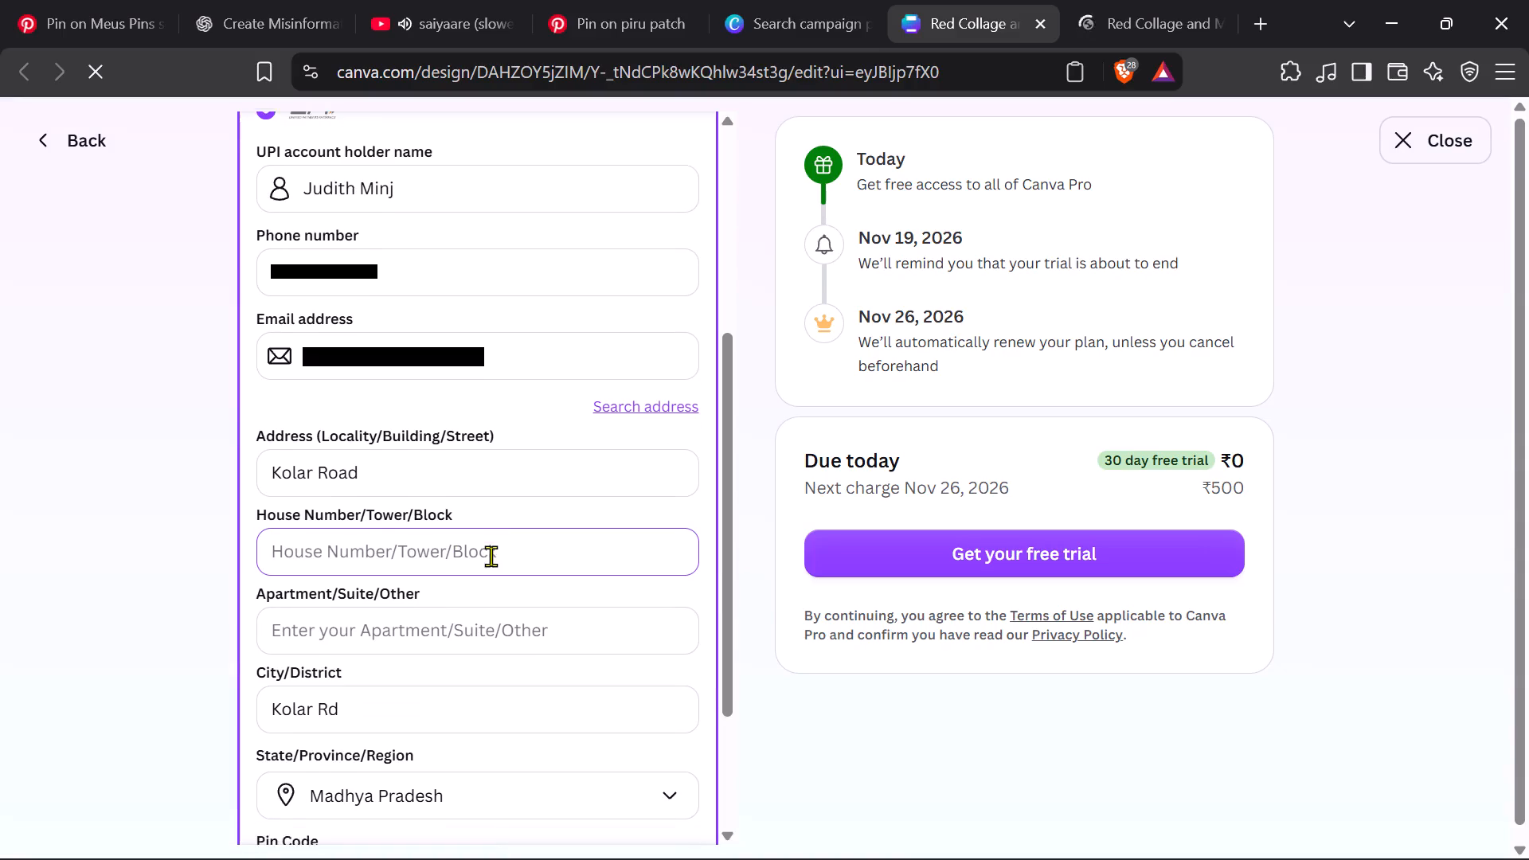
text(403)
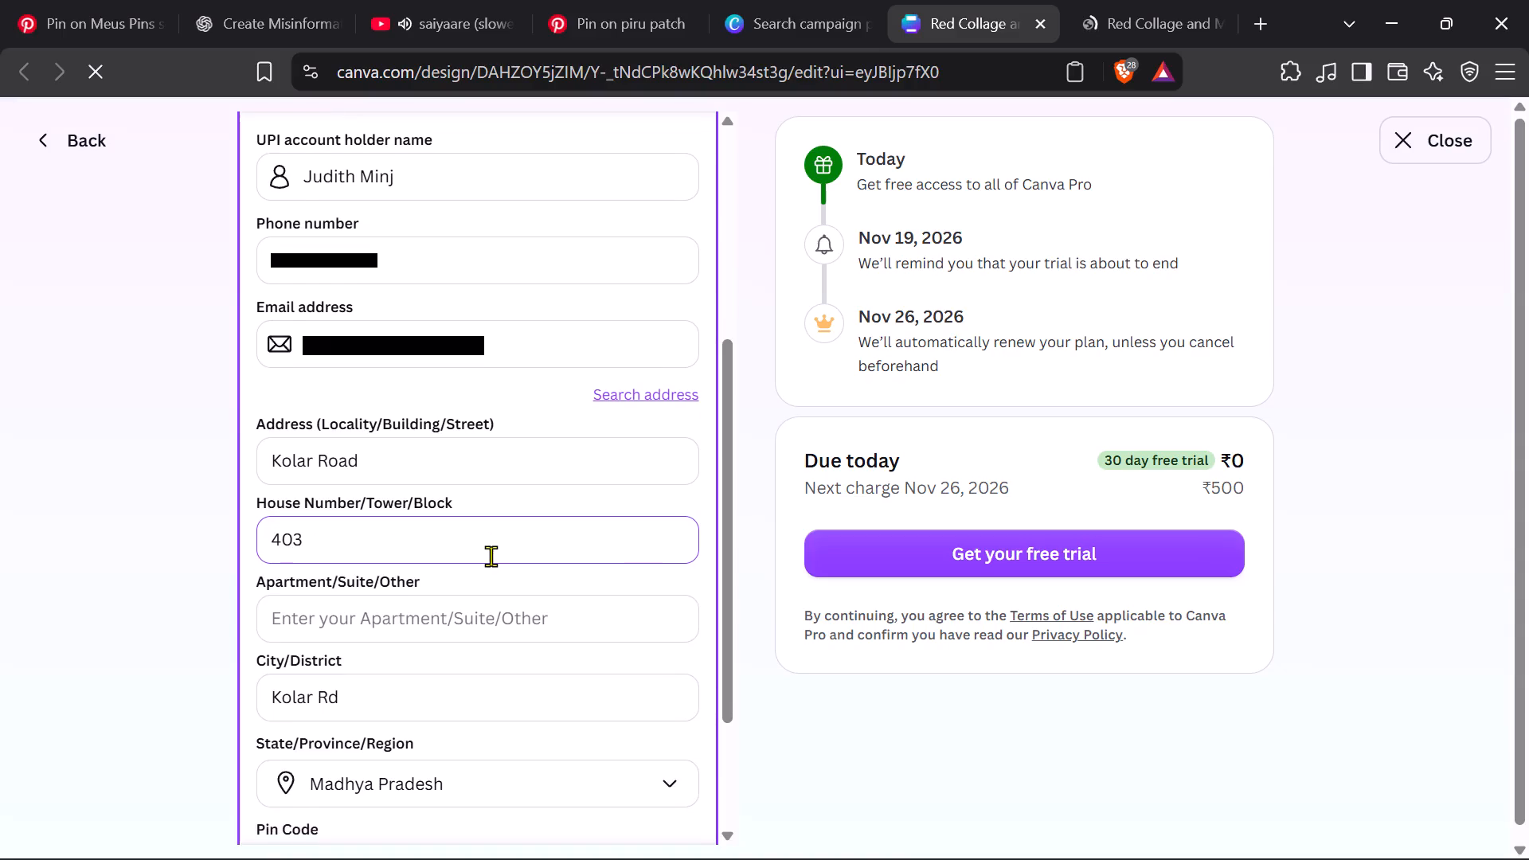
click(479, 616)
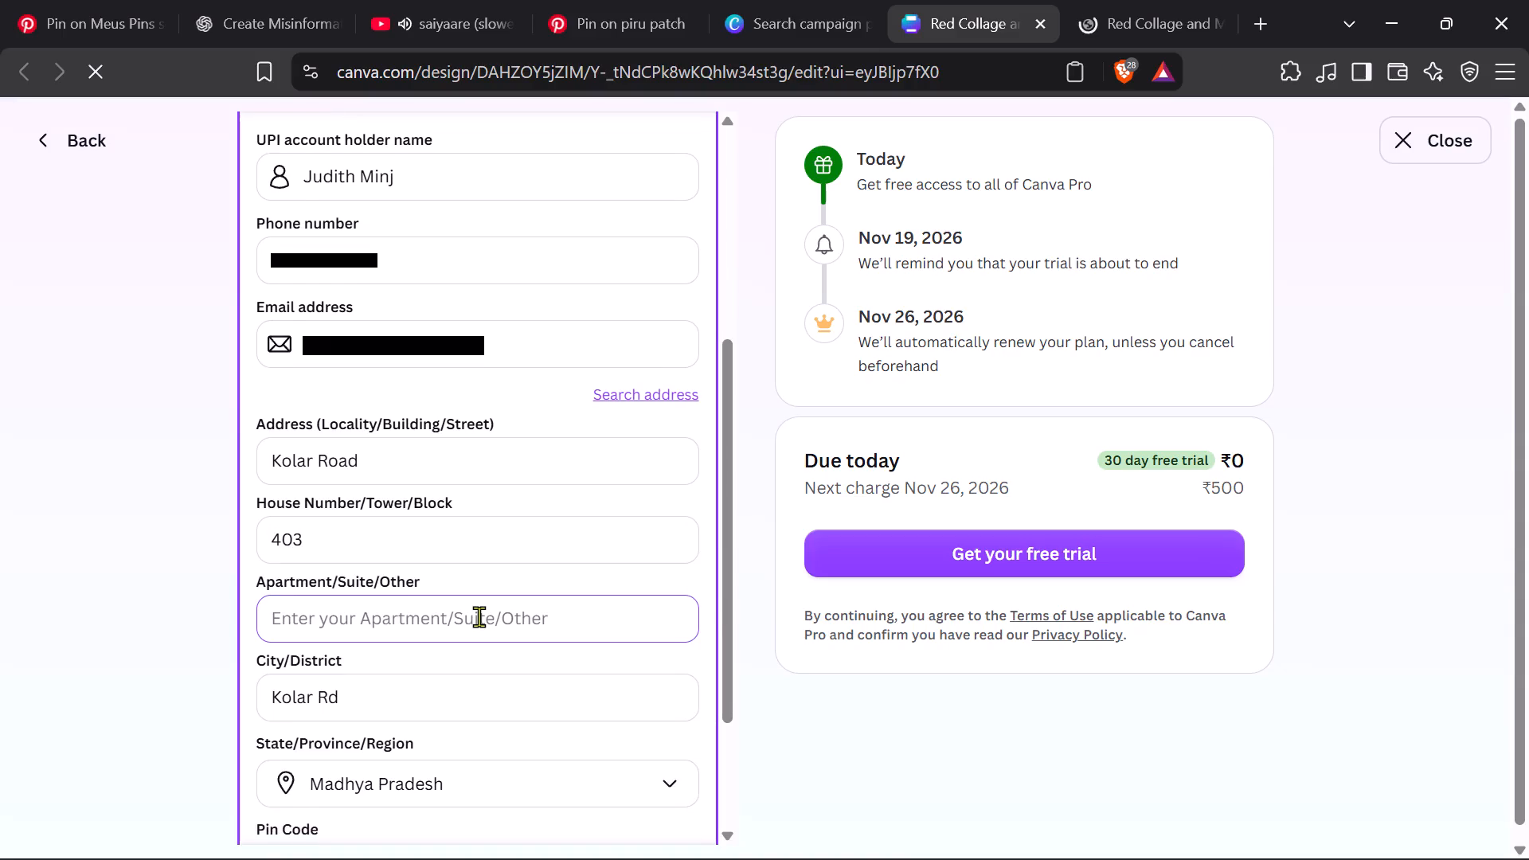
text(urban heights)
scroll(479, 616, down, 4)
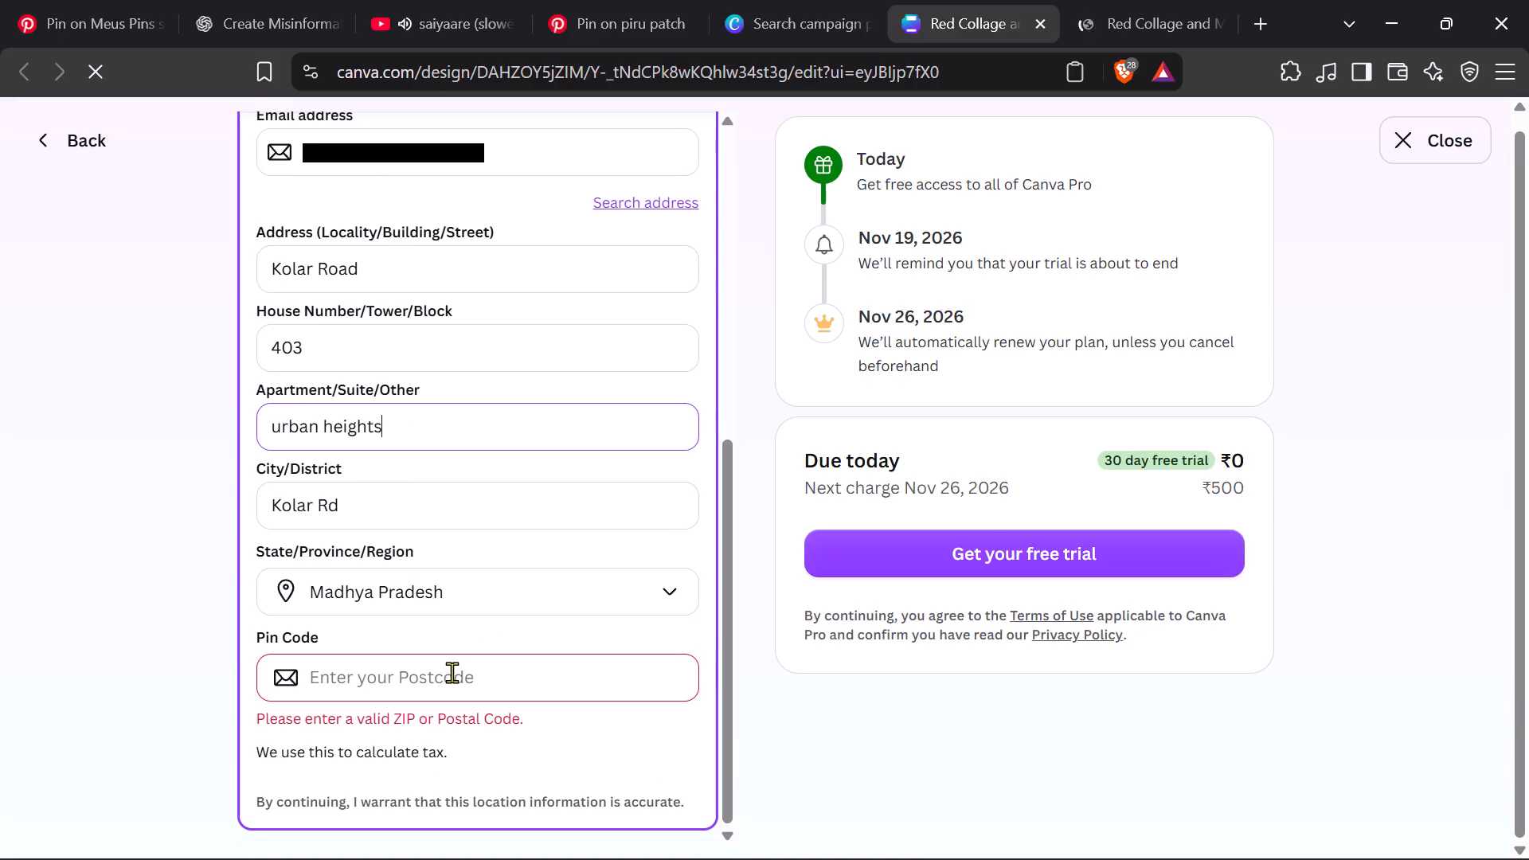
click(452, 672)
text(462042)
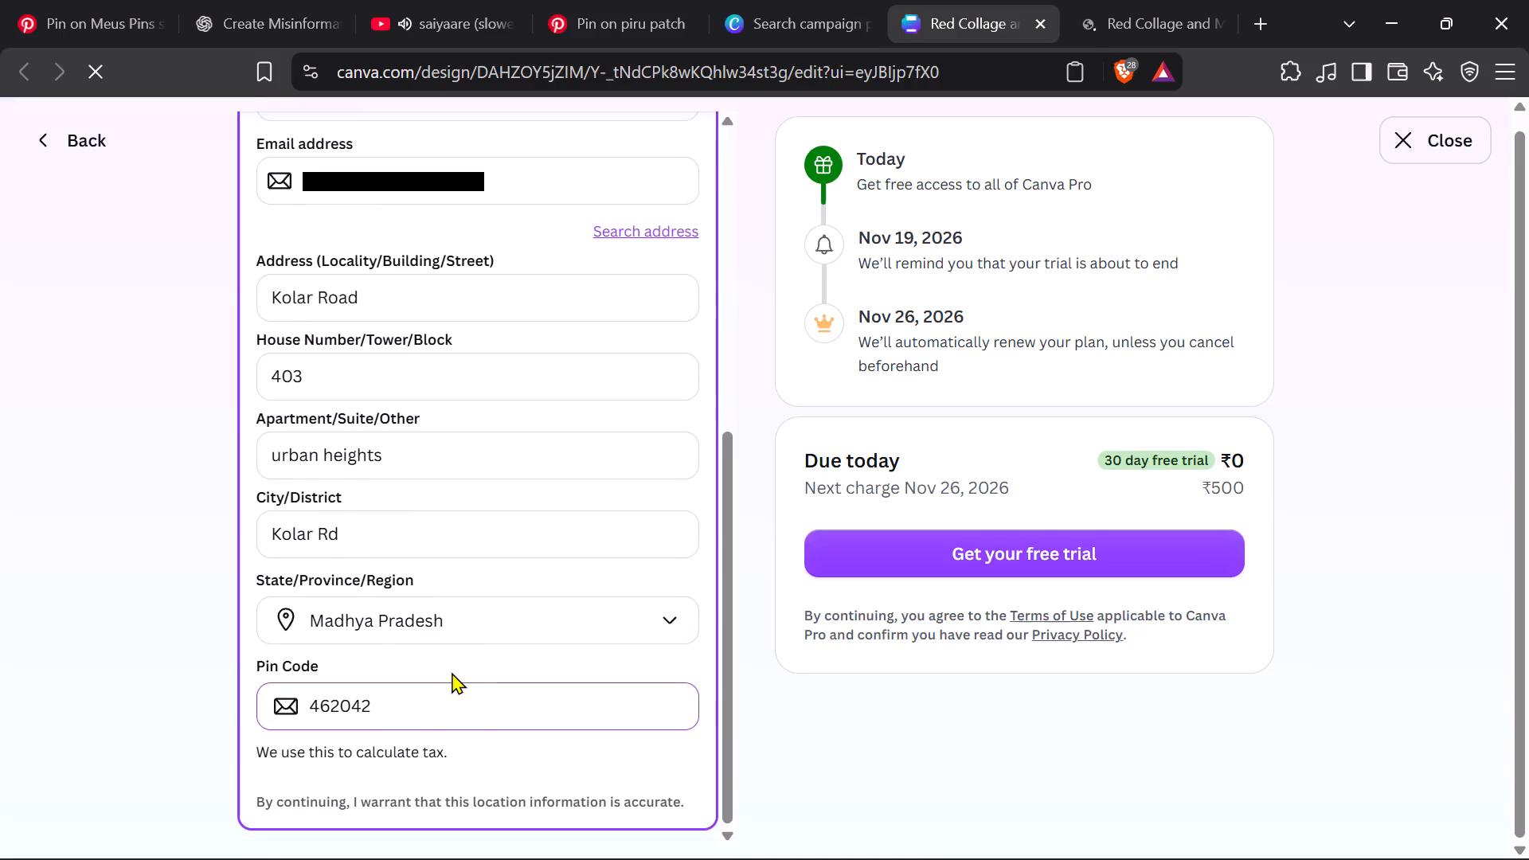
scroll(452, 672, down, 1)
scroll(452, 672, up, 1)
scroll(452, 672, down, 1)
click(656, 229)
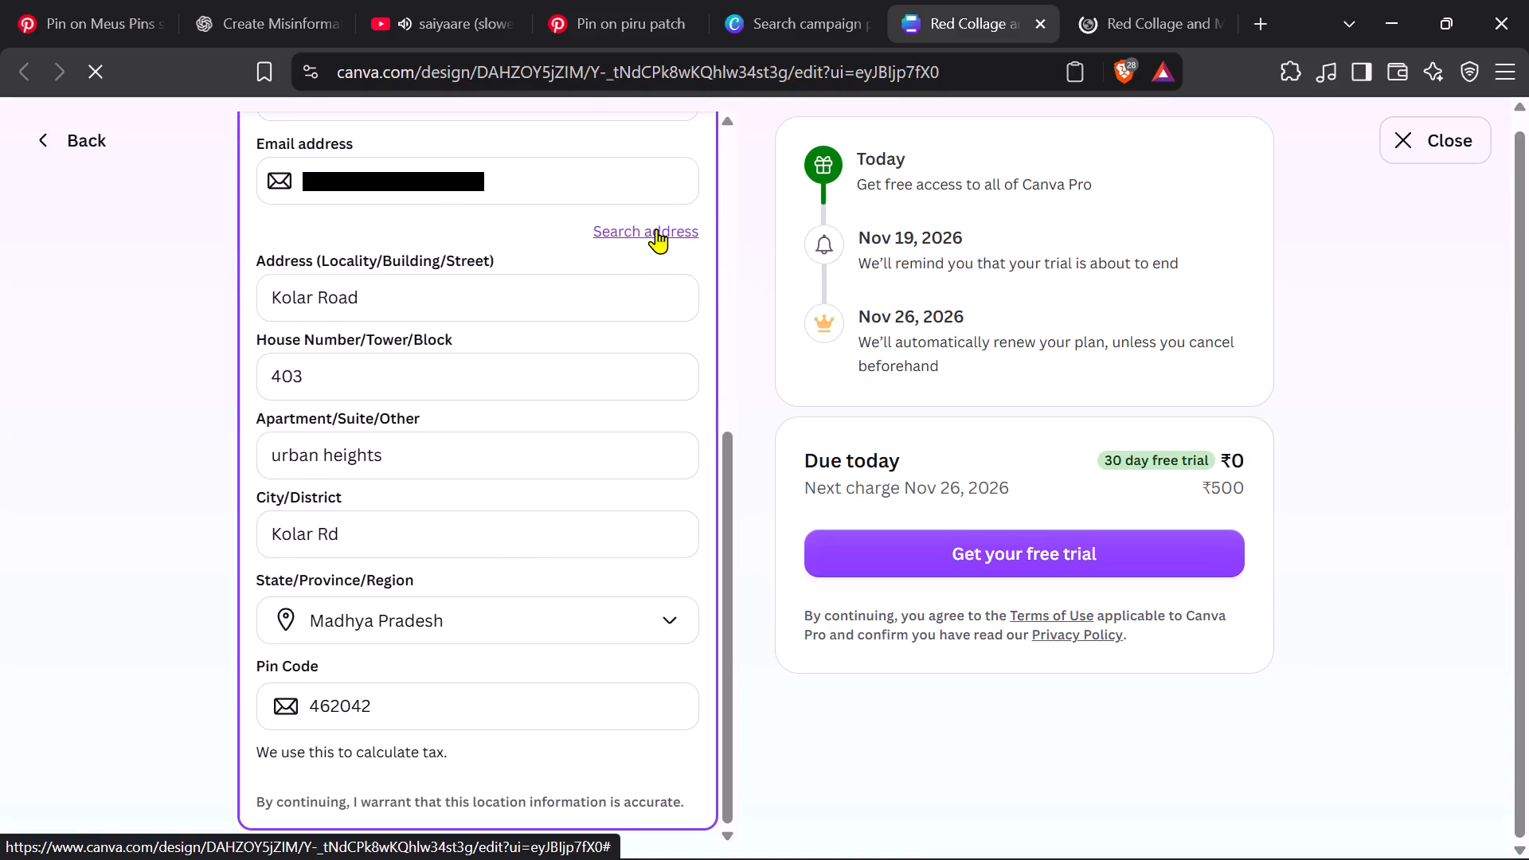
scroll(584, 471, down, 2)
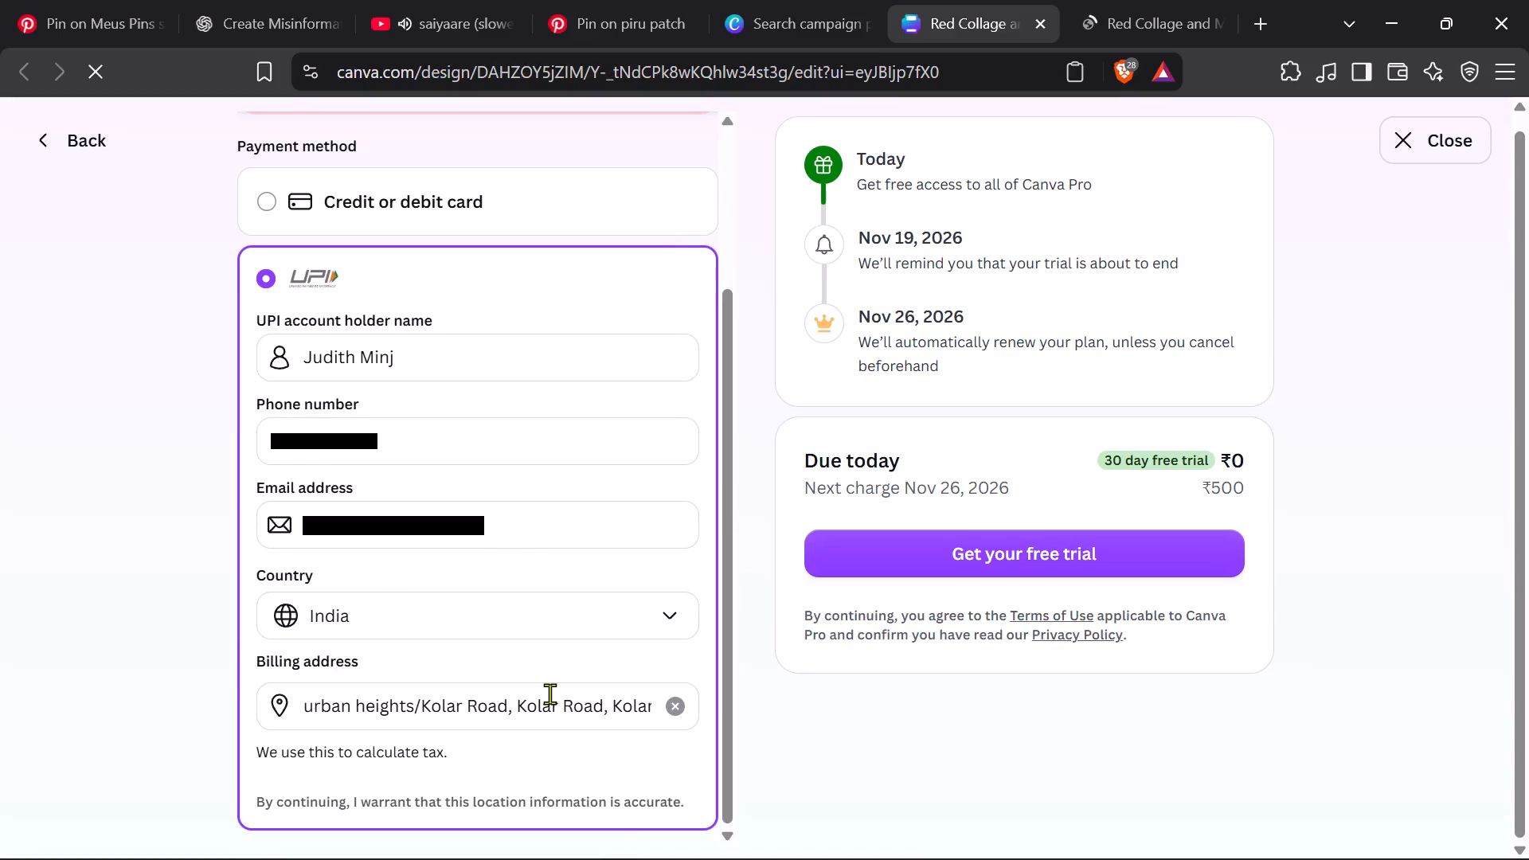
Submit the UPI payment form to get the 30-day Canva Pro free trial.
scroll(549, 694, down, 1)
click(913, 559)
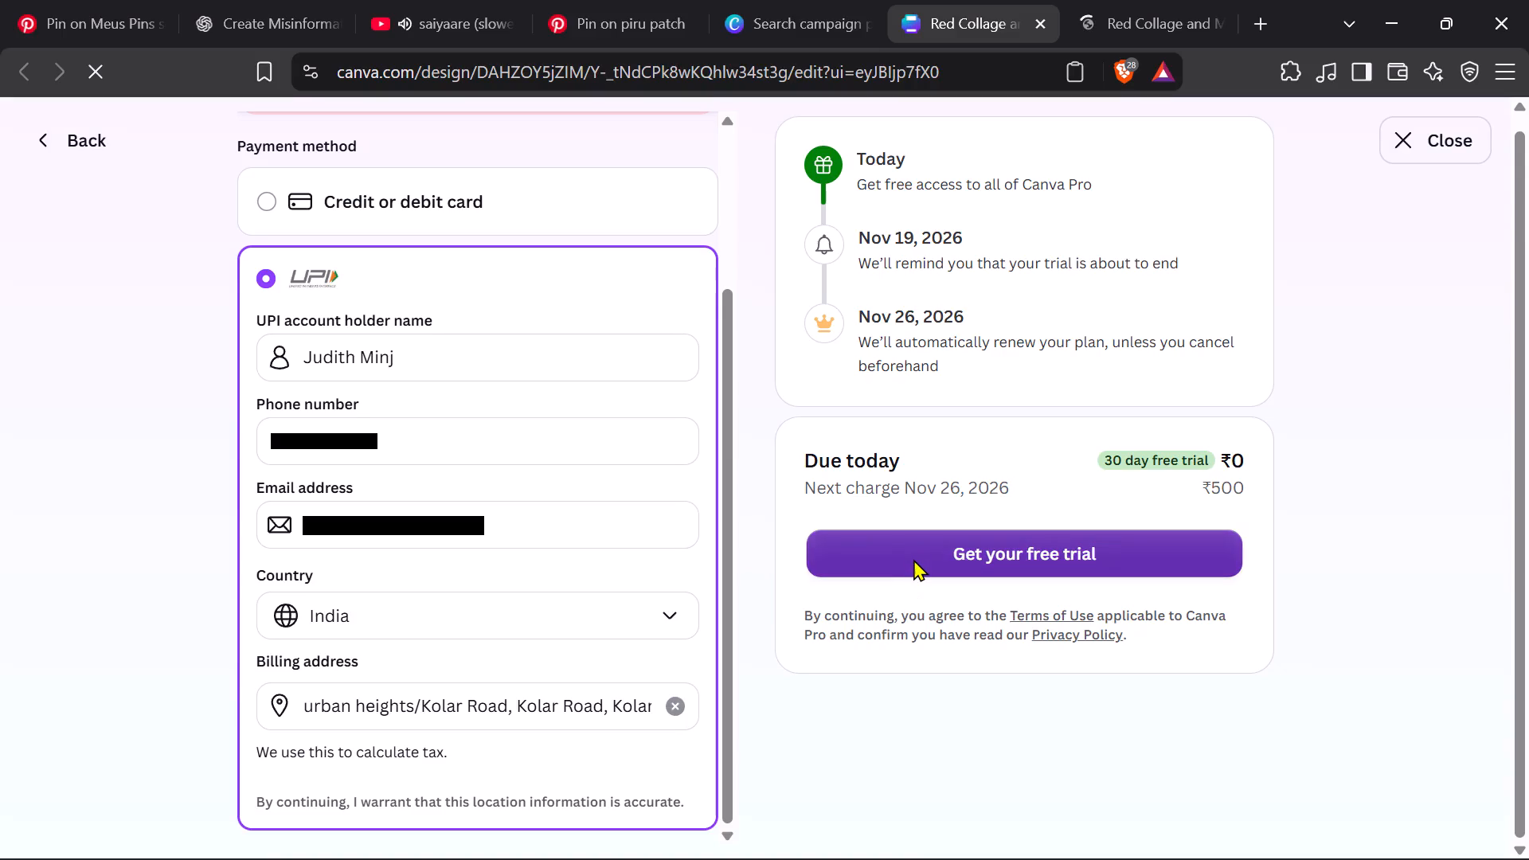
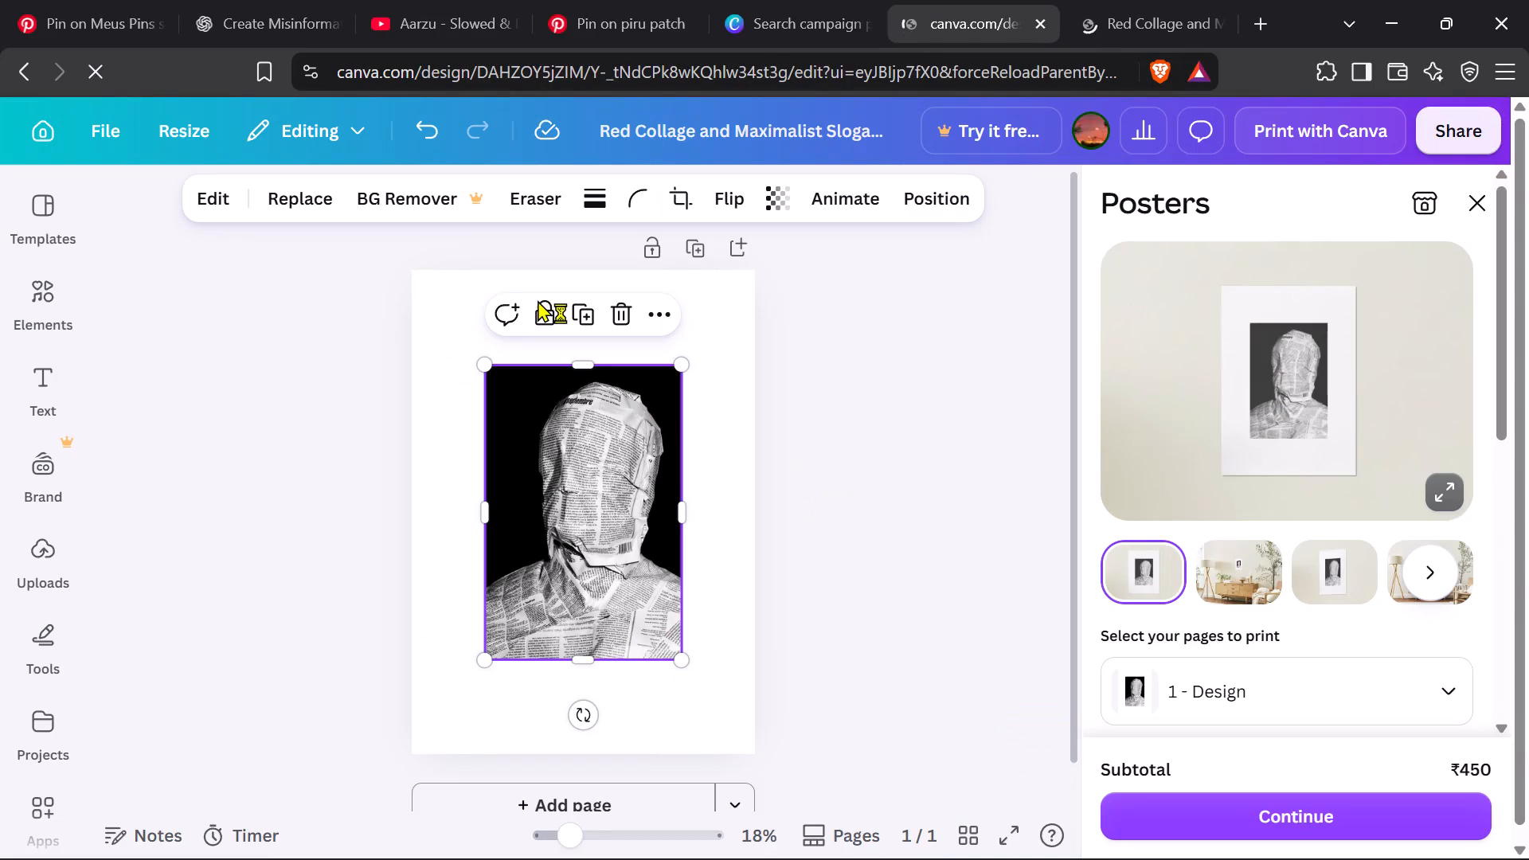
Remove the background from the newspaper-wrapped head photo with BG Remover.
click(418, 197)
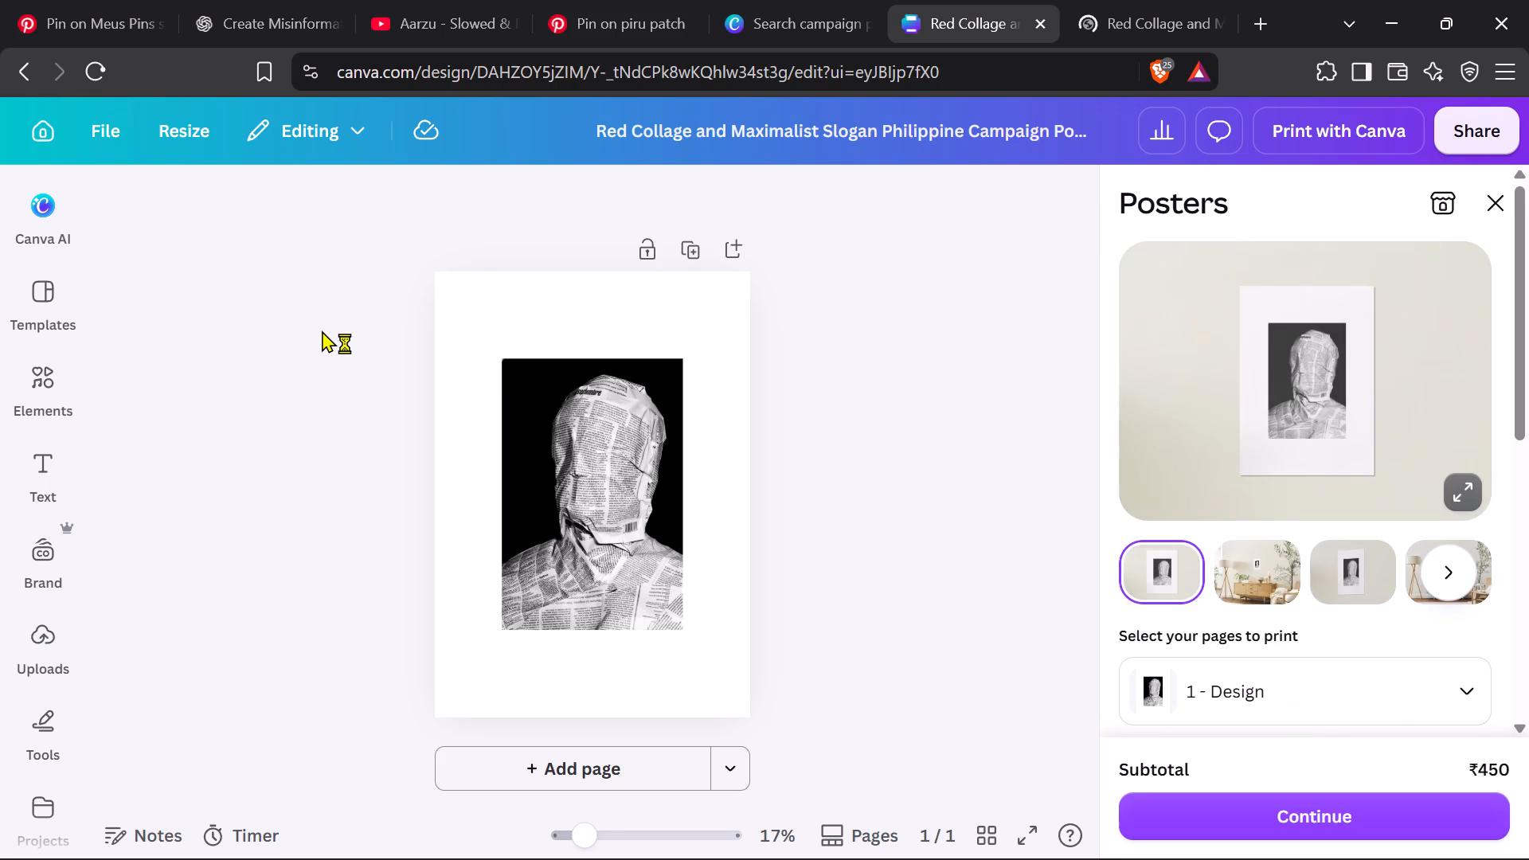
click(547, 459)
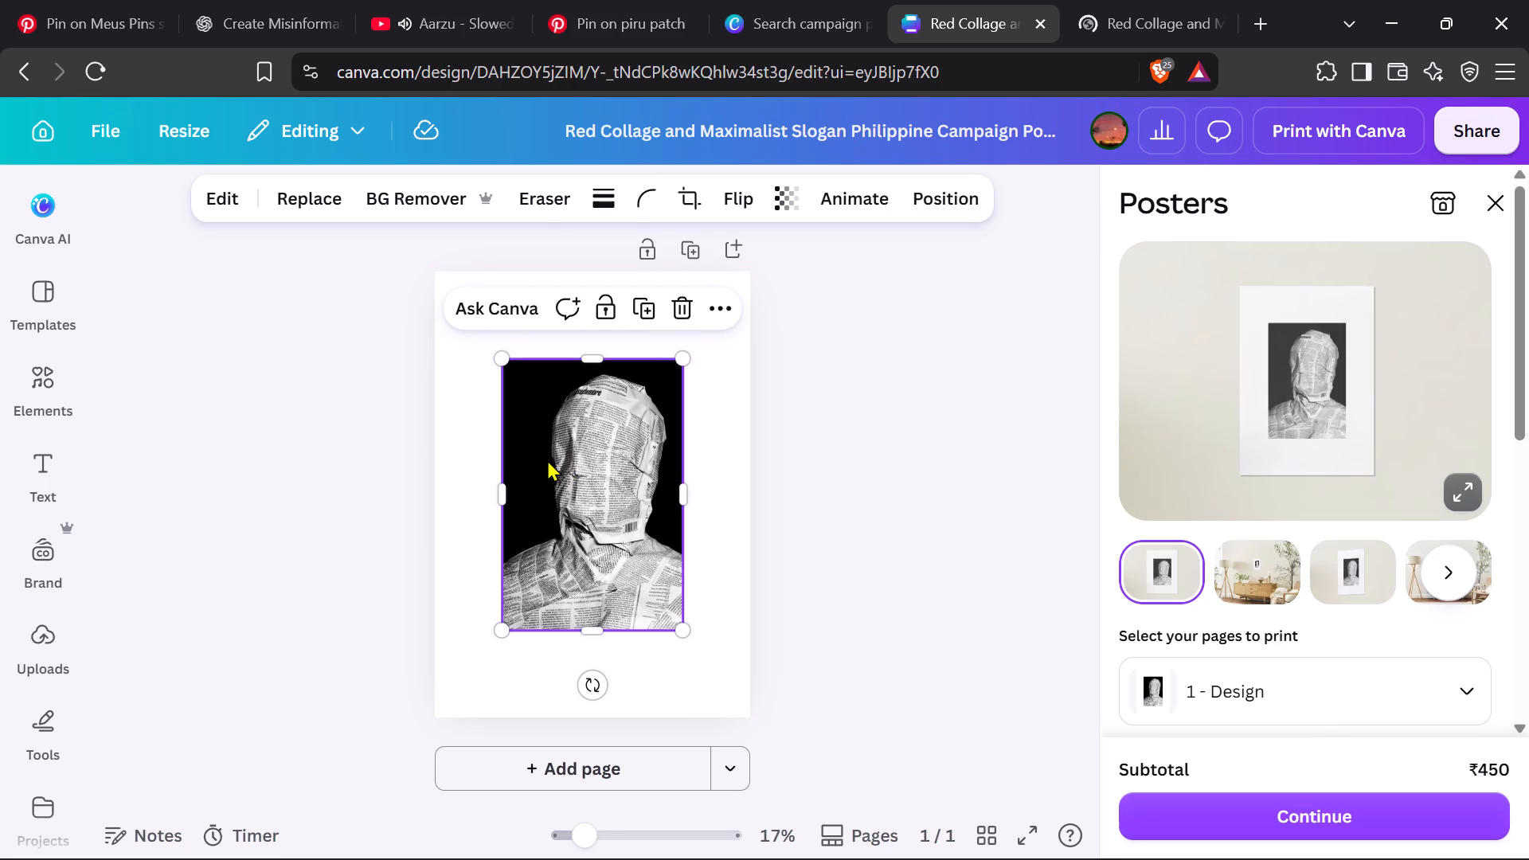
click(435, 200)
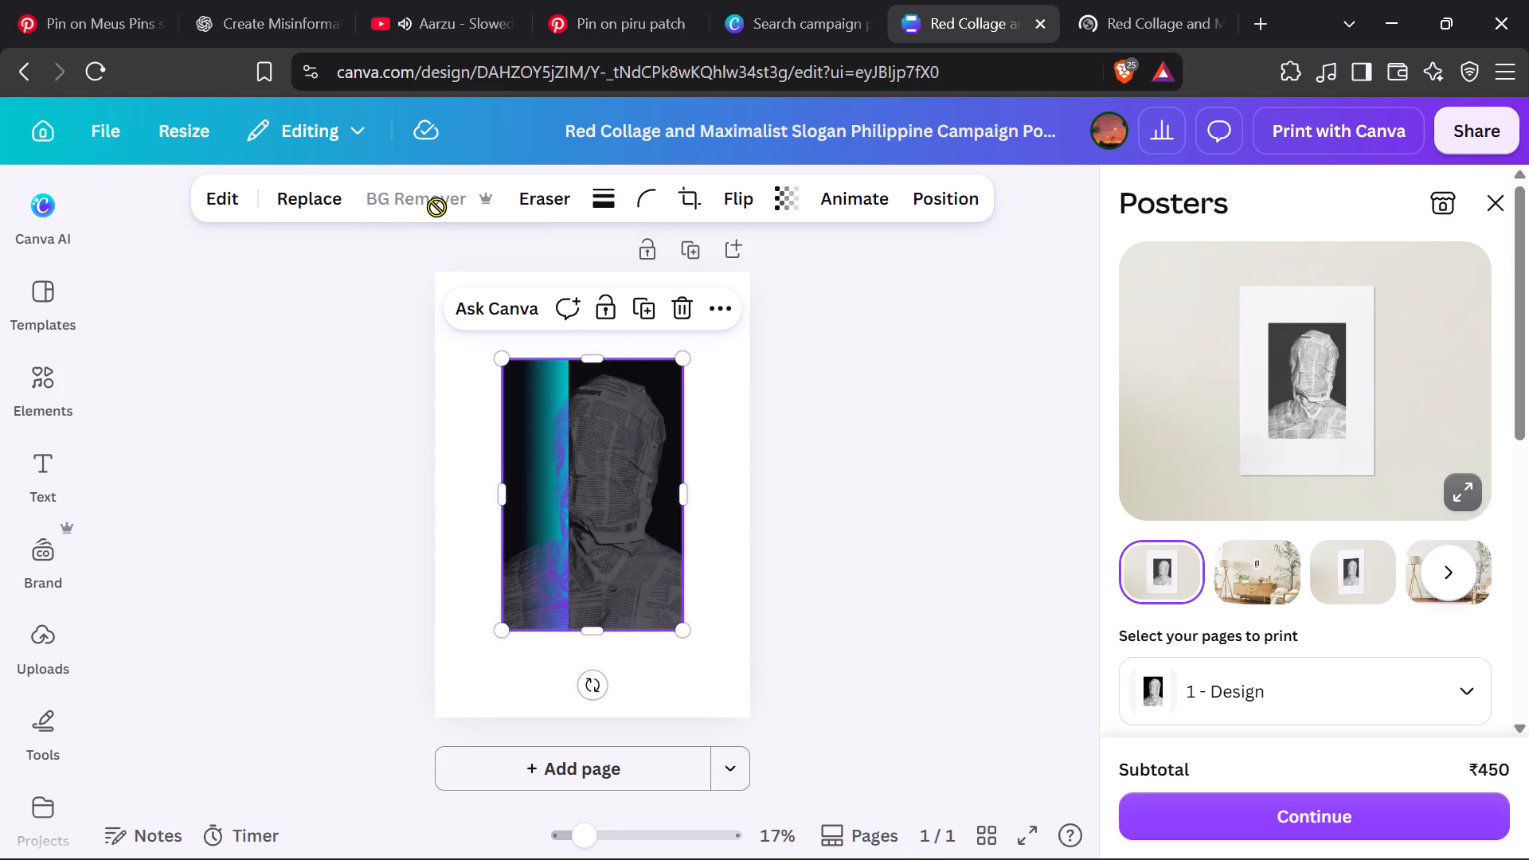
Close the Posters print options and the duplicate copy of the poster design.
click(1510, 195)
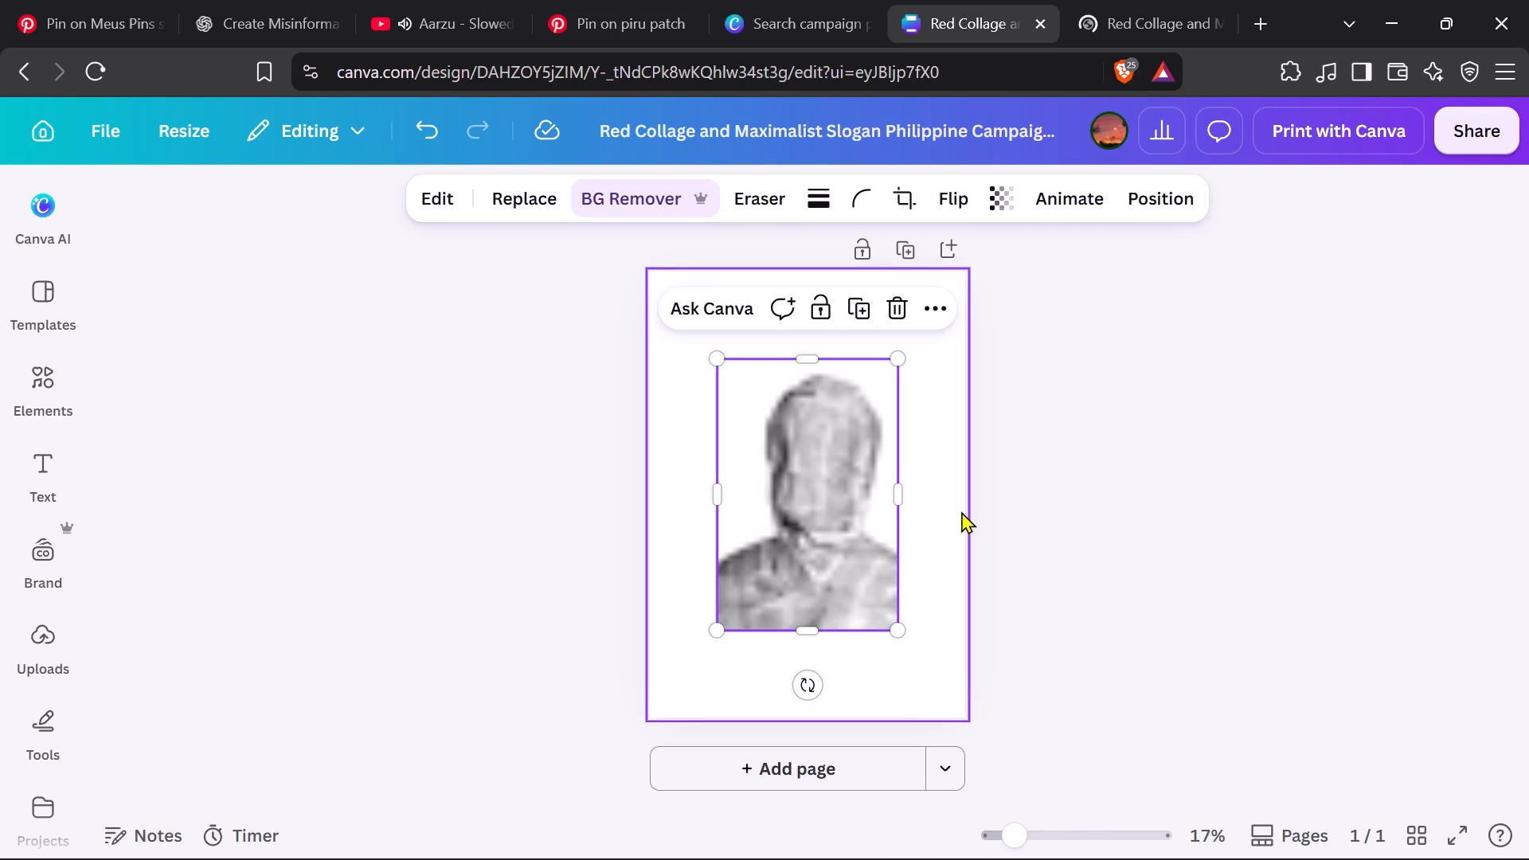
click(1120, 14)
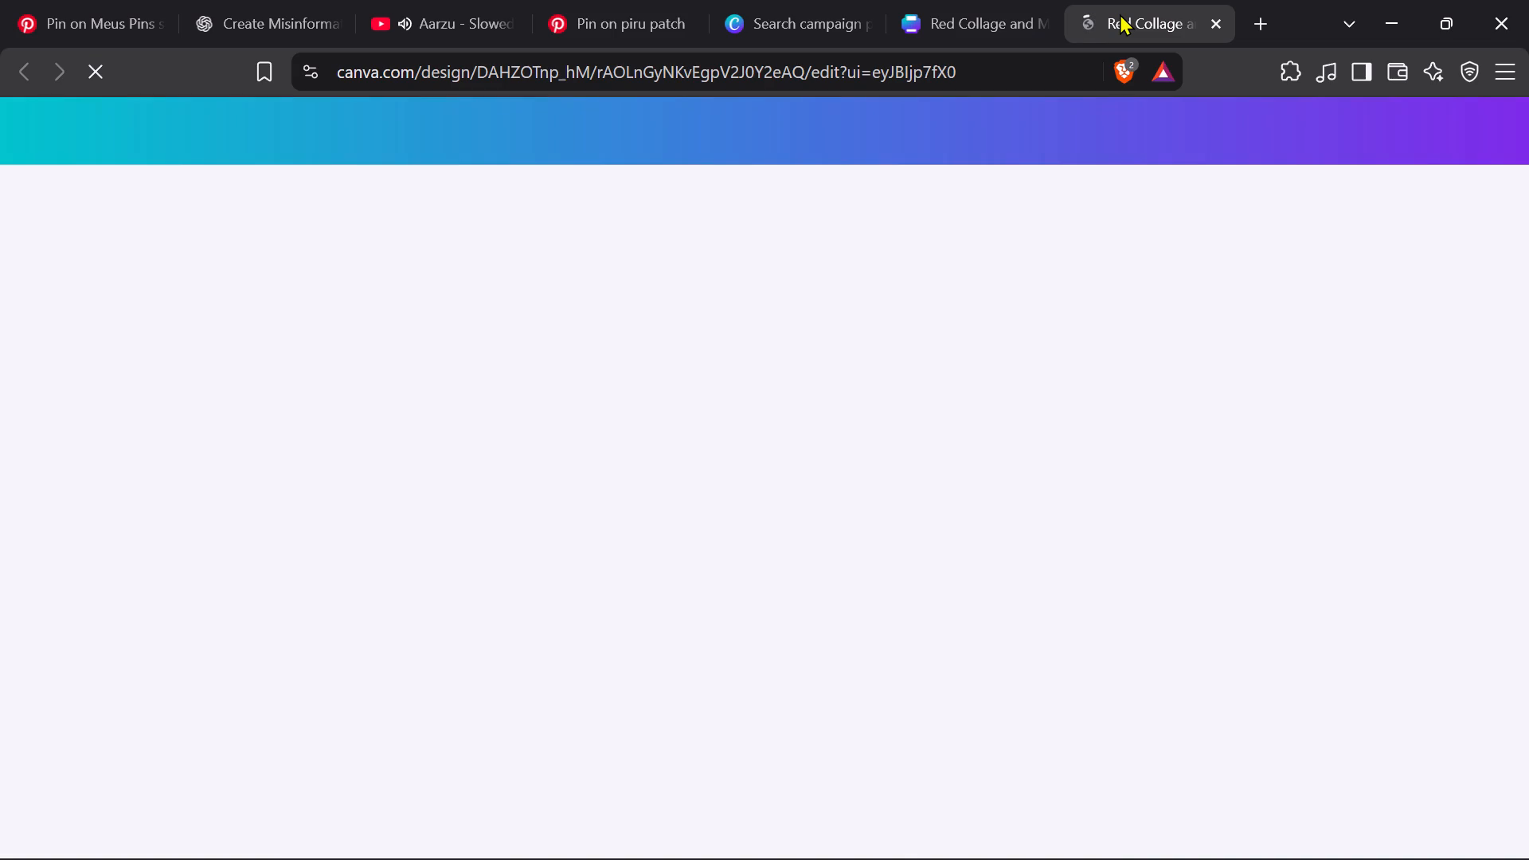
click(1215, 19)
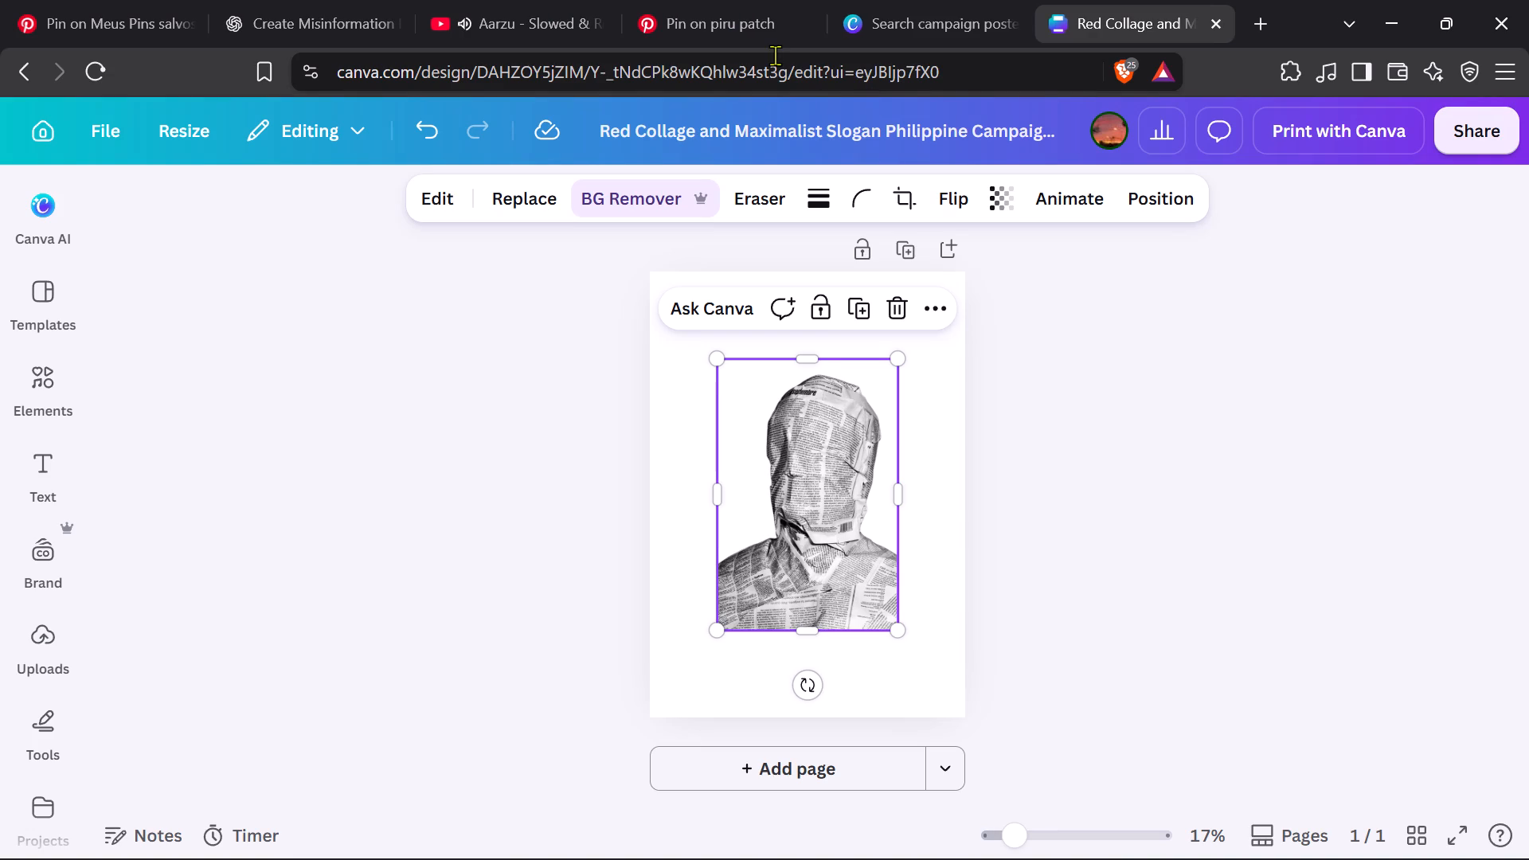
Switch to Pinterest and browse the pins related to the newspaper-wrapped head for further collage imagery.
click(699, 0)
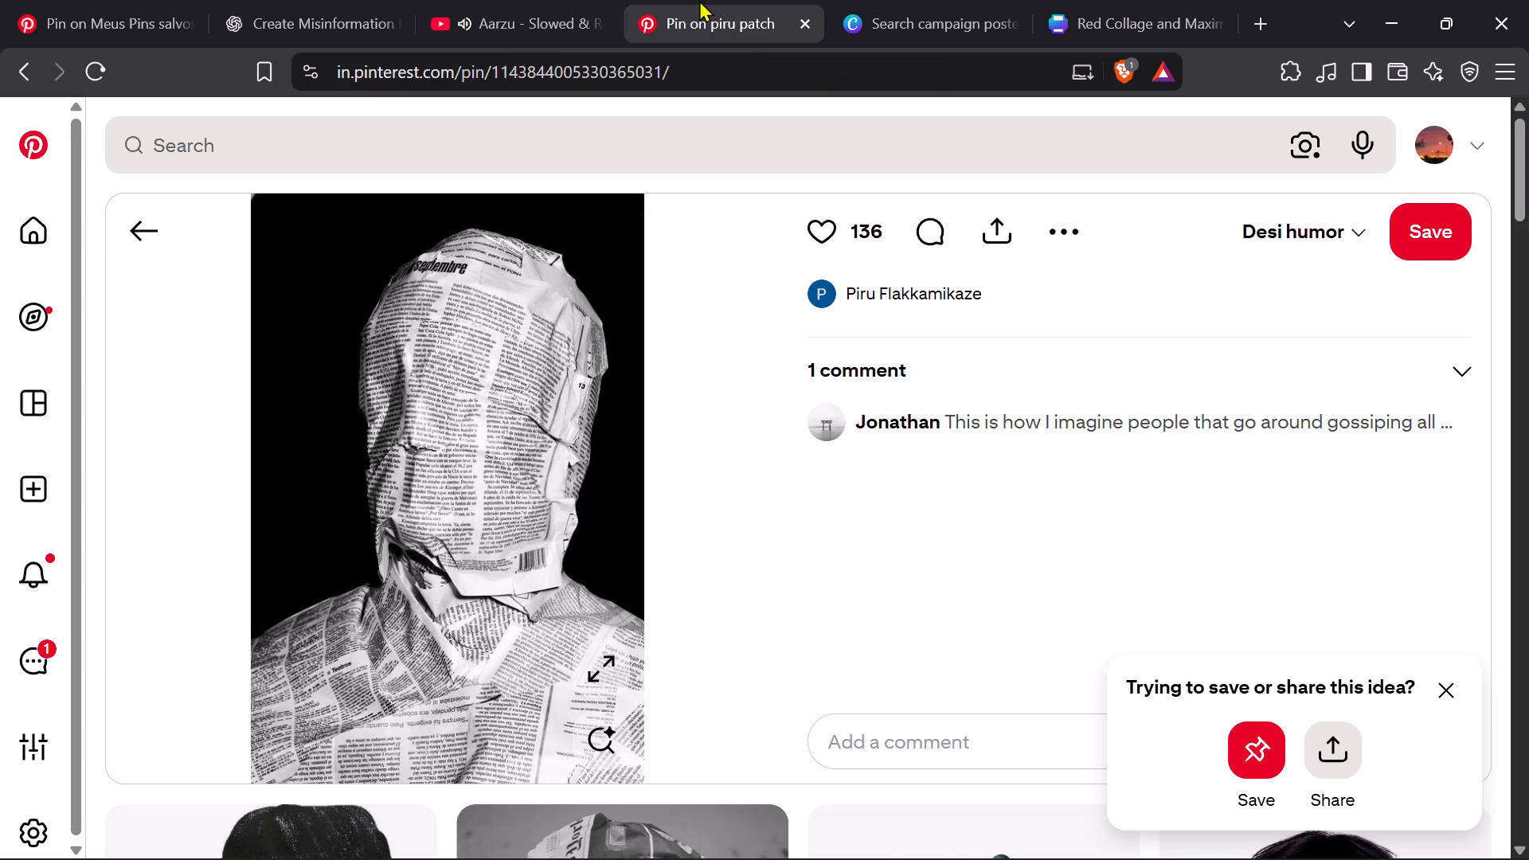
scroll(463, 332, down, 1)
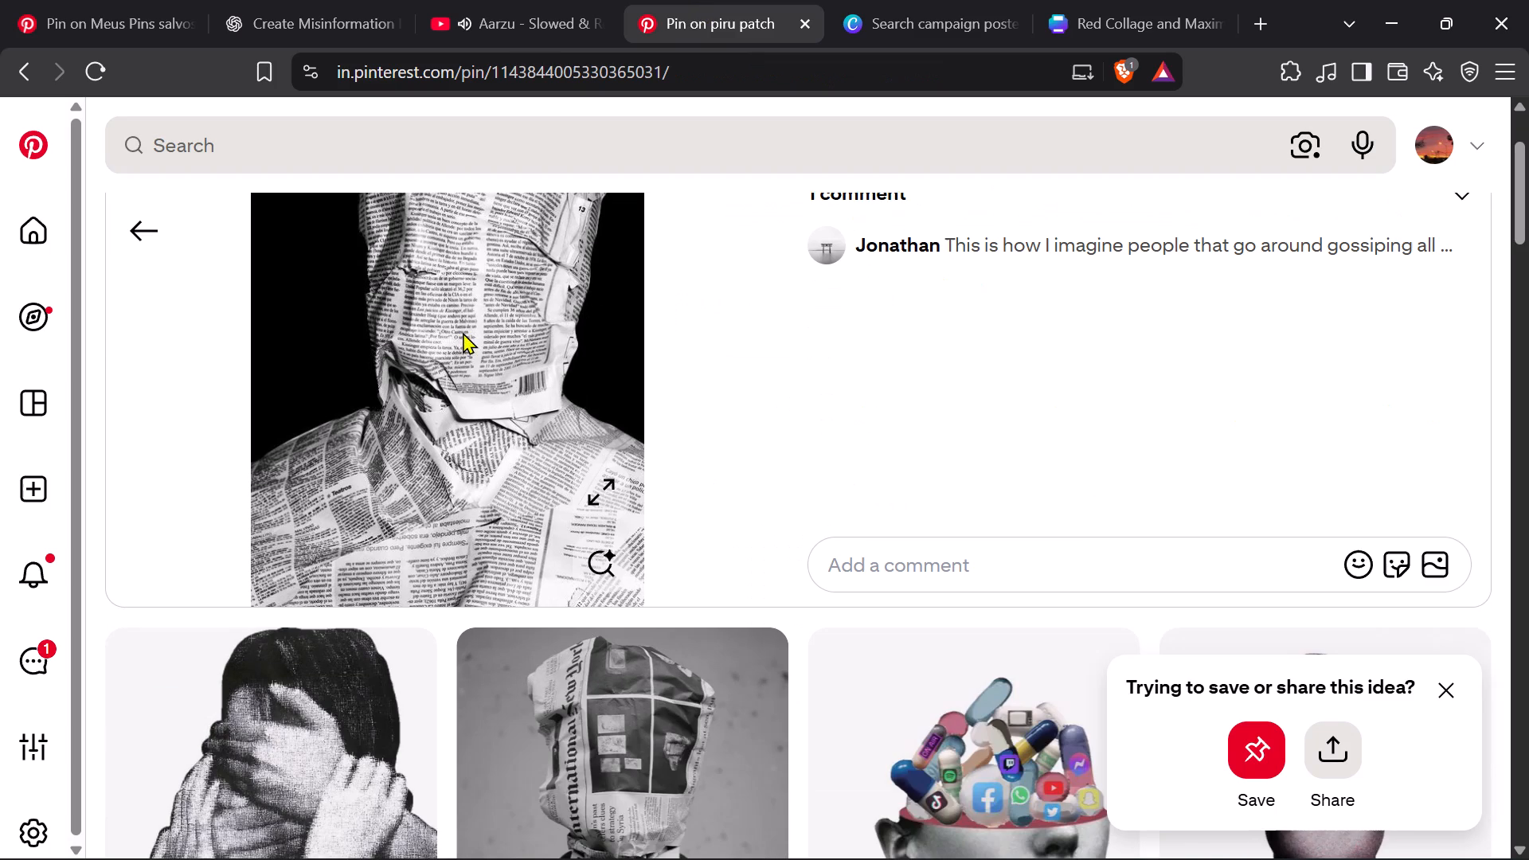
scroll(463, 332, down, 2)
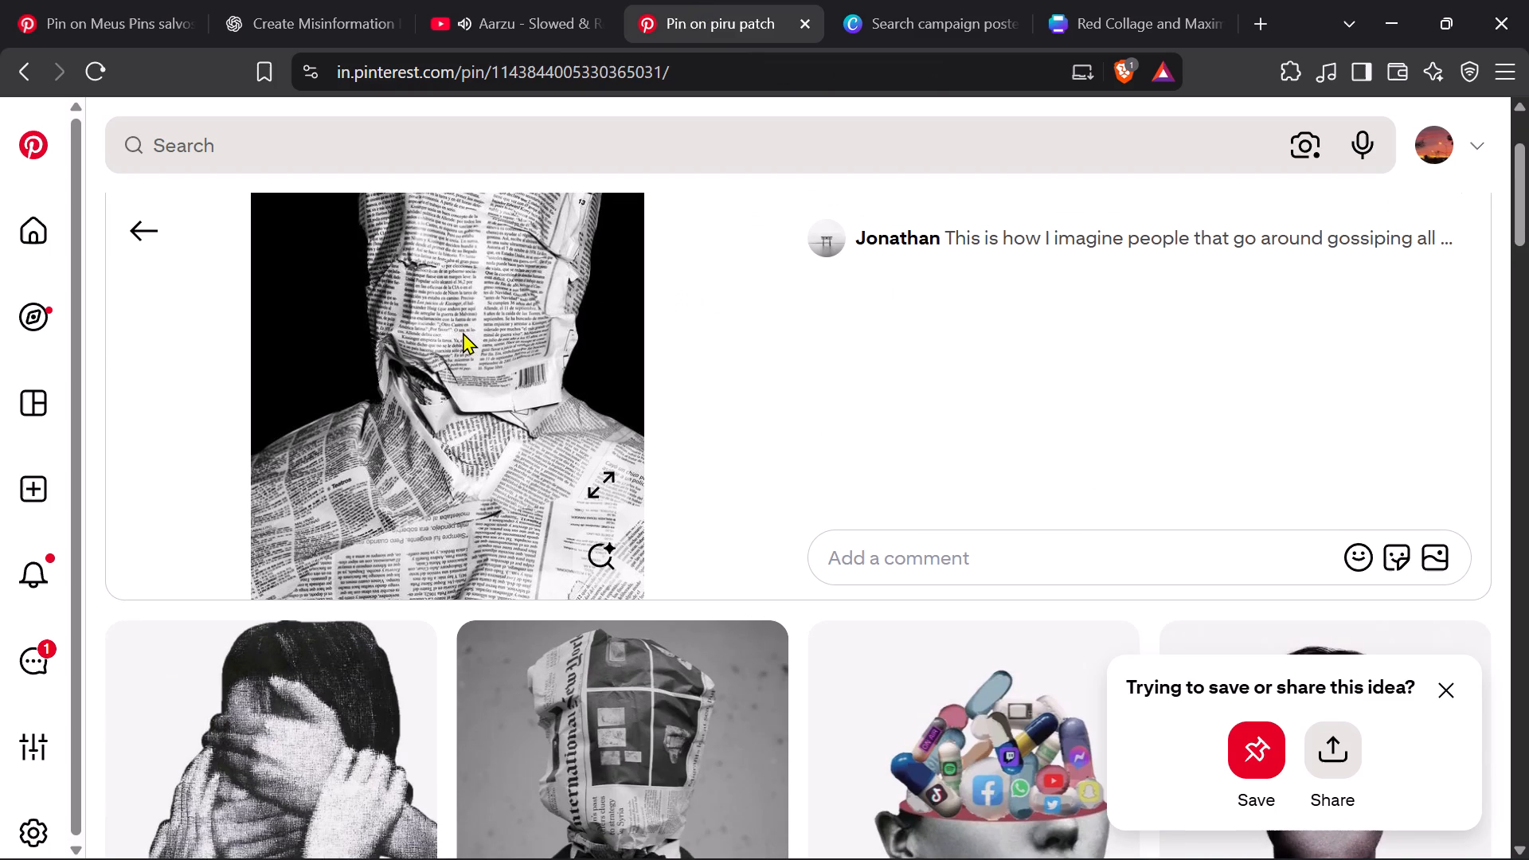
scroll(463, 332, down, 4)
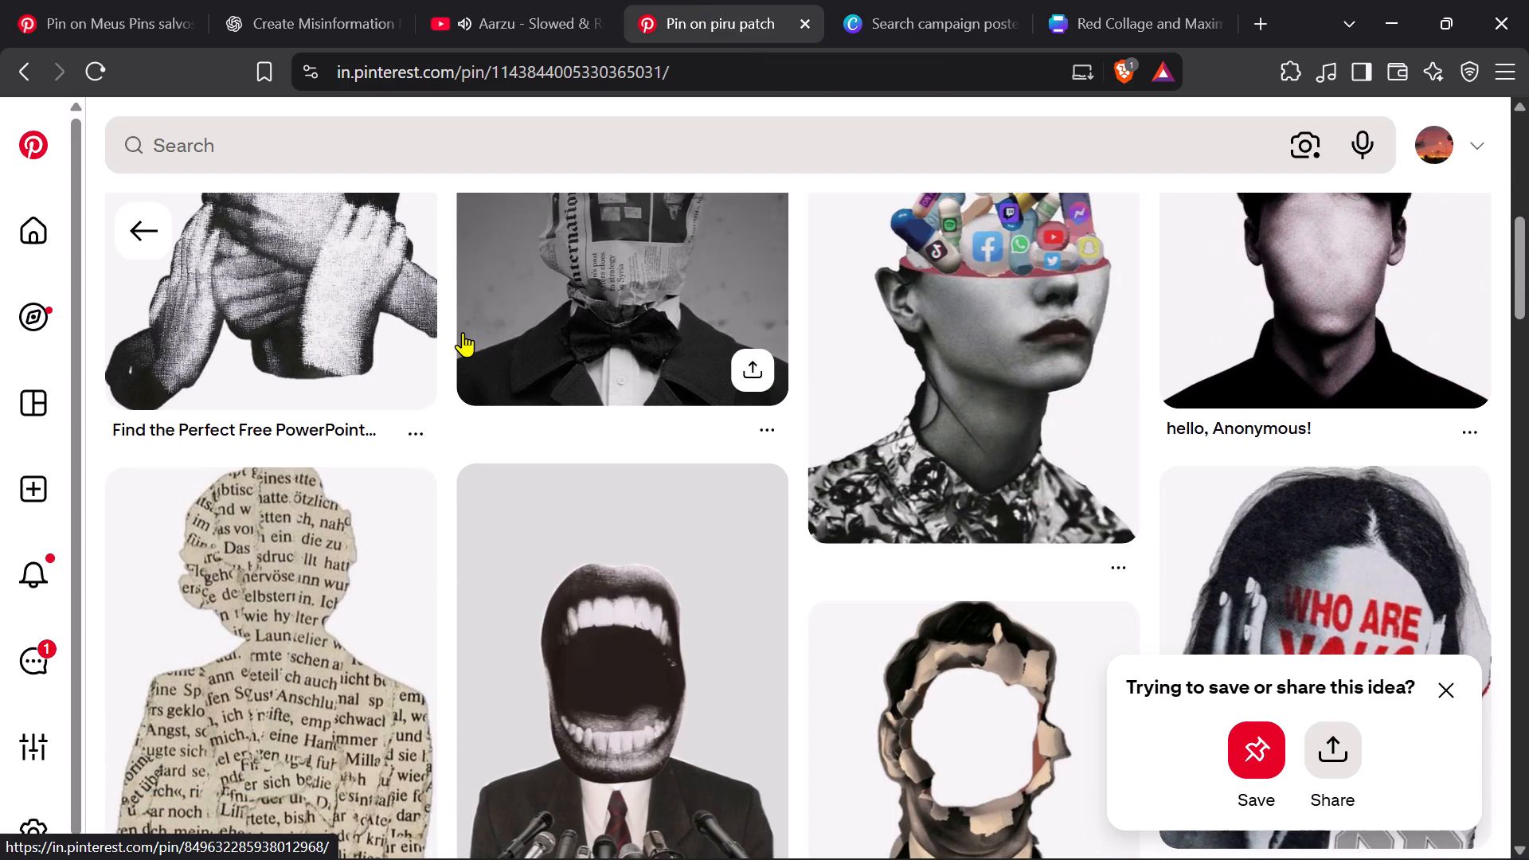
scroll(463, 332, down, 3)
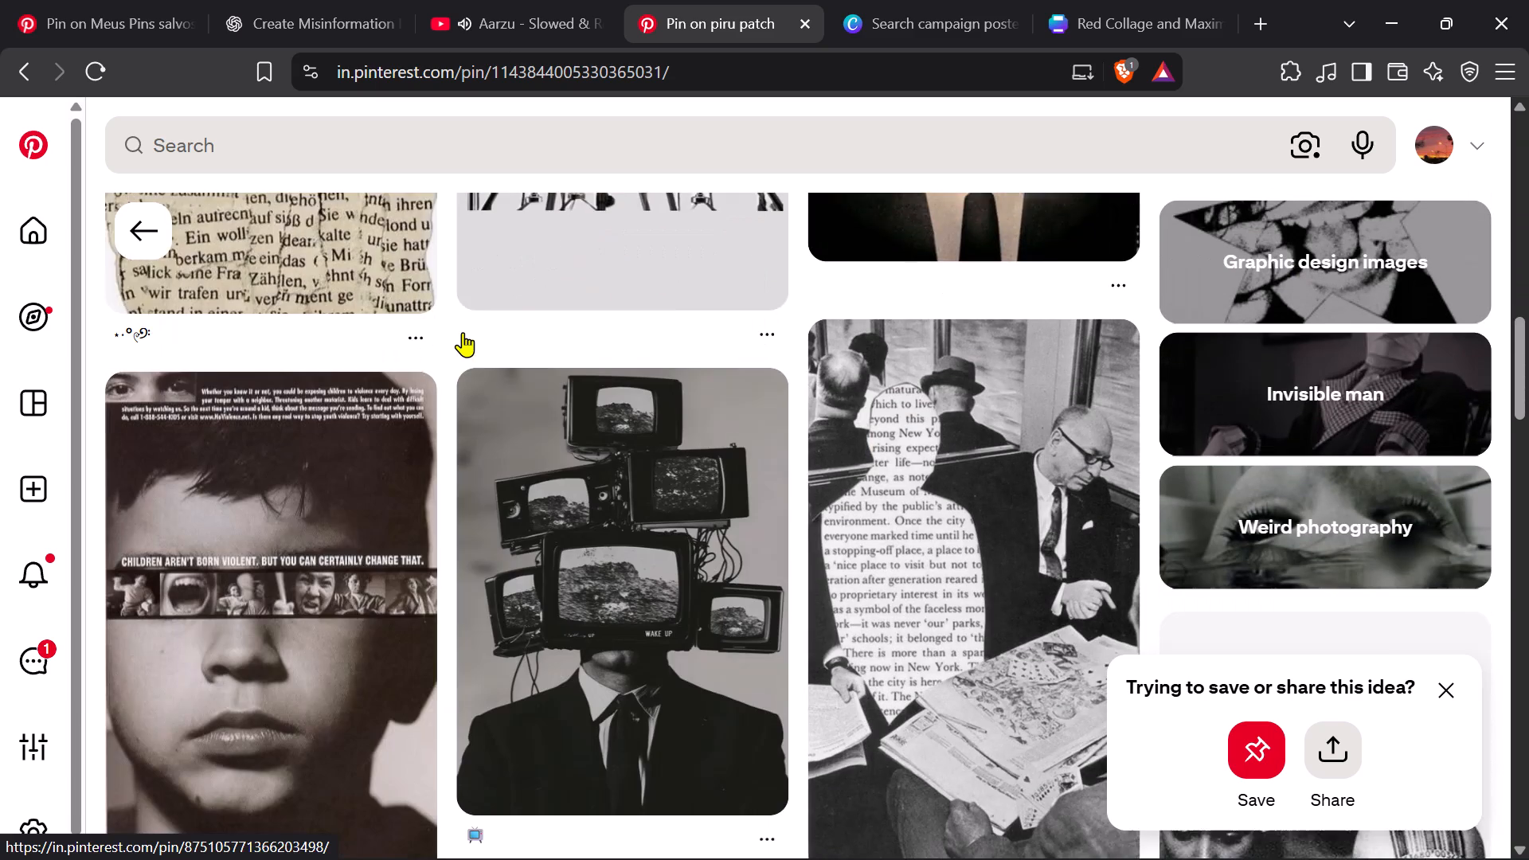
scroll(463, 332, down, 2)
scroll(463, 332, up, 5)
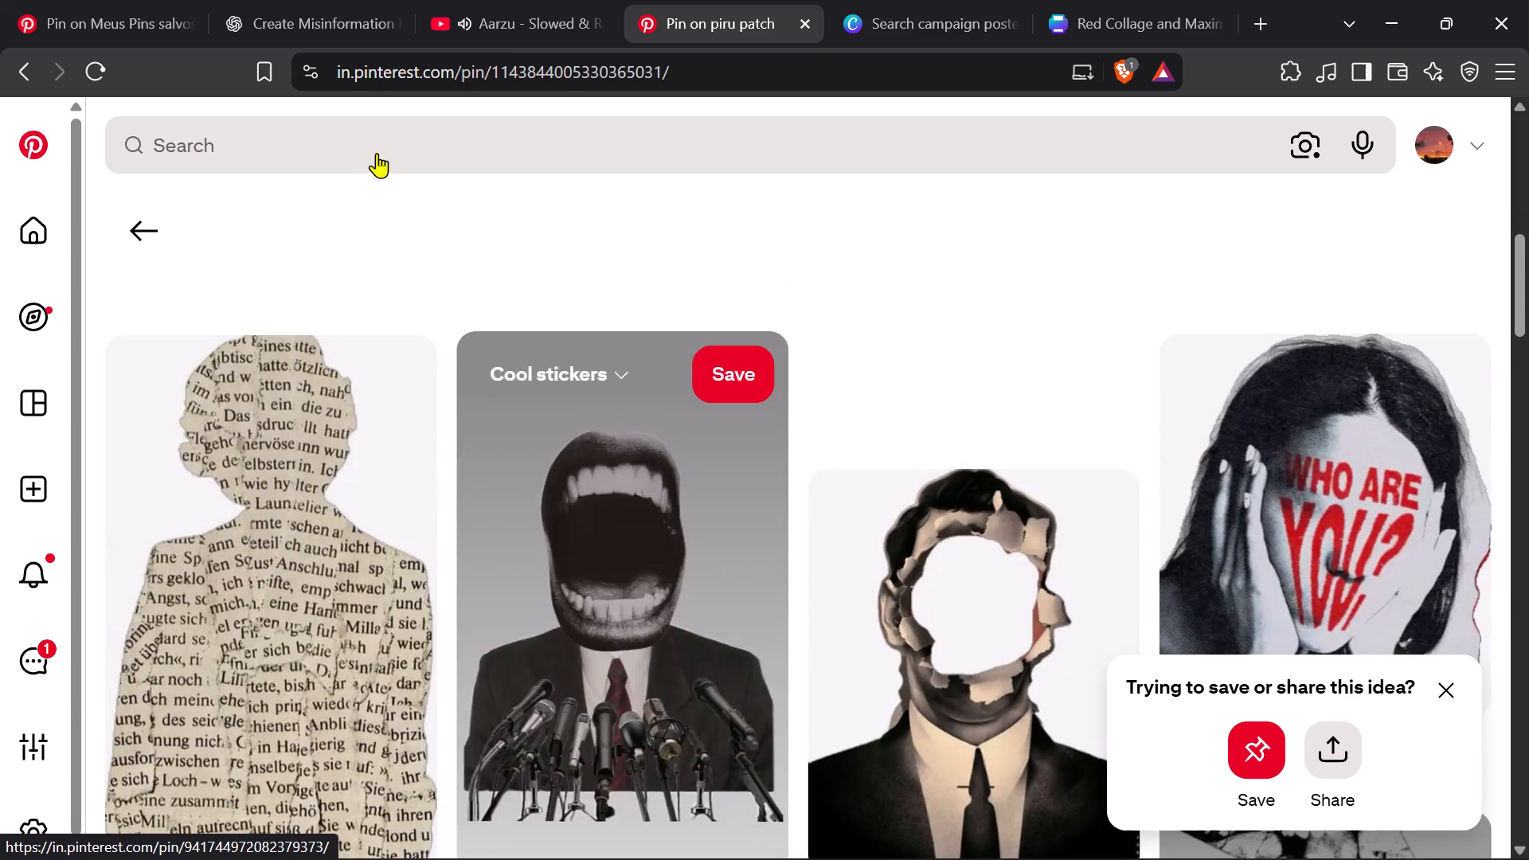
Search Pinterest for "mono black" and open a pin with a plain, finely textured black image.
click(377, 152)
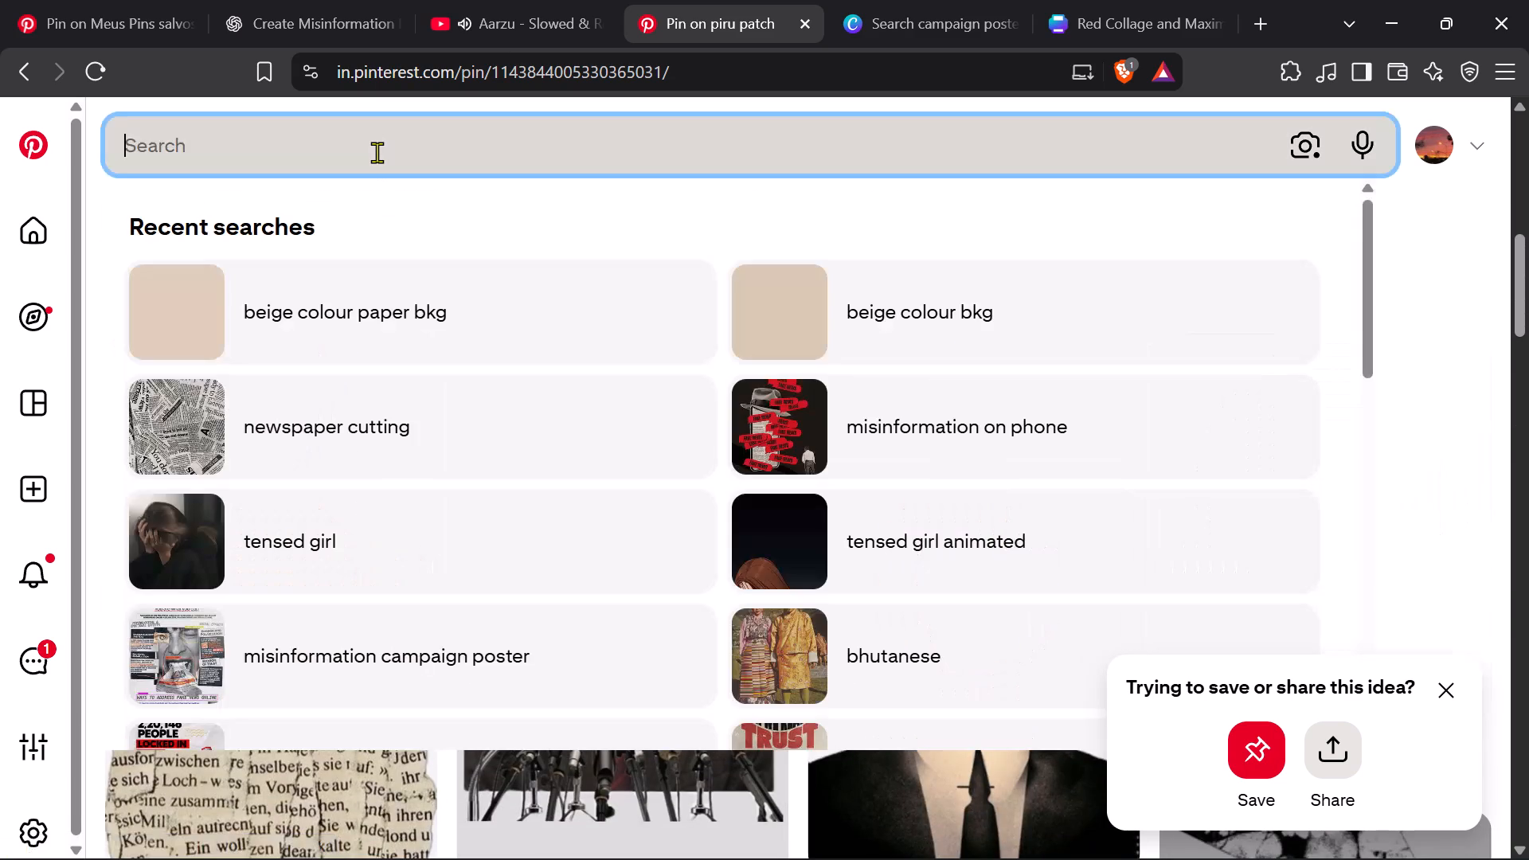
text(mono black)
key(Return)
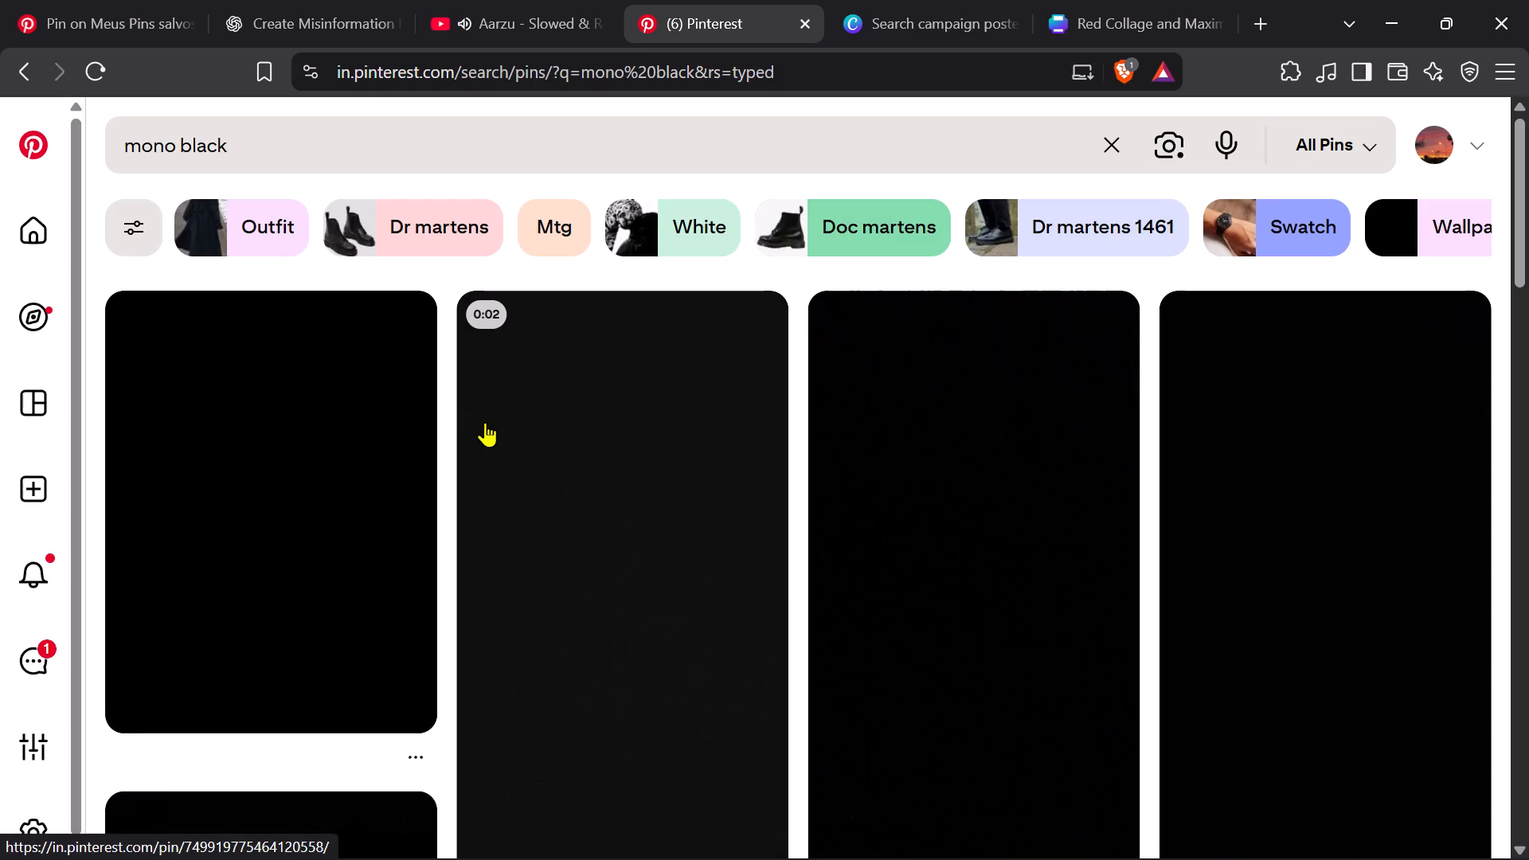
scroll(485, 422, down, 2)
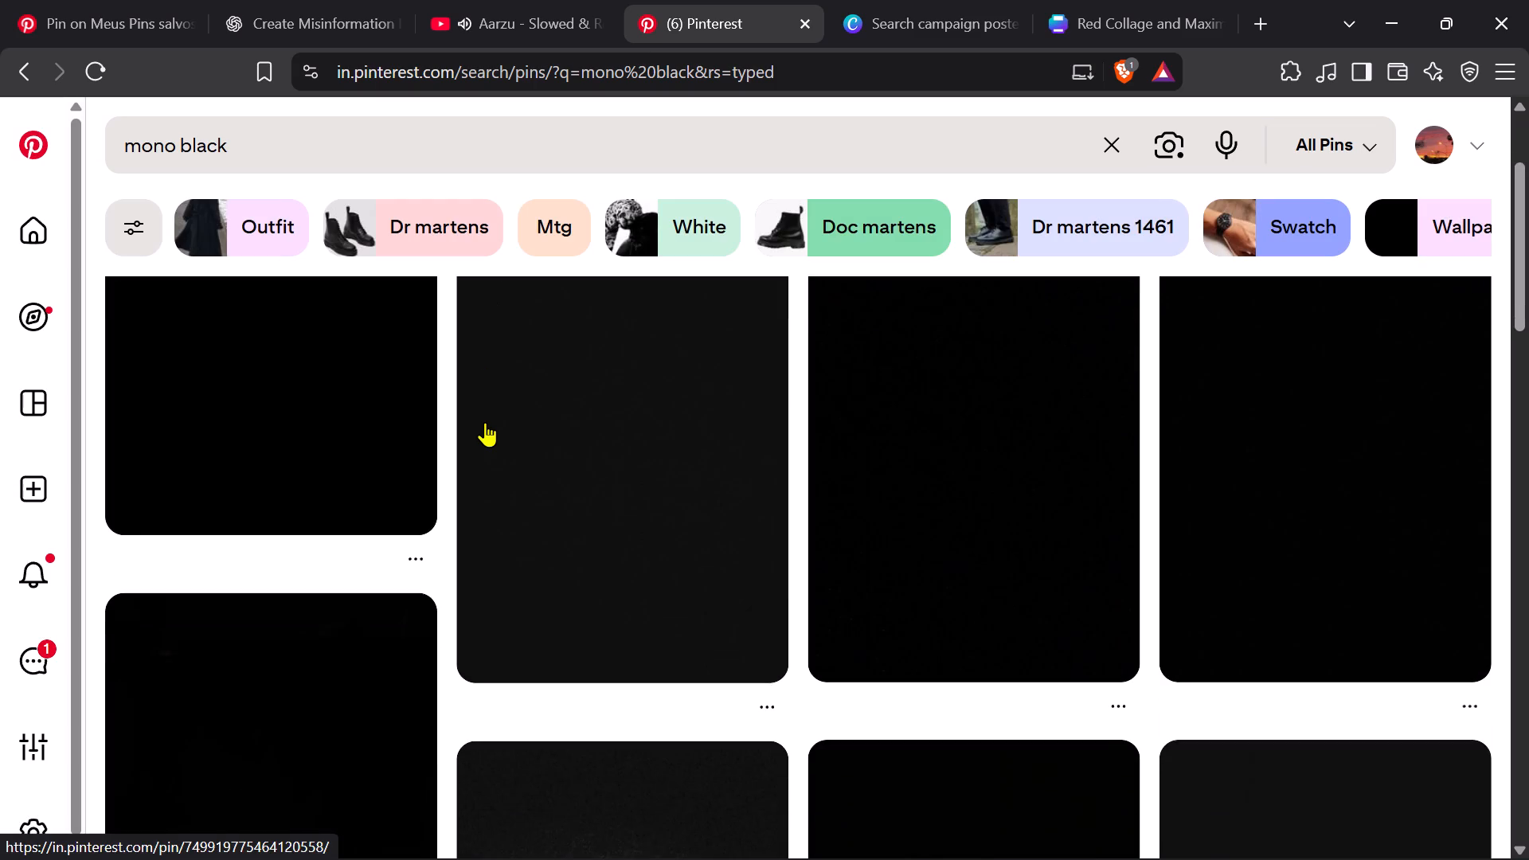
scroll(485, 422, down, 4)
scroll(485, 422, up, 1)
scroll(485, 422, down, 3)
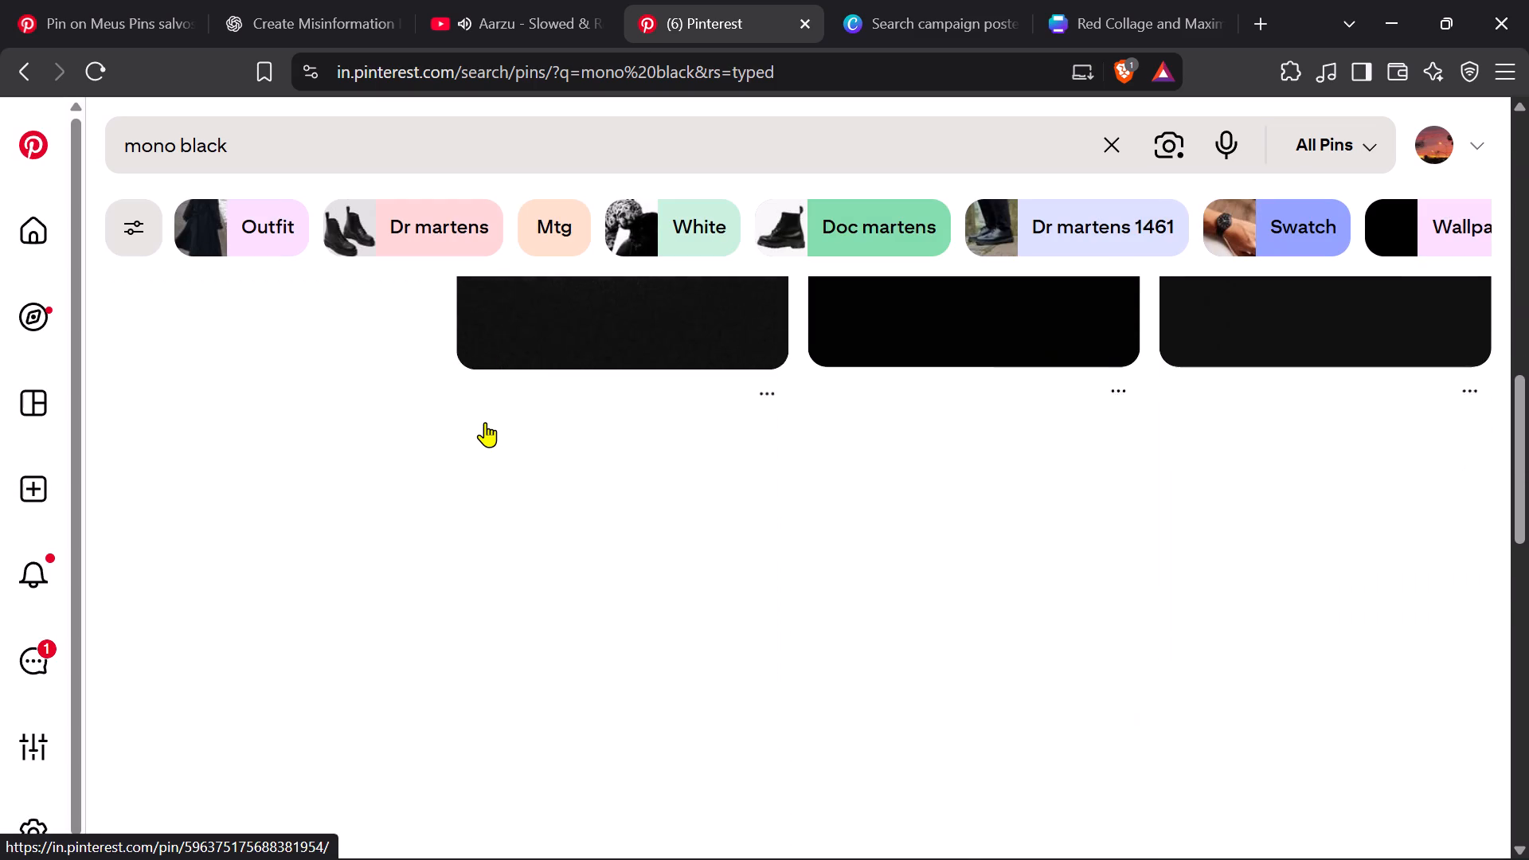
scroll(485, 422, down, 2)
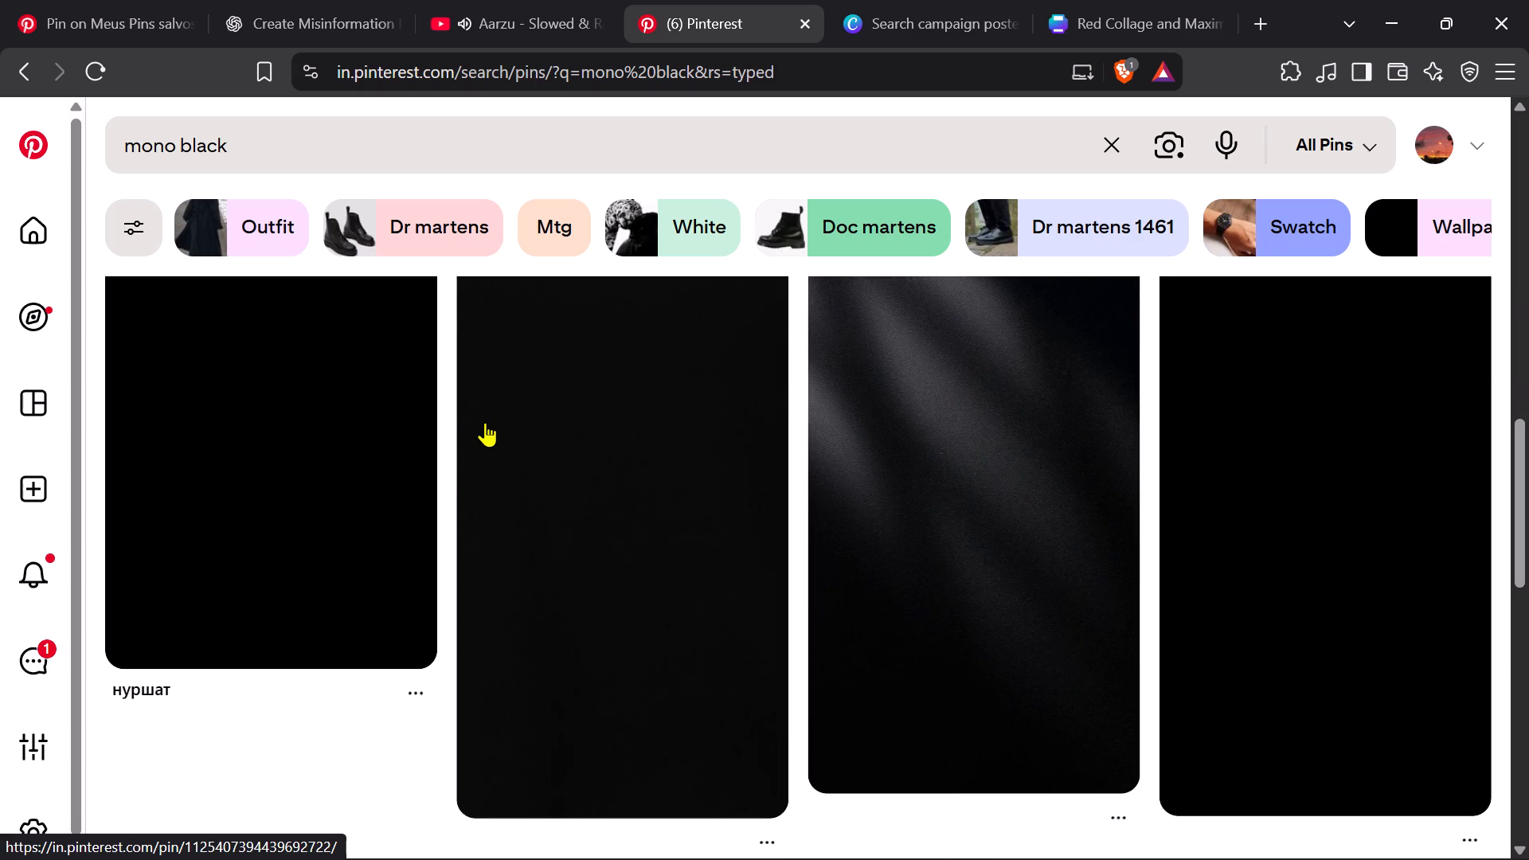
scroll(485, 422, down, 2)
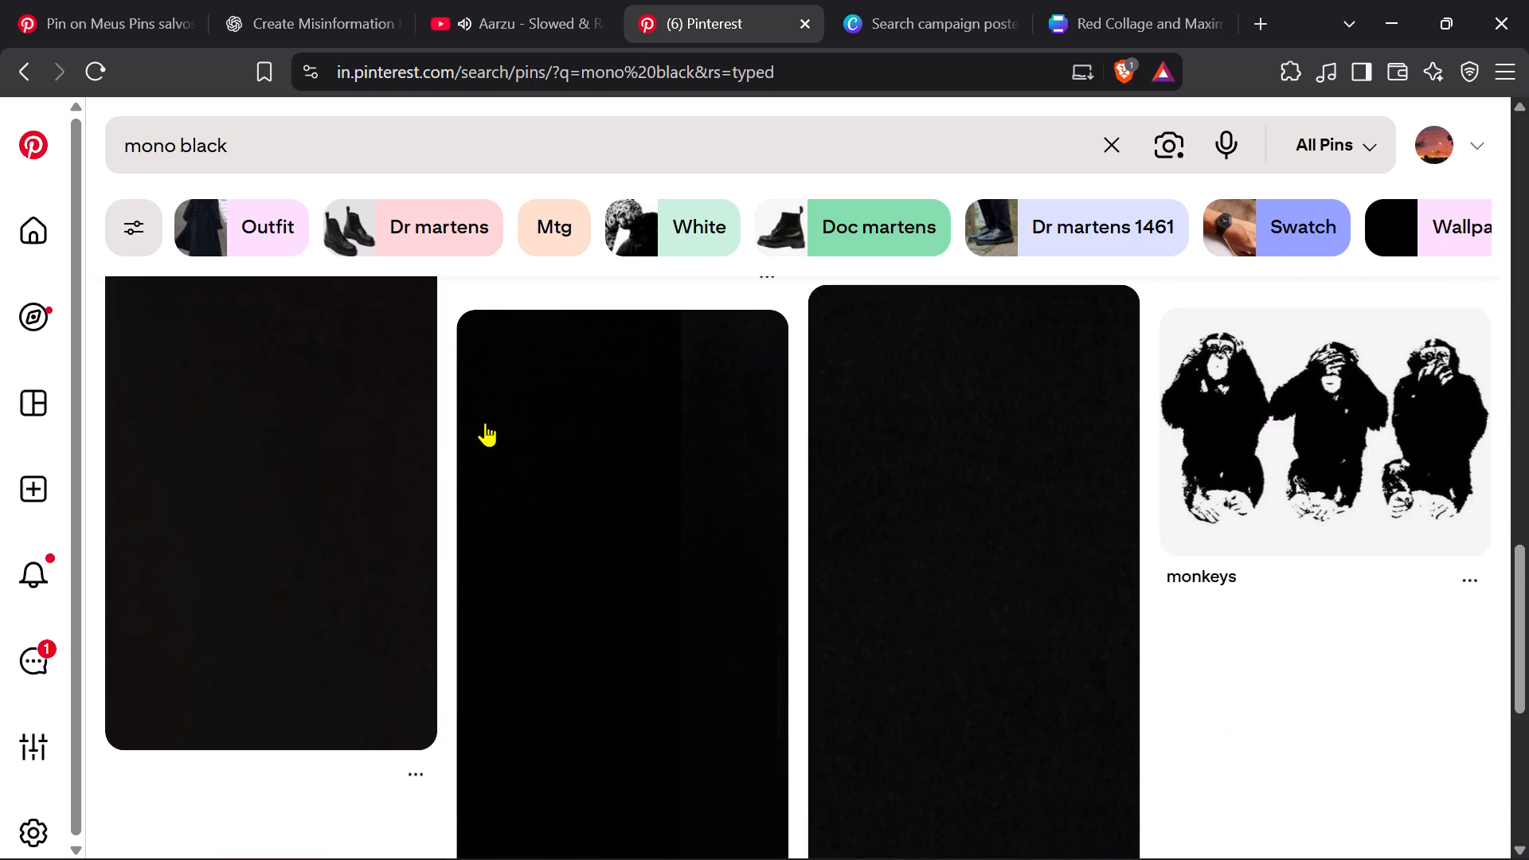
scroll(485, 422, down, 3)
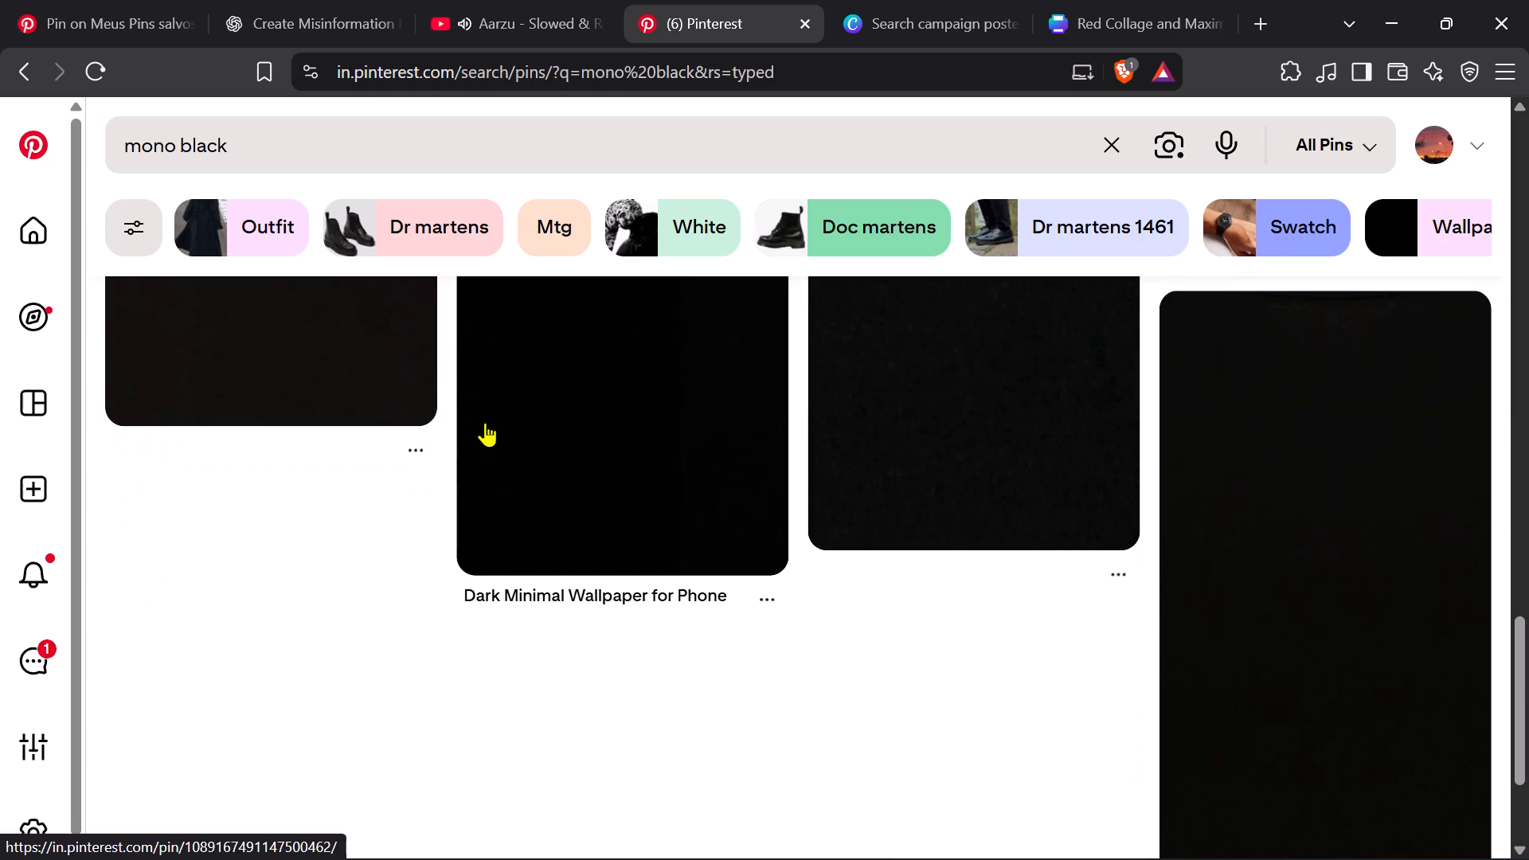
scroll(485, 422, down, 1)
click(930, 401)
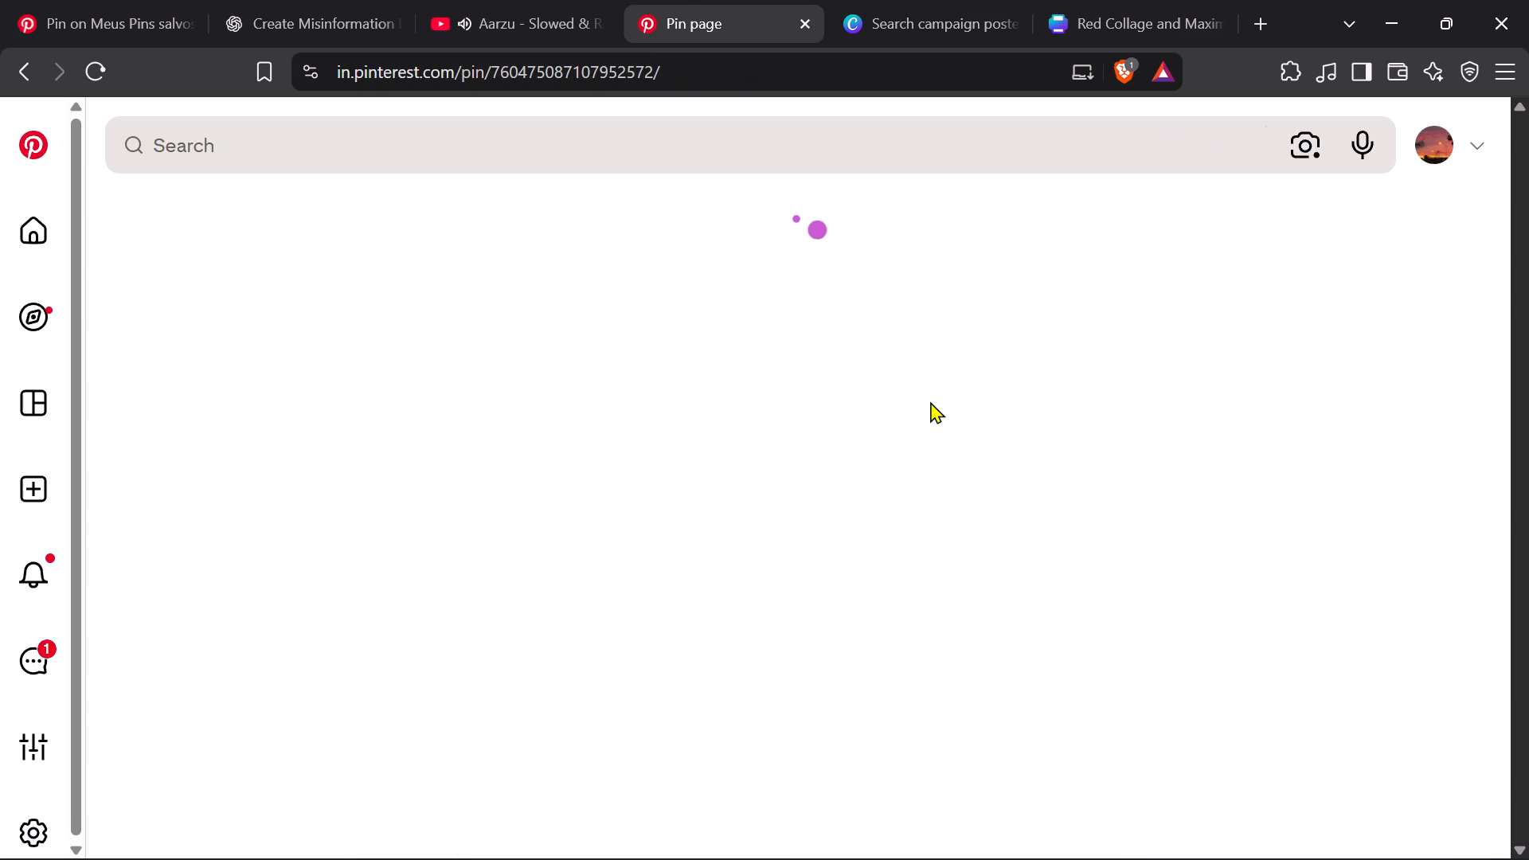
Copy the black texture image from the opened pin.
scroll(738, 496, down, 1)
scroll(738, 496, up, 1)
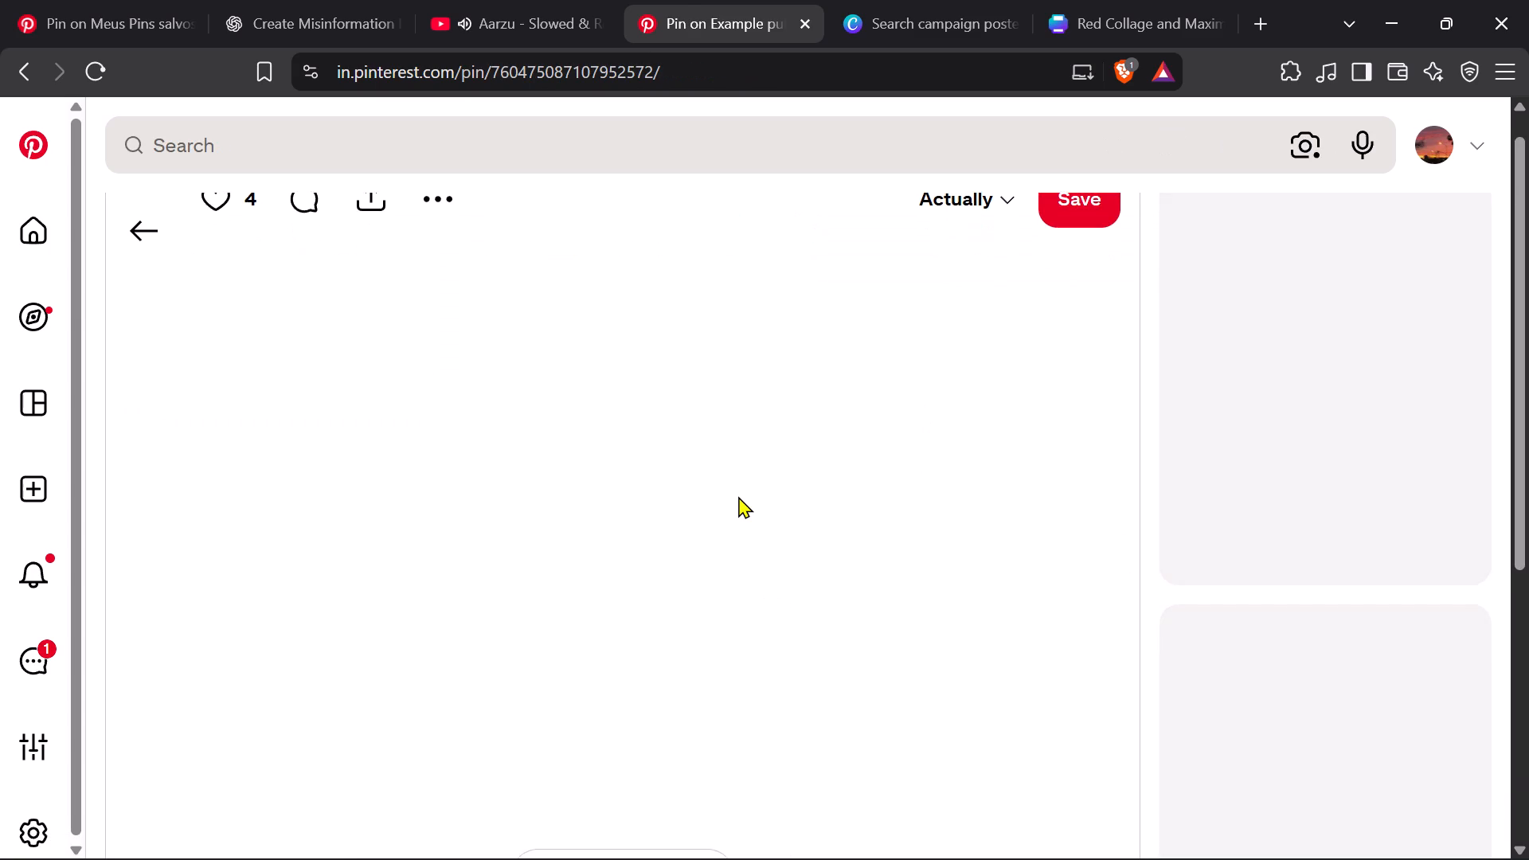
scroll(738, 496, up, 1)
scroll(738, 496, down, 2)
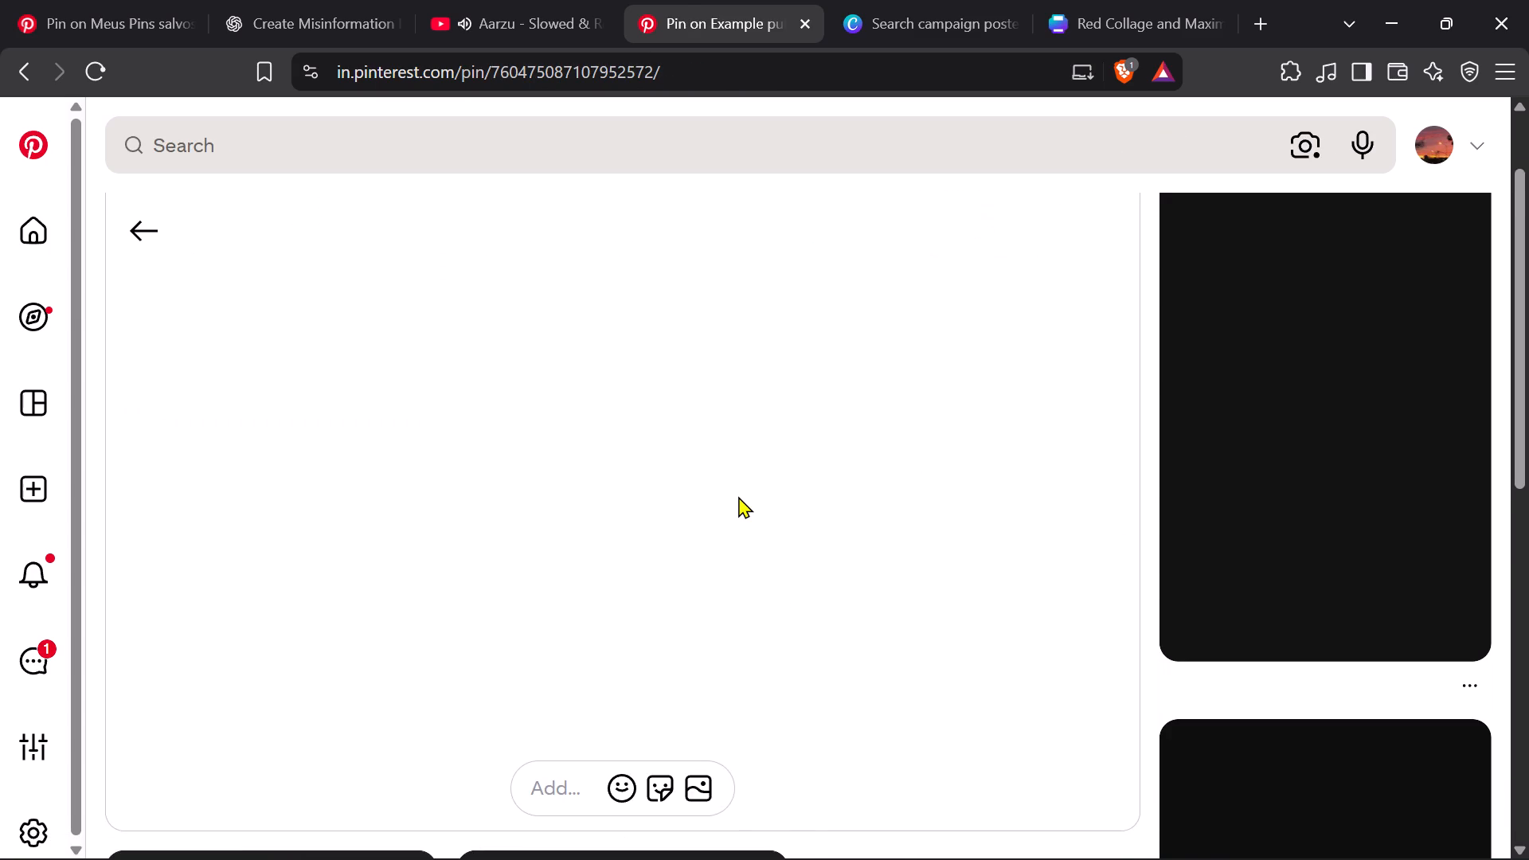
scroll(738, 496, down, 1)
scroll(738, 496, up, 2)
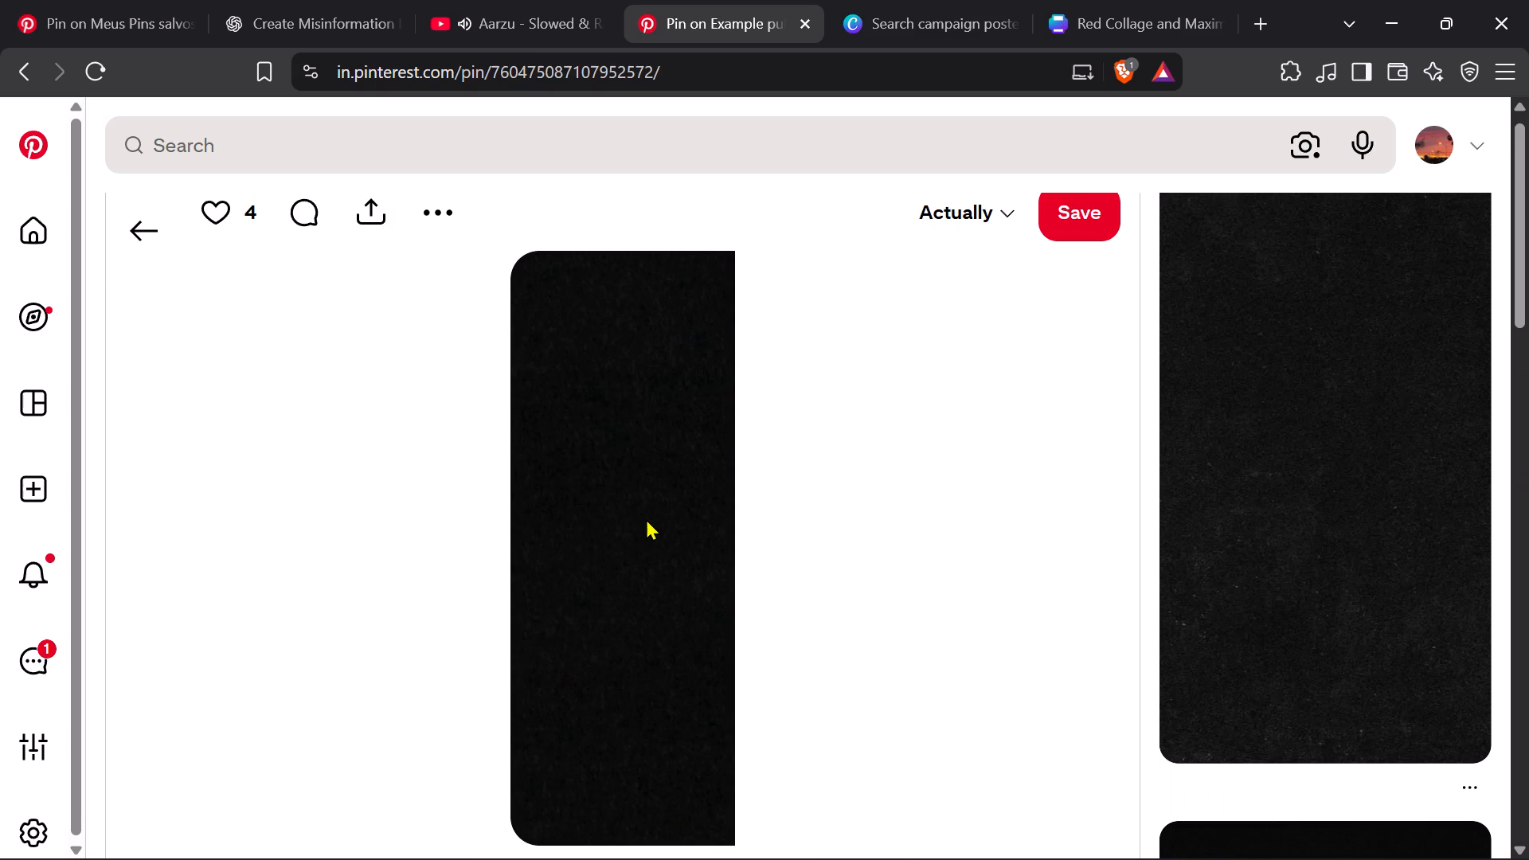
right_click(646, 518)
click(693, 585)
Paste the copied image onto the Canva poster page and set it as the page background.
click(1127, 10)
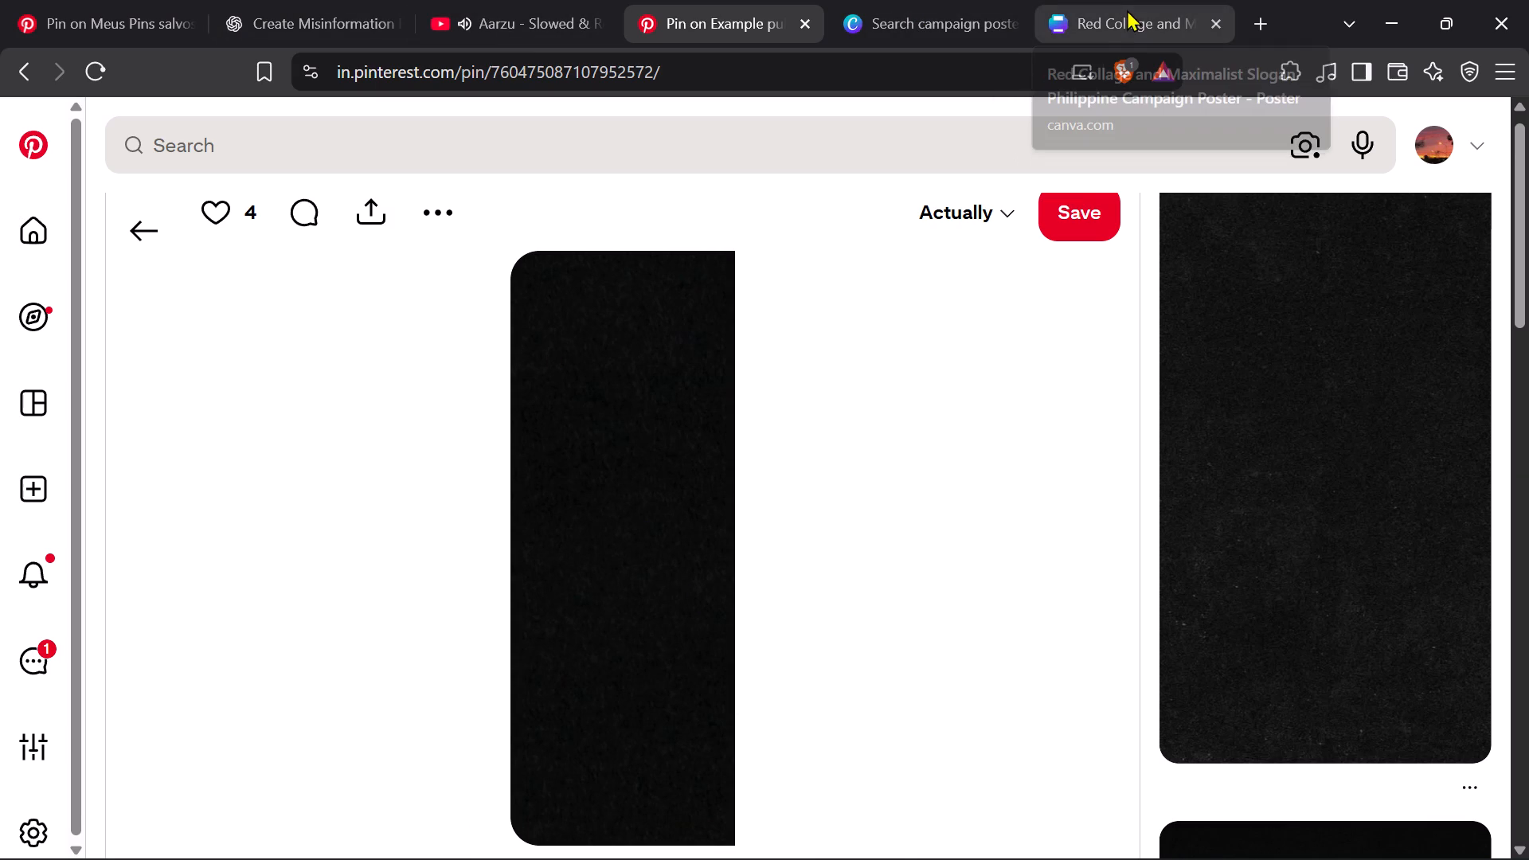
right_click(937, 440)
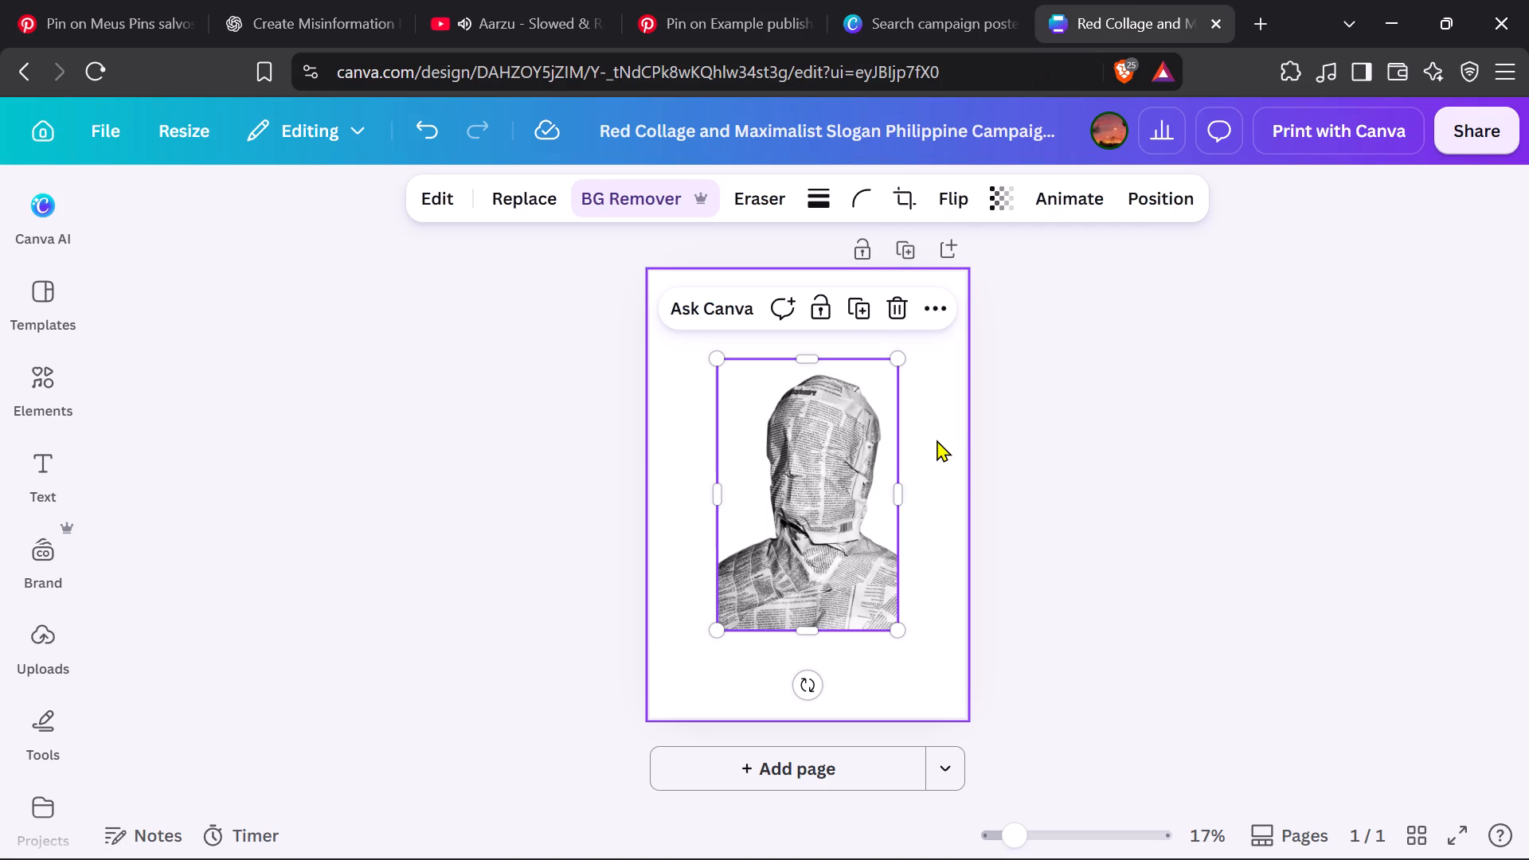
click(1010, 531)
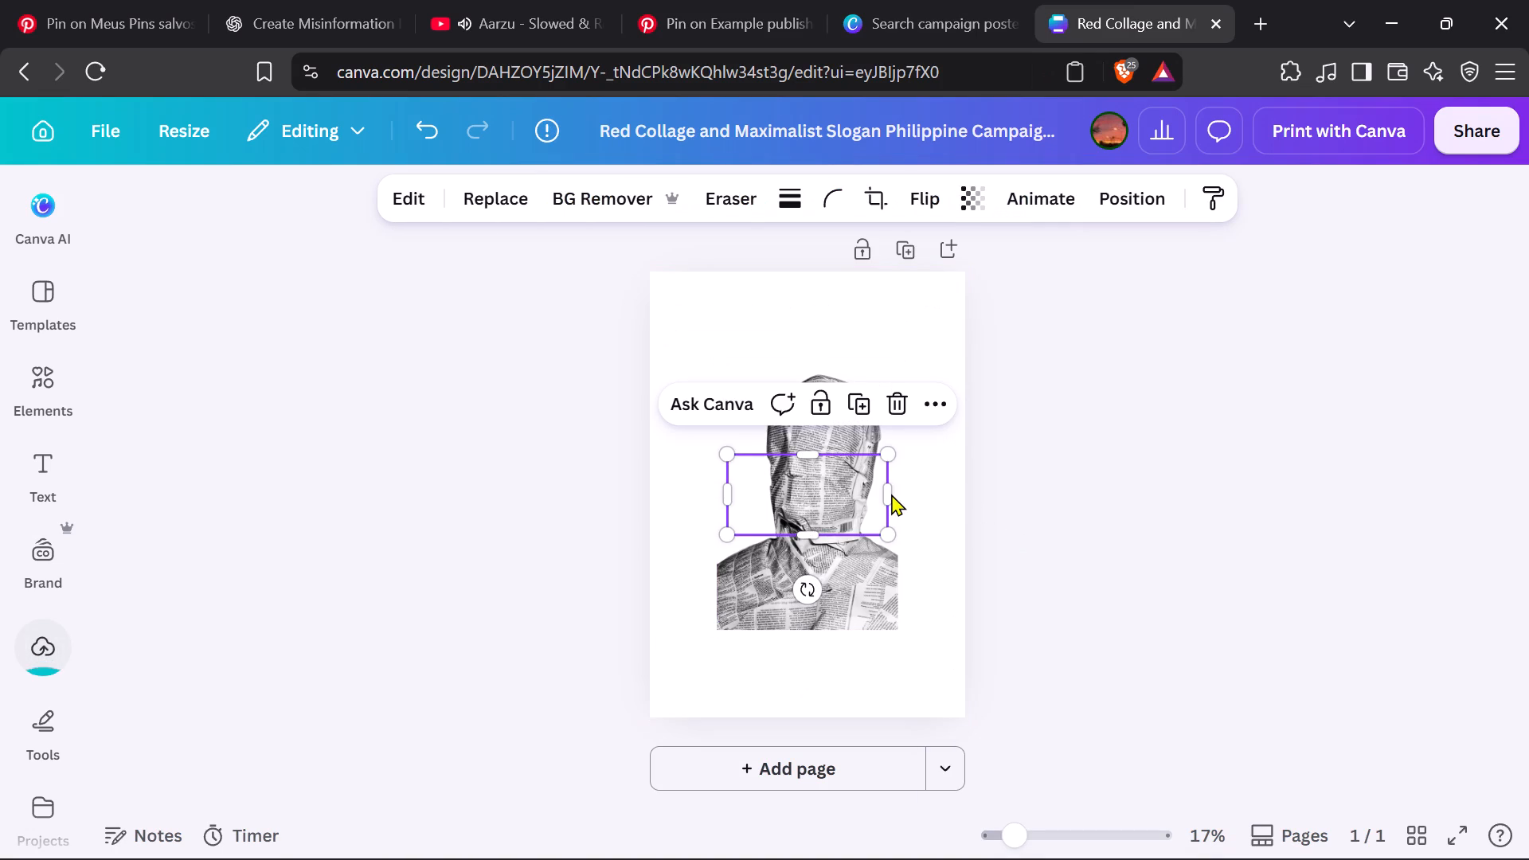
right_click(832, 490)
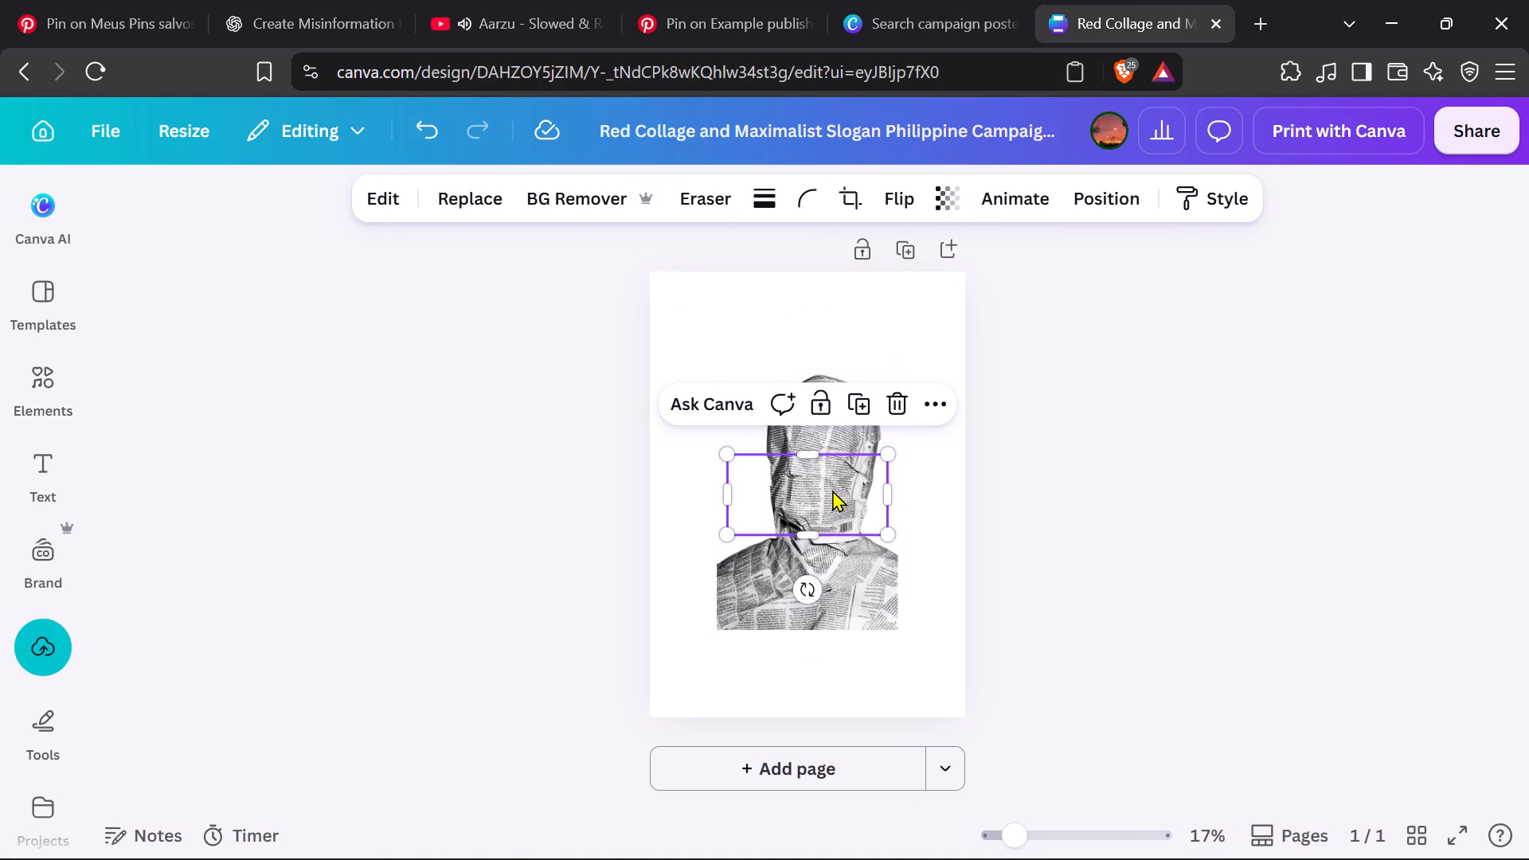
right_click(832, 490)
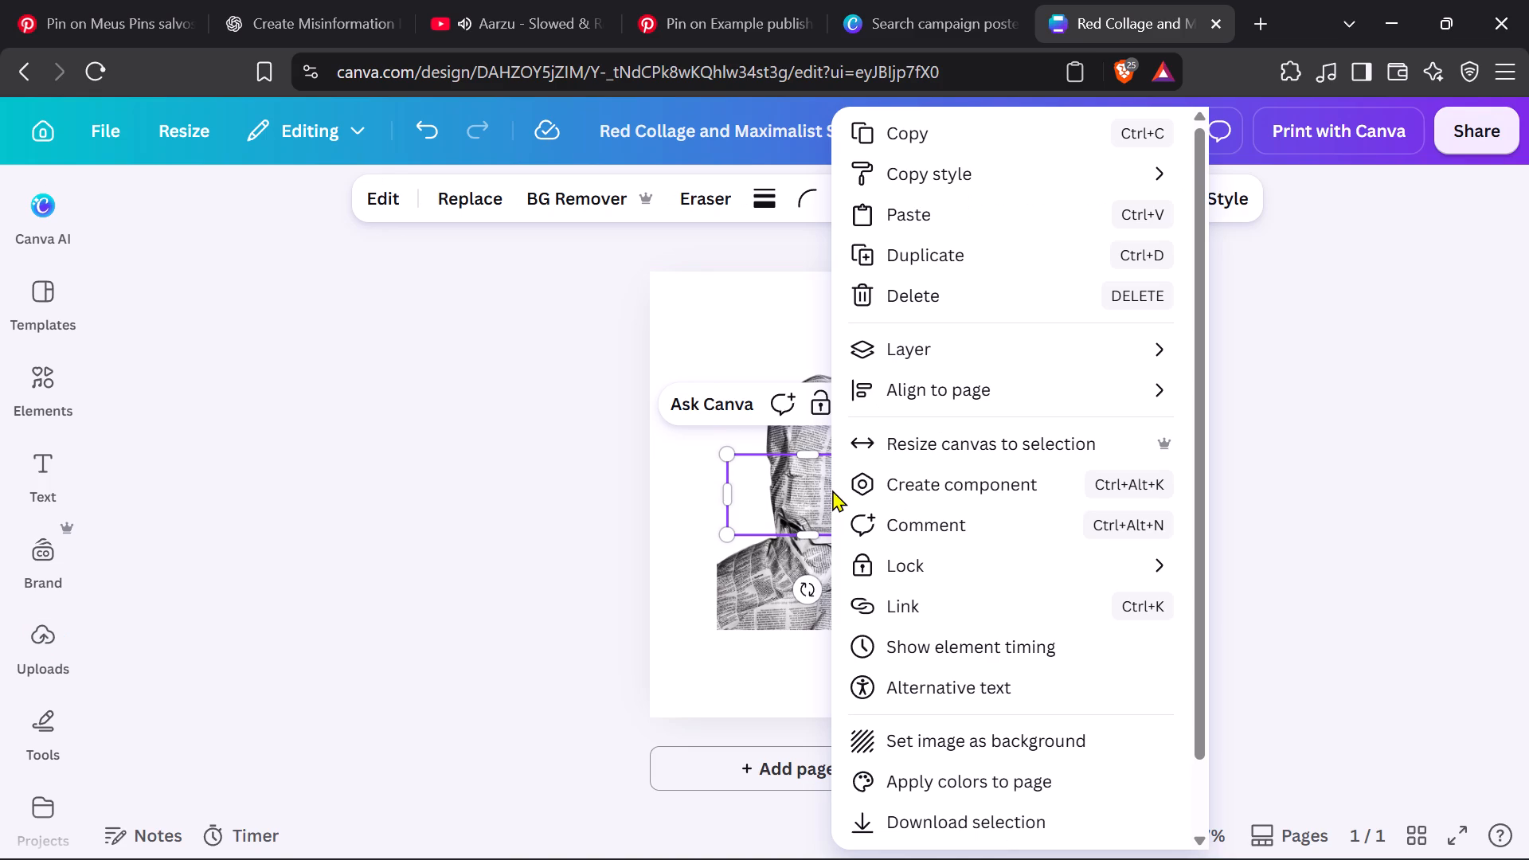
click(937, 740)
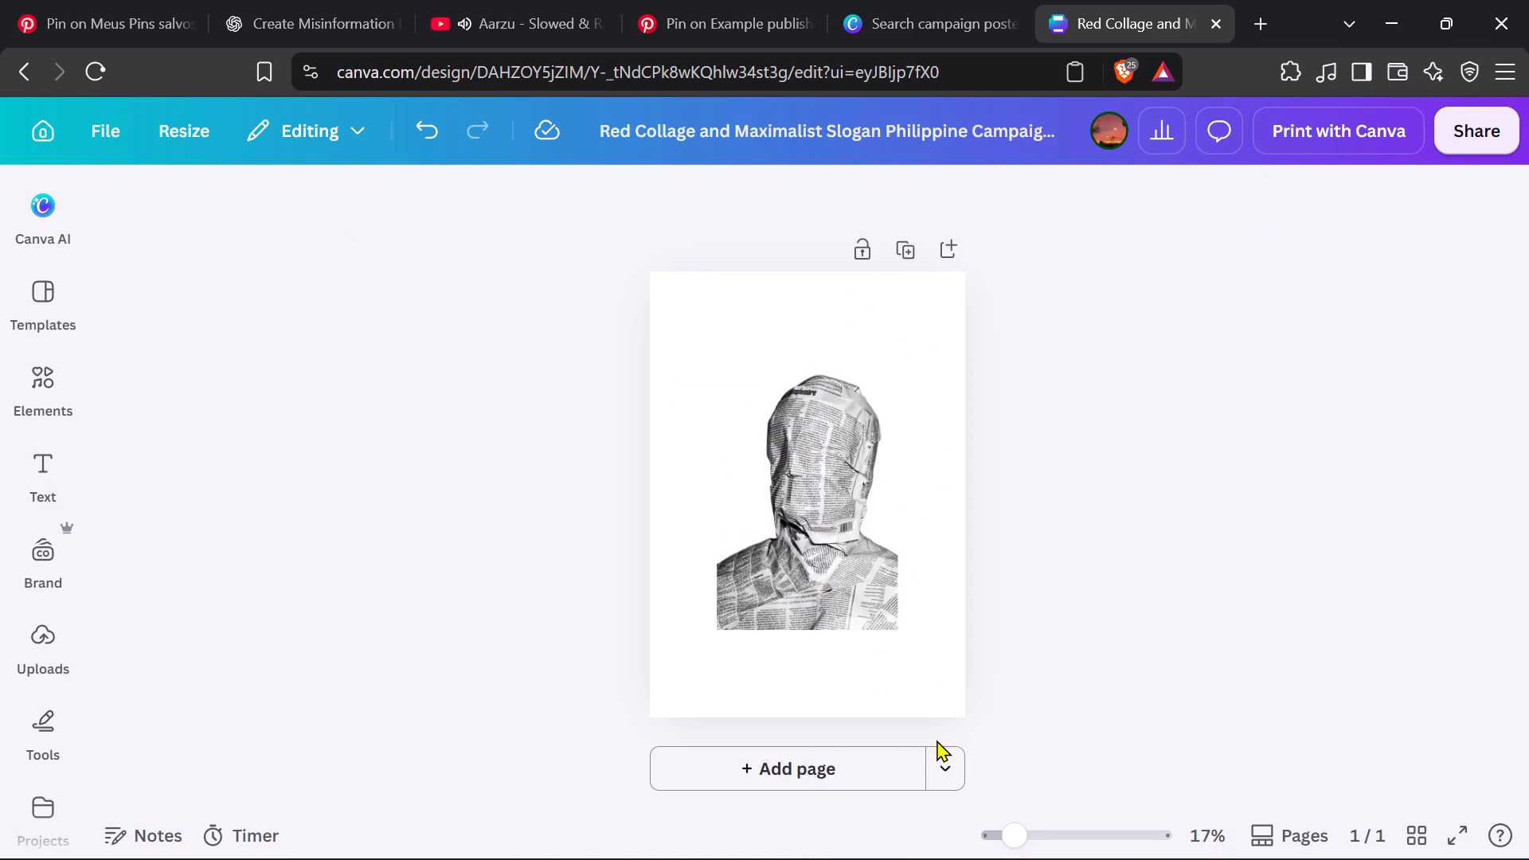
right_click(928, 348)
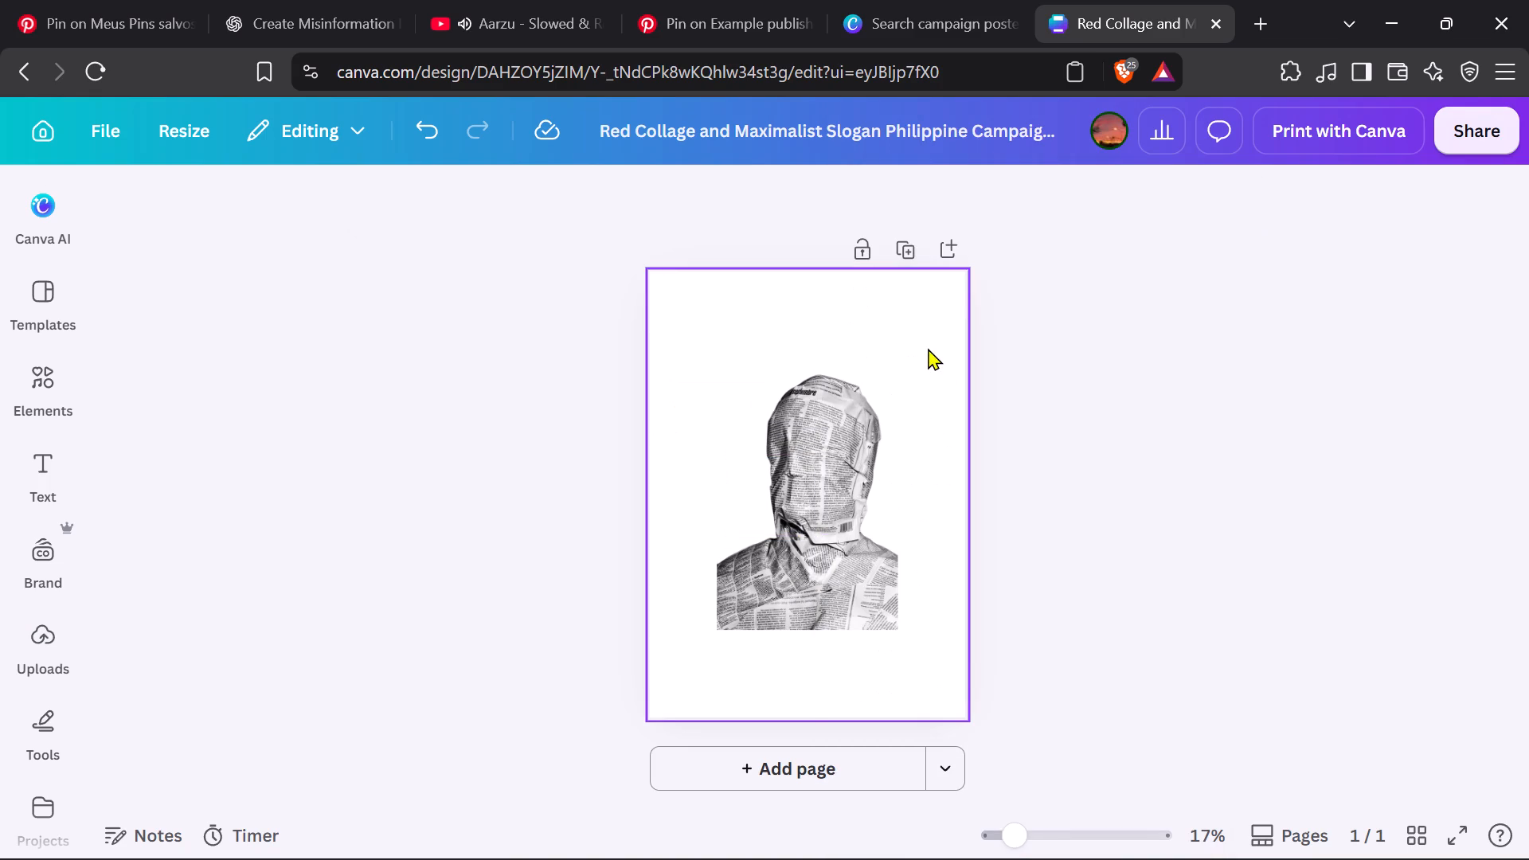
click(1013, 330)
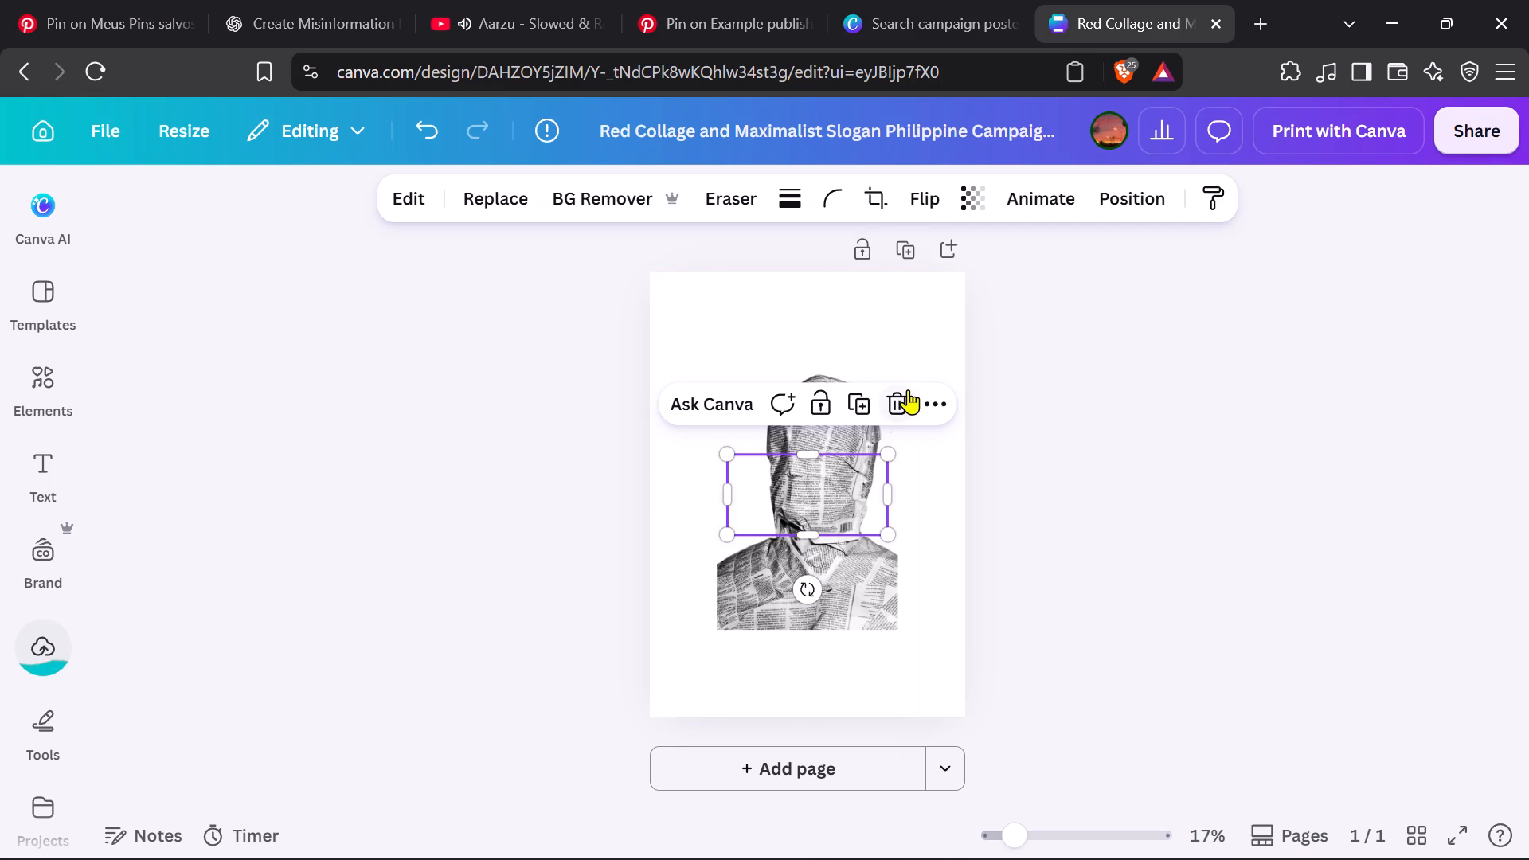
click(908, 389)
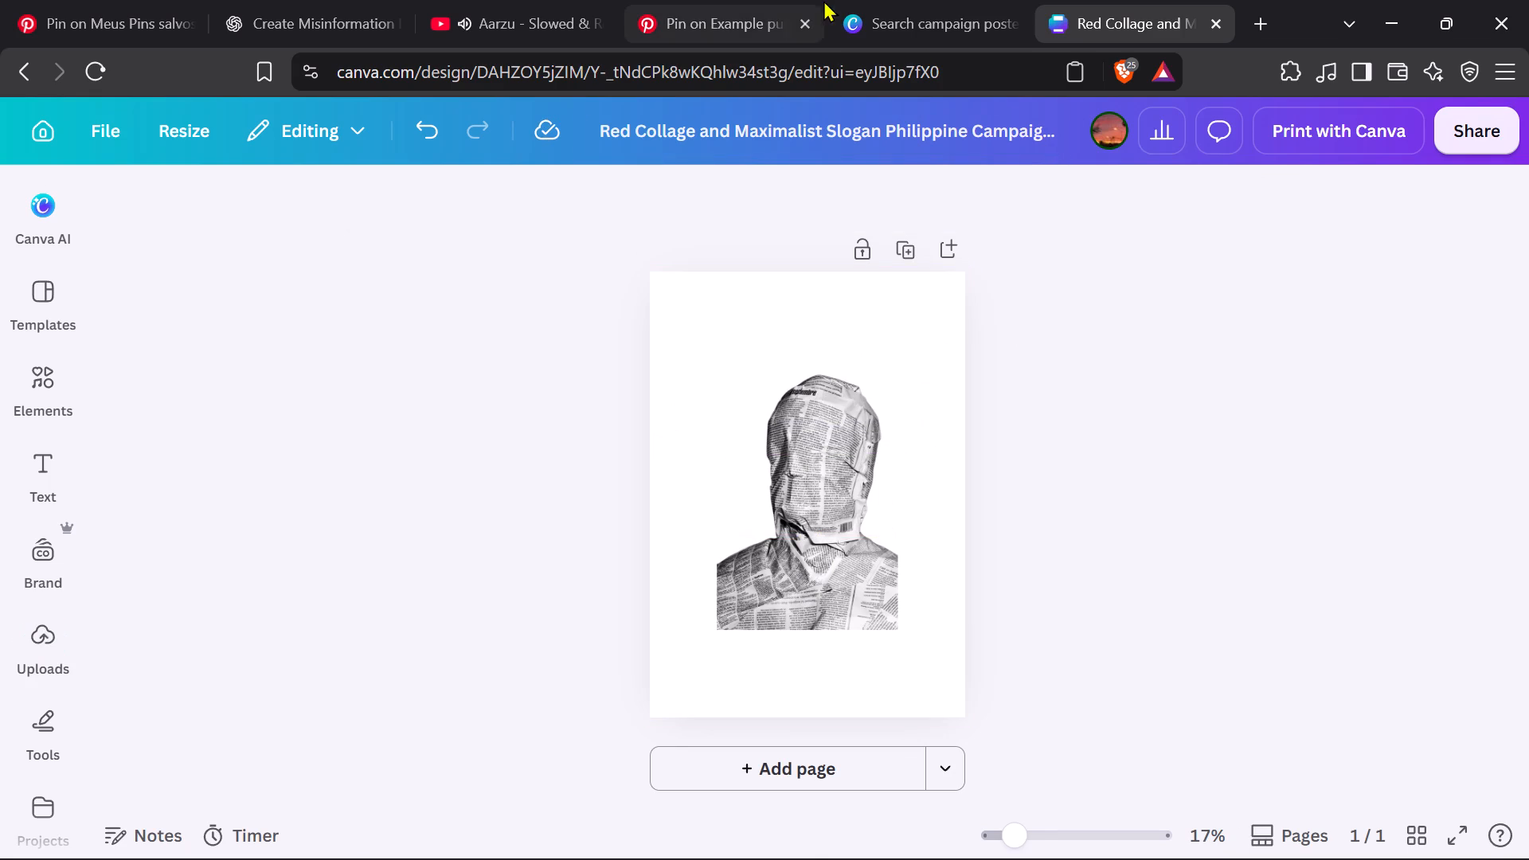
Return to the Pinterest pin and copy its black texture image again.
click(674, 14)
right_click(690, 381)
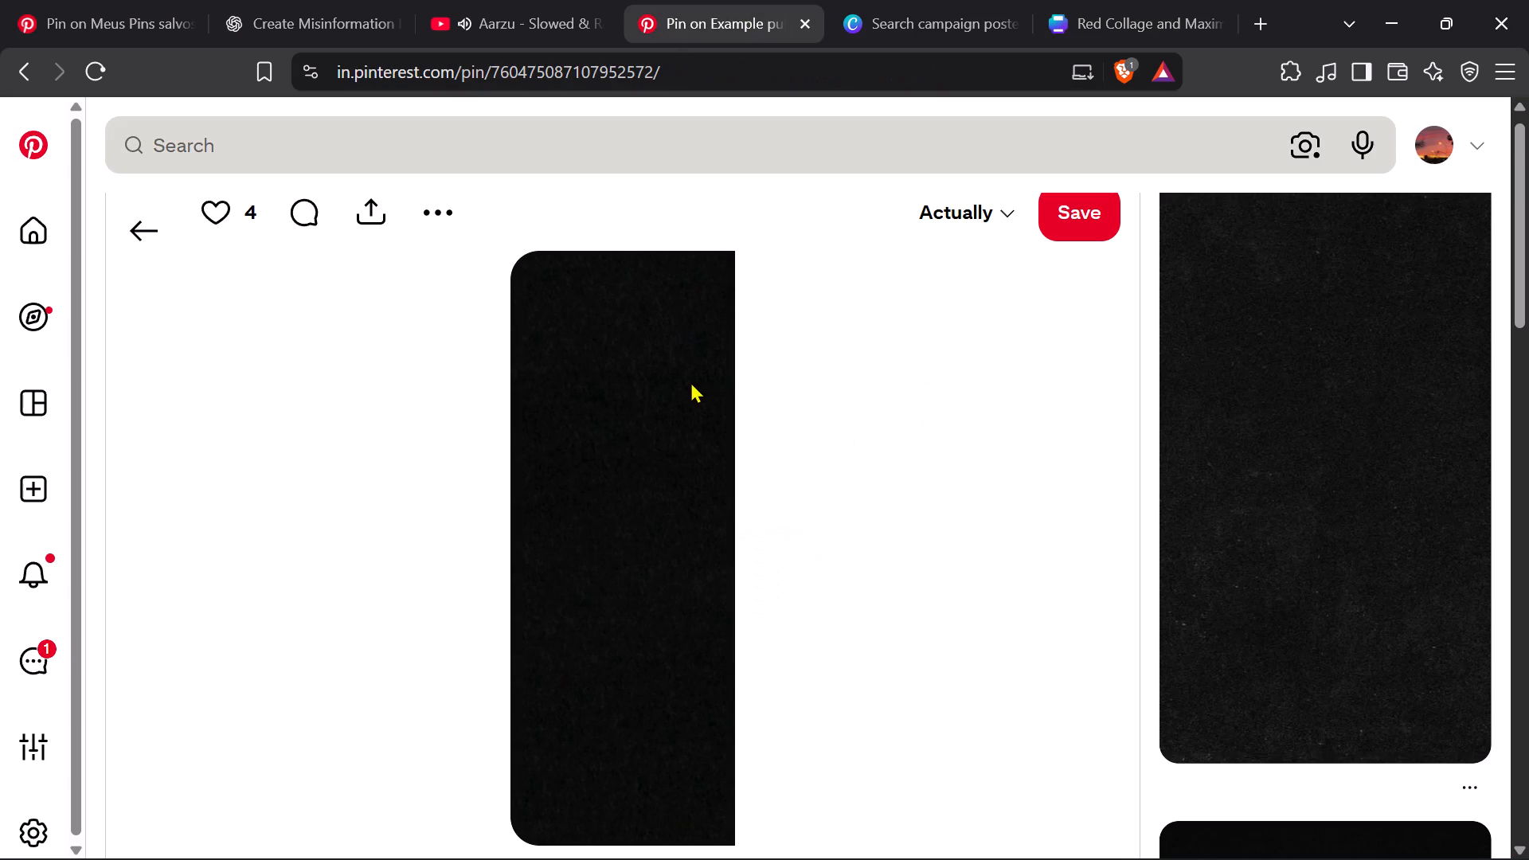
click(793, 440)
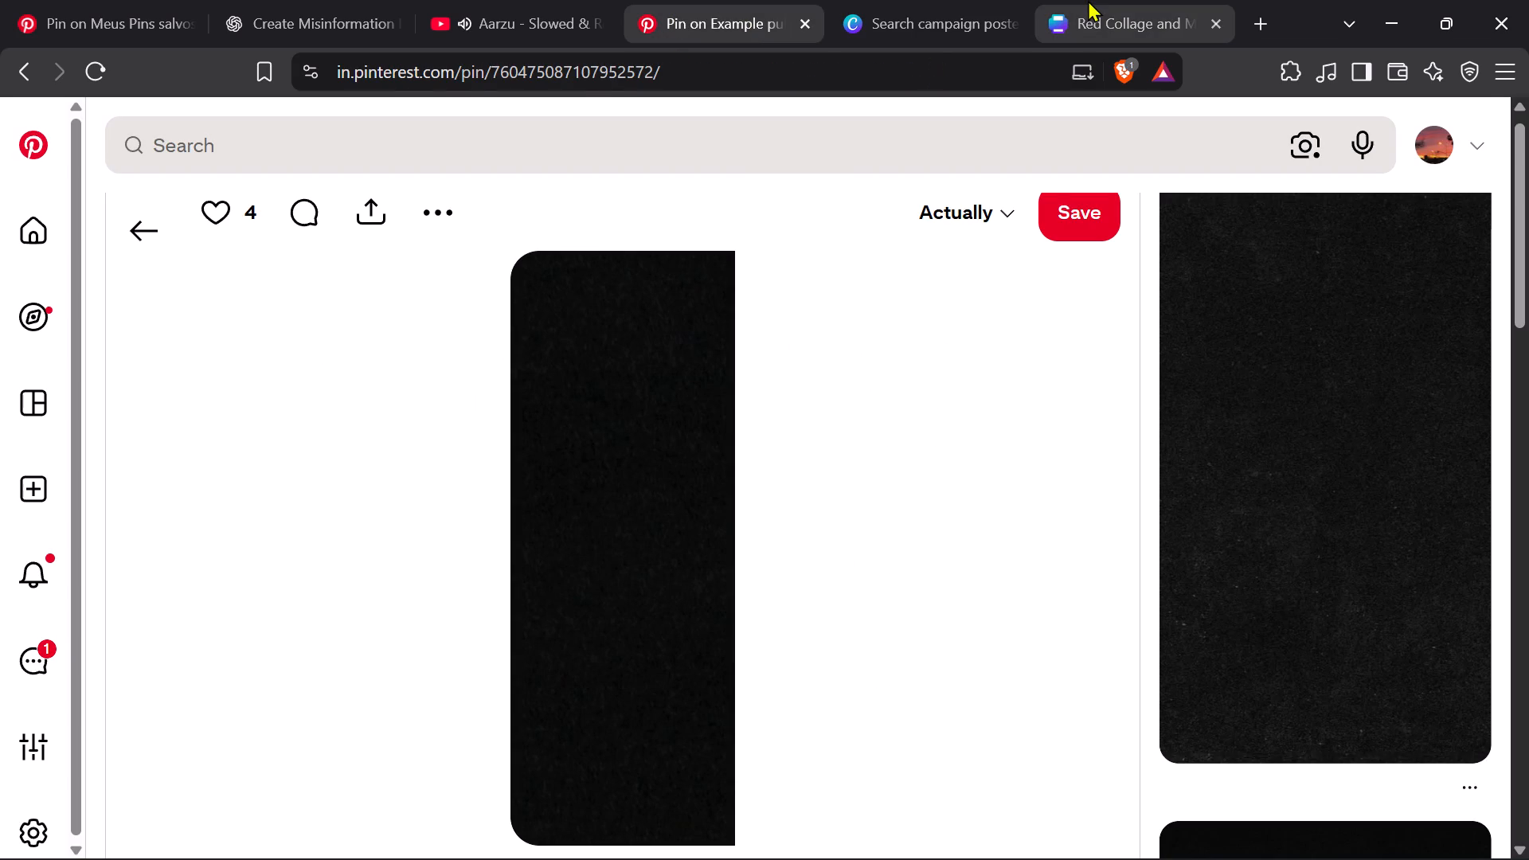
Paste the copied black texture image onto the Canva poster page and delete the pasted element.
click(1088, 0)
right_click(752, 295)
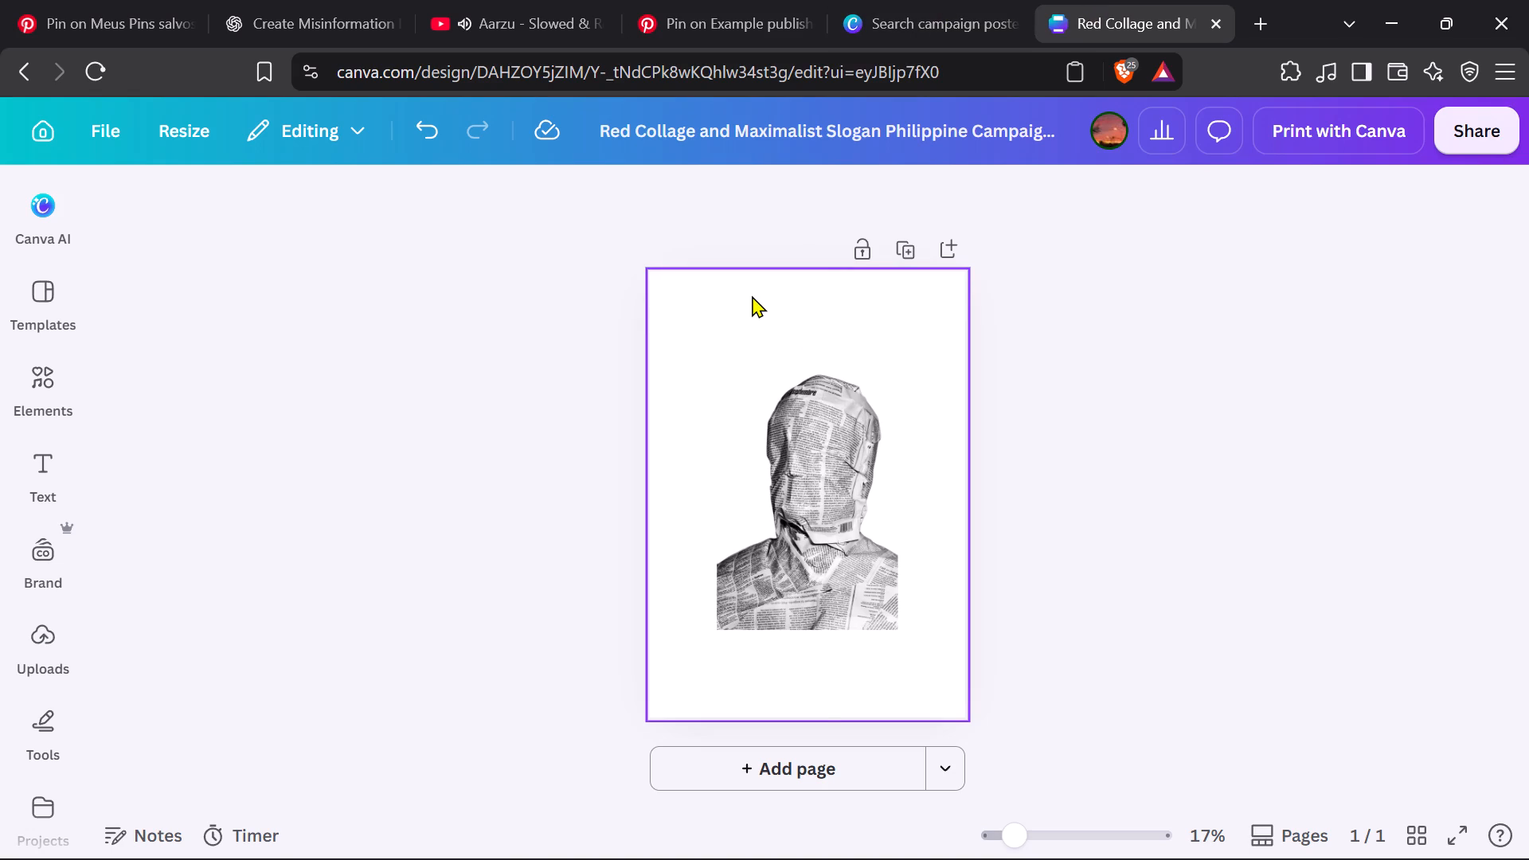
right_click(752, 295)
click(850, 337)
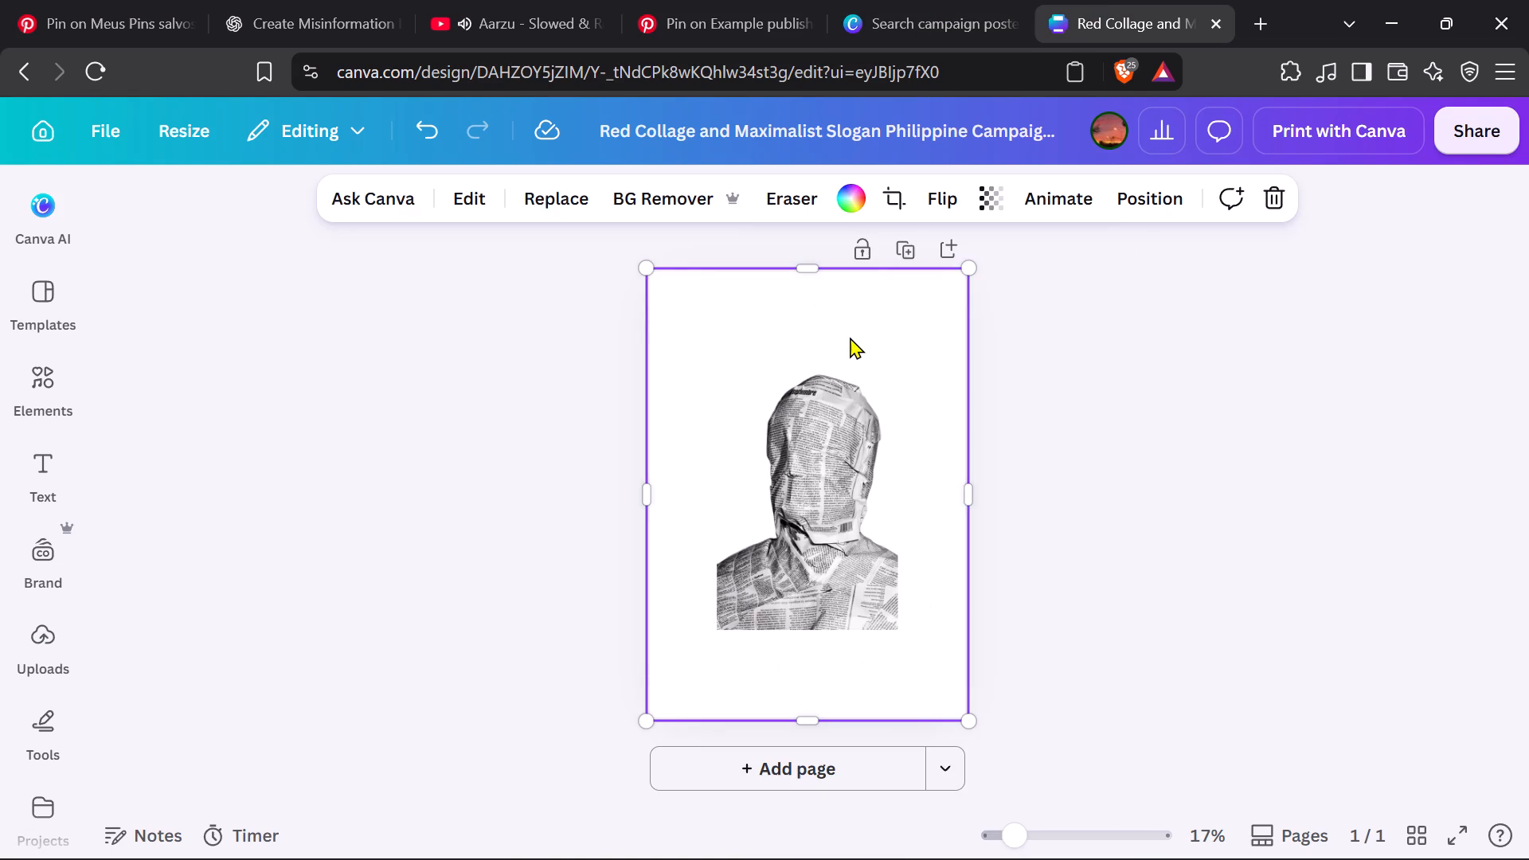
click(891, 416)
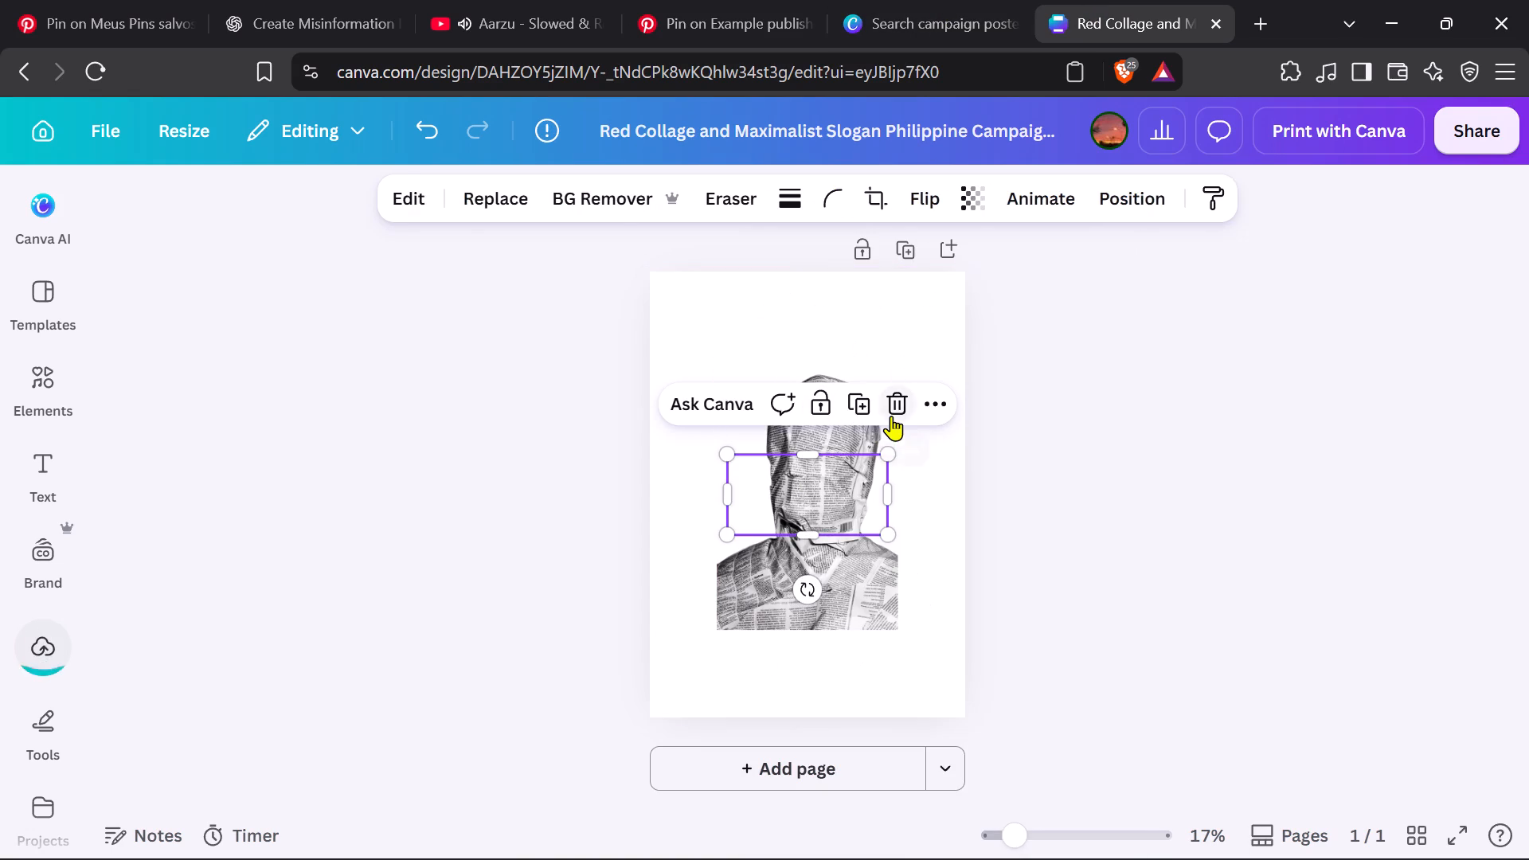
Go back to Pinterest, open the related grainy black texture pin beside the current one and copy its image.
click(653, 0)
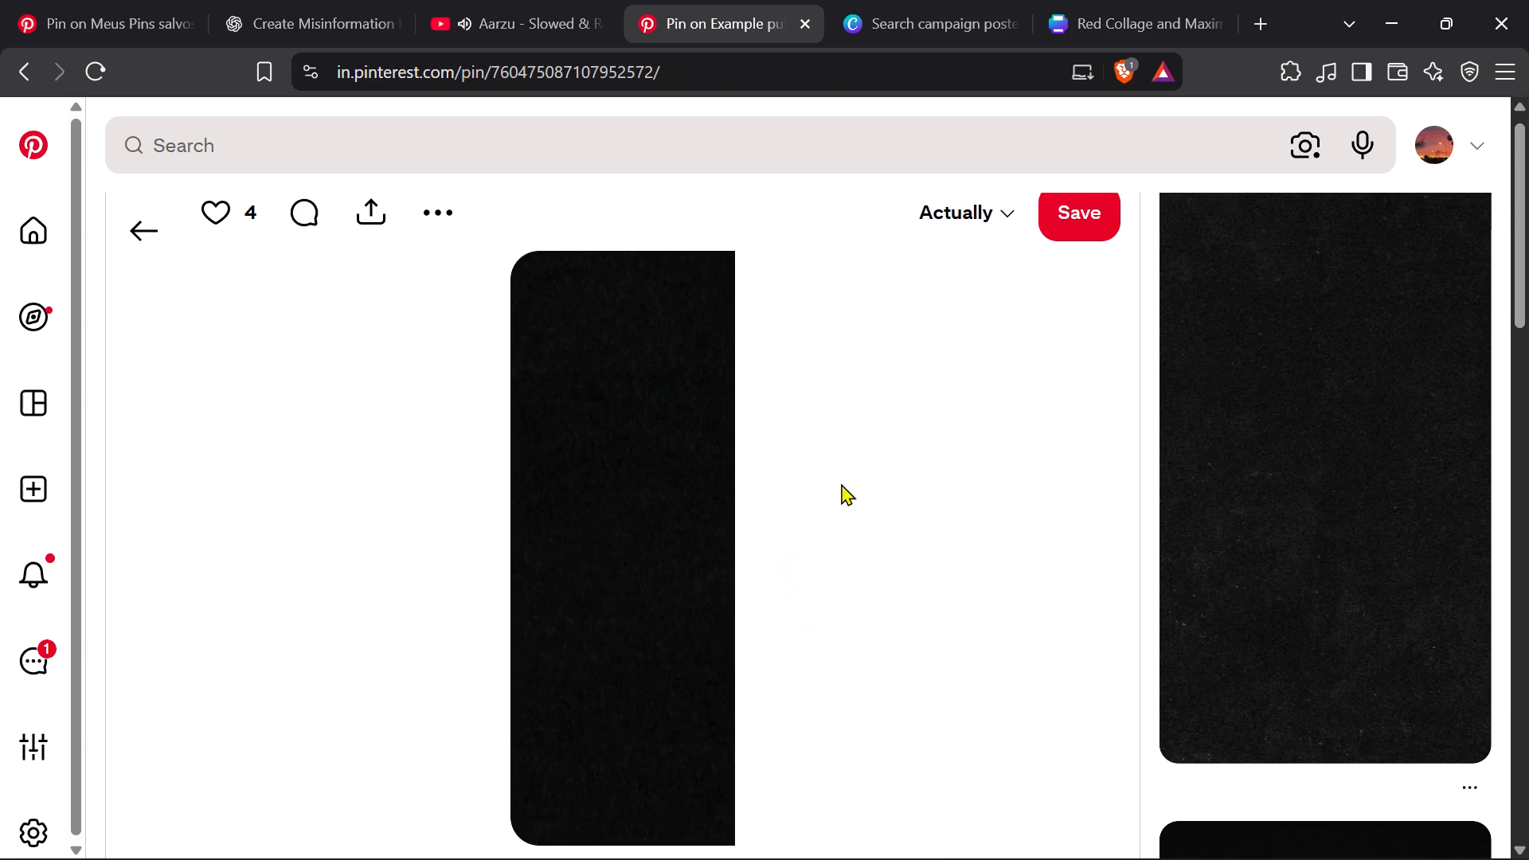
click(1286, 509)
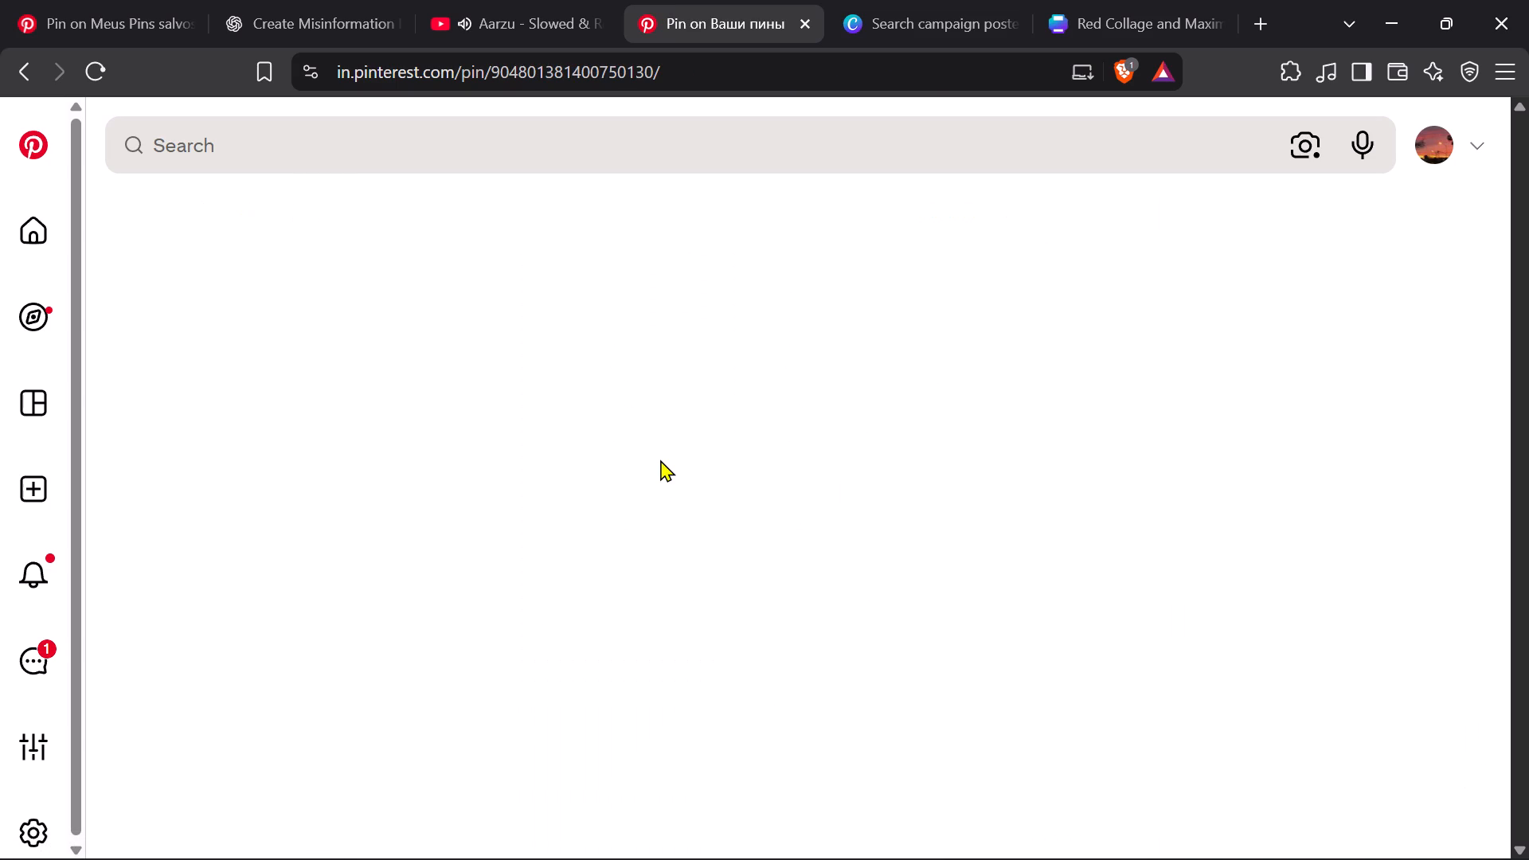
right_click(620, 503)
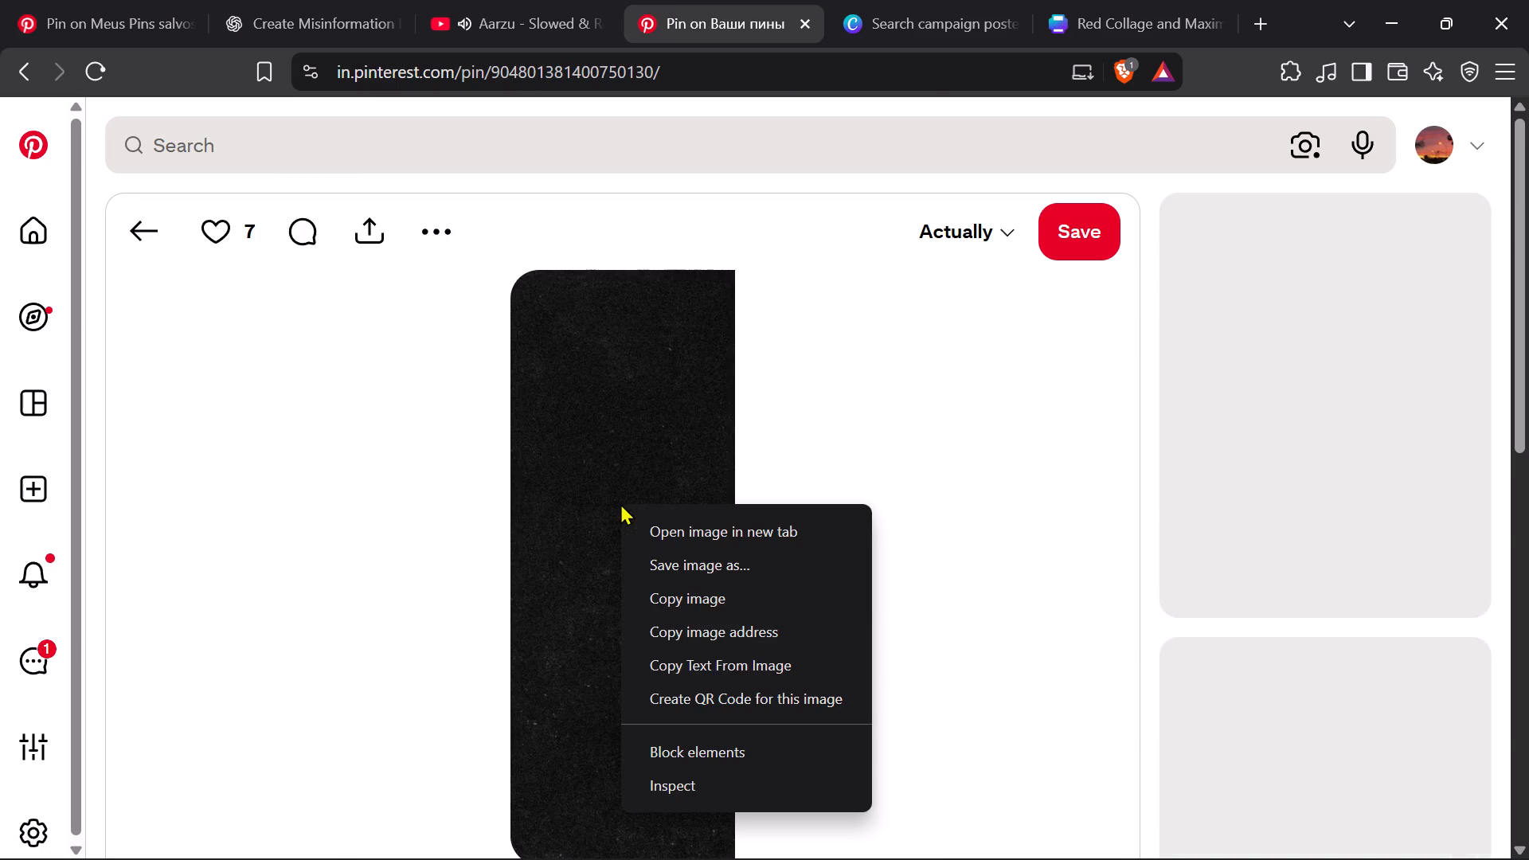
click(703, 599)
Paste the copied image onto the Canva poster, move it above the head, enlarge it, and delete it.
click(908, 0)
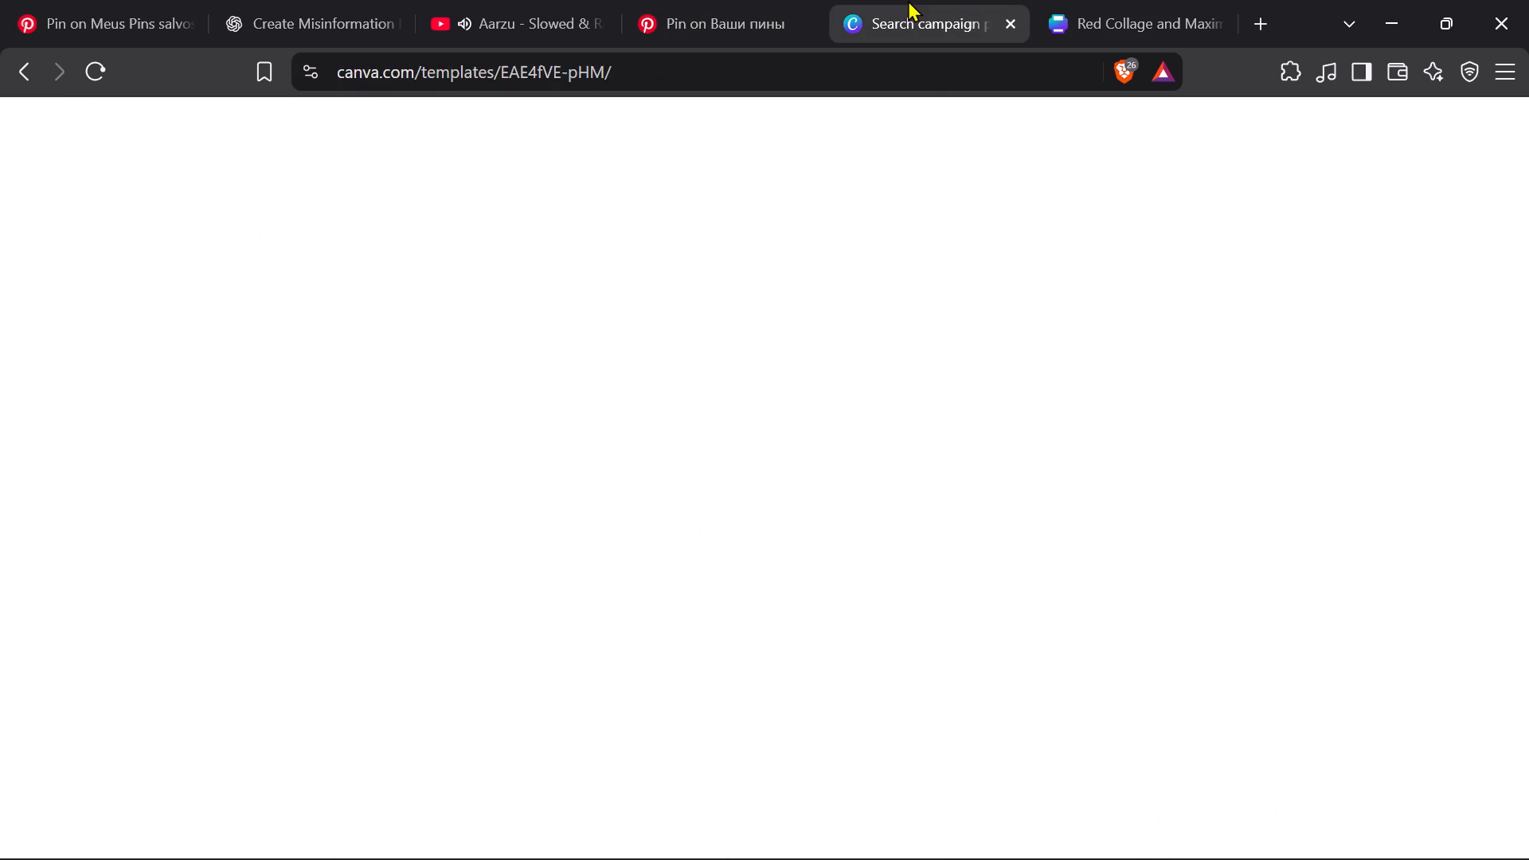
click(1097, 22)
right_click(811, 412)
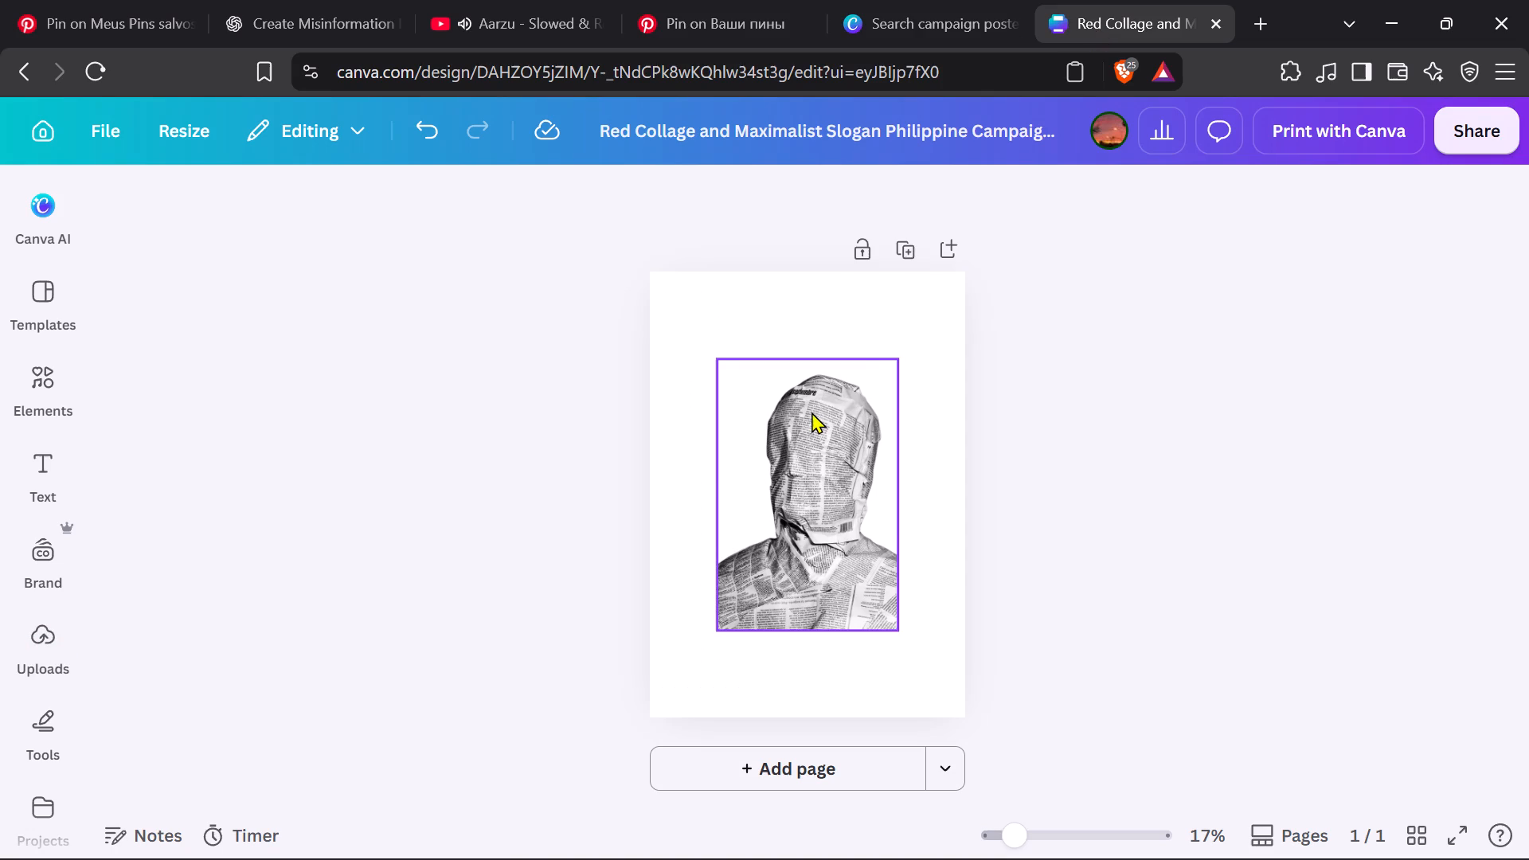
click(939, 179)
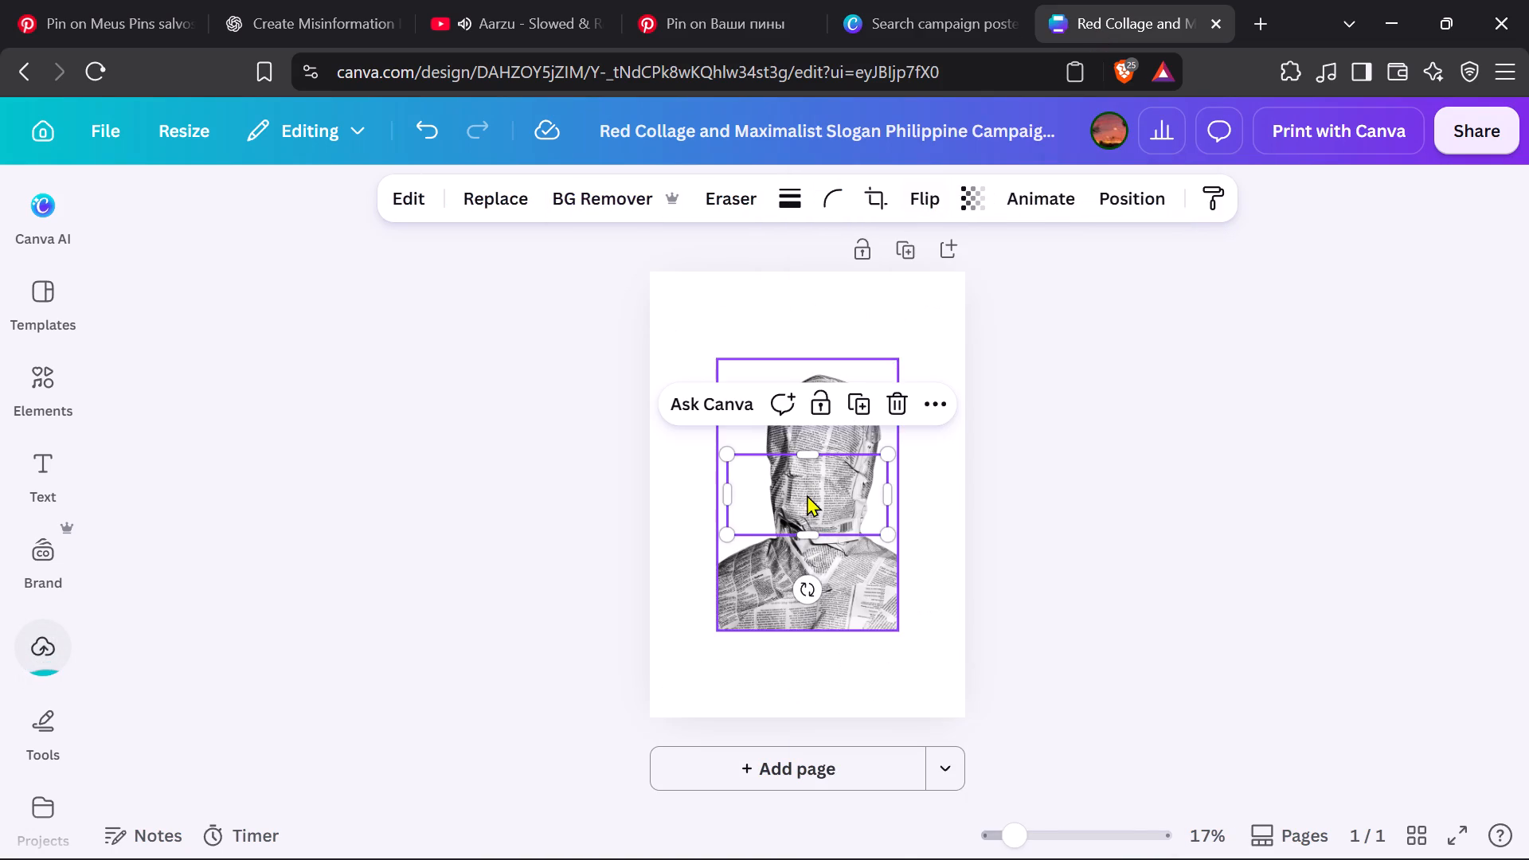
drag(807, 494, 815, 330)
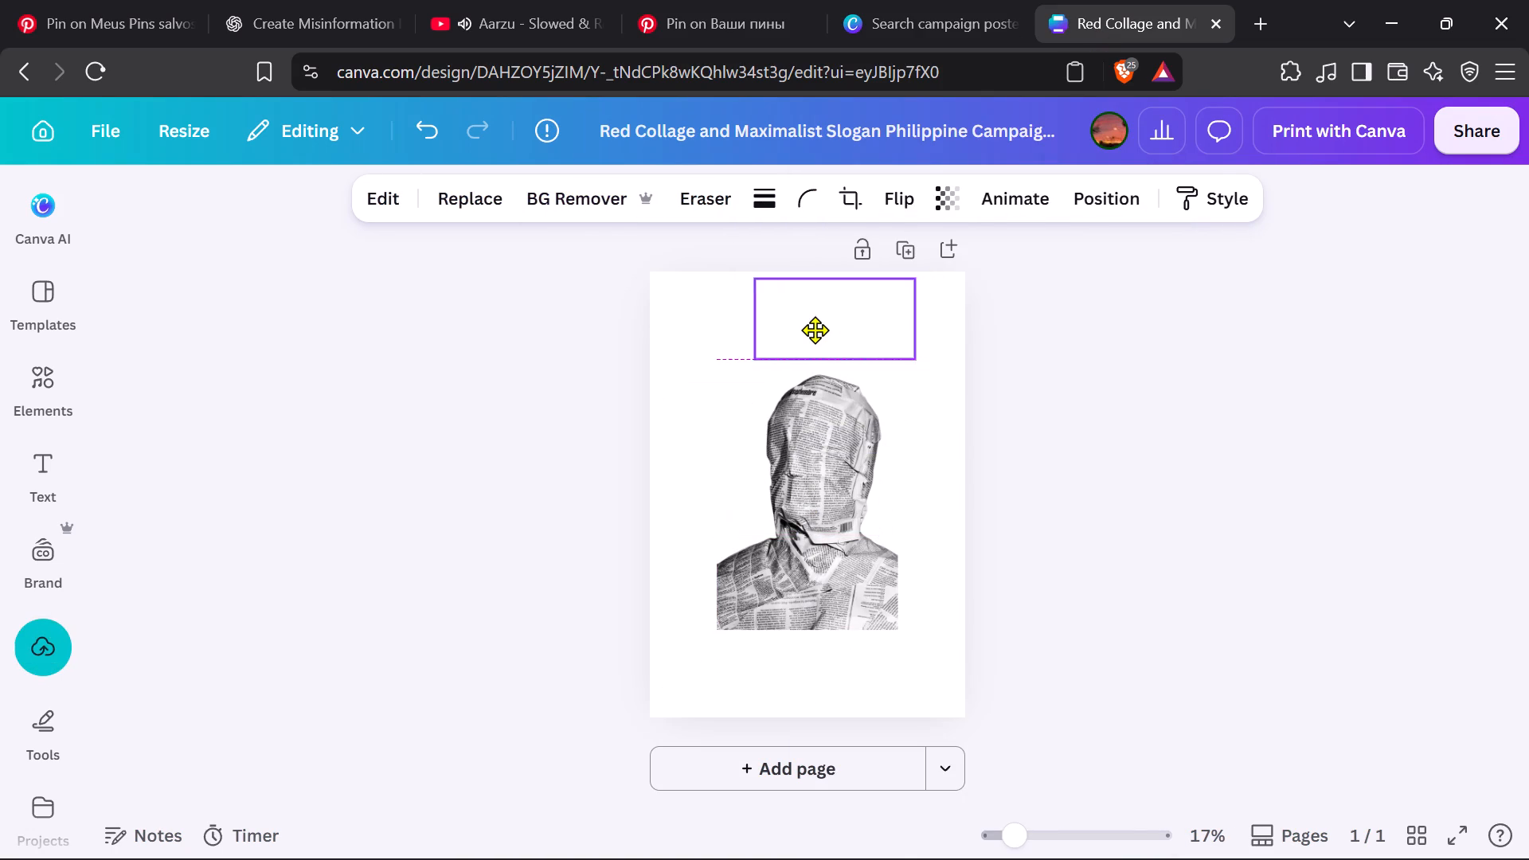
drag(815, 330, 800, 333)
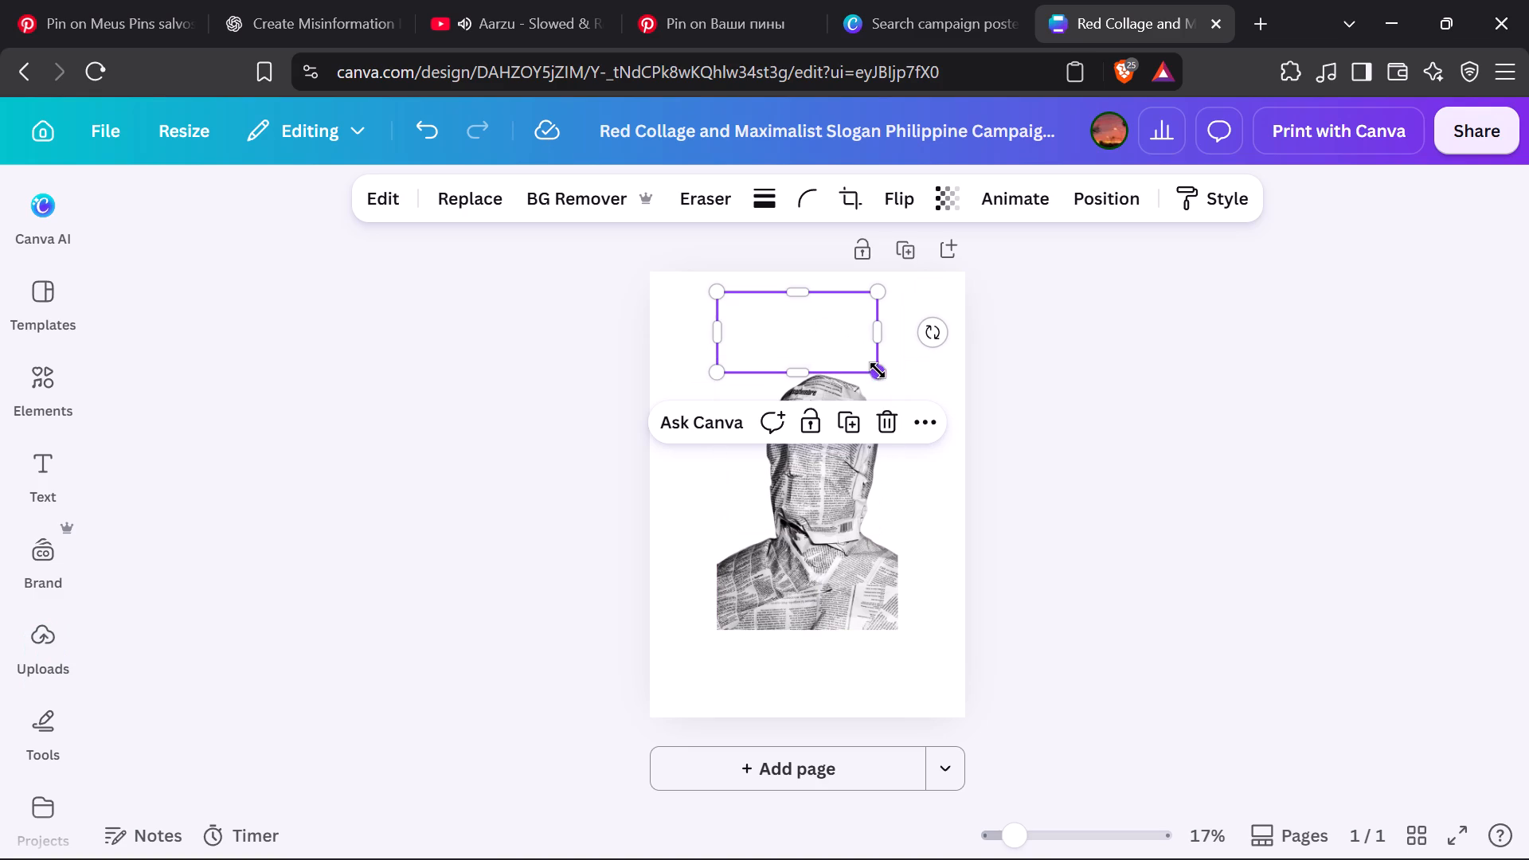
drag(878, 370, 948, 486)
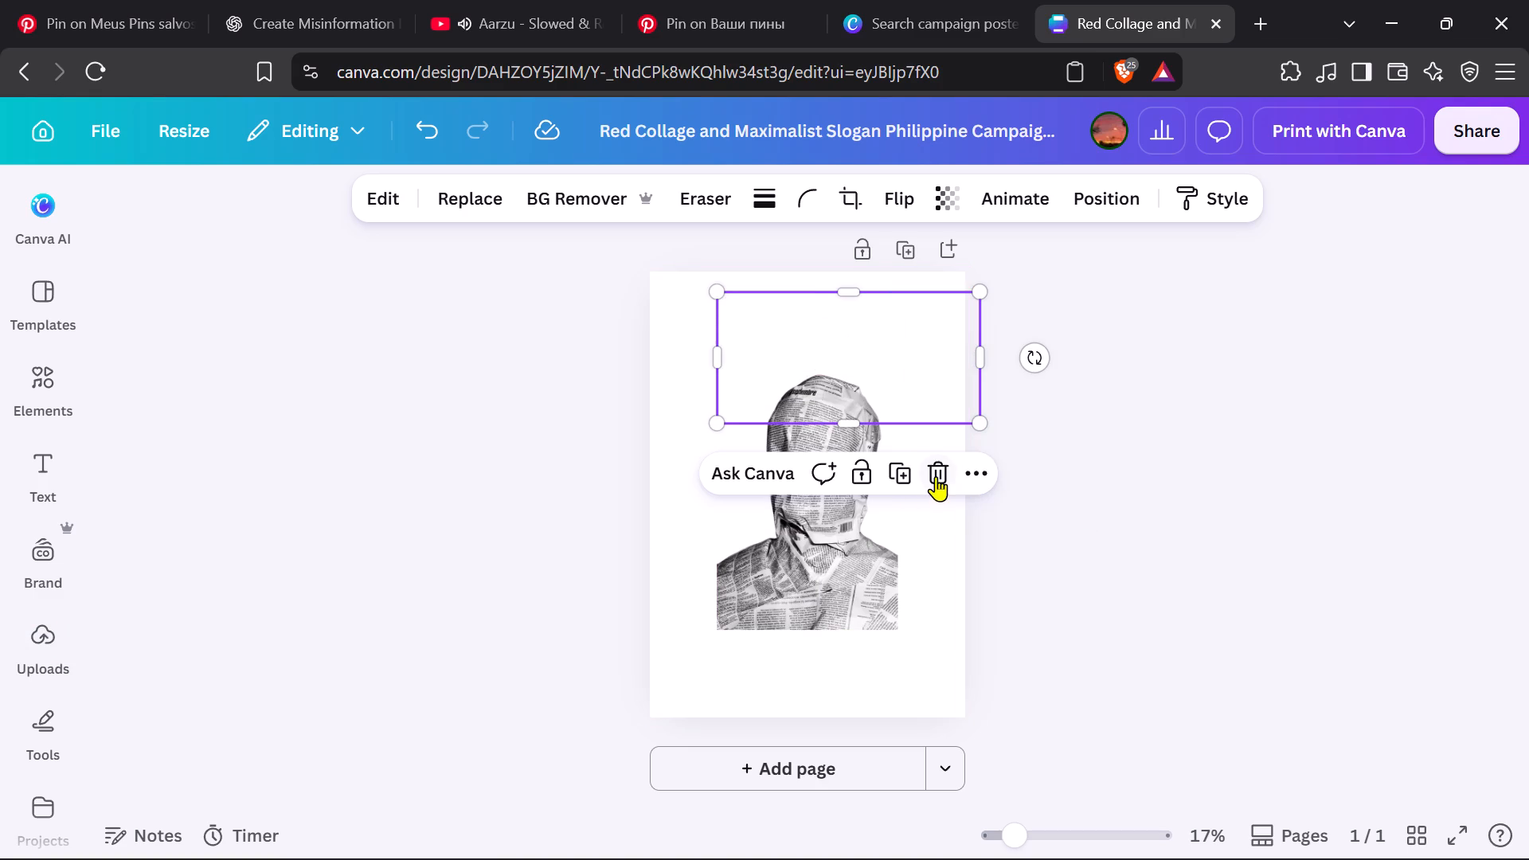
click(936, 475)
Return to Pinterest, open a black texture pin from "Dark Instagram Post Templates & Design Ideas" among the related pins and copy its image.
click(737, 0)
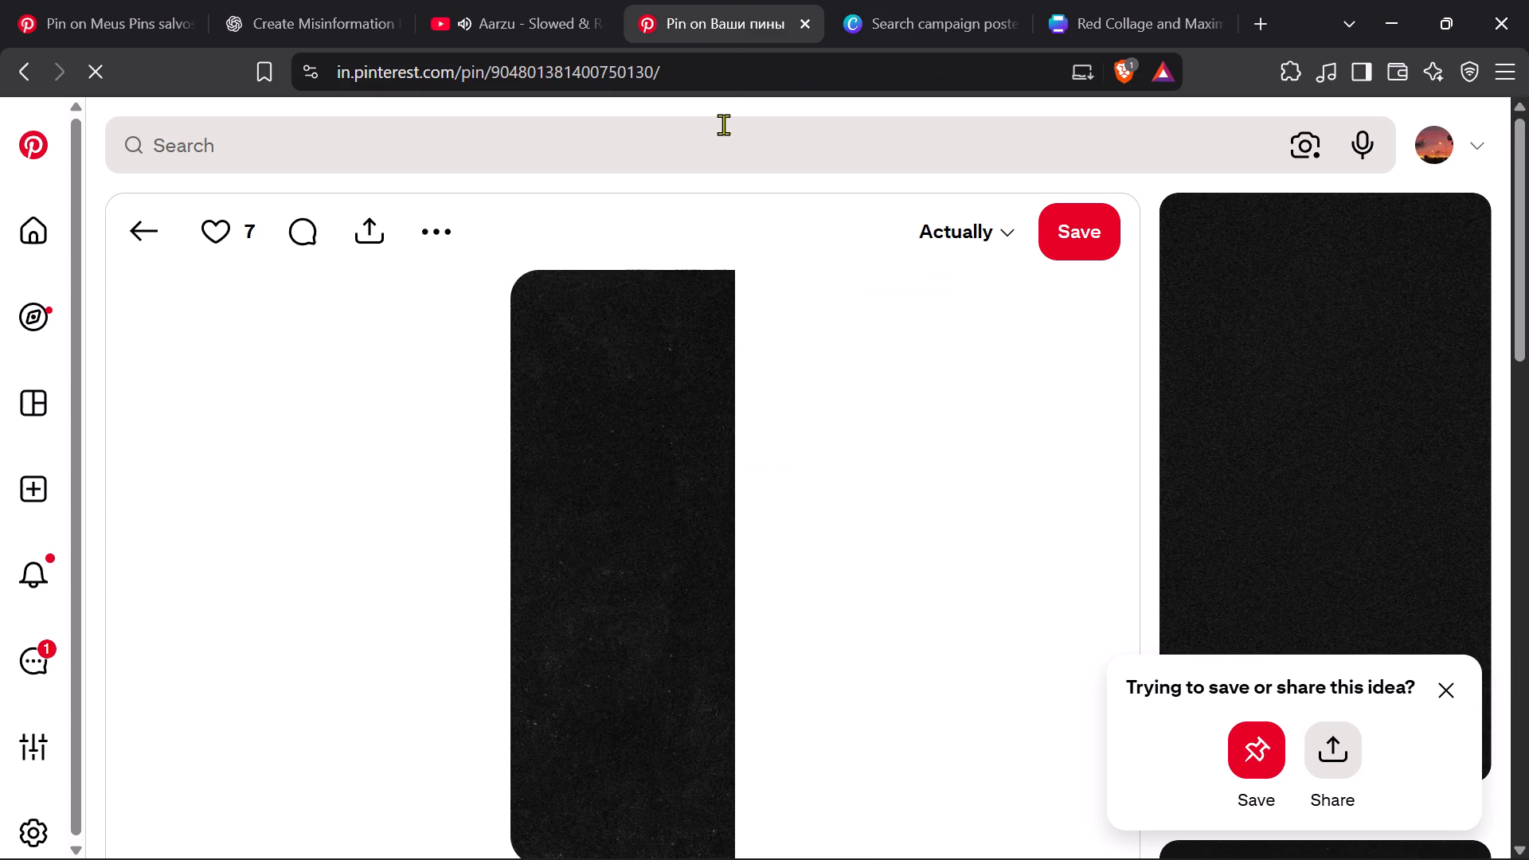
scroll(690, 509, down, 5)
scroll(690, 509, up, 1)
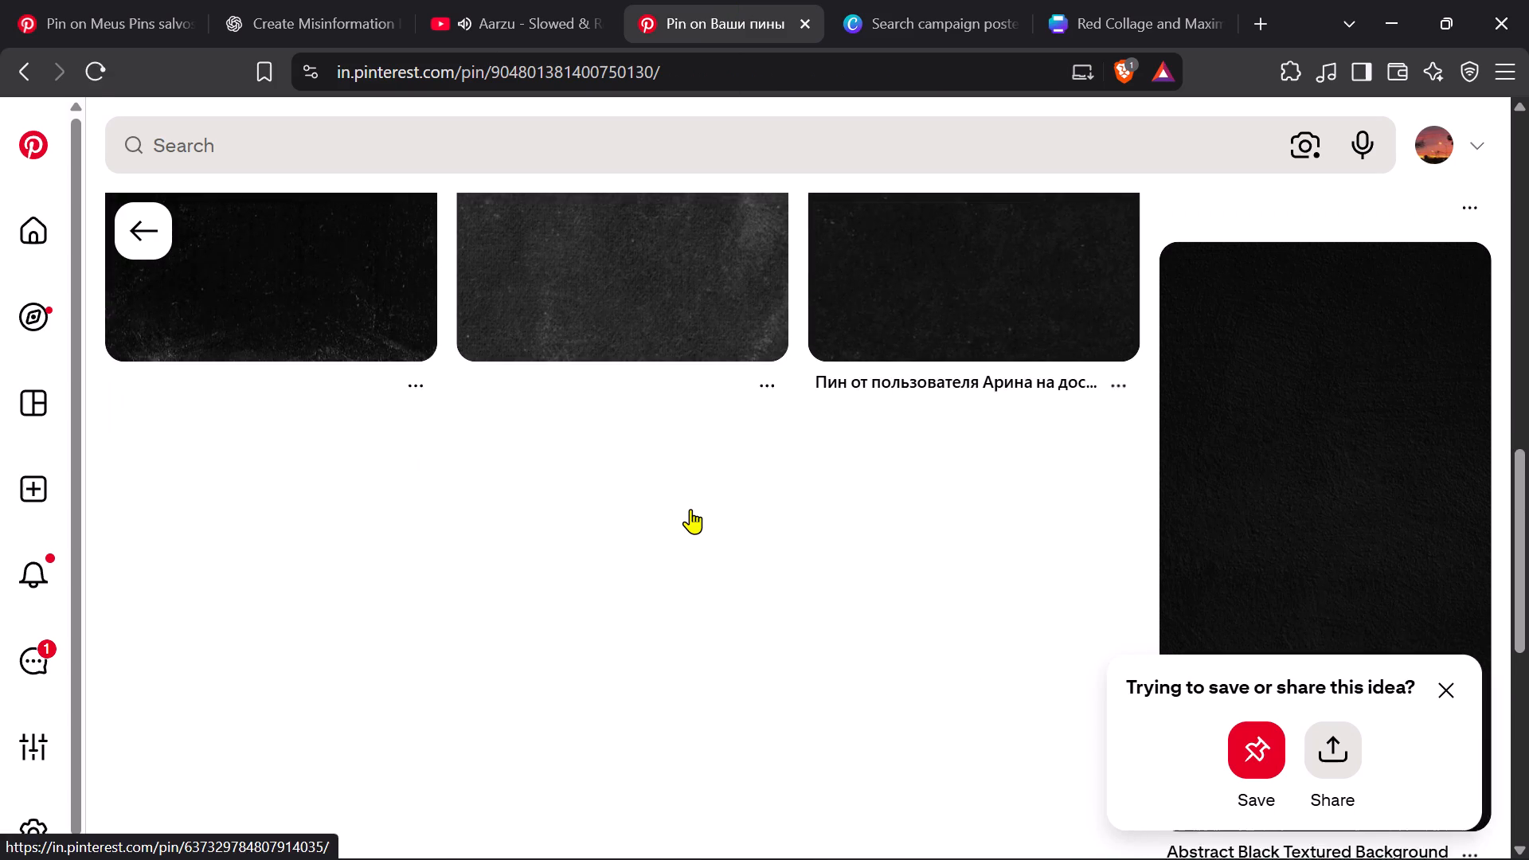
scroll(690, 509, up, 2)
click(944, 446)
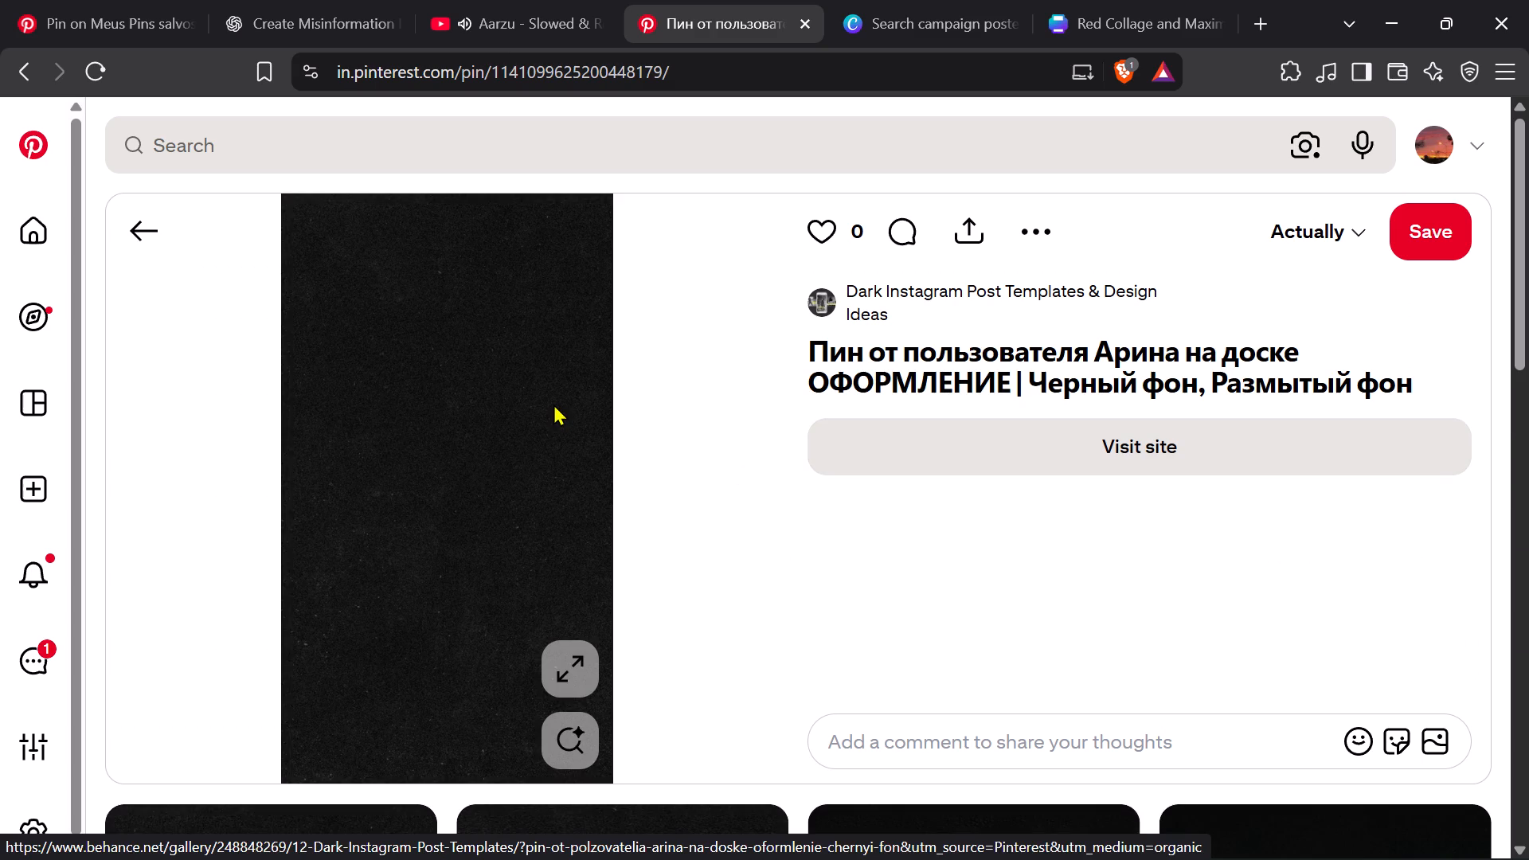
right_click(512, 419)
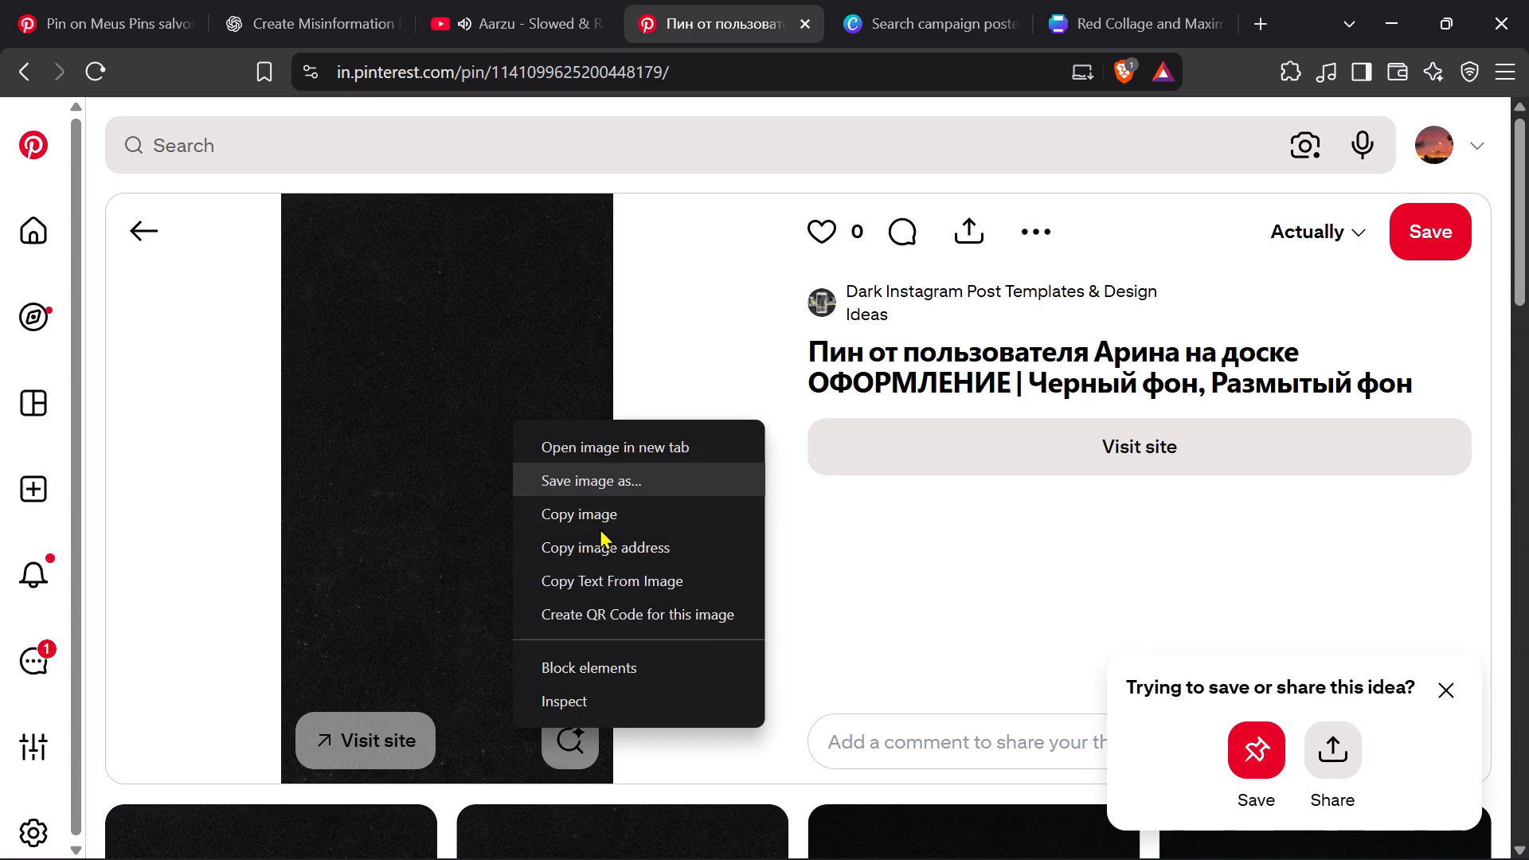
click(600, 528)
Paste the copied black texture image onto the Canva poster page.
click(935, 6)
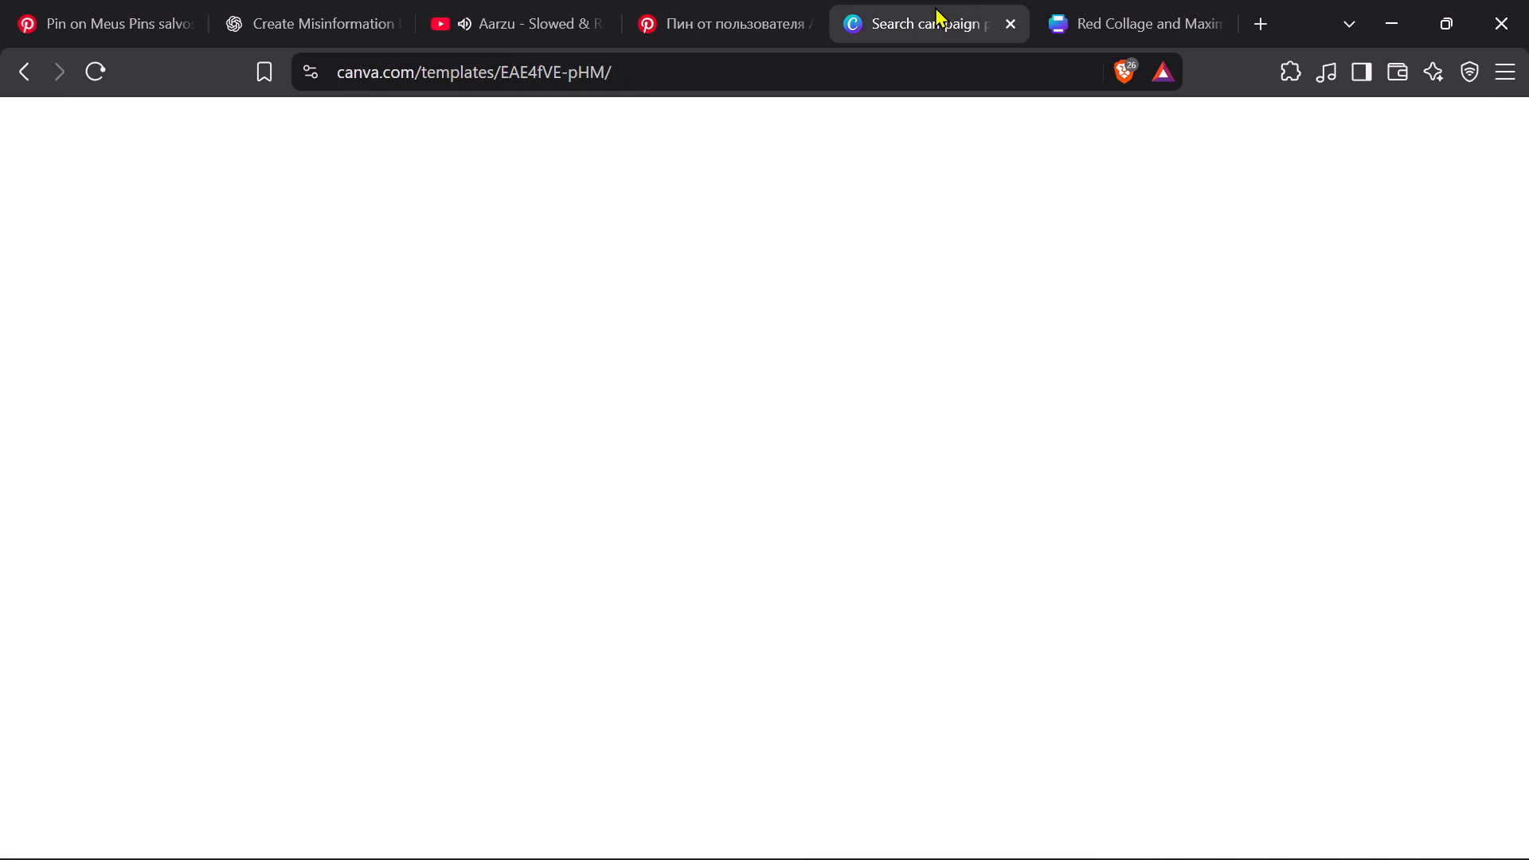
click(1127, 0)
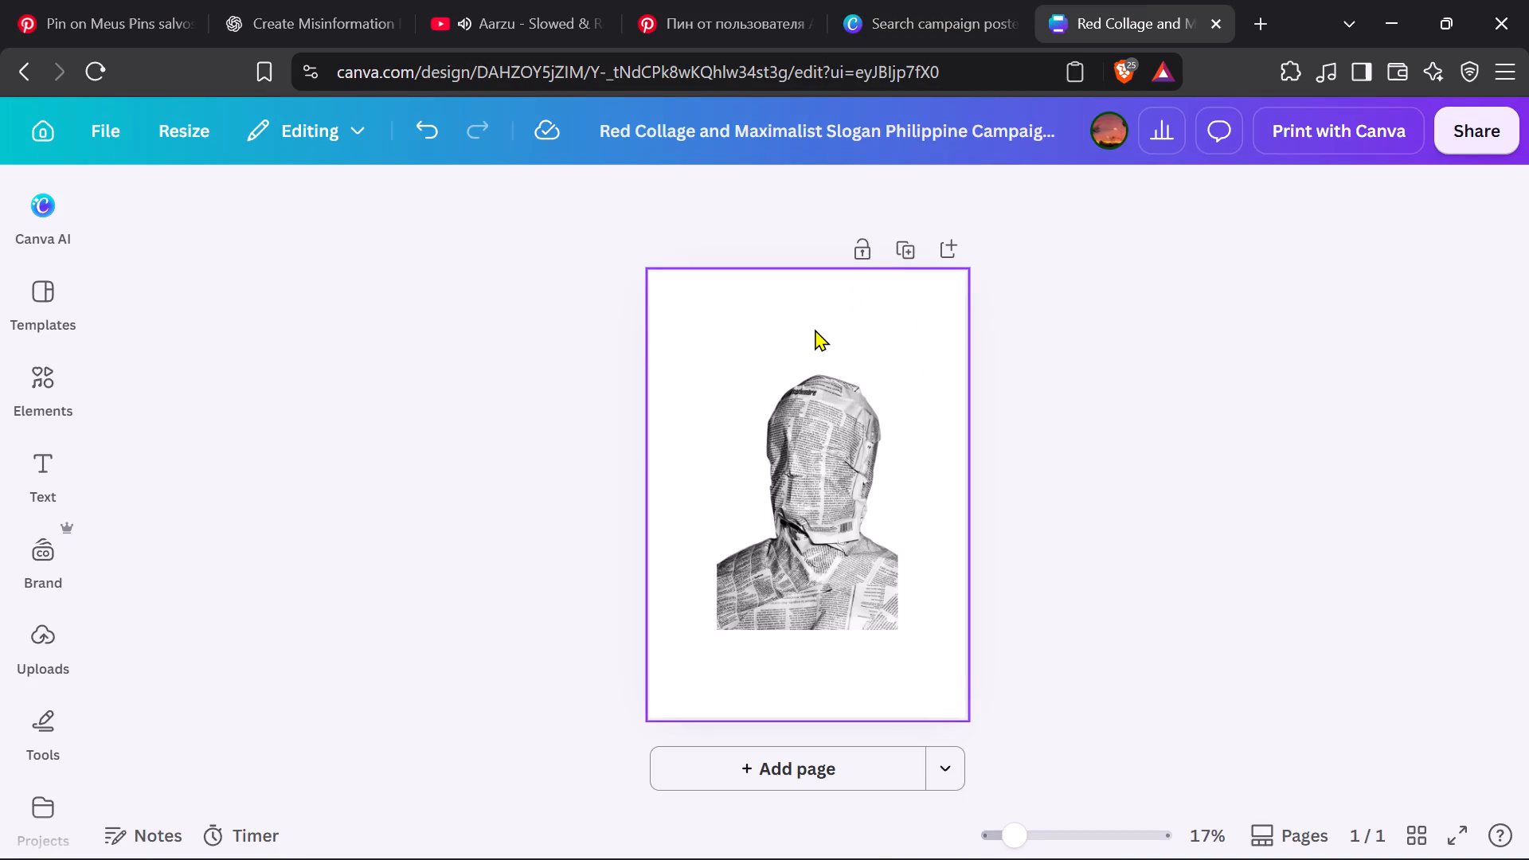
right_click(815, 329)
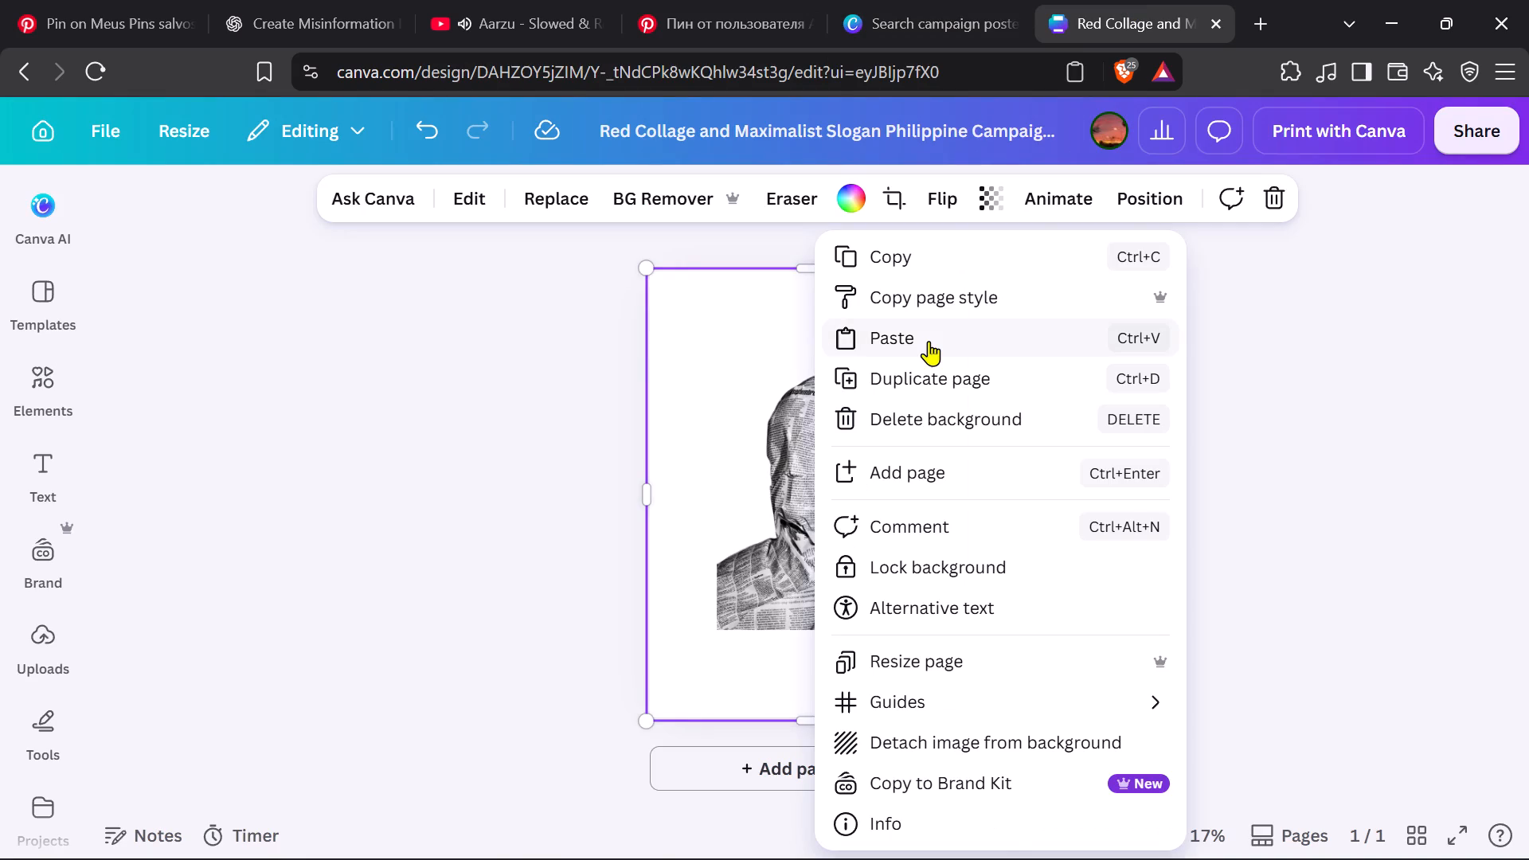
click(929, 341)
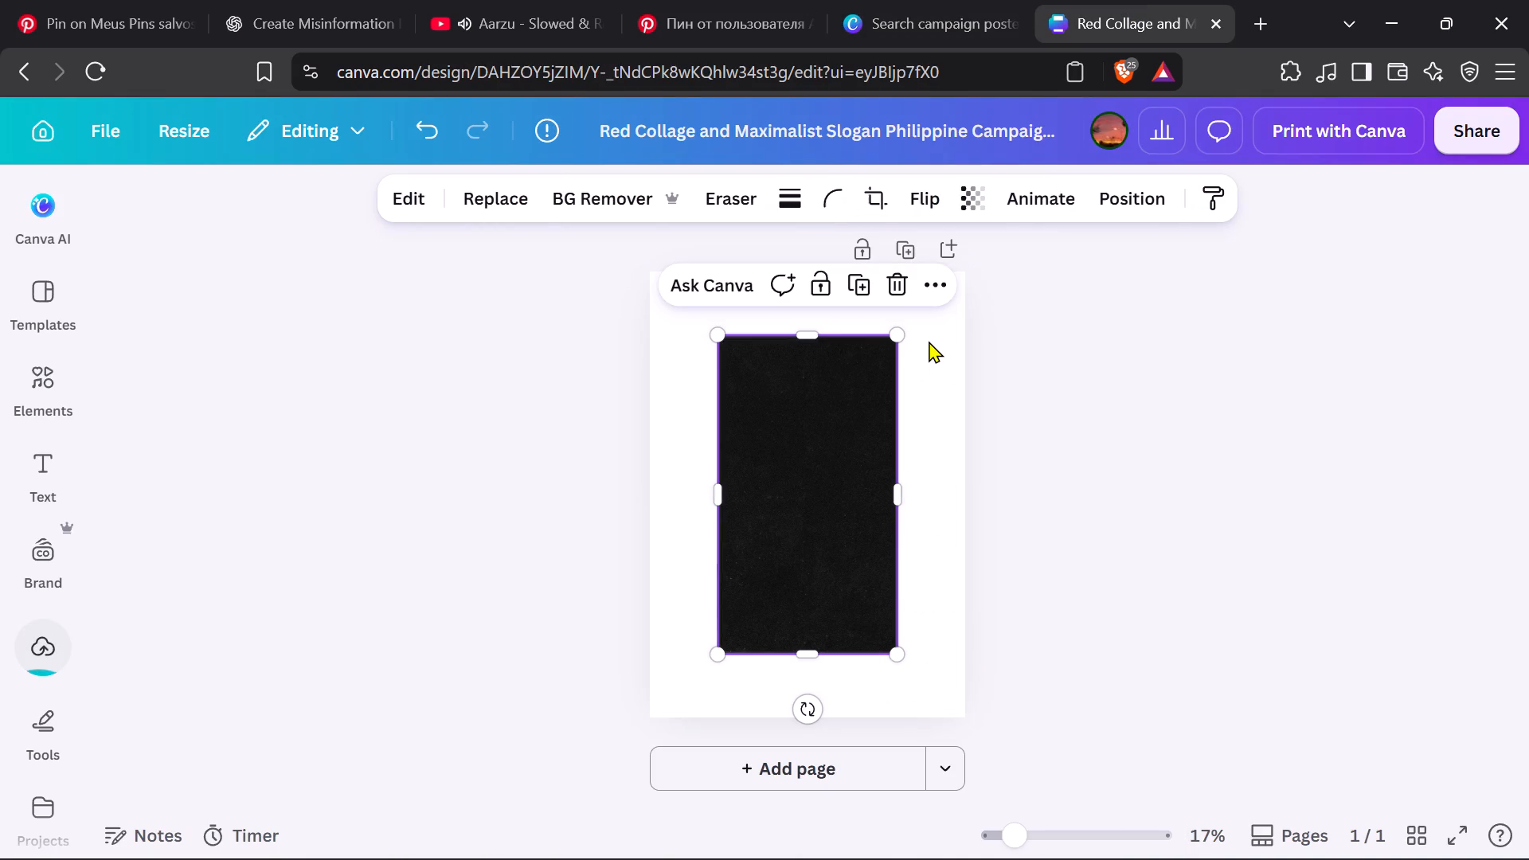
Move the pasted black texture image behind the newspaper-wrapped head in the layer order.
click(929, 299)
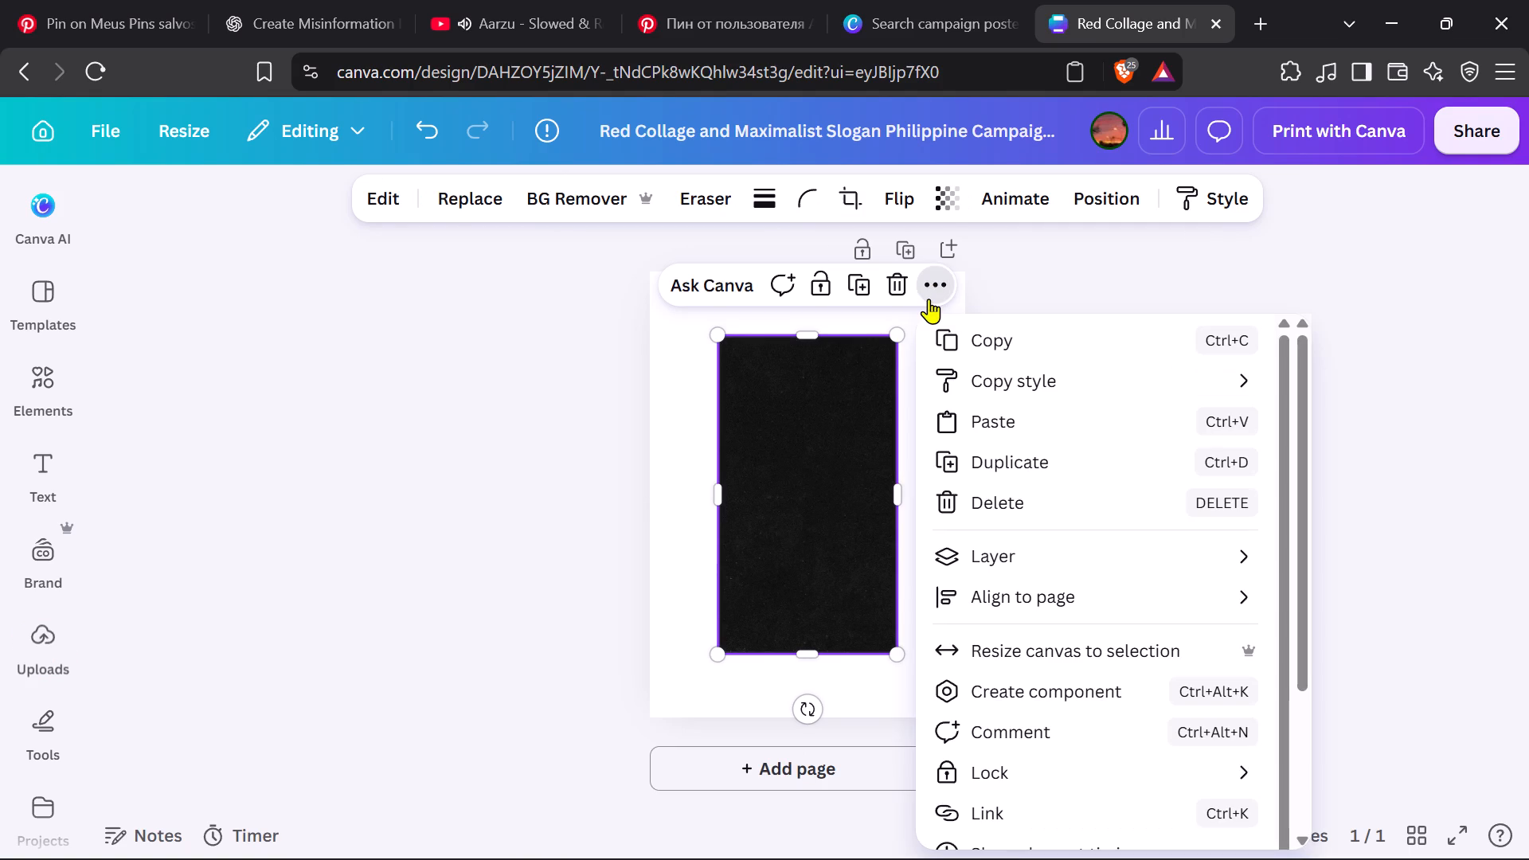
scroll(1034, 648, down, 3)
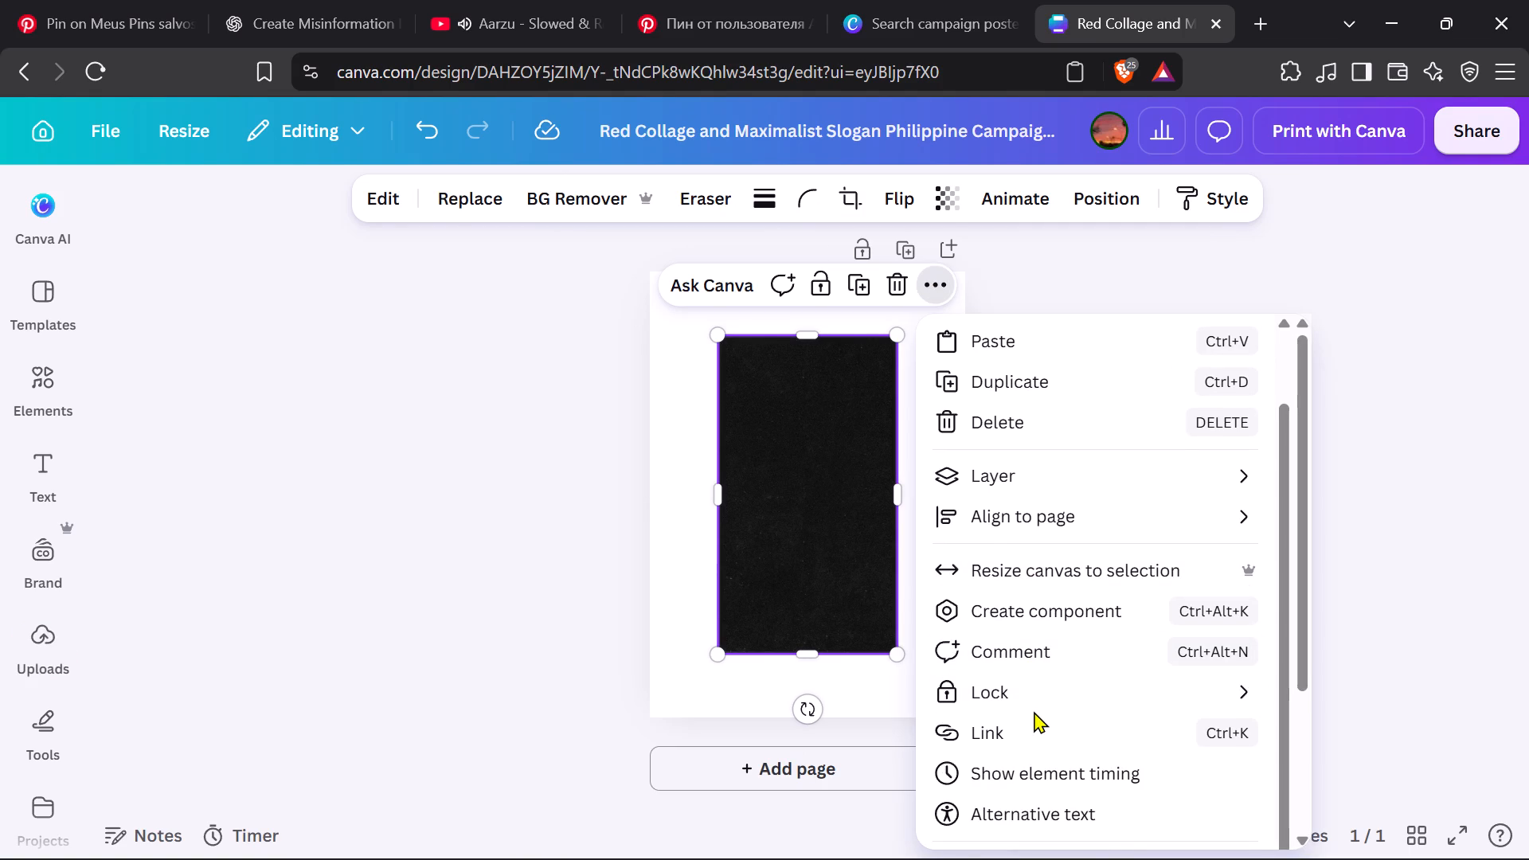
scroll(1034, 711, down, 3)
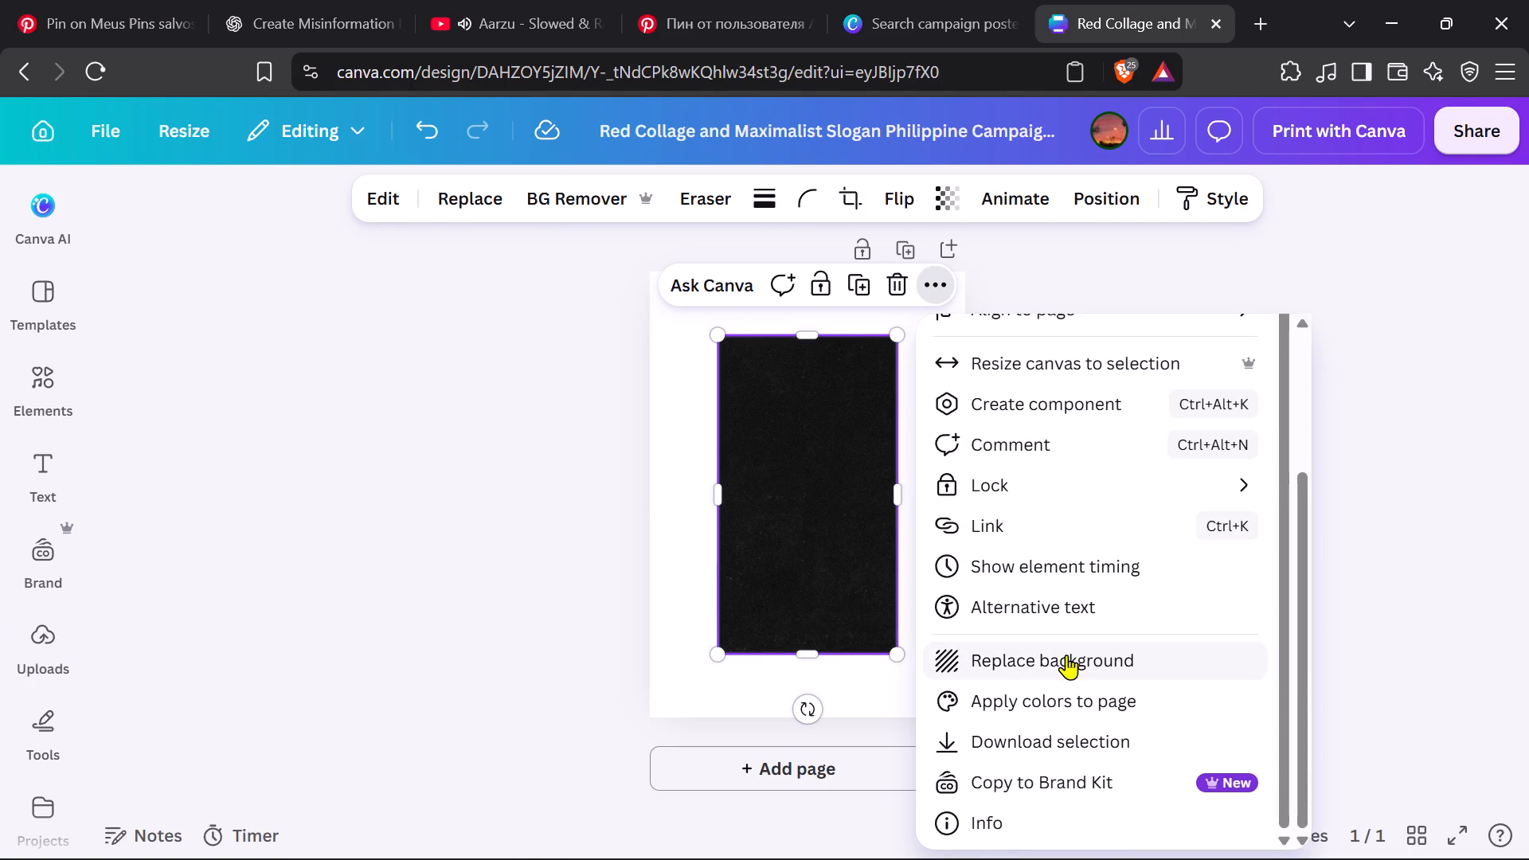
scroll(1066, 655, up, 2)
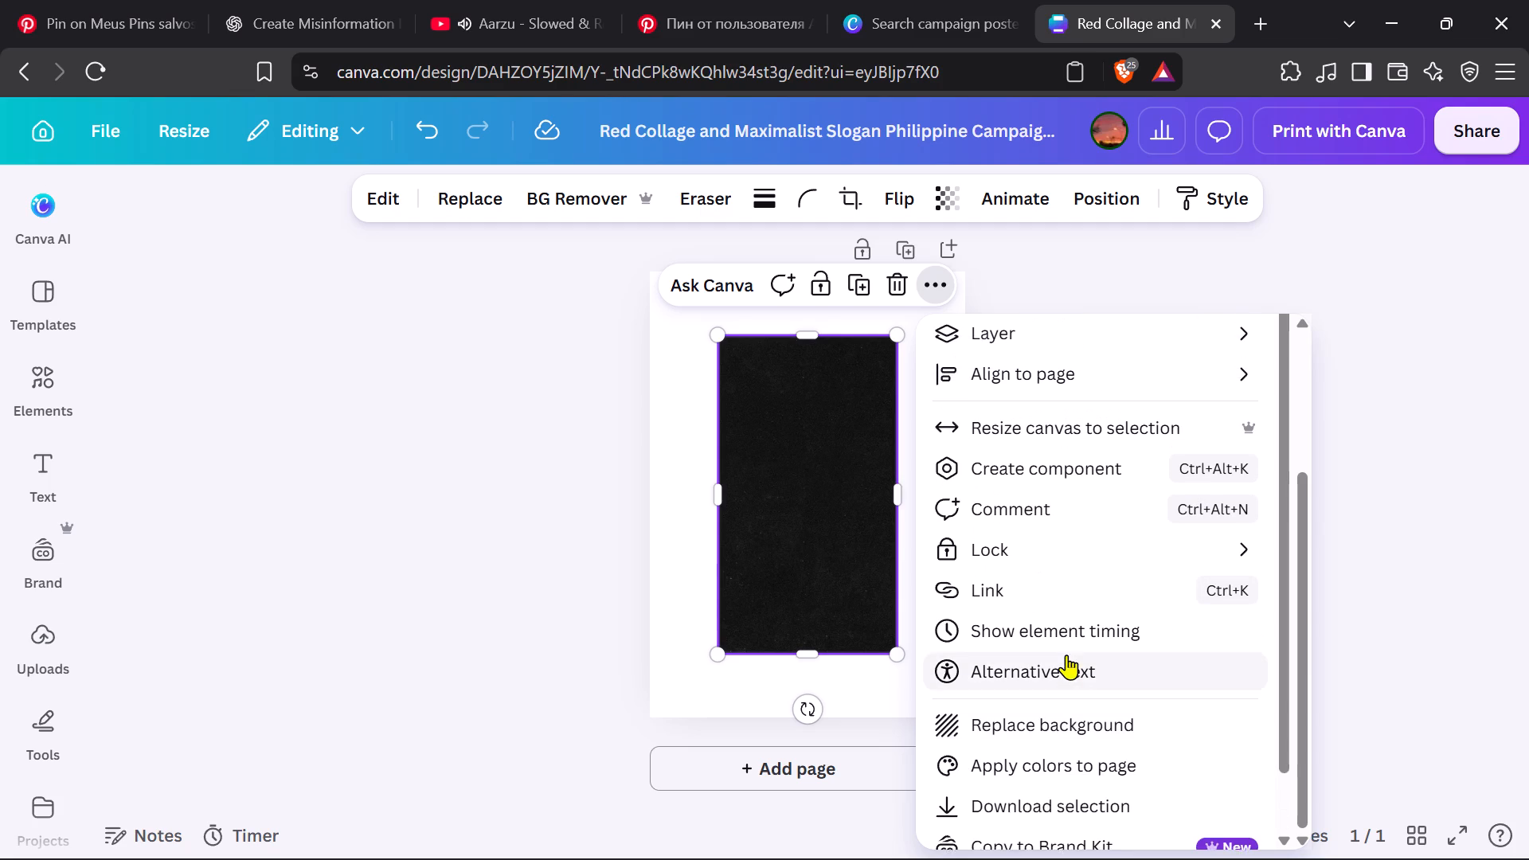
scroll(1066, 655, up, 1)
scroll(1095, 407, up, 2)
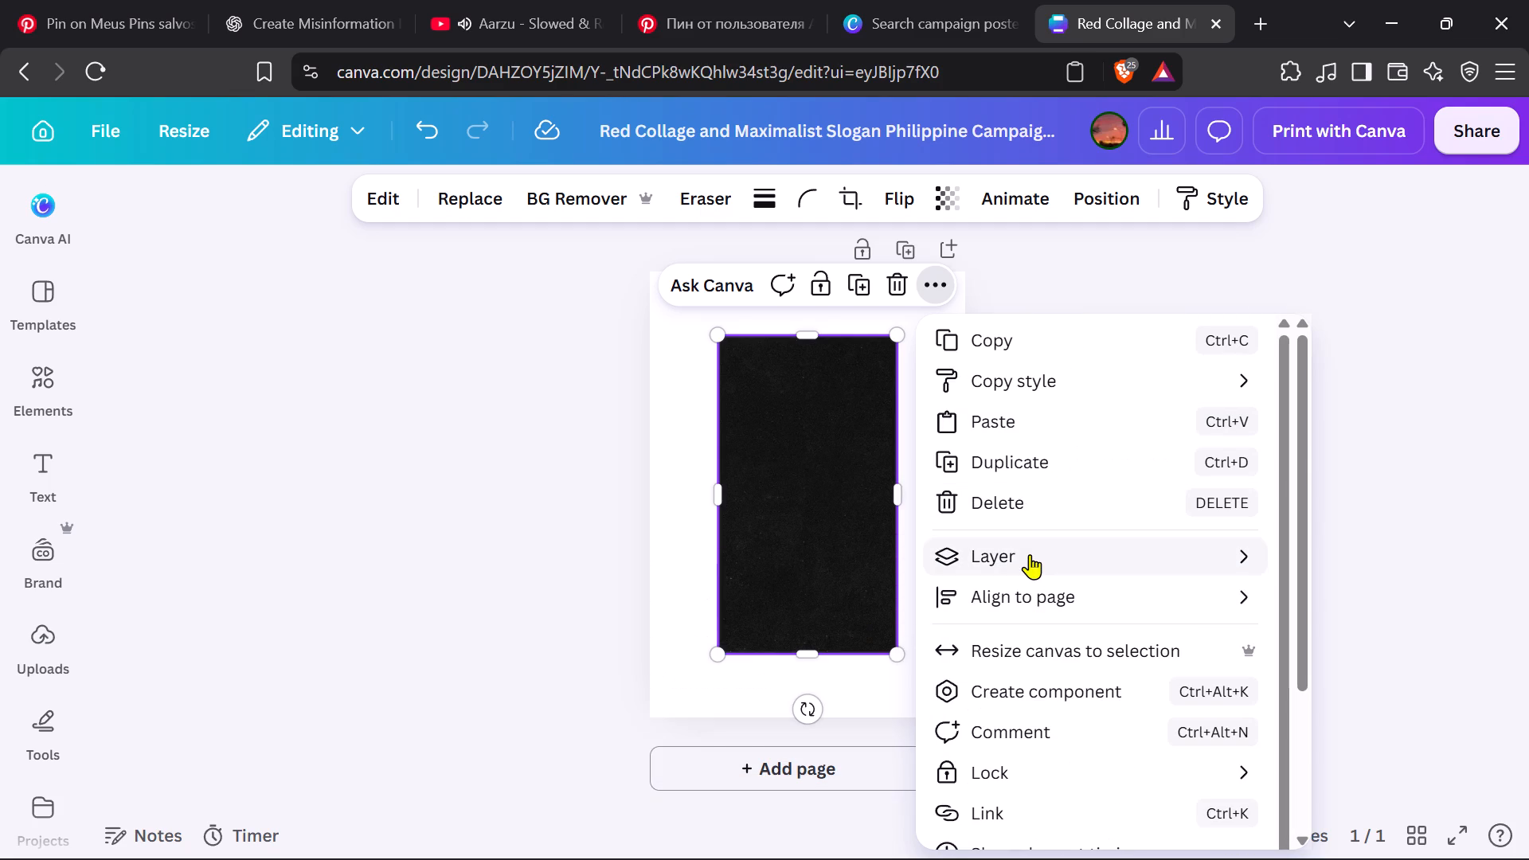
click(847, 633)
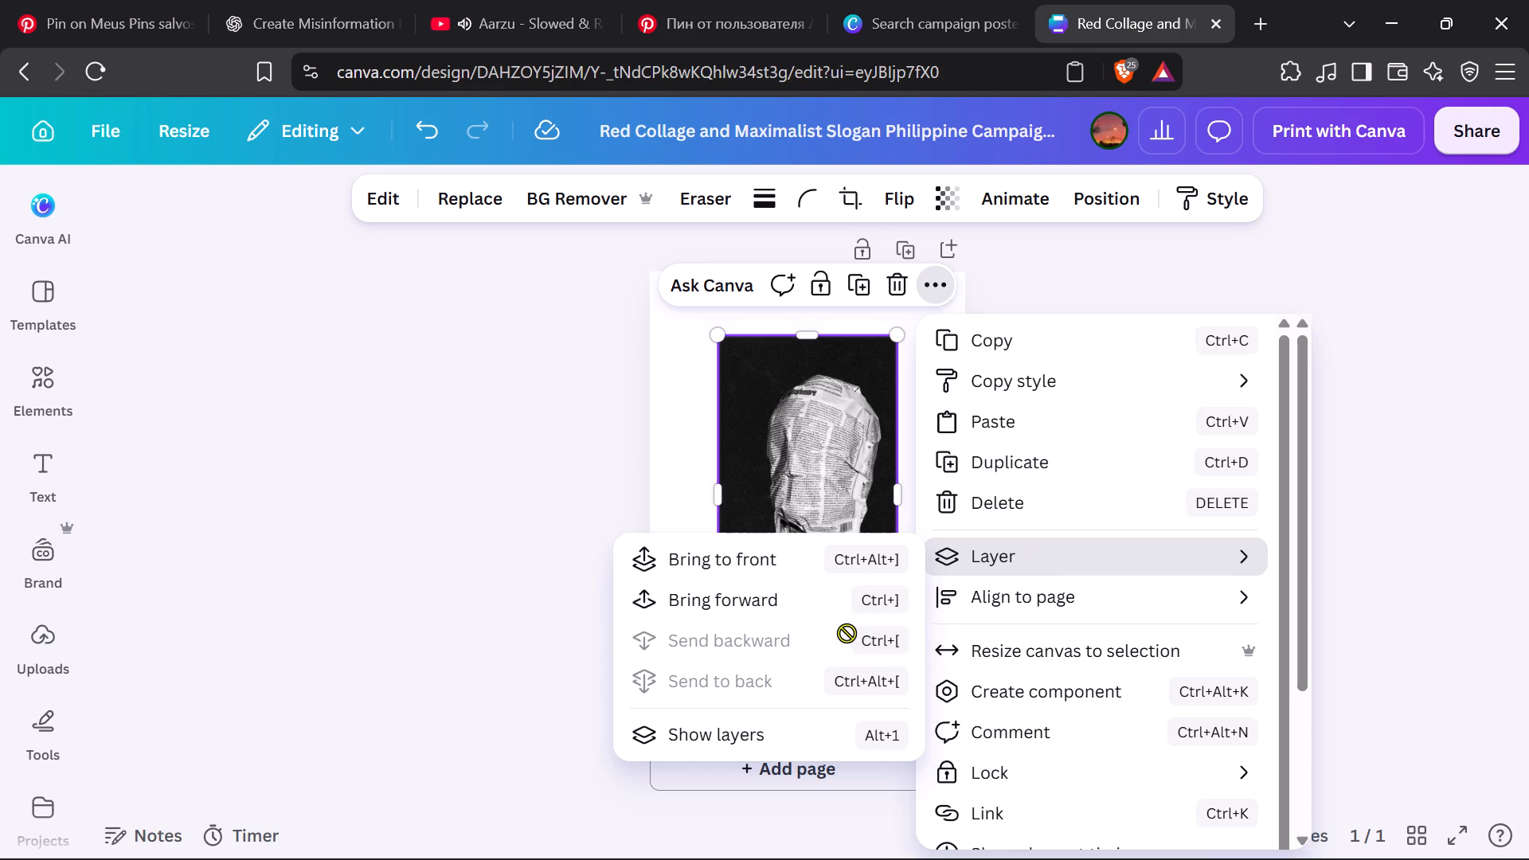
click(1136, 262)
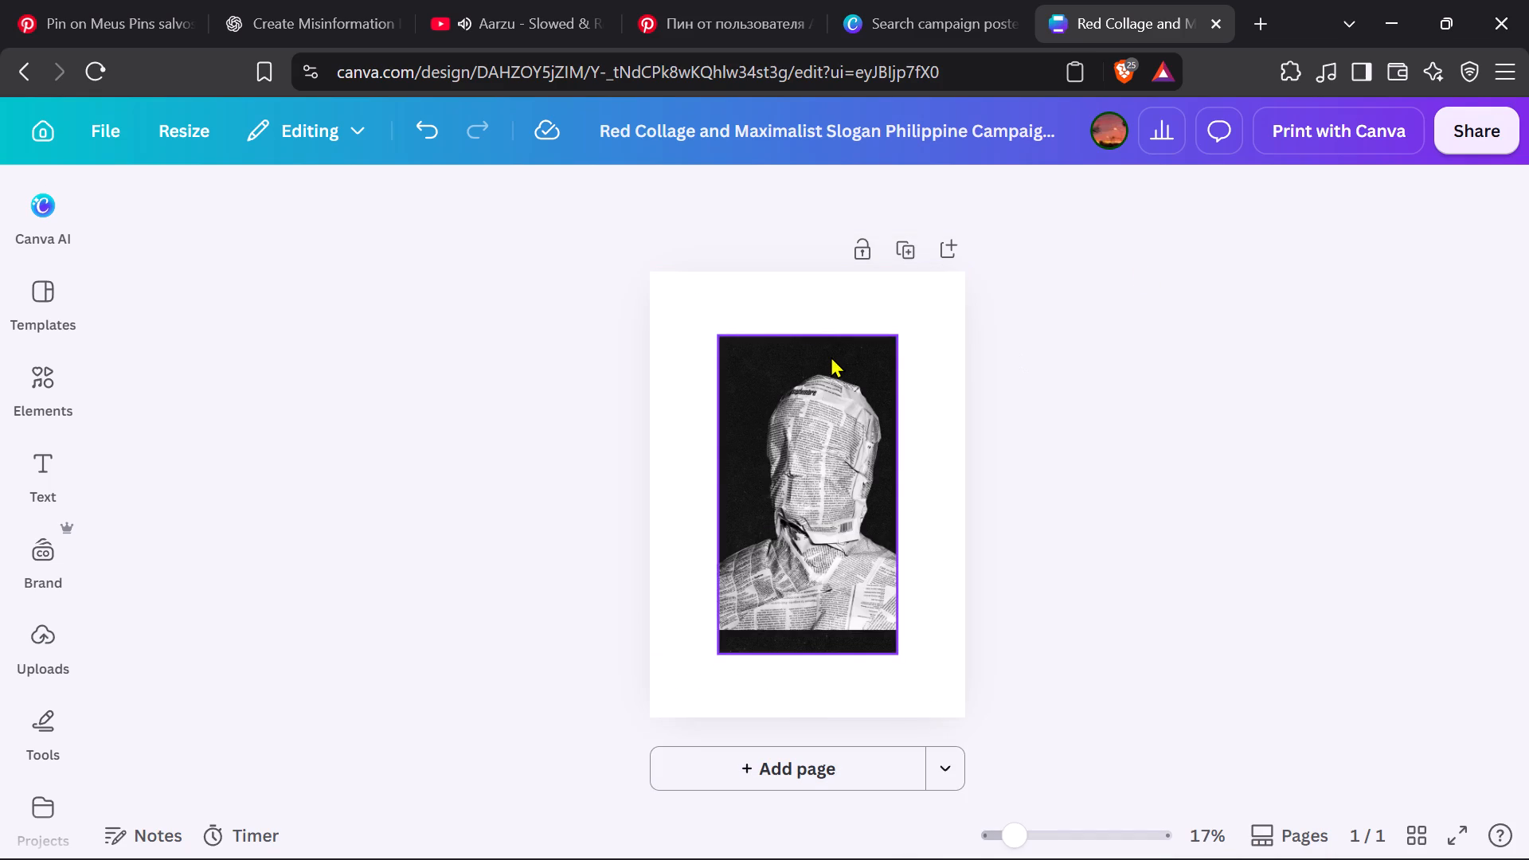
Stretch the black texture image to all four page edges, making it 42 wide by 59.4 high.
click(831, 356)
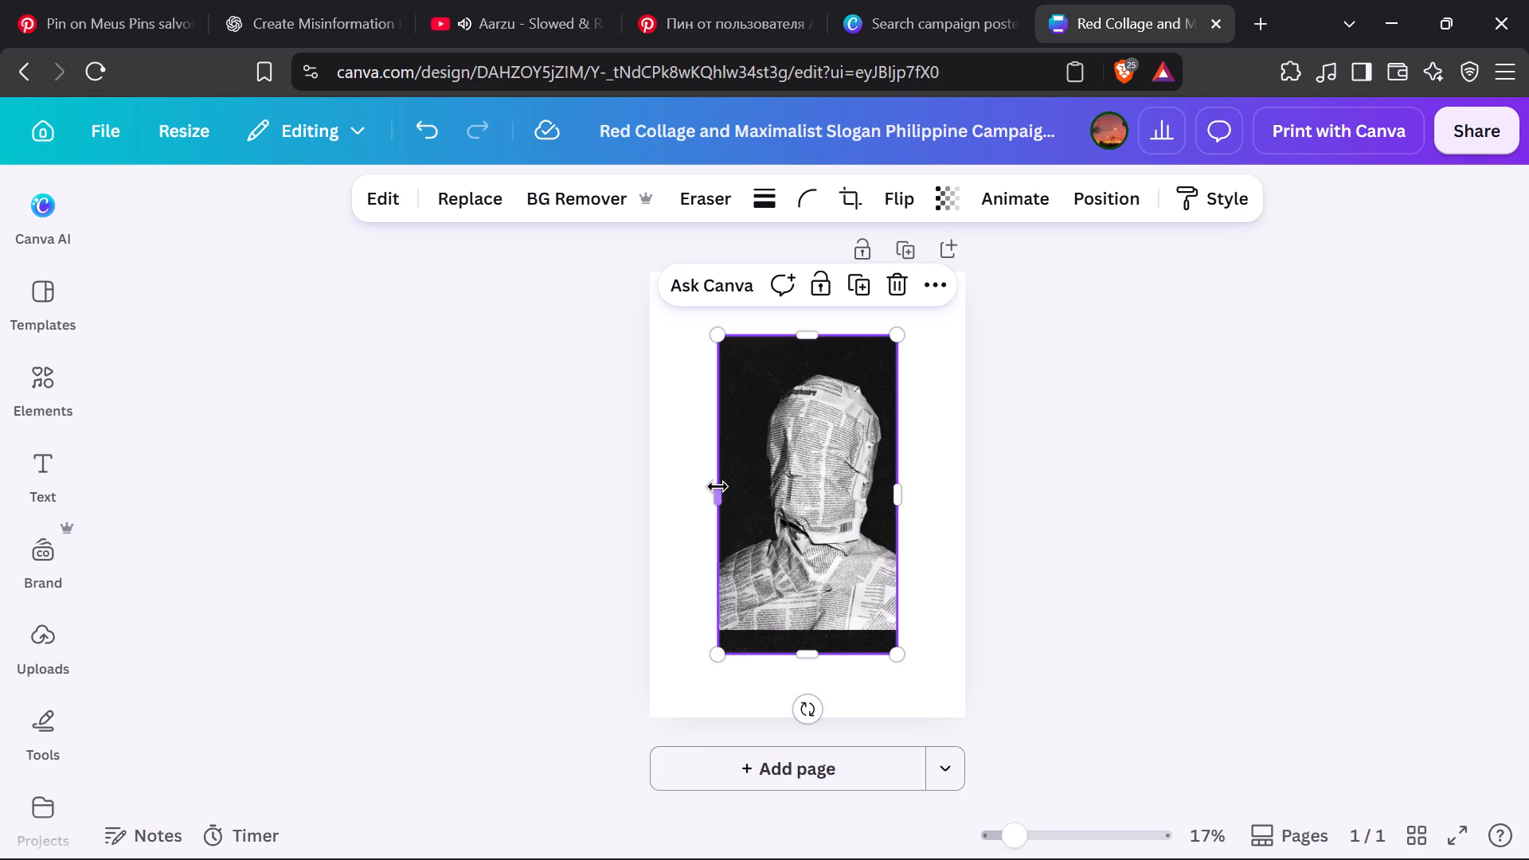
drag(718, 487, 647, 476)
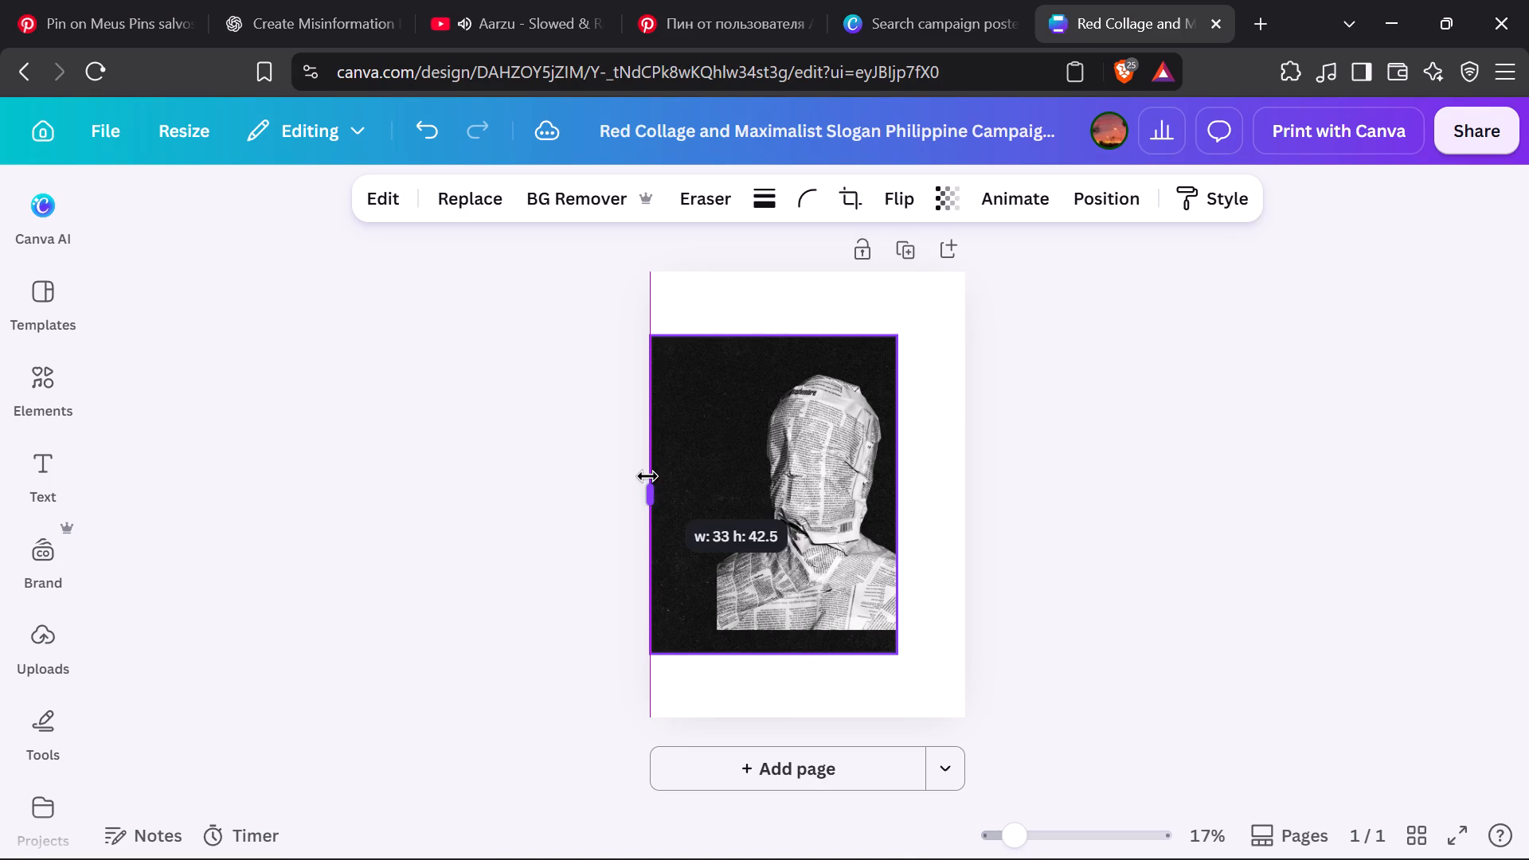
drag(784, 334, 776, 287)
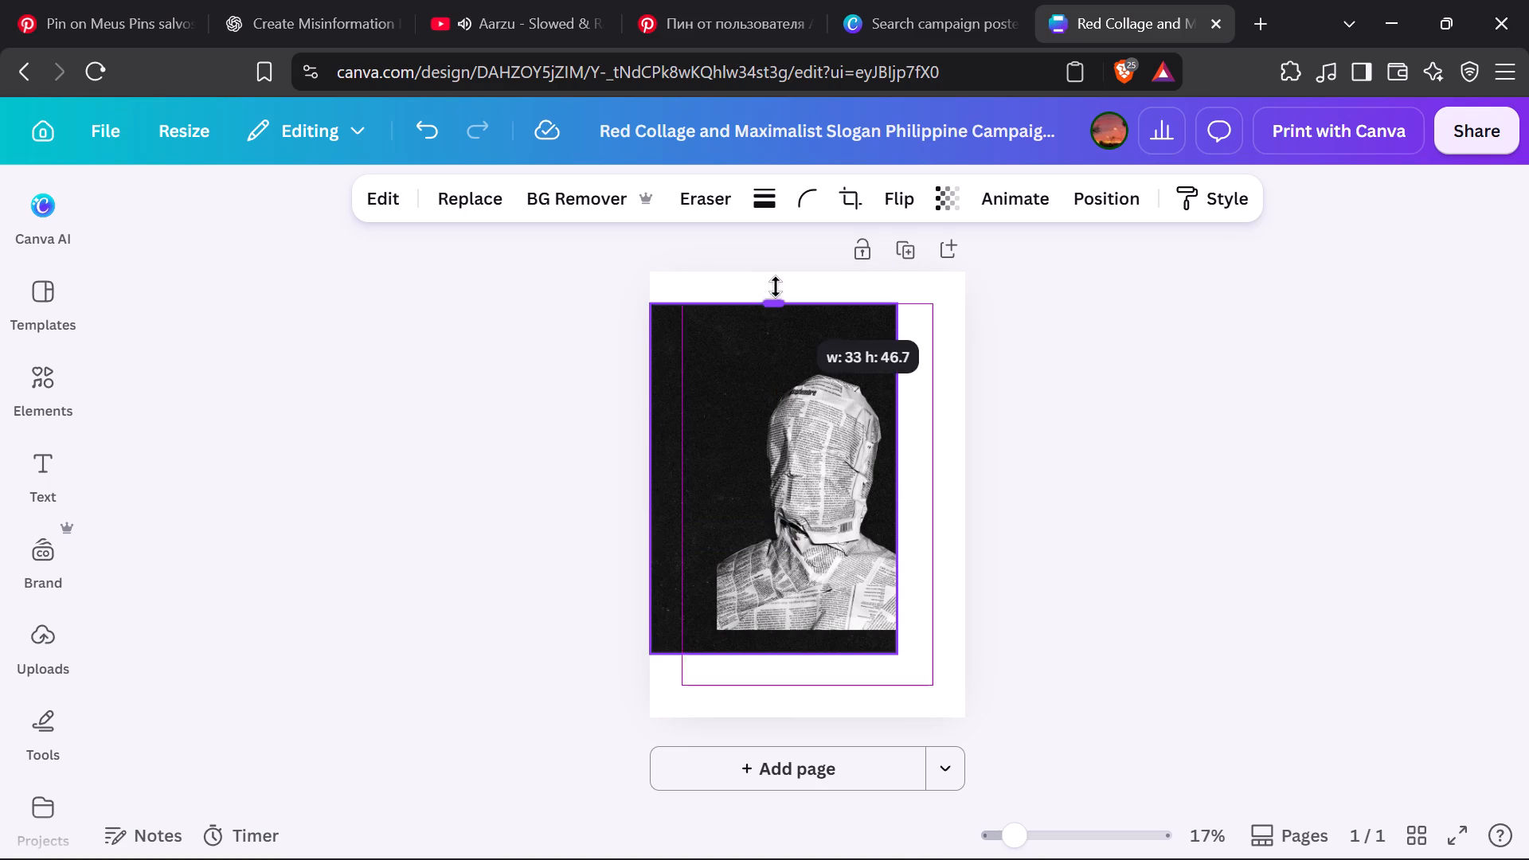
drag(776, 287, 769, 271)
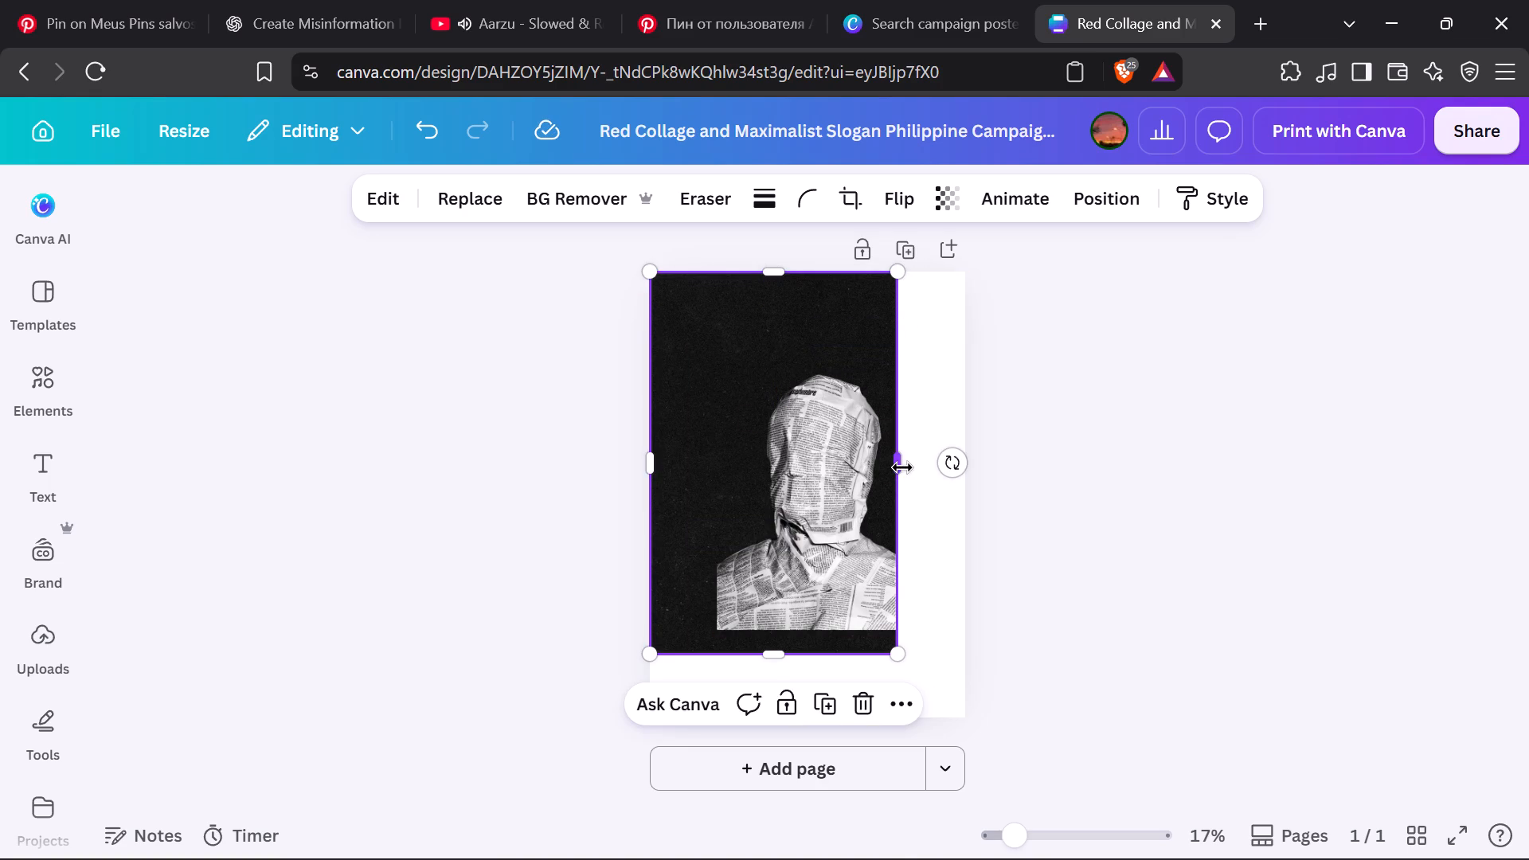
drag(902, 467, 972, 477)
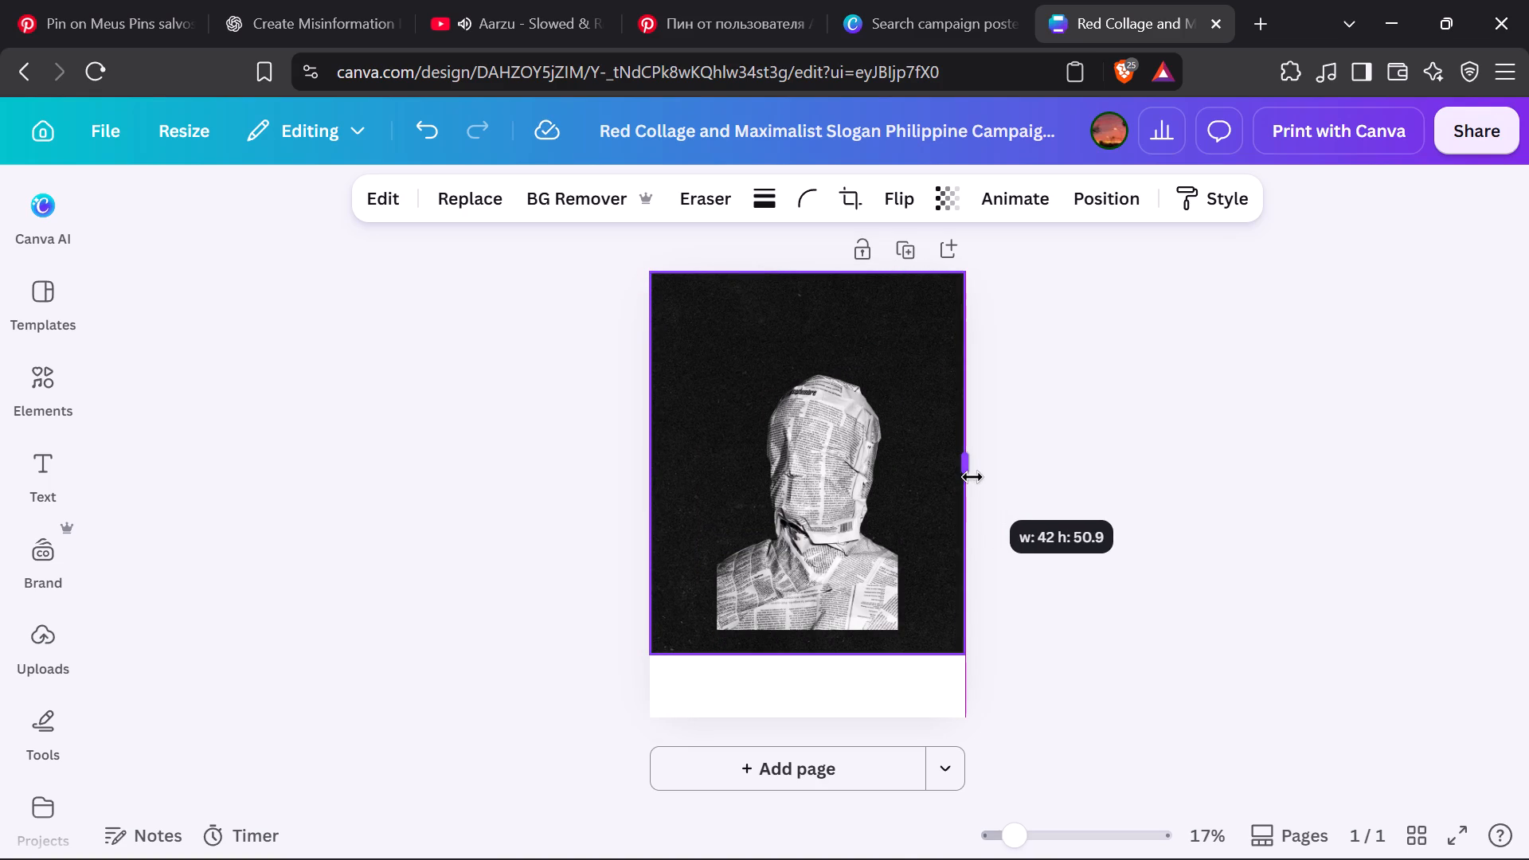
drag(972, 477, 978, 479)
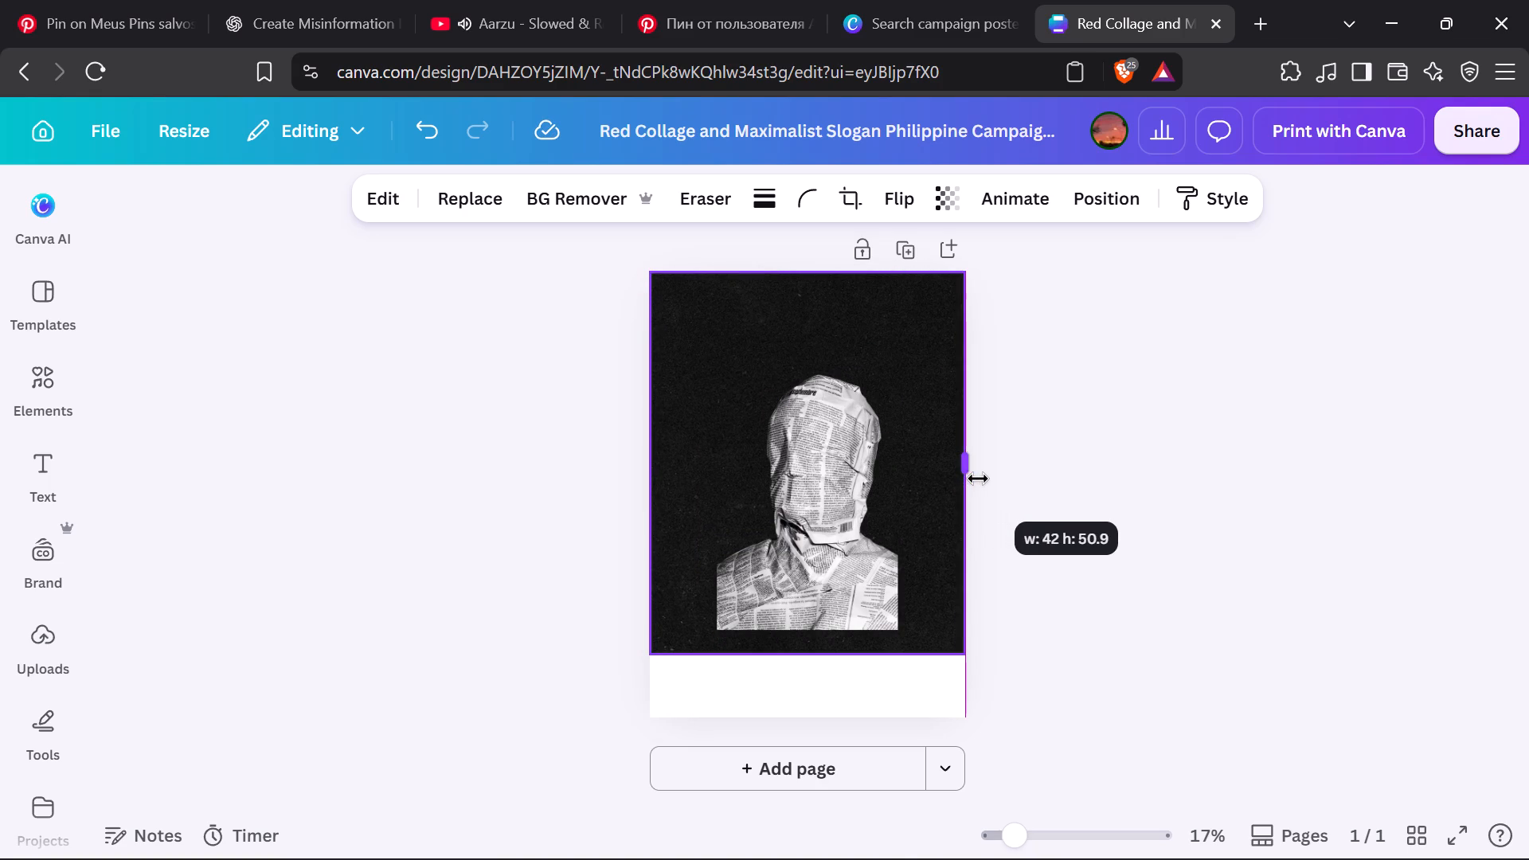
drag(978, 479, 969, 482)
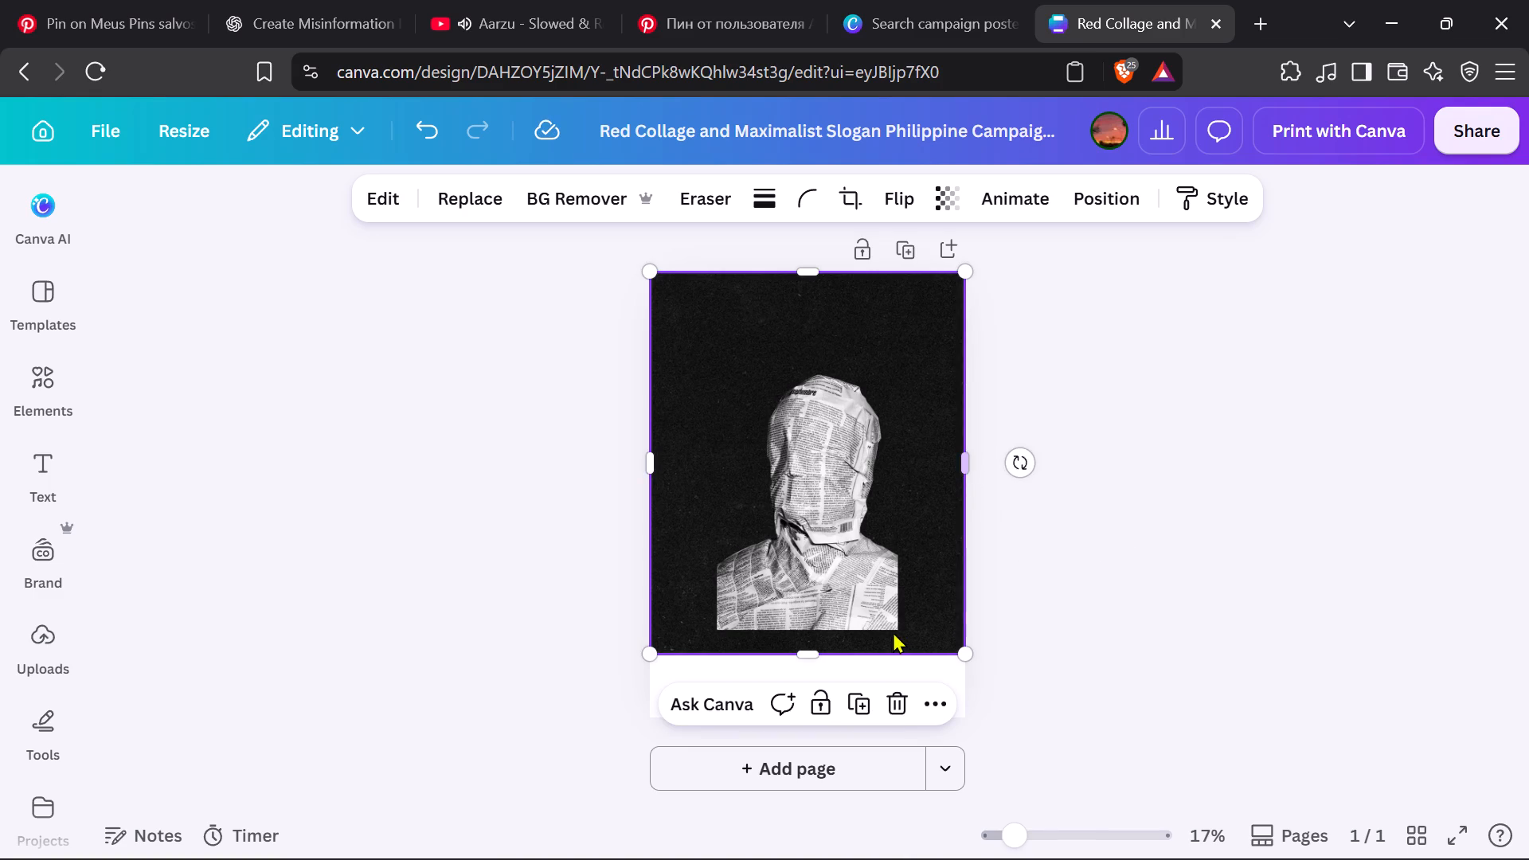
drag(805, 654, 808, 728)
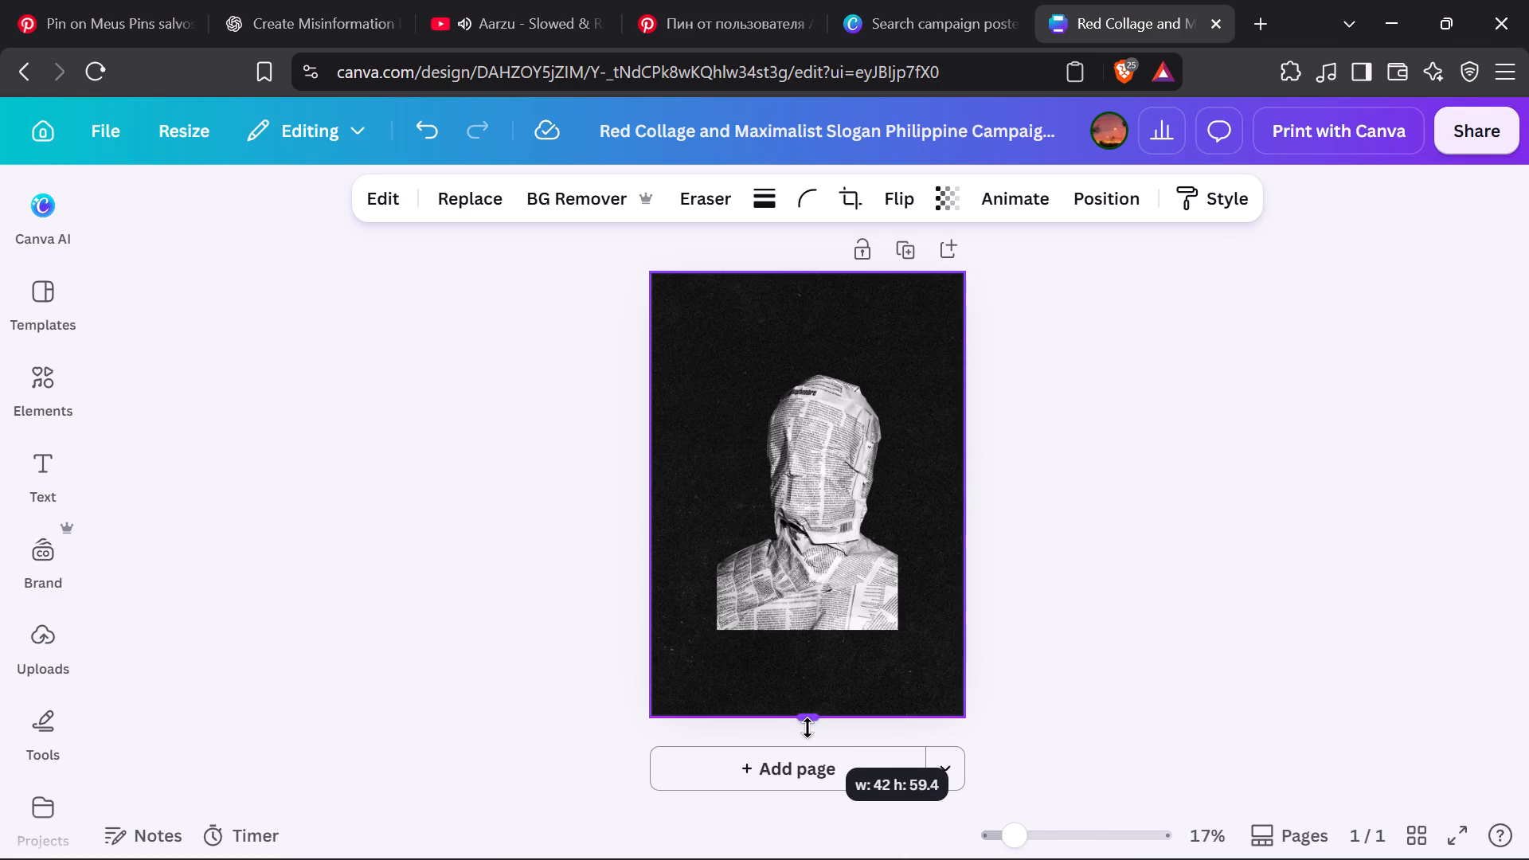
Align the black texture image's lower edge with the page's bottom edge, keeping it 42 wide by 59.4 high.
drag(808, 728, 808, 724)
Scale the newspaper-wrapped head down proportionally to about 40% of the page width.
click(830, 616)
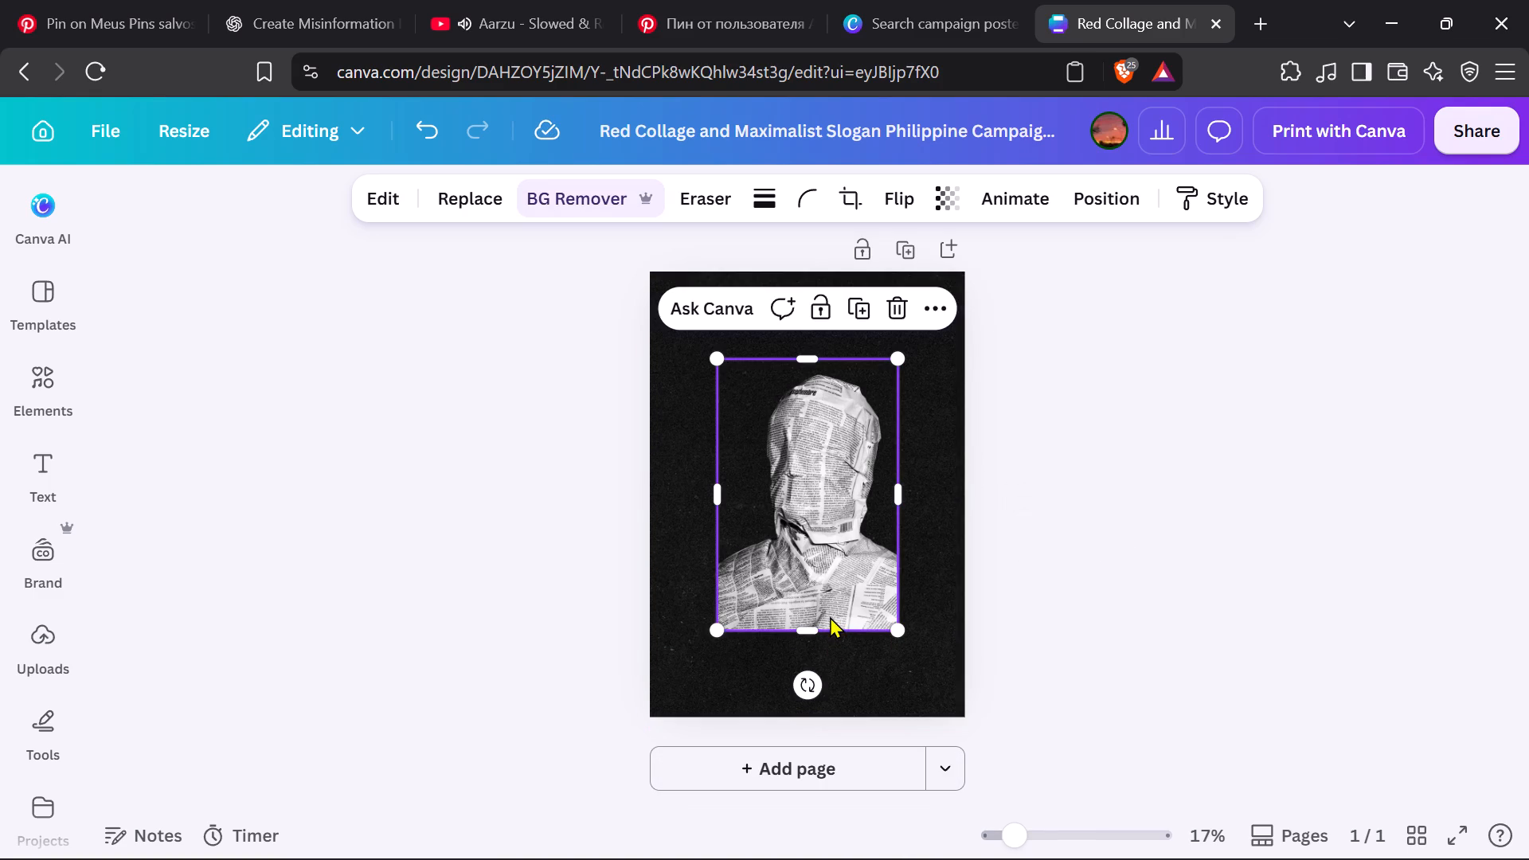
drag(904, 628, 876, 602)
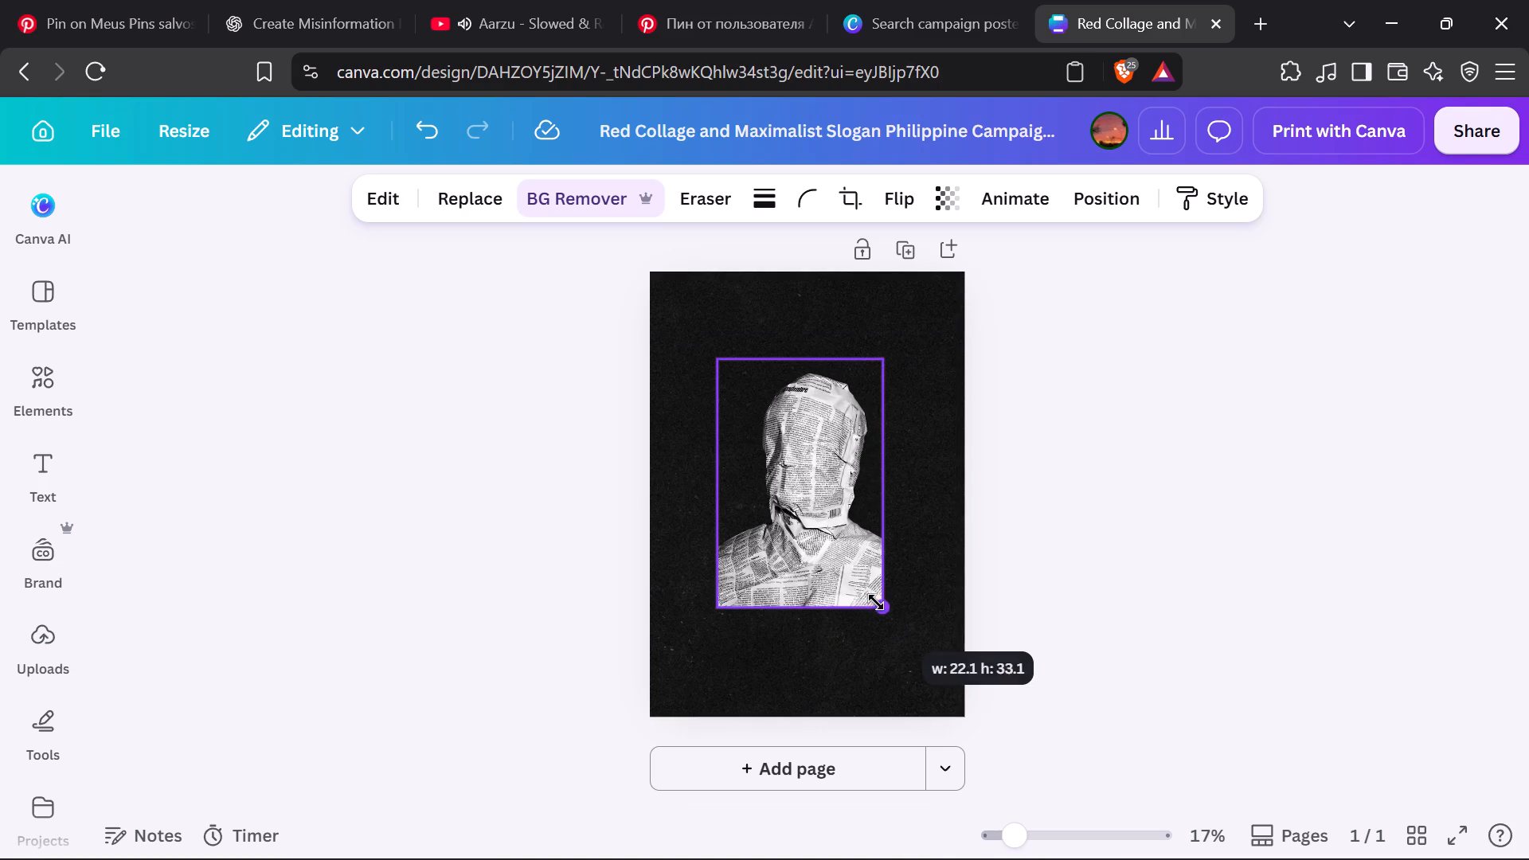
drag(876, 602, 835, 558)
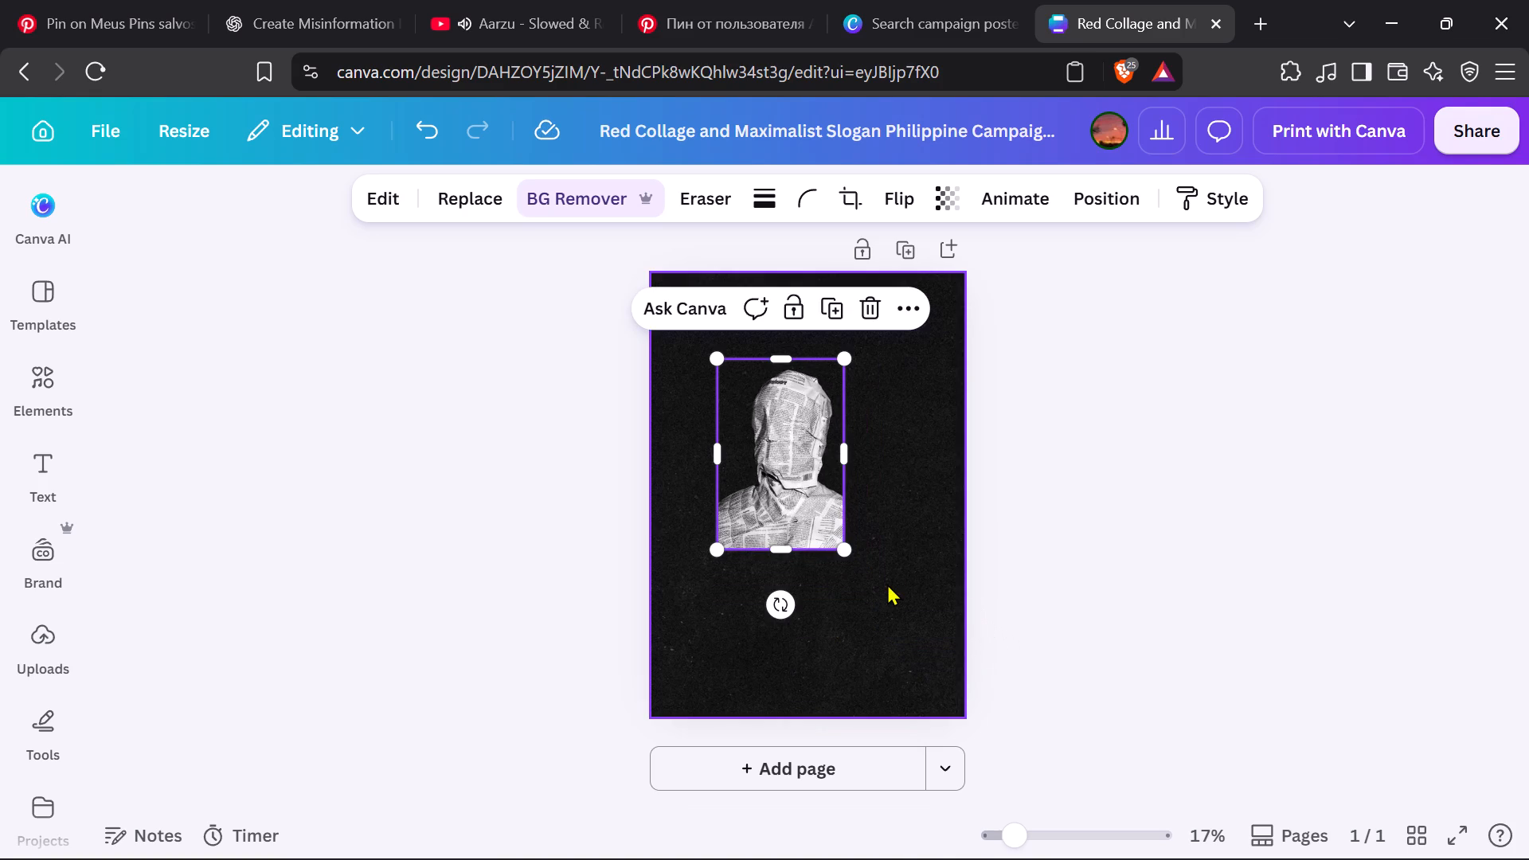
Nudge the newspaper-wrapped head right and down until it sits at about the centre of the black page.
click(887, 584)
click(804, 503)
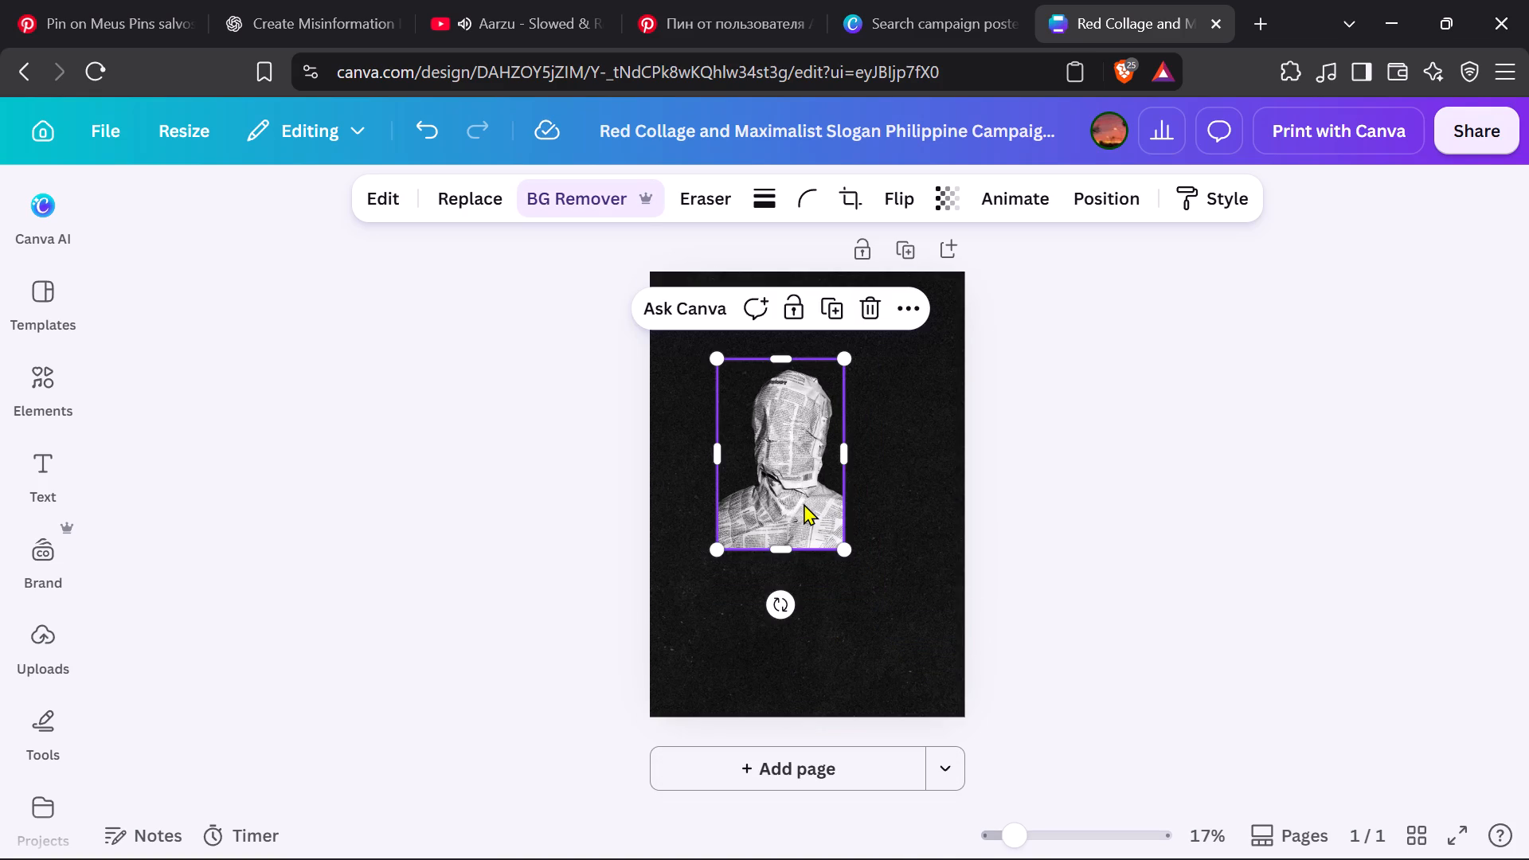
key(Right)
key(Right)
key(Right)
key(Right)
key(Right)
key(Right)
key(Right)
key(Right)
key(Right)
key(Right)
key(Right)
key(Right)
key(Right)
key(Right)
key(Right)
key(Right)
key(Right)
key(Right)
key(Right)
key(Right)
key(Right)
key(Right)
key(Right)
key(Right)
key(Right)
key(Right)
key(Right)
key(Right)
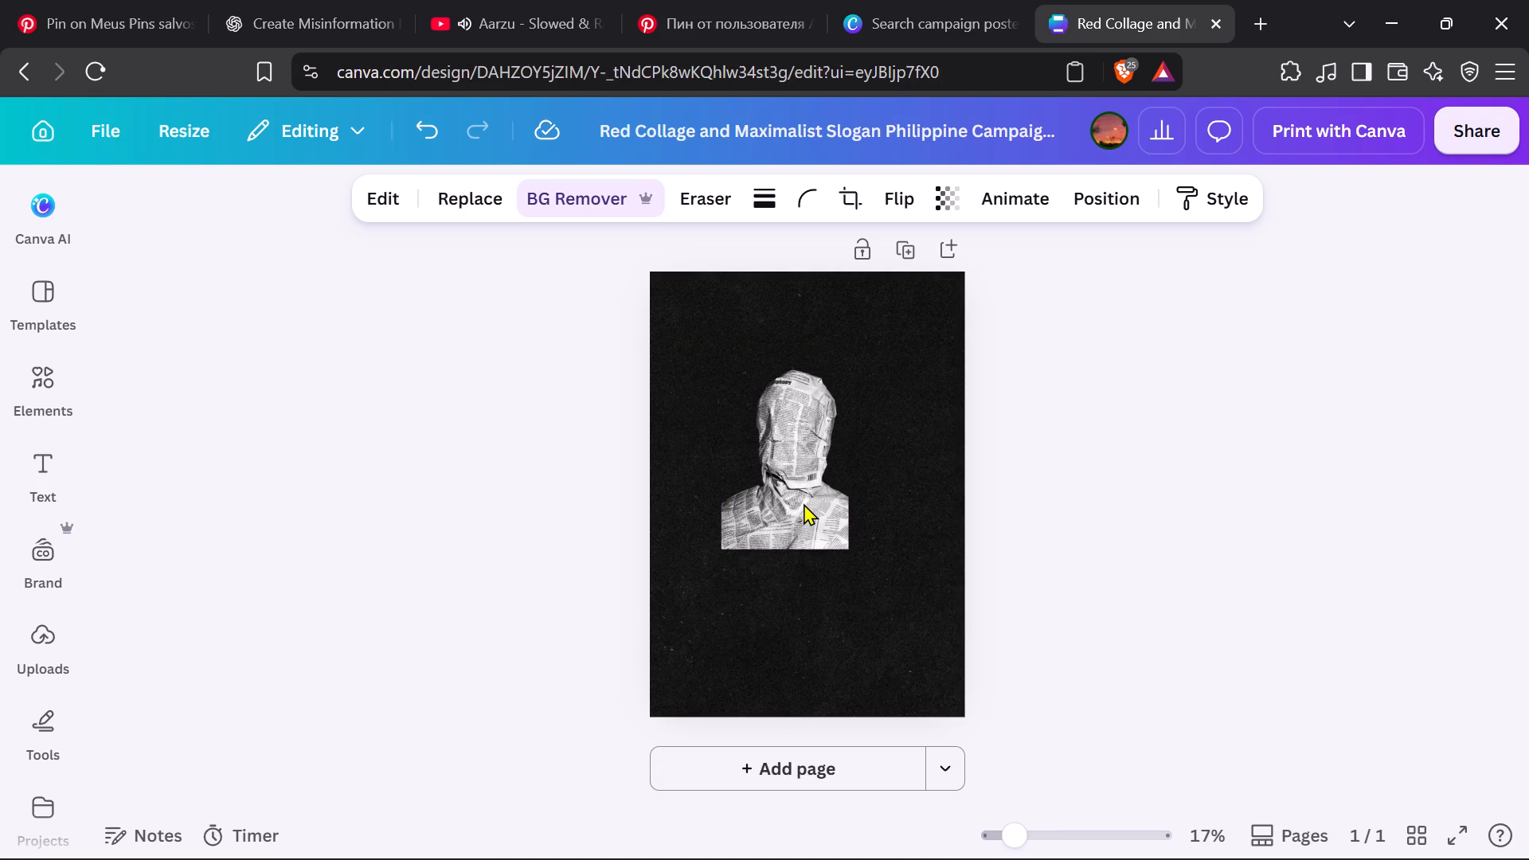
key(Down)
key(Down)
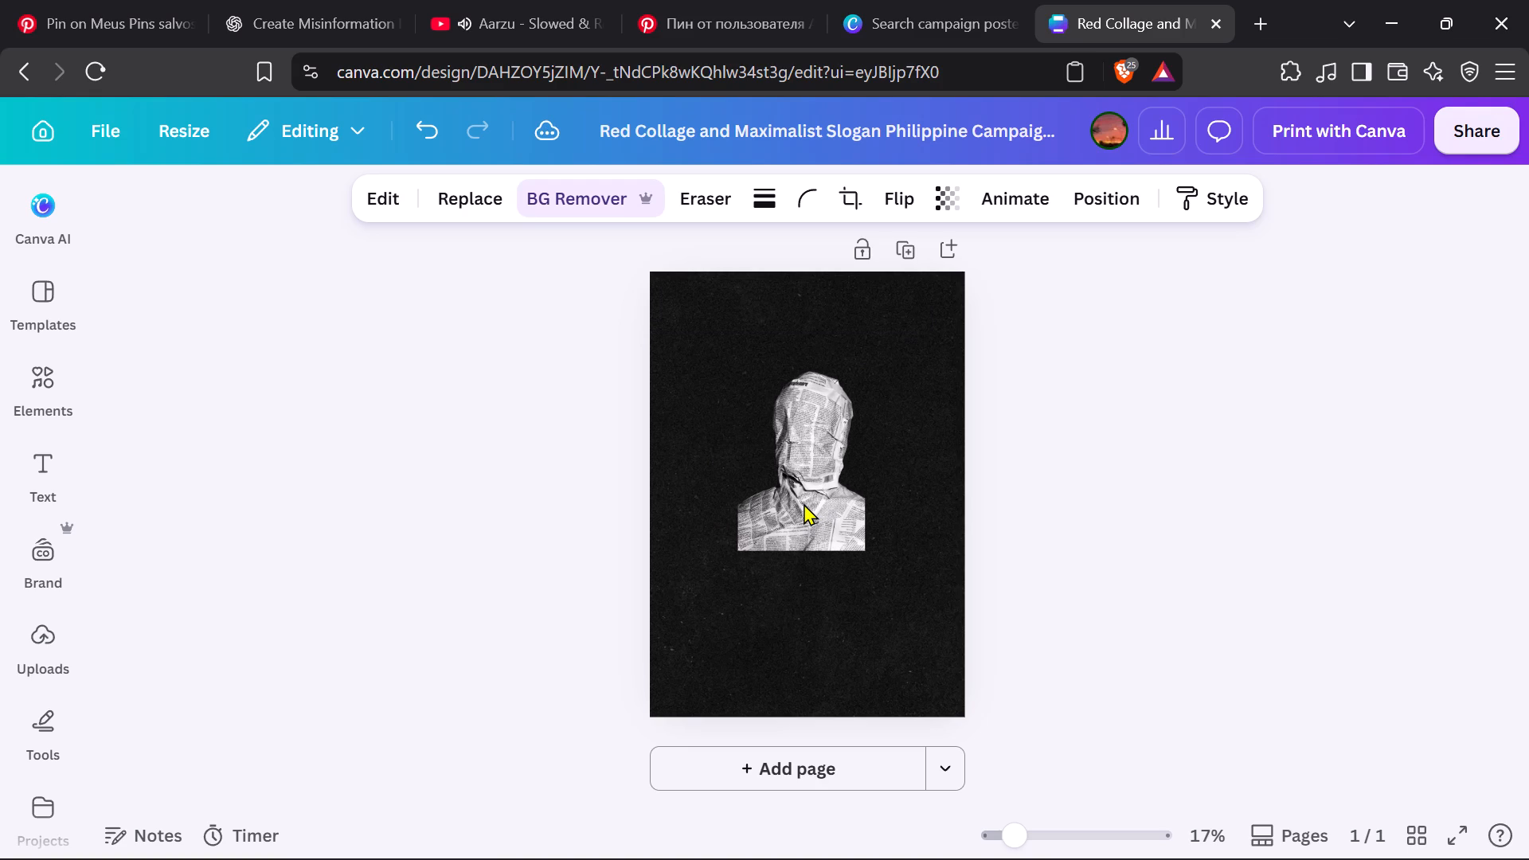
key(Down)
key(Down)
key(Down)
key(Down)
key(Down)
key(Down)
key(Down)
key(Down)
key(Down)
key(Down)
key(Down)
key(Down)
key(Down)
key(Down)
key(Down)
key(Down)
key(Down)
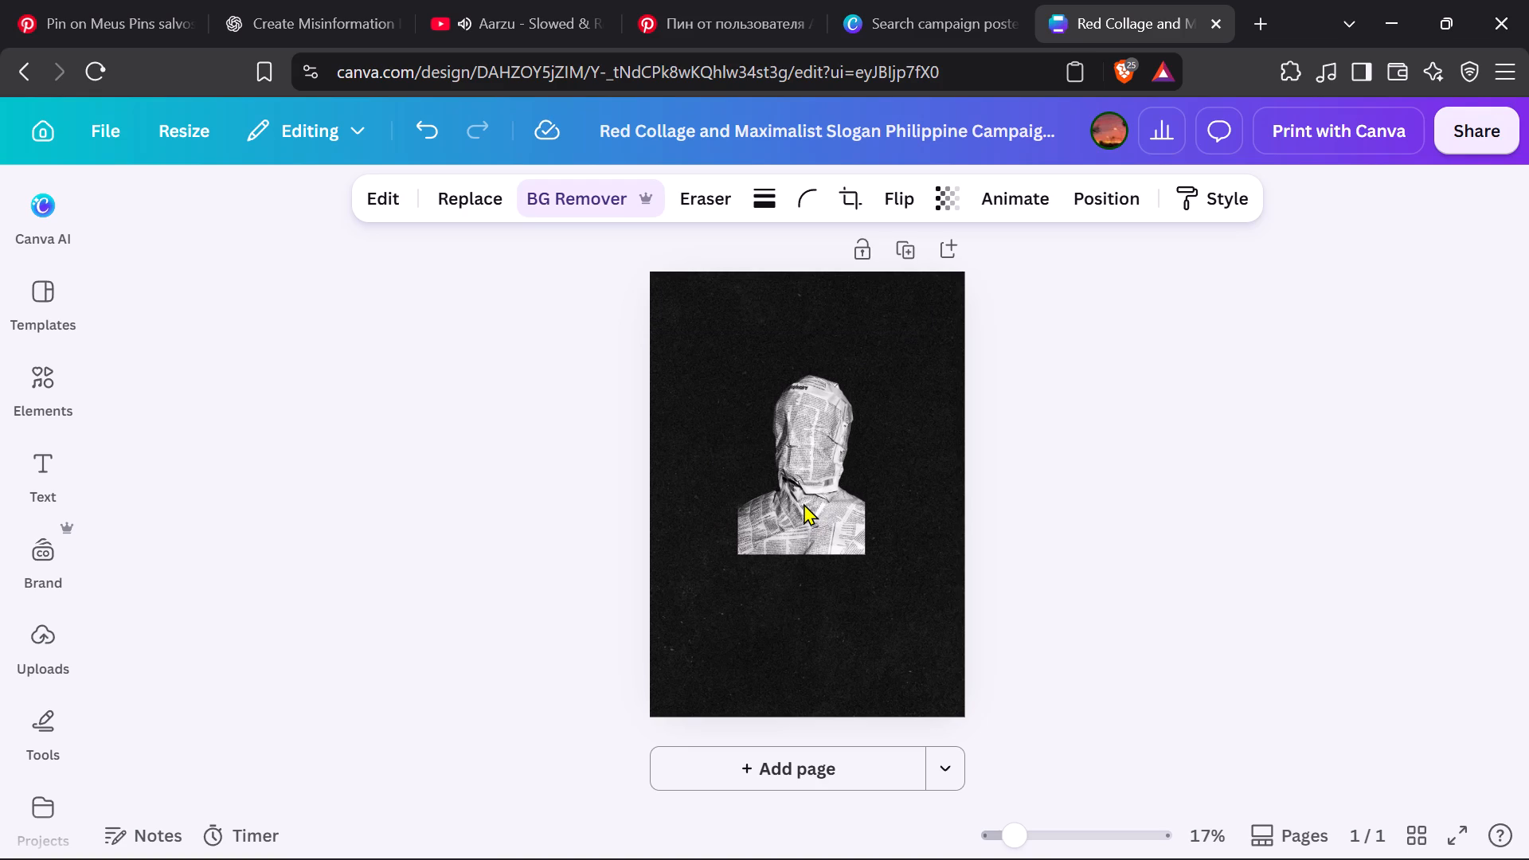
key(Down)
key(Down)
key(Down)
key(Down)
key(Down)
key(Down)
key(Down)
key(Down)
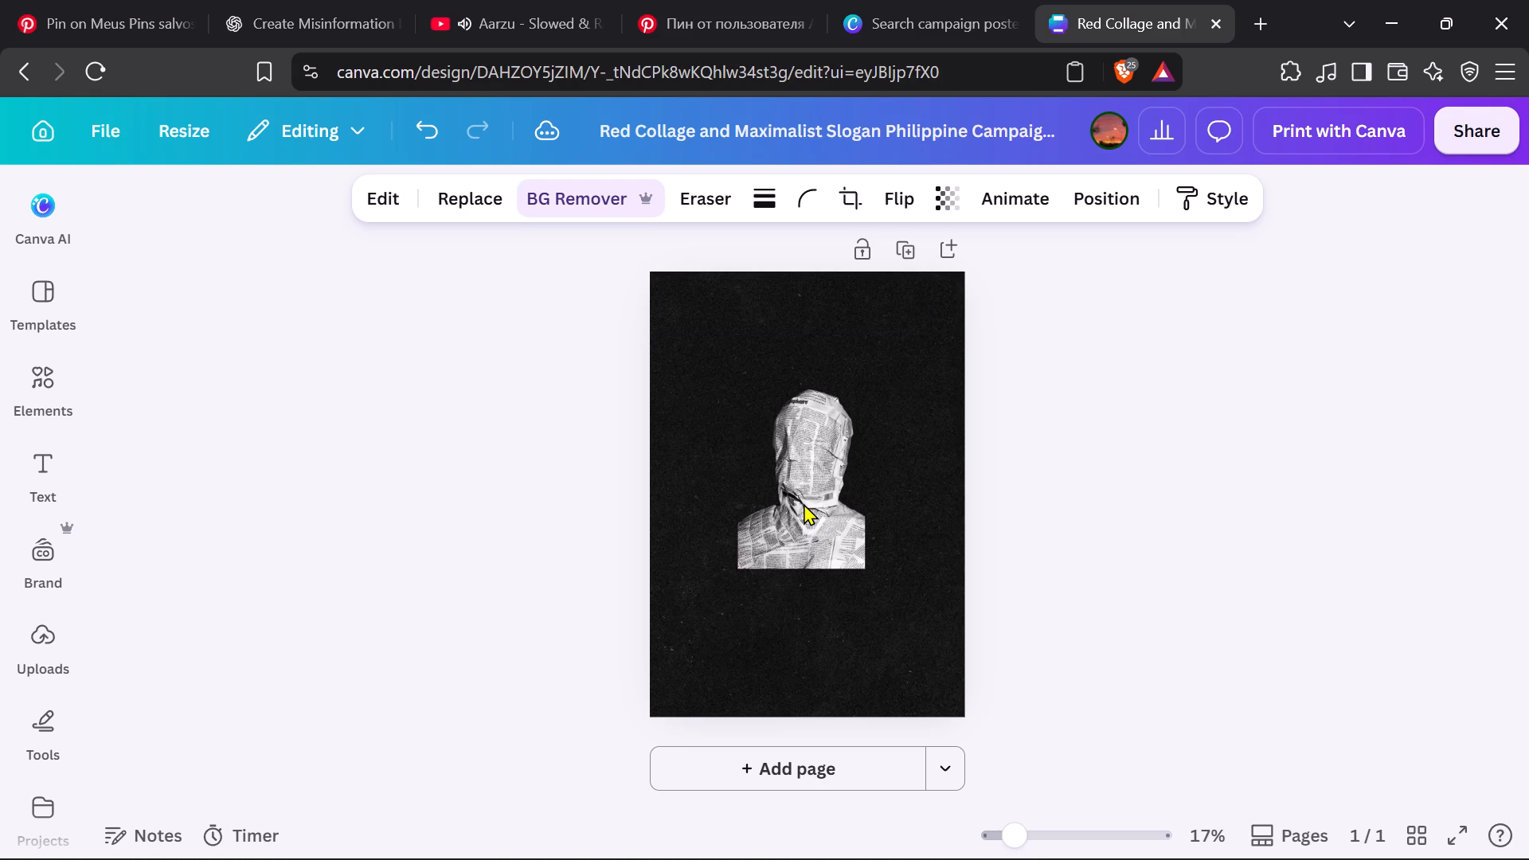
key(Down)
key(Down)
key(Down)
key(Down)
key(Down)
key(Down)
key(Down)
key(Down)
key(Down)
key(Down)
key(Down)
key(Down)
key(Down)
key(Down)
key(Down)
key(Down)
key(Down)
key(Down)
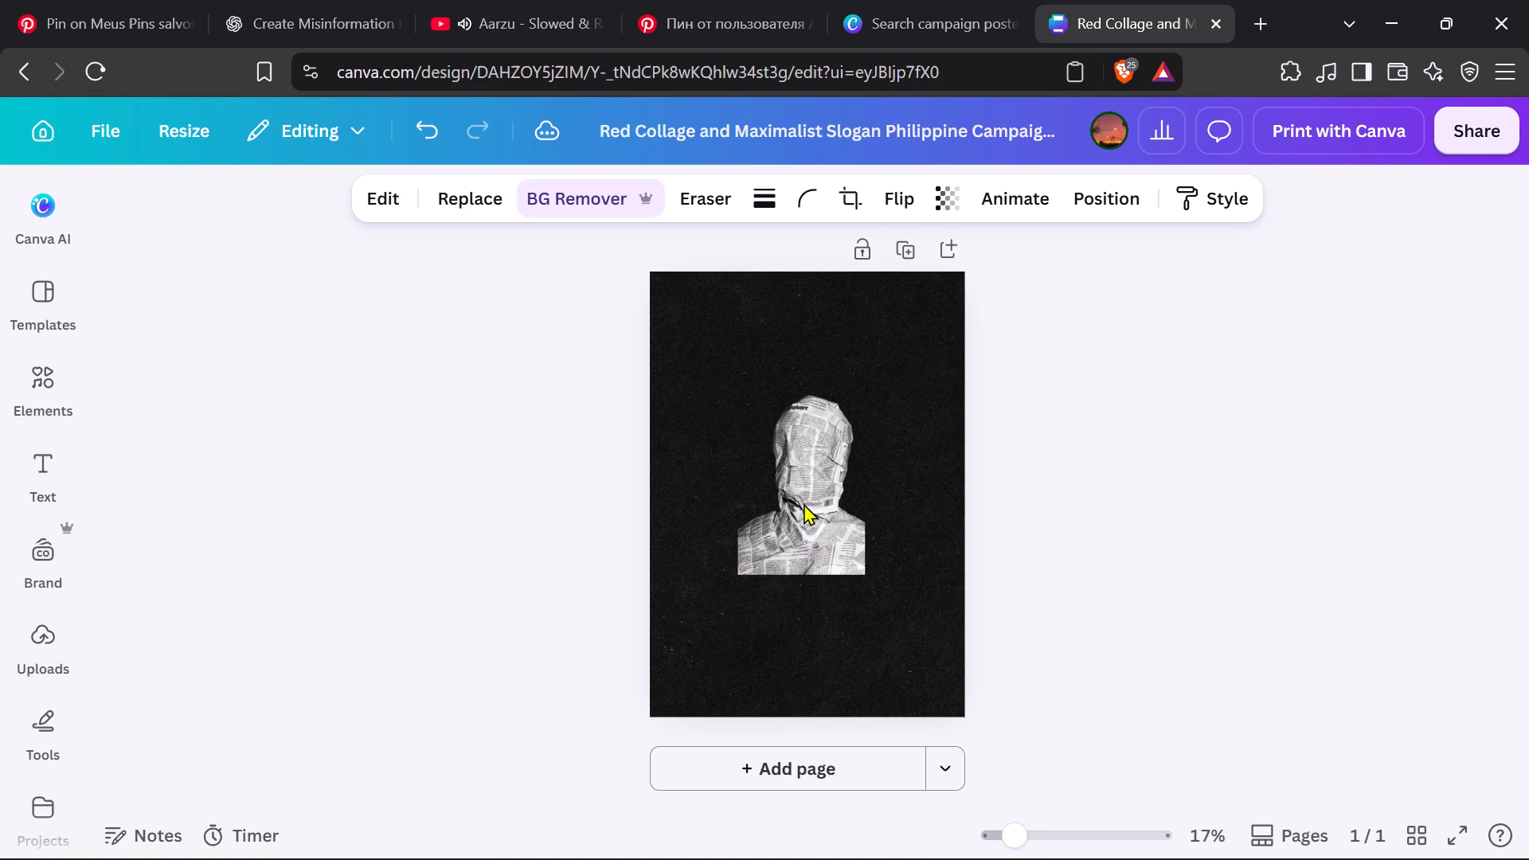
key(Down)
key(Down)
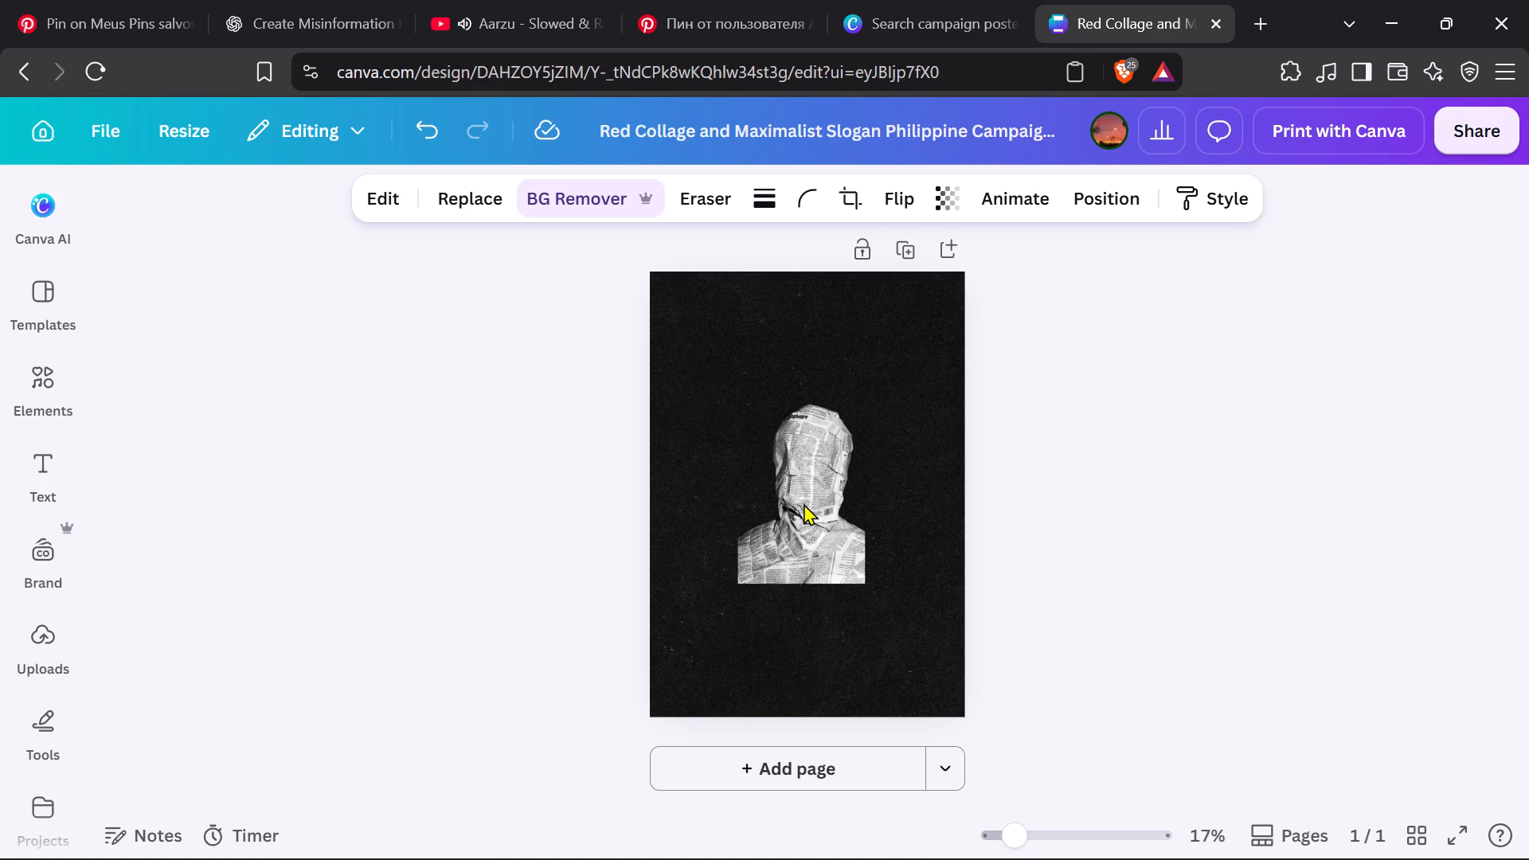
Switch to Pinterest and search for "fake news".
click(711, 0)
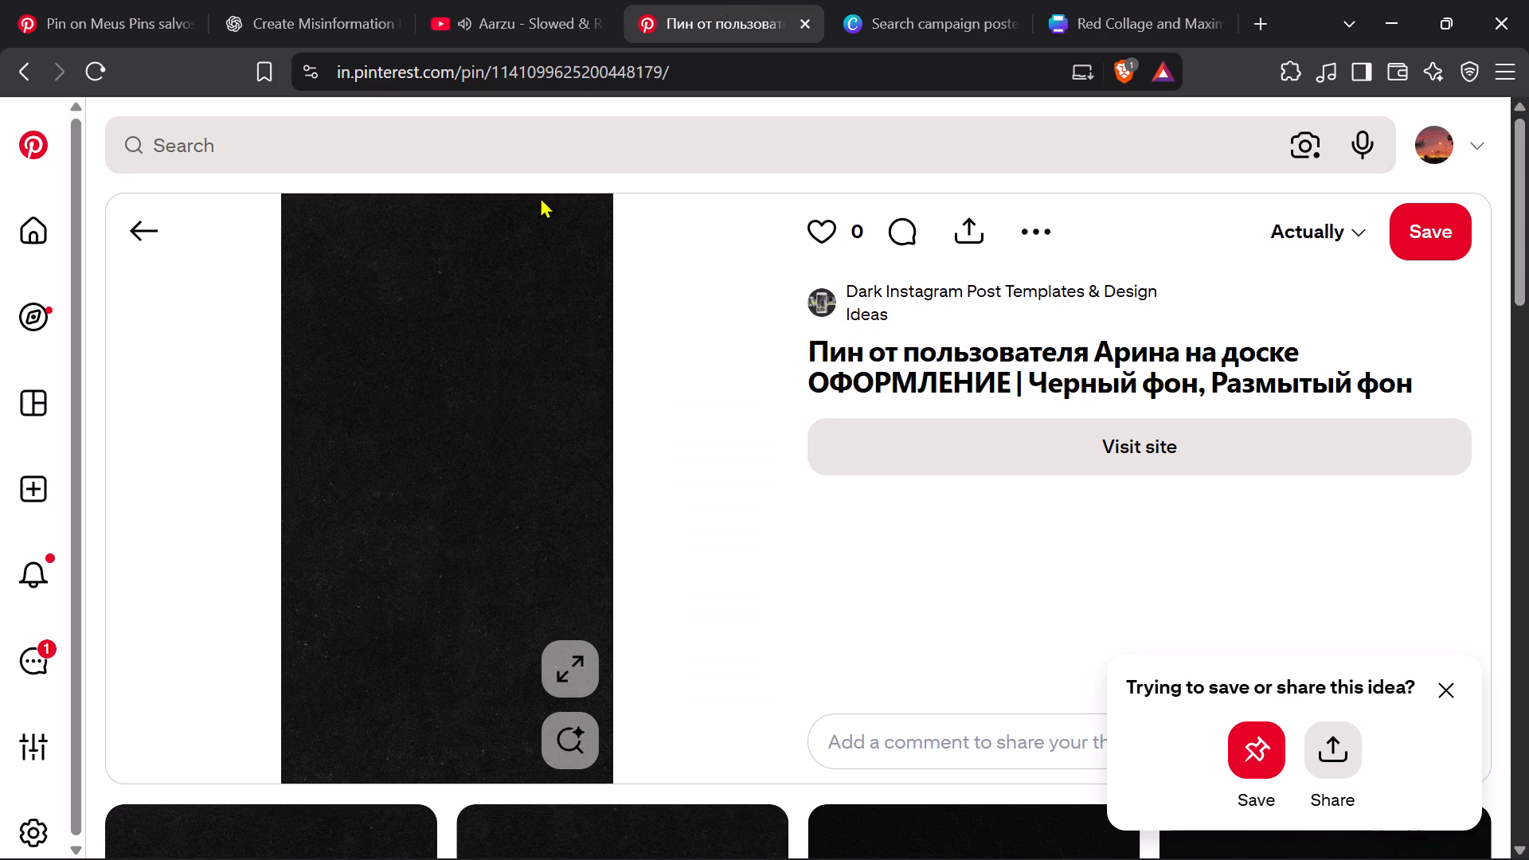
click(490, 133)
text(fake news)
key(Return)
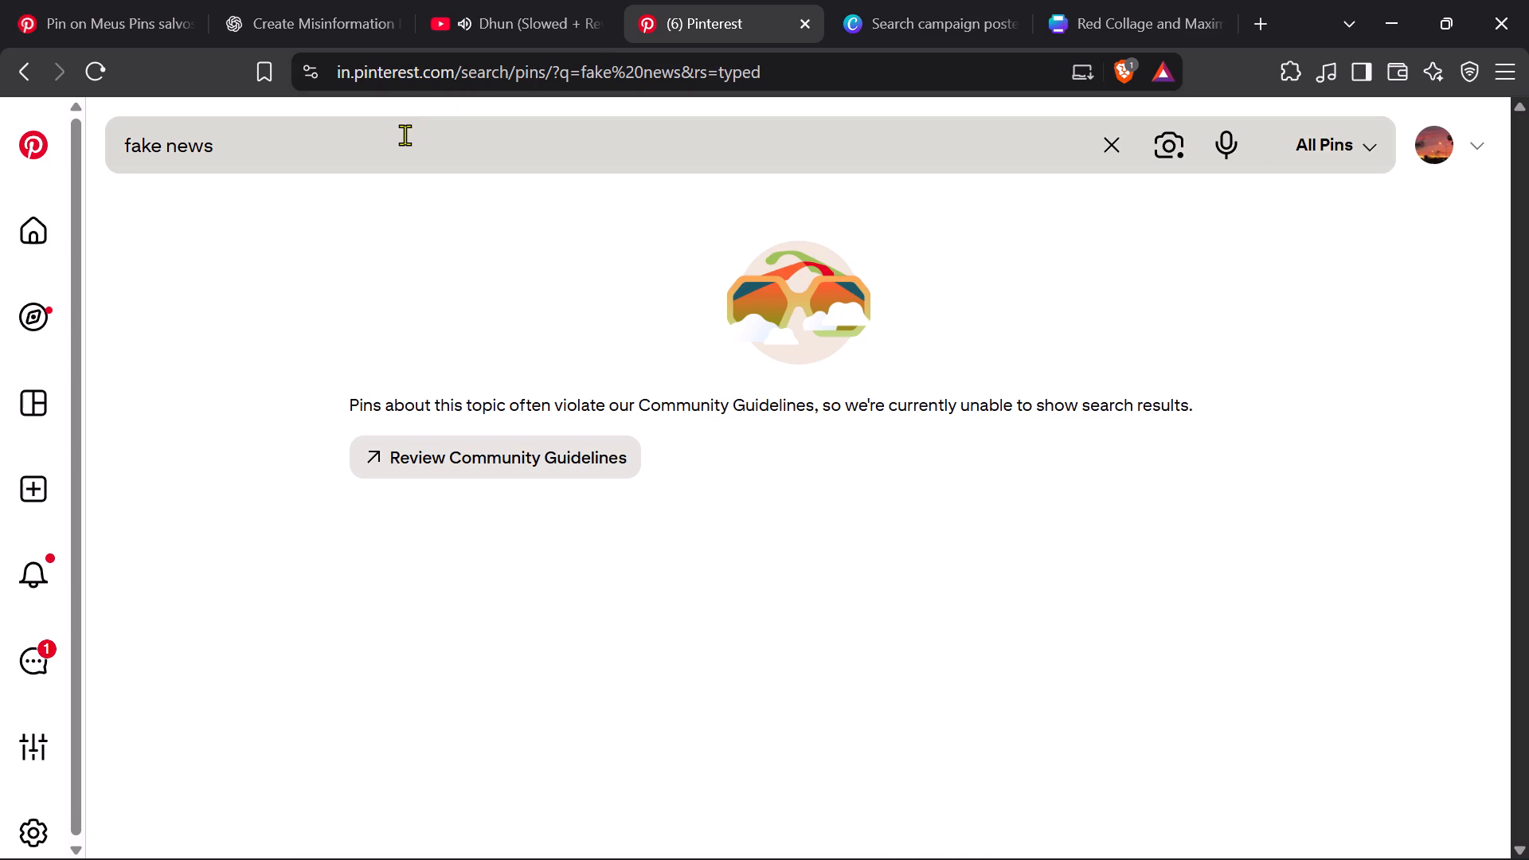
Search Pinterest for "misinformation" instead.
click(1109, 141)
text(misinformation)
key(Return)
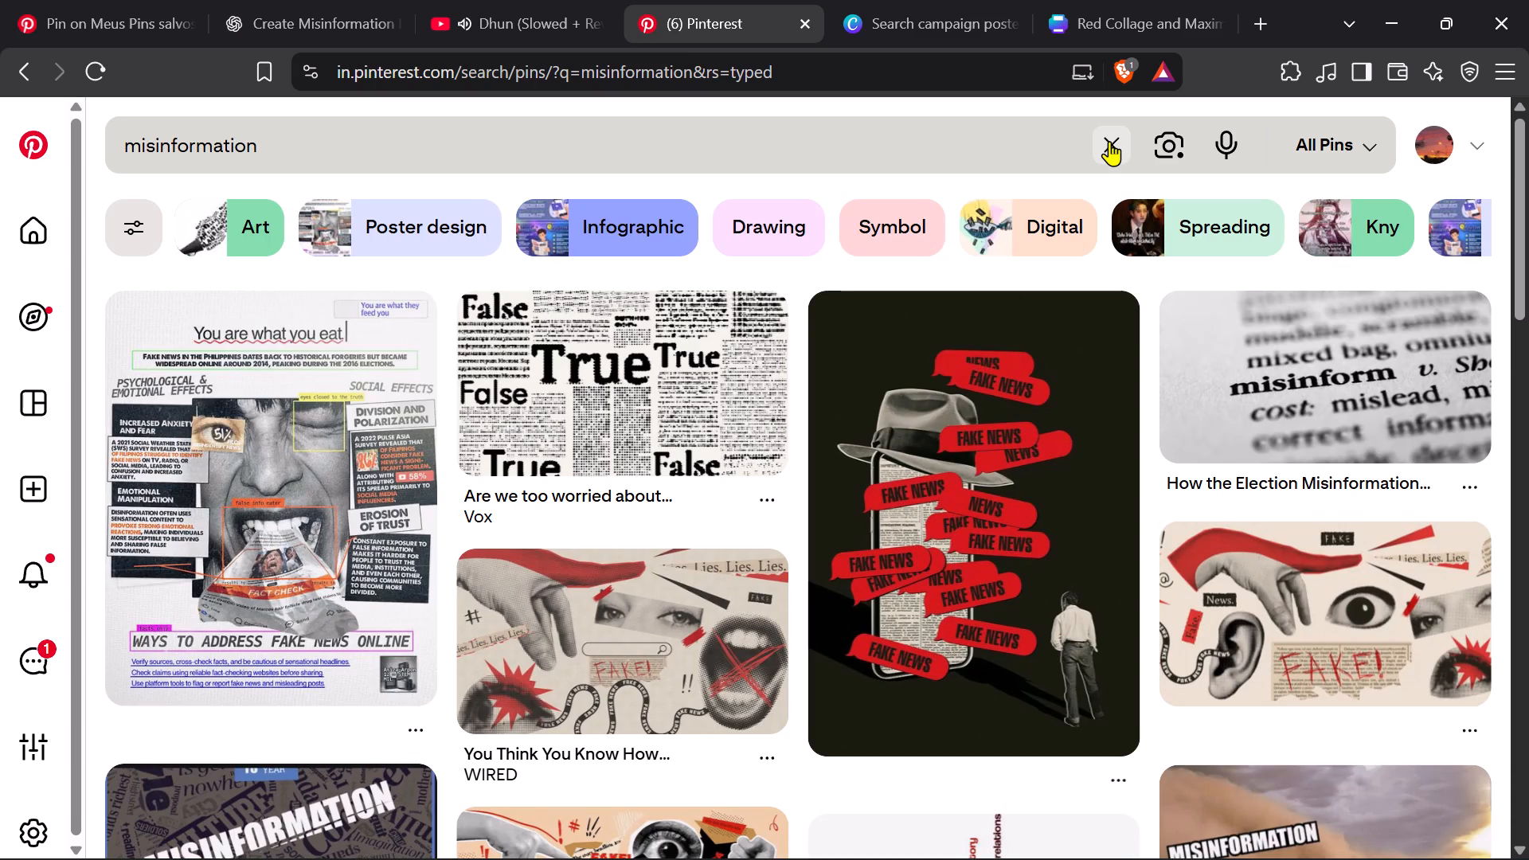
Open the red-and-black collage pin of a hand holding a phone from the search results and copy its image.
scroll(1109, 141, down, 3)
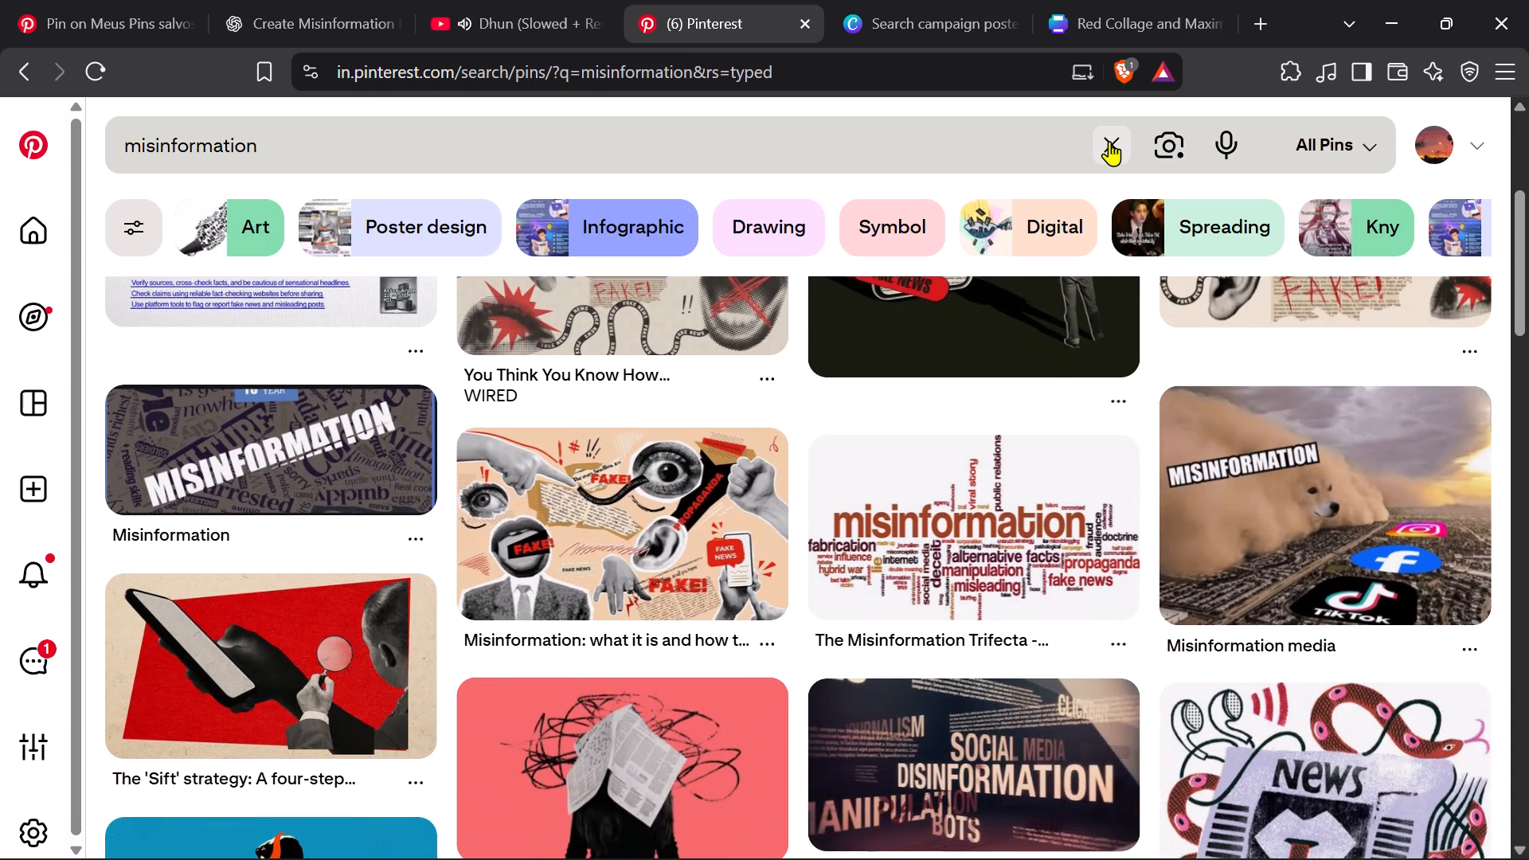
scroll(1109, 141, down, 1)
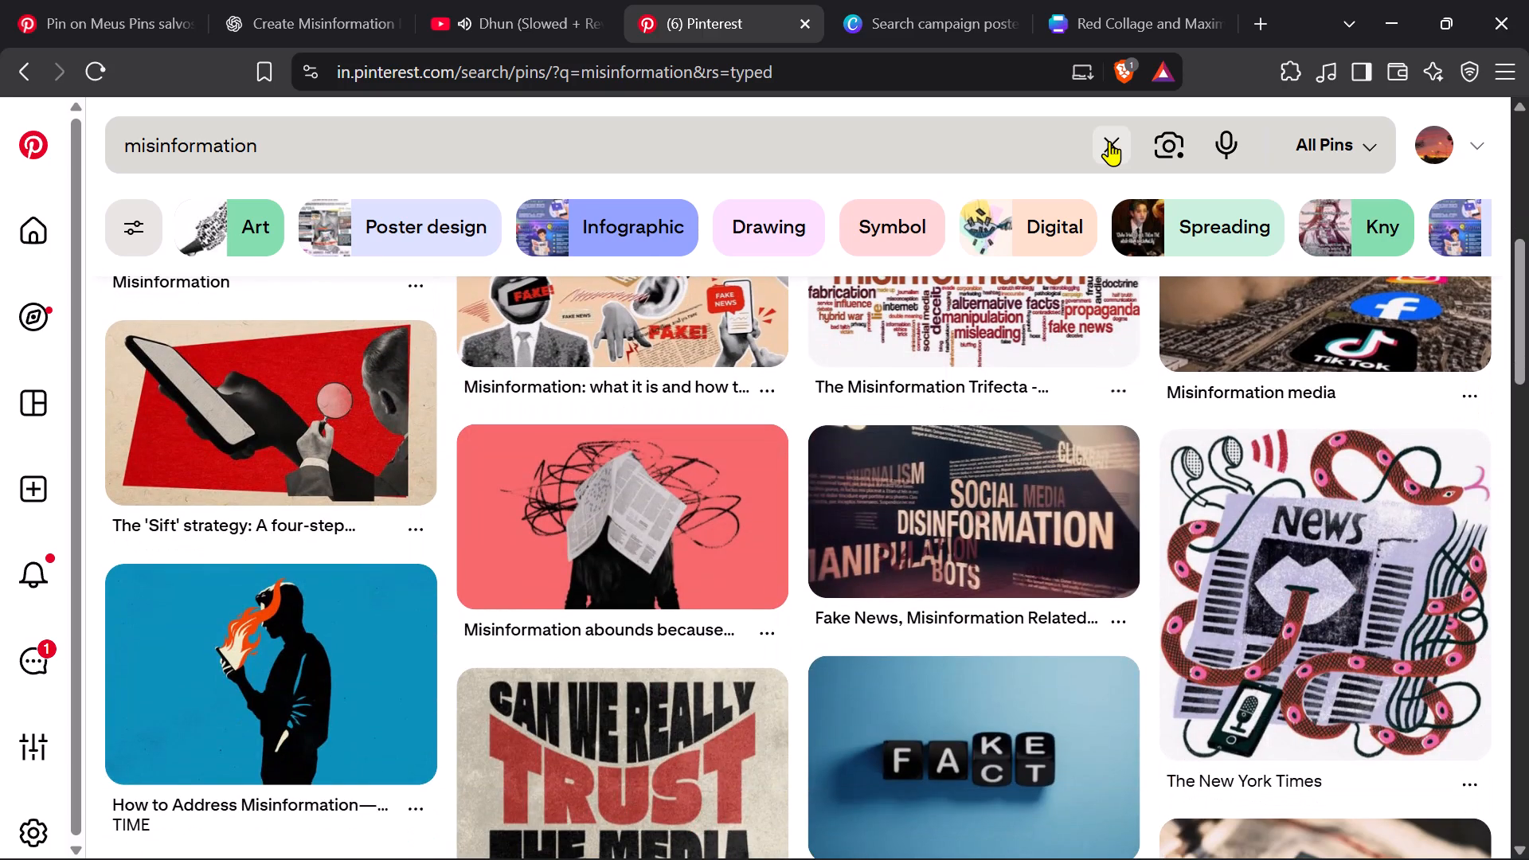
scroll(1109, 141, down, 2)
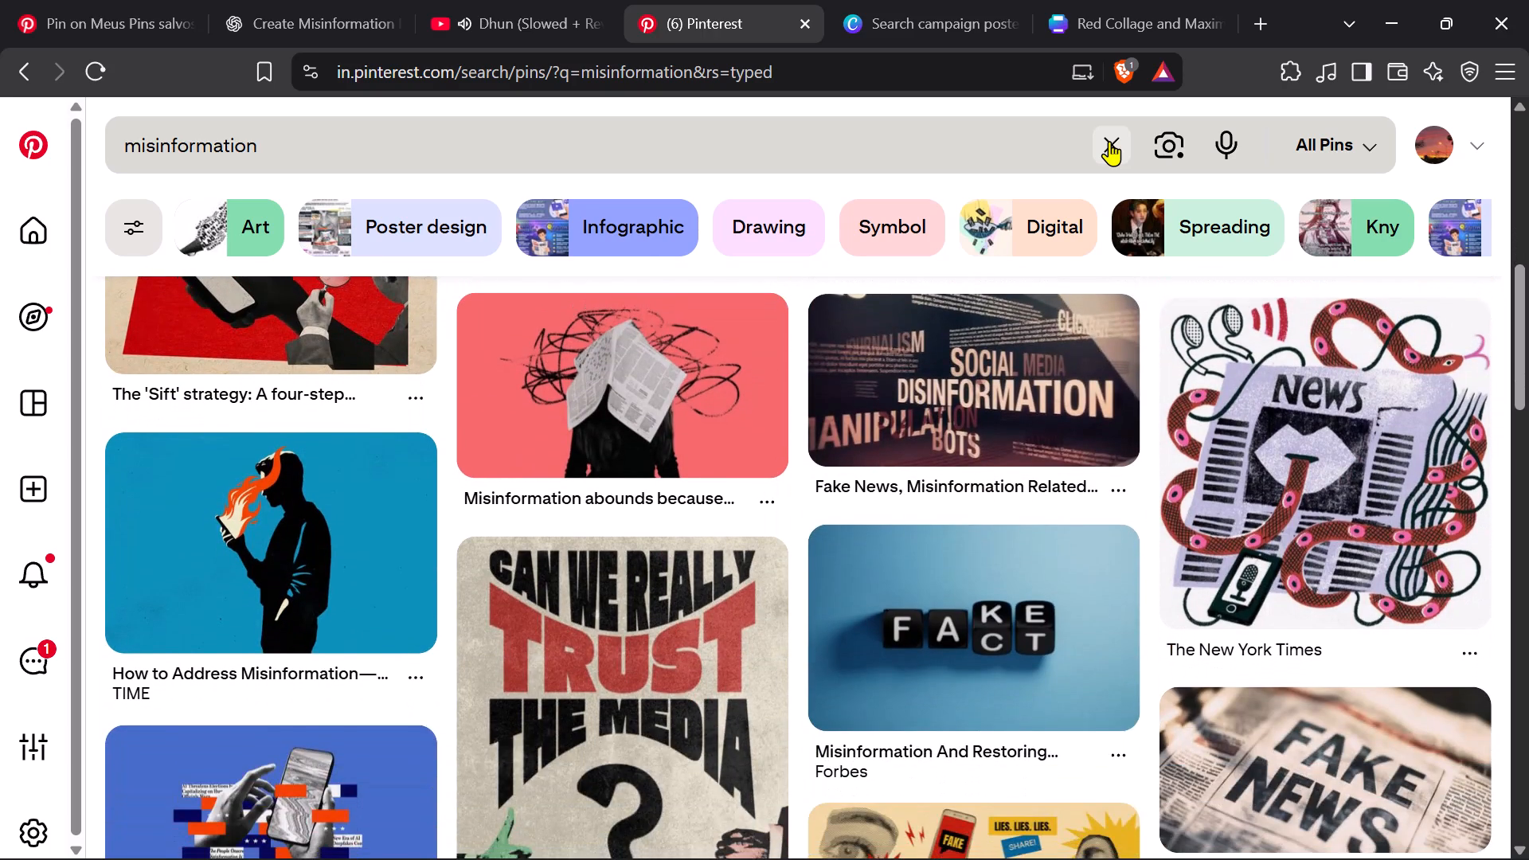
scroll(1109, 141, down, 1)
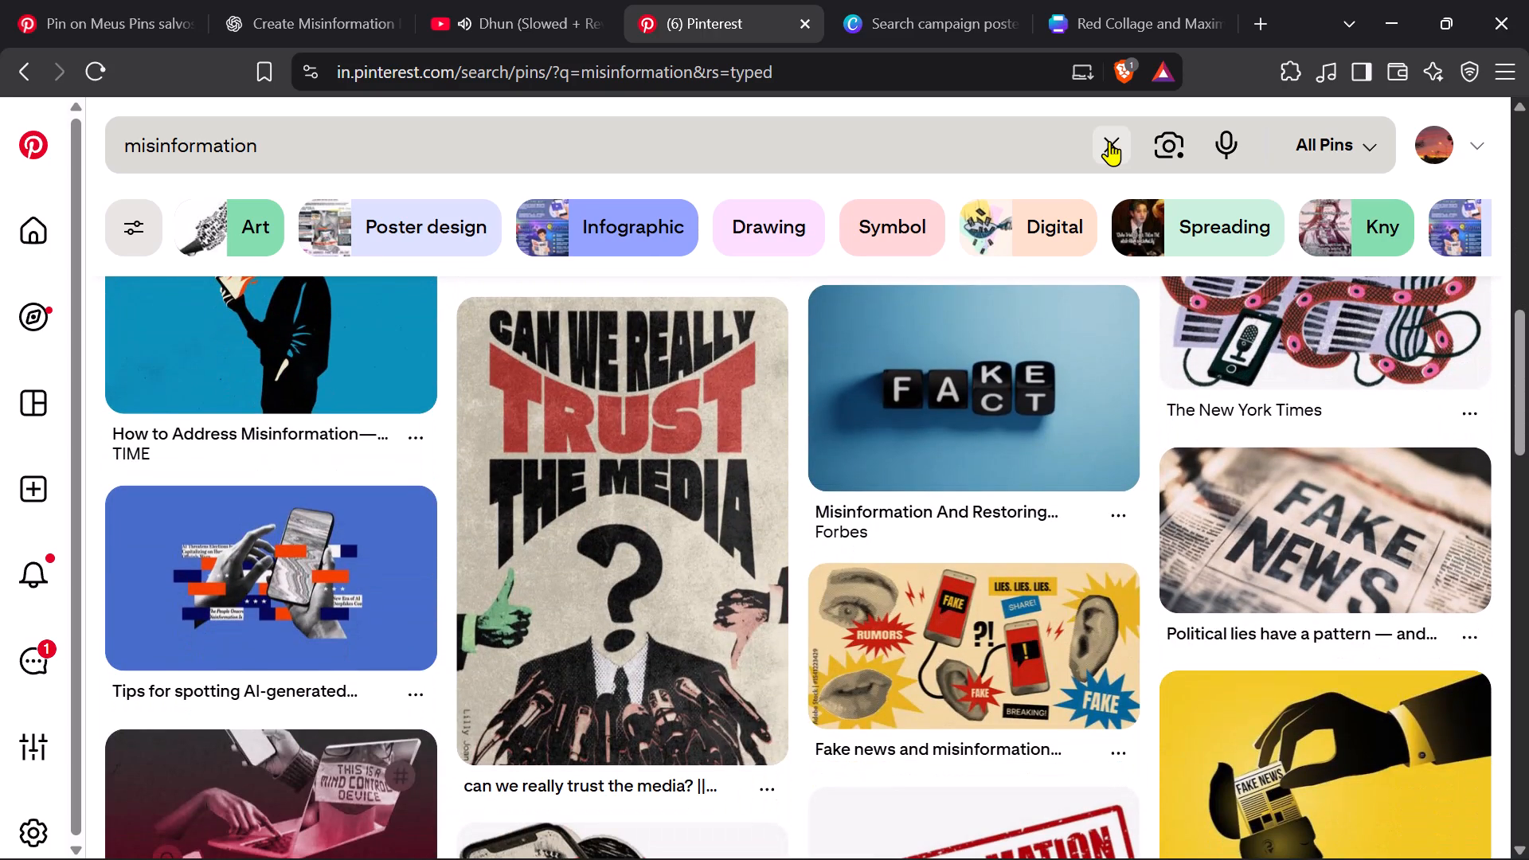
scroll(1109, 141, down, 3)
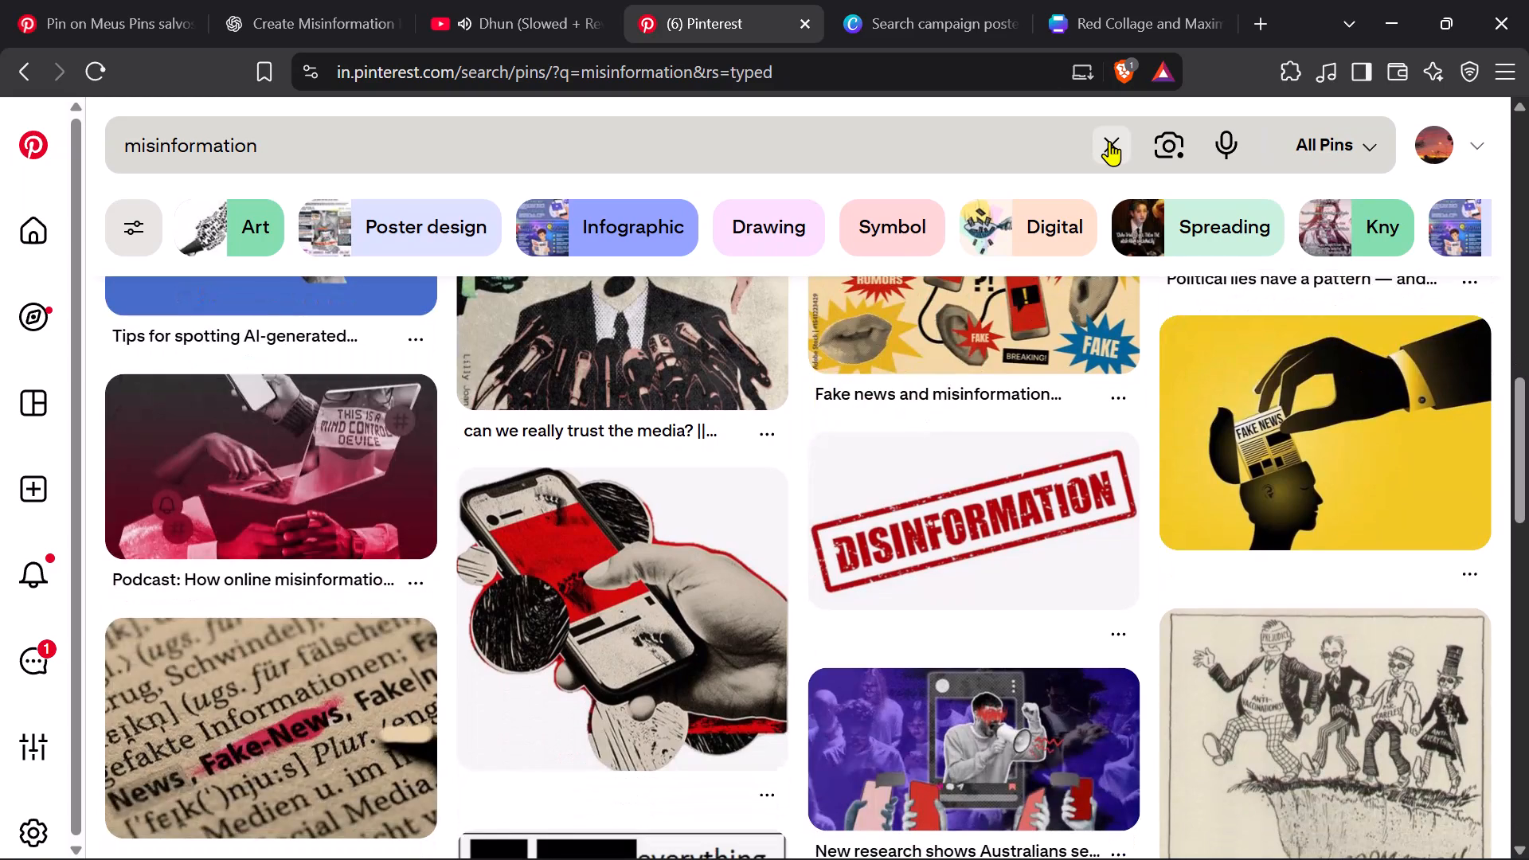
scroll(1109, 141, down, 2)
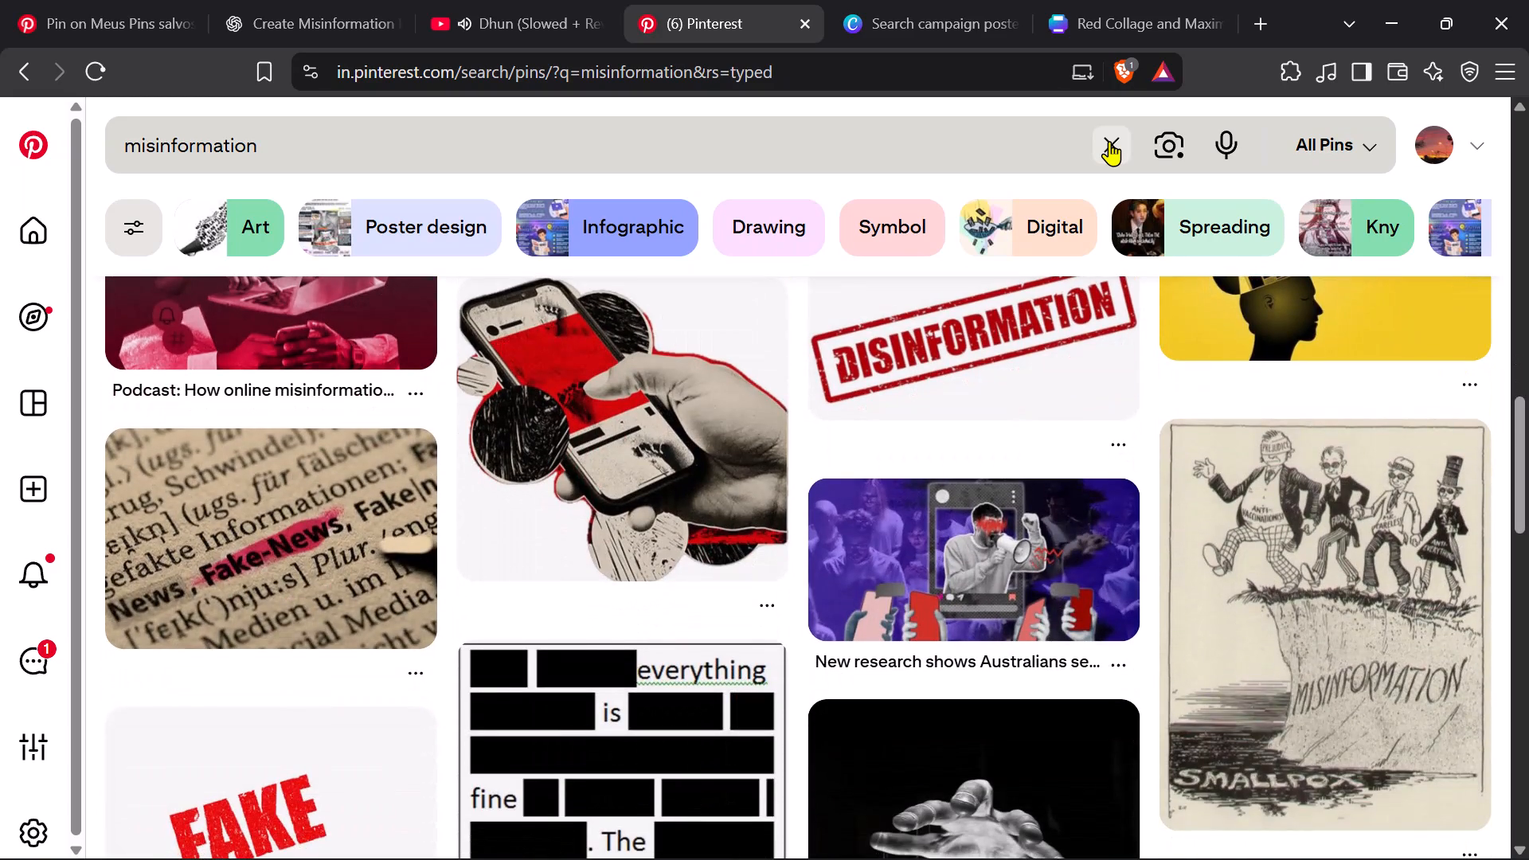
click(715, 412)
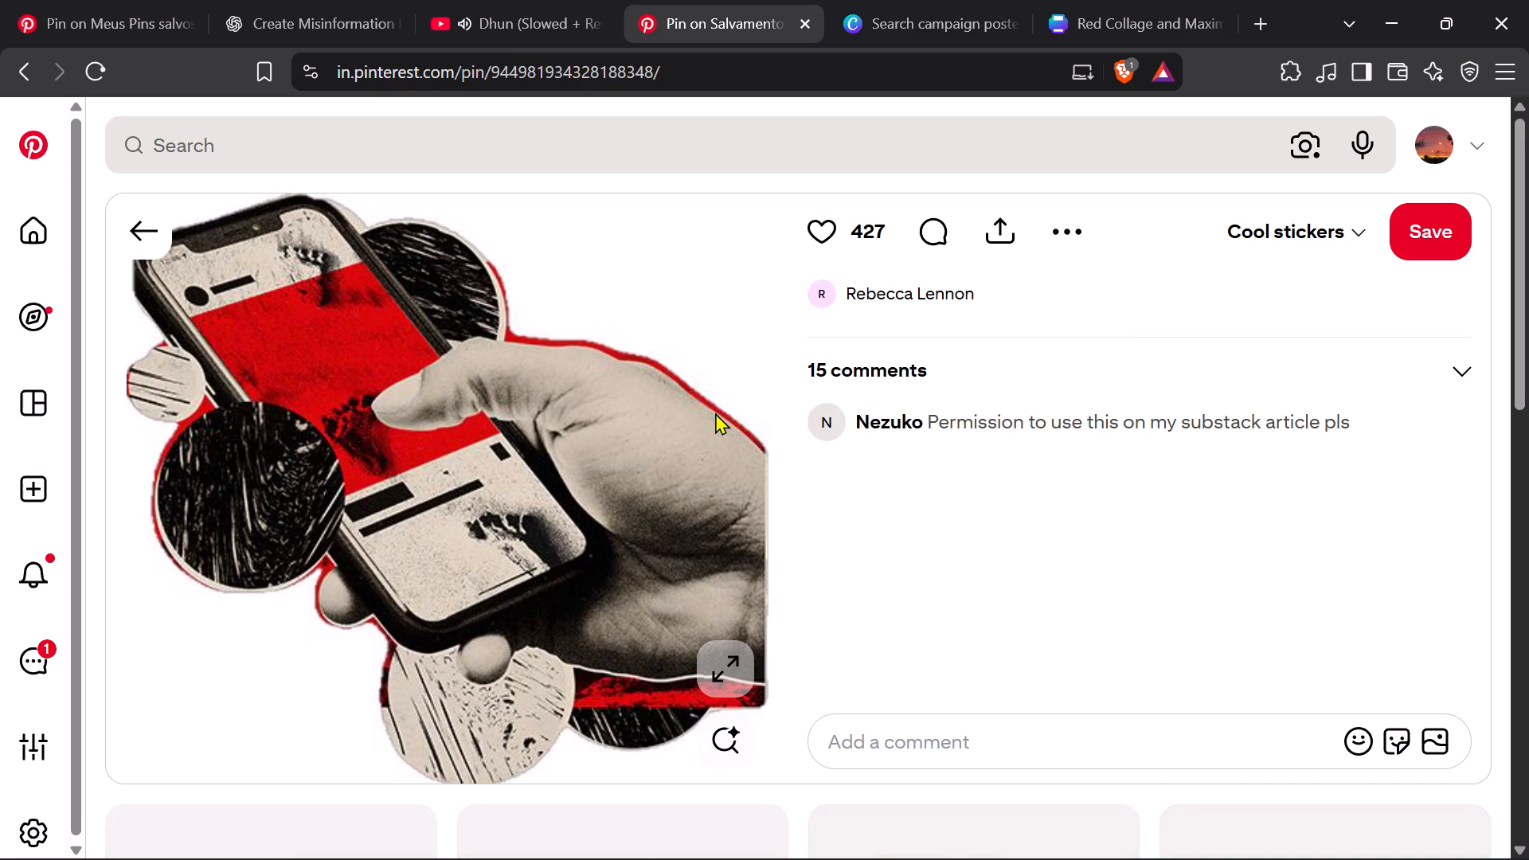
right_click(522, 510)
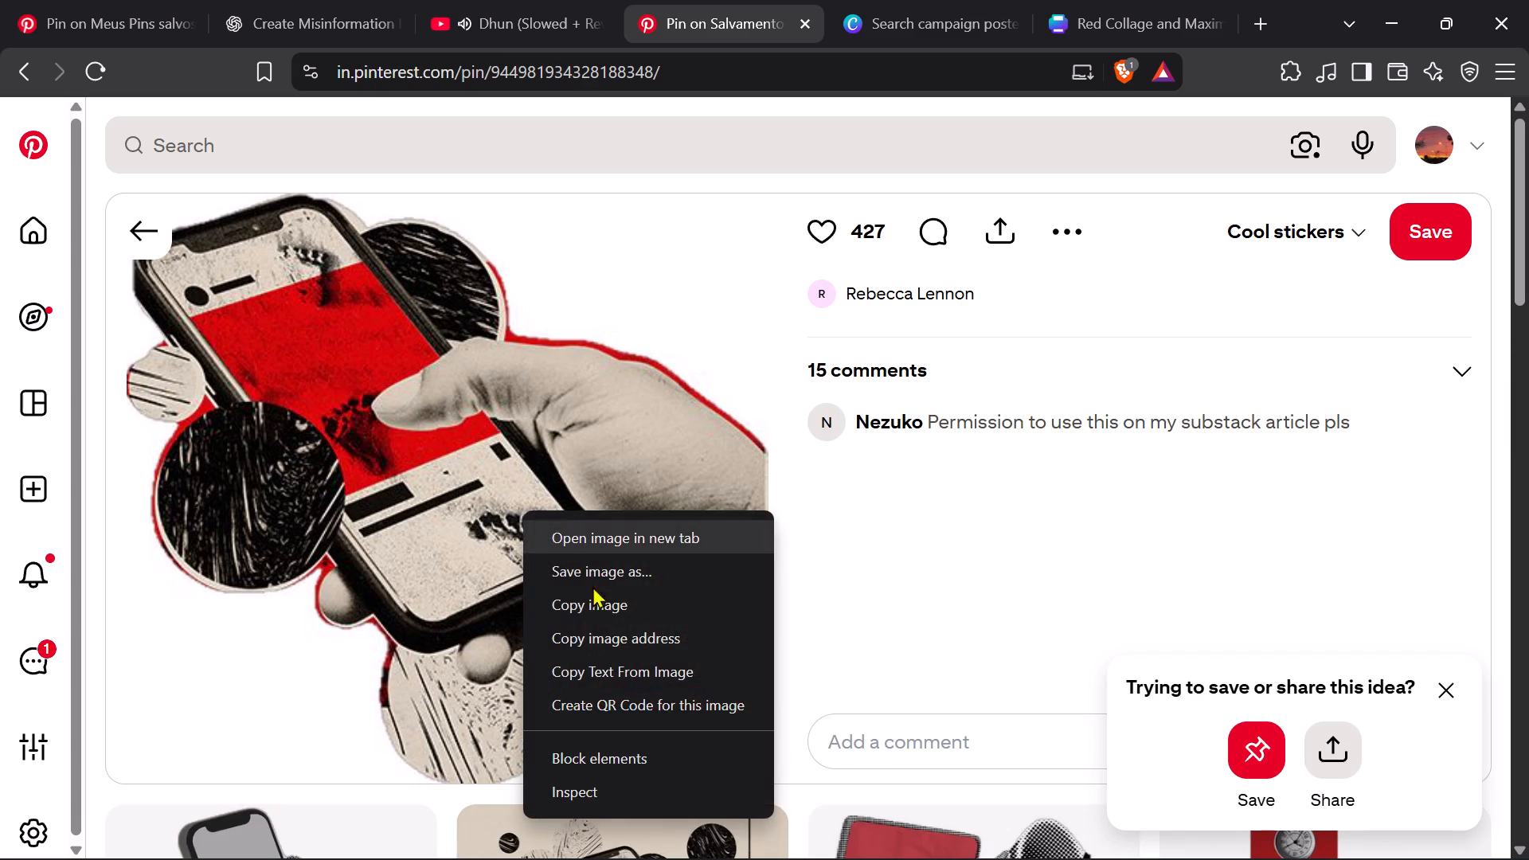
click(608, 608)
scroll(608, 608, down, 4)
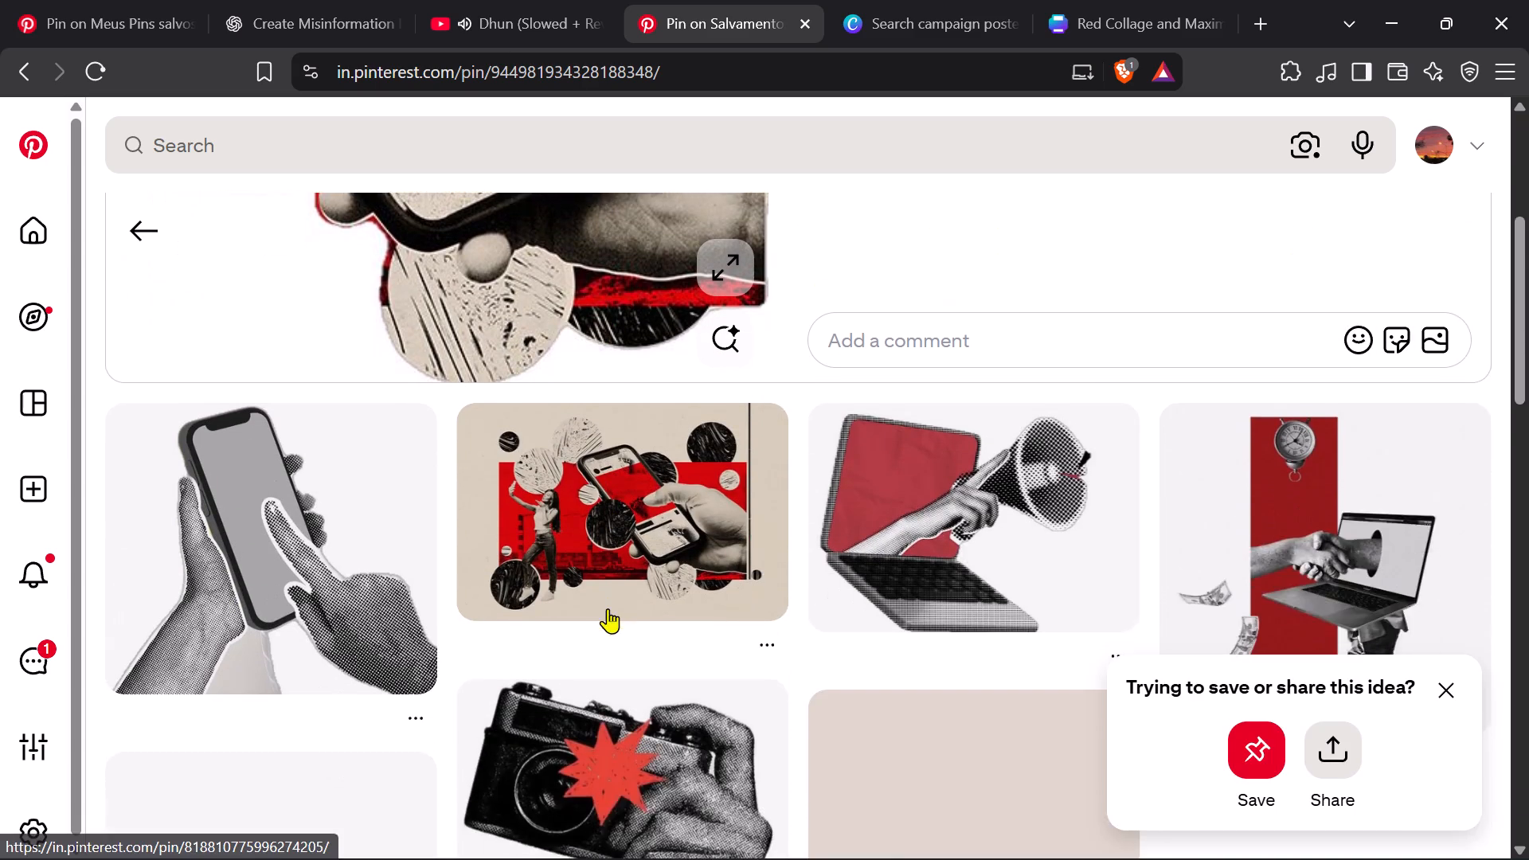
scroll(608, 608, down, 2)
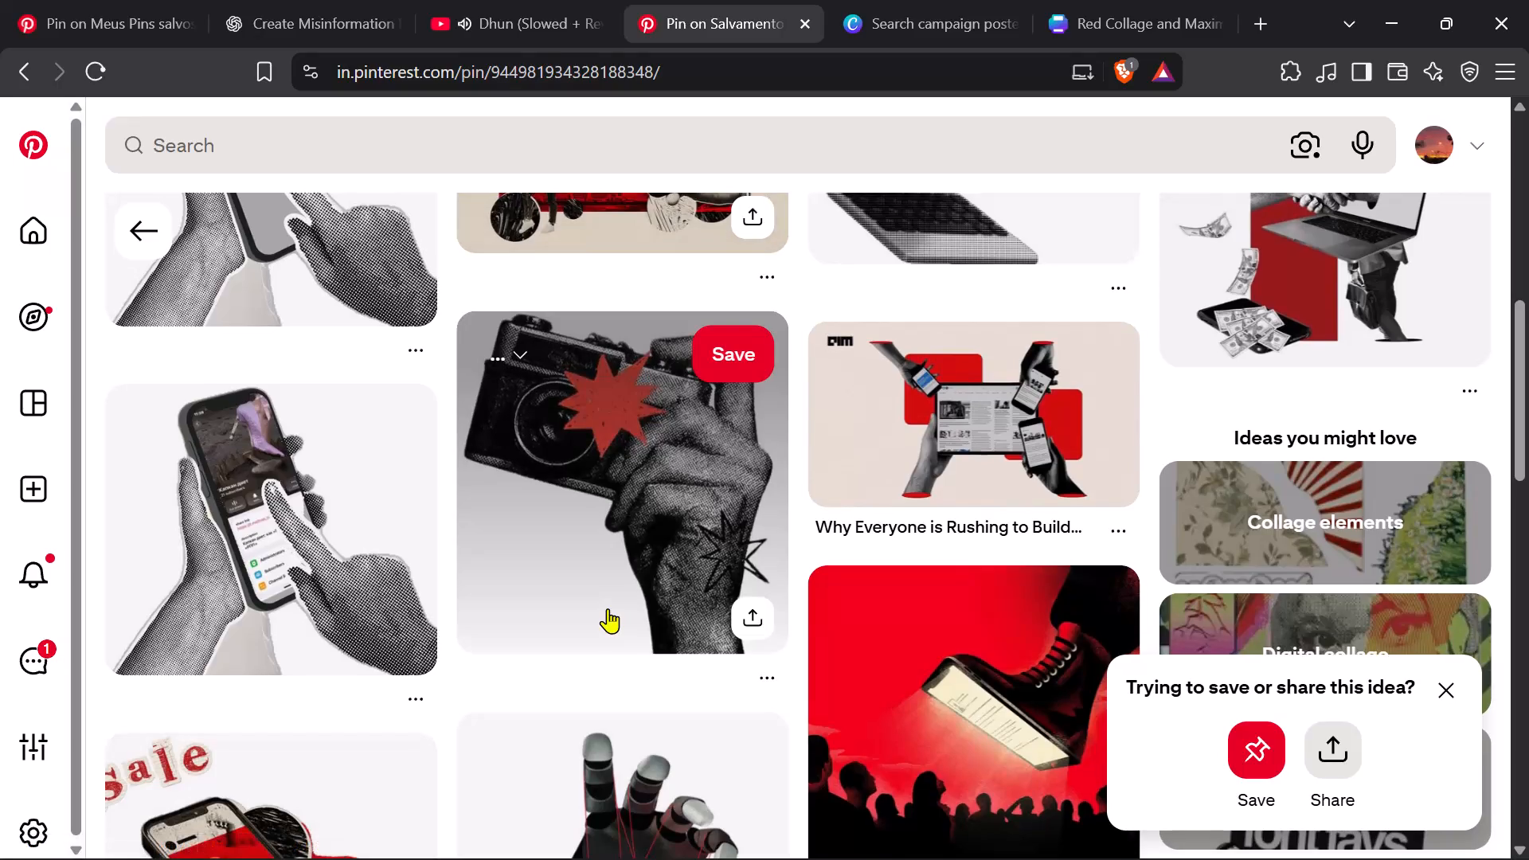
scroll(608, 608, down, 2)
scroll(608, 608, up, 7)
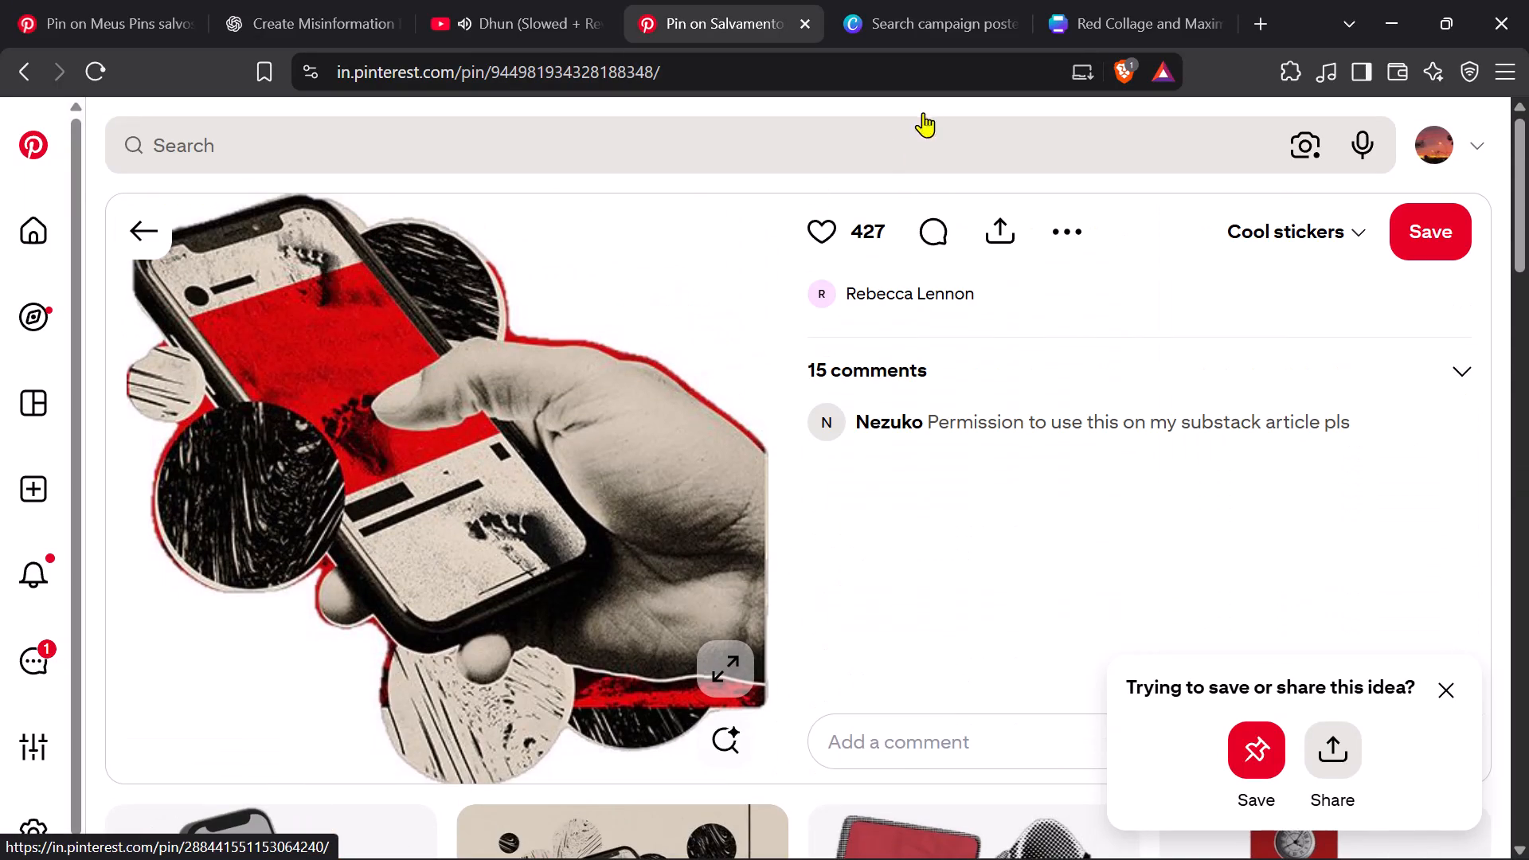
Return to the Canva poster and paste the copied hand-with-phone collage image onto the page.
click(904, 13)
click(1093, 5)
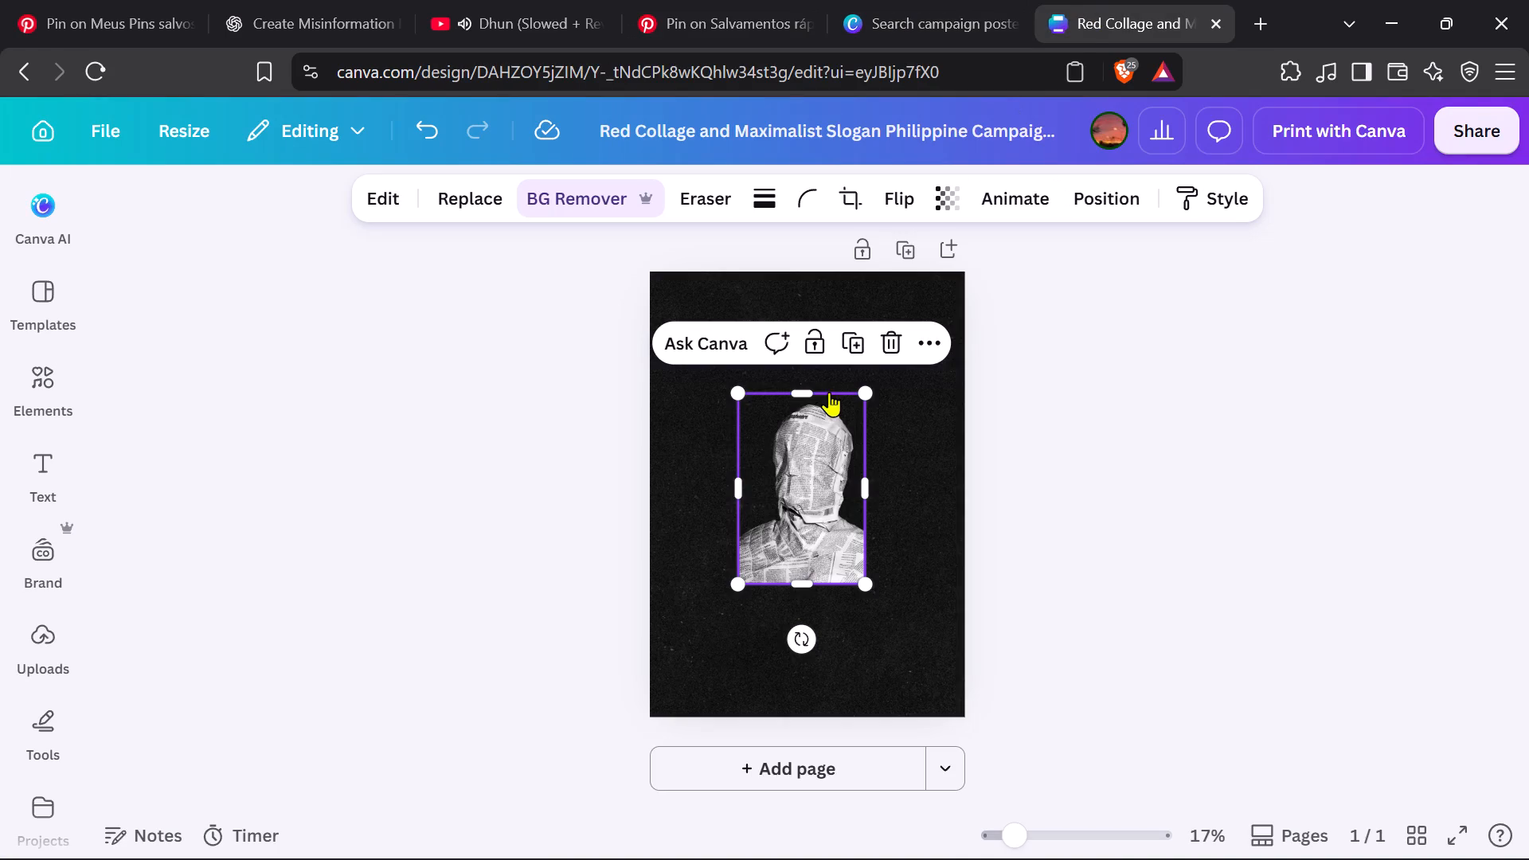
right_click(709, 498)
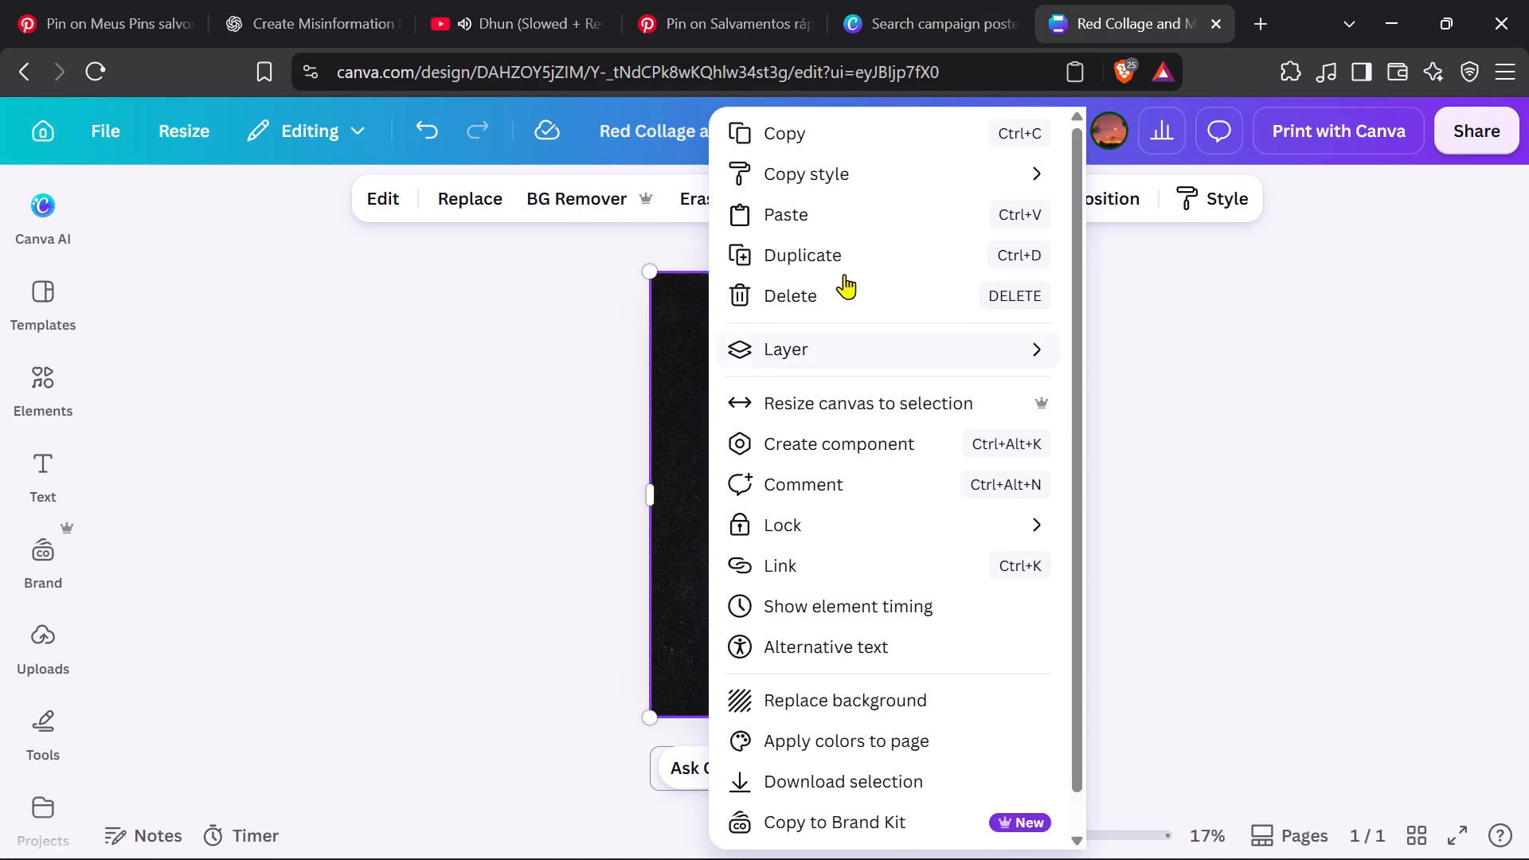
click(856, 225)
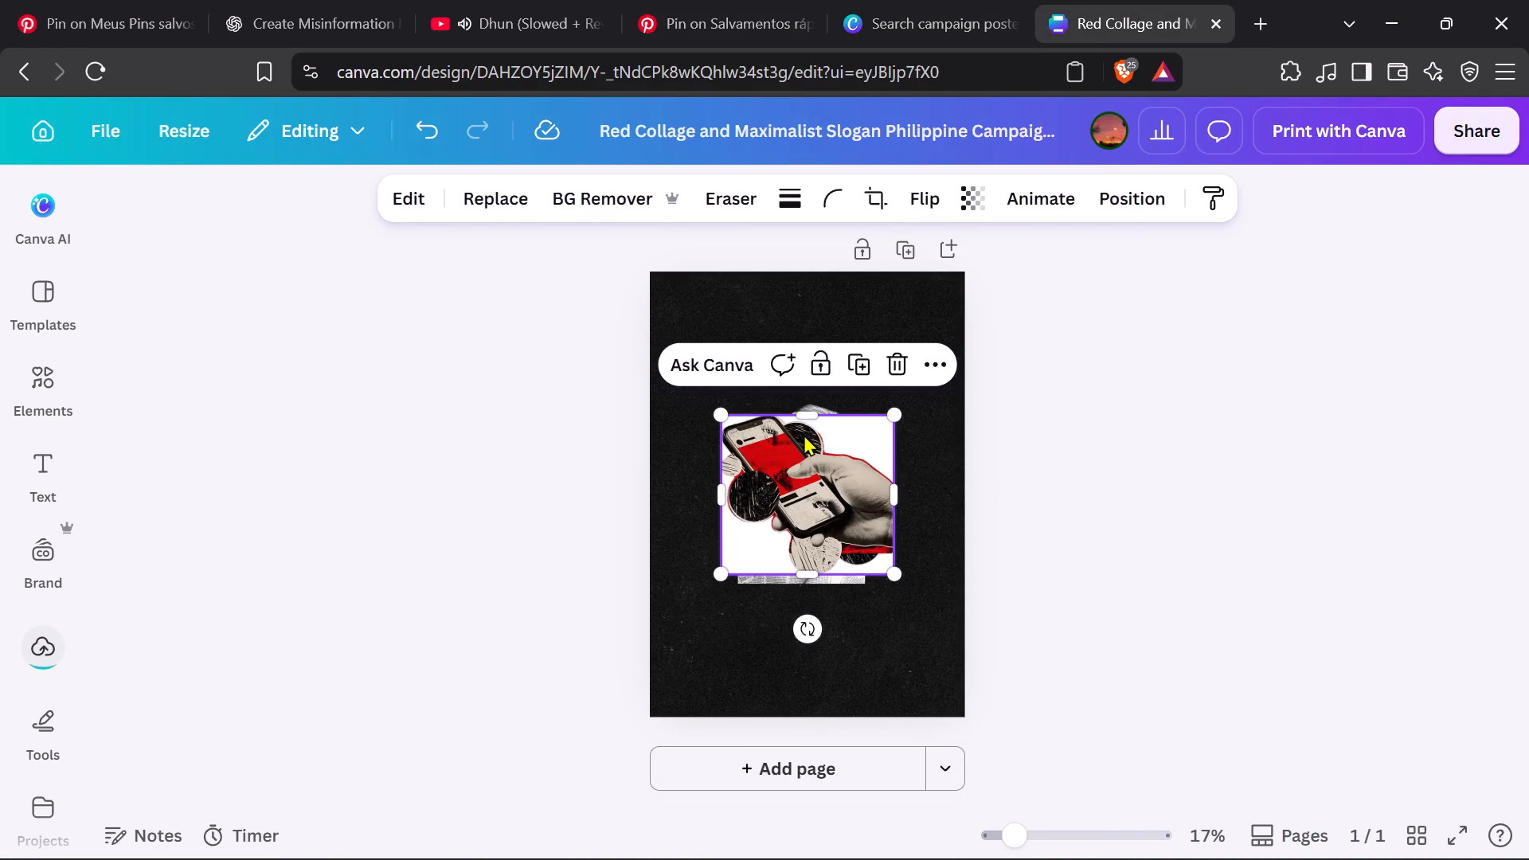
Remove the white background from the hand-with-phone image.
click(630, 199)
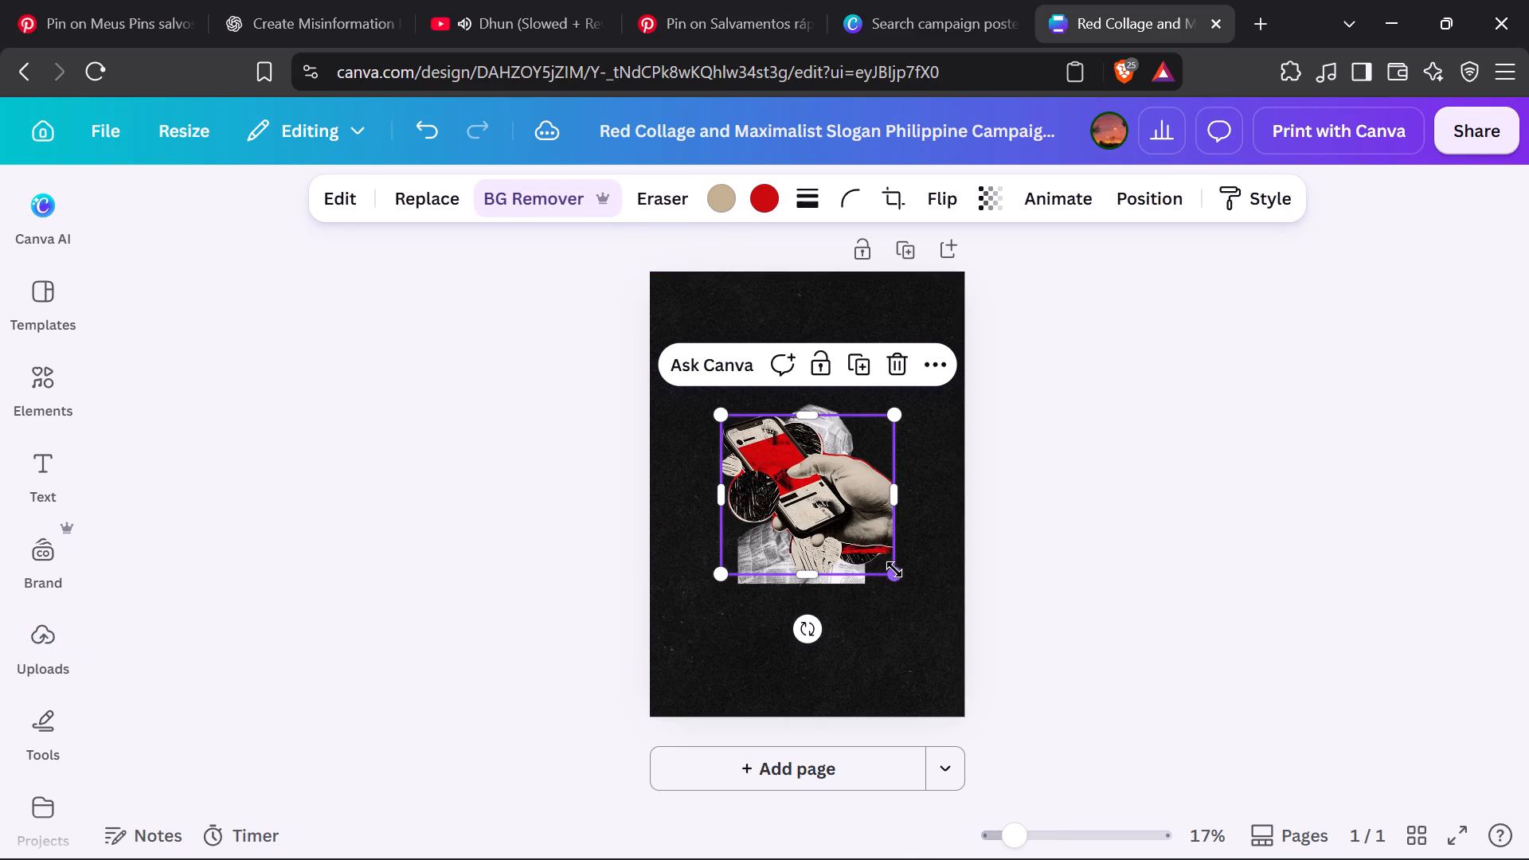
Scale the hand-with-phone cut-out down proportionally to about 44% of the page width.
drag(895, 569, 854, 545)
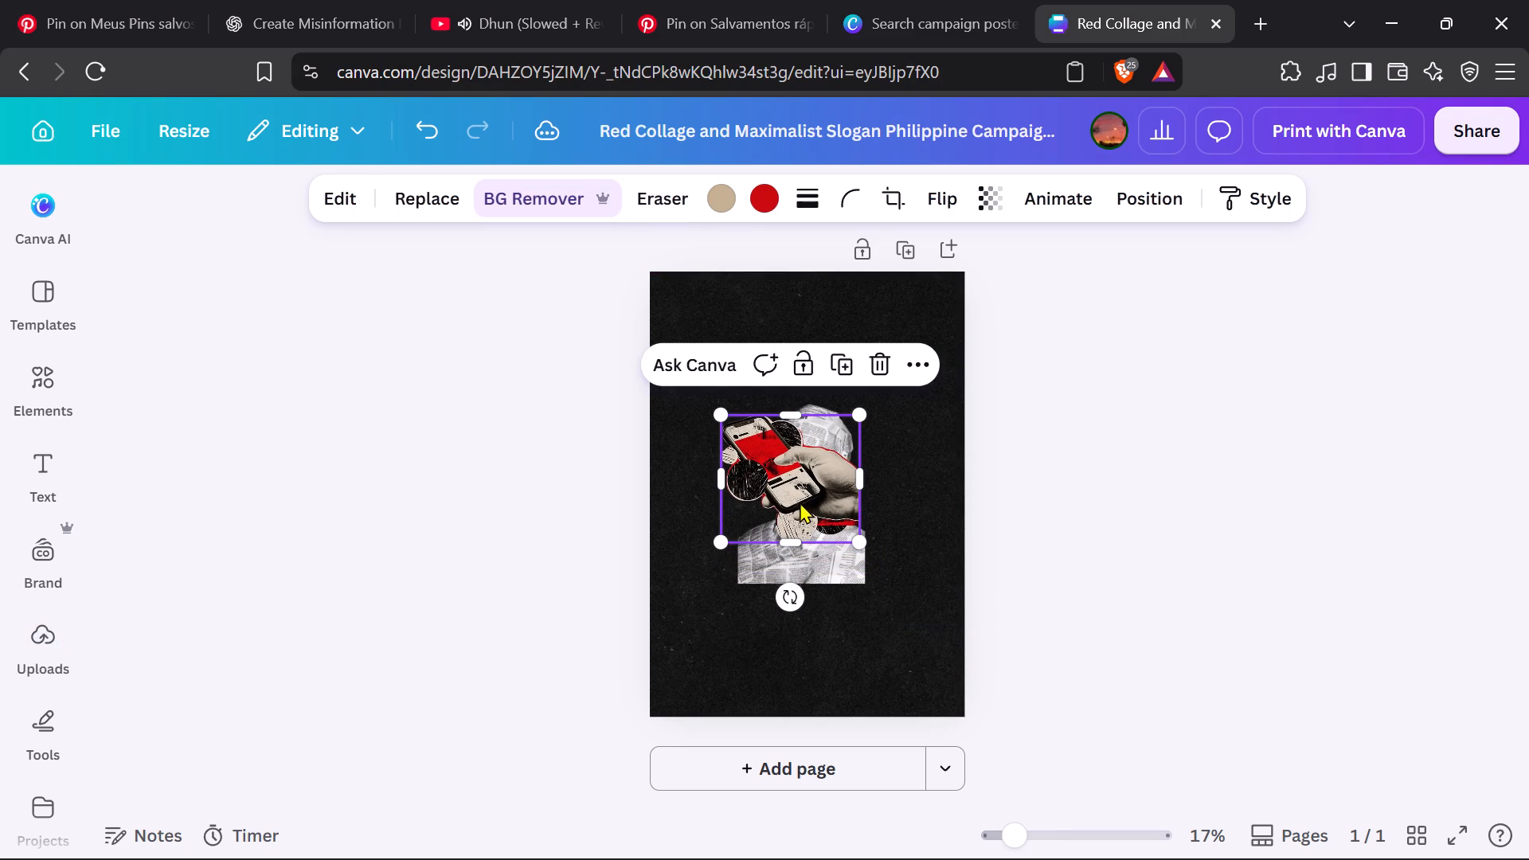
Flip the hand-with-phone cut-out horizontally, keeping it upright, so the hand reaches in from the left.
click(937, 201)
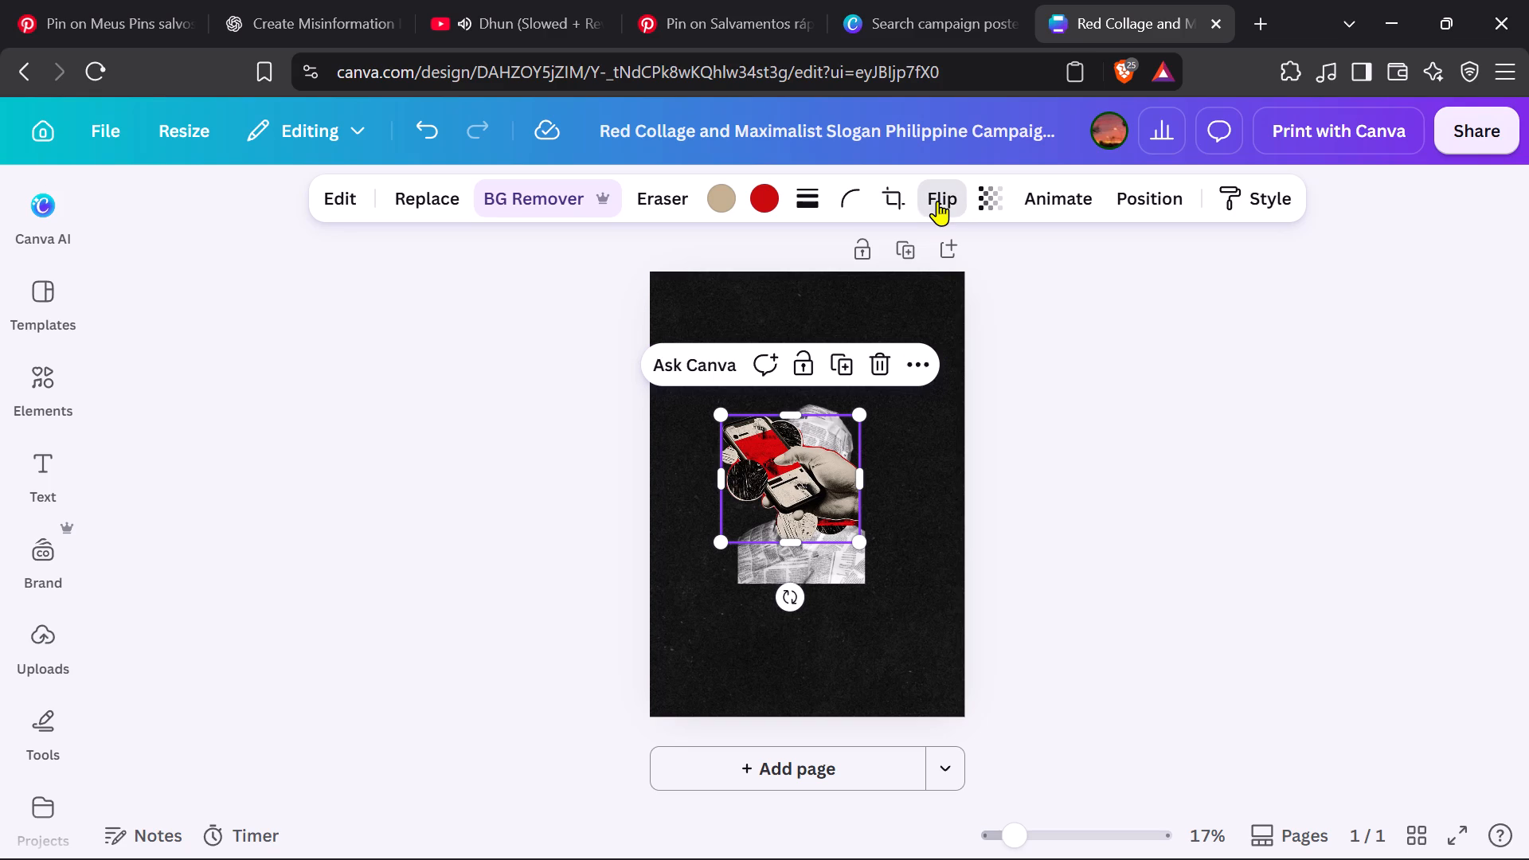
click(939, 294)
click(939, 294)
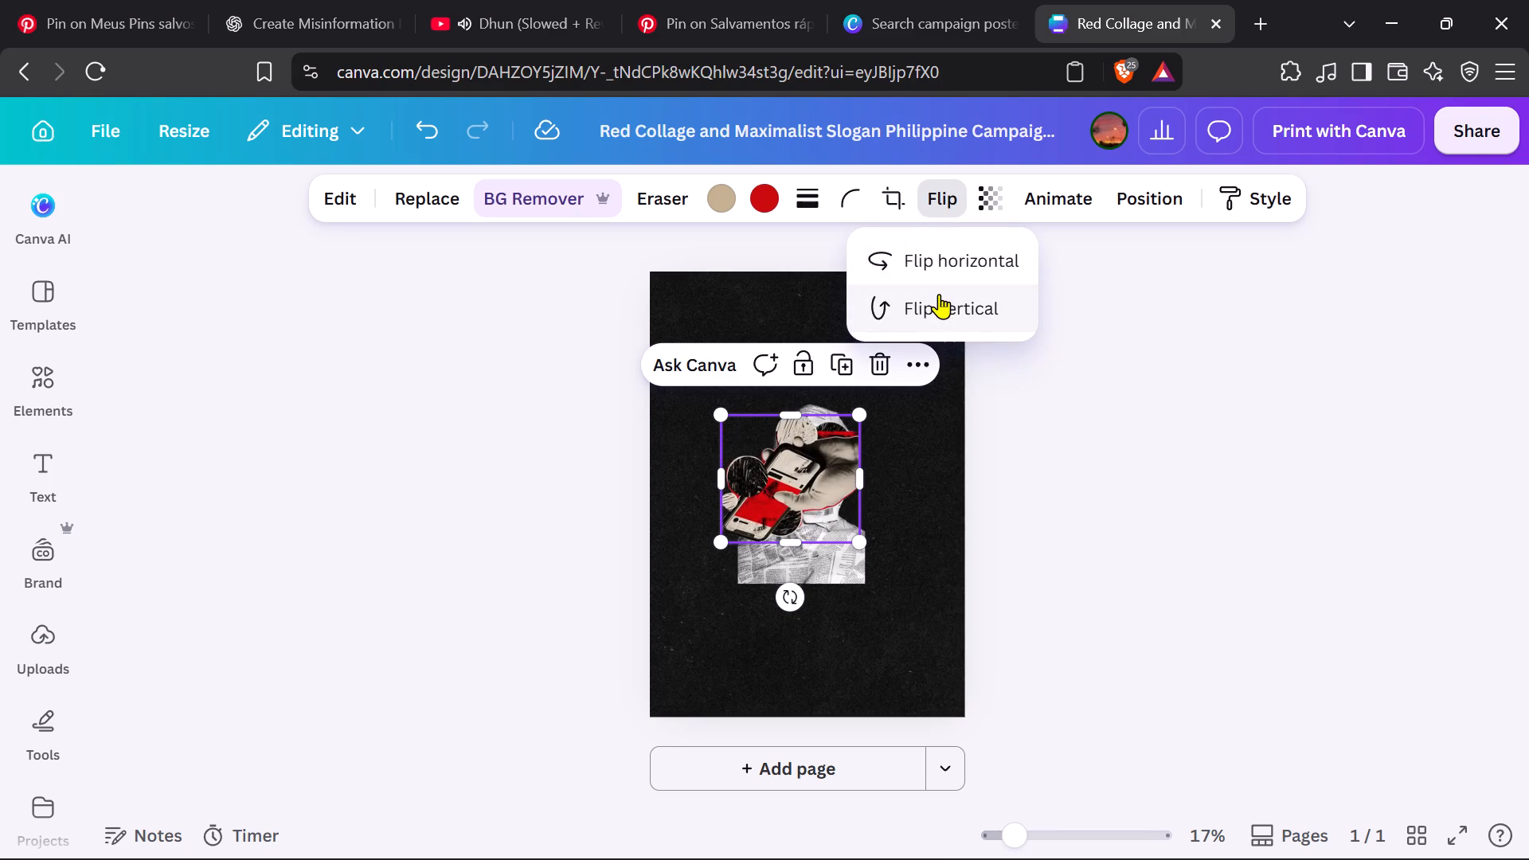
click(972, 238)
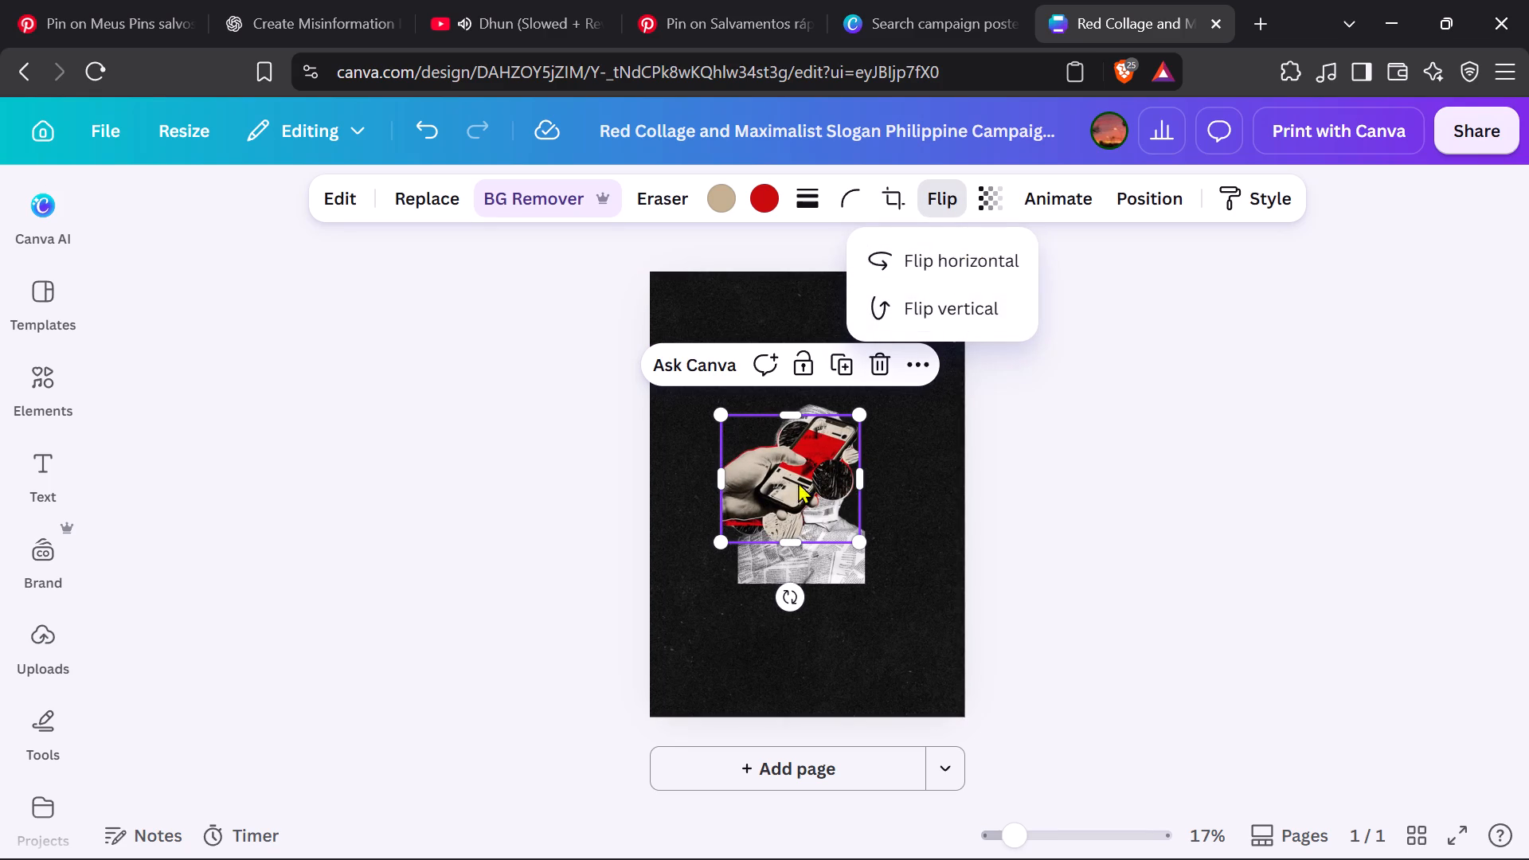
Move the hand-with-phone cut-out to the page's lower-left corner, against the left edge and slightly past the bottom edge.
drag(782, 483, 721, 651)
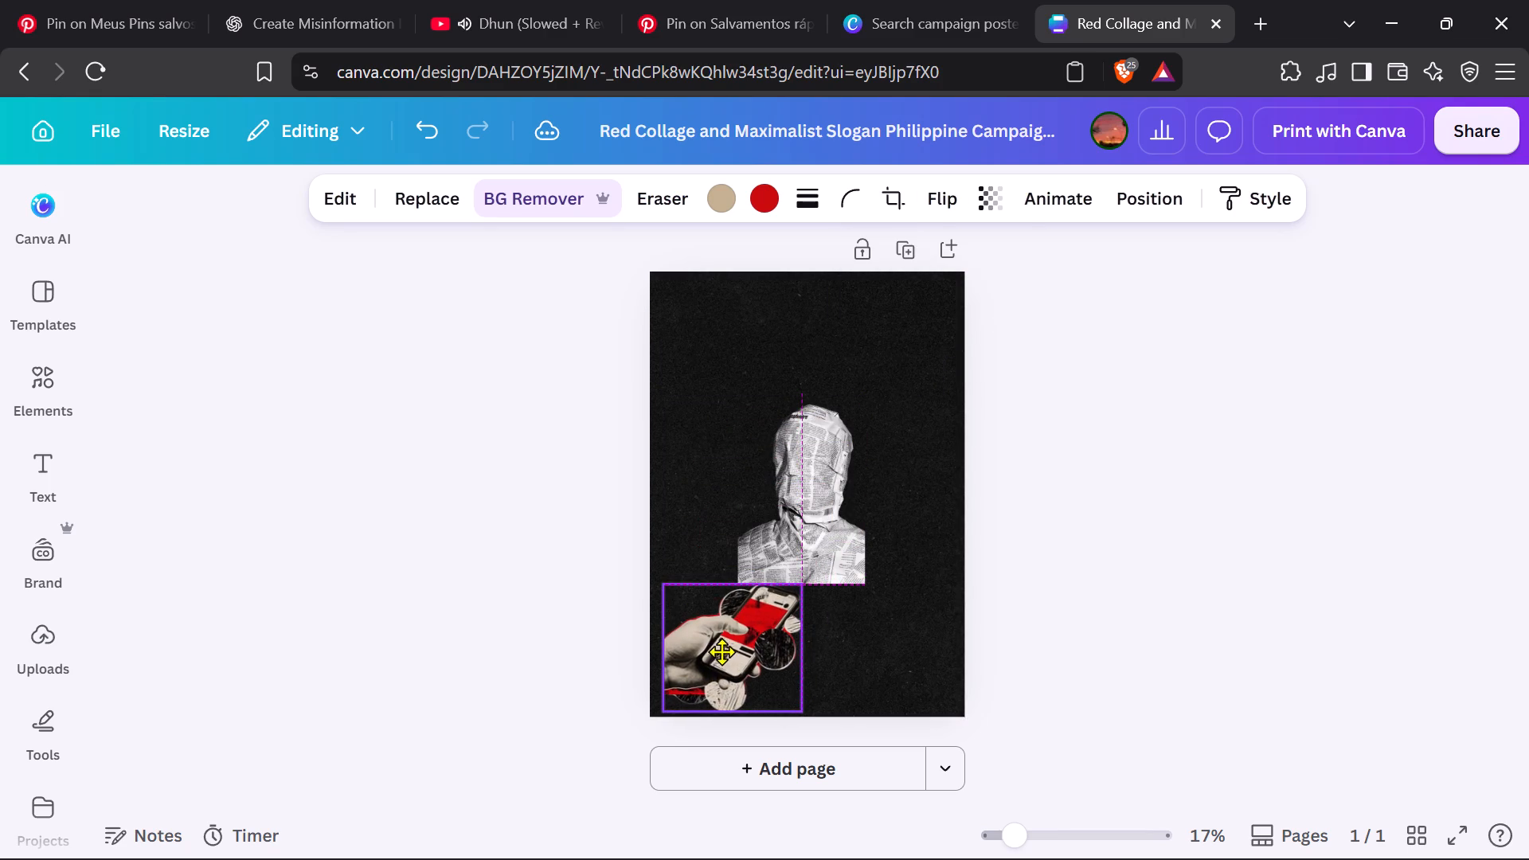
drag(721, 651, 714, 674)
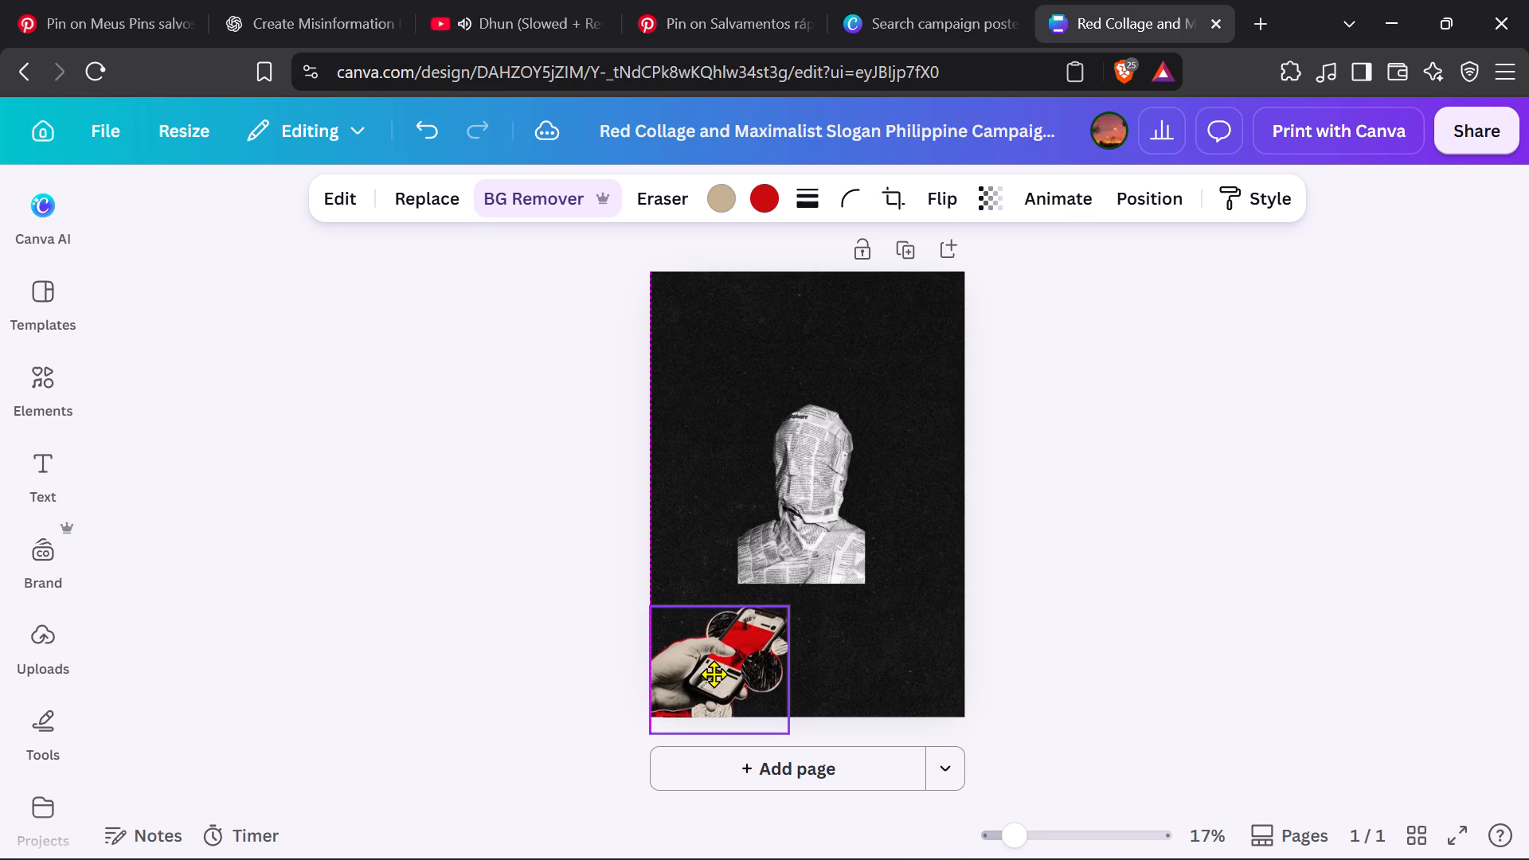
Settle the hand-with-phone cut-out against the left edge in the page's lower-left corner and deselect it.
drag(714, 674, 716, 674)
click(1113, 613)
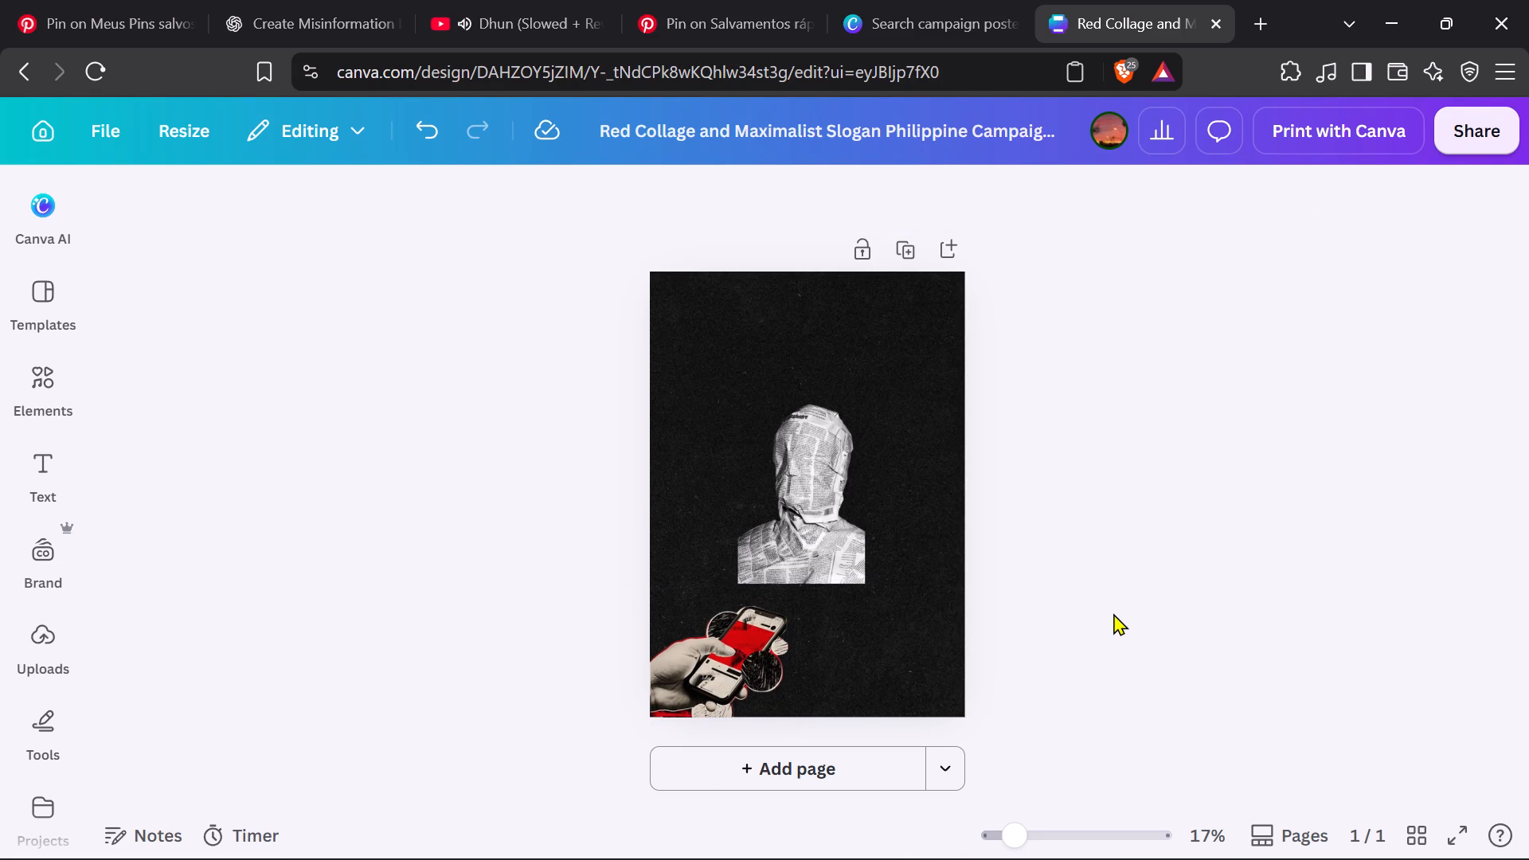
Enlarge the newspaper-wrapped head proportionally to about 52% of the page width.
click(832, 542)
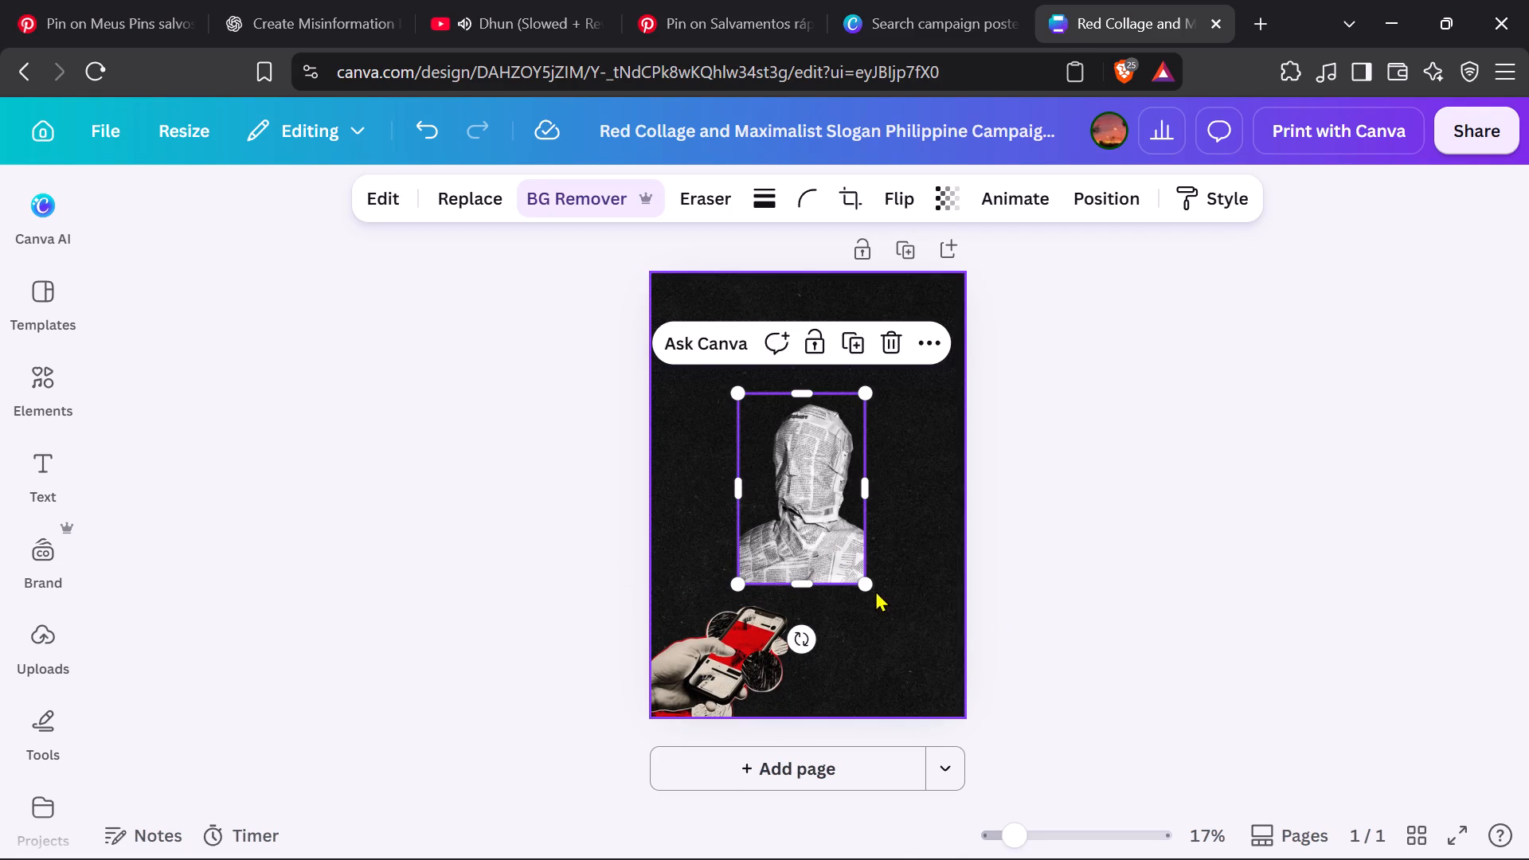
drag(862, 582, 918, 612)
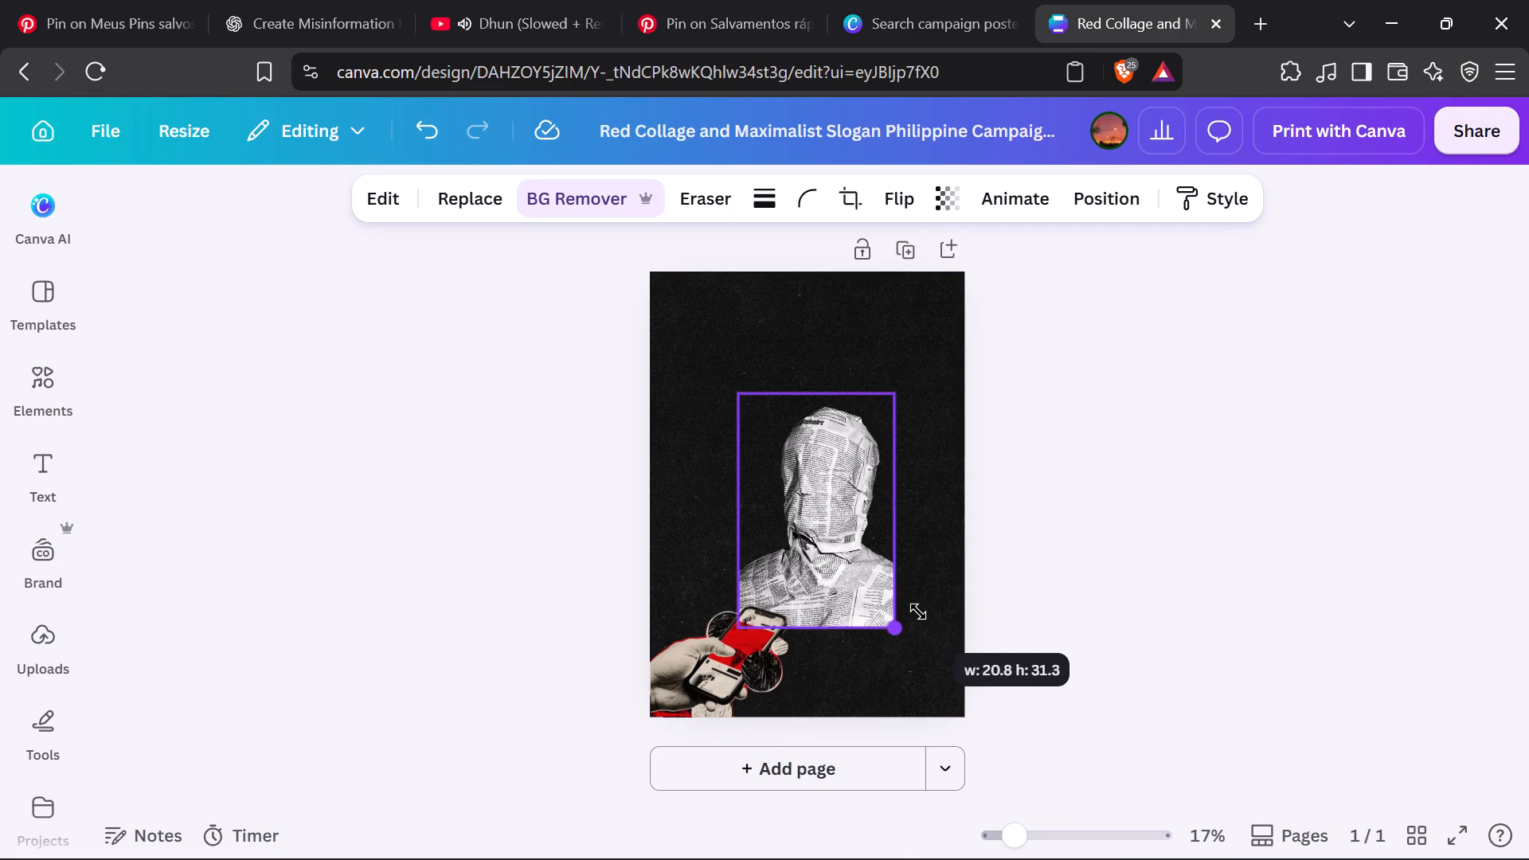
drag(918, 612, 925, 620)
click(1131, 548)
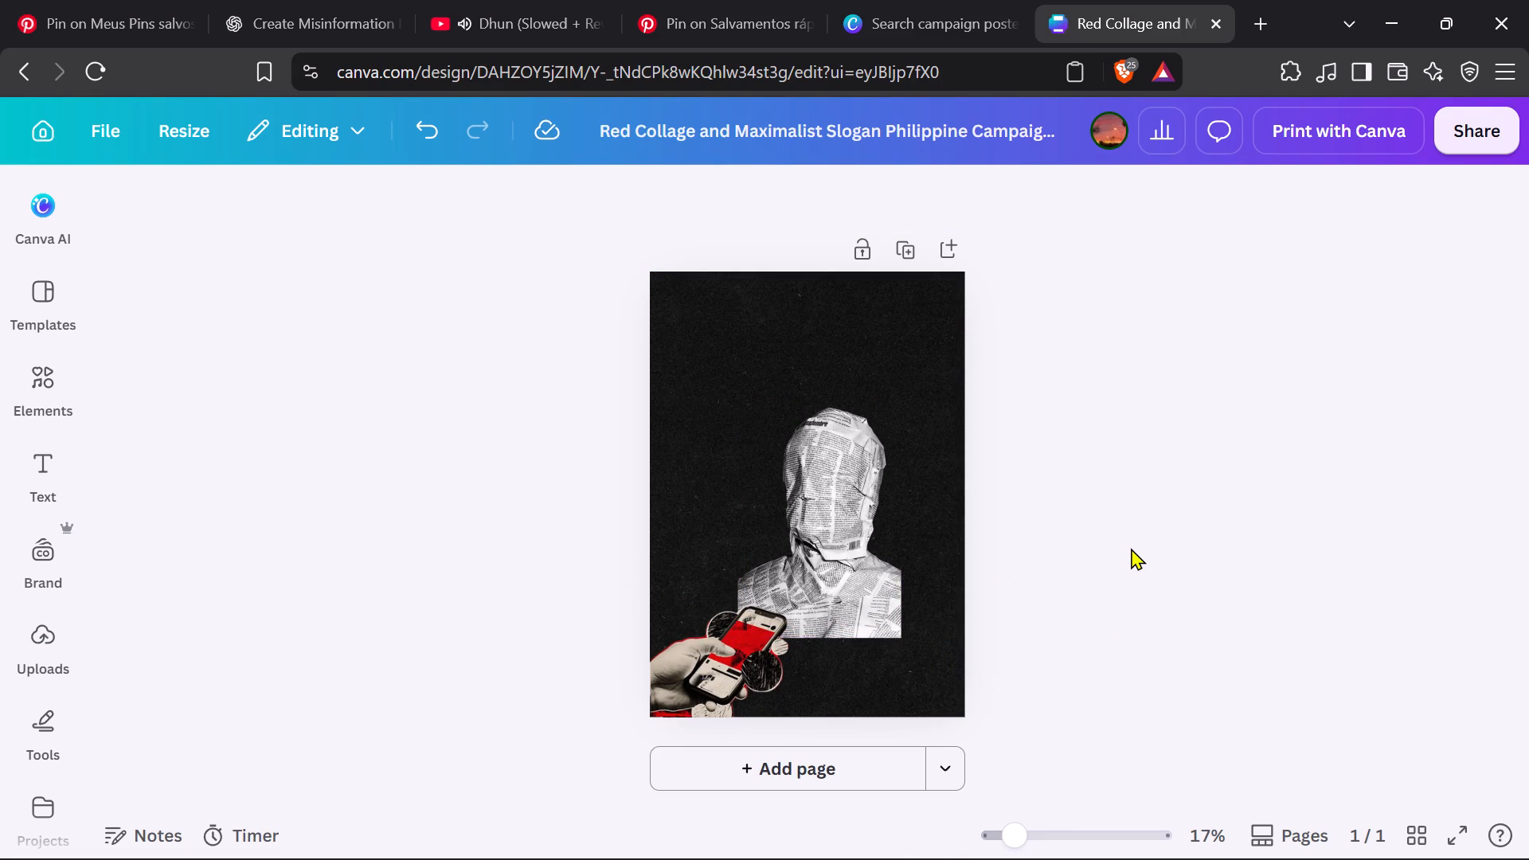
Move the newspaper-wrapped head to the page's lower-right corner, flush with the right and bottom edges.
drag(856, 562, 848, 619)
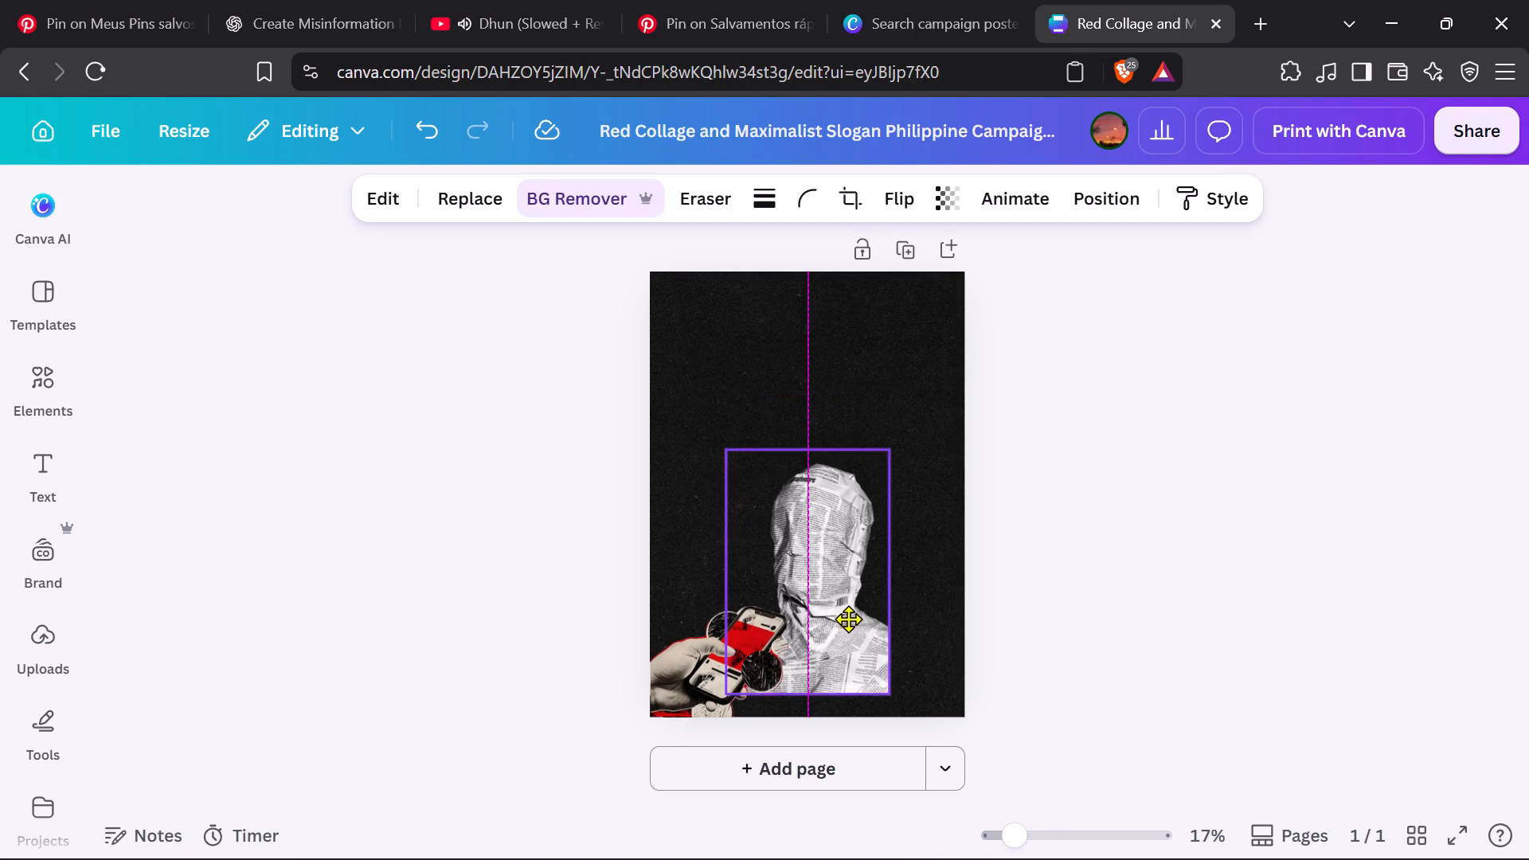
drag(848, 619, 851, 643)
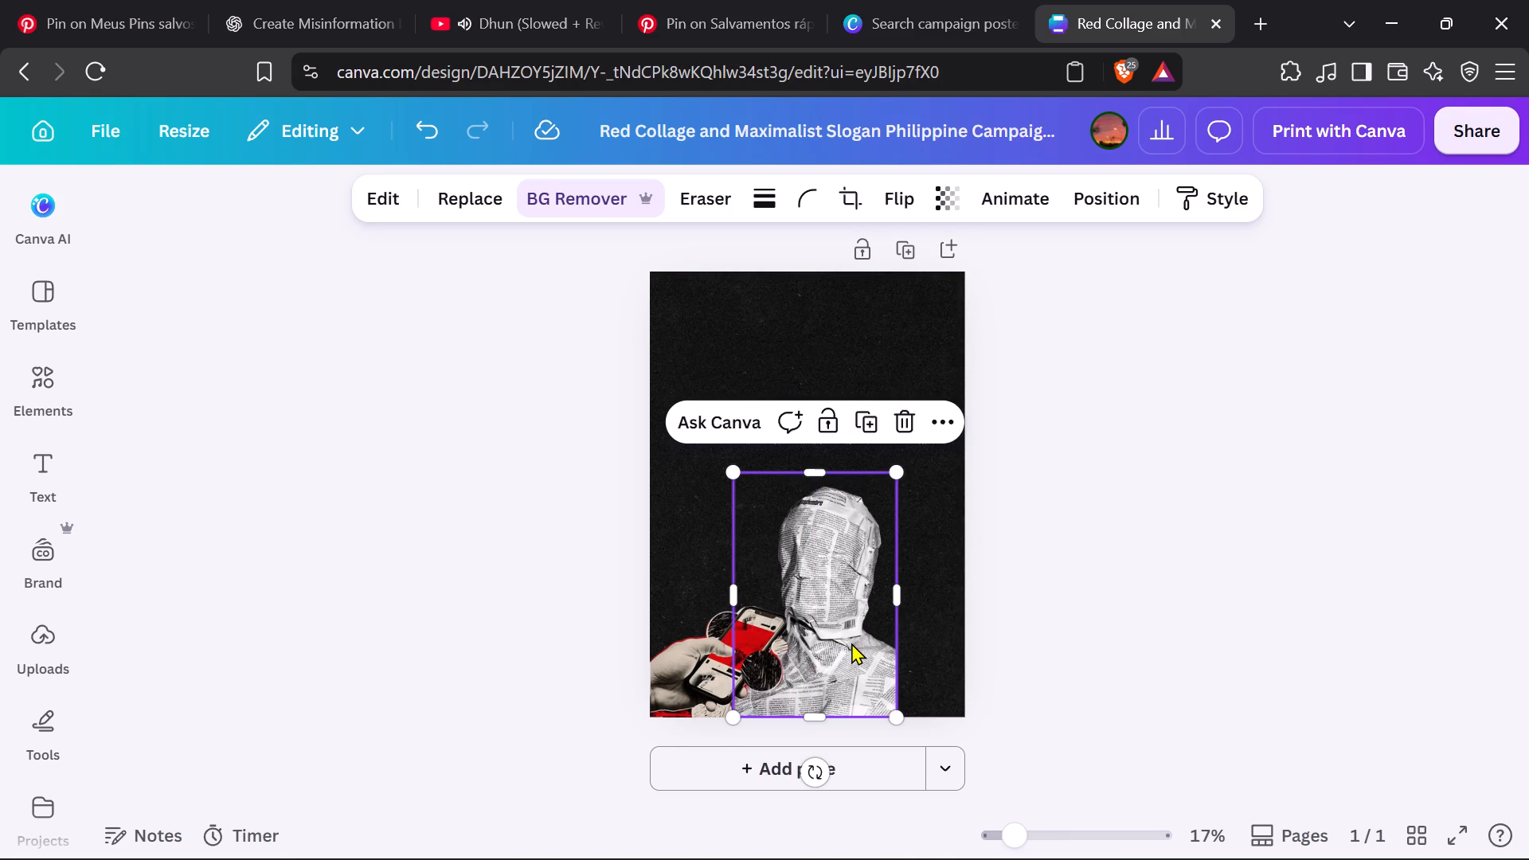
drag(851, 643, 888, 646)
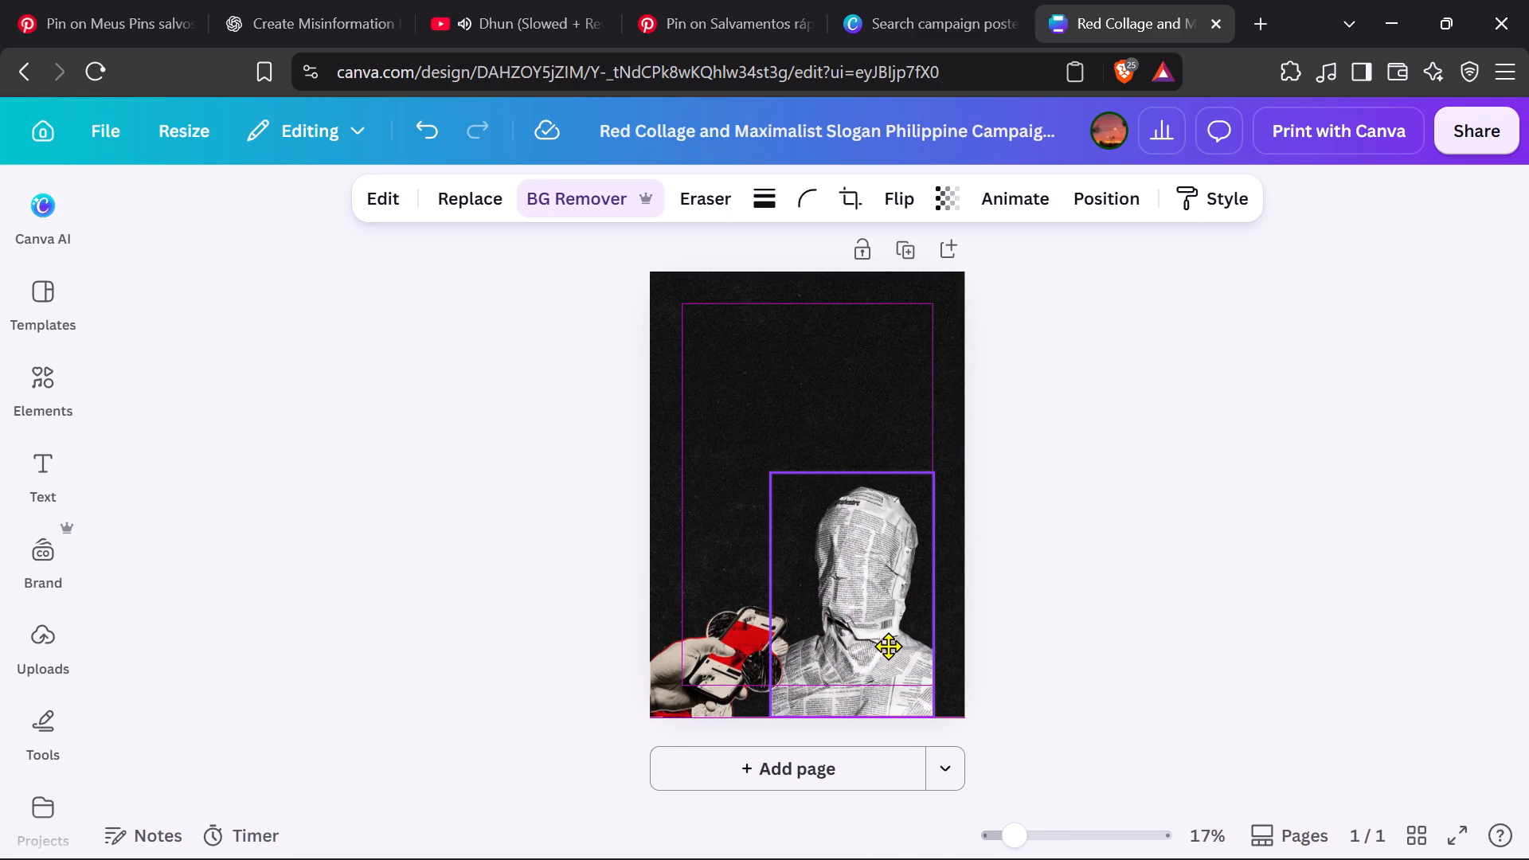
drag(888, 646, 889, 646)
drag(883, 676, 909, 681)
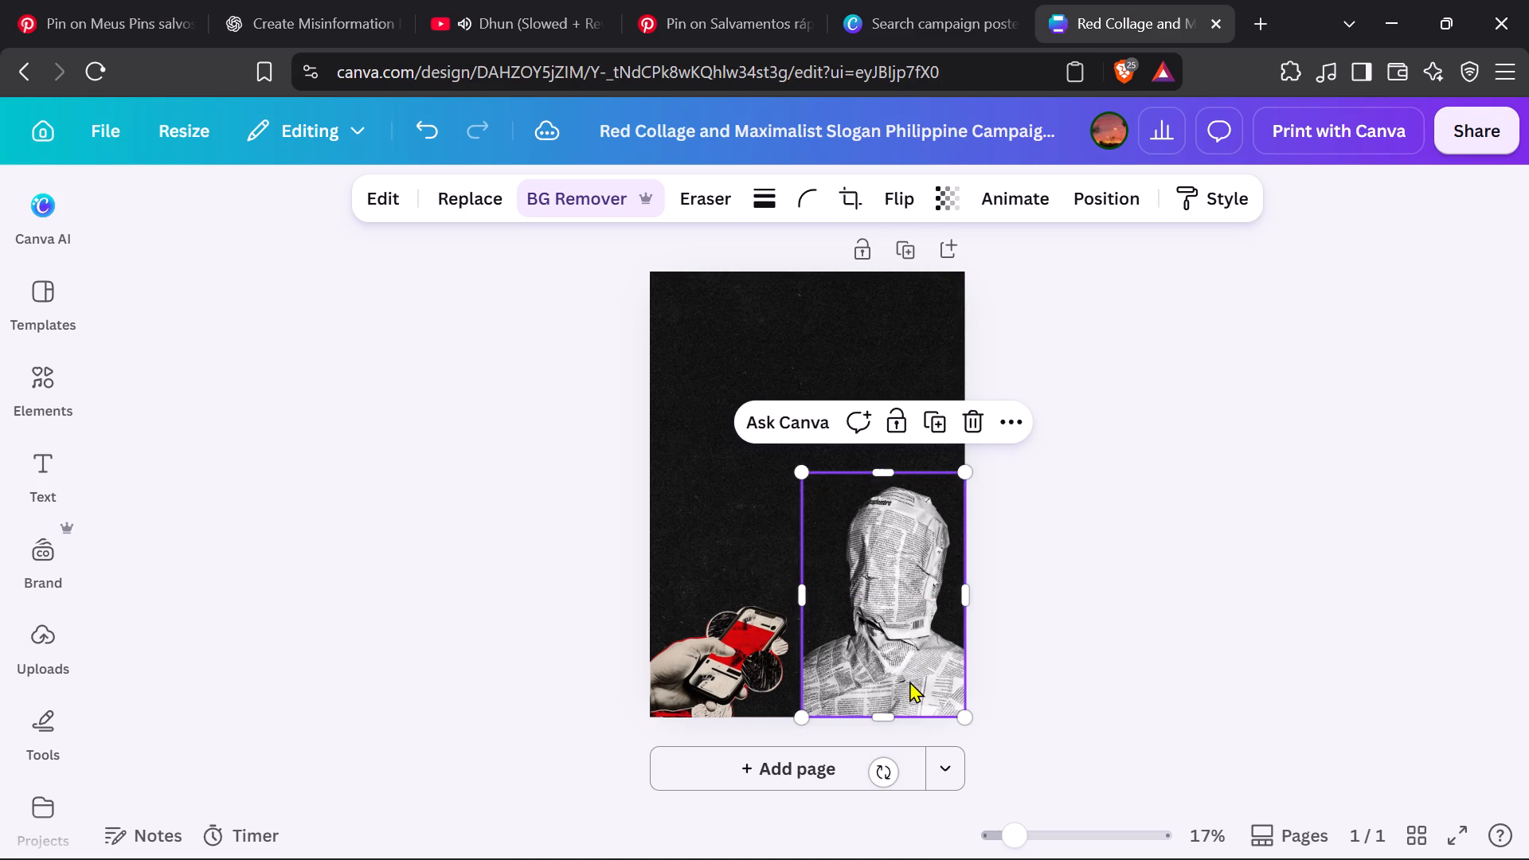
Enlarge the hand-with-phone cut-out to about 54% of the page width and a third of its height, extending it rightward and upward.
click(747, 671)
drag(788, 670, 817, 671)
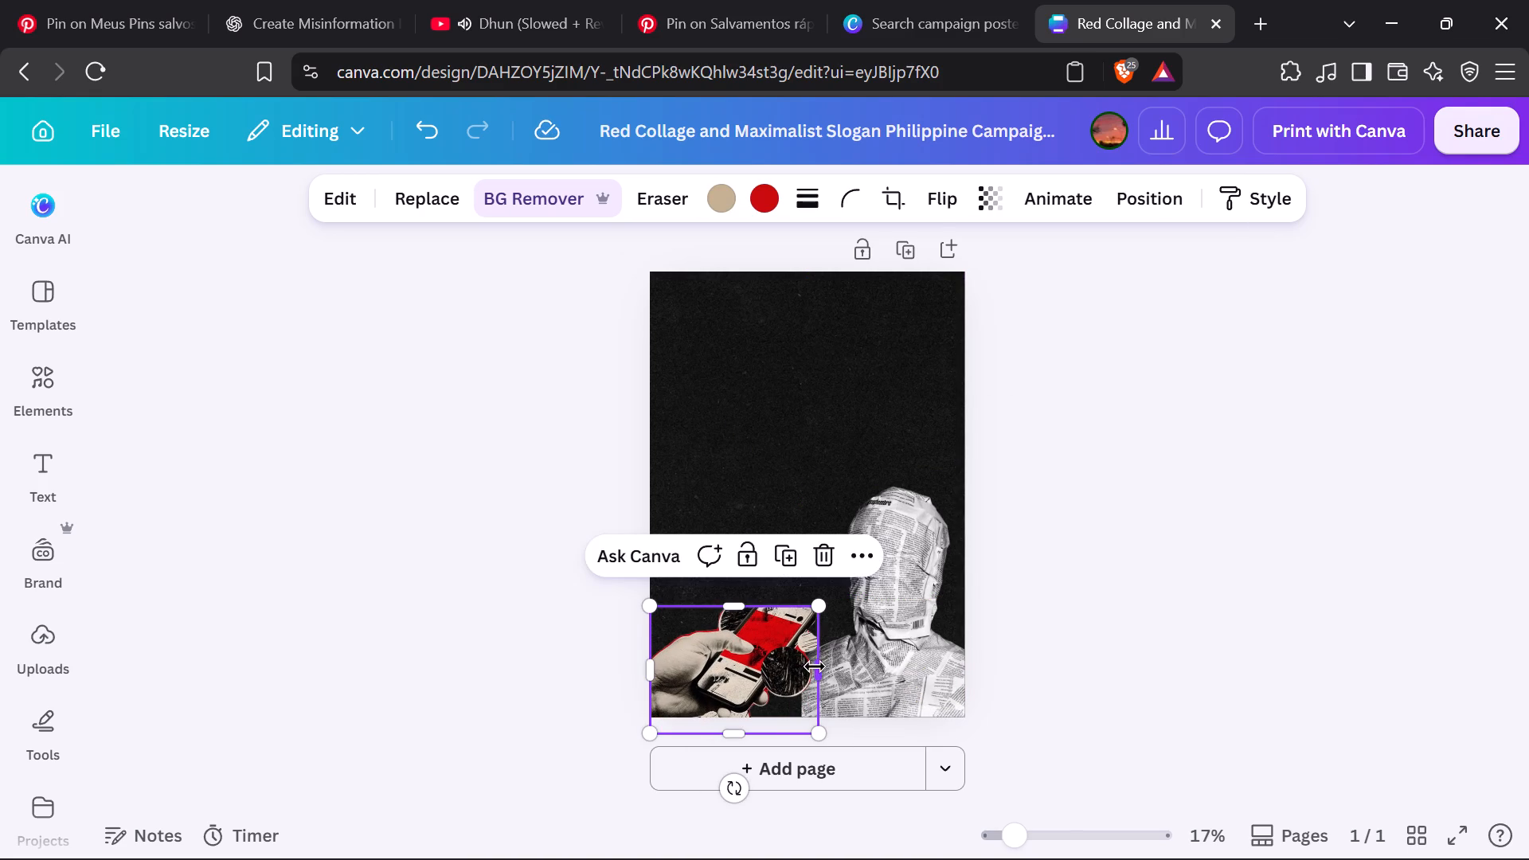
drag(745, 602, 750, 578)
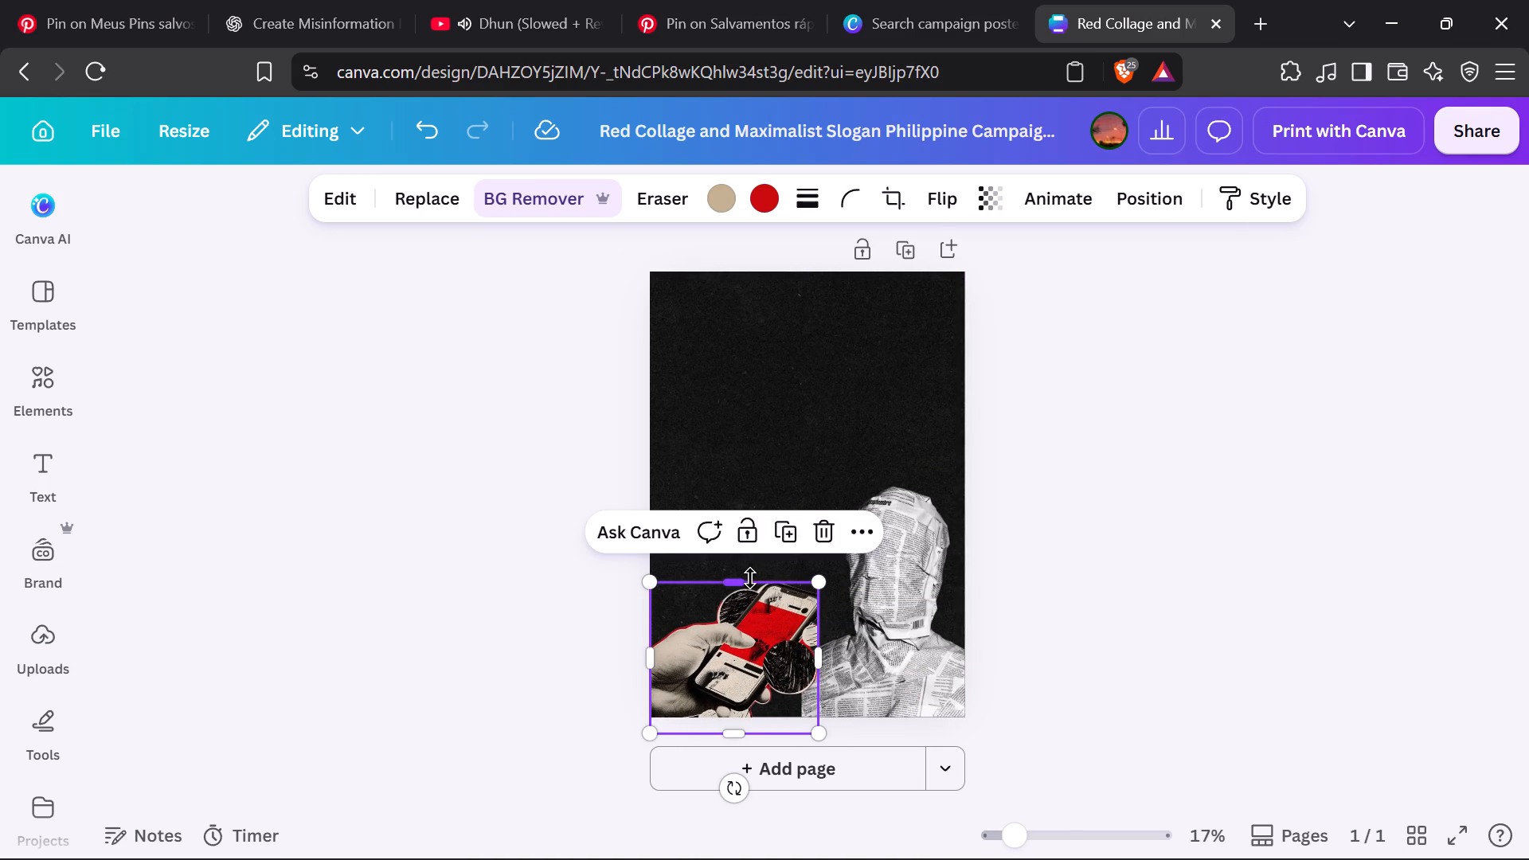
click(1162, 585)
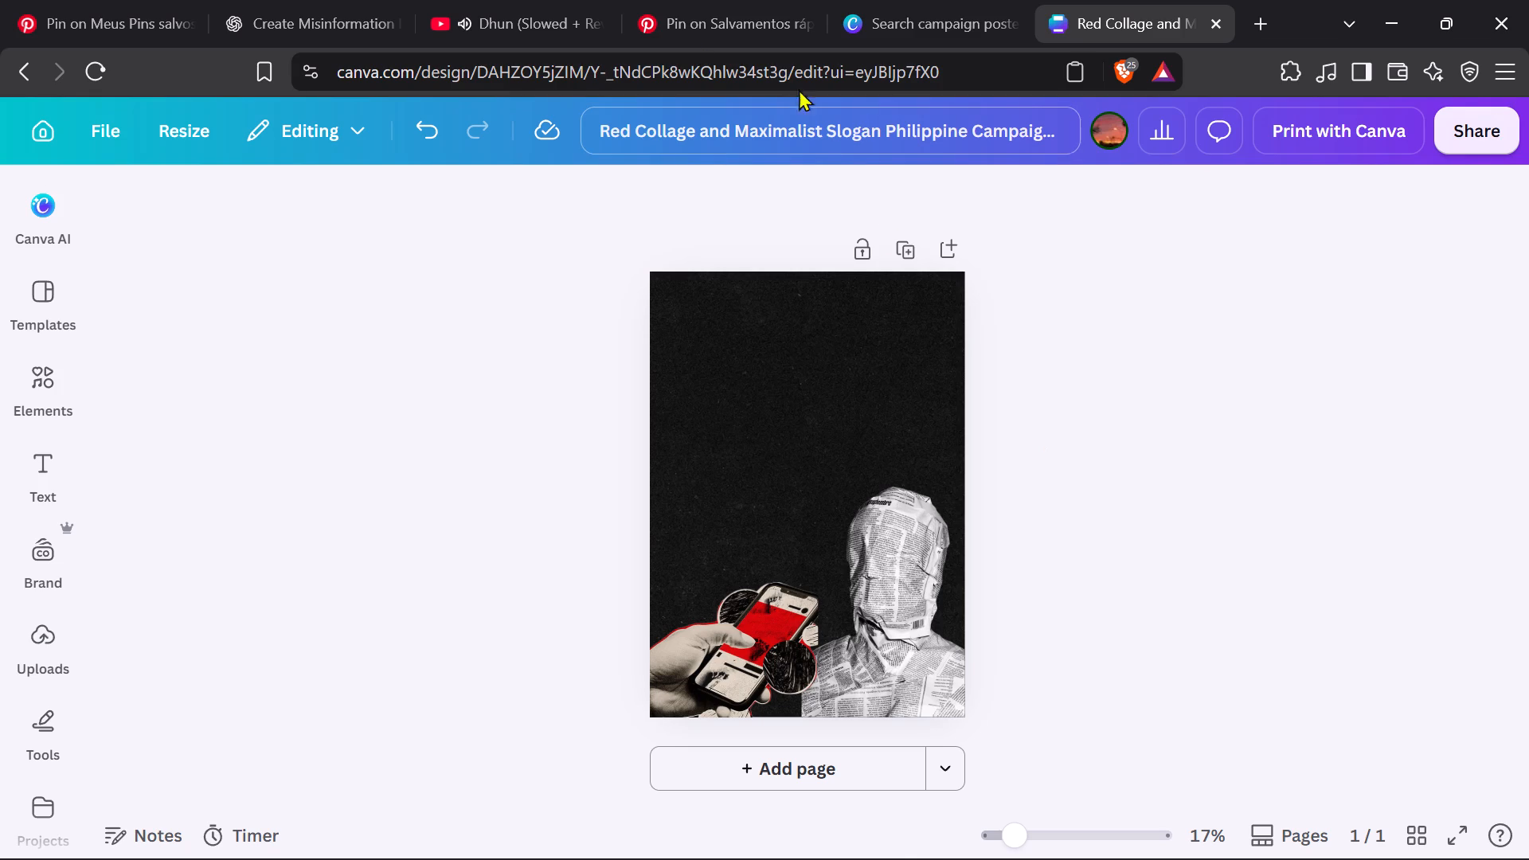
Switch to Pinterest and search for "fake fake template".
click(686, 5)
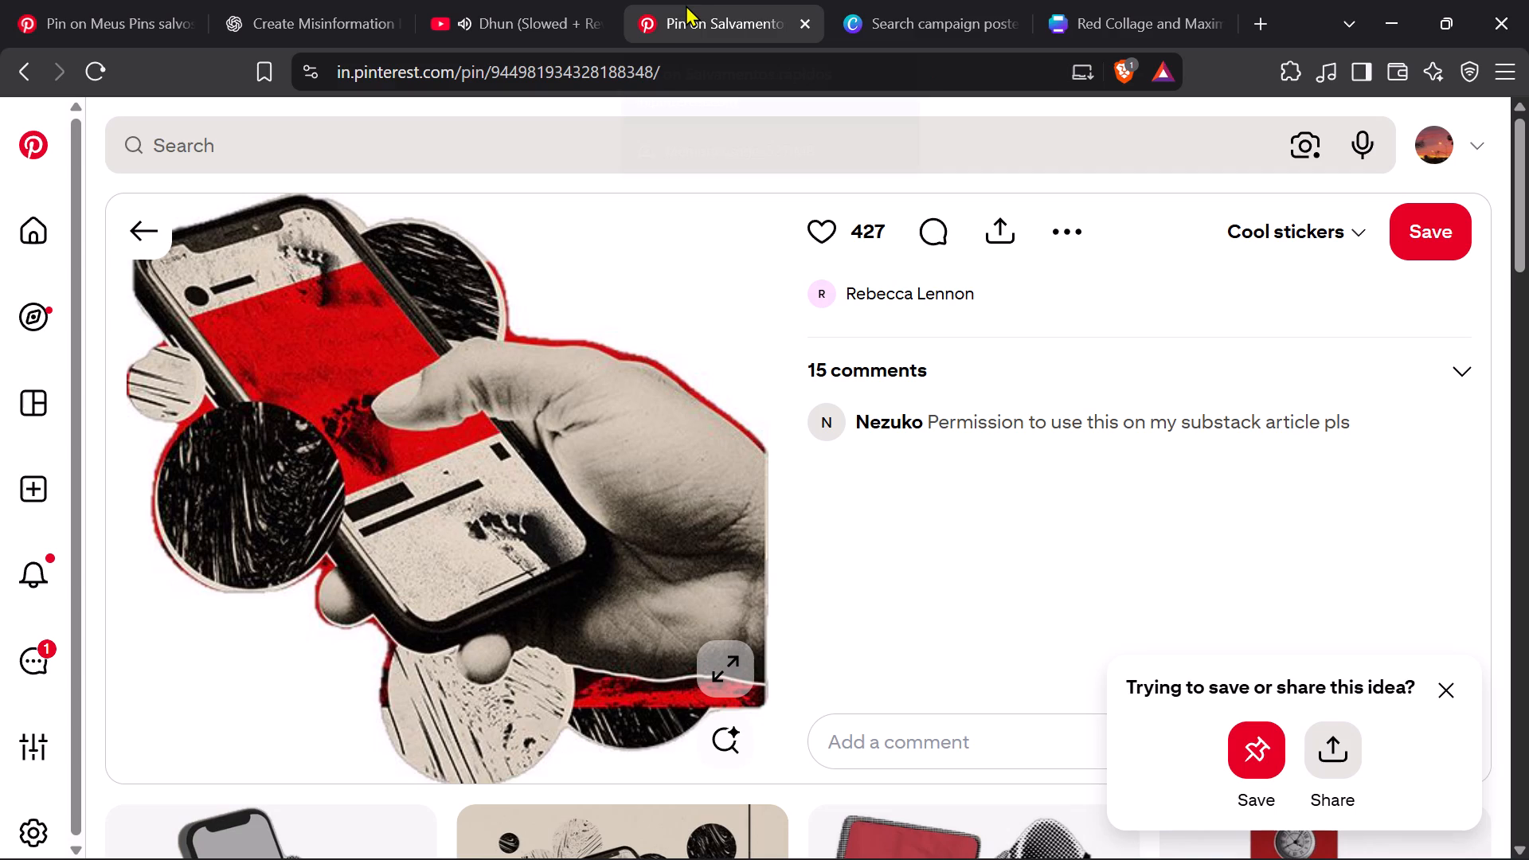
click(461, 139)
text(fake fake)
key(space)
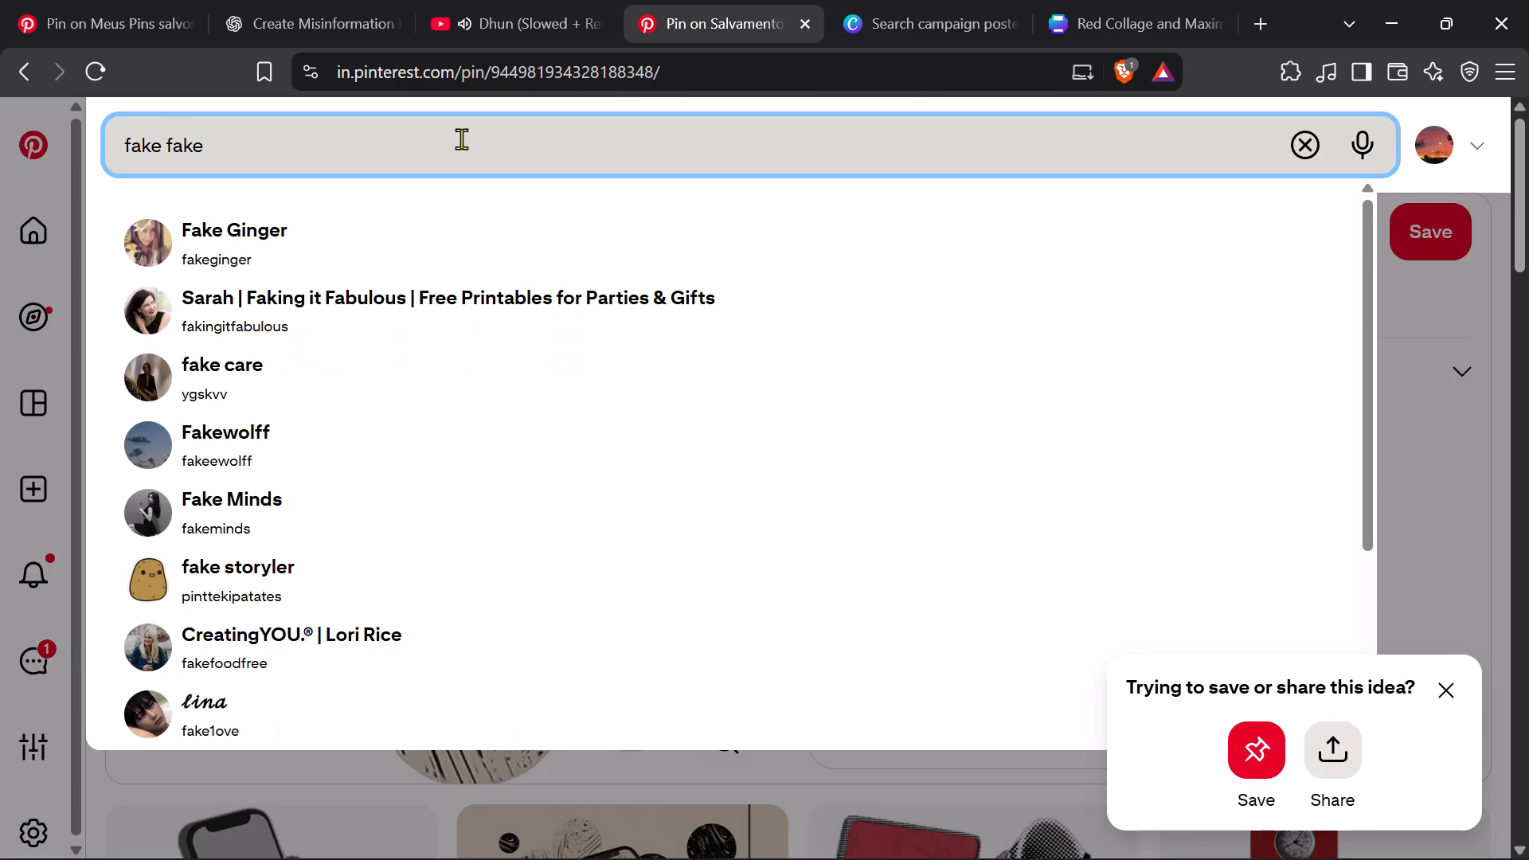
text(template)
key(Return)
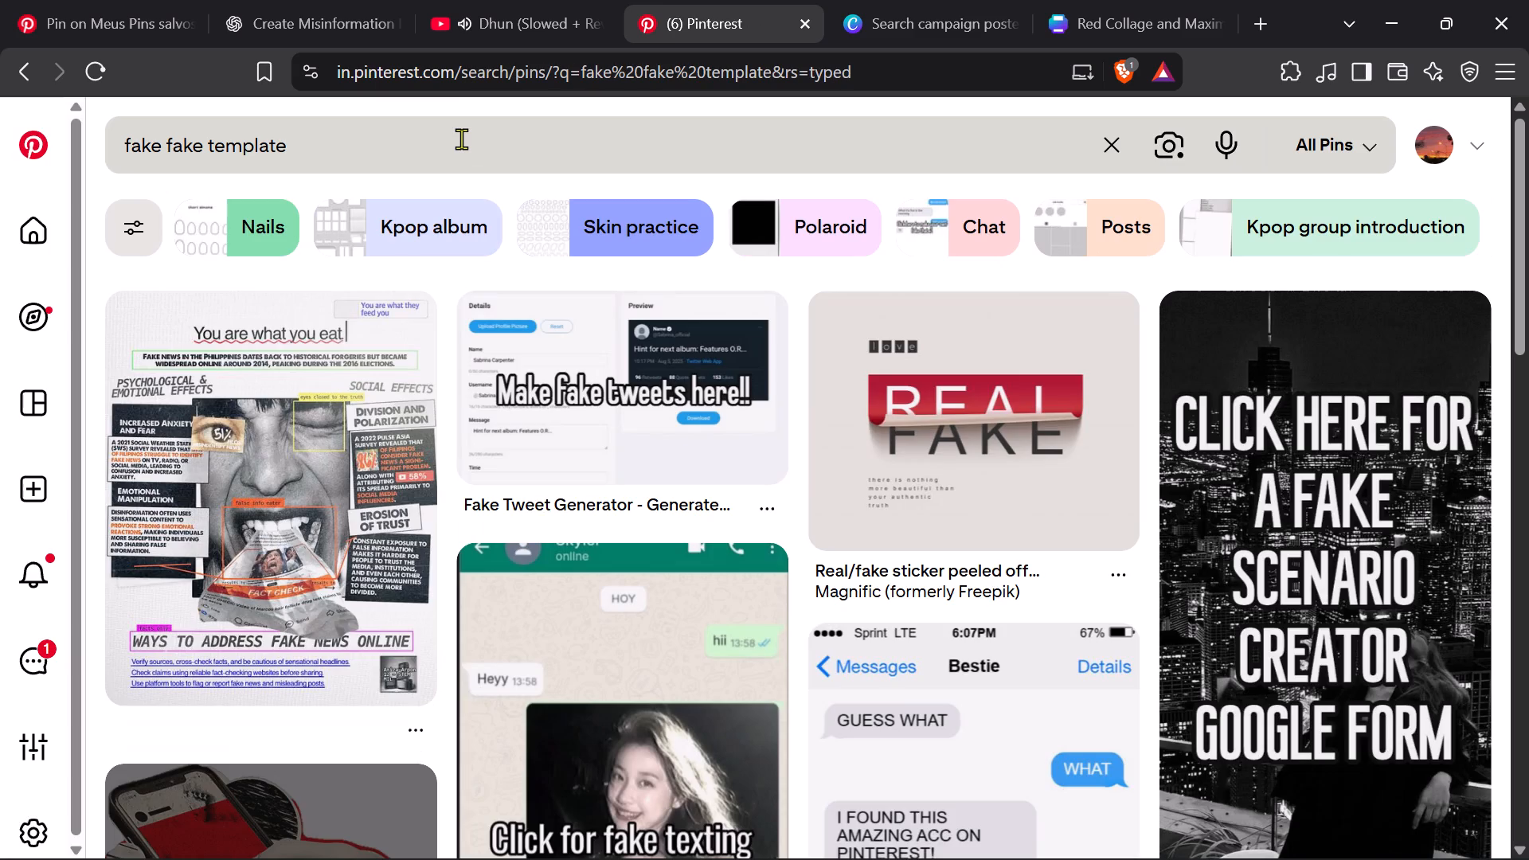
Look through the search results for a red FAKE stamp graphic suited to the poster.
scroll(395, 430, down, 2)
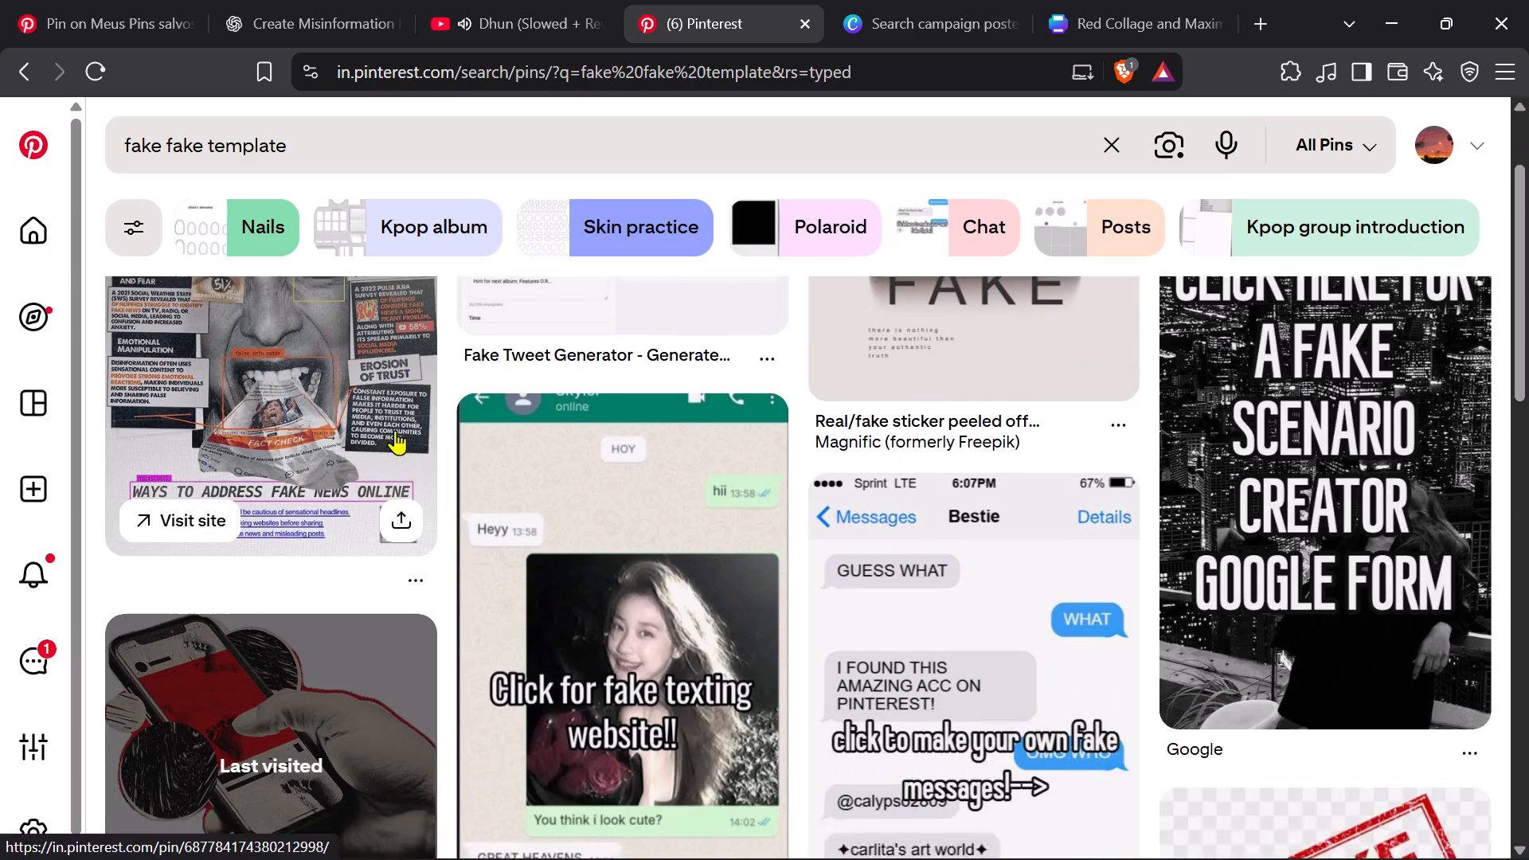
scroll(395, 430, down, 2)
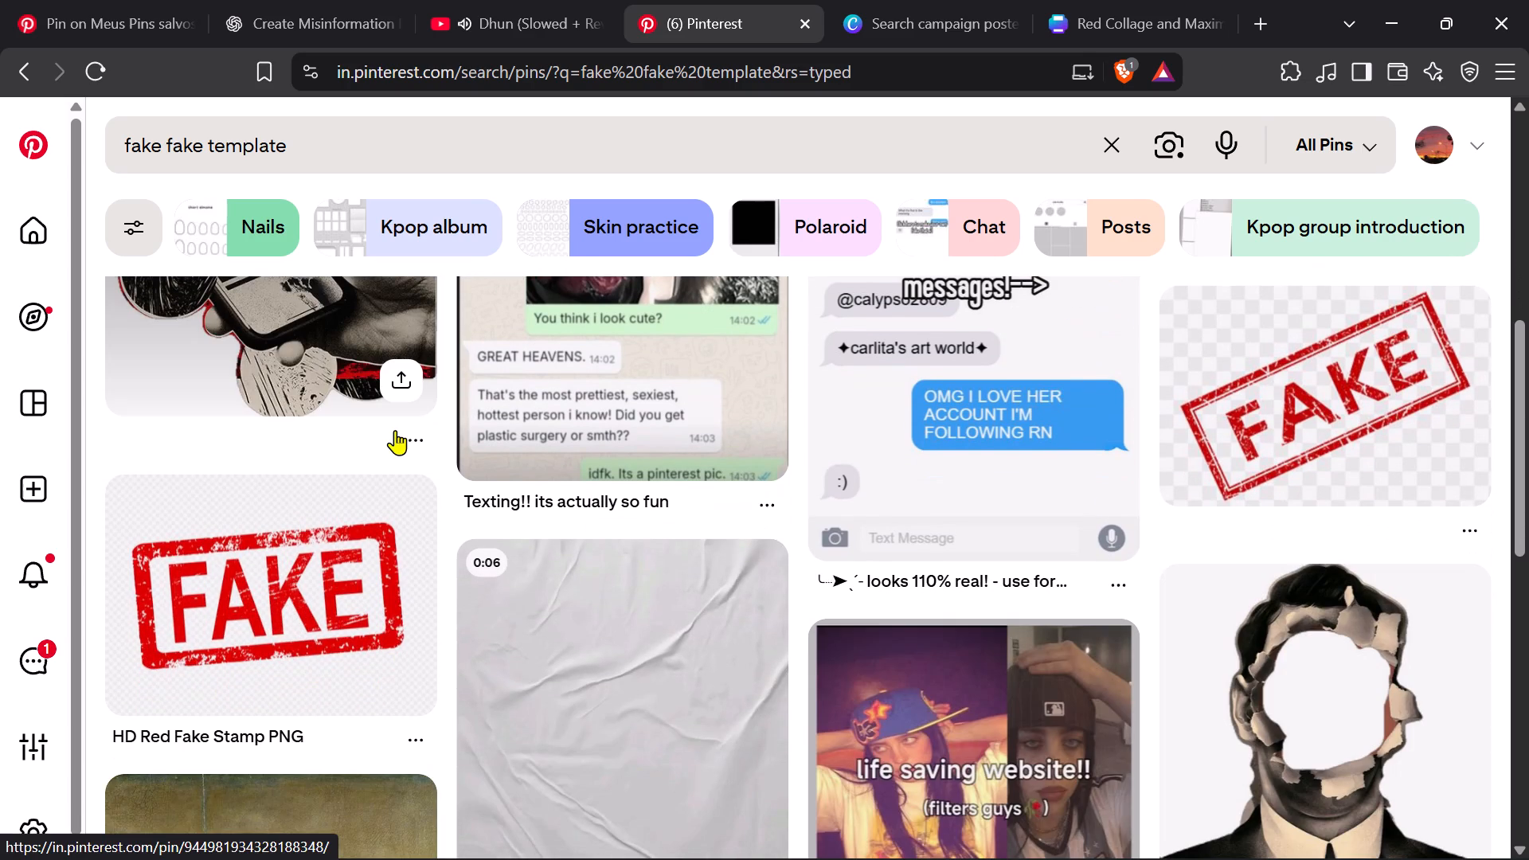
scroll(395, 430, down, 1)
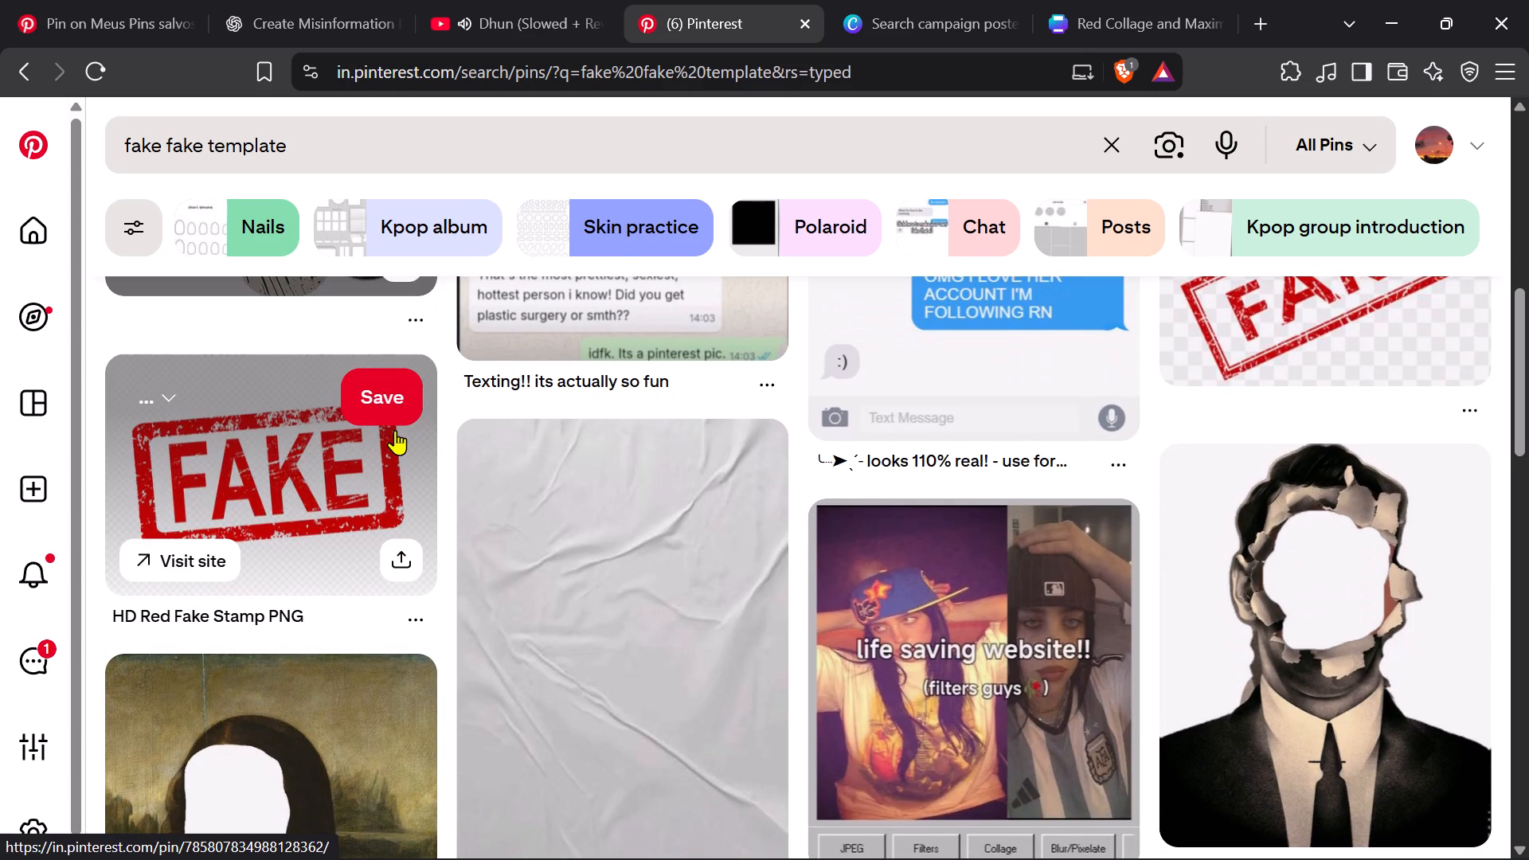
scroll(395, 430, down, 1)
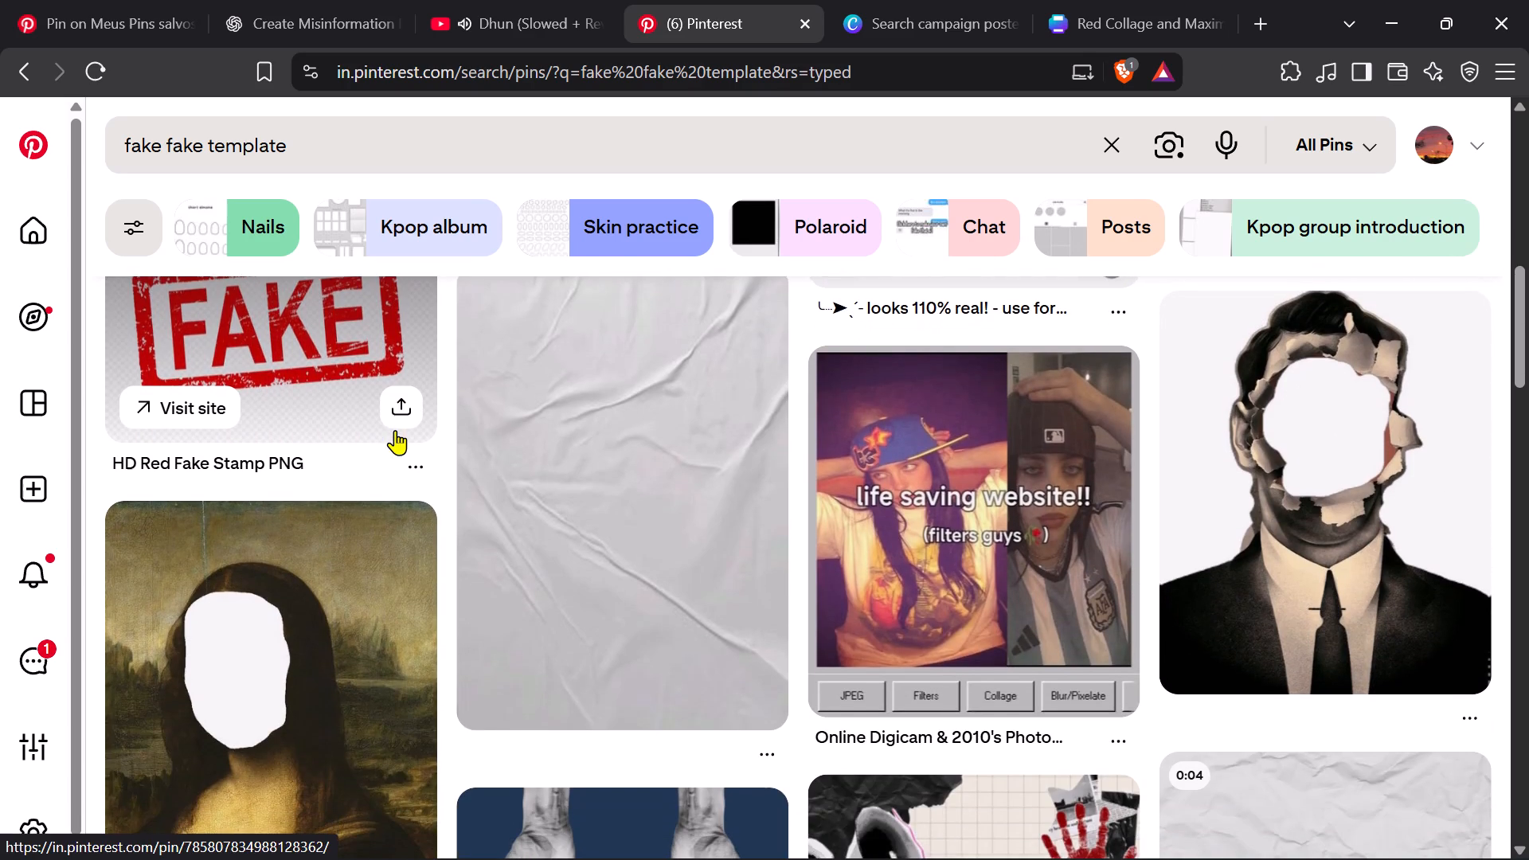
scroll(395, 430, down, 4)
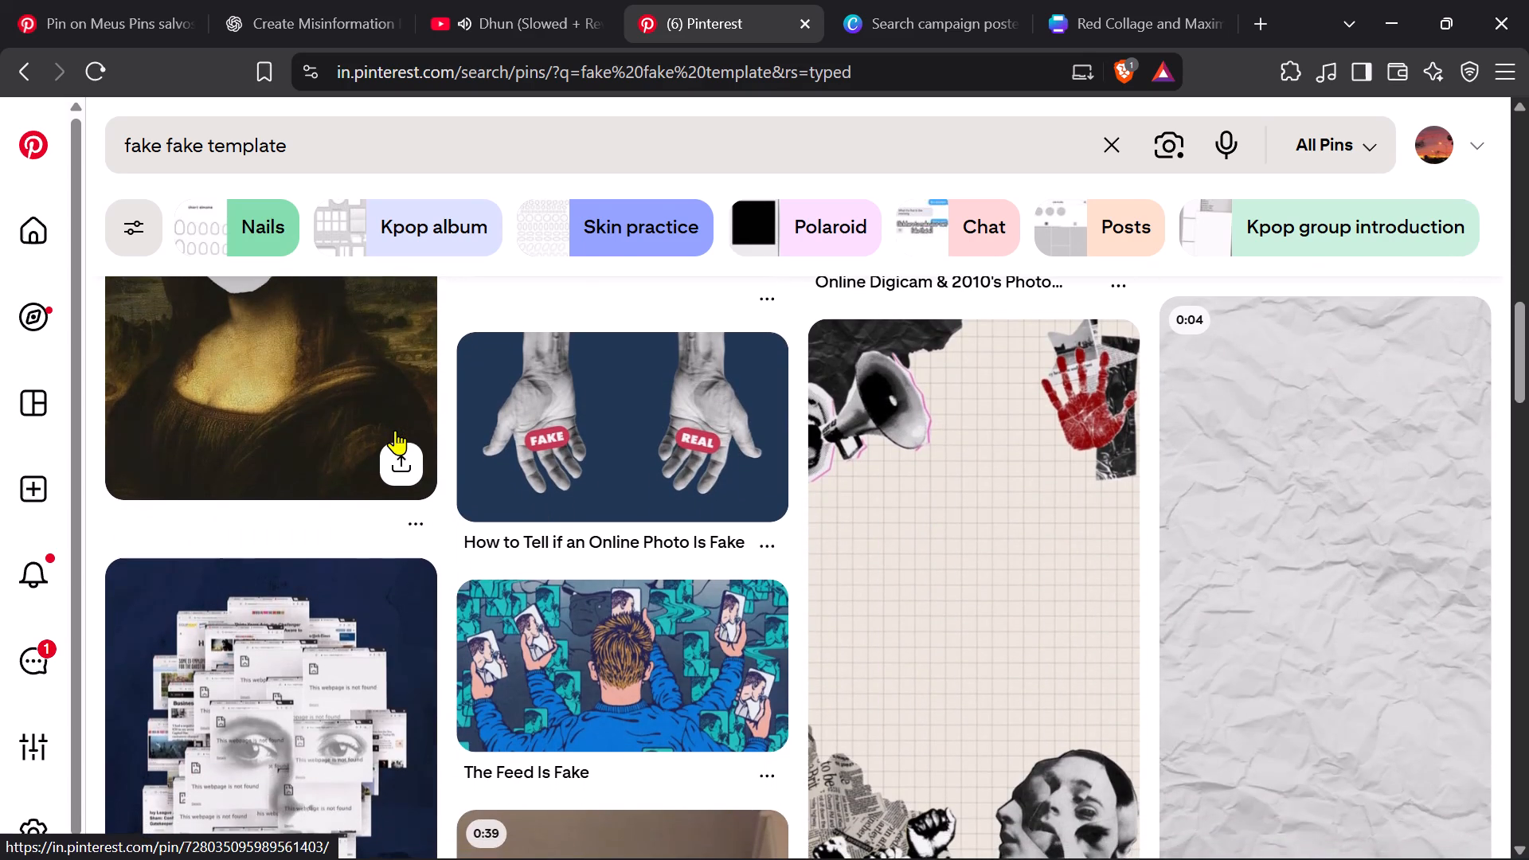
scroll(395, 430, down, 2)
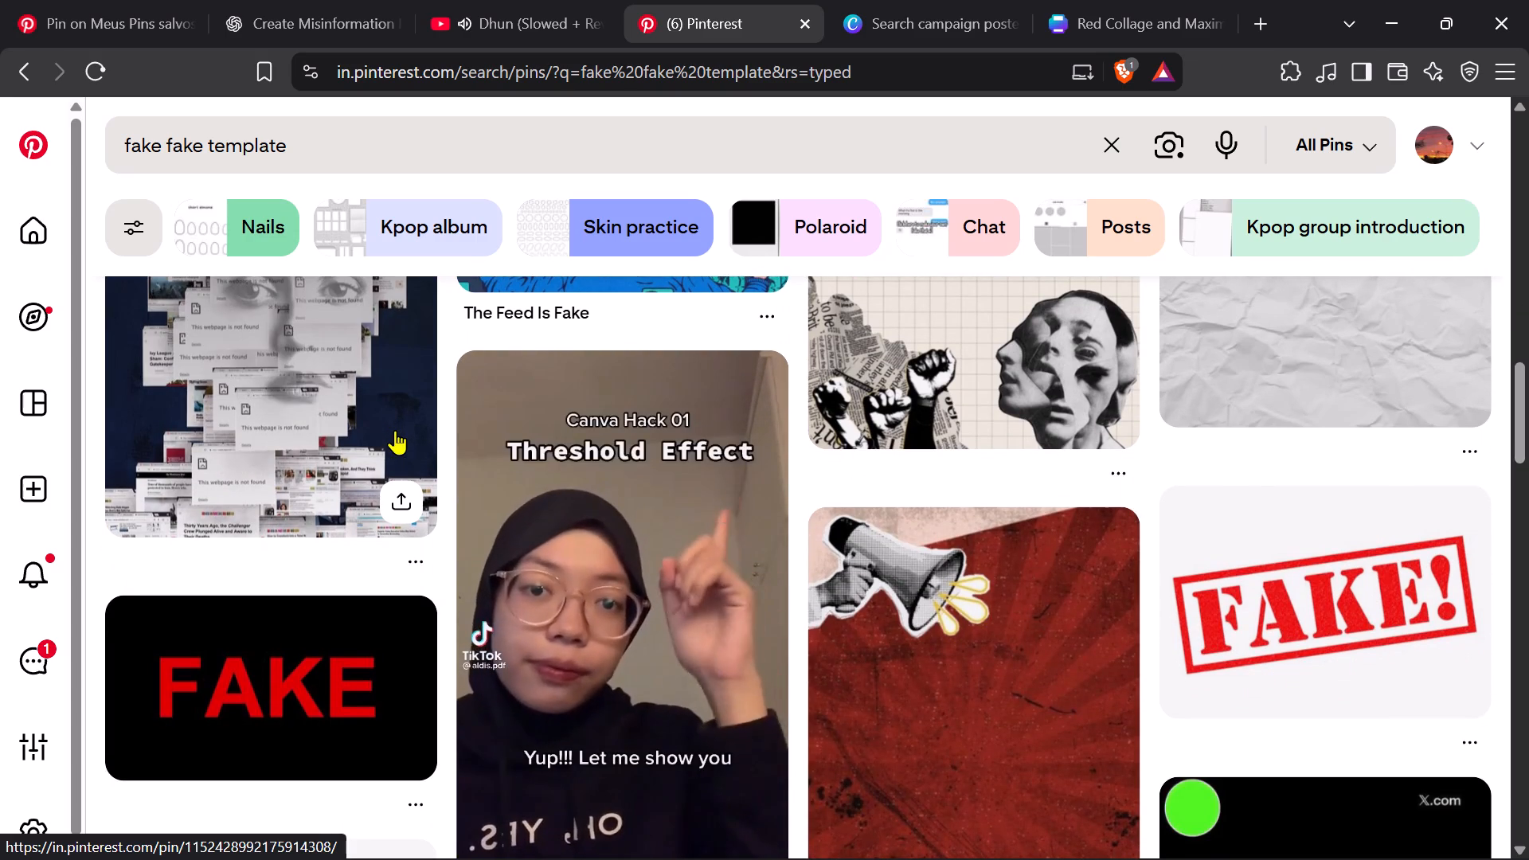
scroll(395, 430, down, 1)
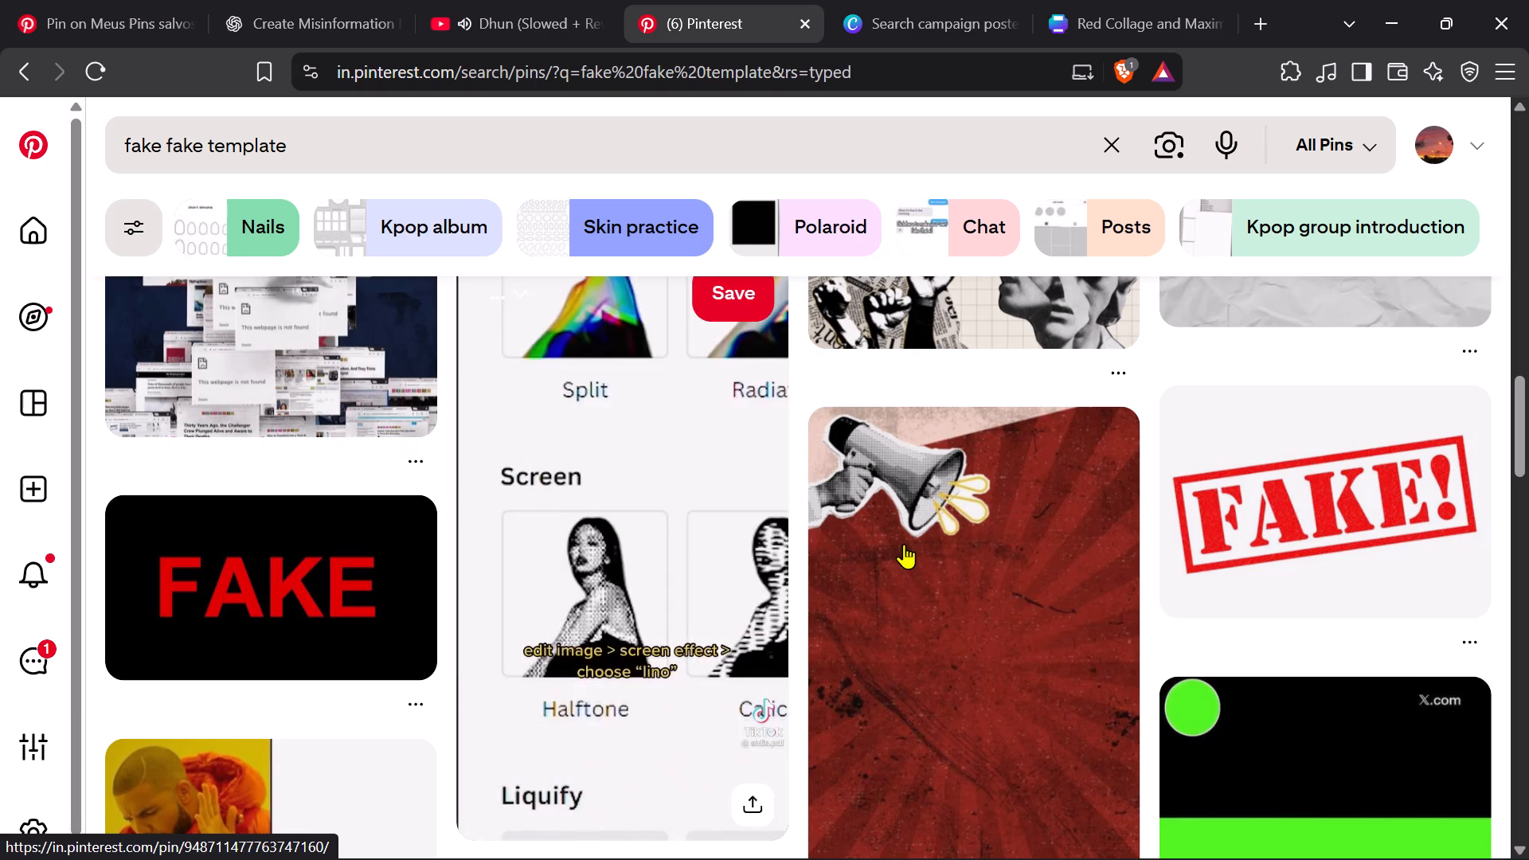
scroll(904, 544, down, 4)
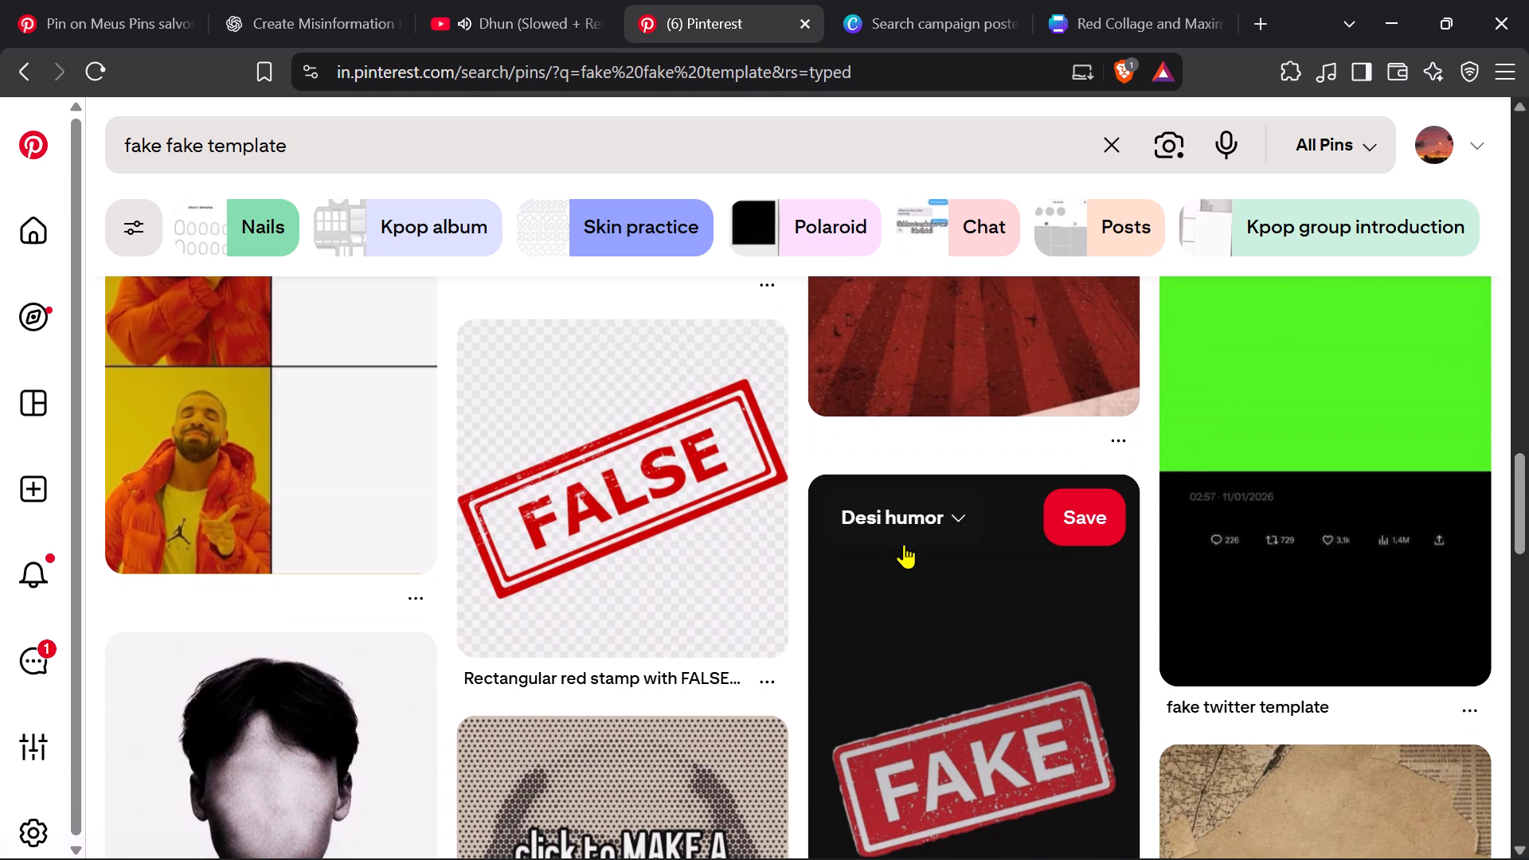
scroll(904, 544, up, 4)
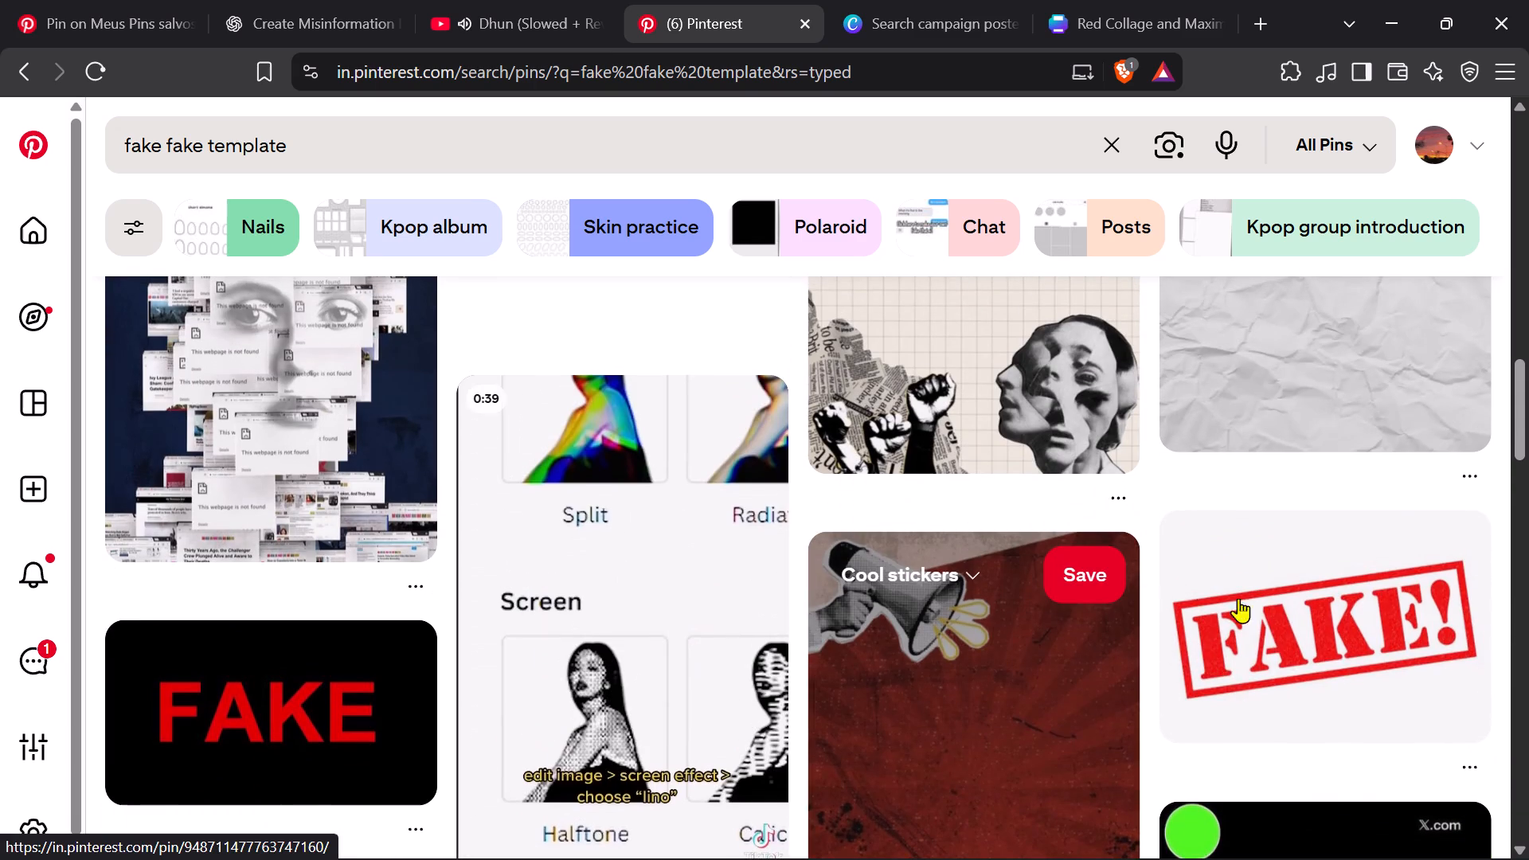
Open the pin of the slanted red "FAKE!" stamp on white and copy its image.
click(1281, 625)
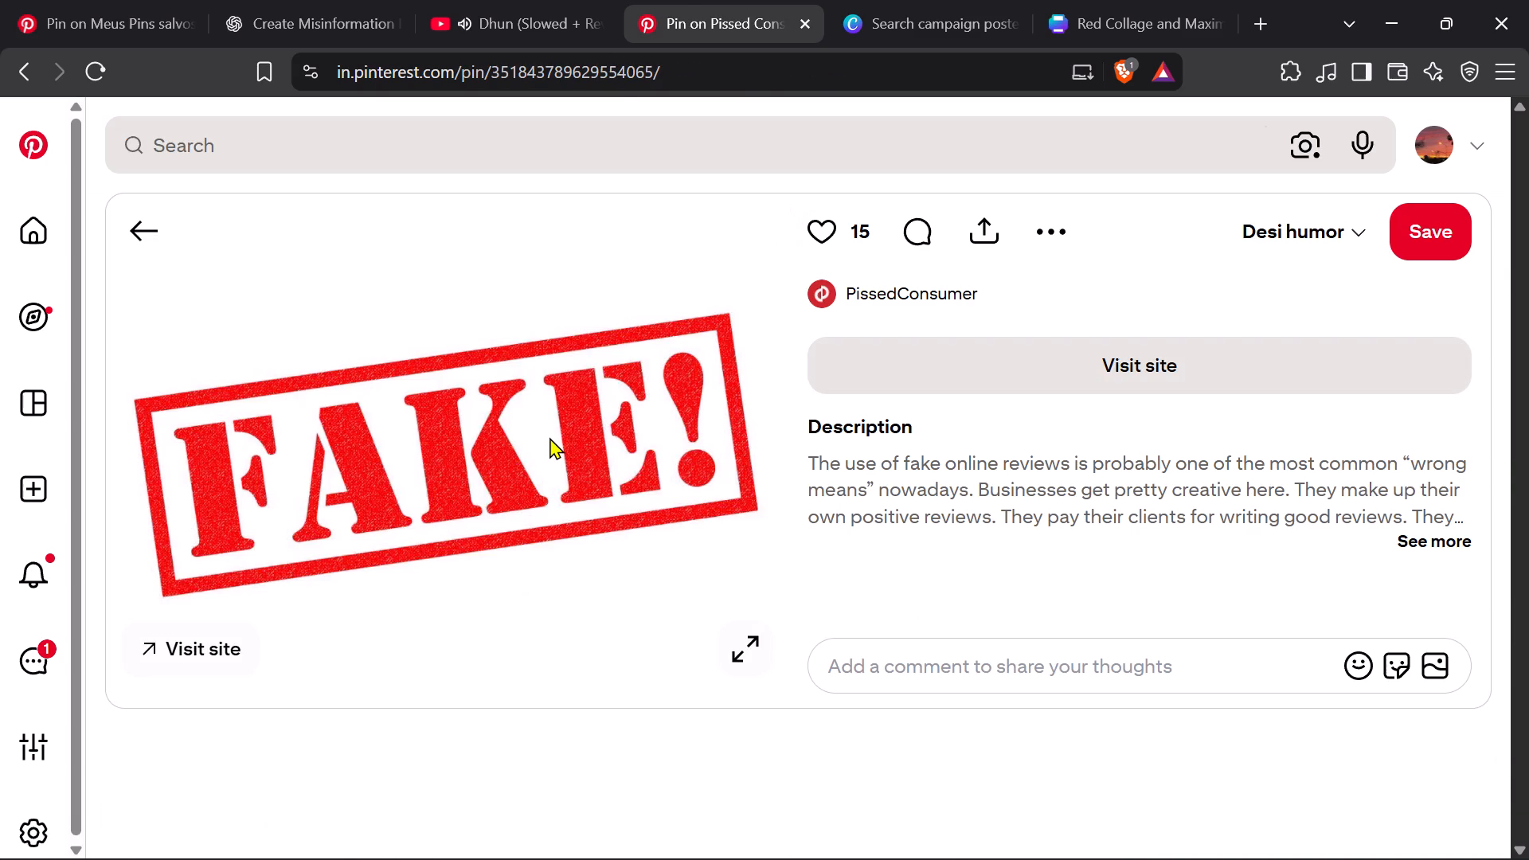
right_click(549, 437)
click(620, 530)
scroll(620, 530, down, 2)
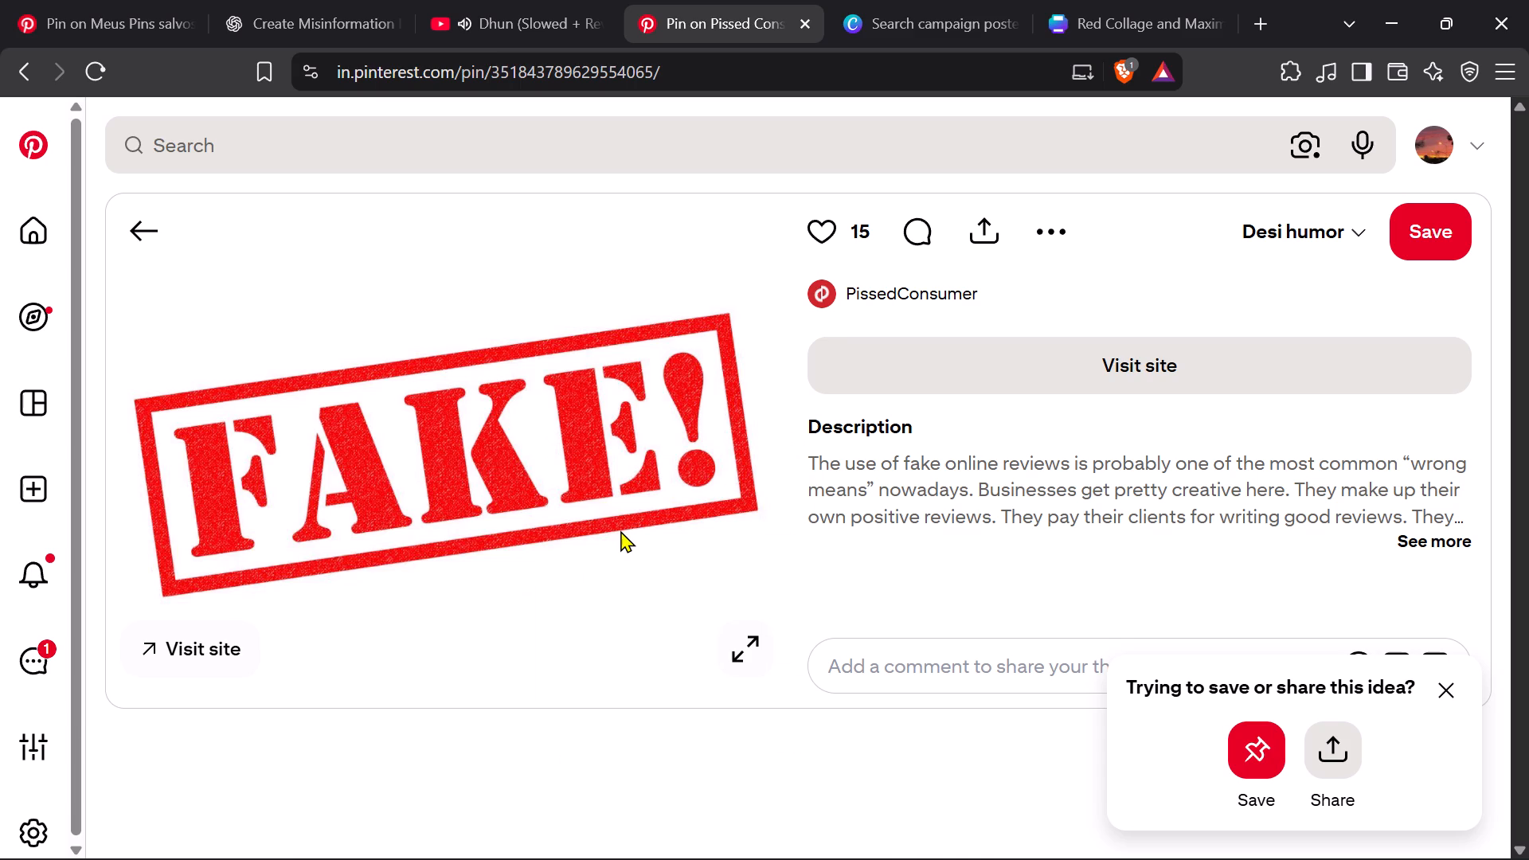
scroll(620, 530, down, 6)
Switch back to the Canva poster and paste the copied "FAKE!" stamp image onto the page.
click(1144, 7)
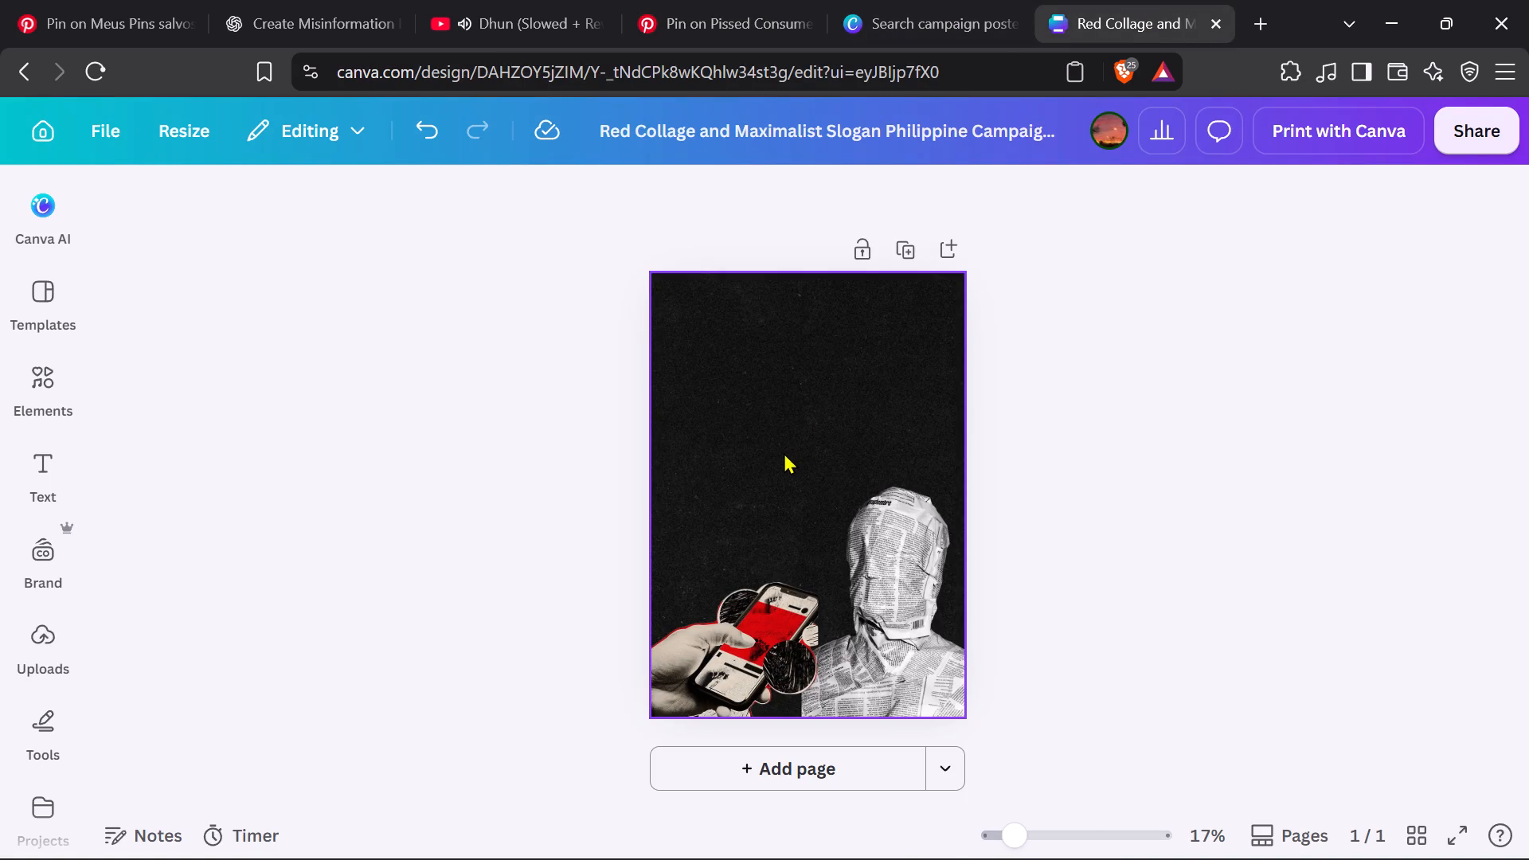
right_click(700, 569)
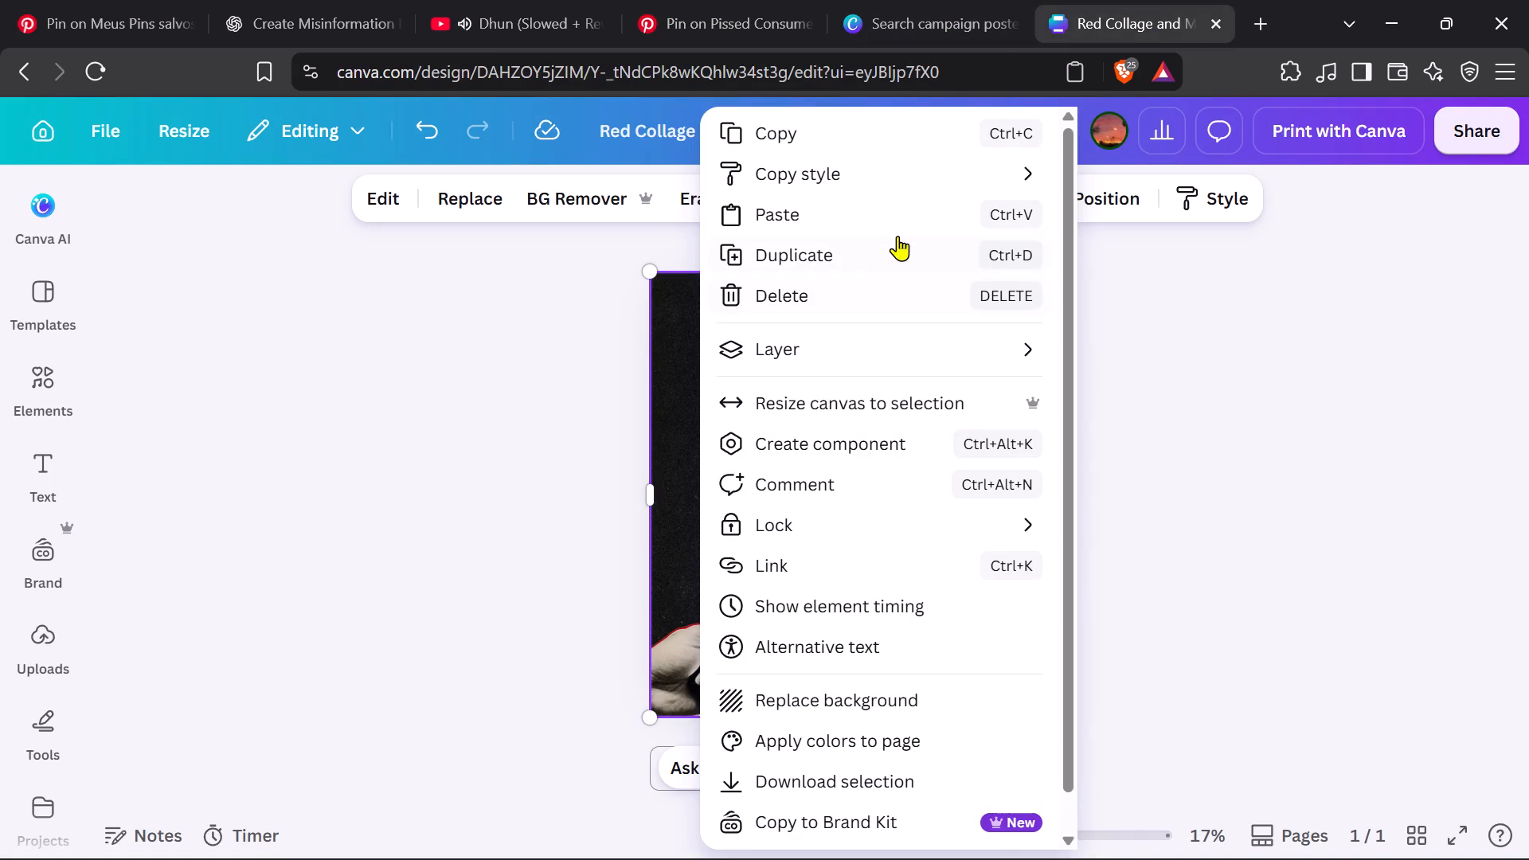
click(888, 228)
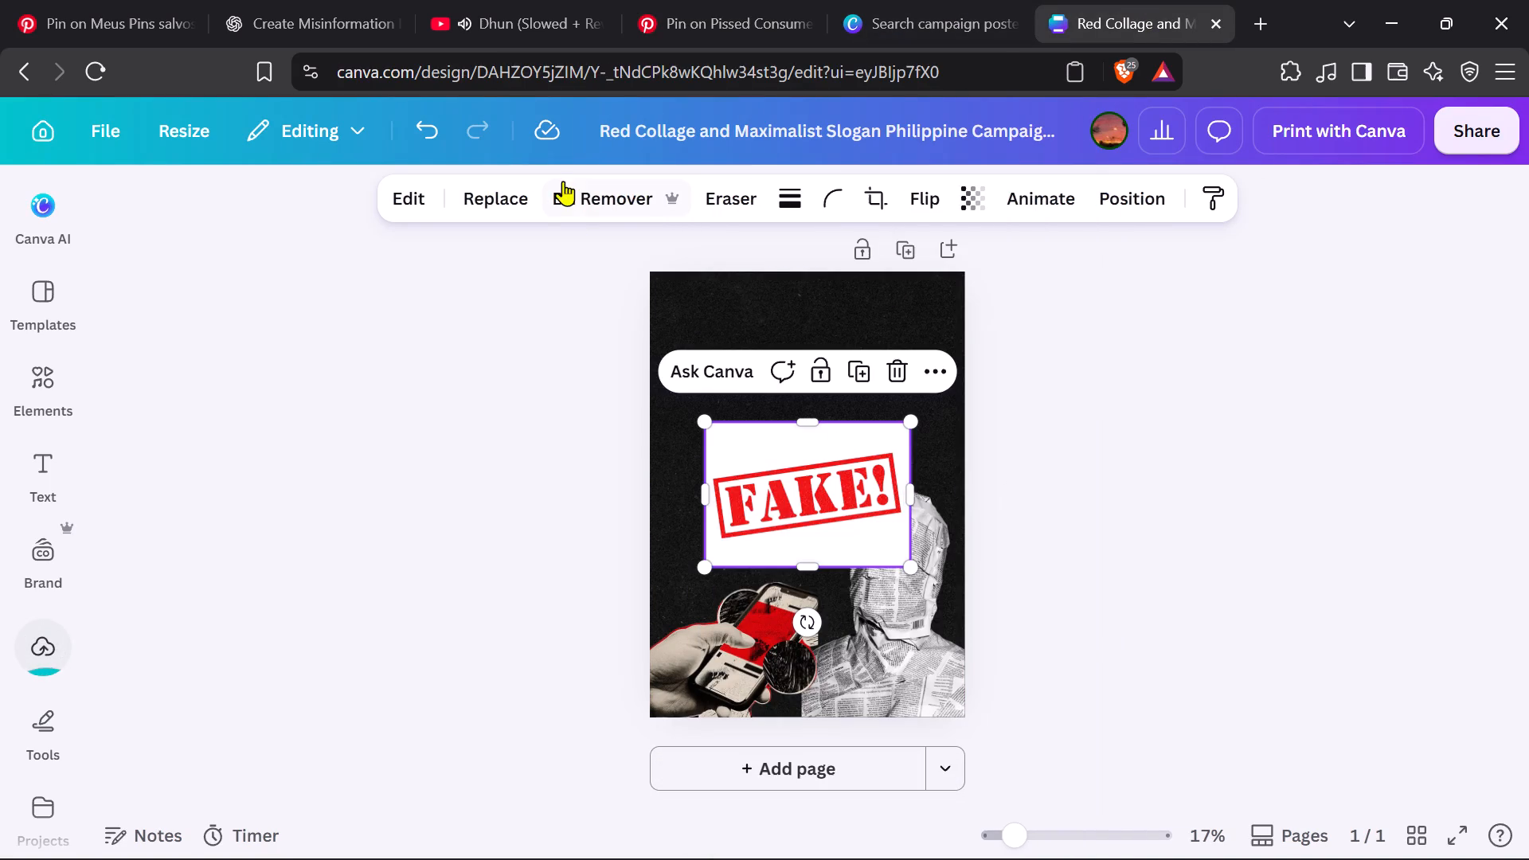
Remove the white background from the "FAKE!" stamp image.
click(587, 203)
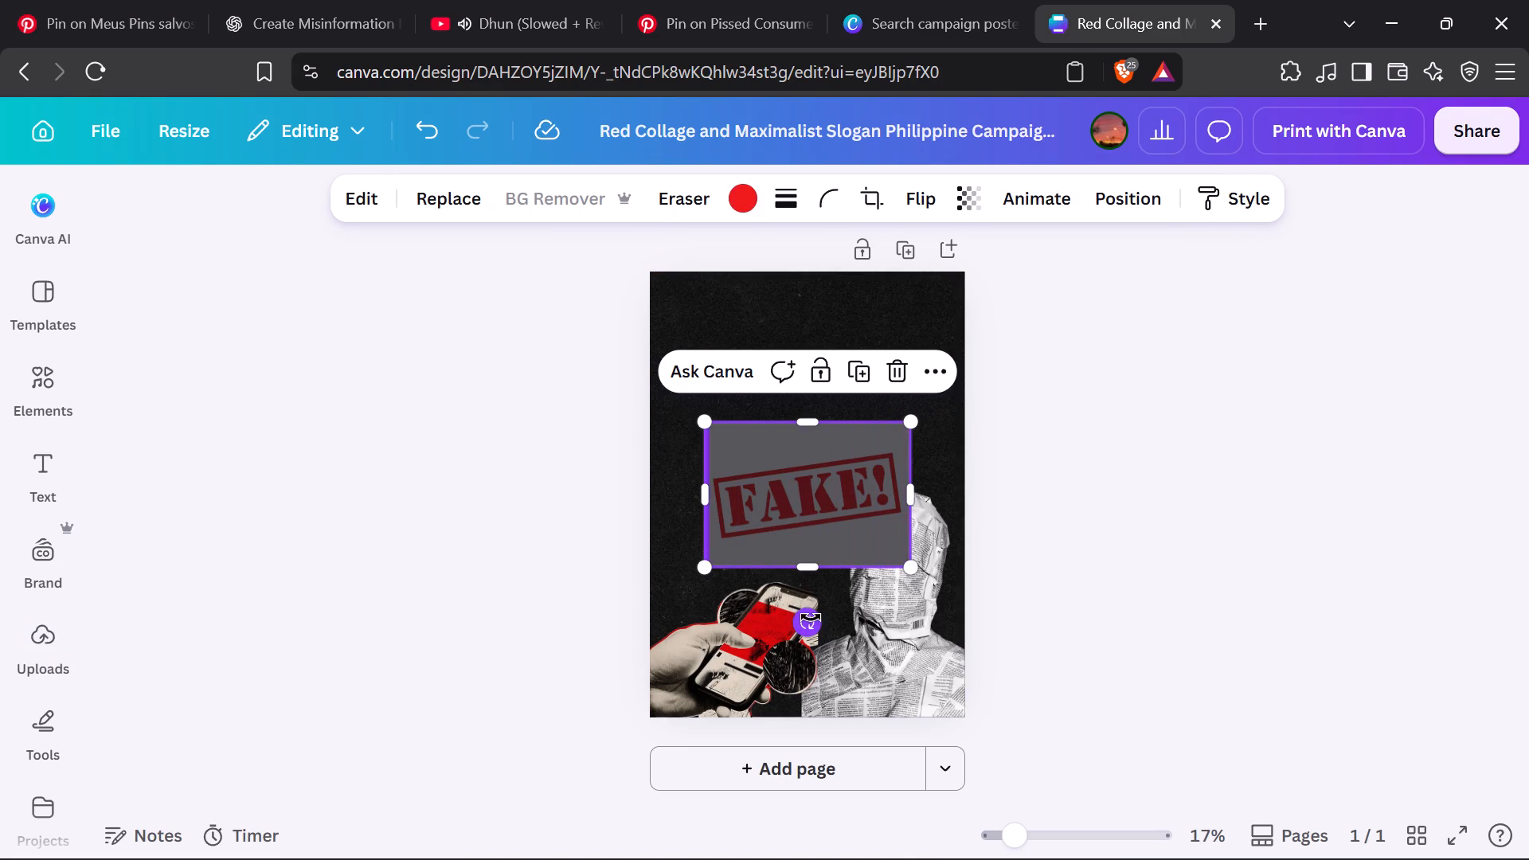
Rotate the "FAKE!" stamp clockwise by about 25° so it slants down to the right.
drag(811, 617, 746, 584)
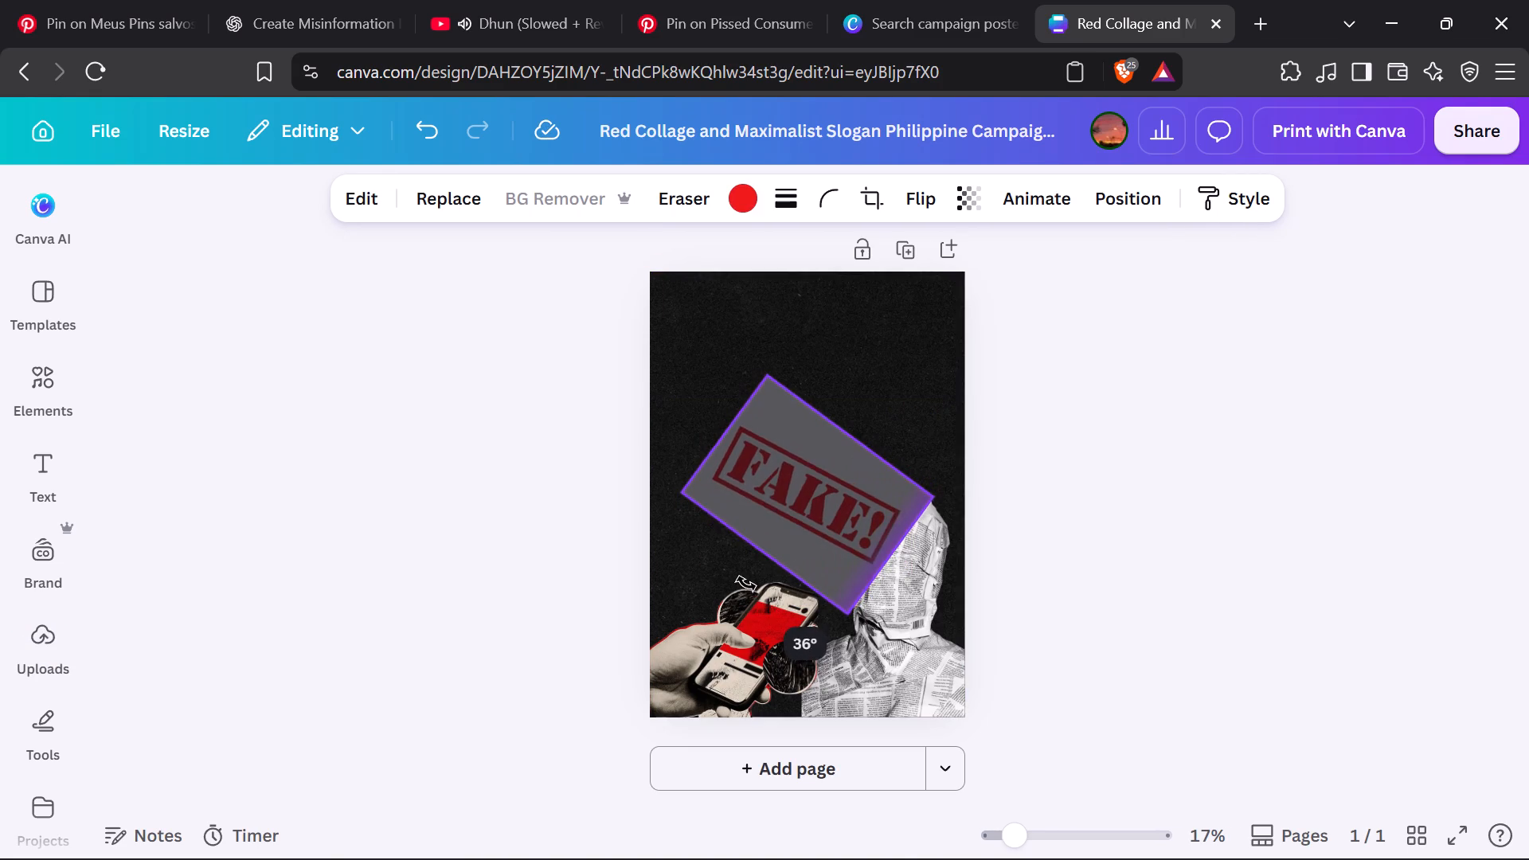
drag(746, 584, 764, 597)
Scale the rotated "FAKE!" stamp down proportionally to about 35% of the page width.
drag(873, 601, 854, 576)
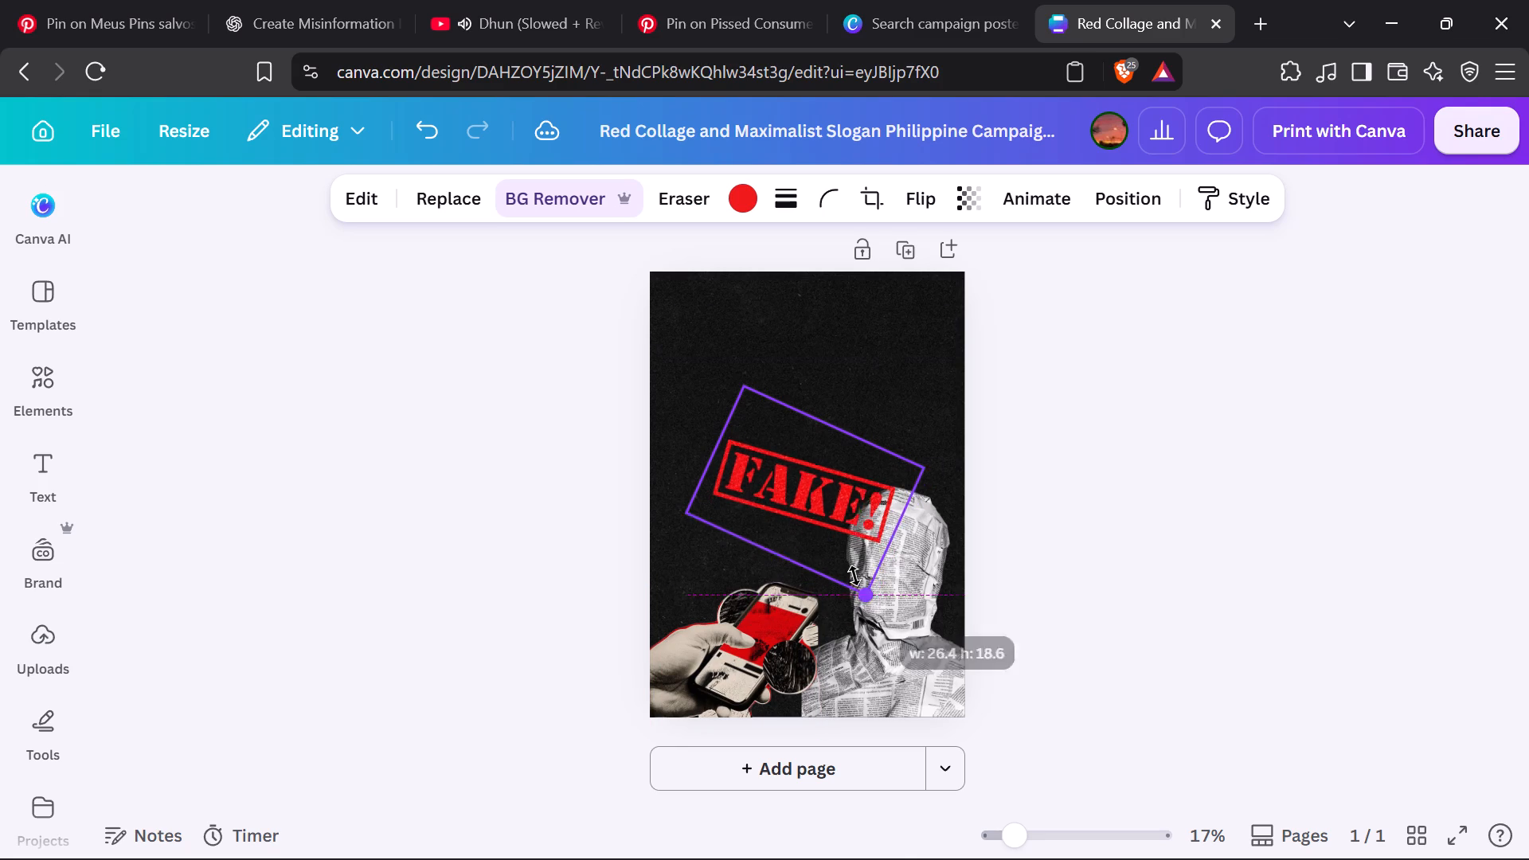
drag(854, 576, 800, 506)
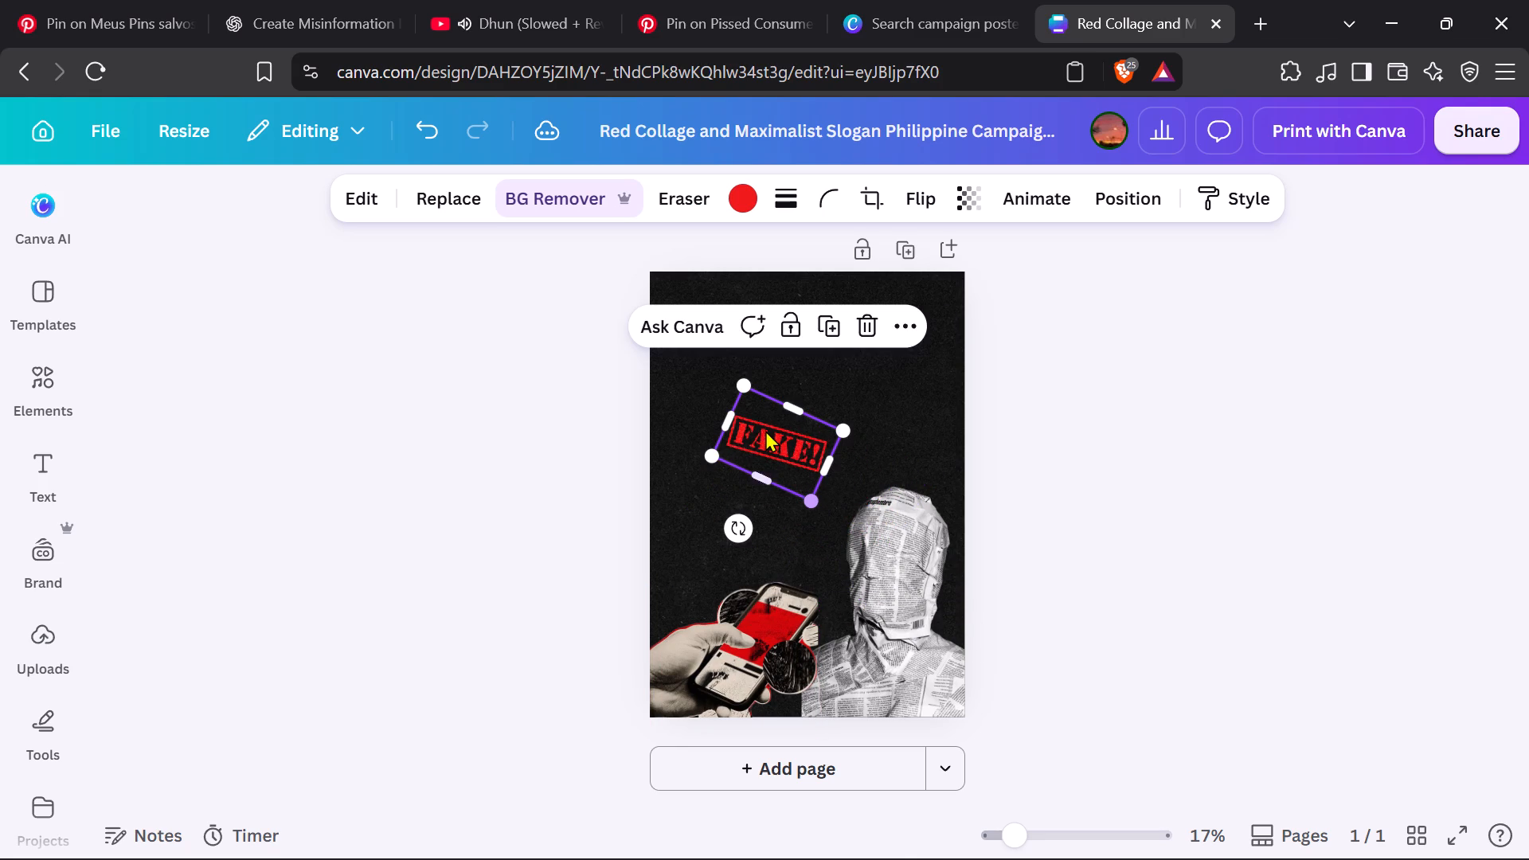
Place the "FAKE!" stamp over the newspaper-wrapped face and shrink it slightly to fit the head's width.
drag(765, 430, 890, 545)
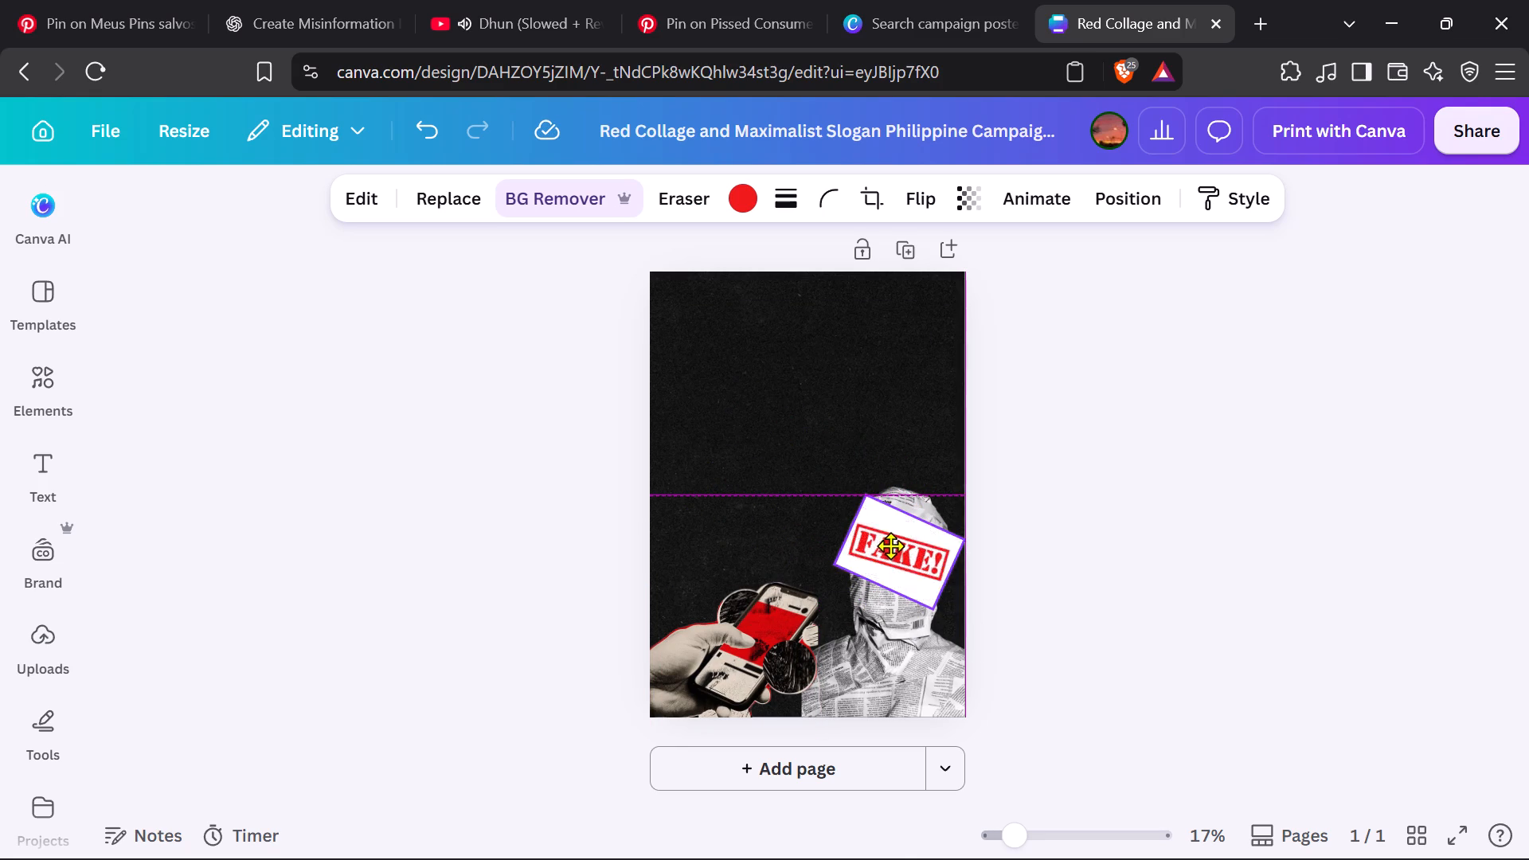
drag(890, 545, 885, 537)
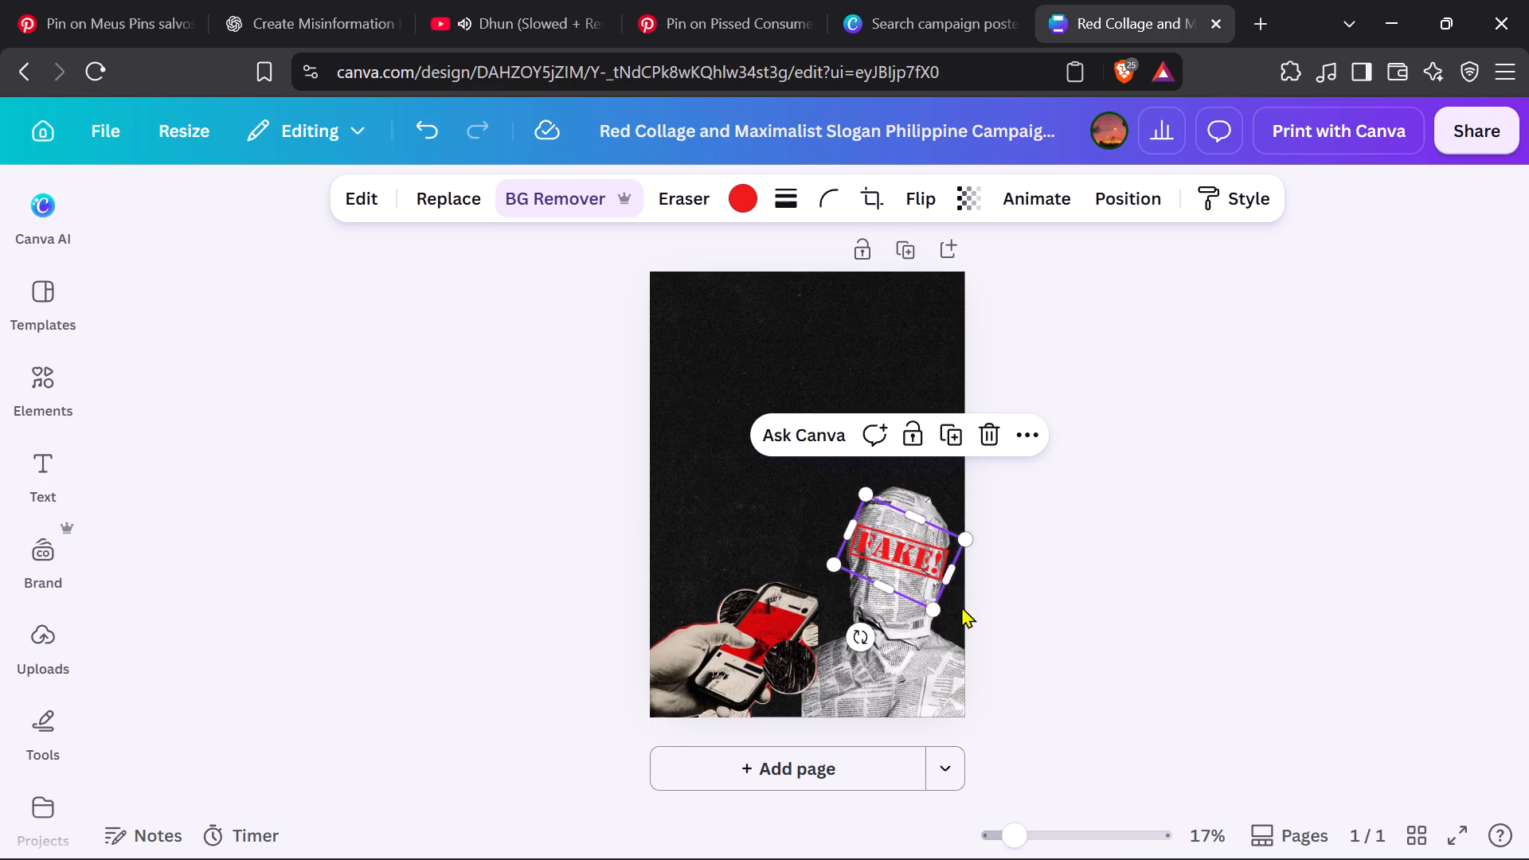
drag(934, 608, 919, 596)
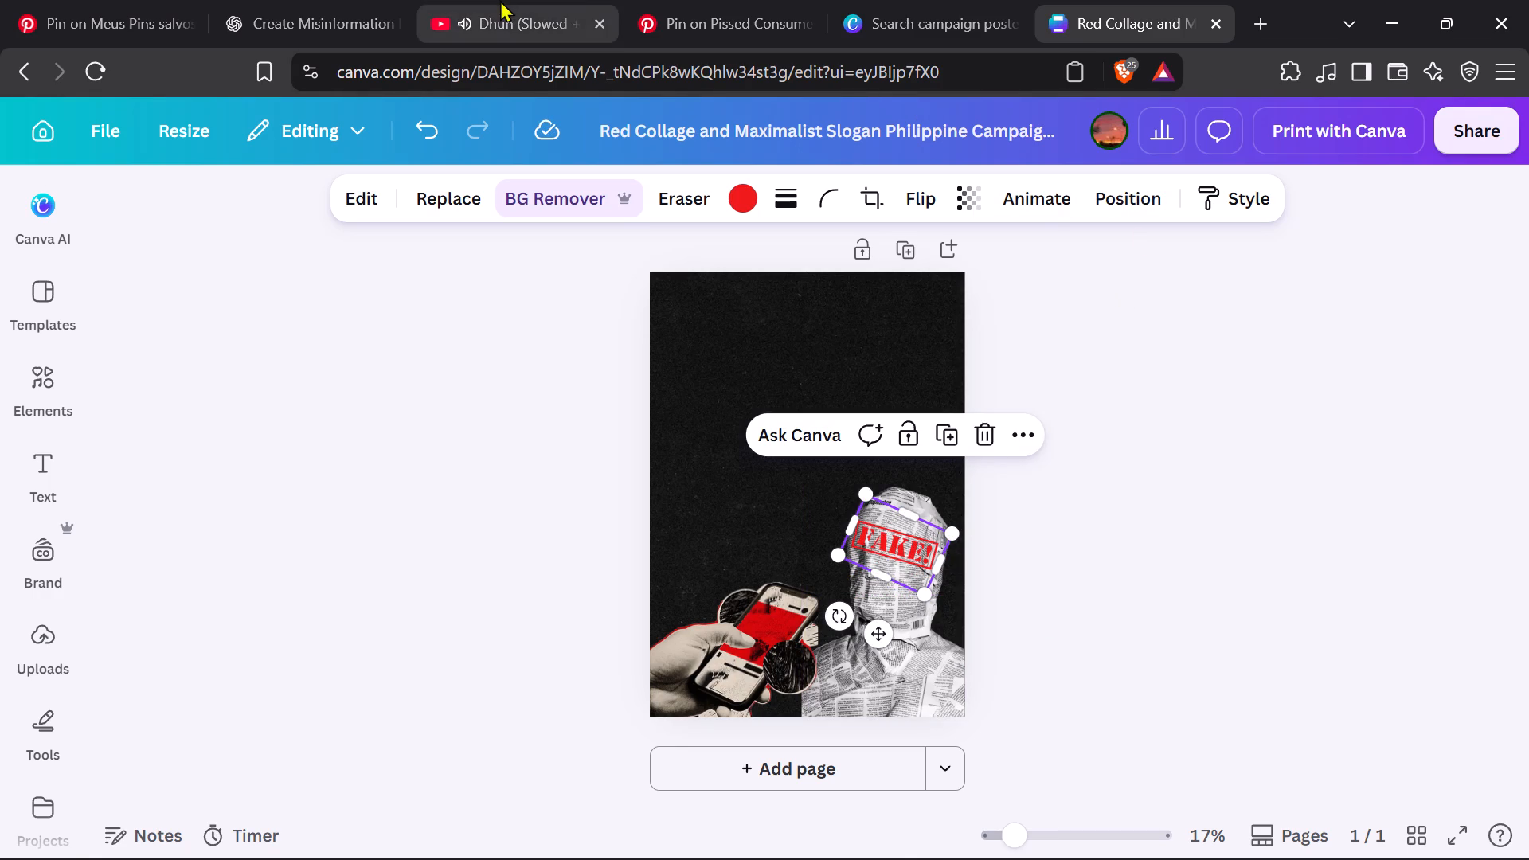
Switch to the Pinterest pin page and search for "sound waves".
click(722, 8)
click(452, 144)
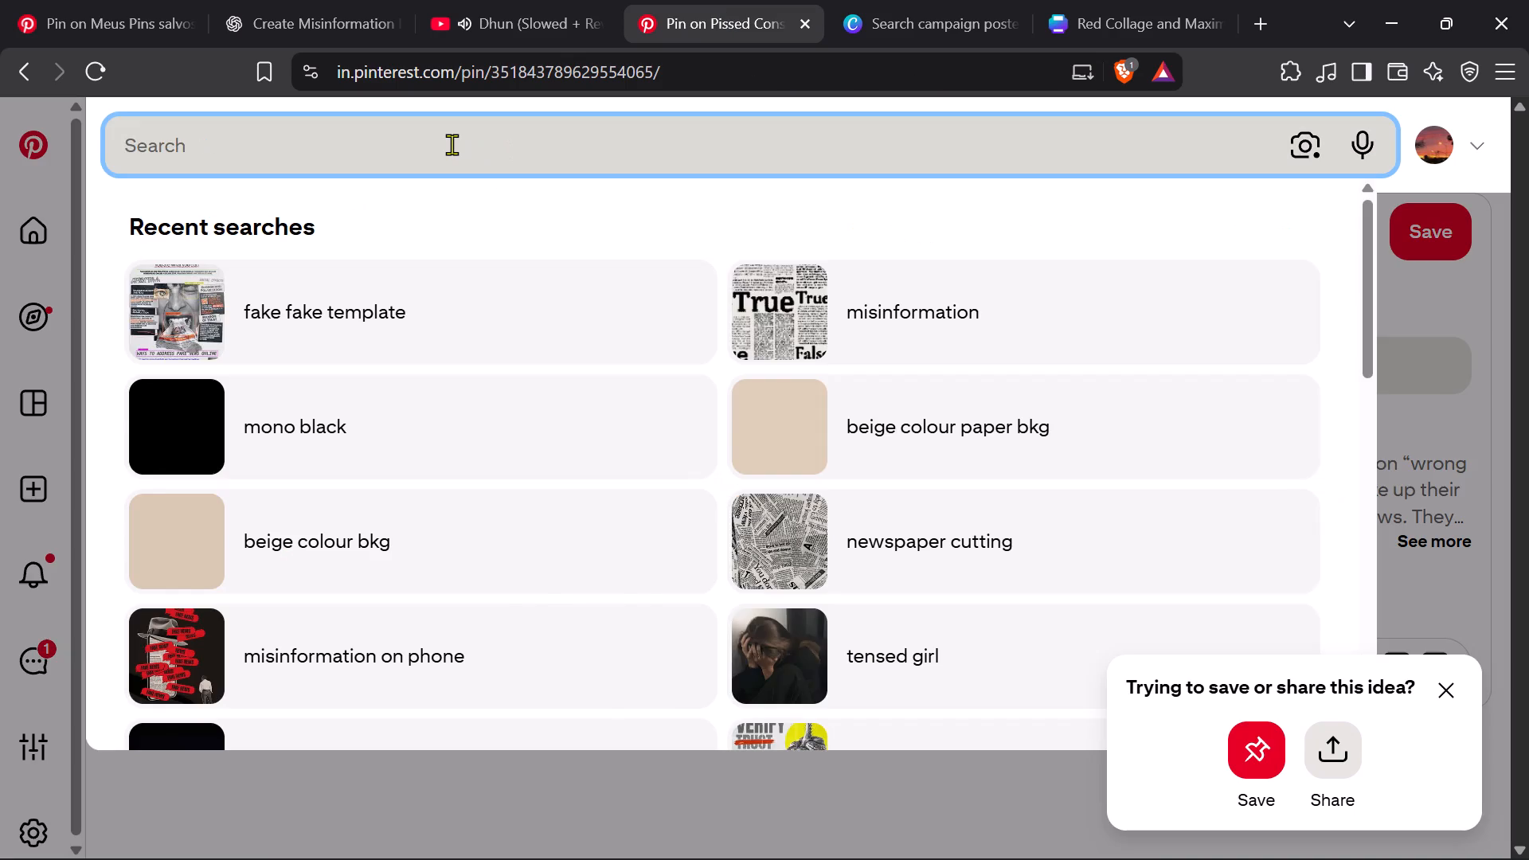
key(d)
key(BackSpace)
text(sound waves)
key(Return)
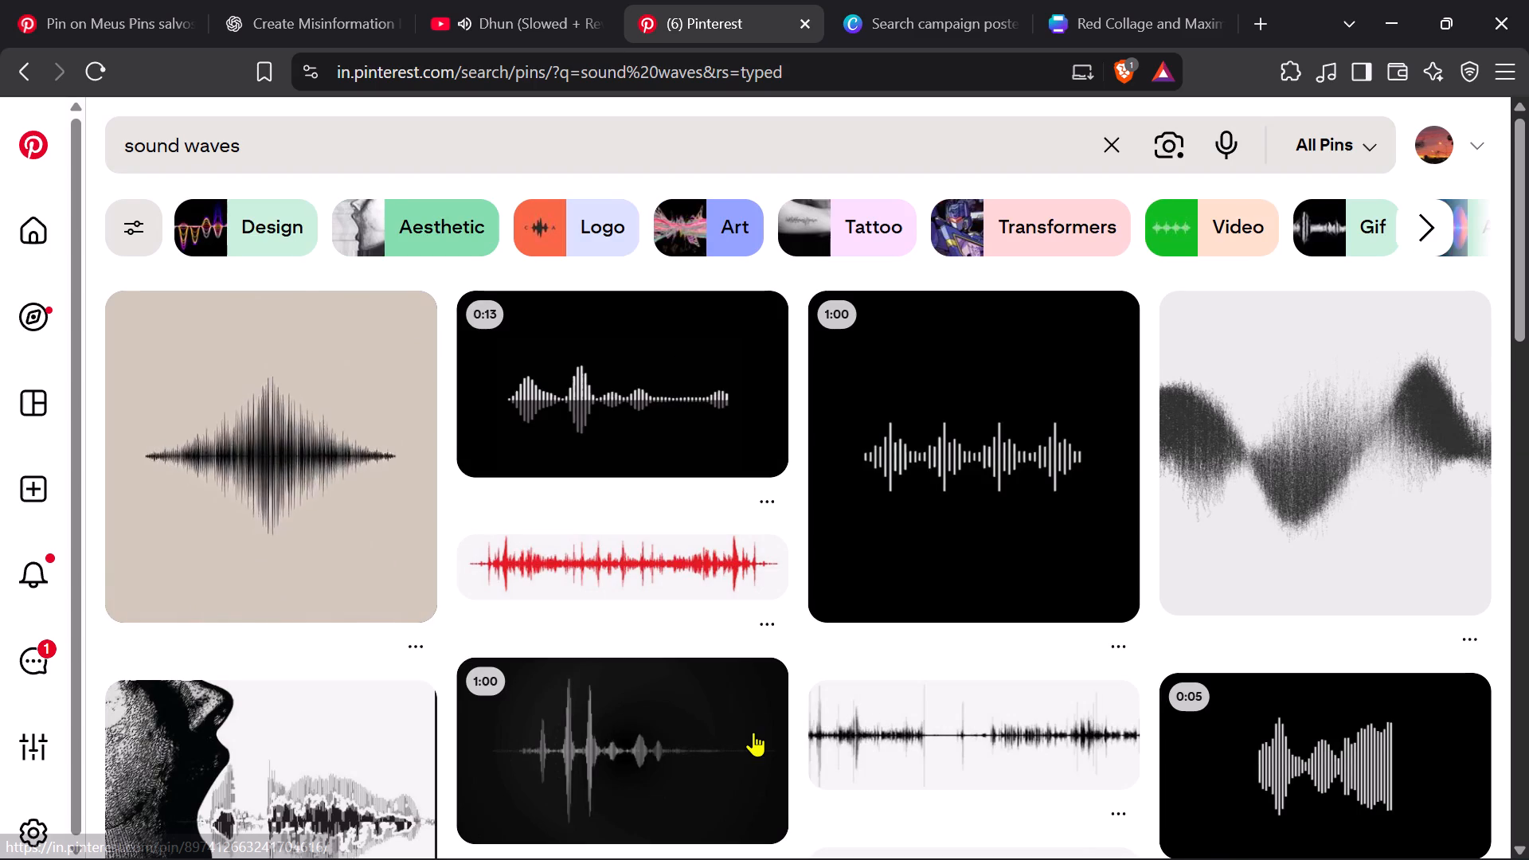
Browse the sound wave results and open the brown pin with overlapping circular ripples.
scroll(753, 732, down, 4)
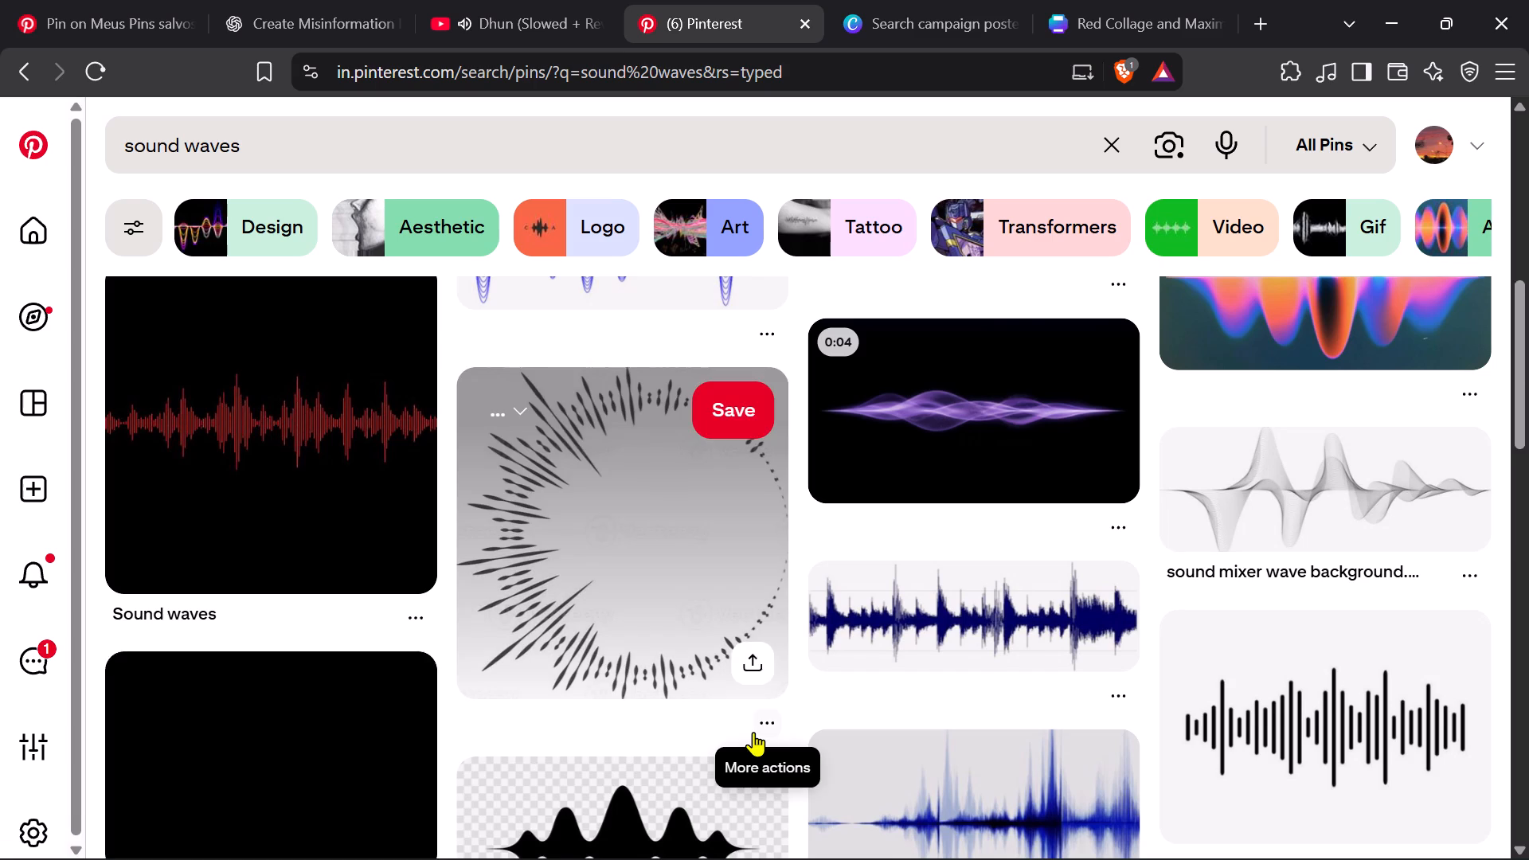
scroll(753, 732, down, 5)
scroll(753, 732, up, 3)
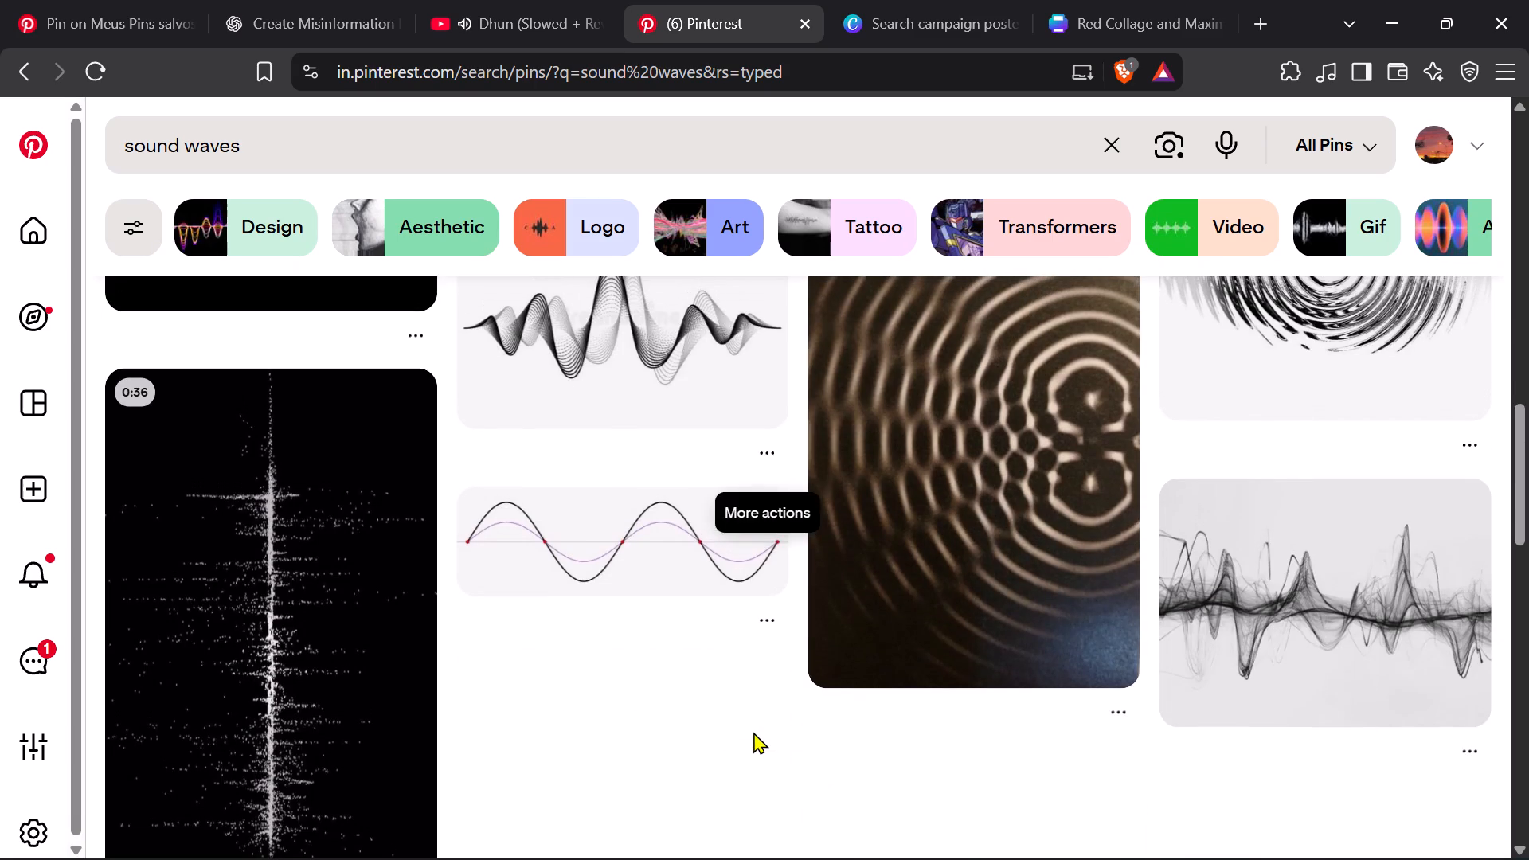
scroll(753, 732, down, 2)
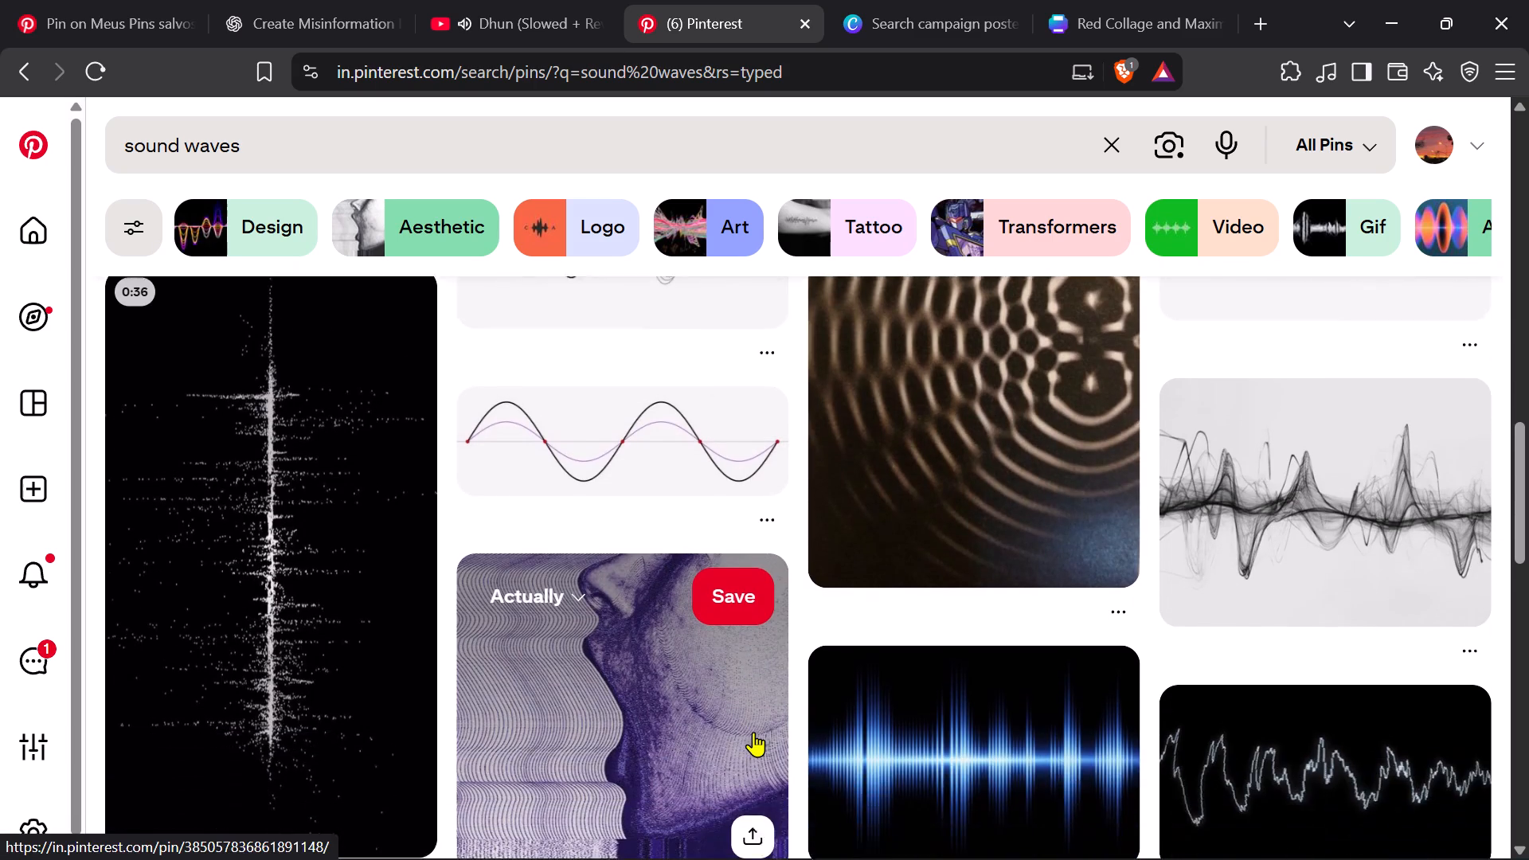
scroll(753, 732, down, 4)
scroll(753, 732, up, 7)
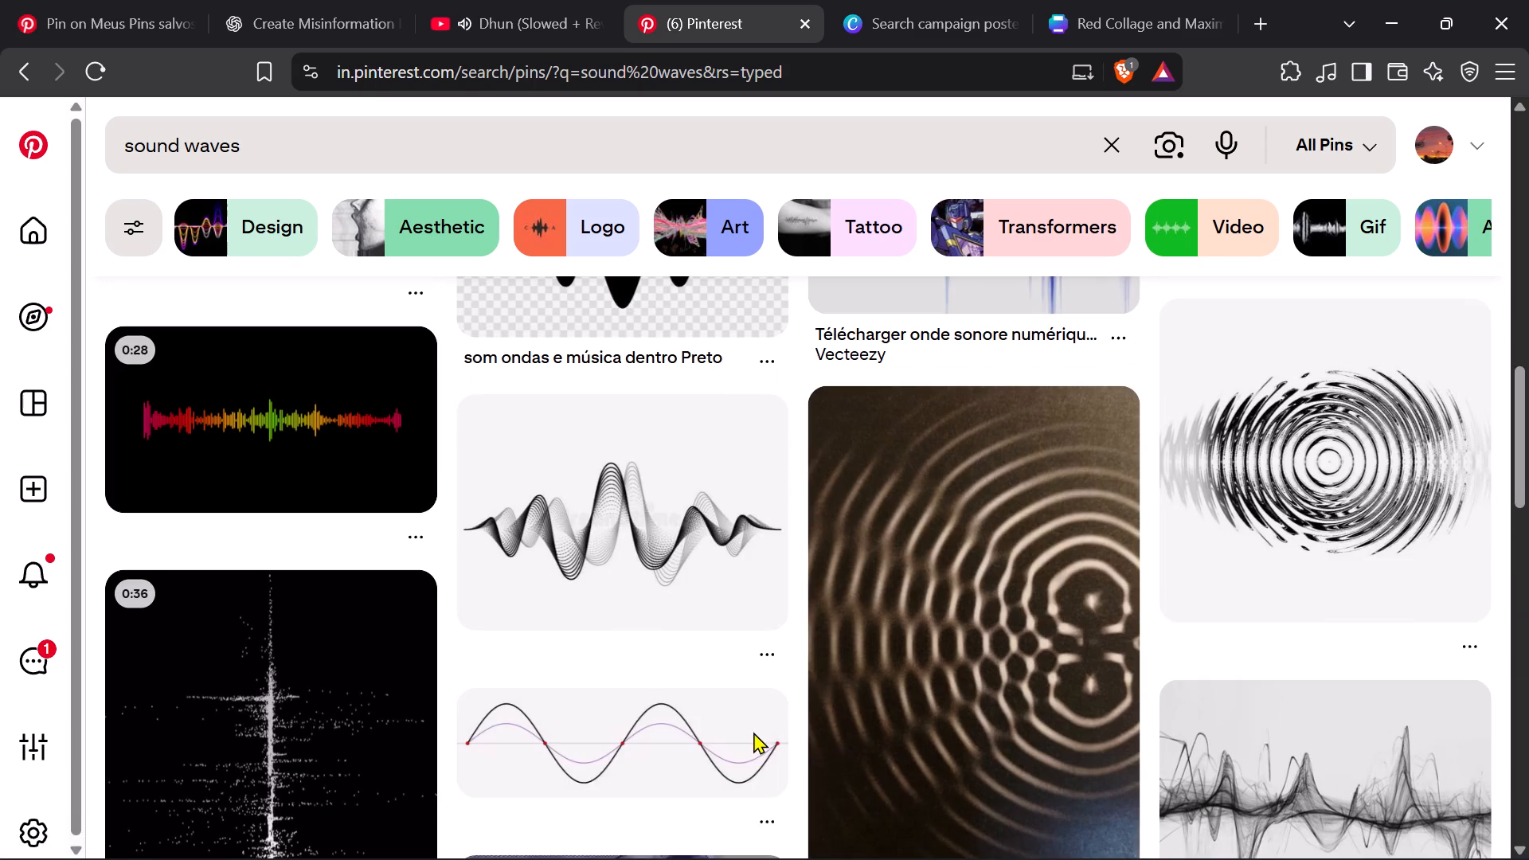
click(938, 685)
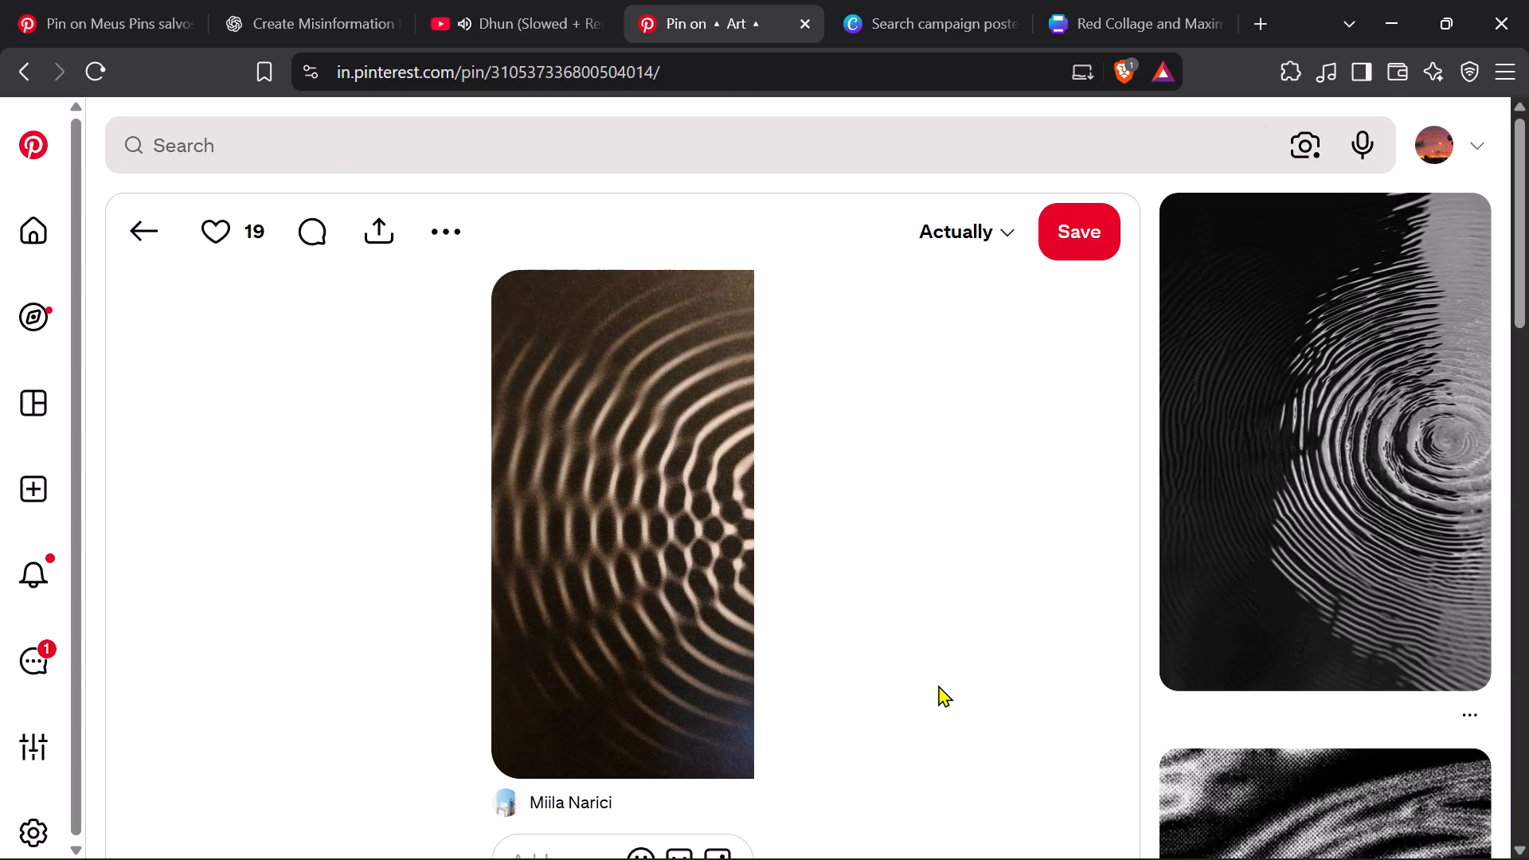
Browse the related pins for a ripple texture and open the dark one with fine concentric circles.
scroll(938, 685, down, 3)
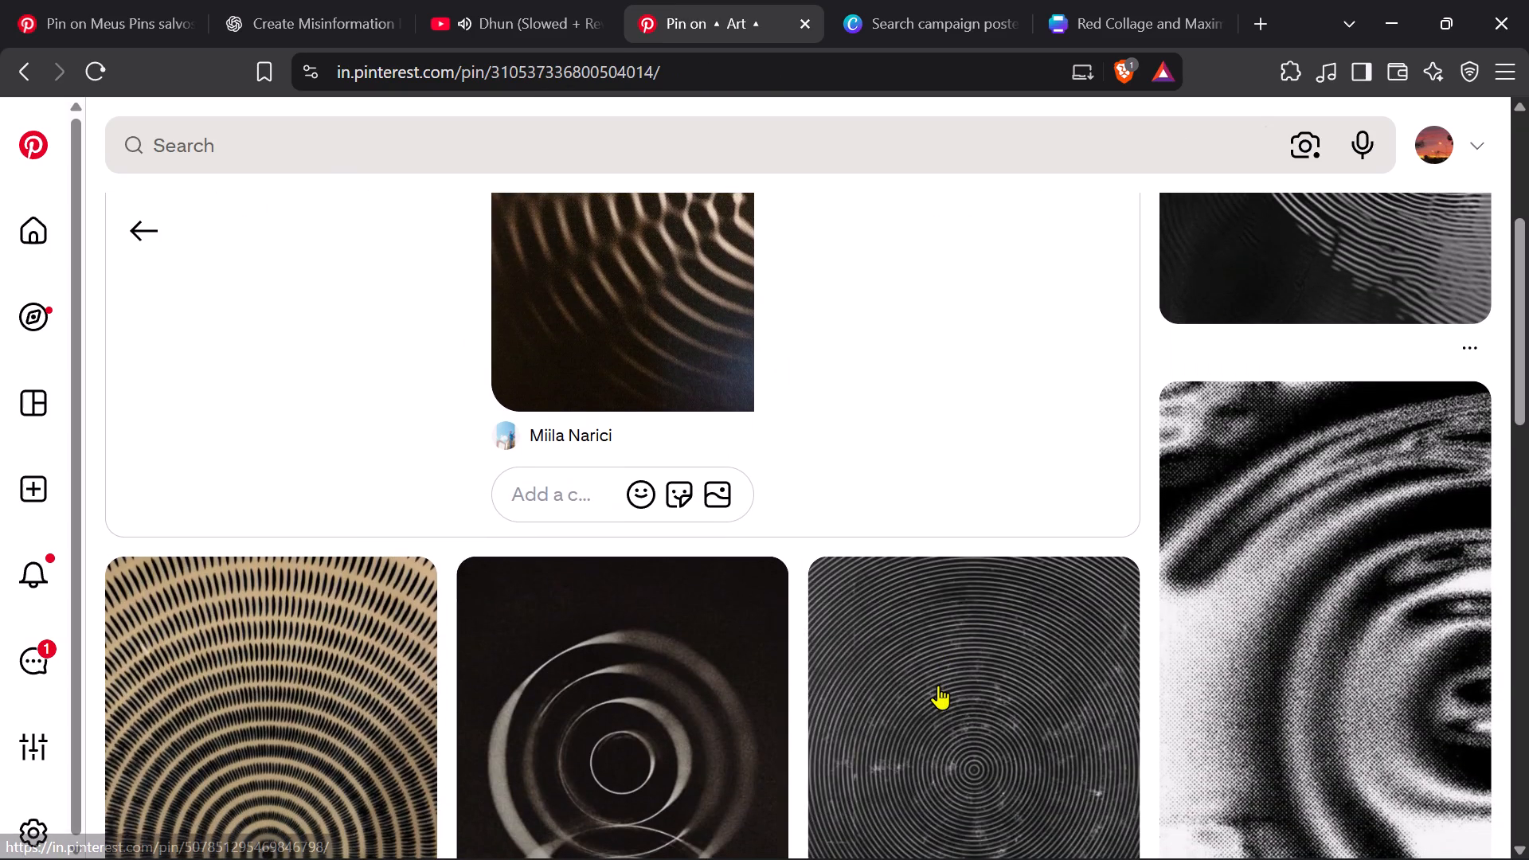
scroll(938, 685, down, 2)
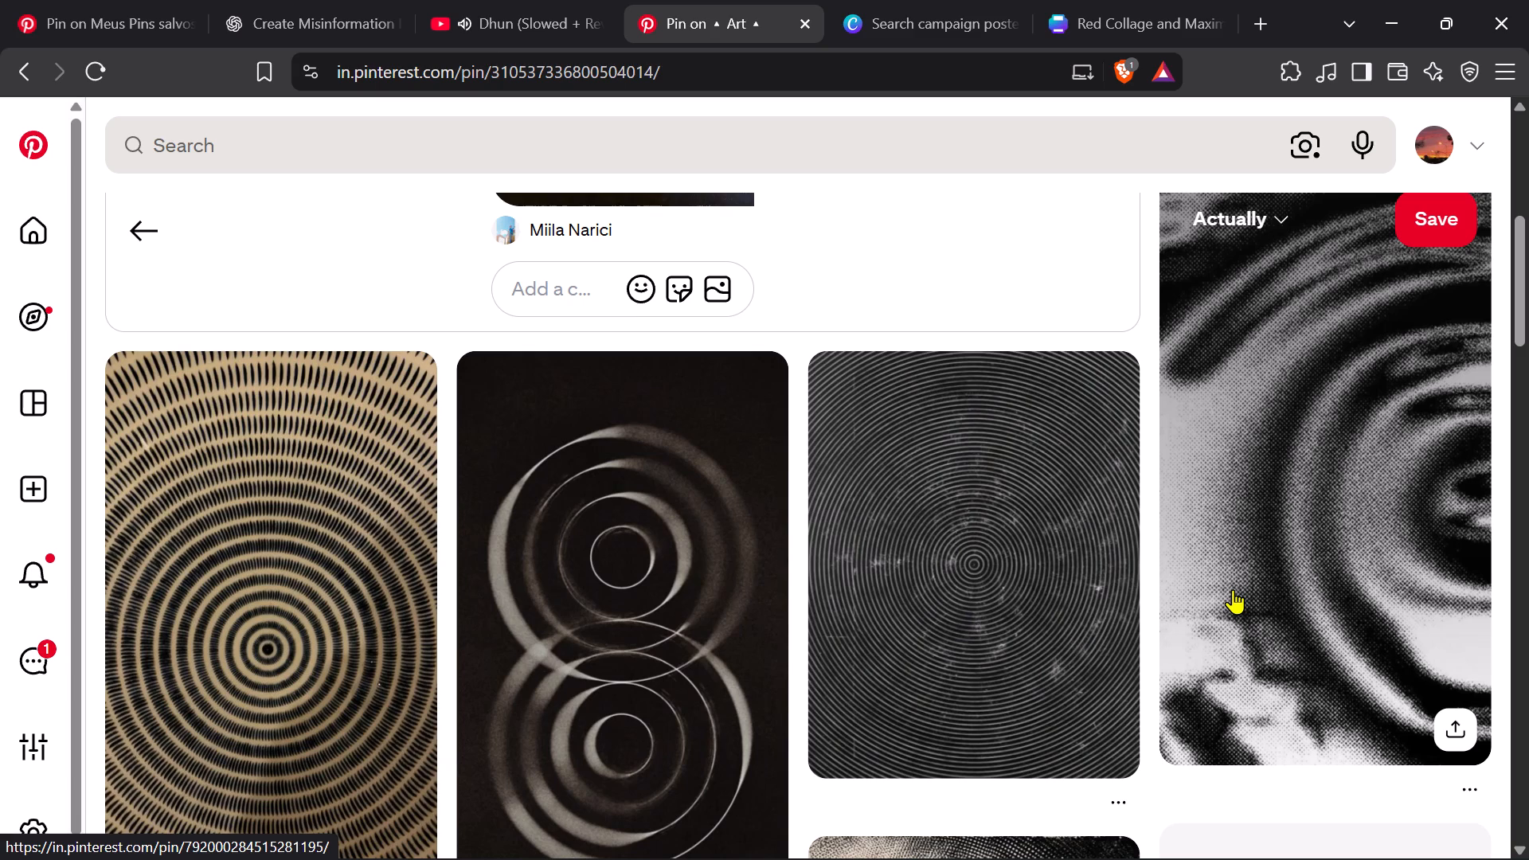
scroll(1233, 589, down, 1)
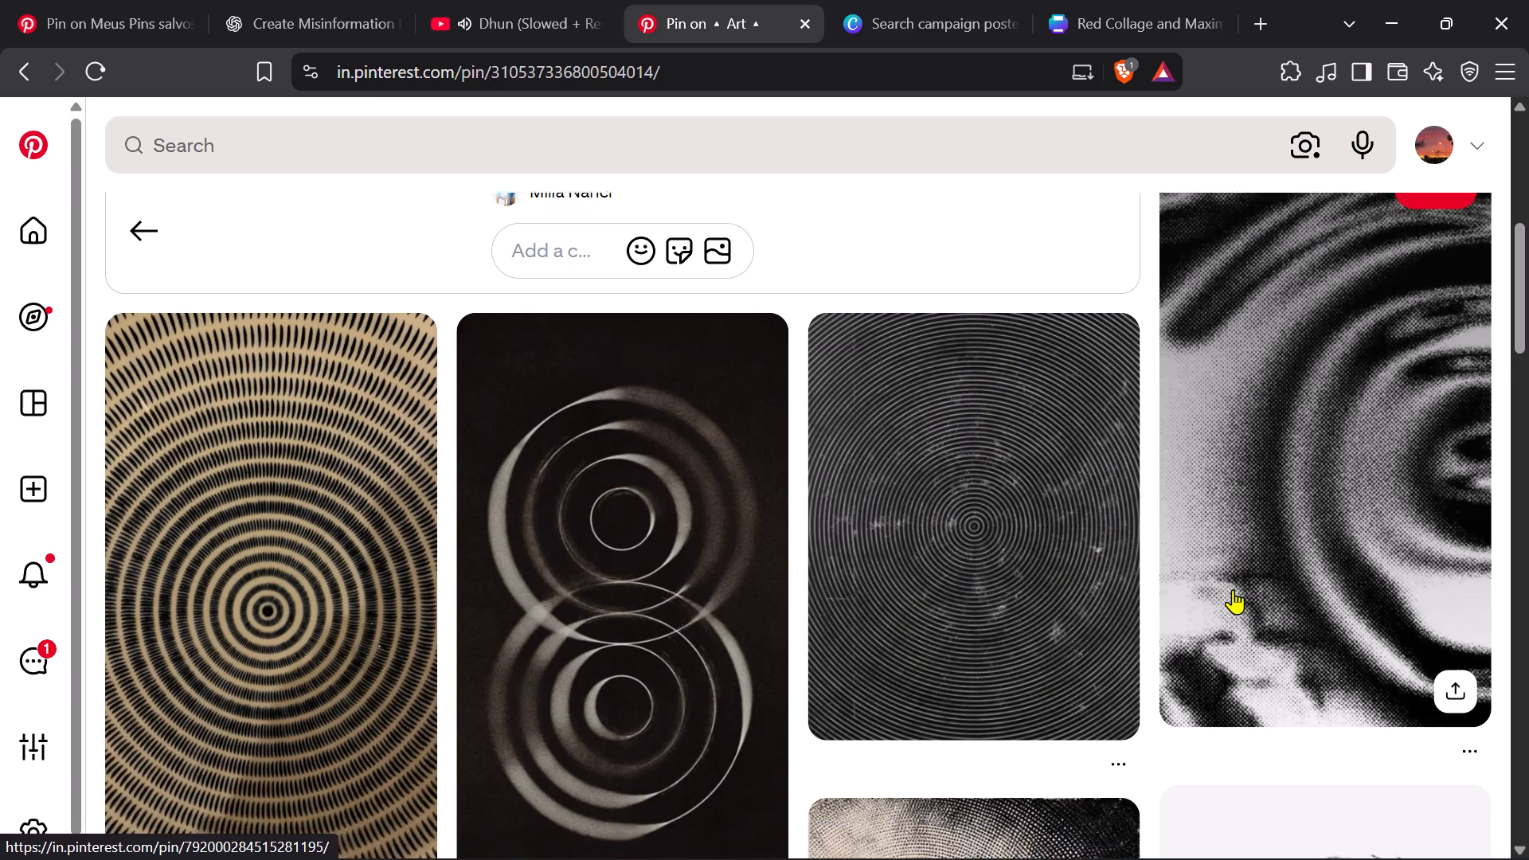
scroll(1233, 589, down, 3)
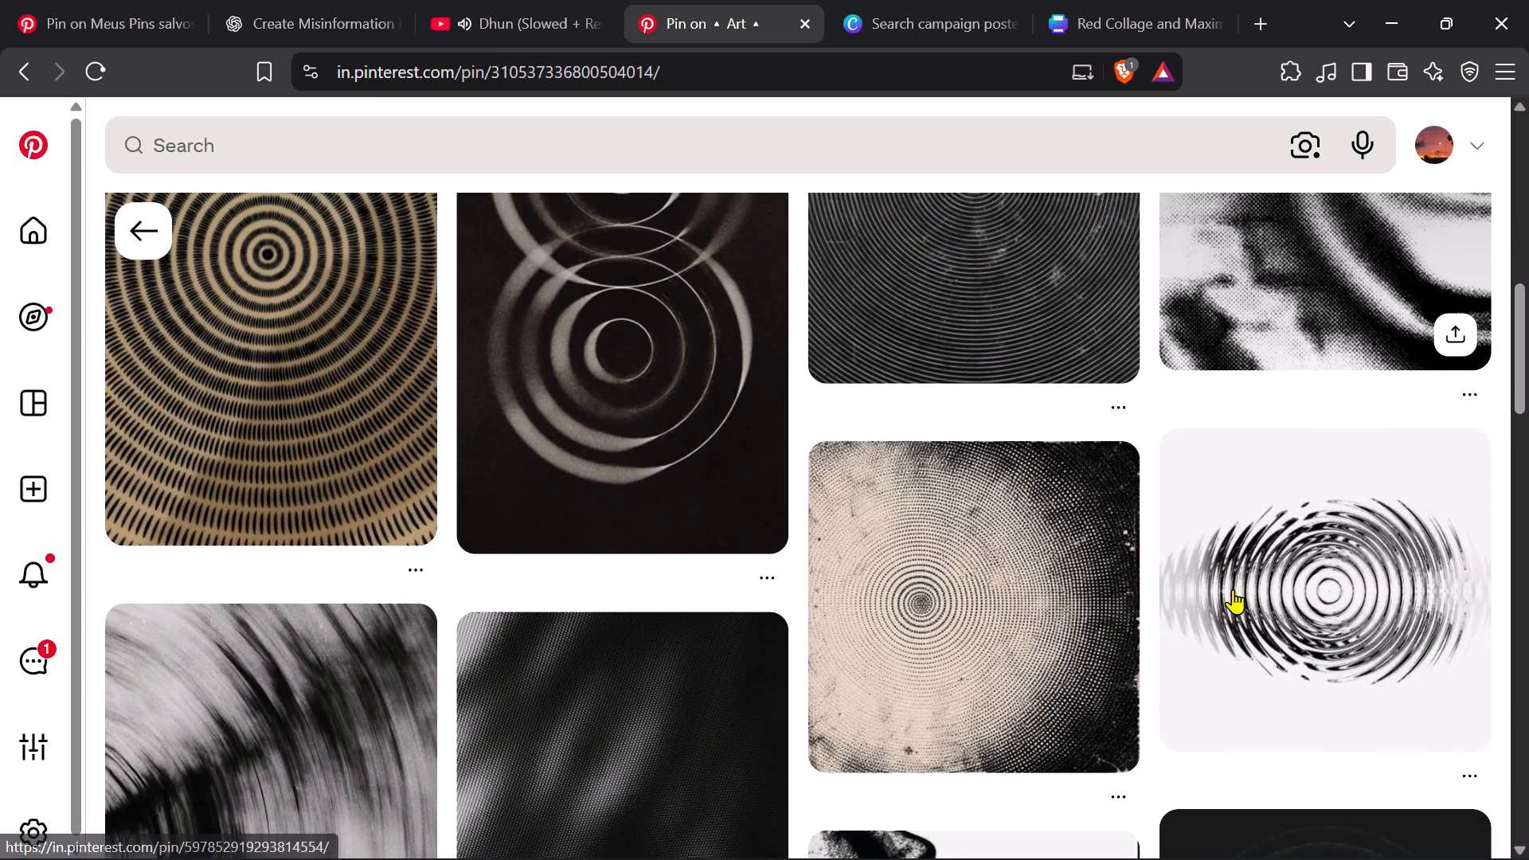
scroll(1233, 589, down, 2)
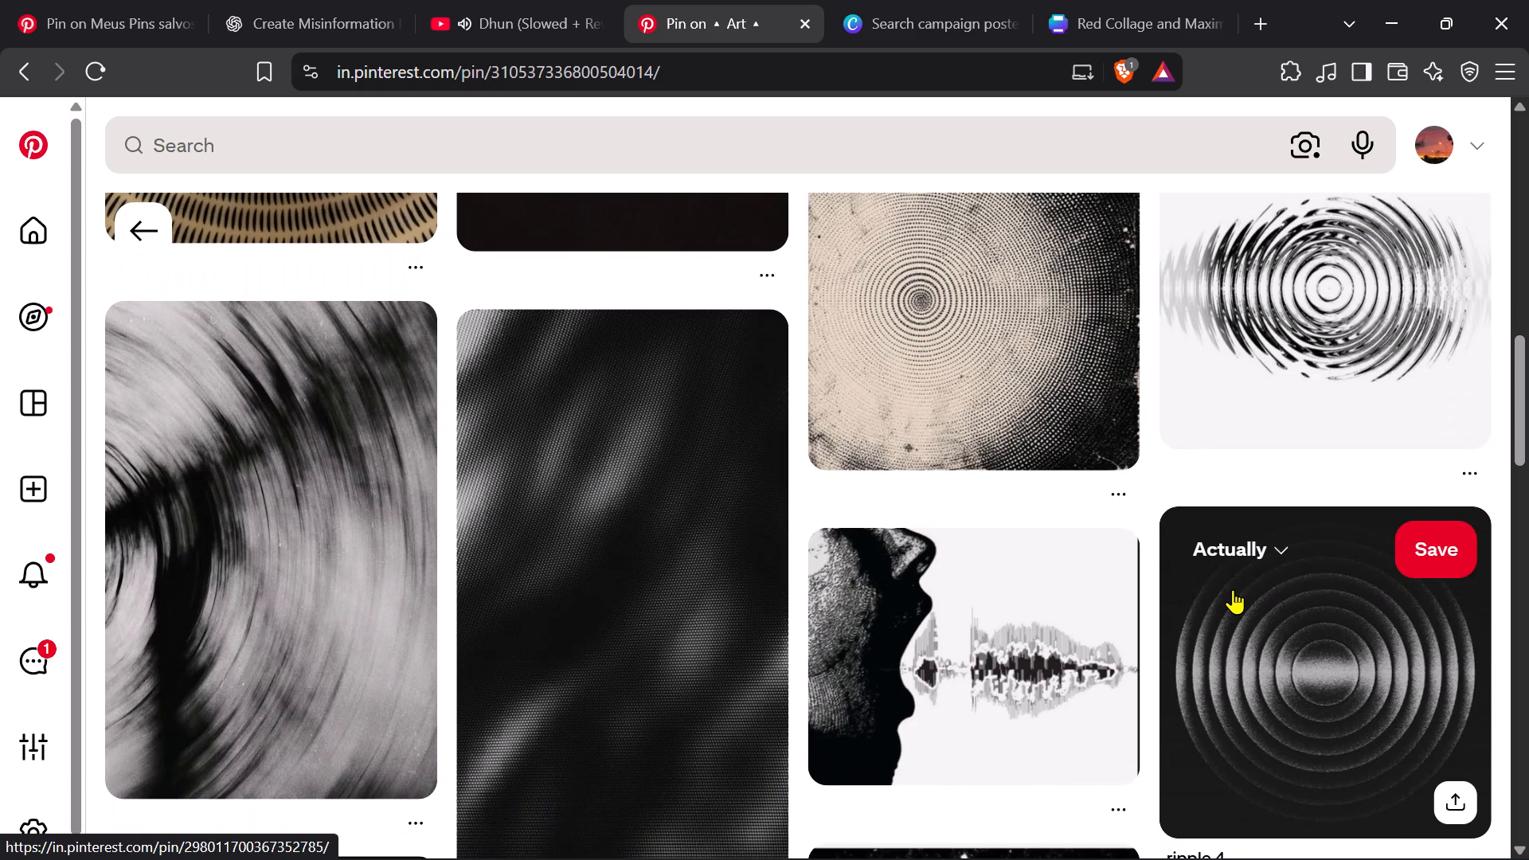
scroll(1233, 589, up, 2)
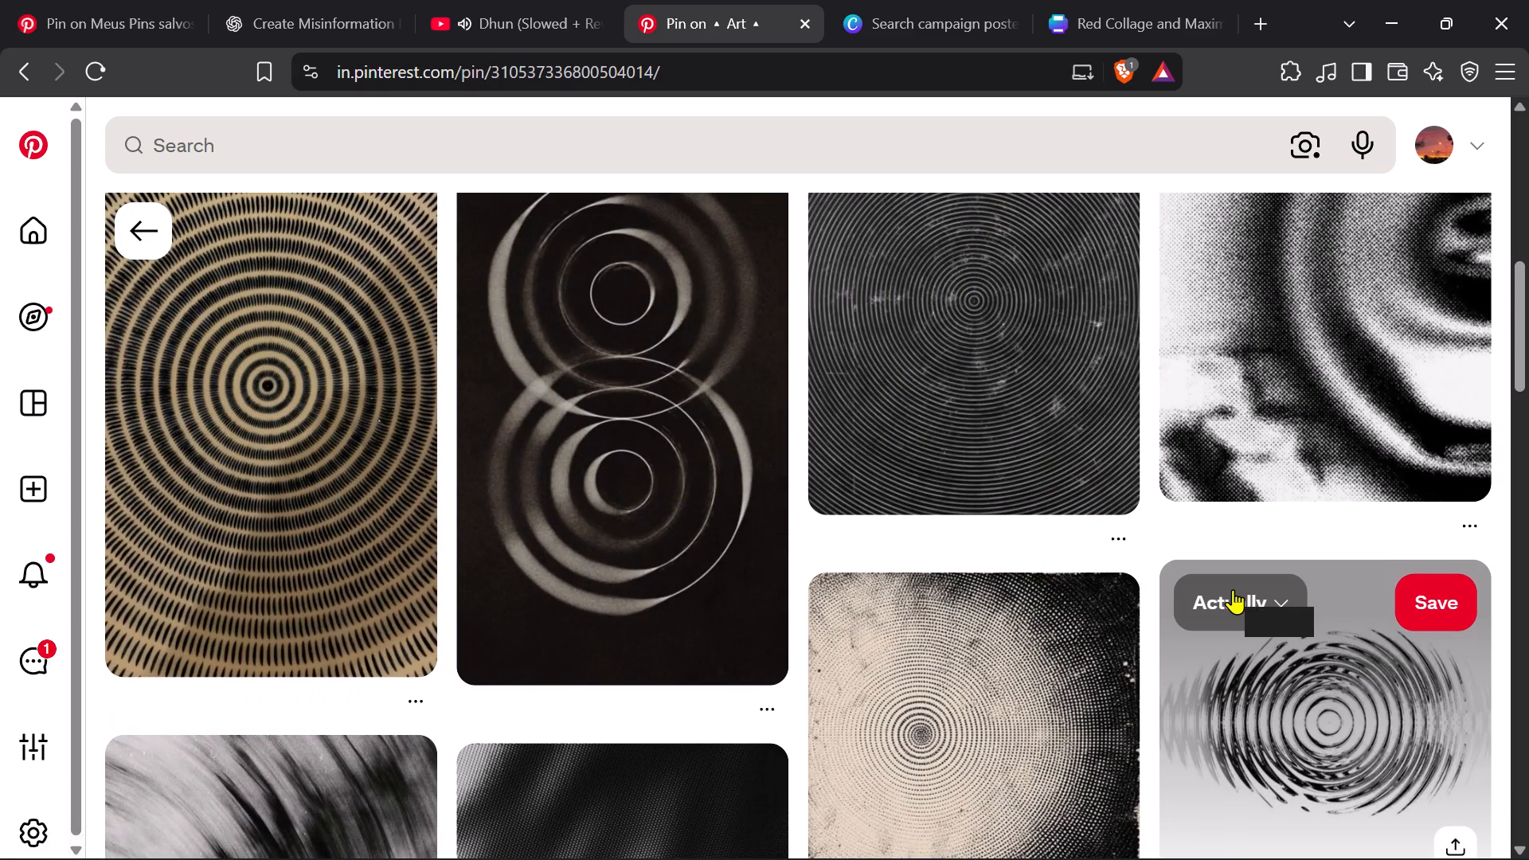
scroll(1233, 589, up, 2)
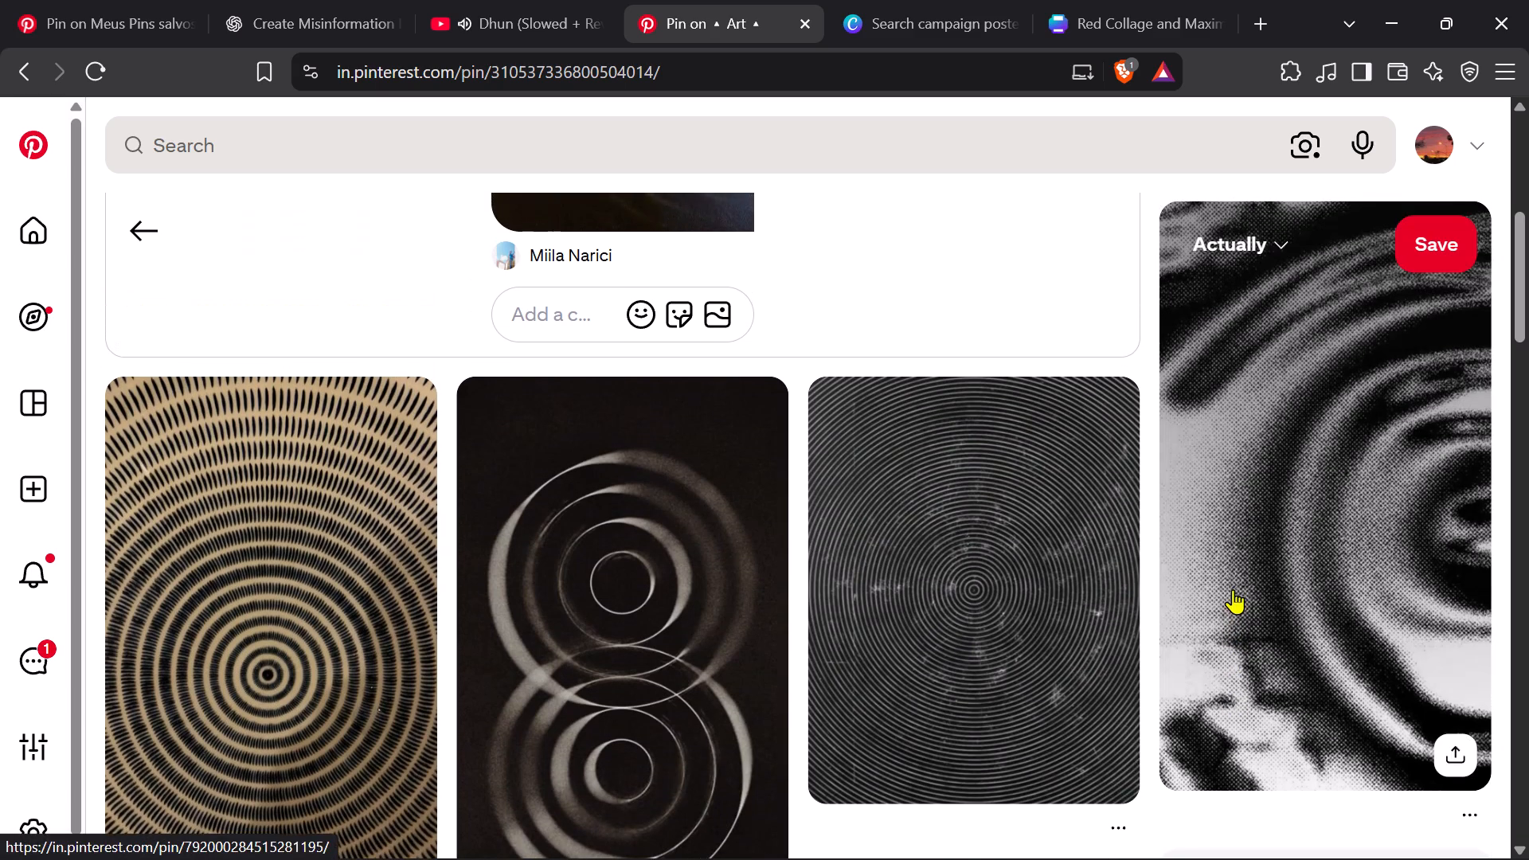
click(1023, 664)
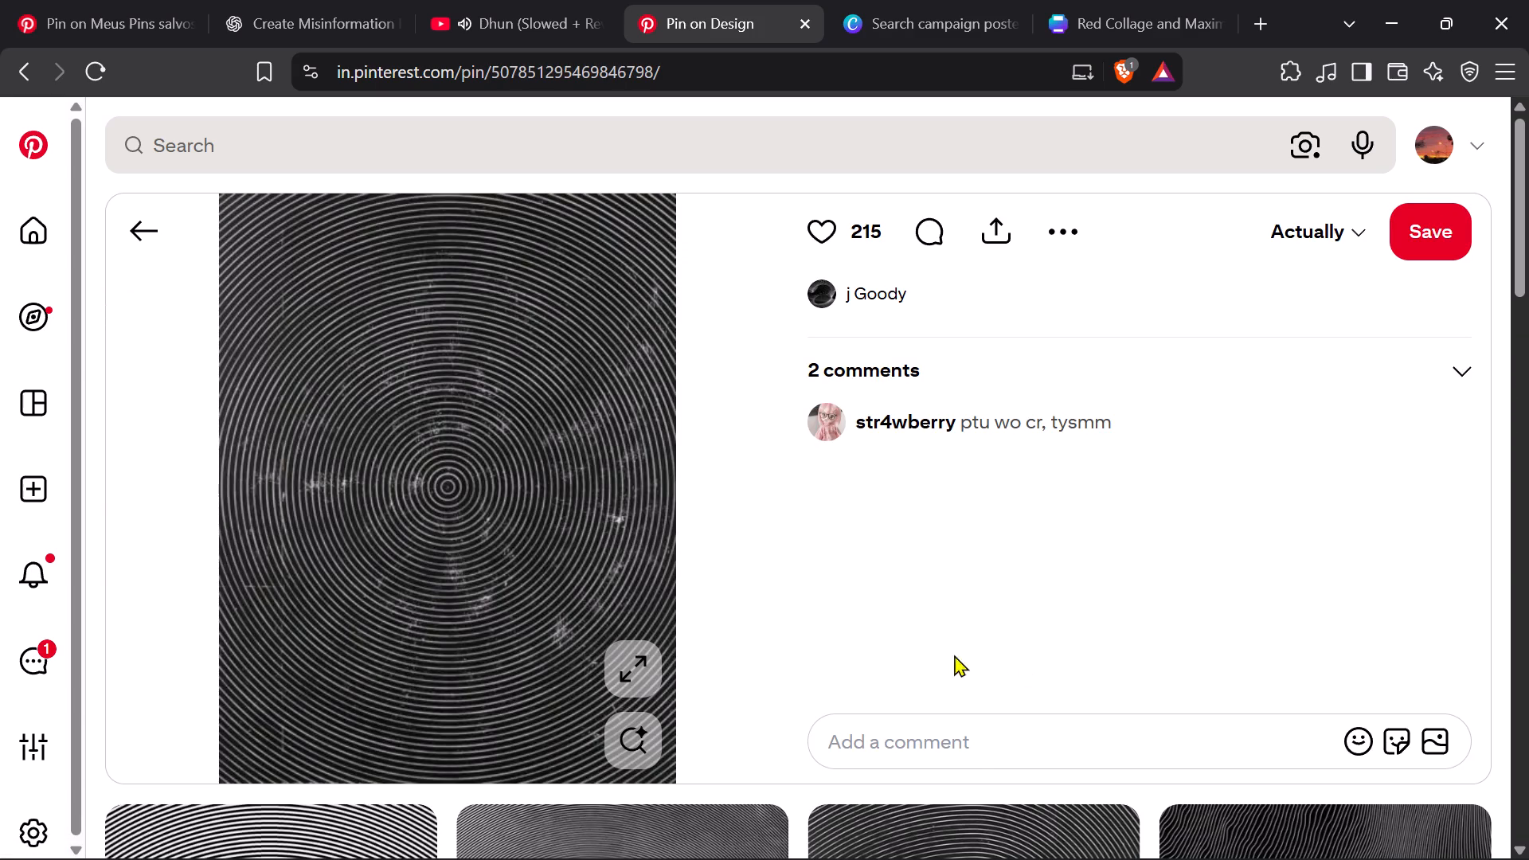
Open the related black texture pin with warped white contour lines and copy its image.
scroll(656, 518, down, 3)
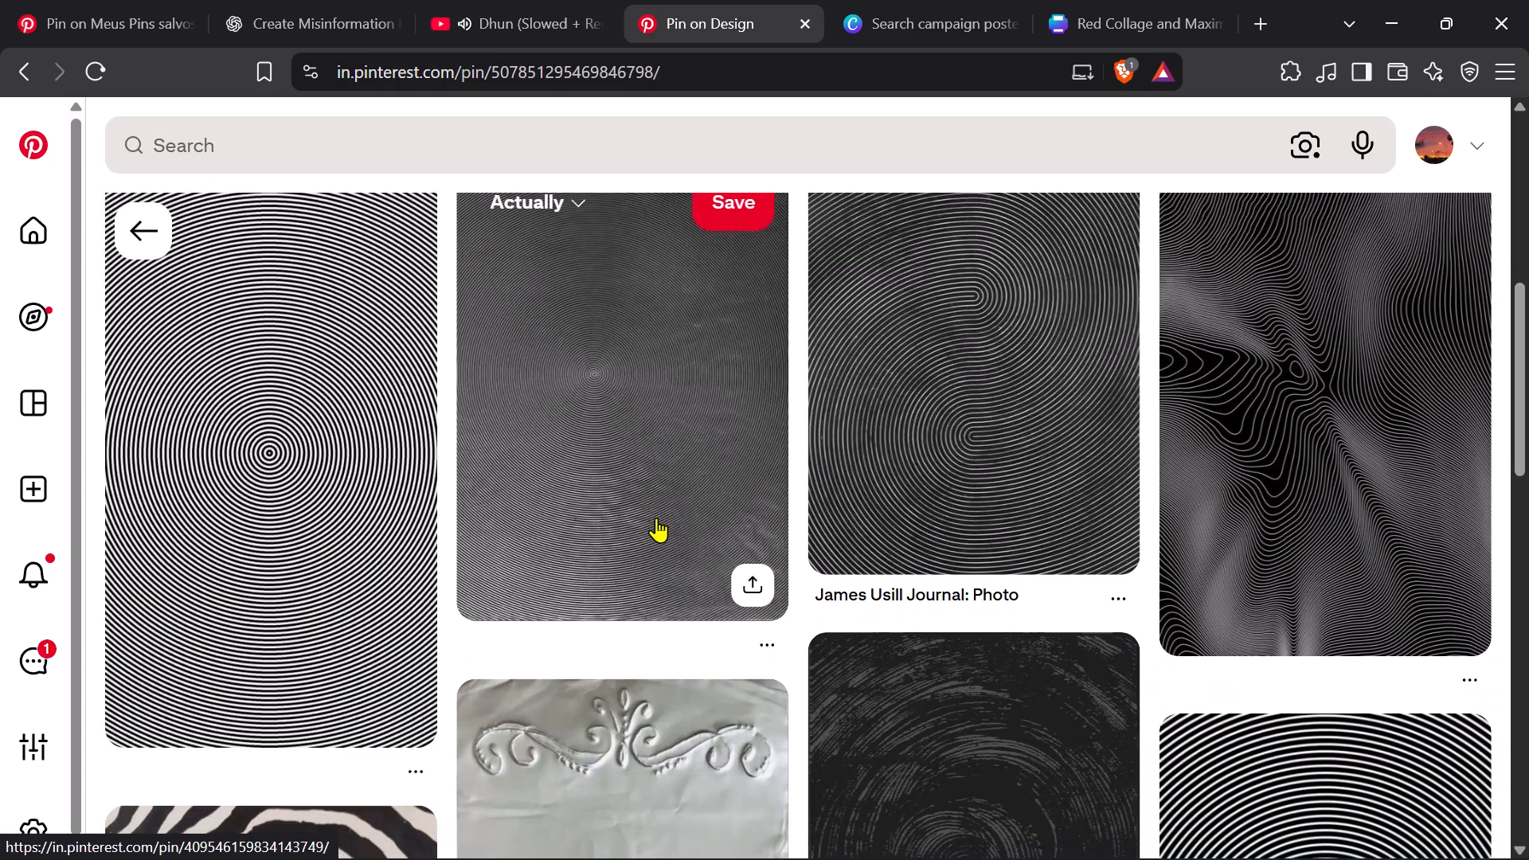
click(1279, 478)
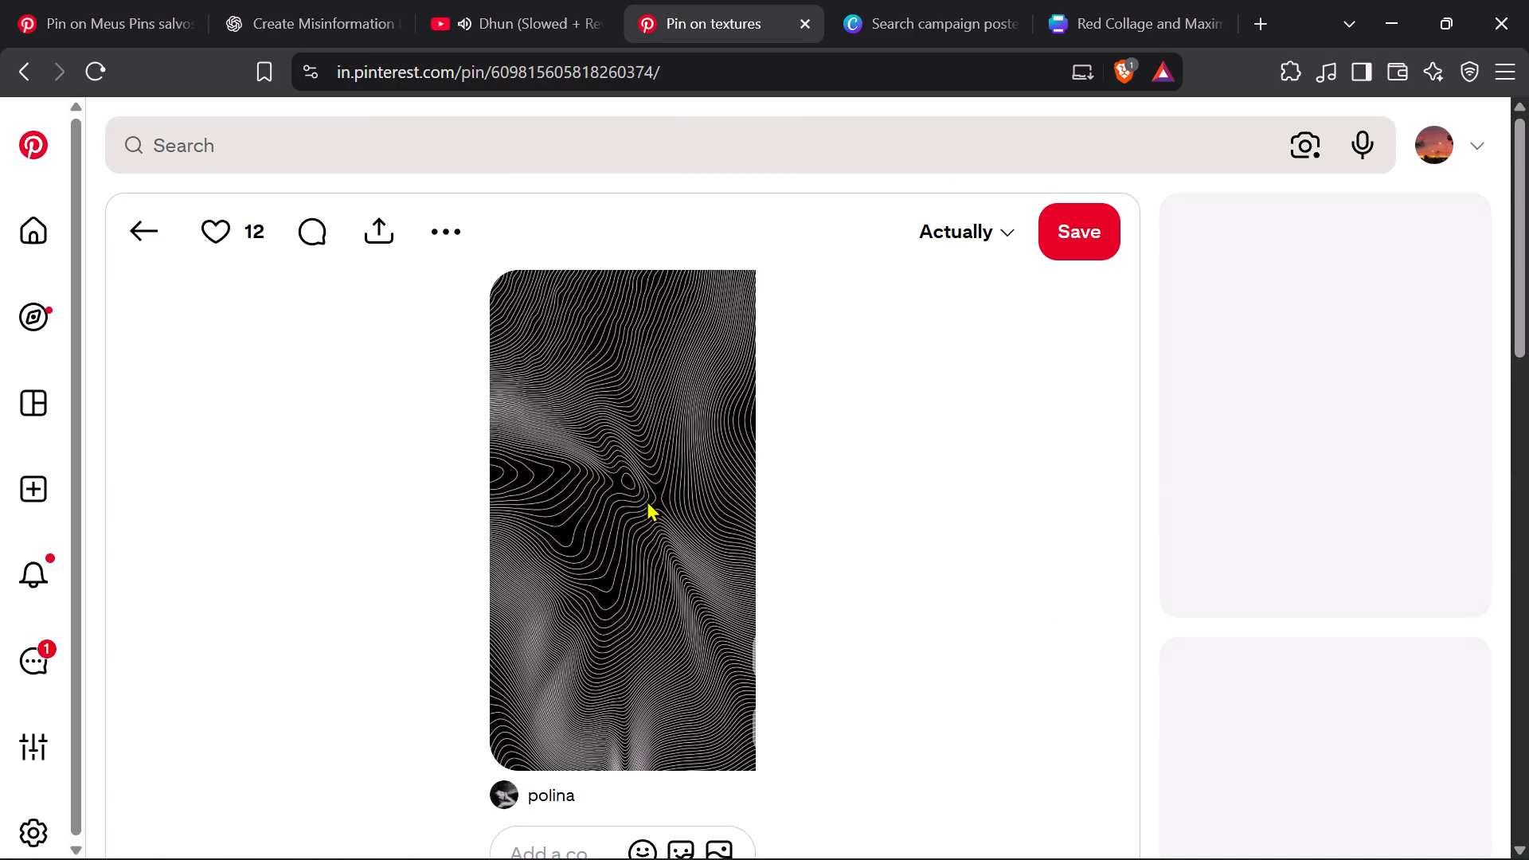
right_click(647, 501)
click(718, 600)
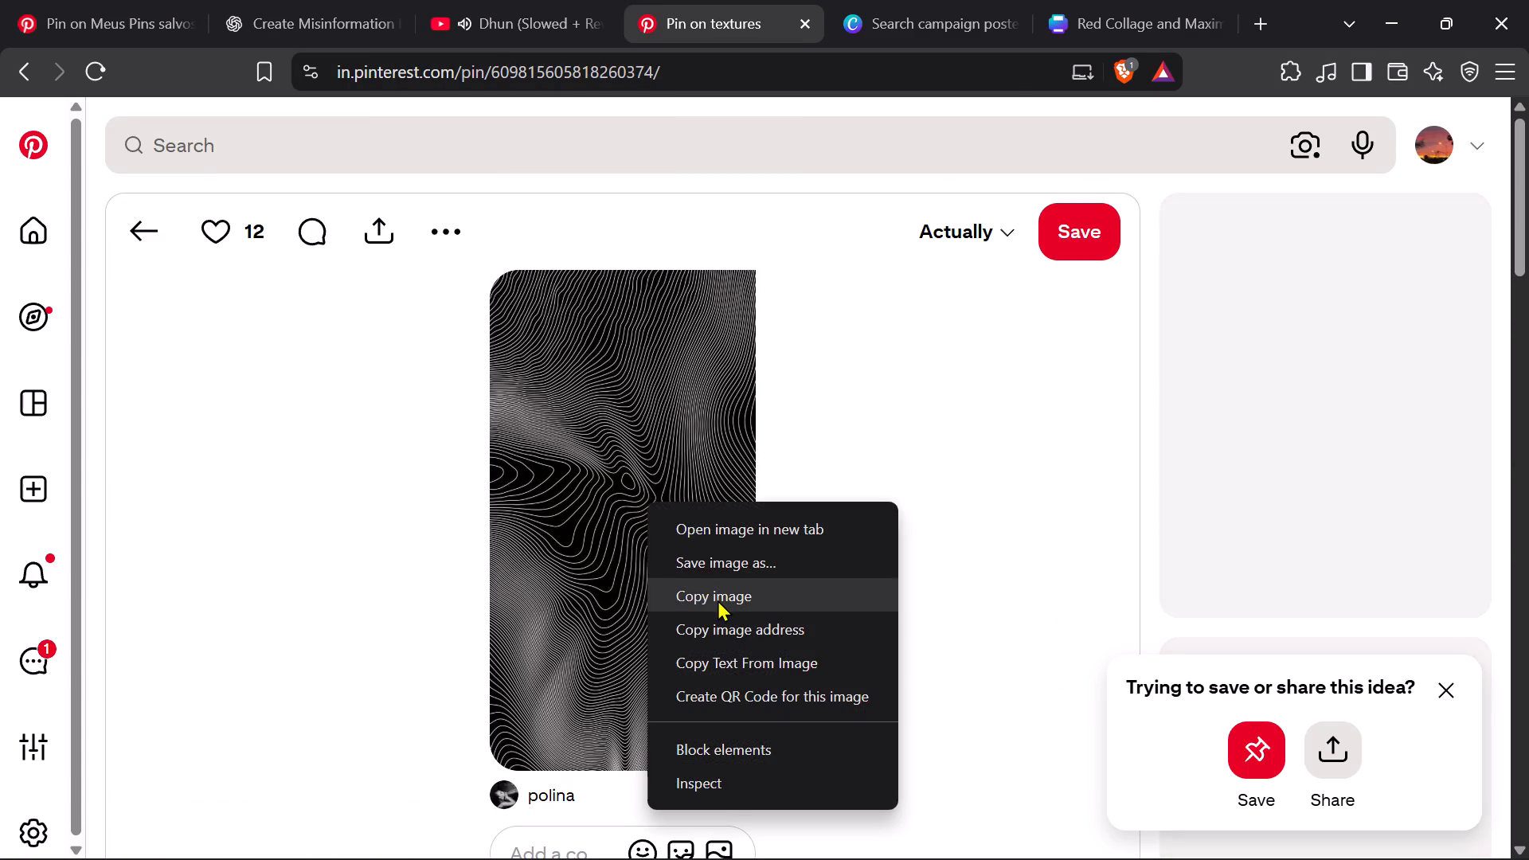
Switch back to the Canva poster and paste the copied contour-line texture onto the page.
click(1136, 20)
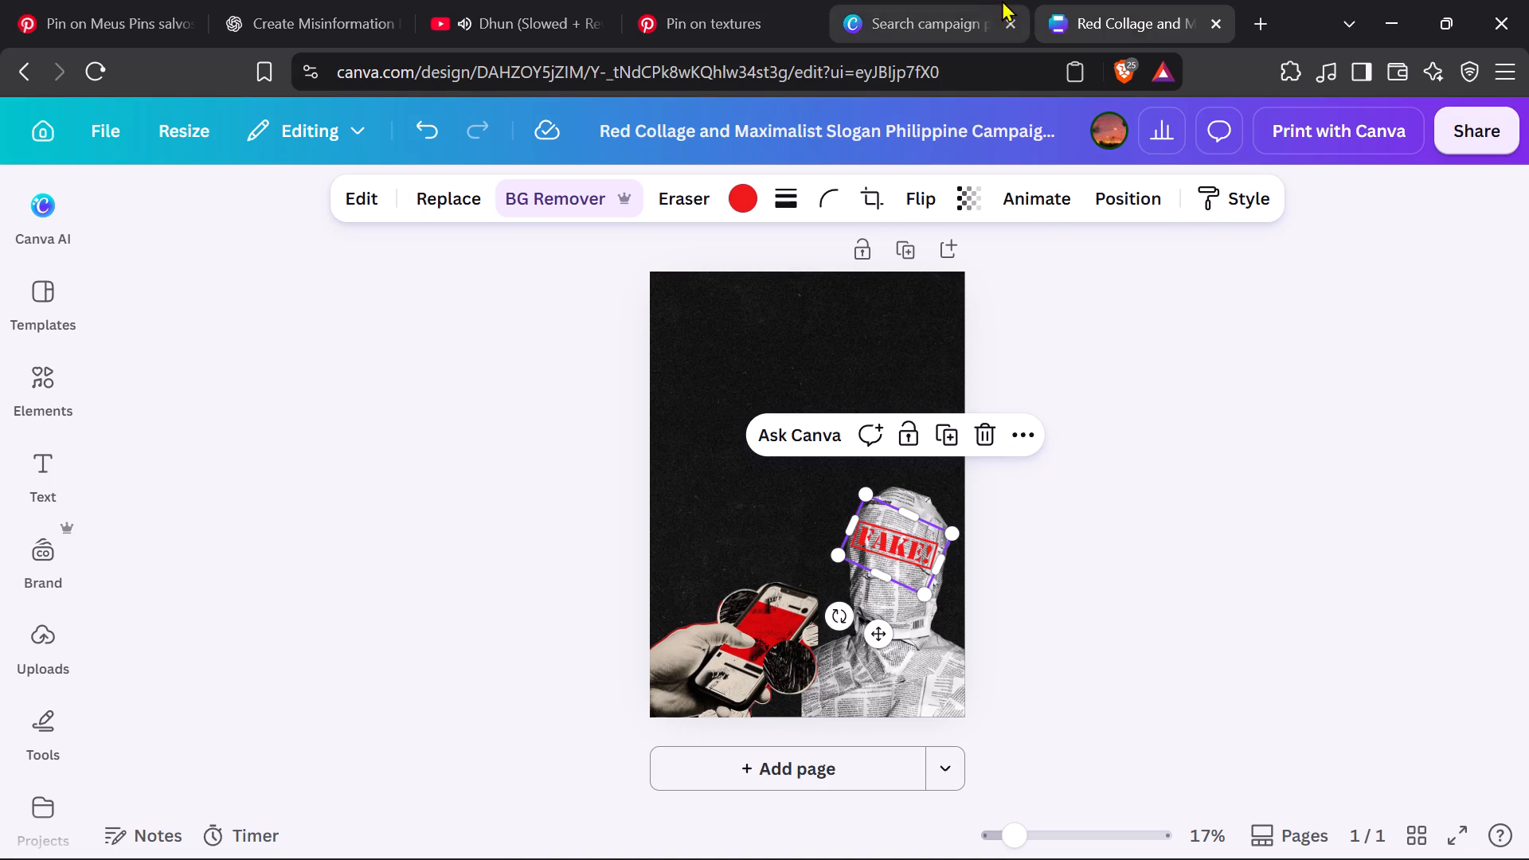
right_click(790, 338)
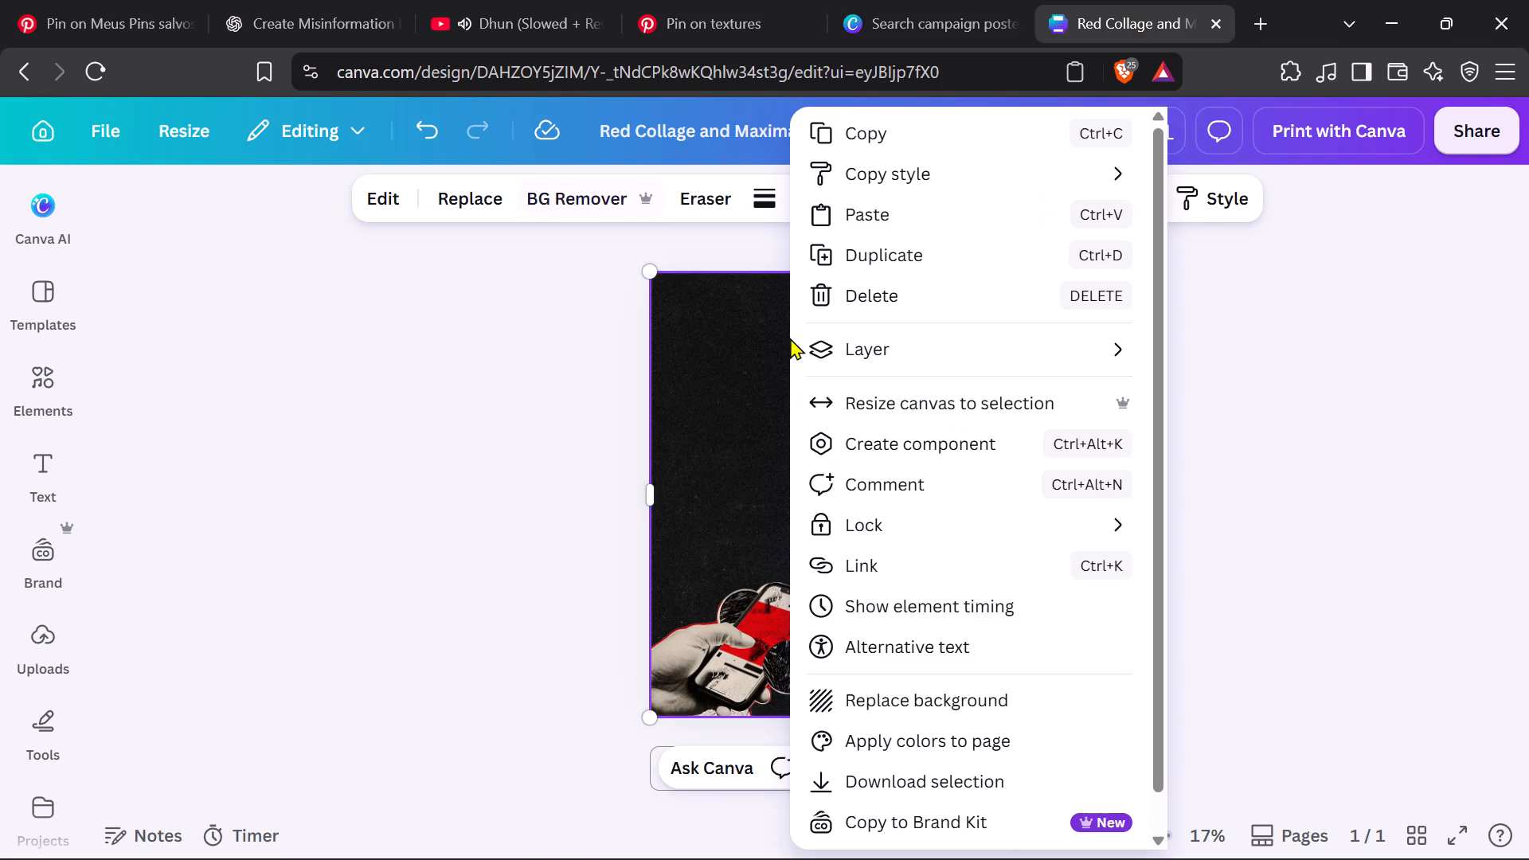
click(943, 198)
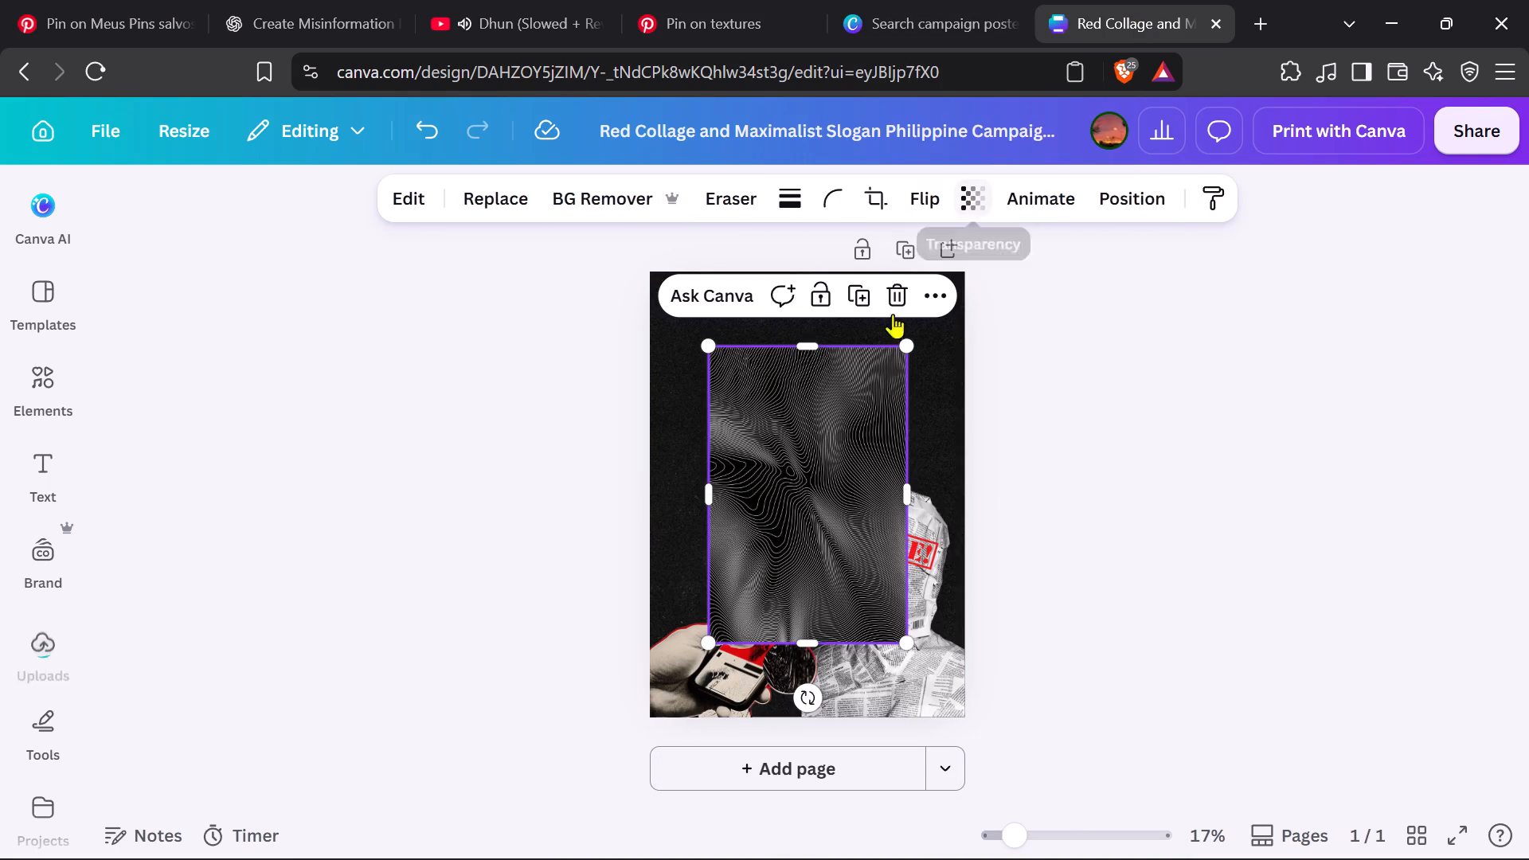
Send the contour-line texture backward three levels, behind the stamp, the wrapped head and the hand with phone.
right_click(831, 475)
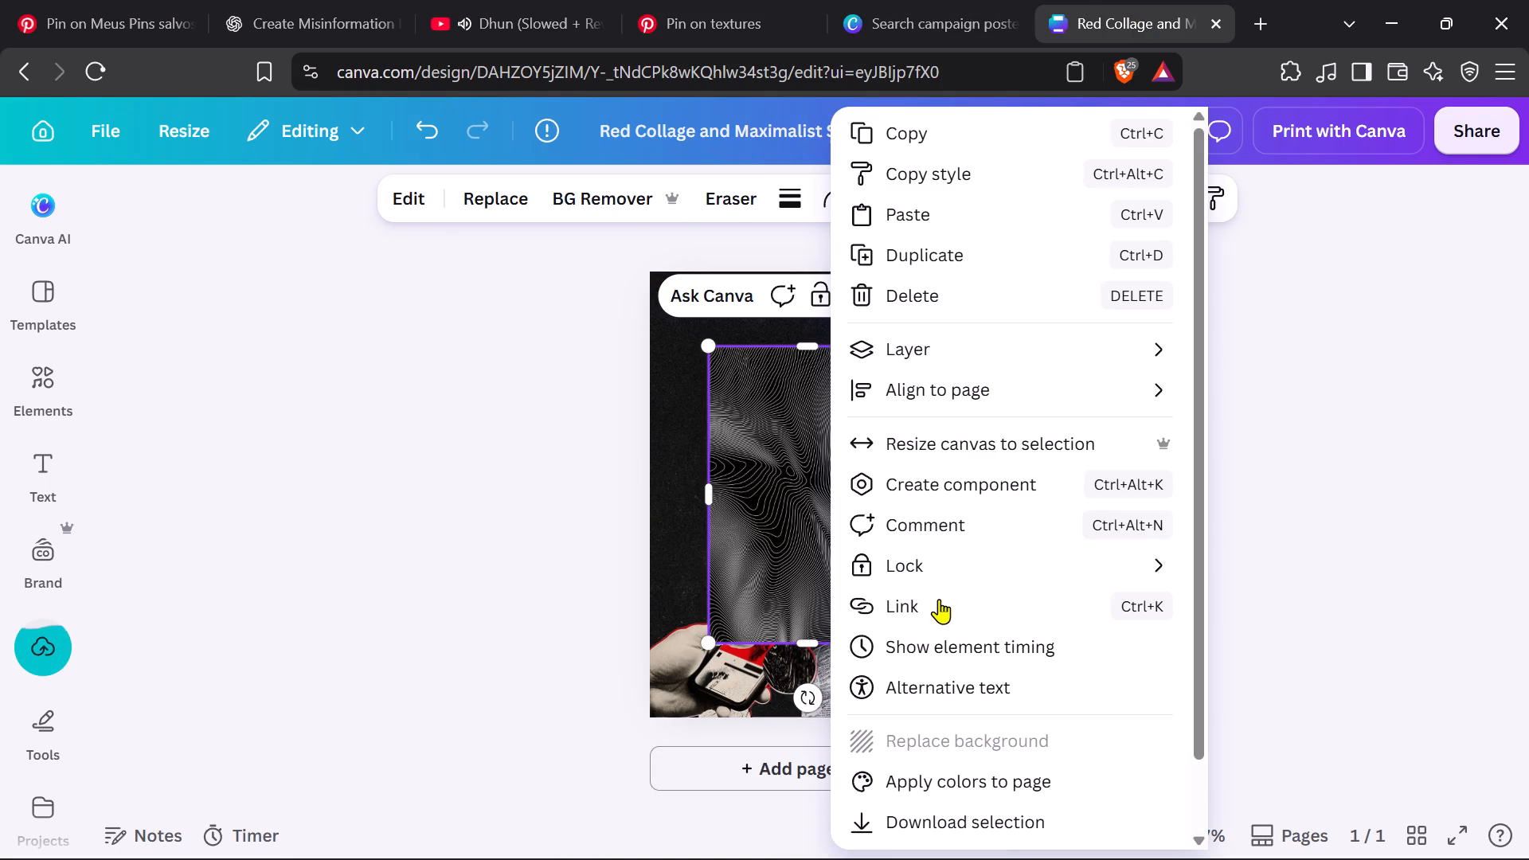
scroll(984, 742, down, 1)
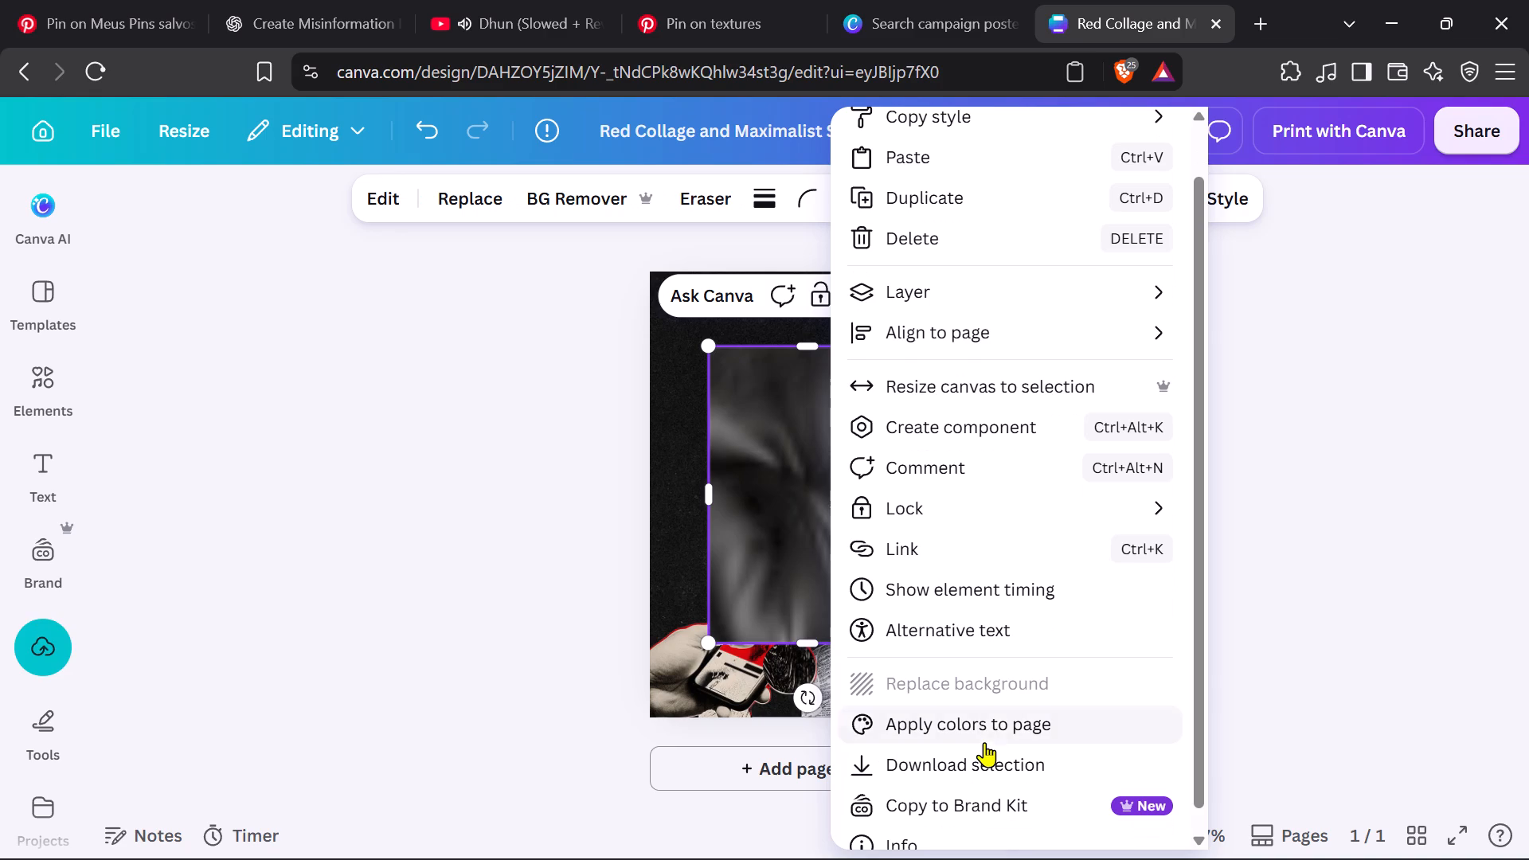
scroll(1016, 686, down, 1)
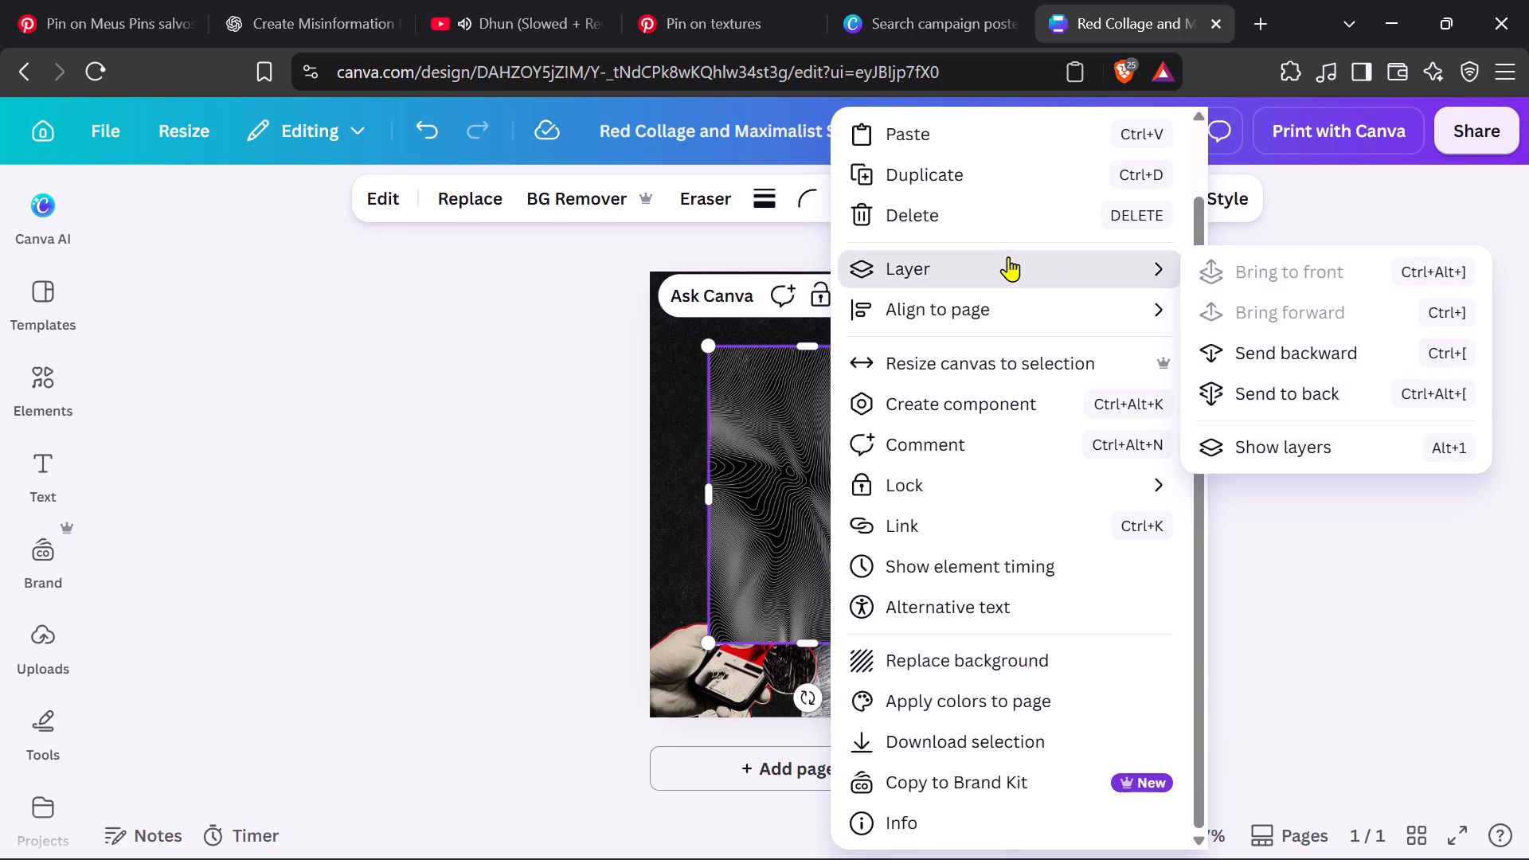
triple_click(1249, 346)
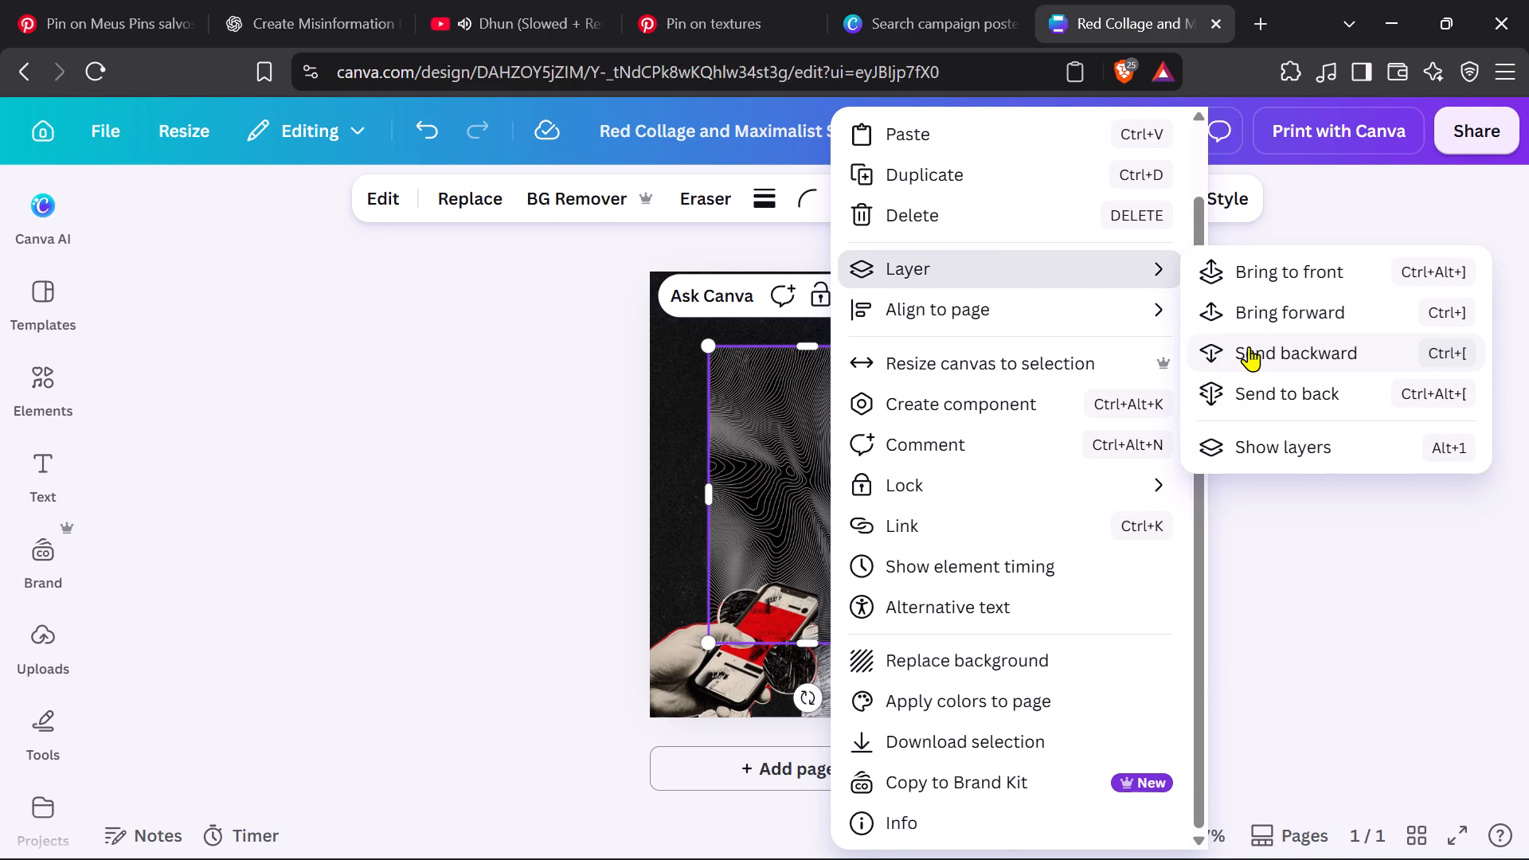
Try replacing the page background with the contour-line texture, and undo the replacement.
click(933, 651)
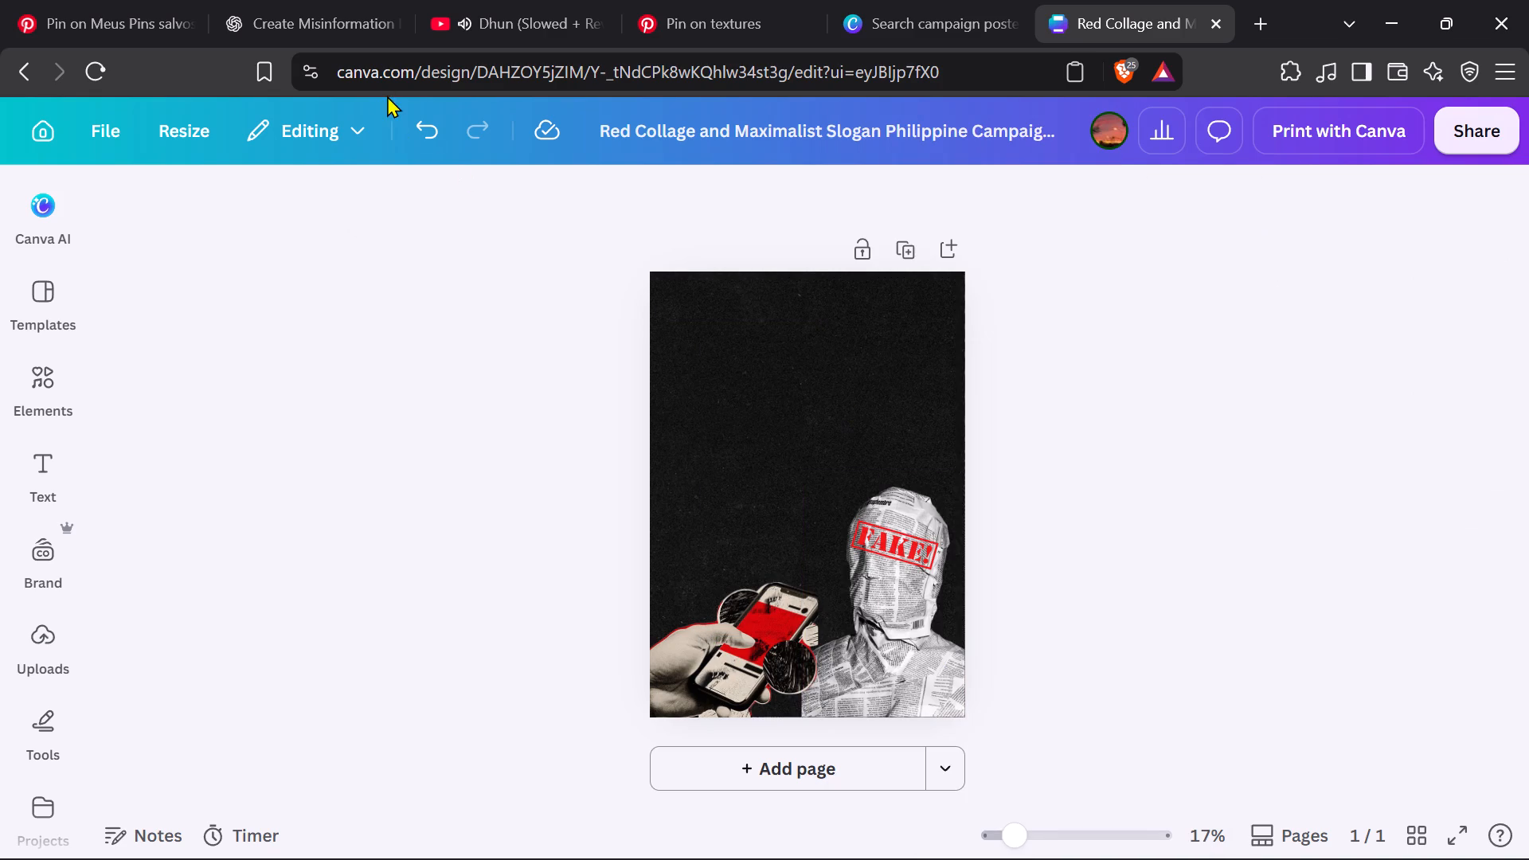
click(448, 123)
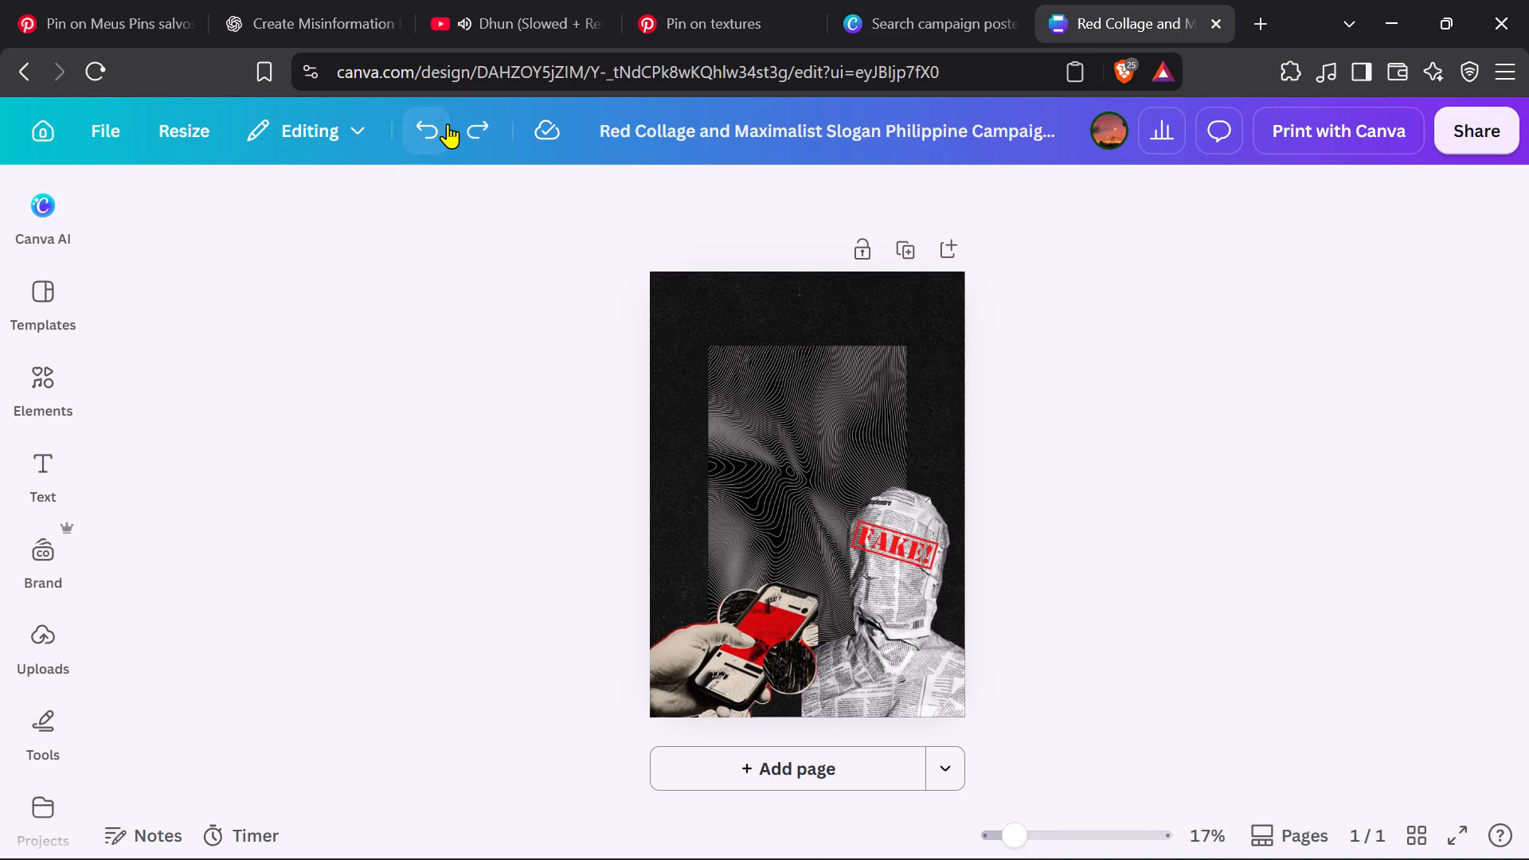
Stretch the contour-line texture on all four sides so it covers the whole poster page.
click(774, 371)
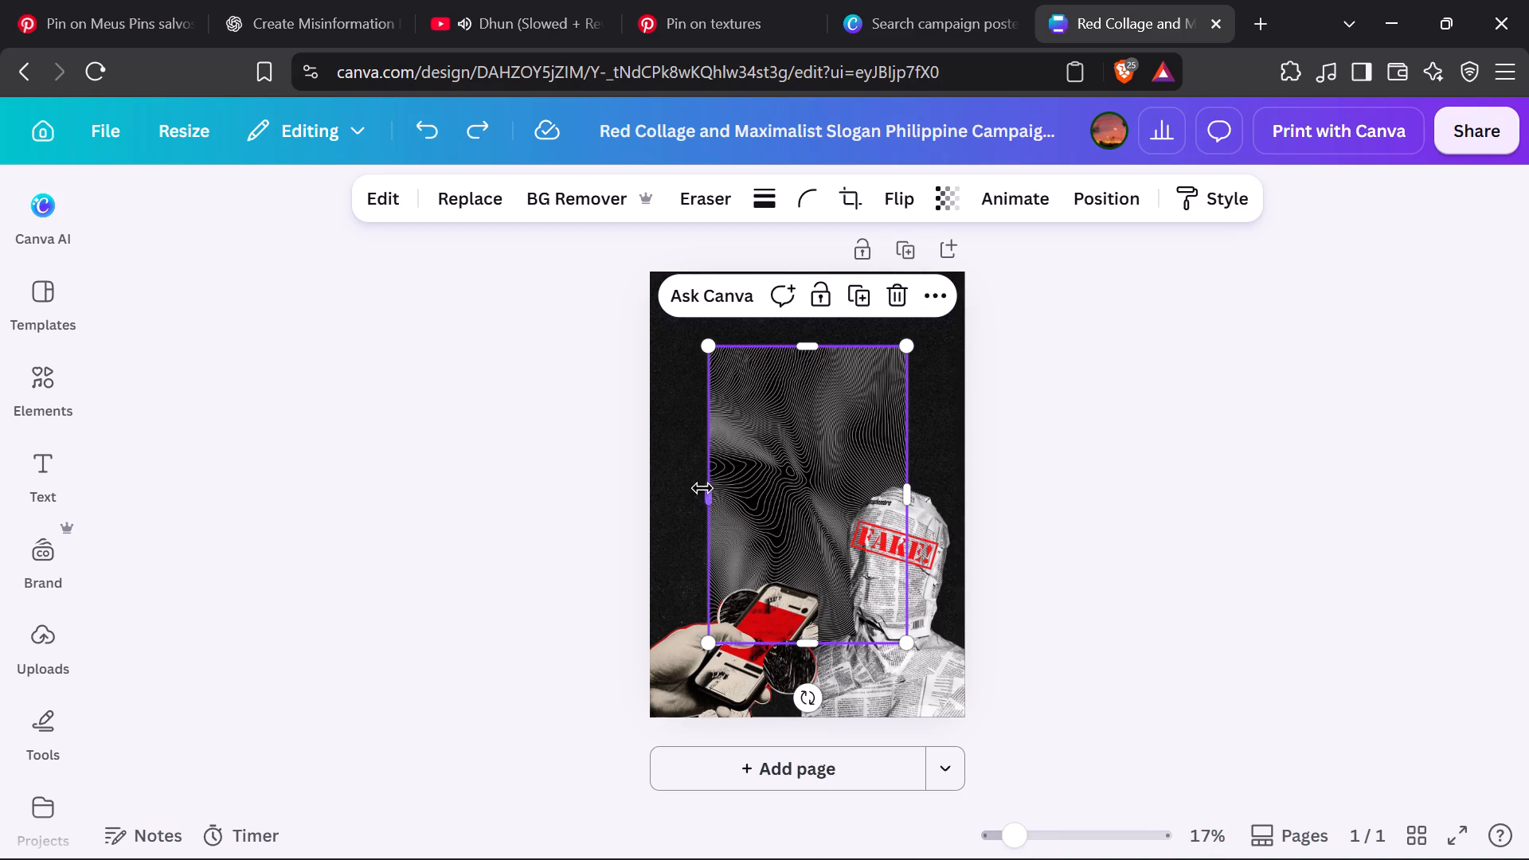
drag(706, 501, 647, 490)
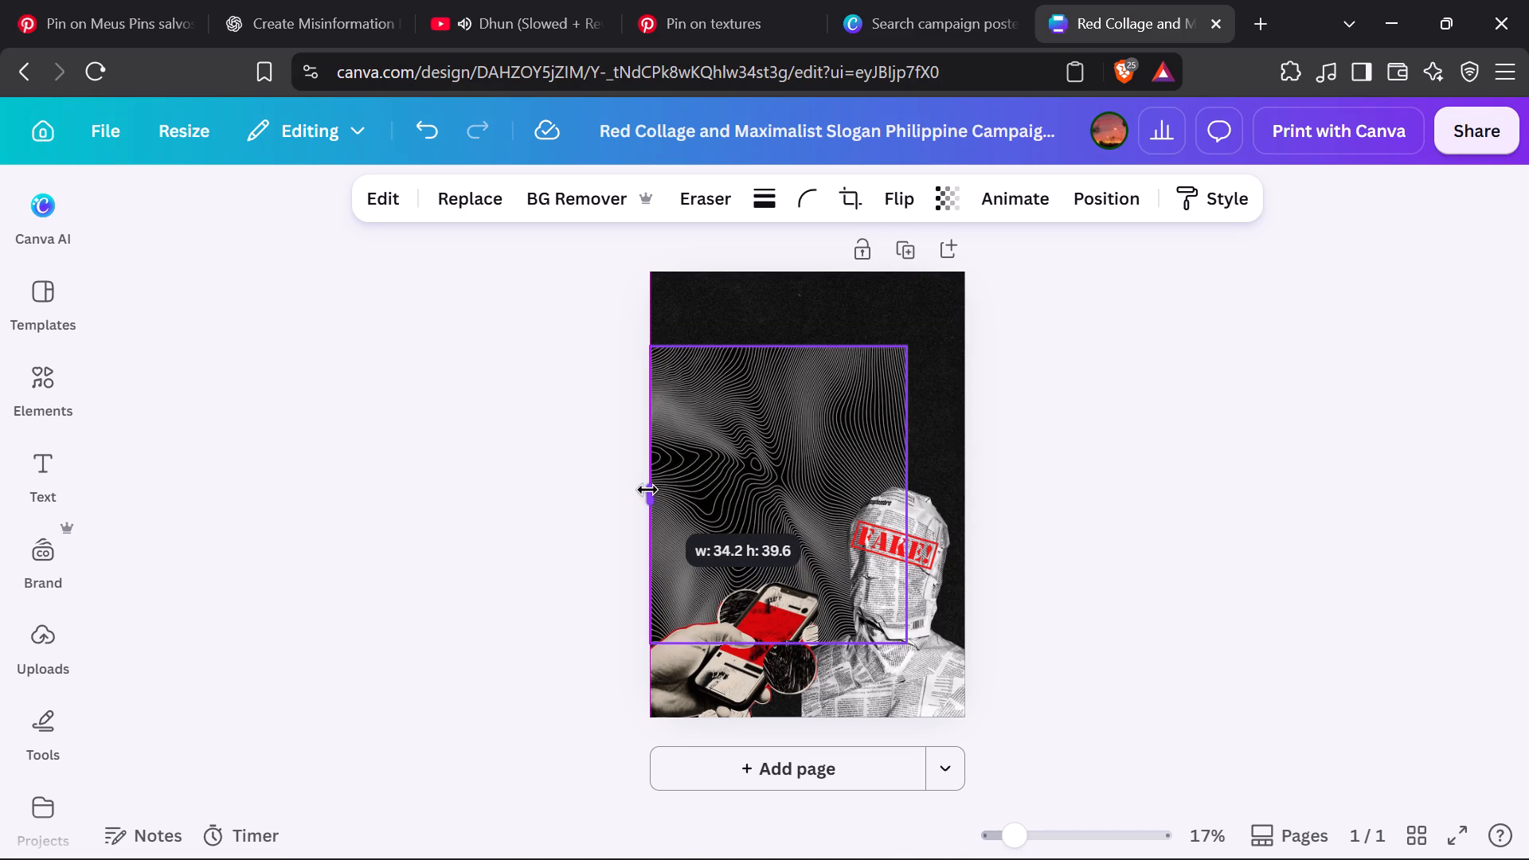
drag(647, 490, 647, 489)
drag(912, 494, 970, 522)
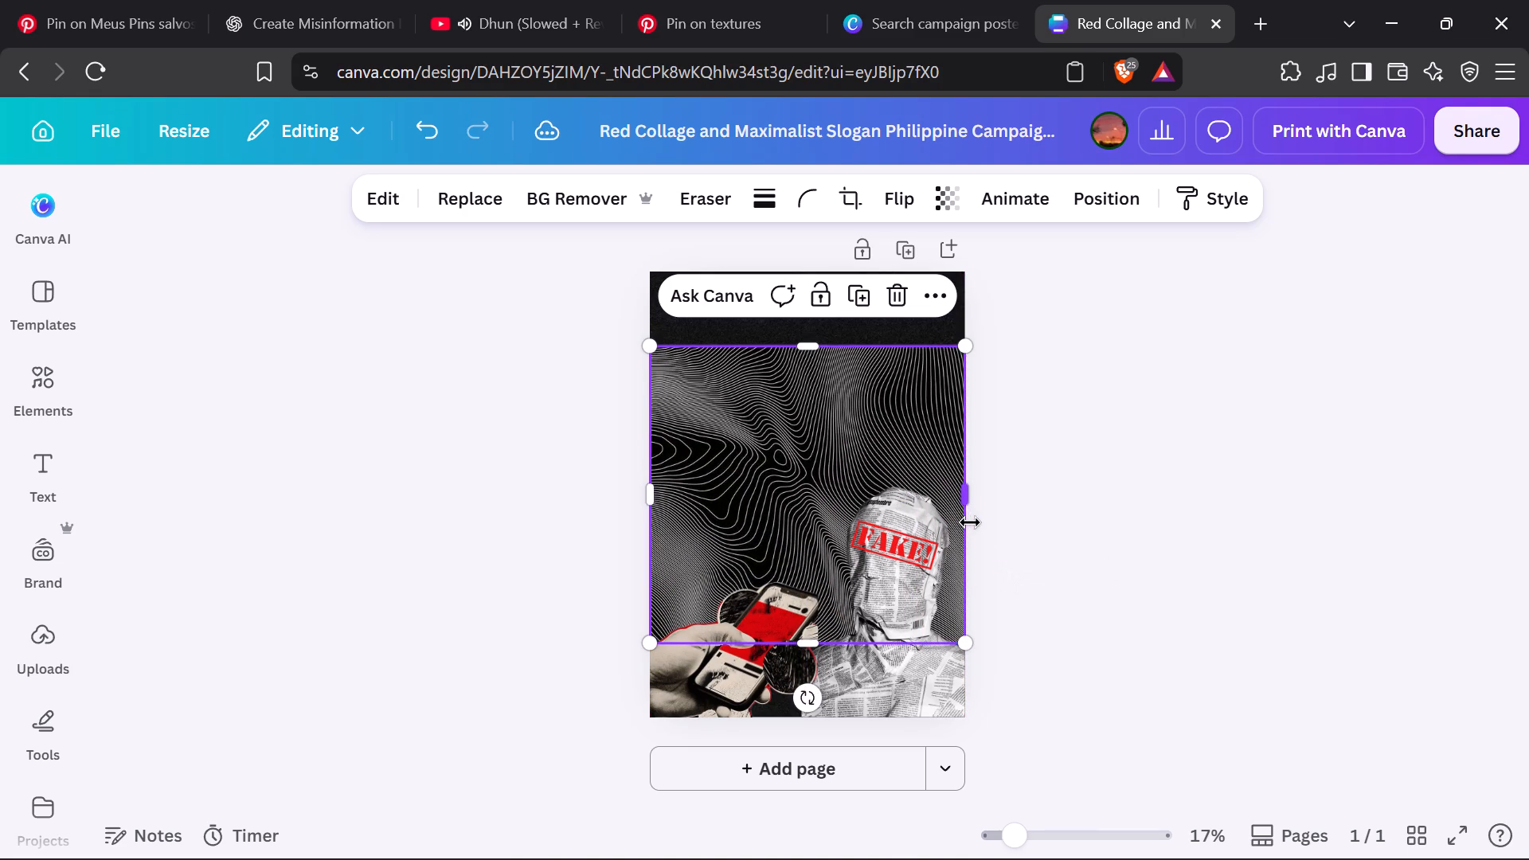
drag(812, 347, 804, 284)
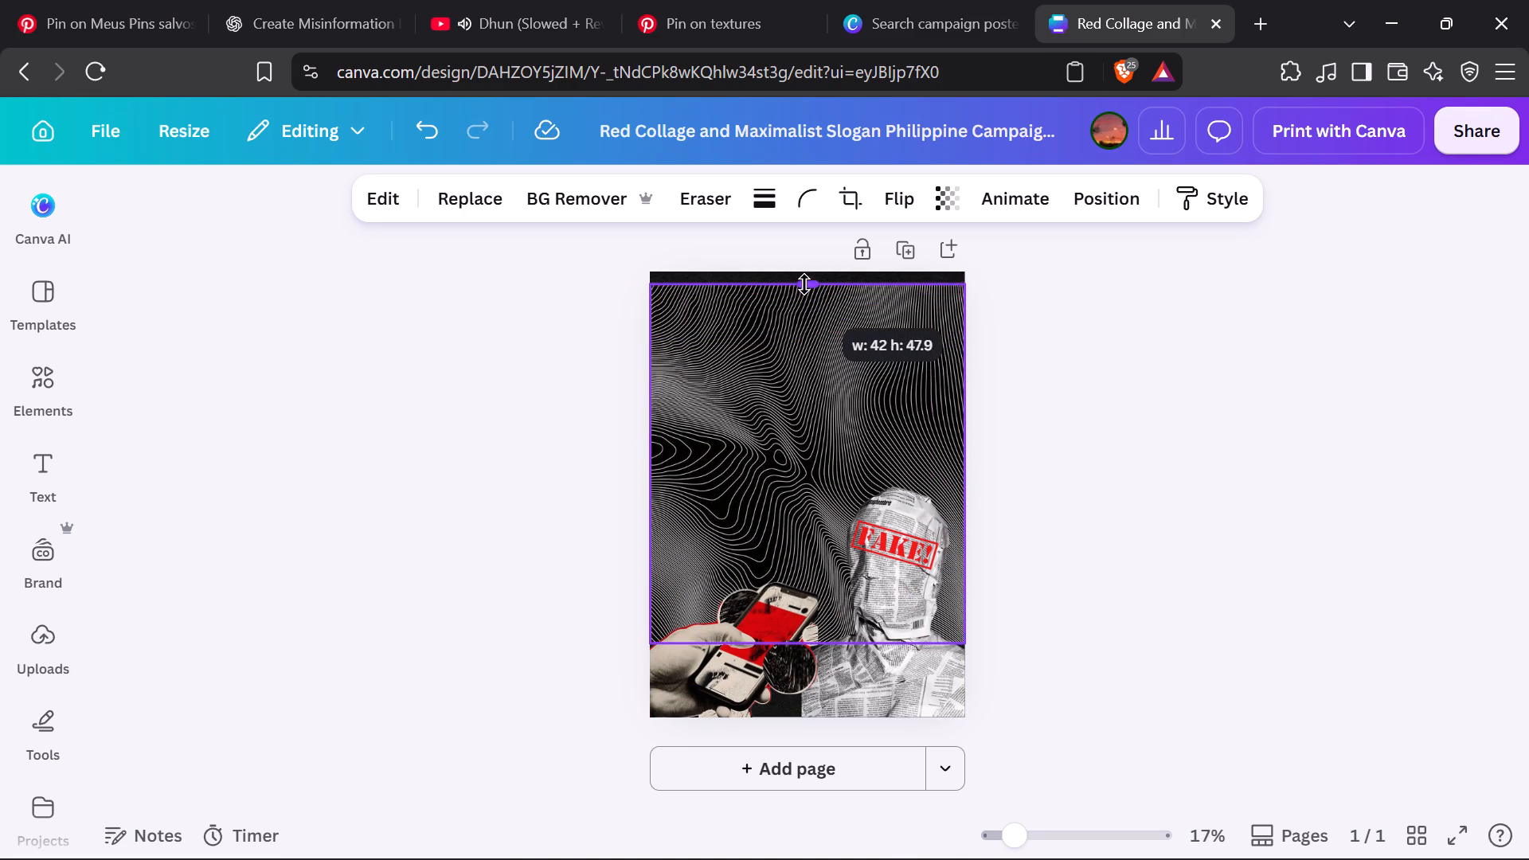
drag(804, 284, 802, 274)
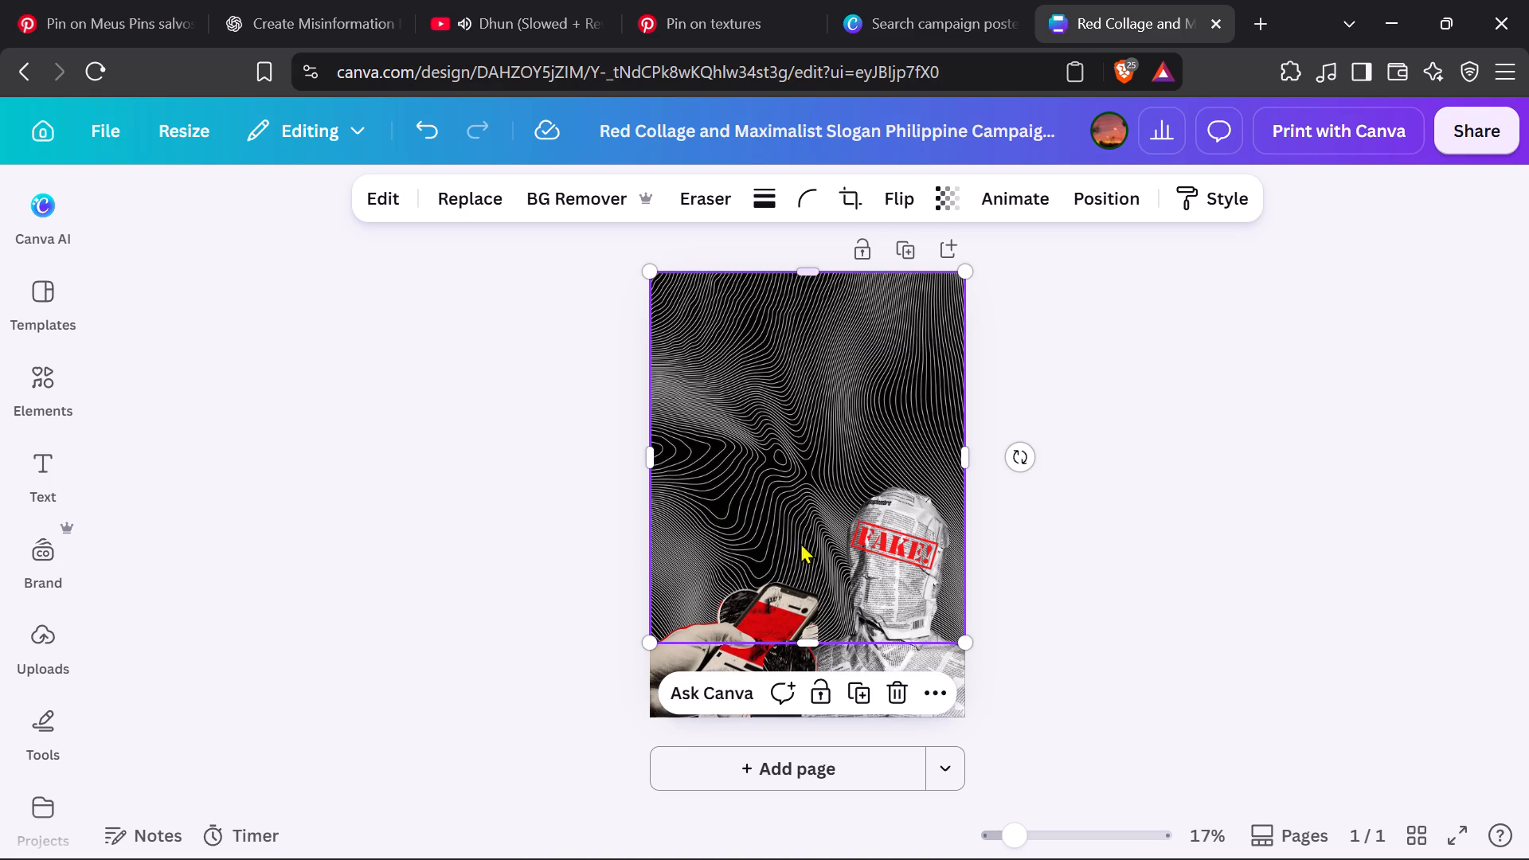
drag(809, 639, 804, 713)
Lower the contour-line texture's transparency value to 25 and deselect it.
click(953, 194)
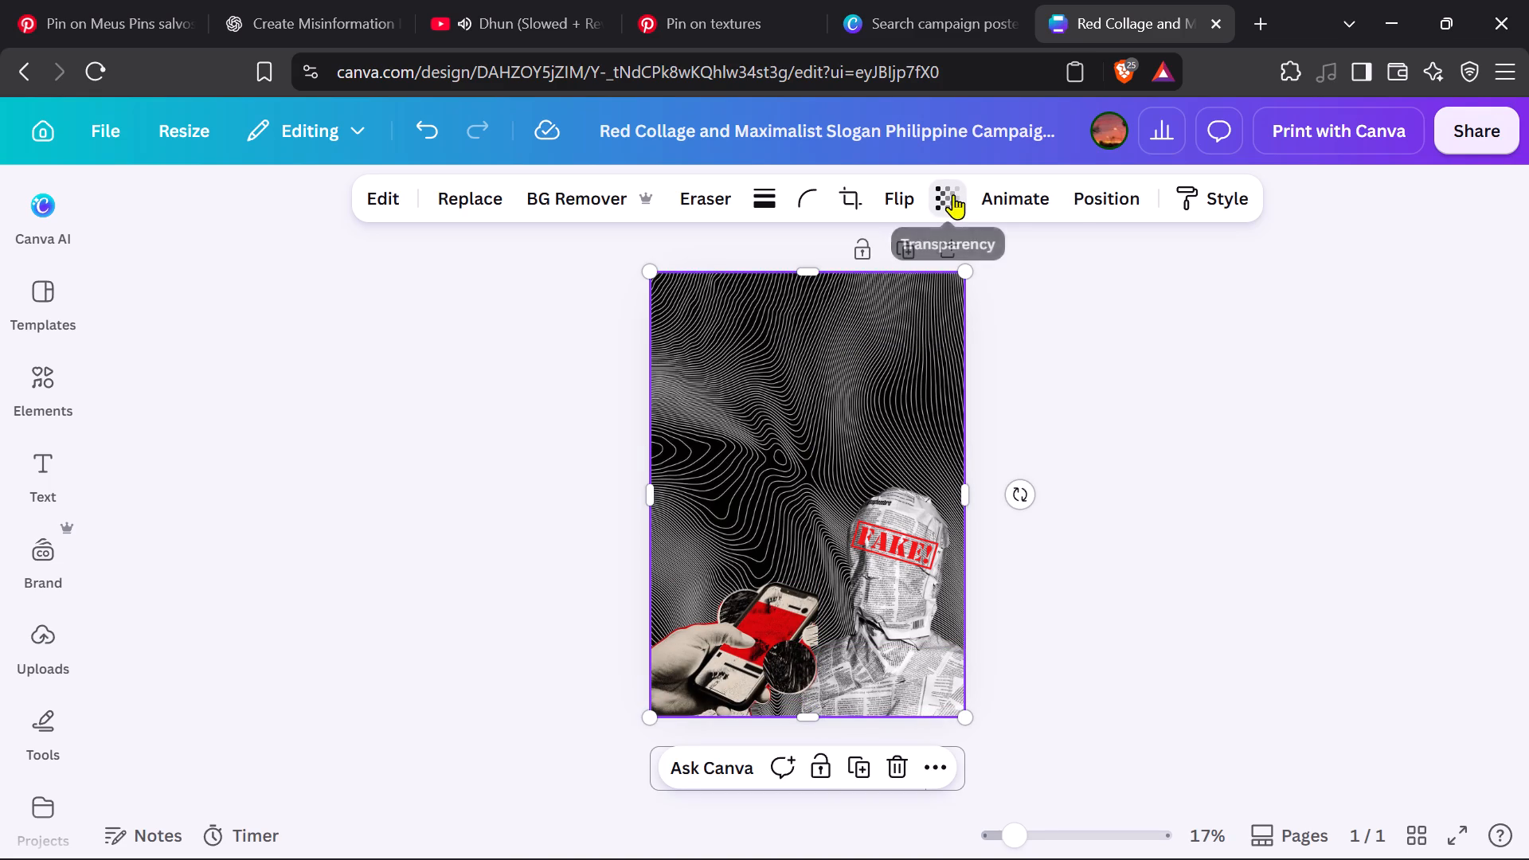
click(966, 301)
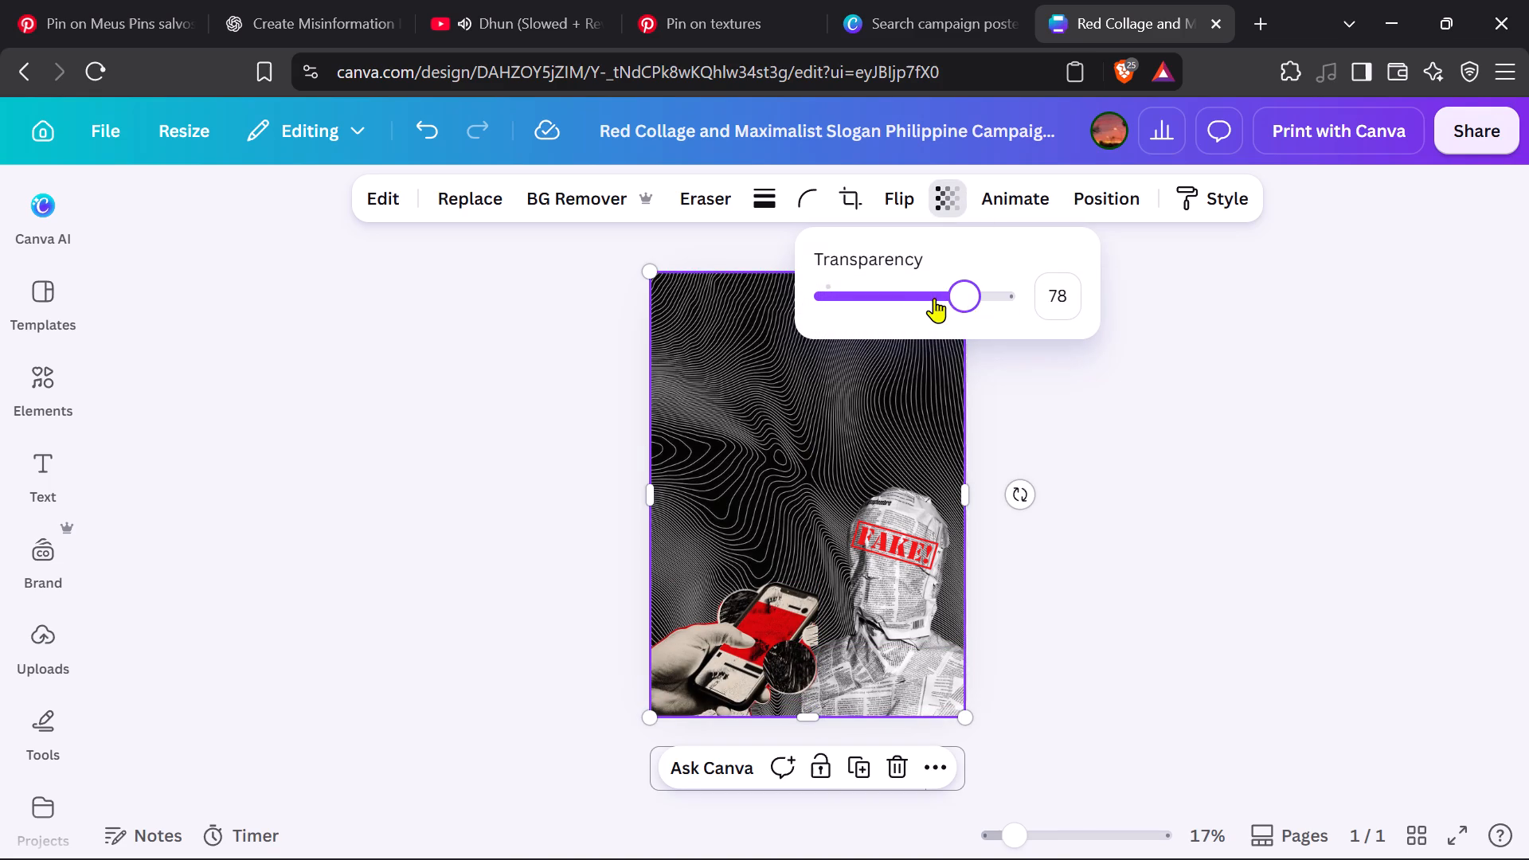
click(934, 298)
click(917, 299)
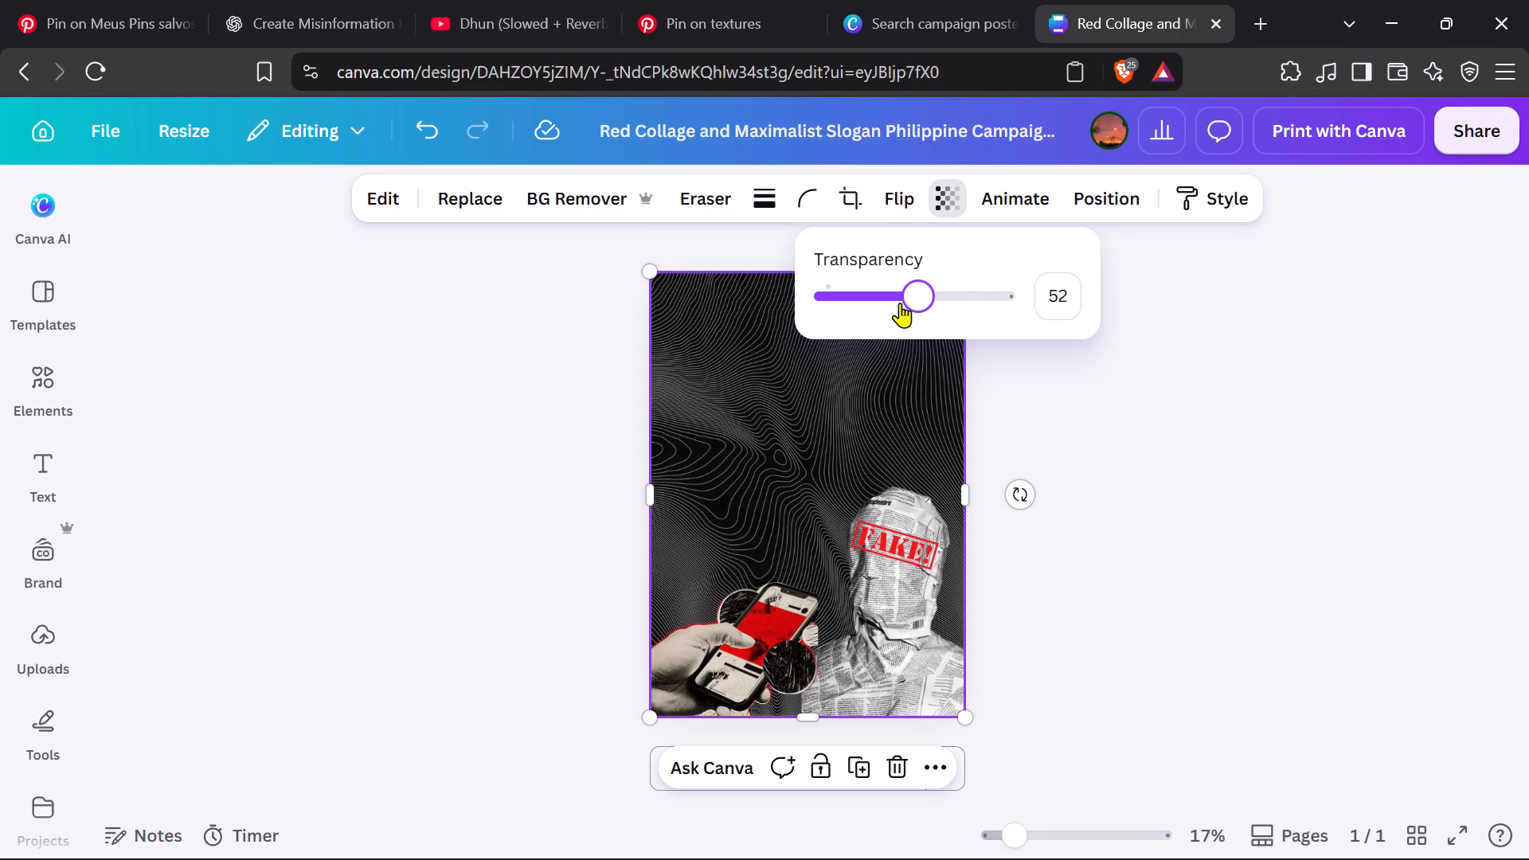
click(900, 303)
click(870, 299)
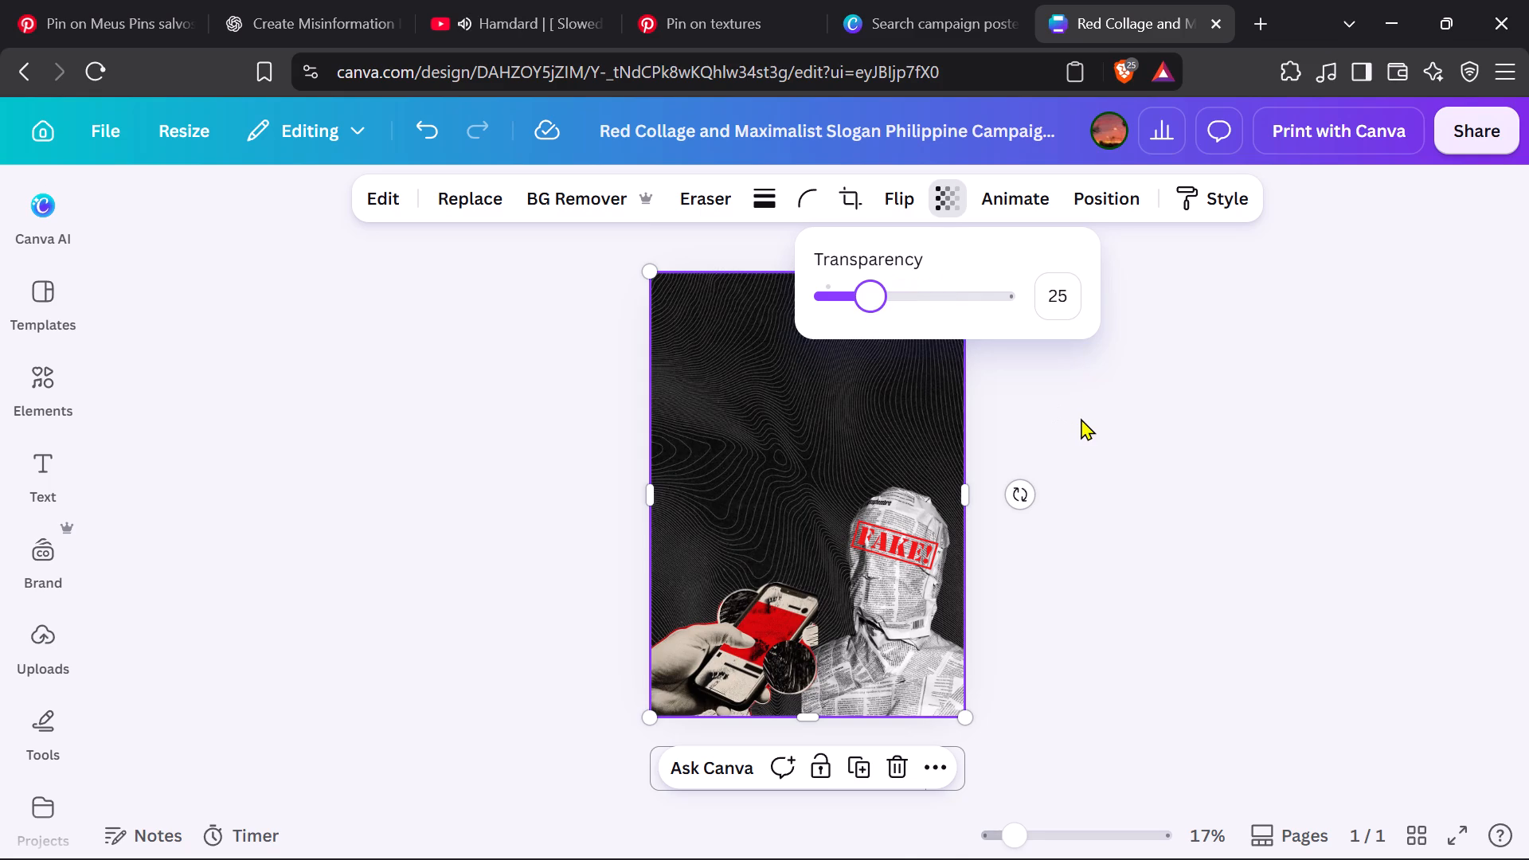
click(1081, 418)
click(1081, 418)
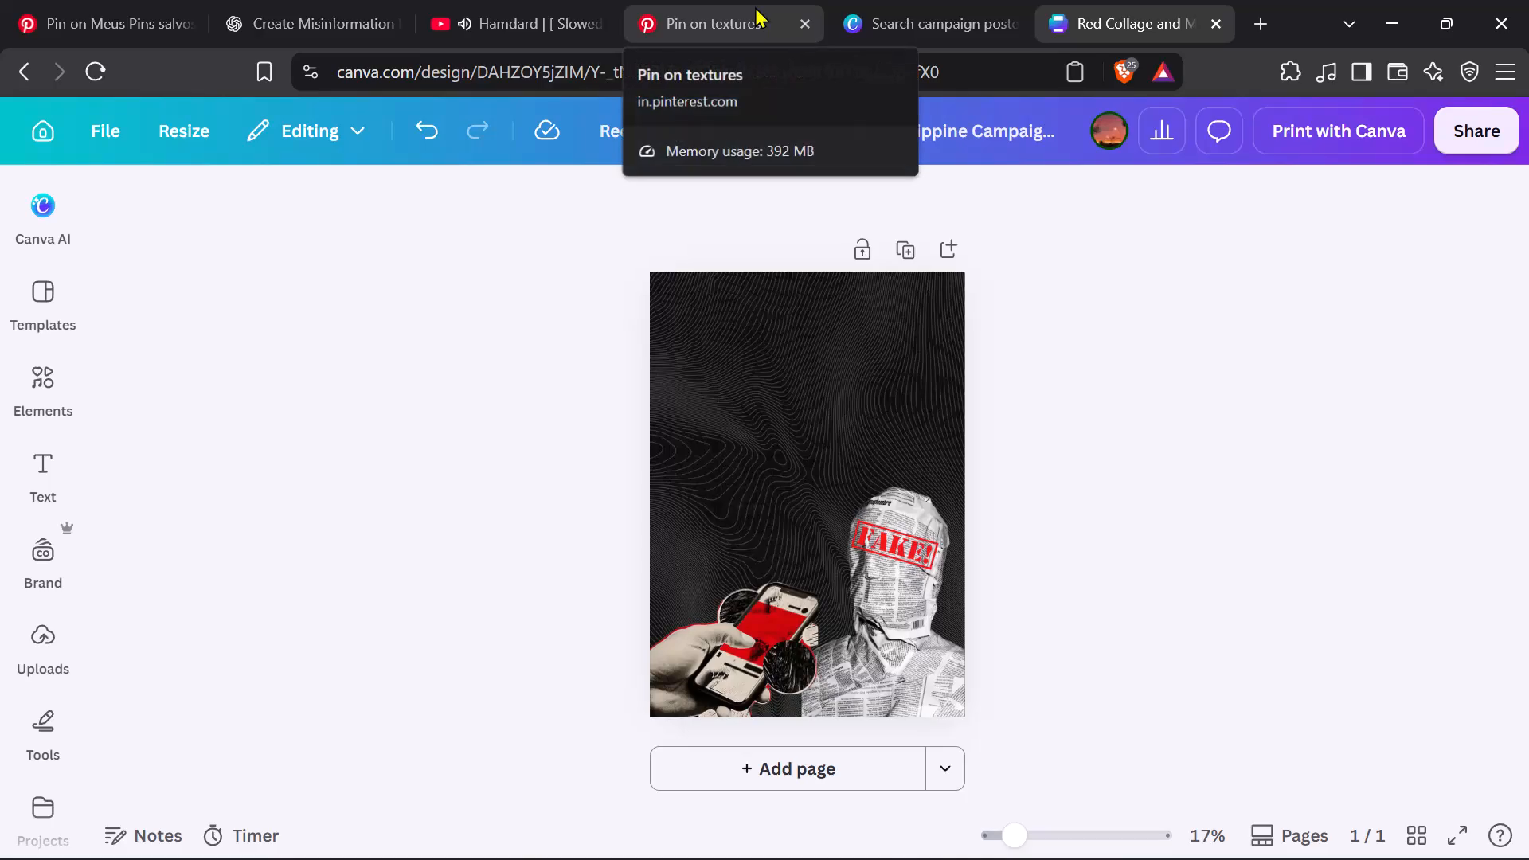
In a new browser tab, search for "fake information chats indian funny" and view the image results.
click(1266, 27)
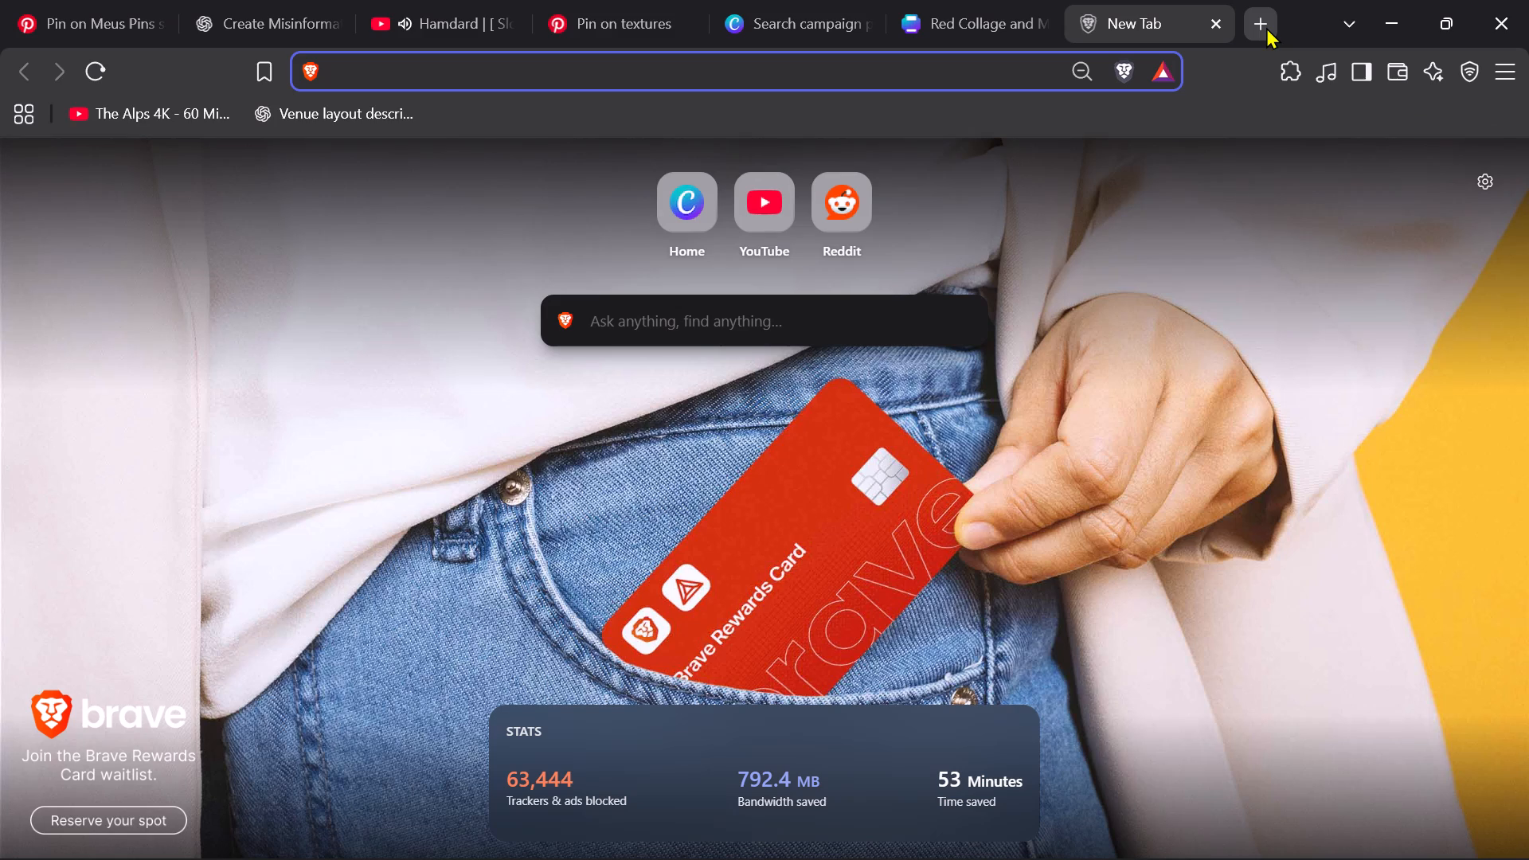
text(fake)
key(space)
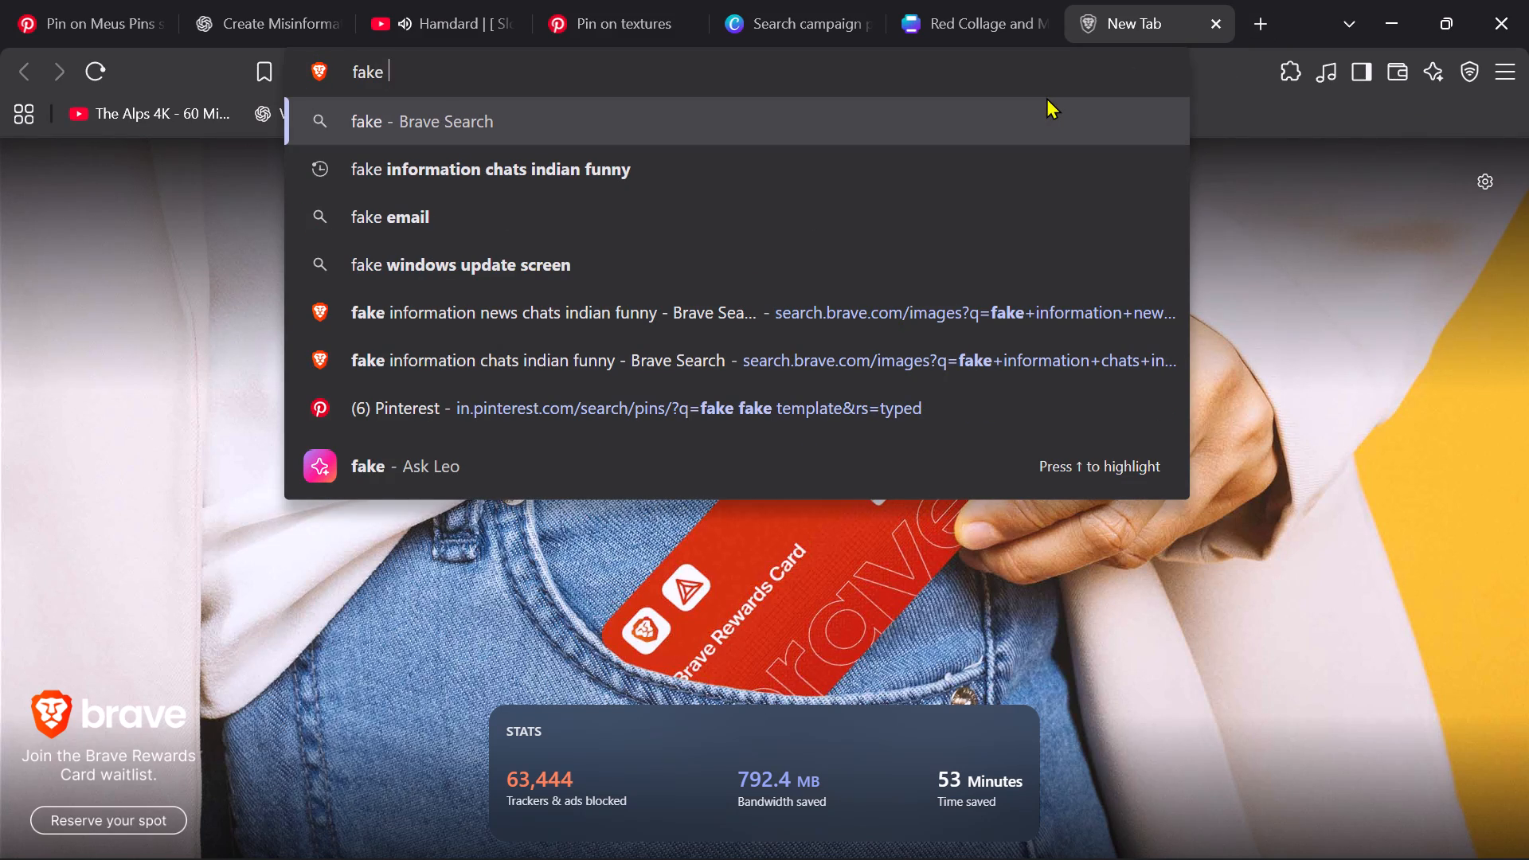
click(737, 181)
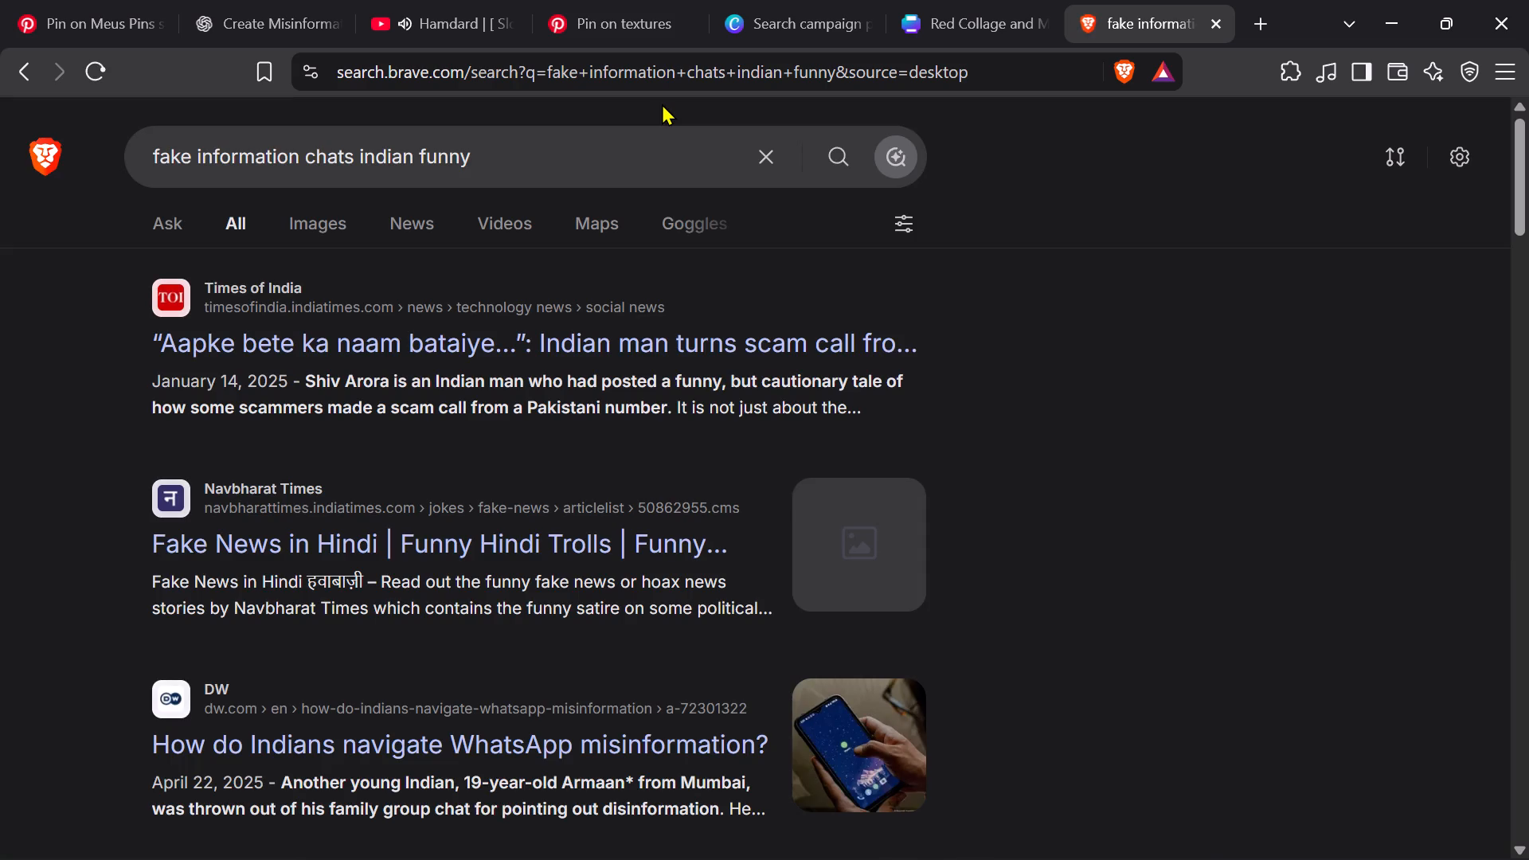
click(342, 221)
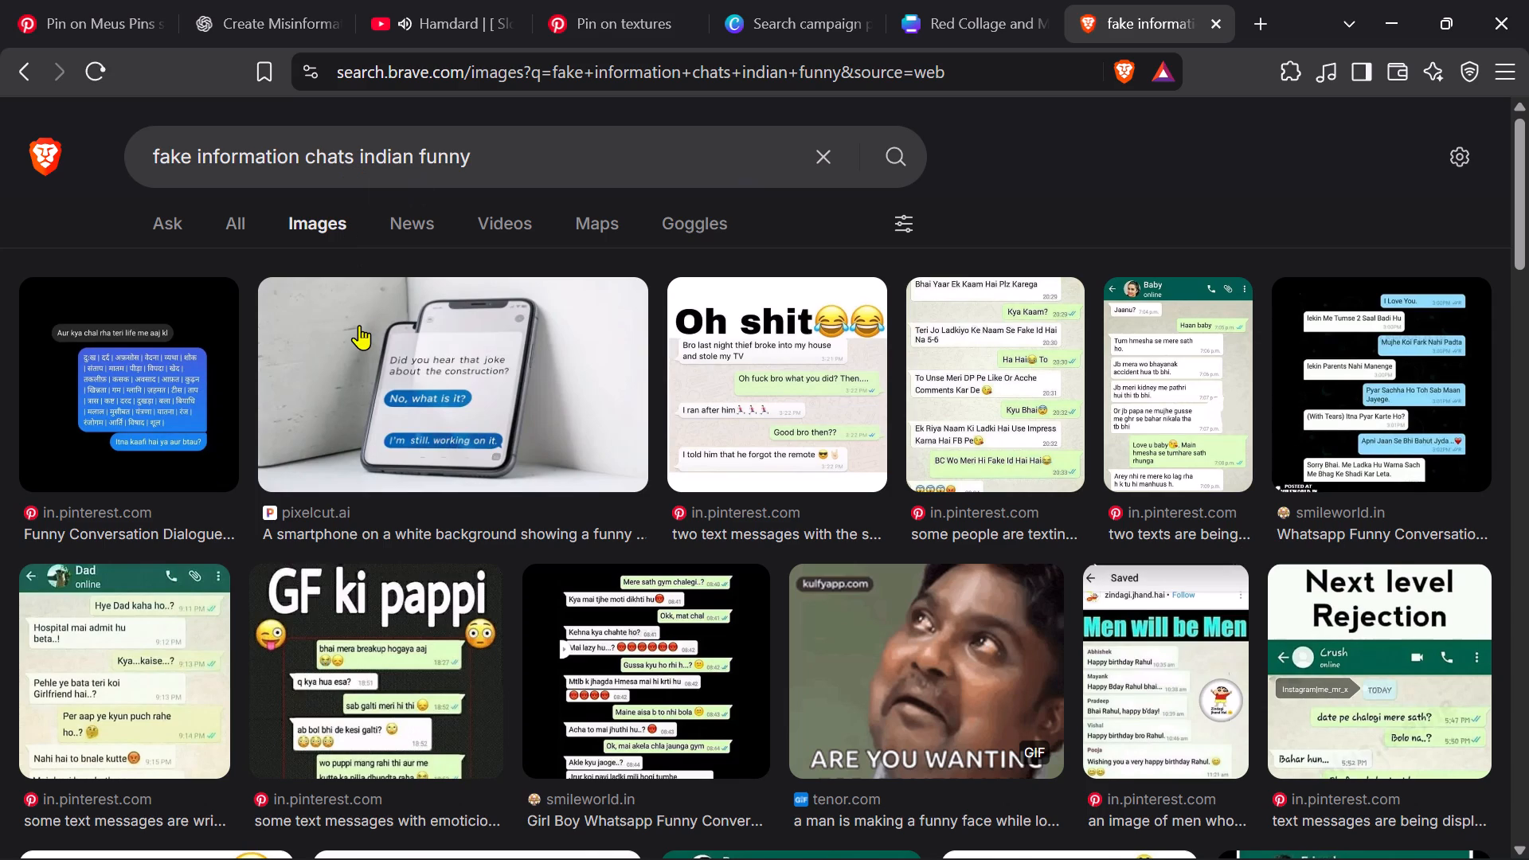
scroll(359, 325, down, 2)
scroll(359, 325, up, 5)
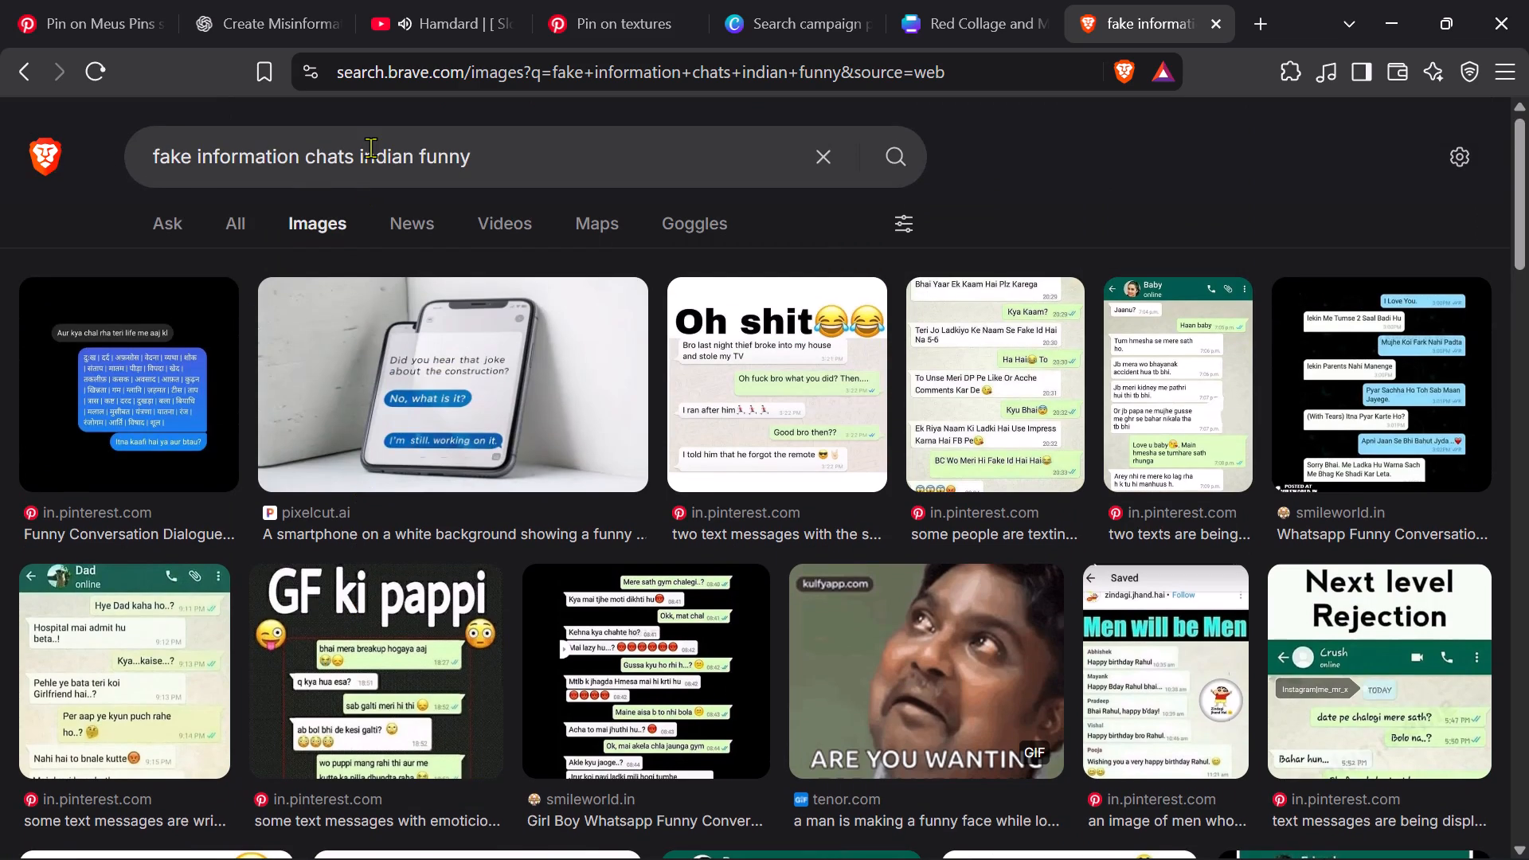
Change the image search to "fake information news indian funny".
click(360, 162)
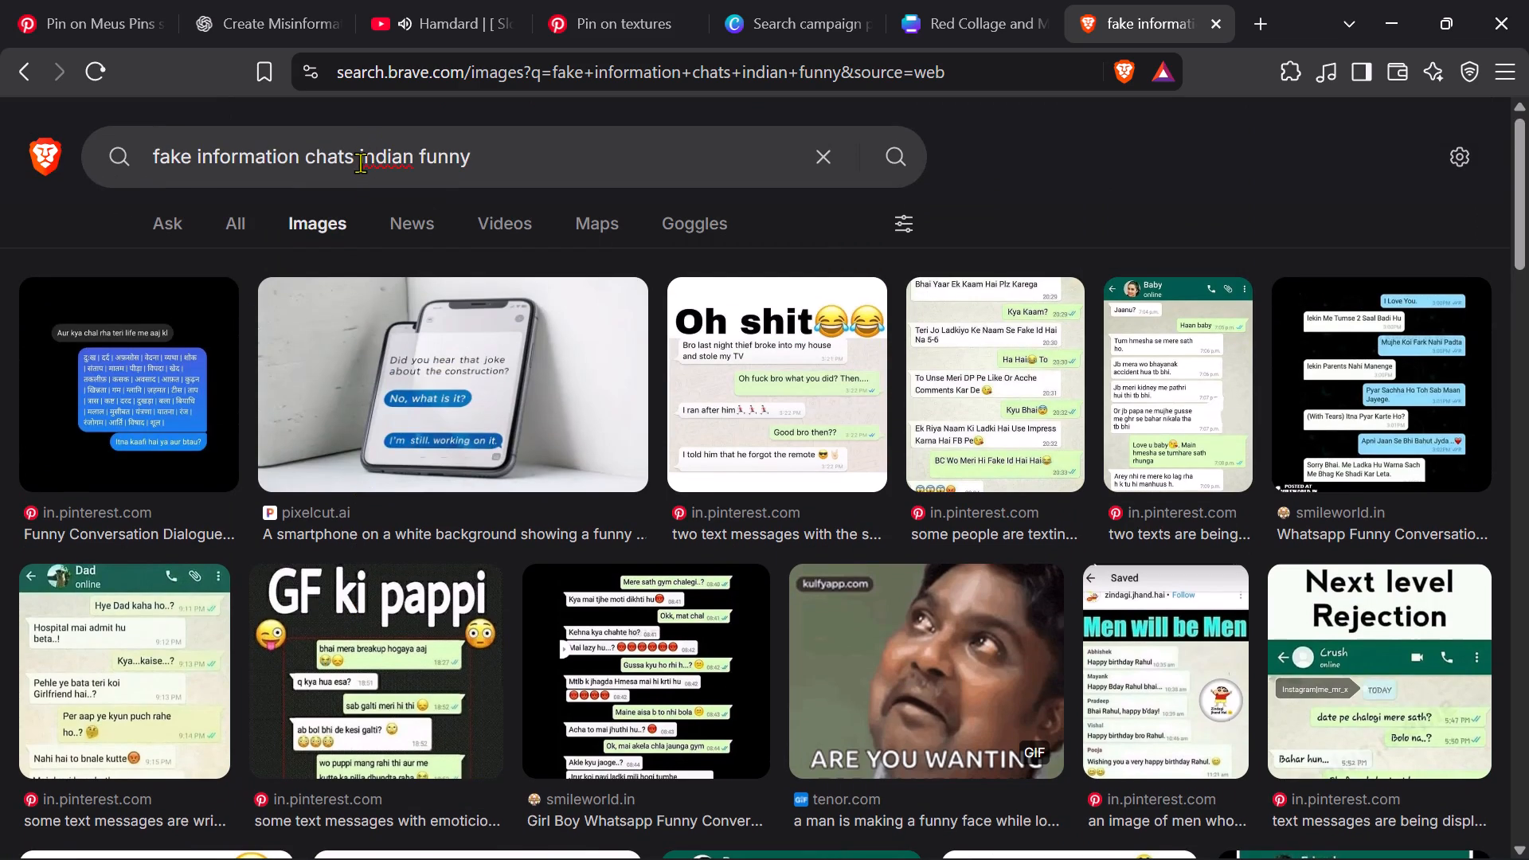
key(BackSpace)
key(BackSpace)
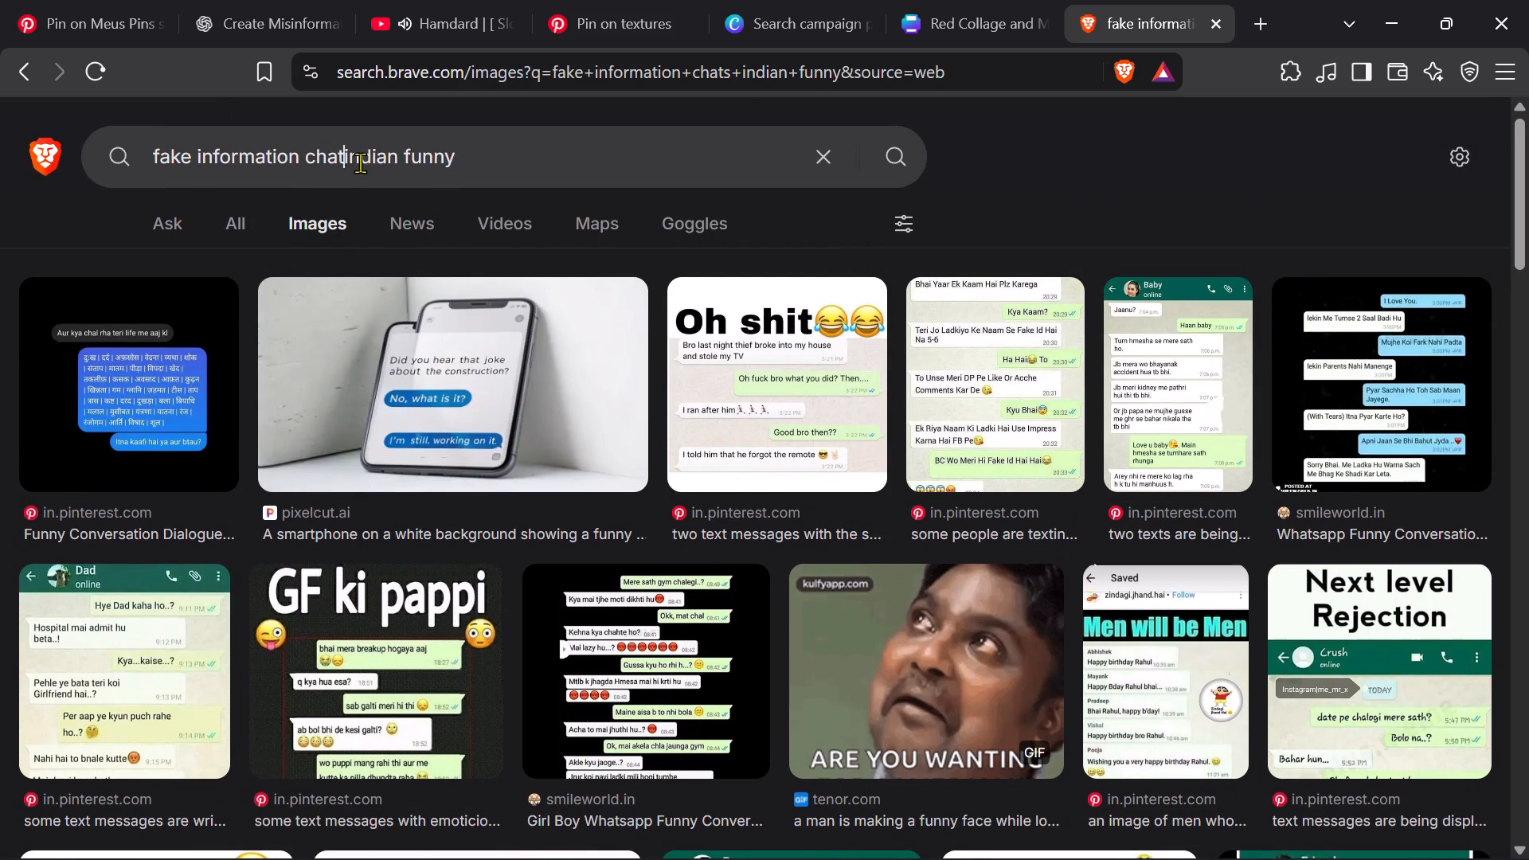
key(BackSpace)
key(BackSpace)
key(BackSpace)
key(BackSpace)
text(news)
key(space)
key(Return)
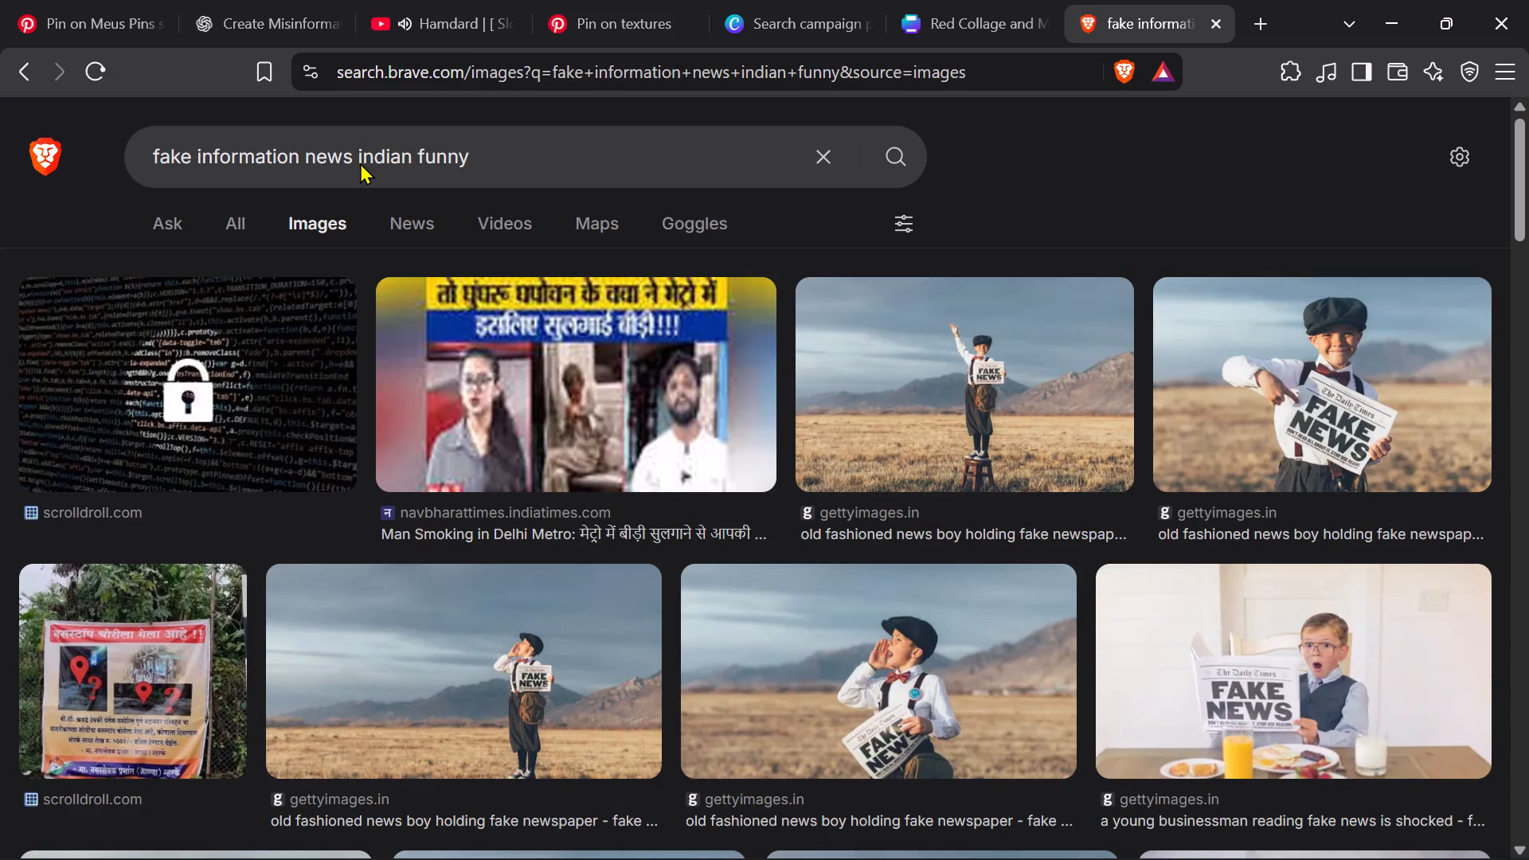
Find the blue scrolldroll.com image with the Hindi headline about 'alien' cow milk in the results, open its preview and copy the image.
scroll(363, 467, down, 2)
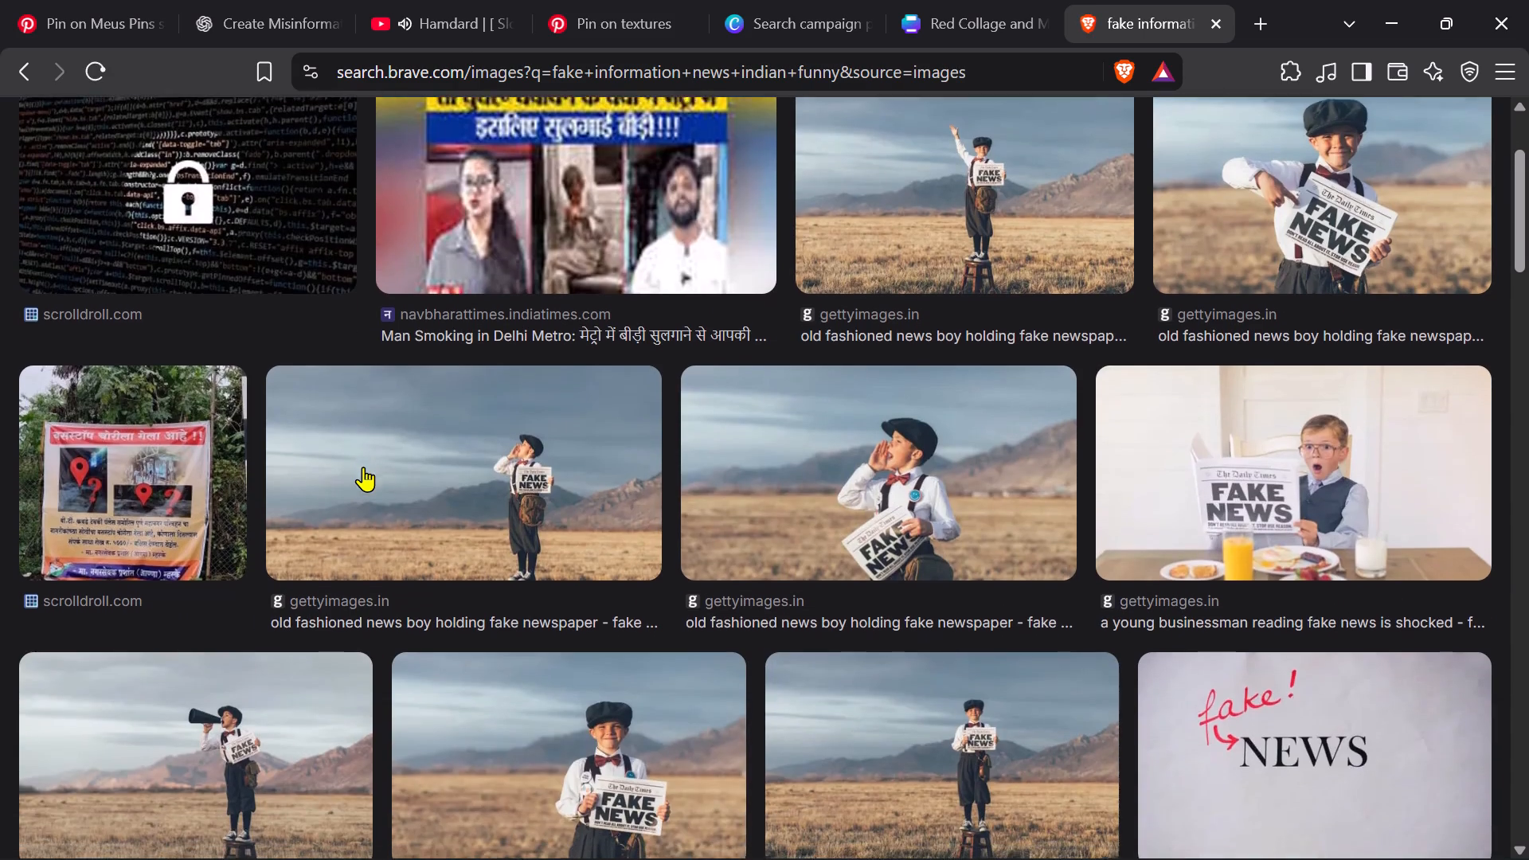
scroll(363, 467, down, 2)
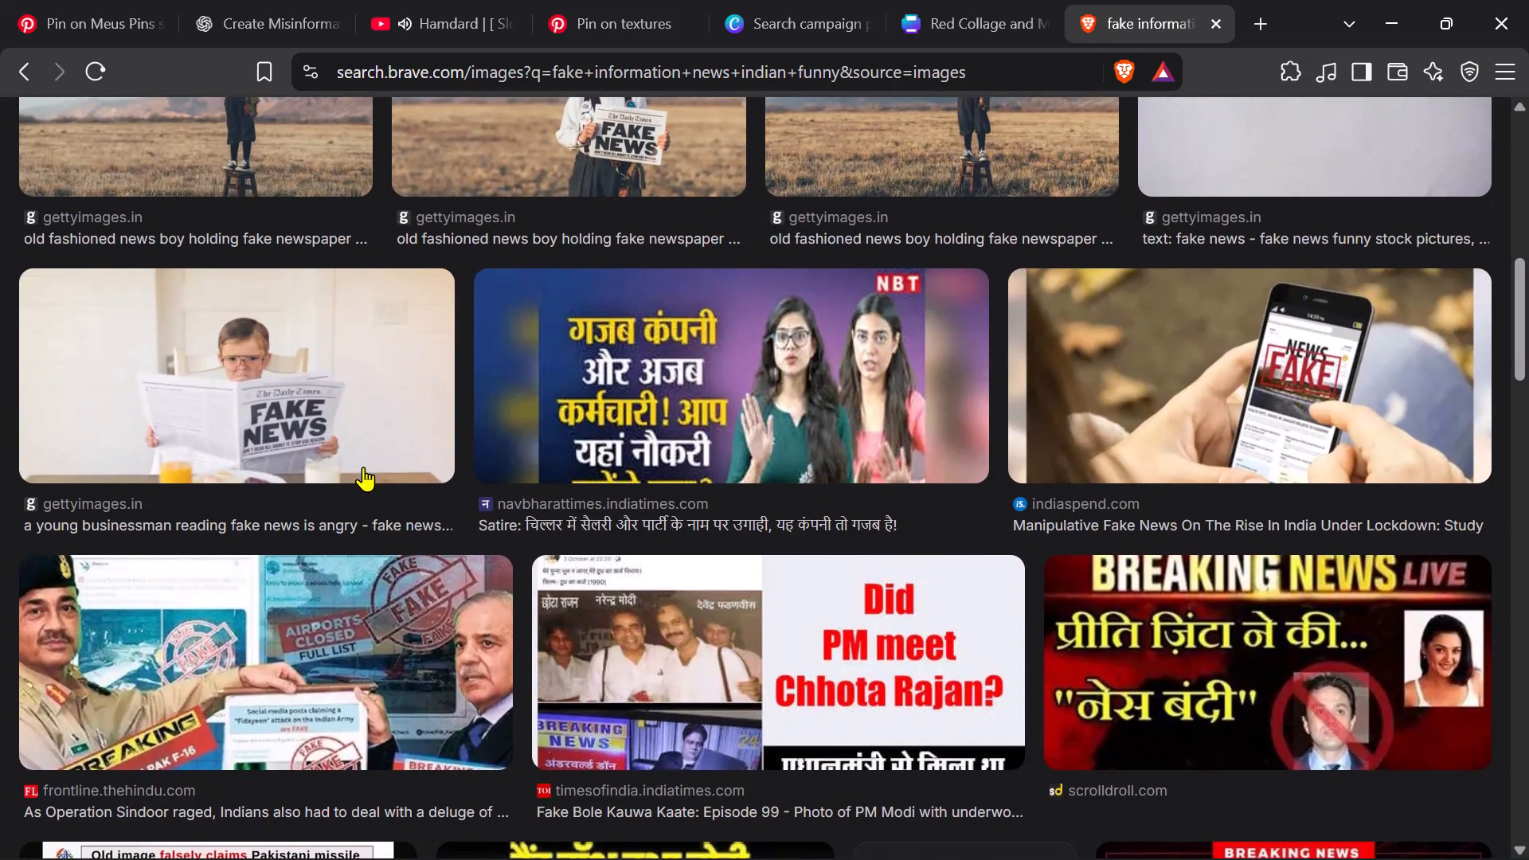
scroll(363, 467, down, 1)
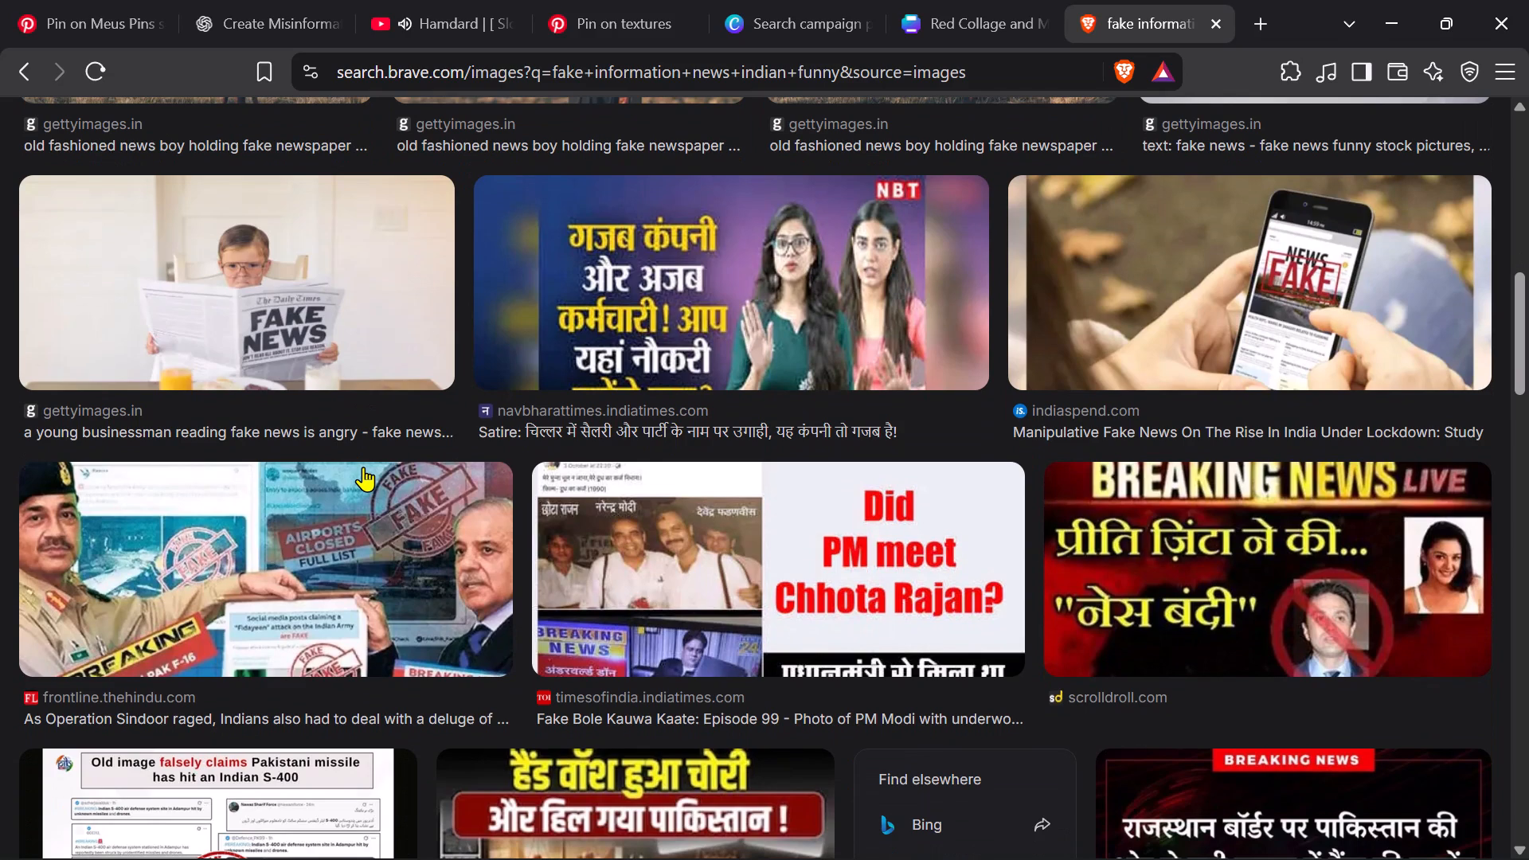
scroll(363, 467, down, 1)
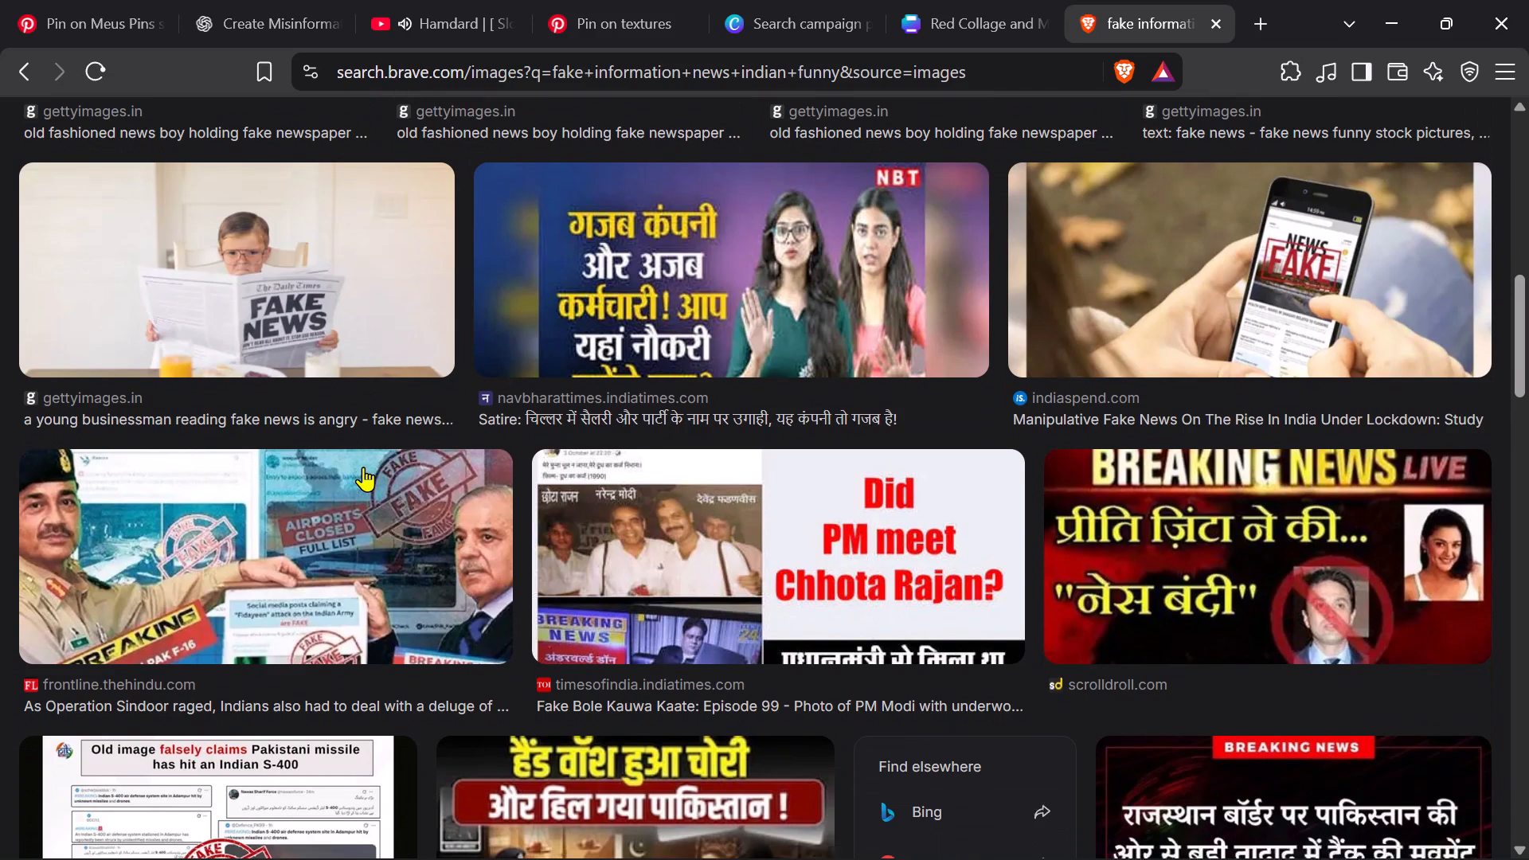
scroll(363, 467, down, 2)
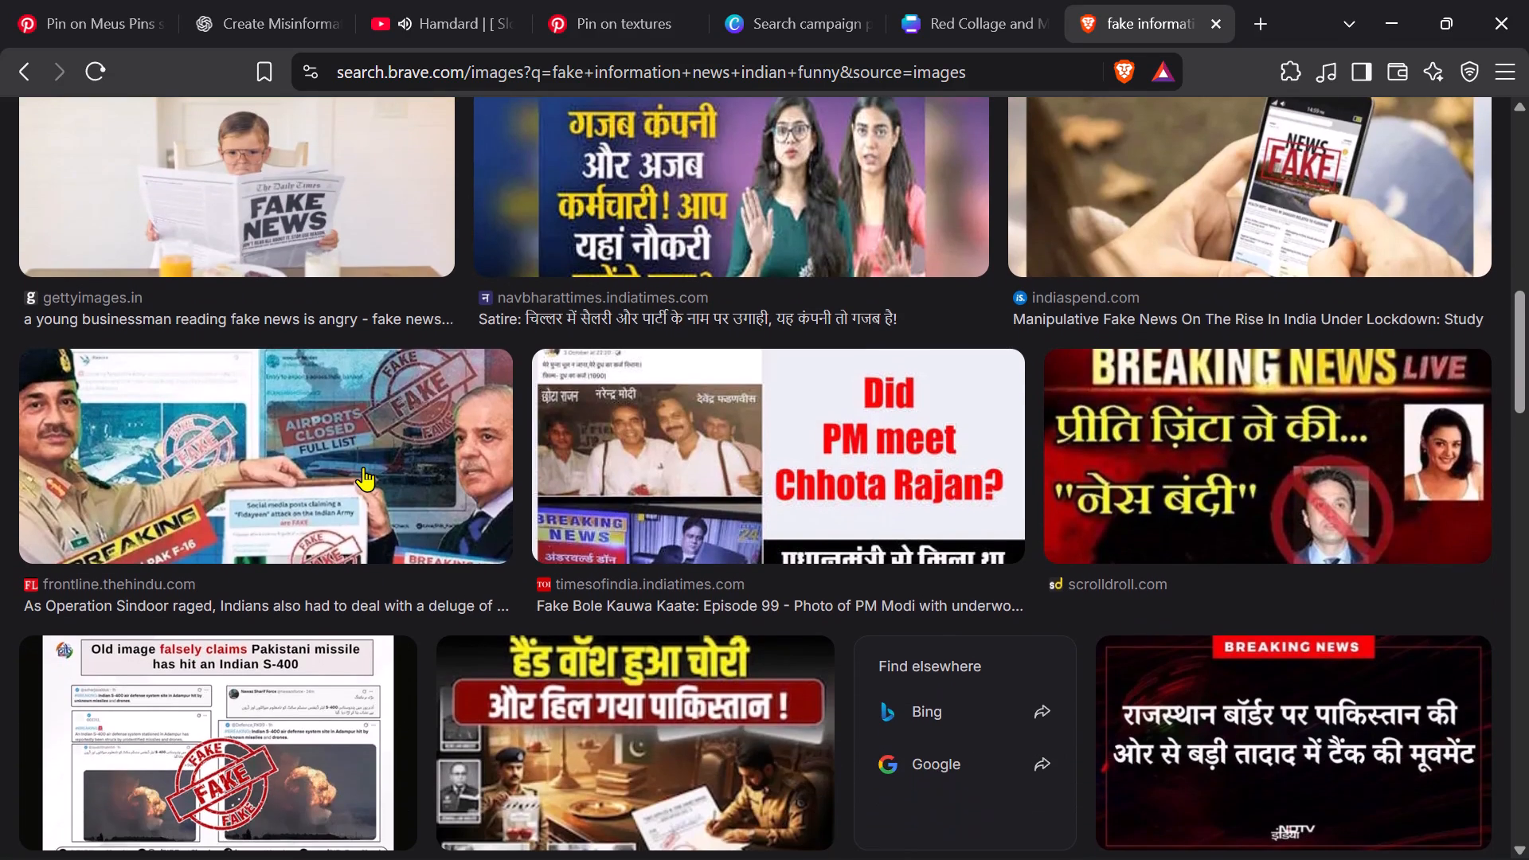
scroll(363, 467, down, 1)
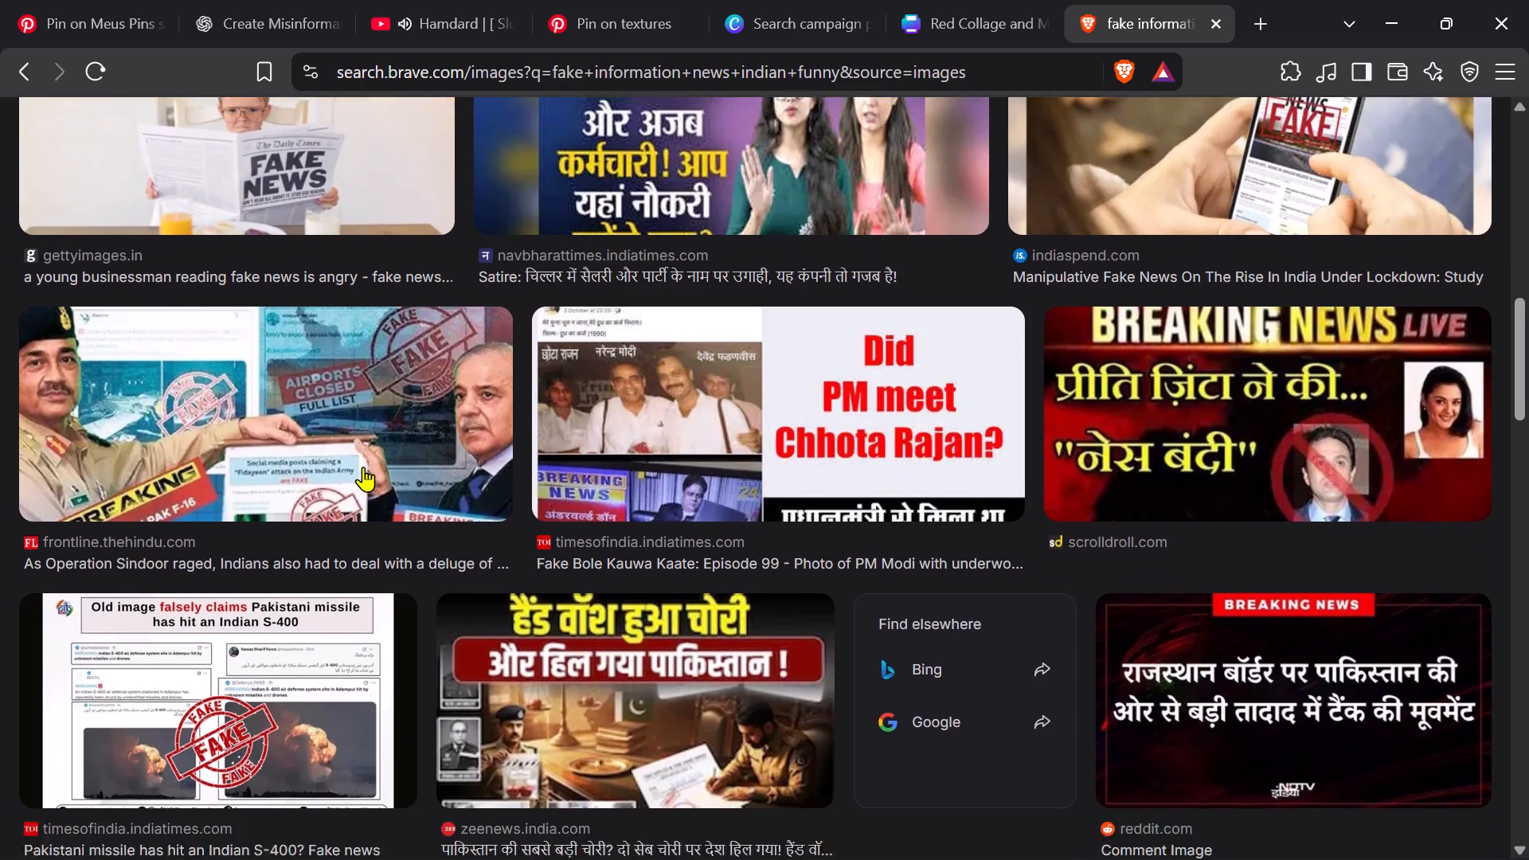
scroll(363, 467, down, 2)
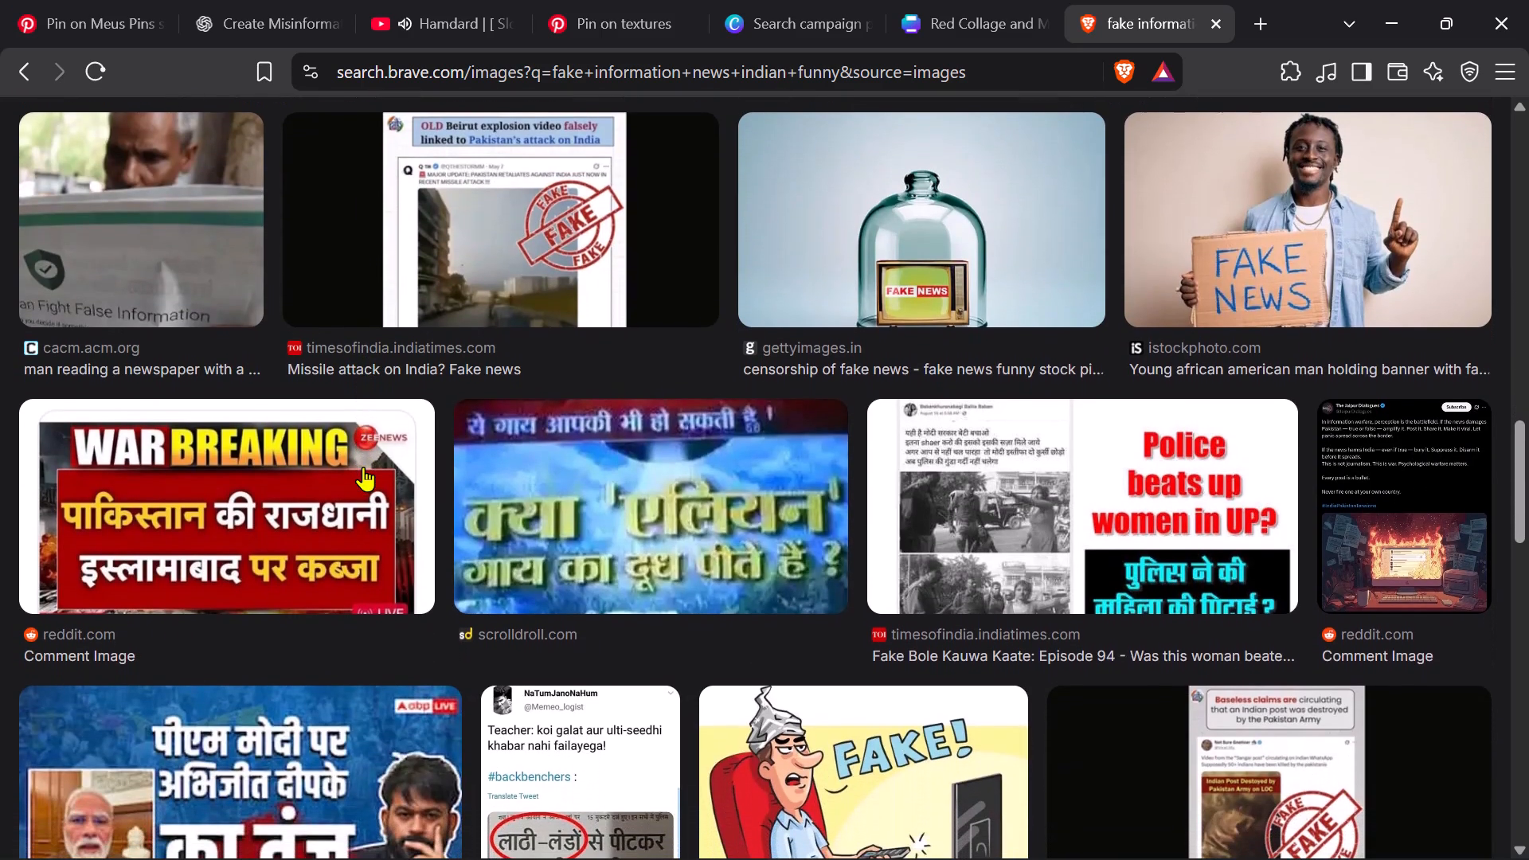
scroll(363, 467, down, 1)
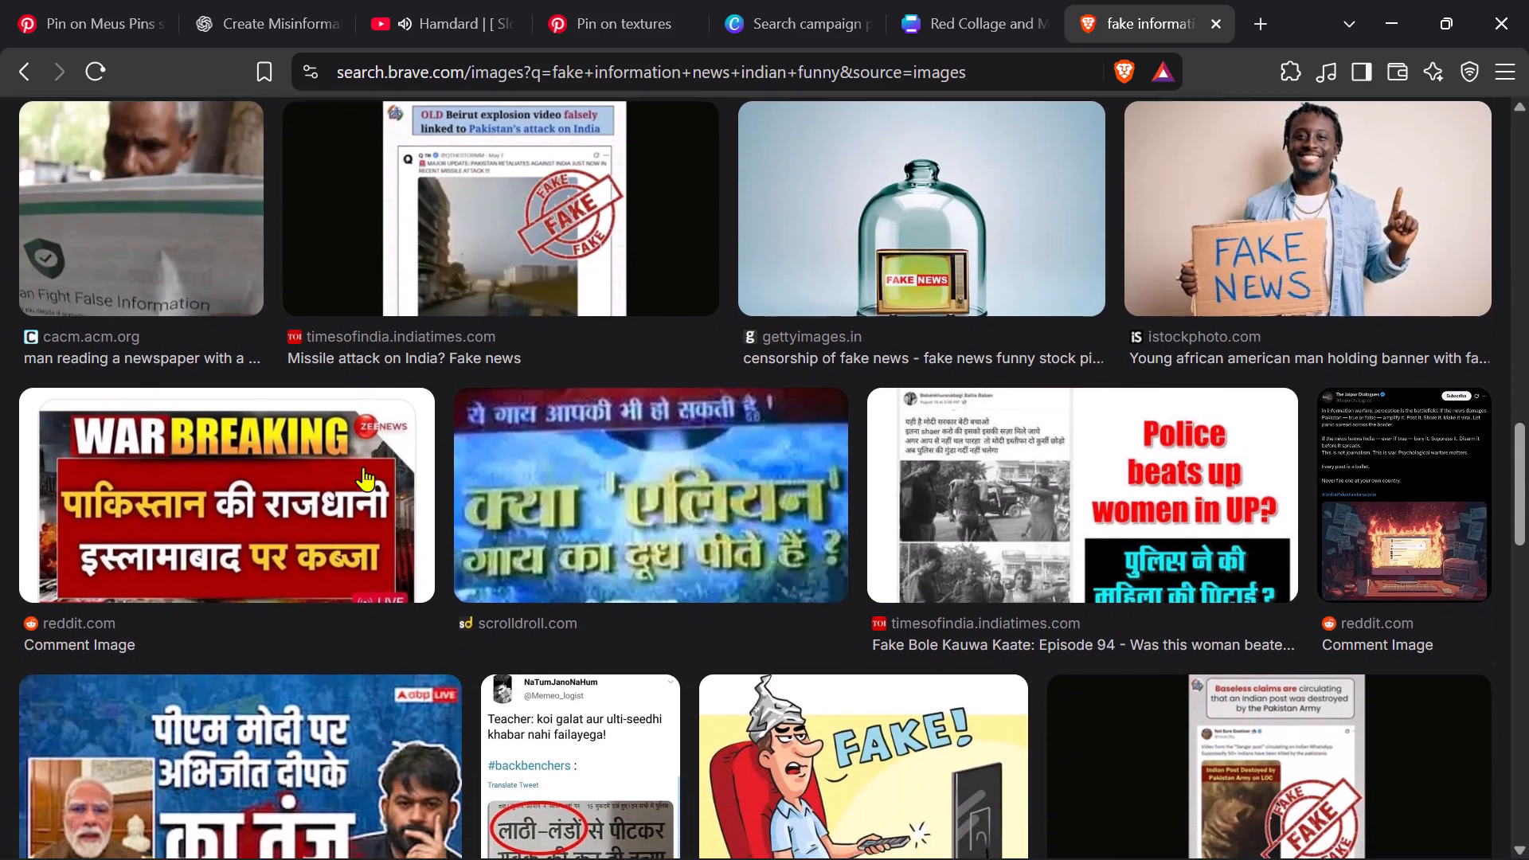
scroll(363, 467, down, 1)
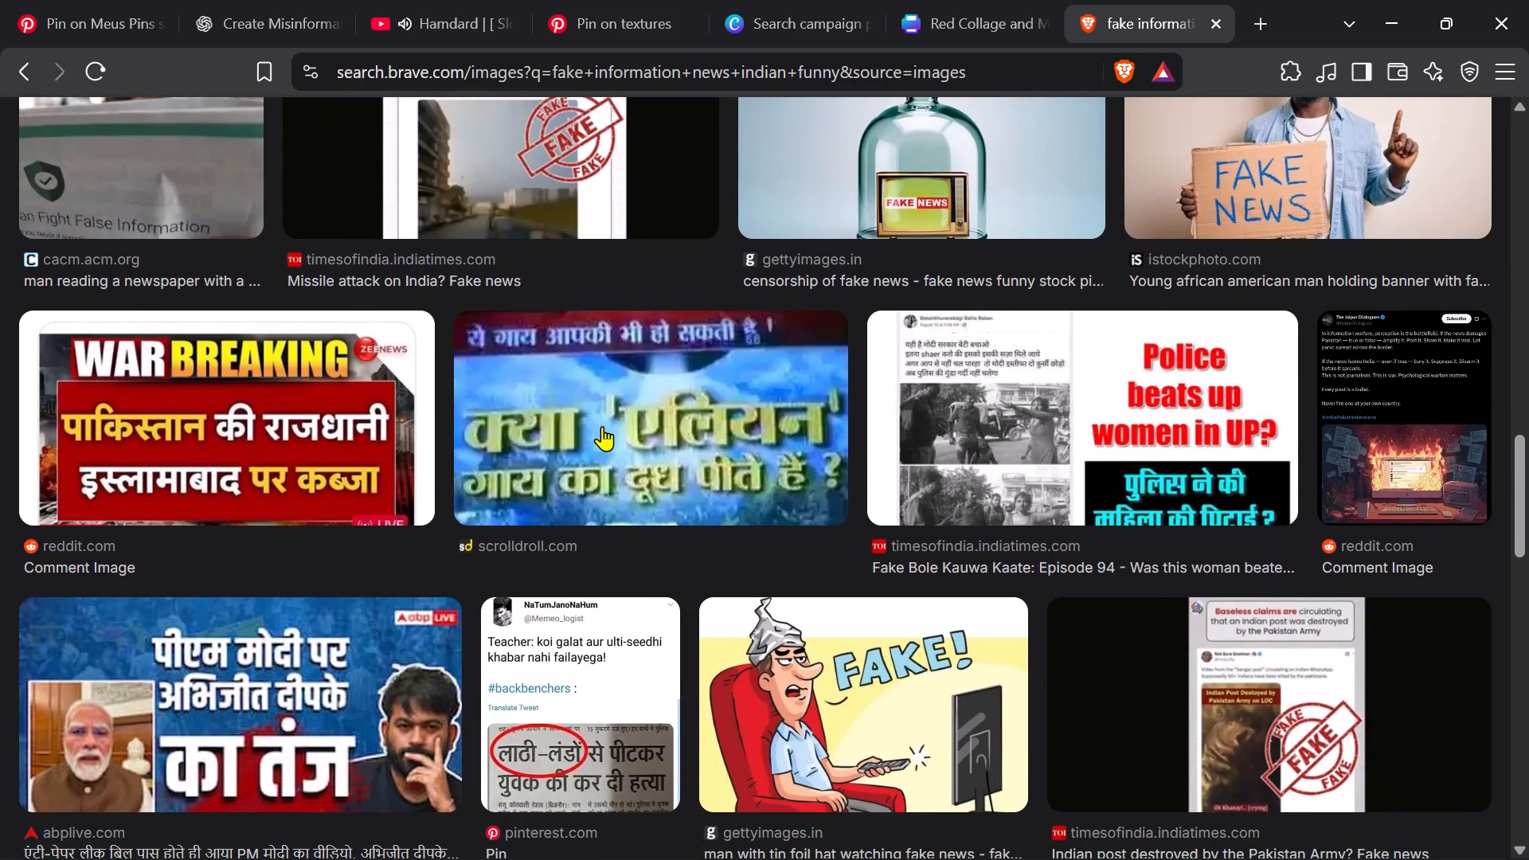
click(659, 437)
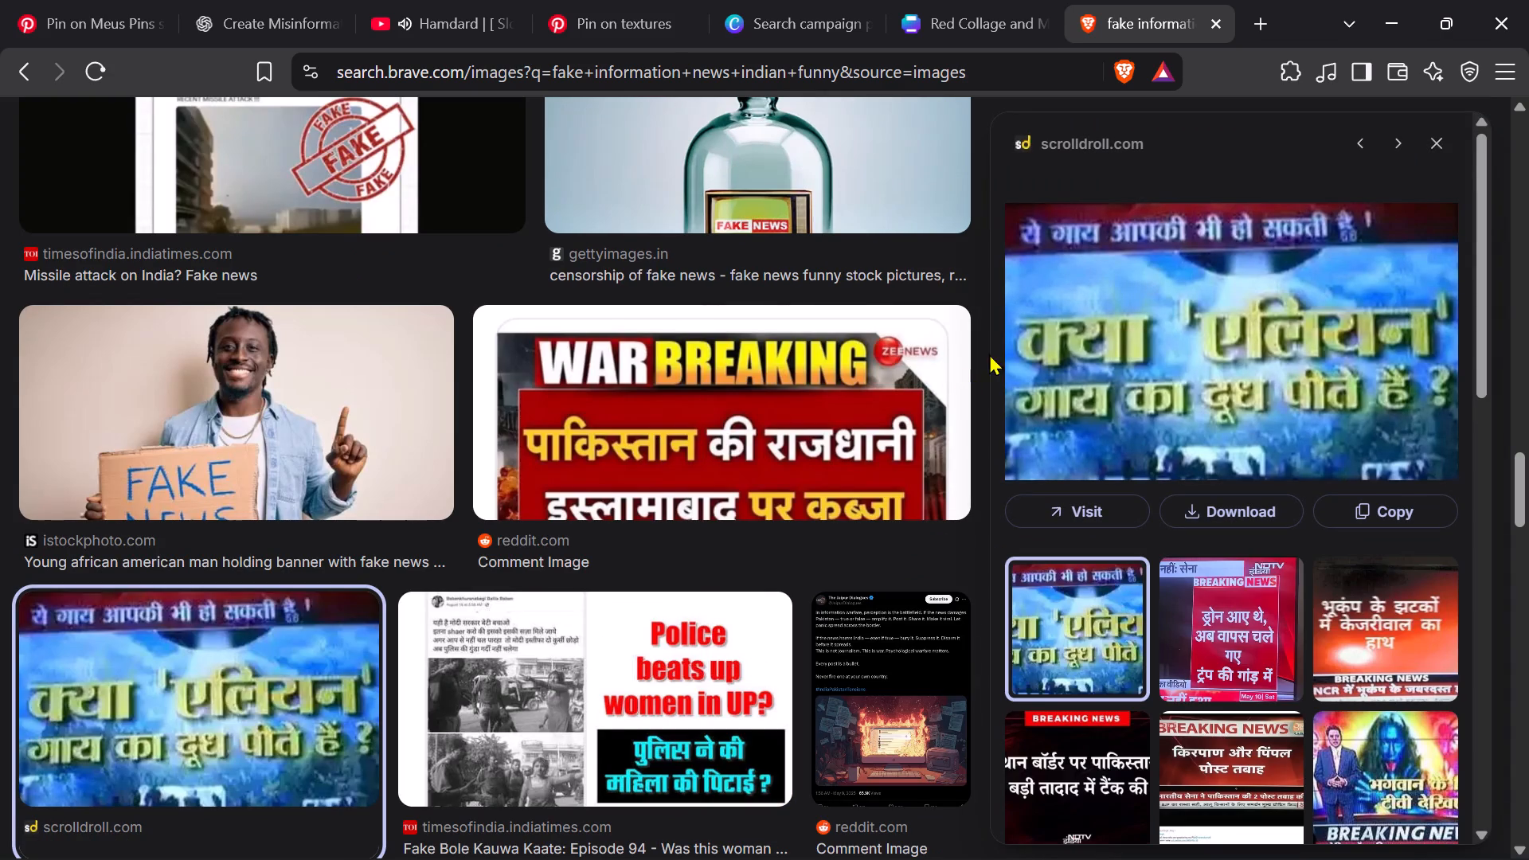
right_click(1298, 299)
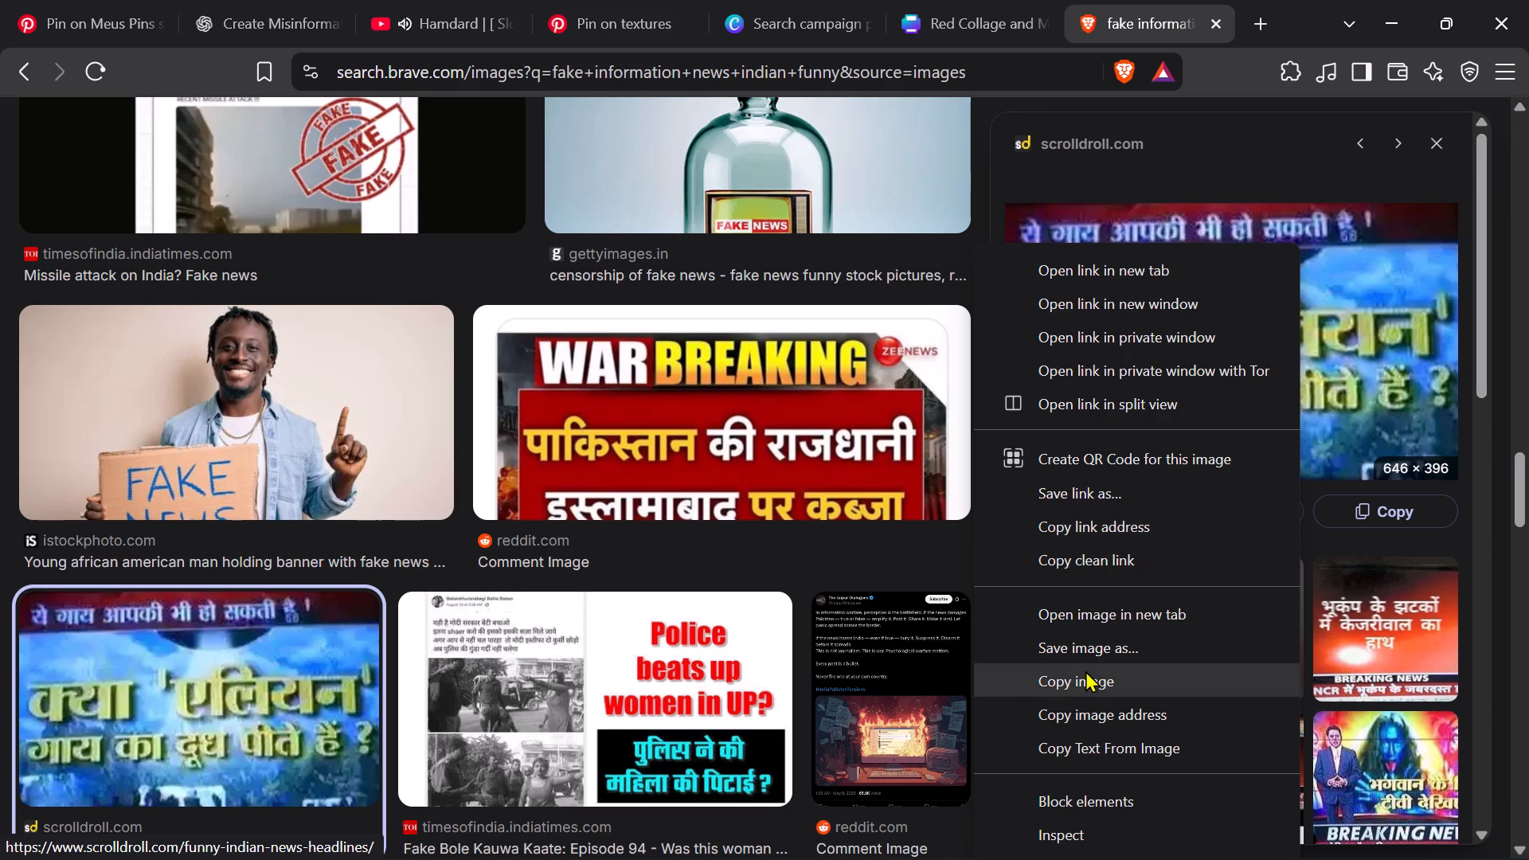
click(1085, 670)
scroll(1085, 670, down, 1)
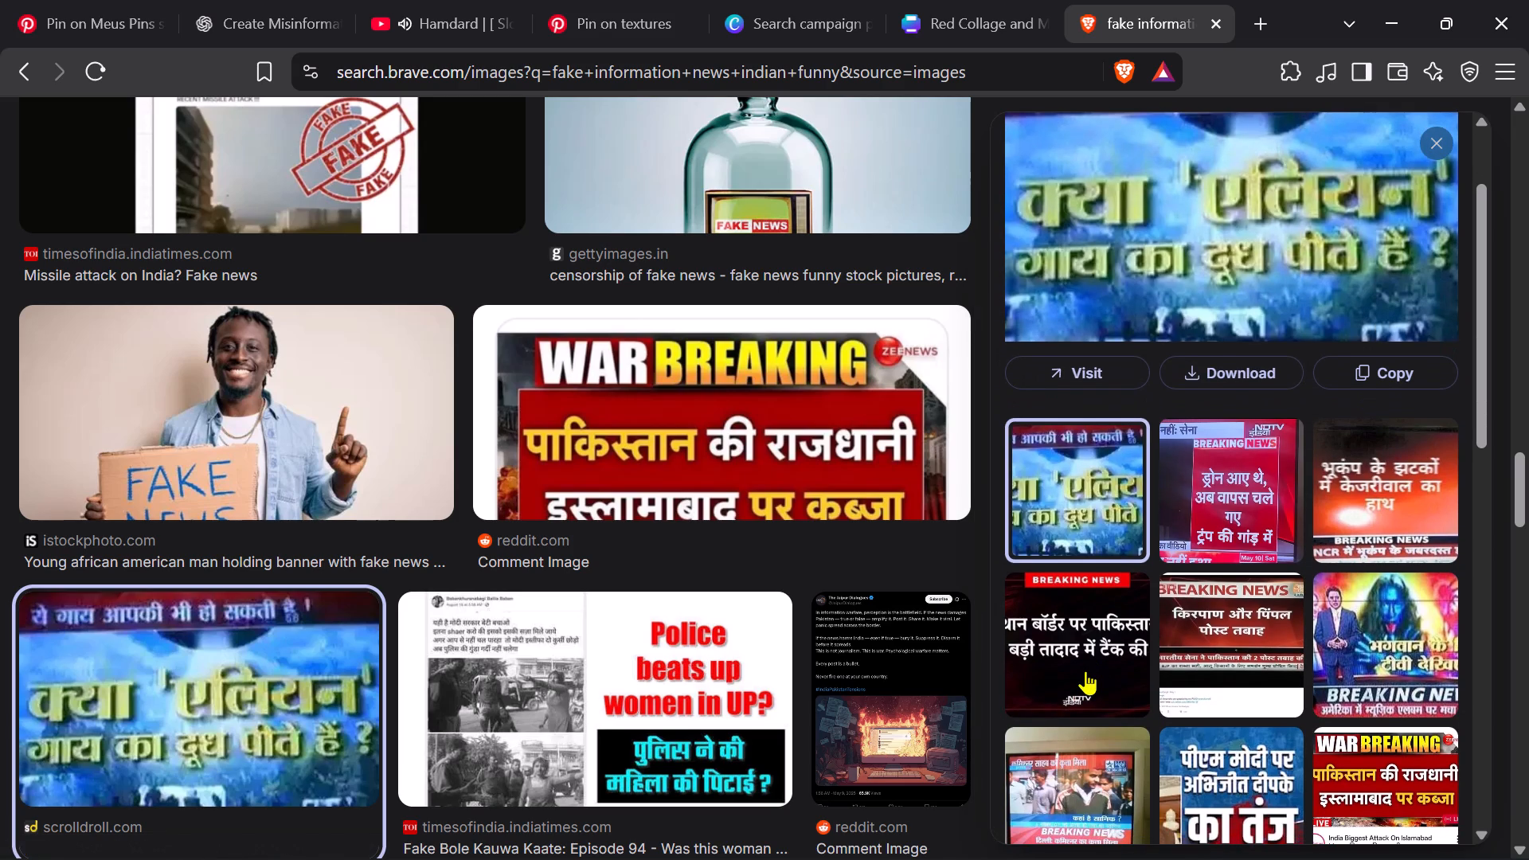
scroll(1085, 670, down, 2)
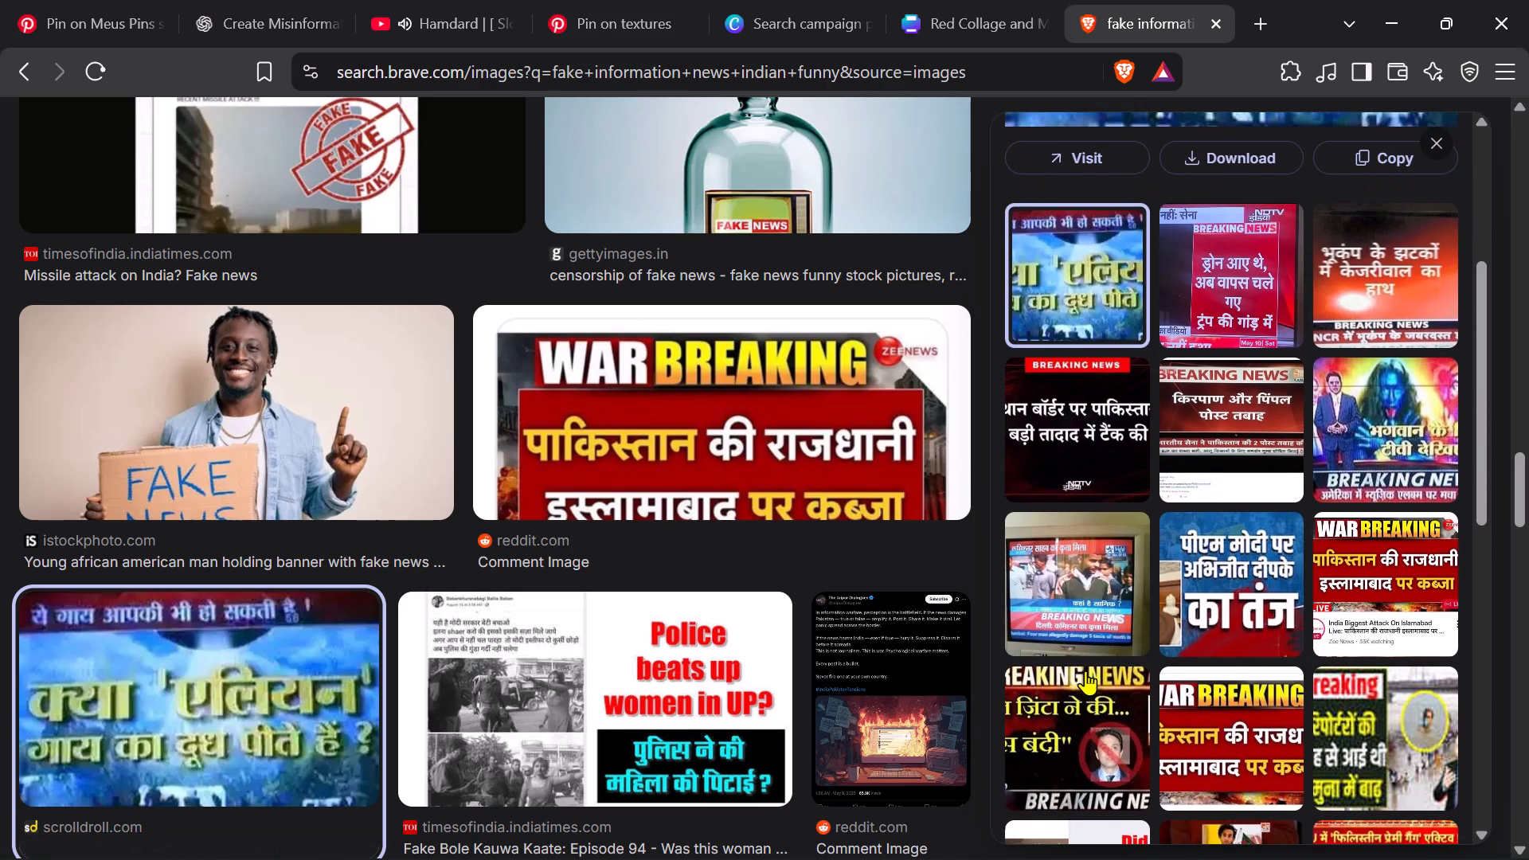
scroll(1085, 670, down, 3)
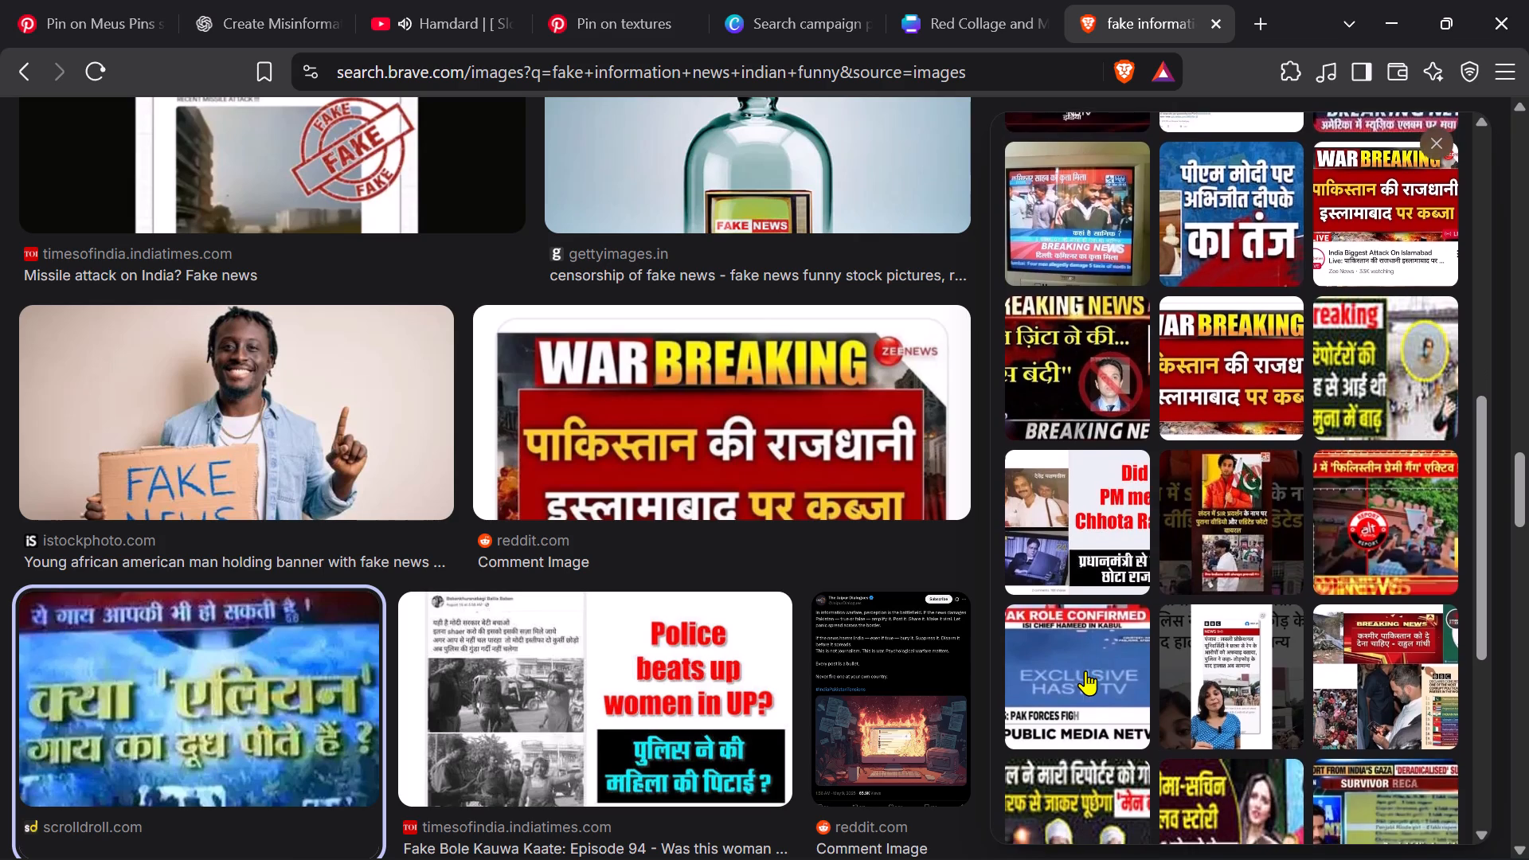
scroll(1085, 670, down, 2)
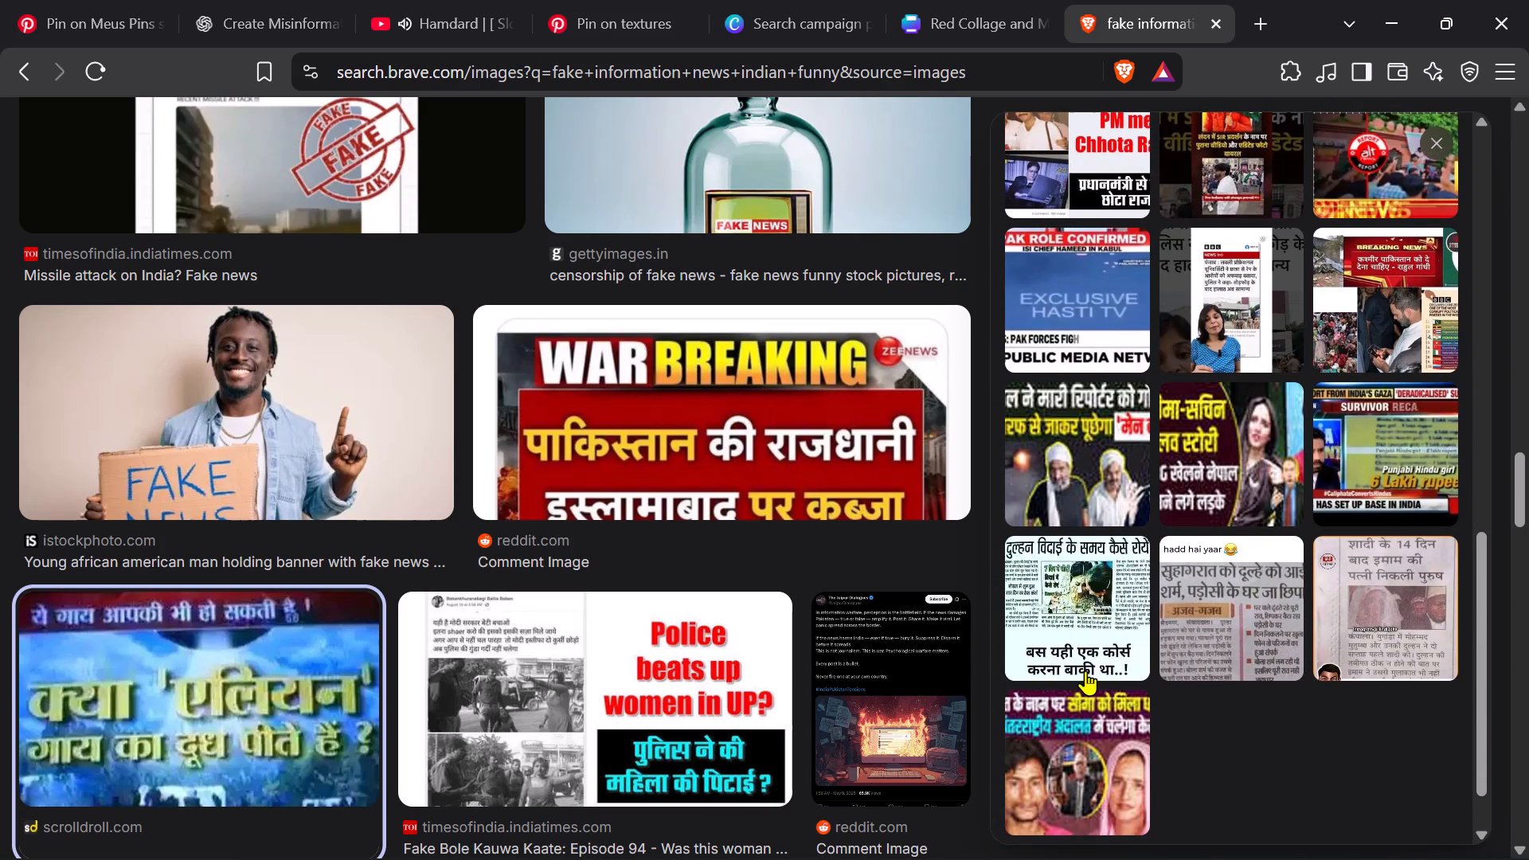
Paste the copied Hindi 'alien' cow milk news image into the Canva poster above the newspaper-wrapped head, reaching the page's right edge.
click(986, 0)
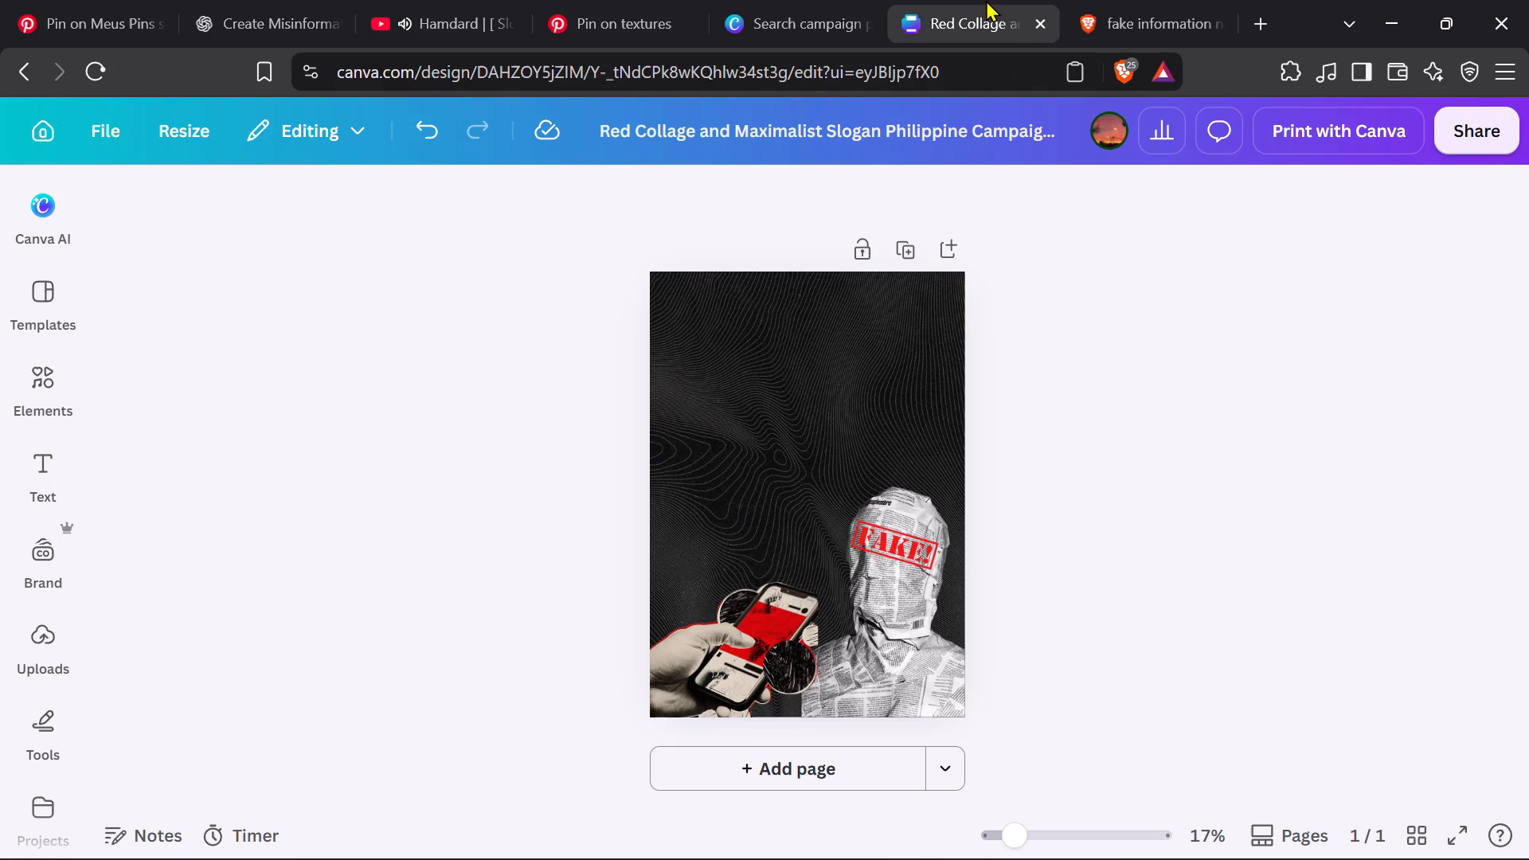
right_click(830, 384)
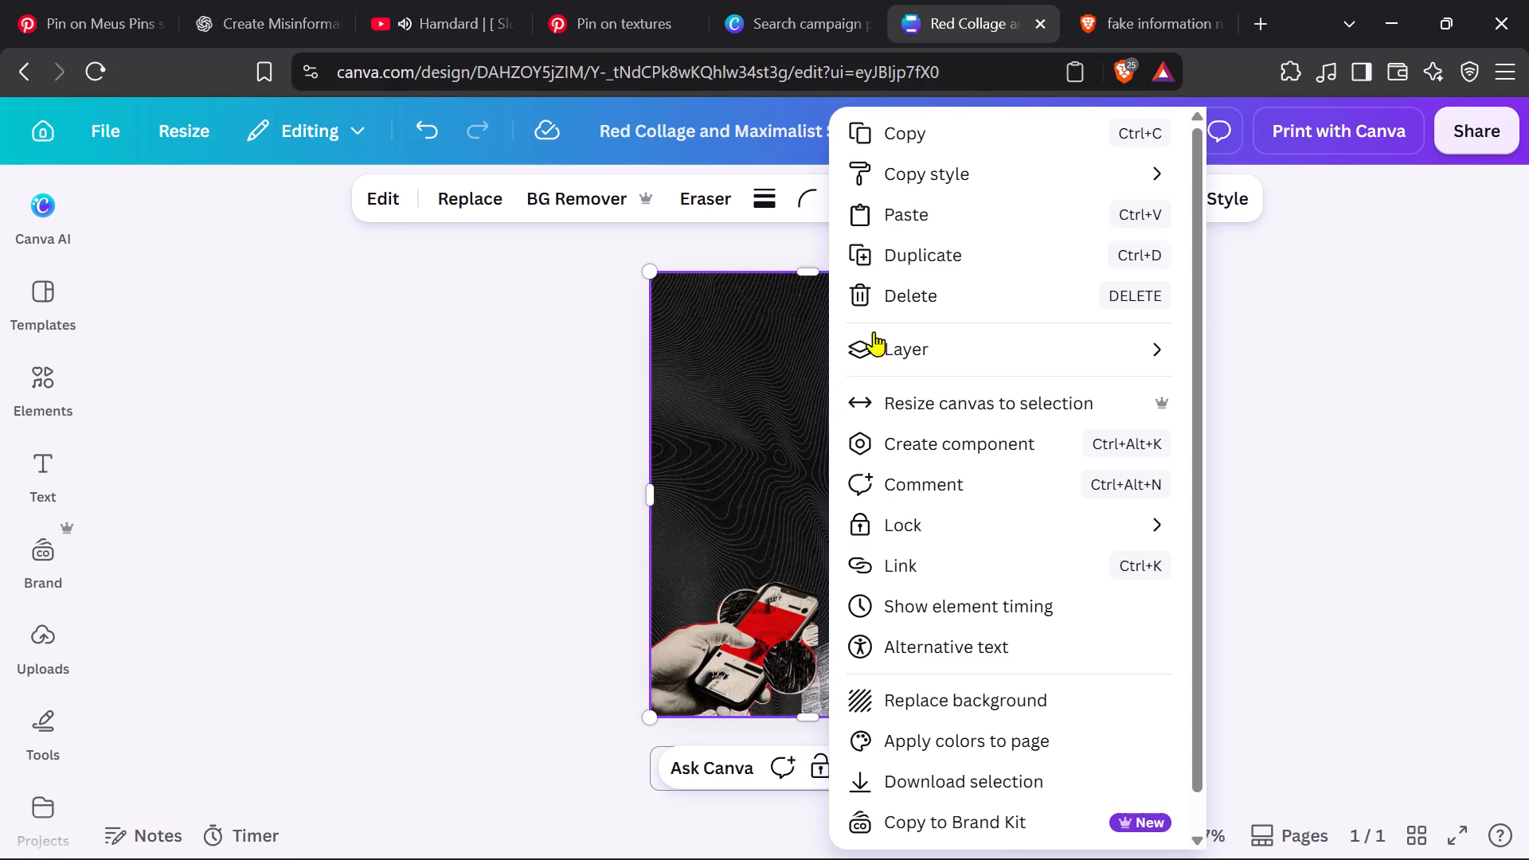
click(973, 215)
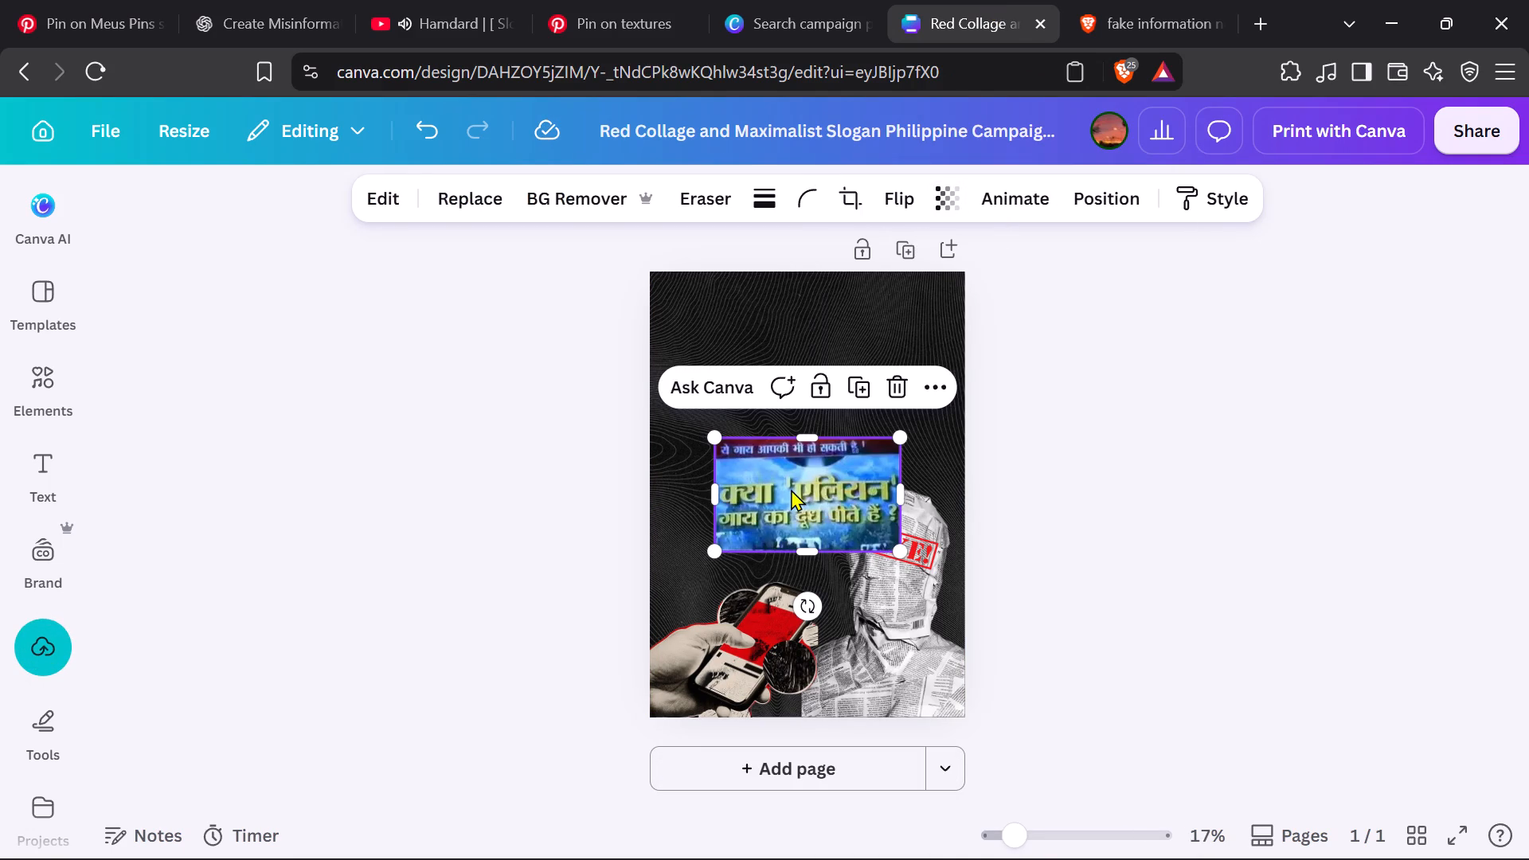
drag(794, 489, 869, 425)
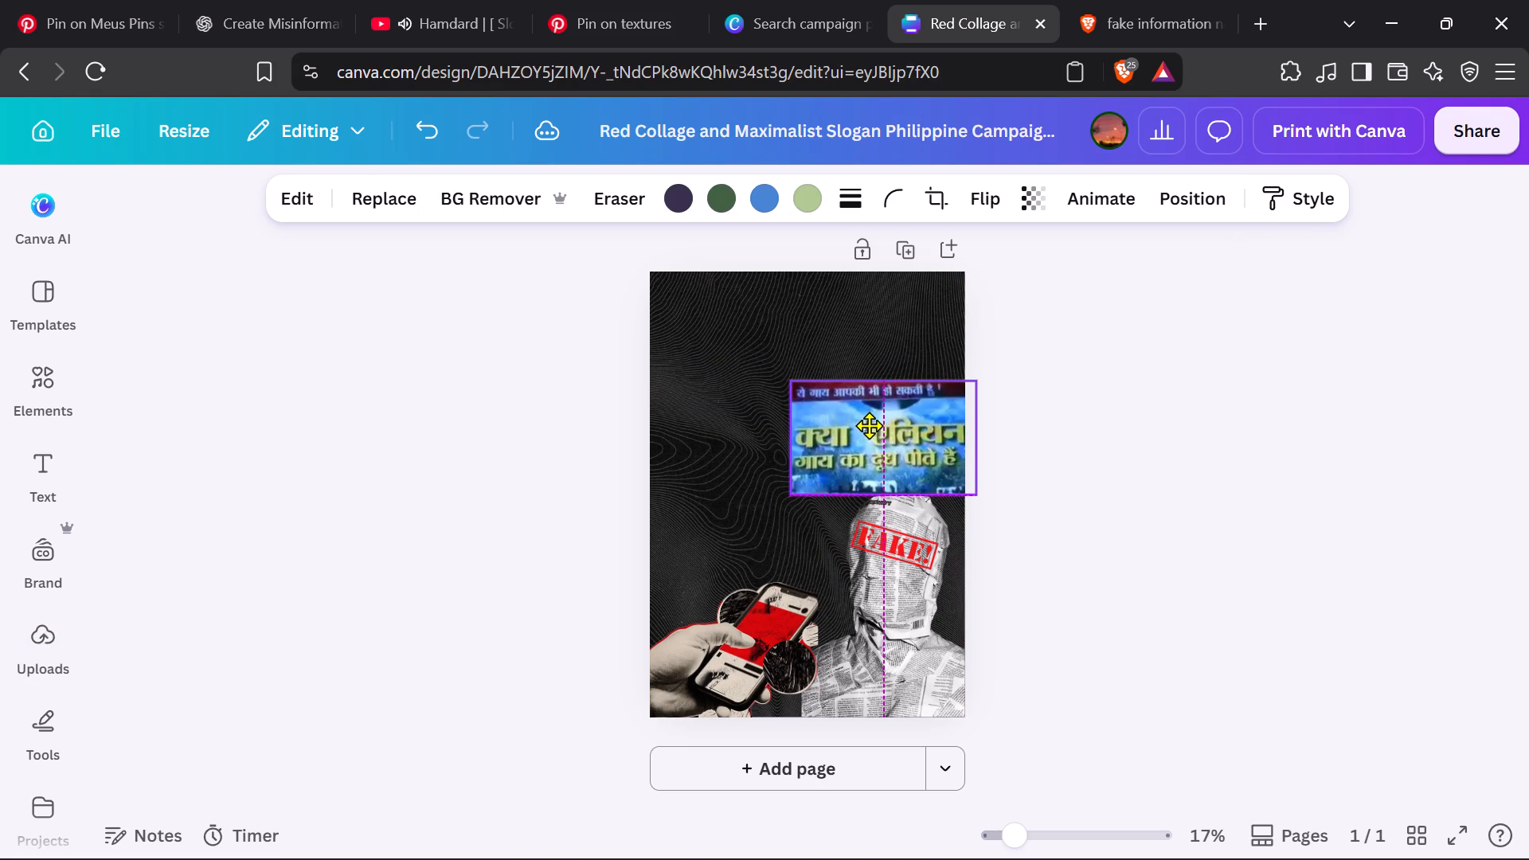
drag(869, 425, 847, 418)
drag(957, 426, 938, 413)
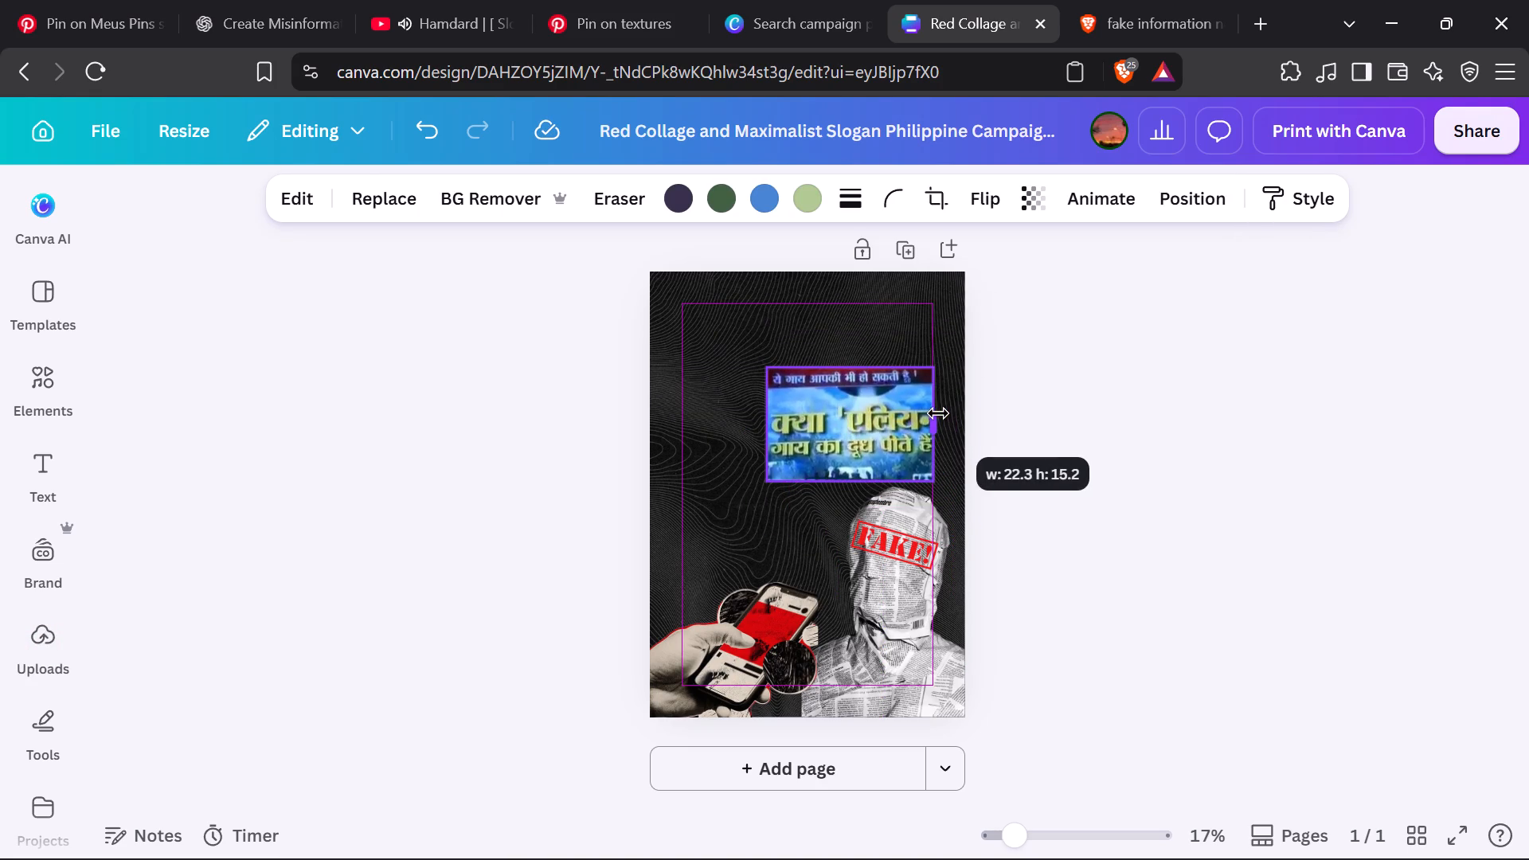
drag(938, 413, 964, 425)
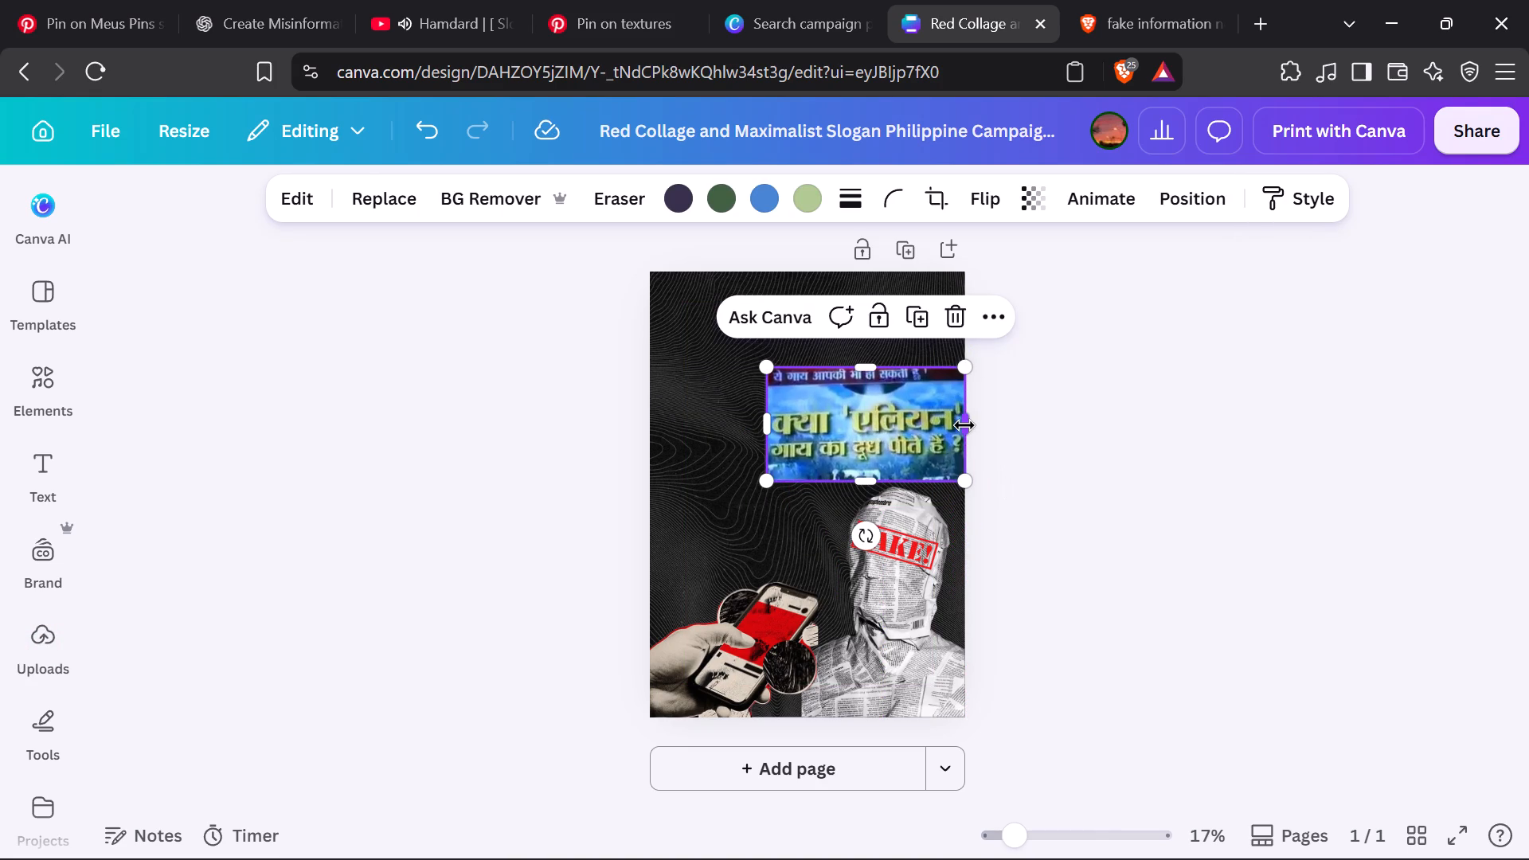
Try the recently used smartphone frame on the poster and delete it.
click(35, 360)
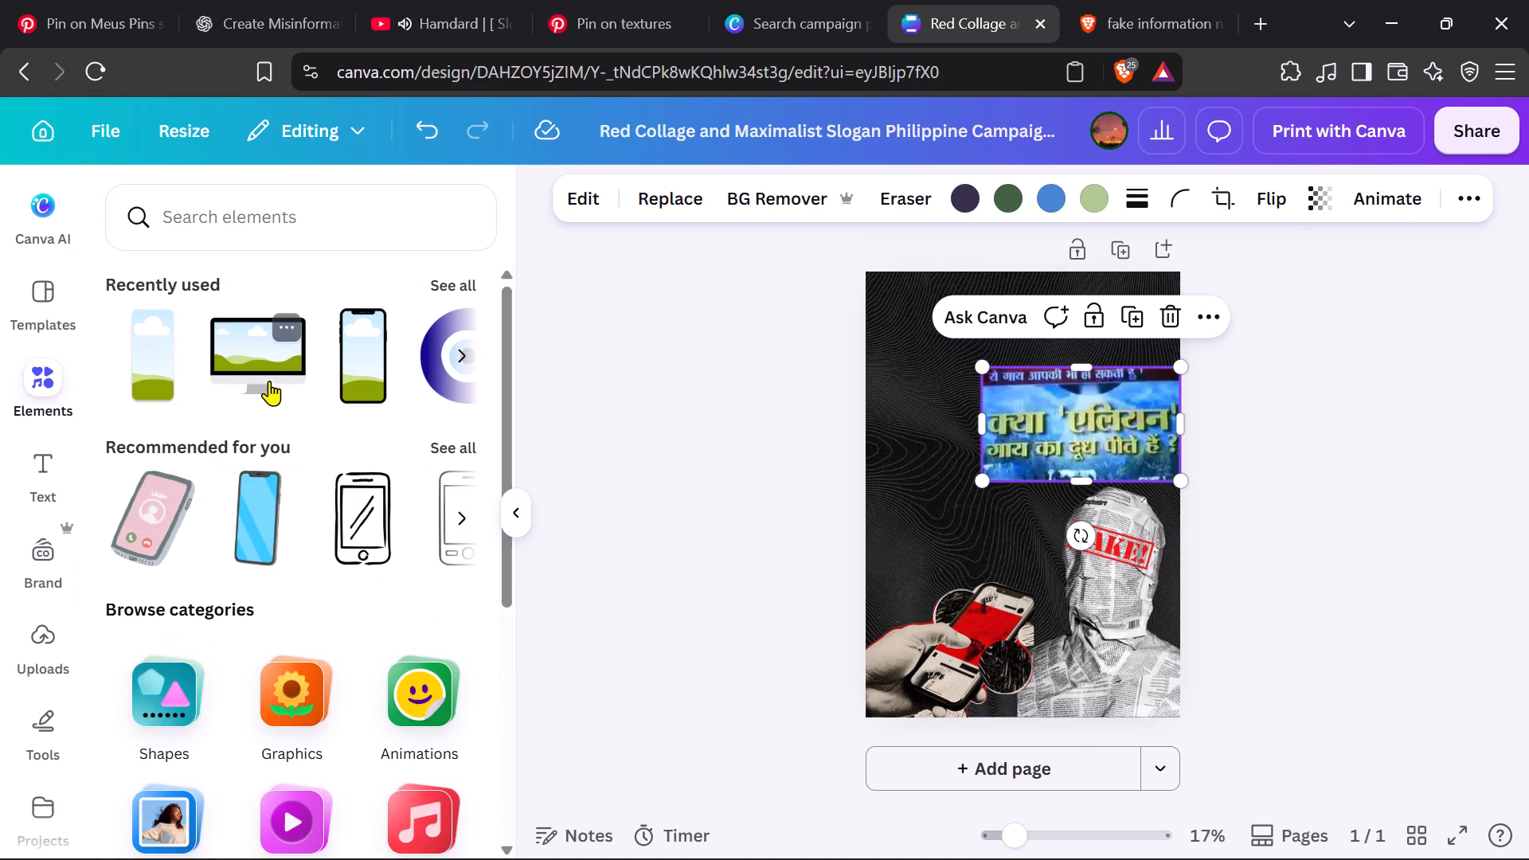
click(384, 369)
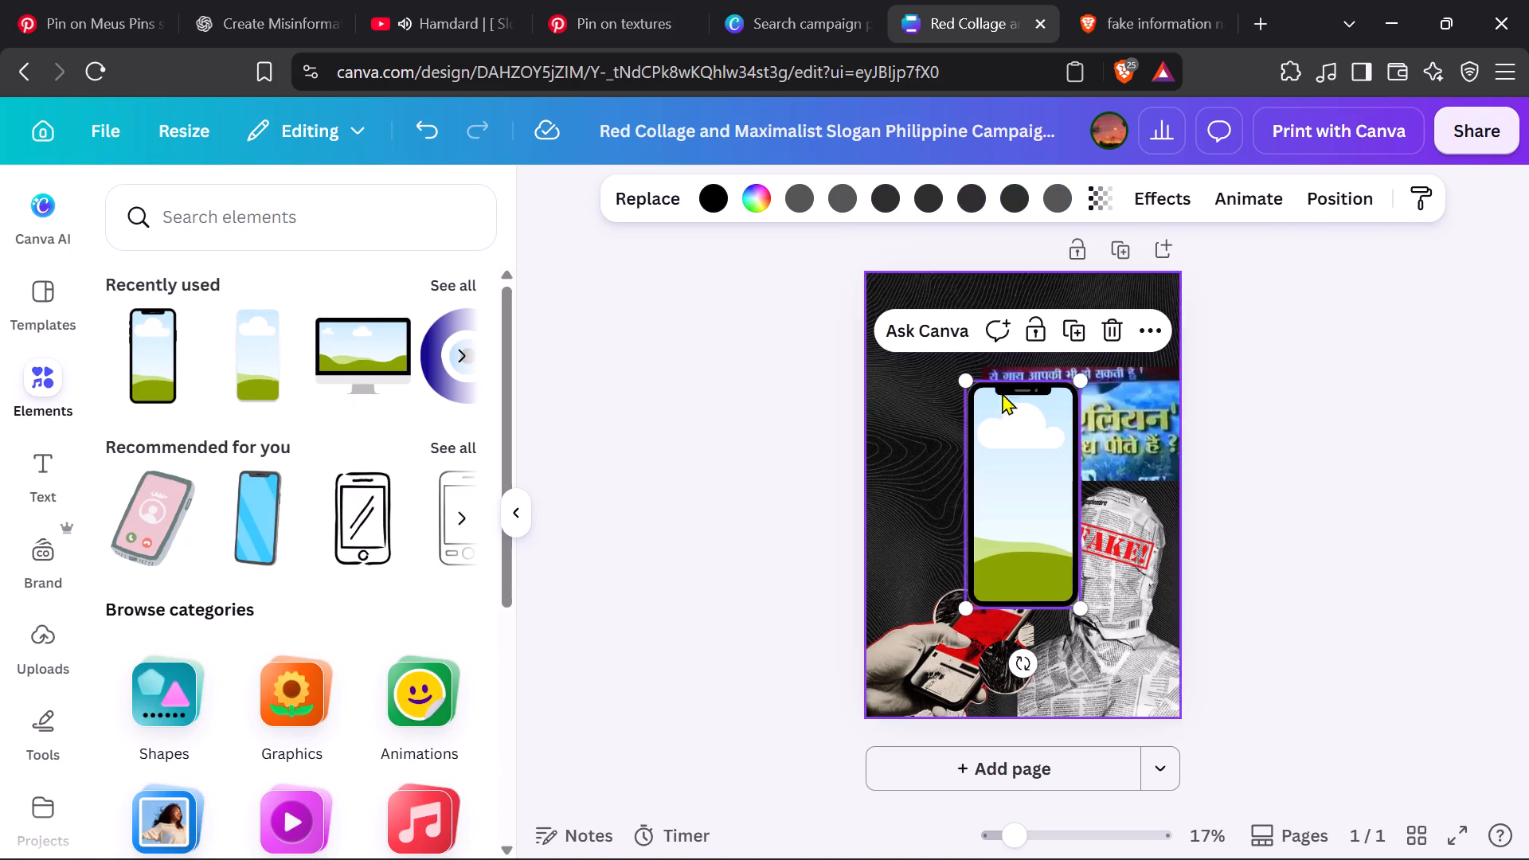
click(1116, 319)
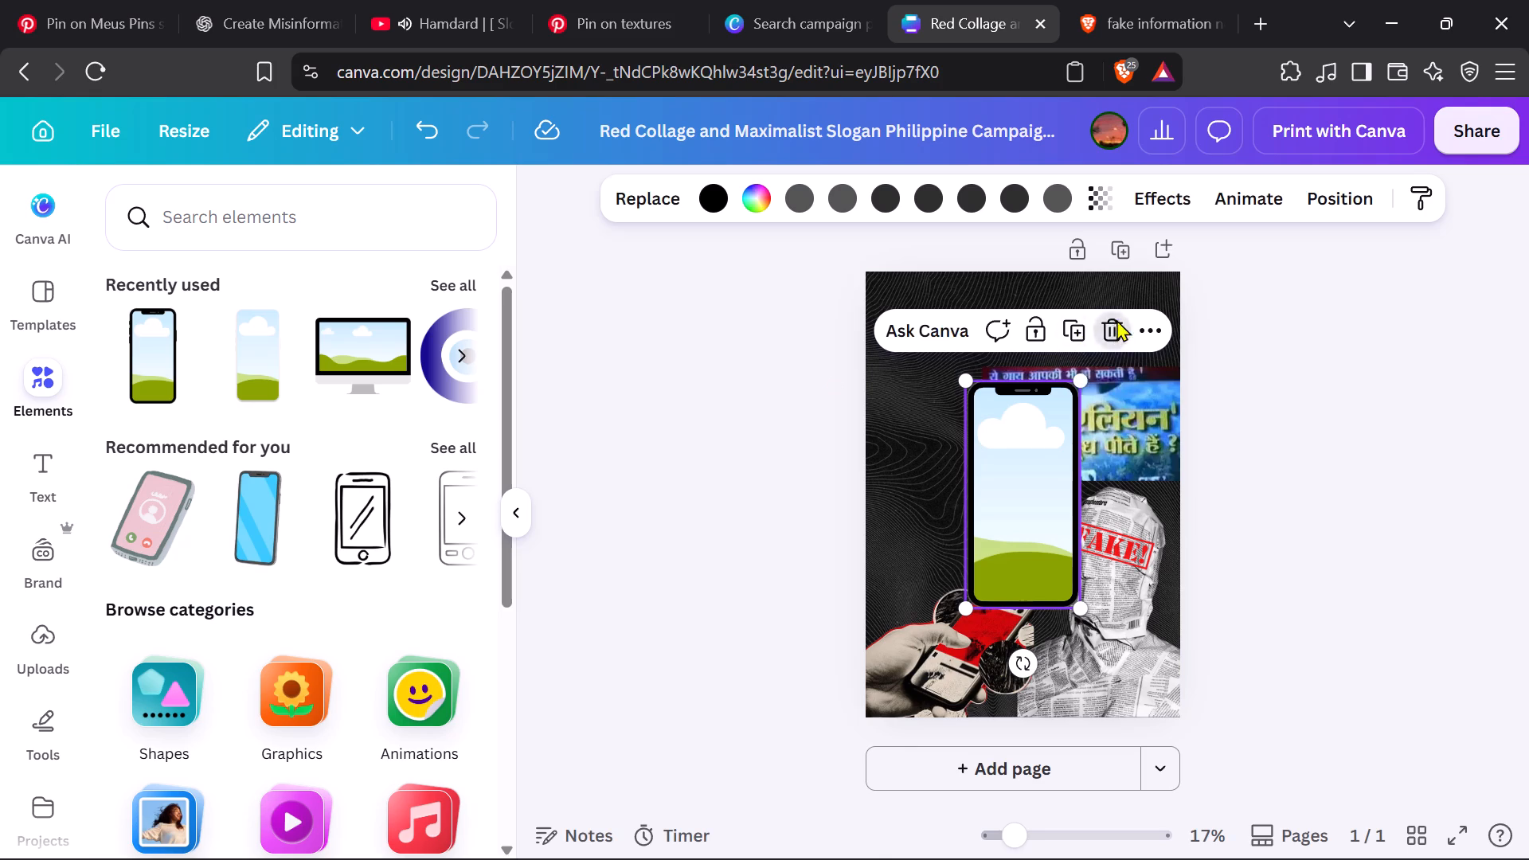
Search the elements for "screen", browse the frame results and add the purple browser-window frame to the poster.
click(366, 235)
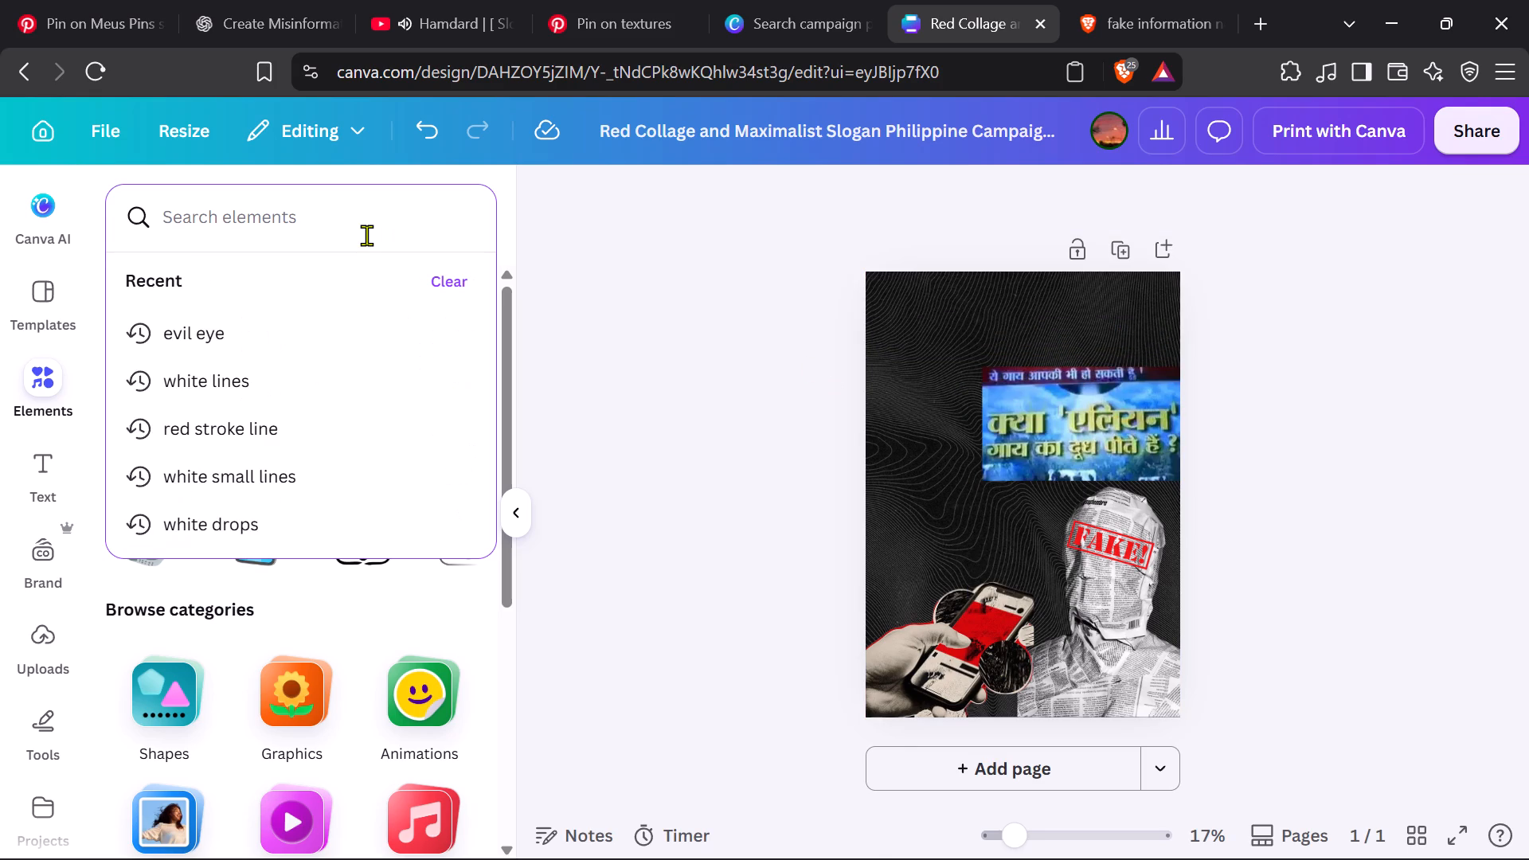
key(p)
key(BackSpace)
text(screen)
key(Return)
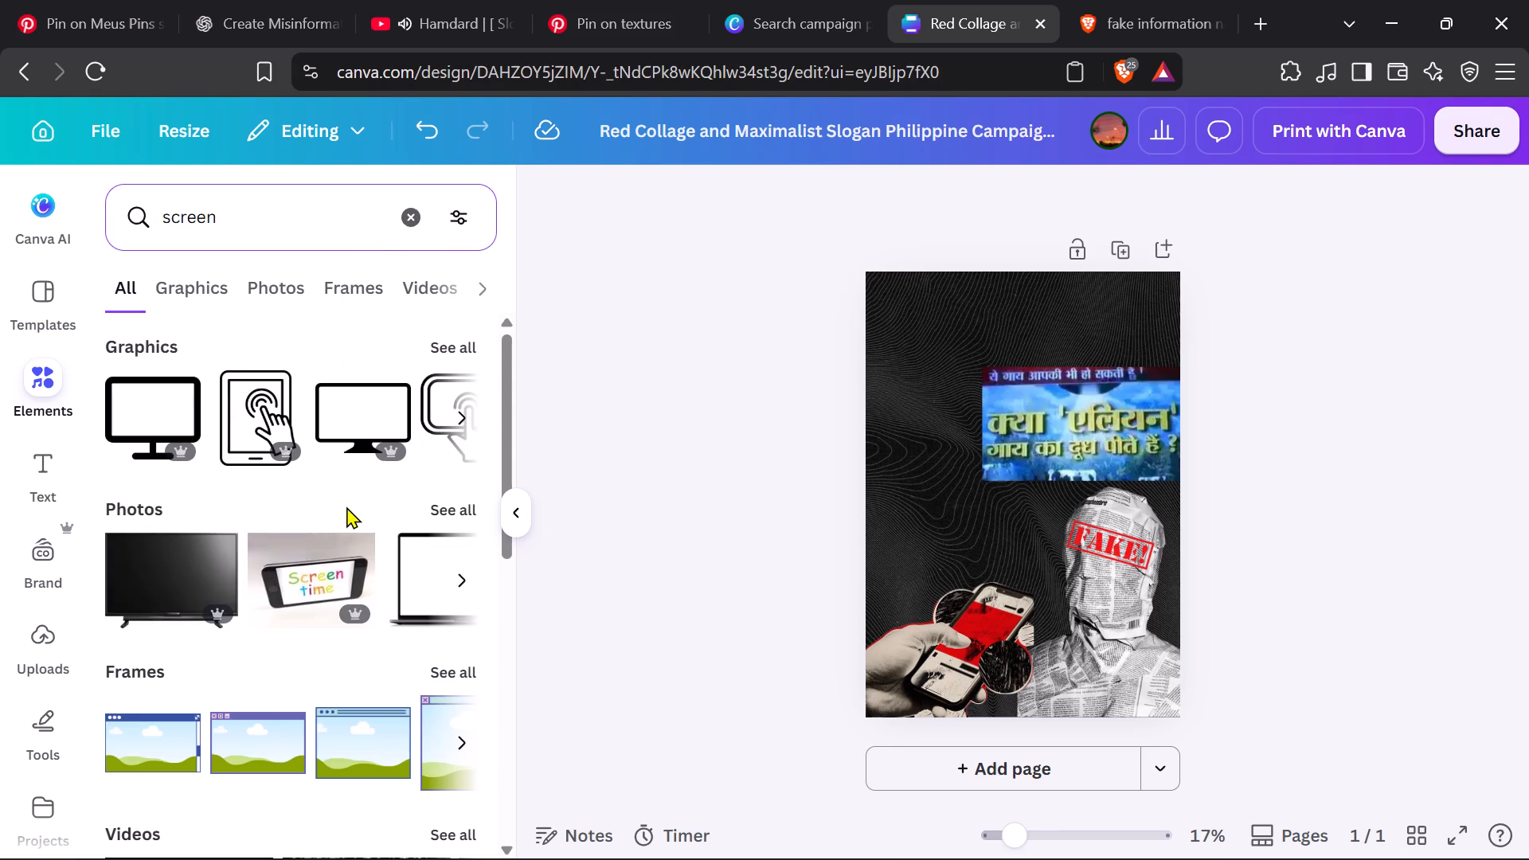
scroll(346, 506, down, 1)
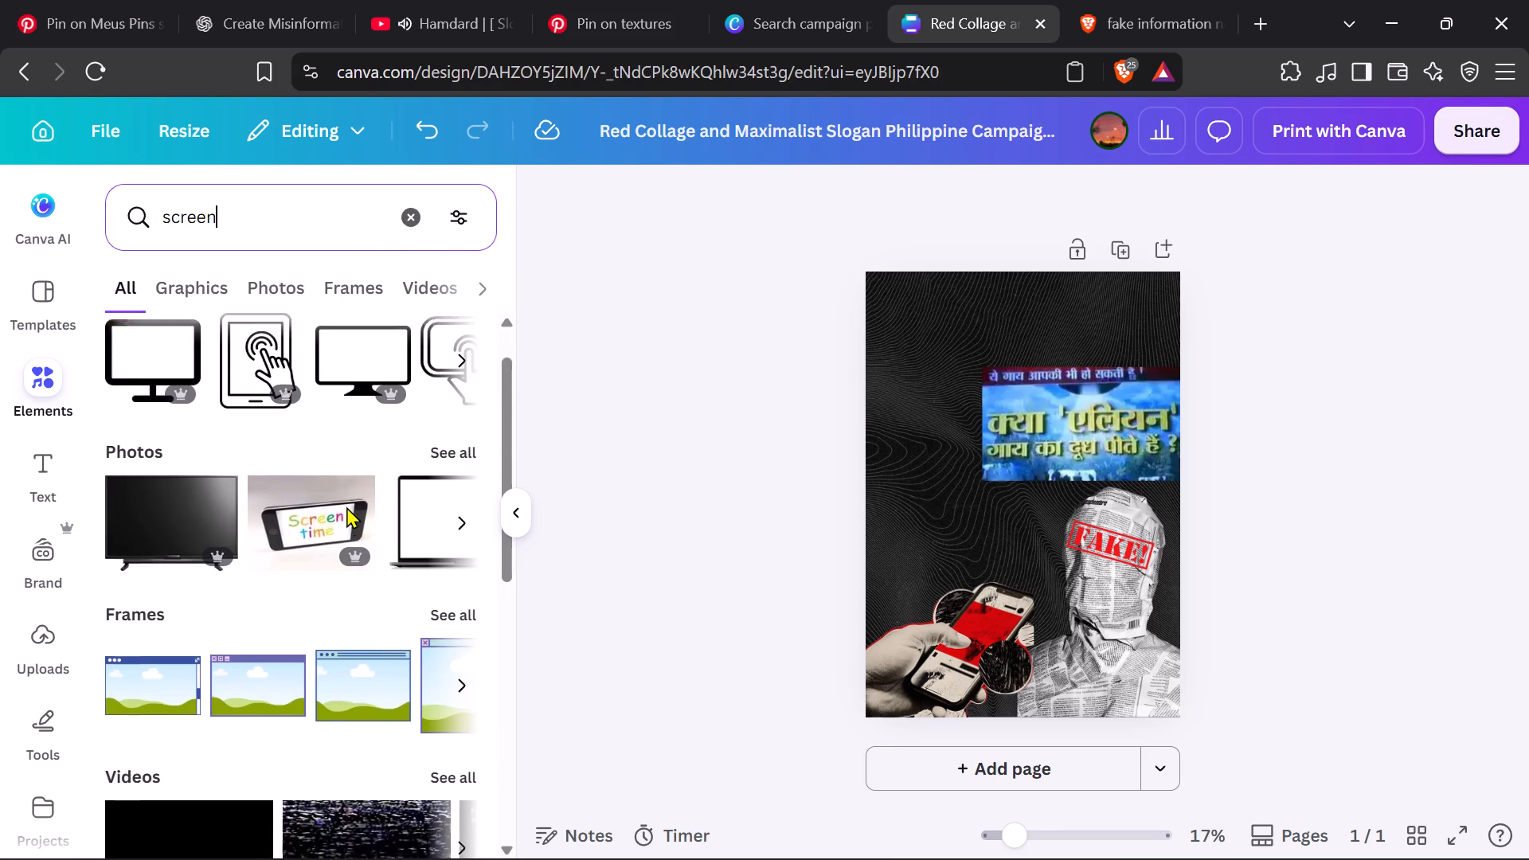
scroll(346, 506, down, 1)
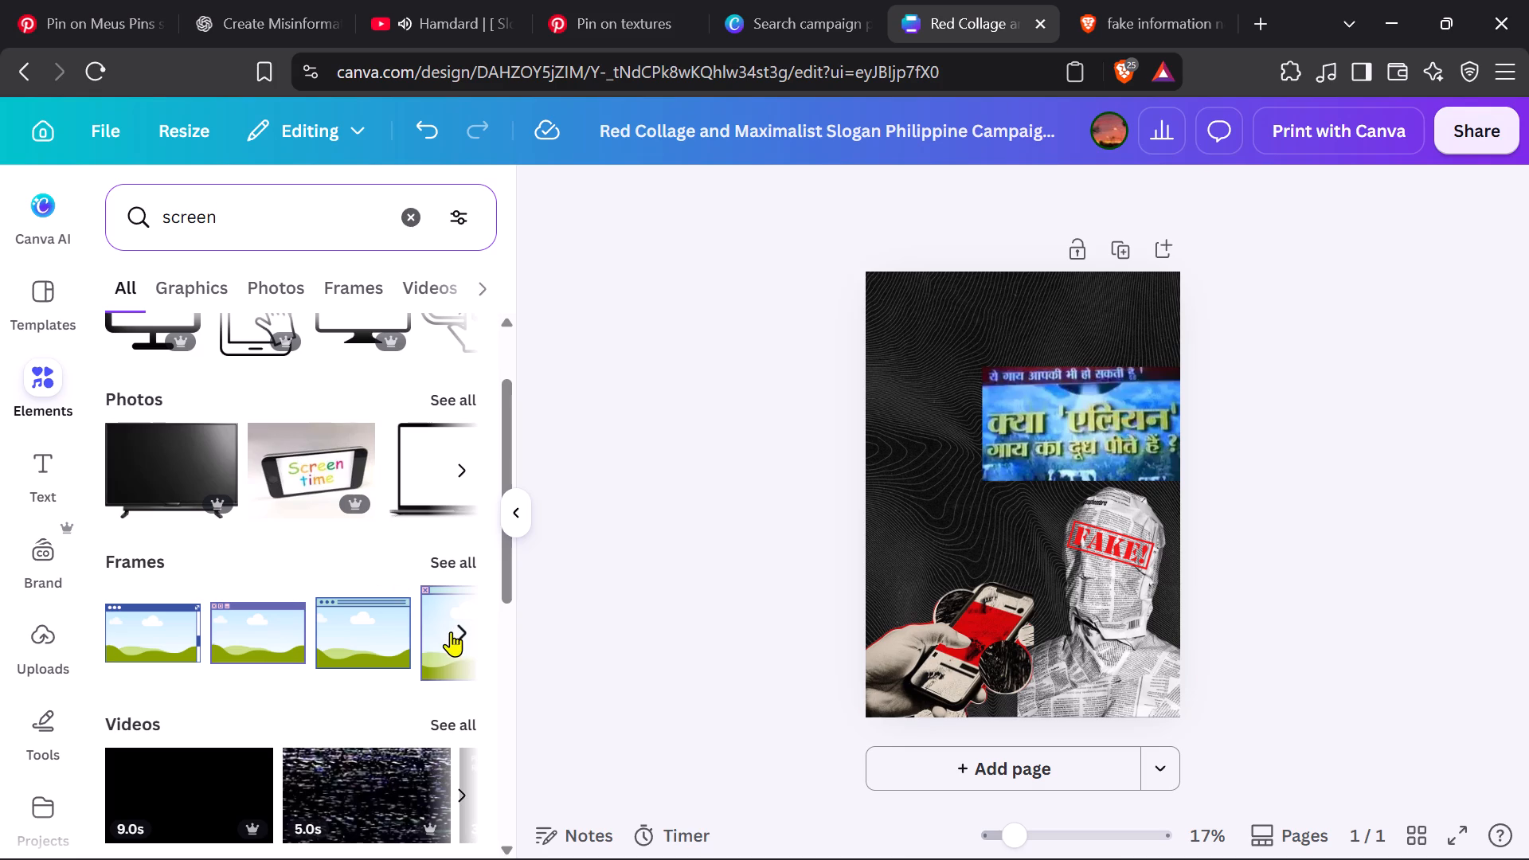
scroll(451, 631, down, 1)
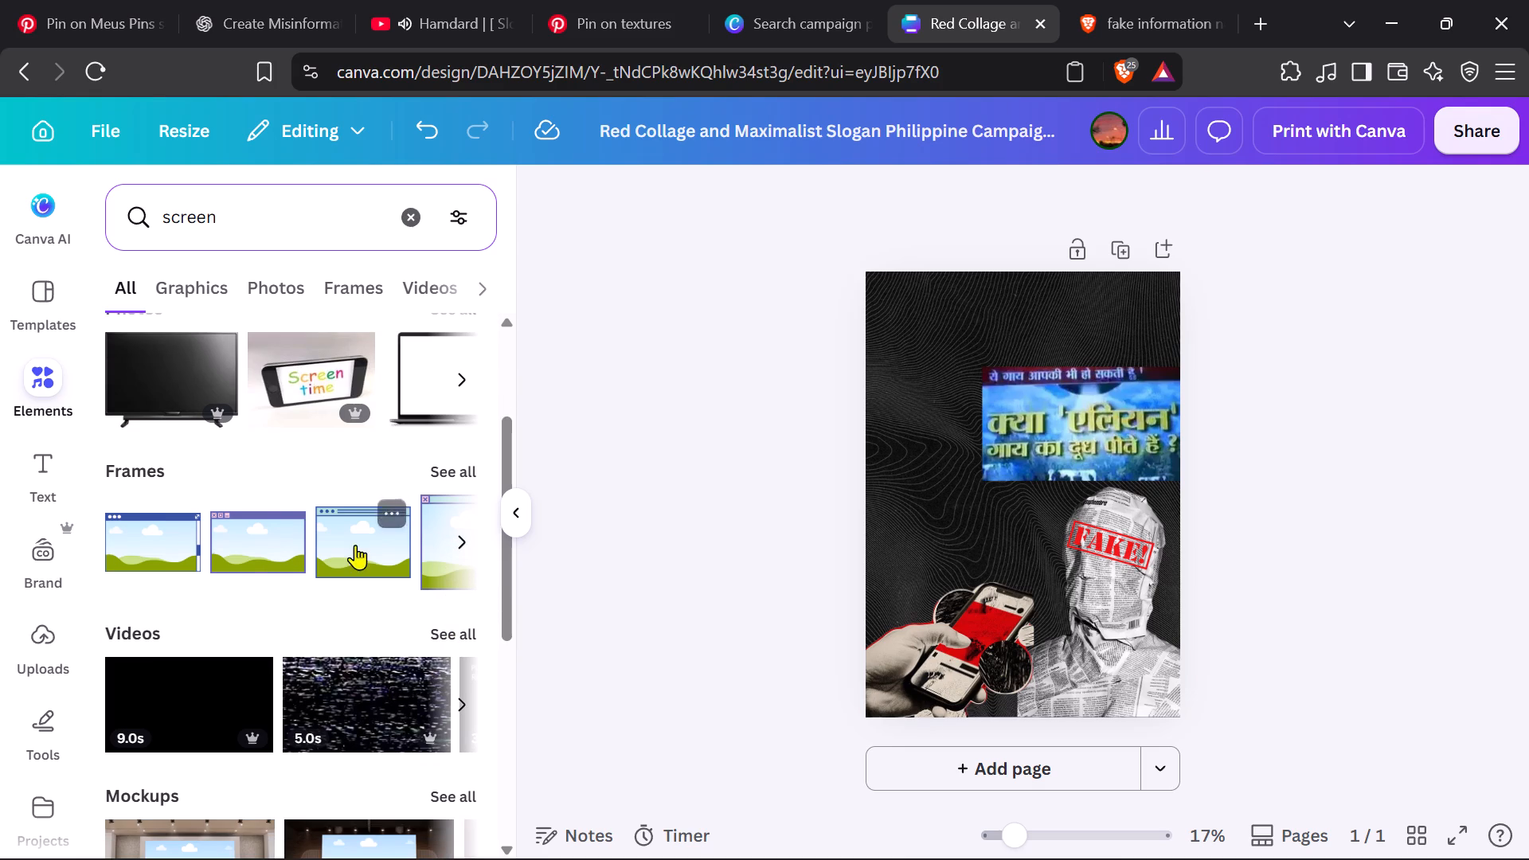
click(460, 461)
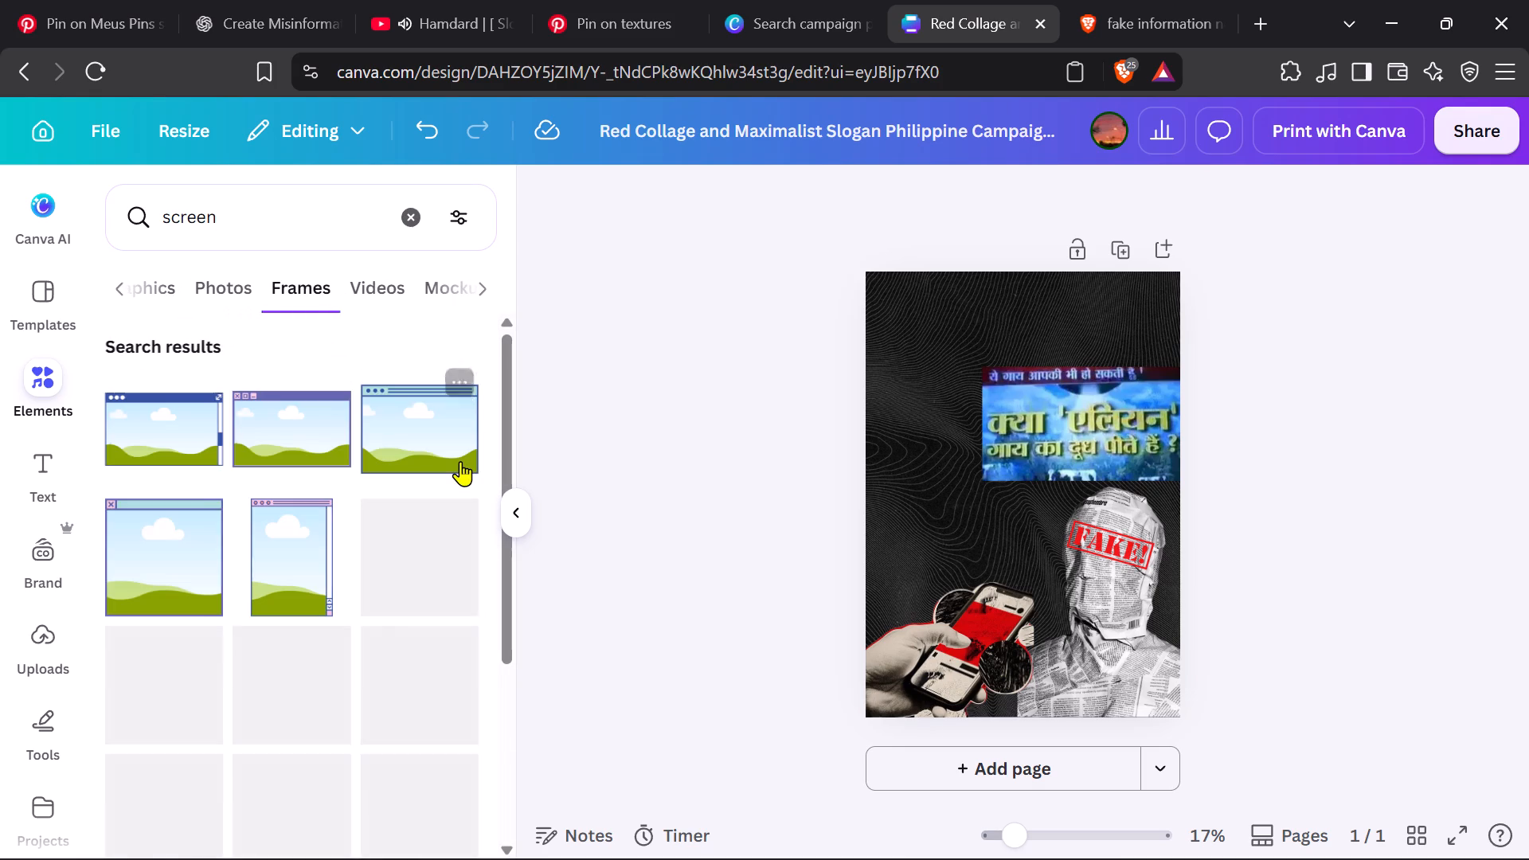
scroll(436, 511, down, 1)
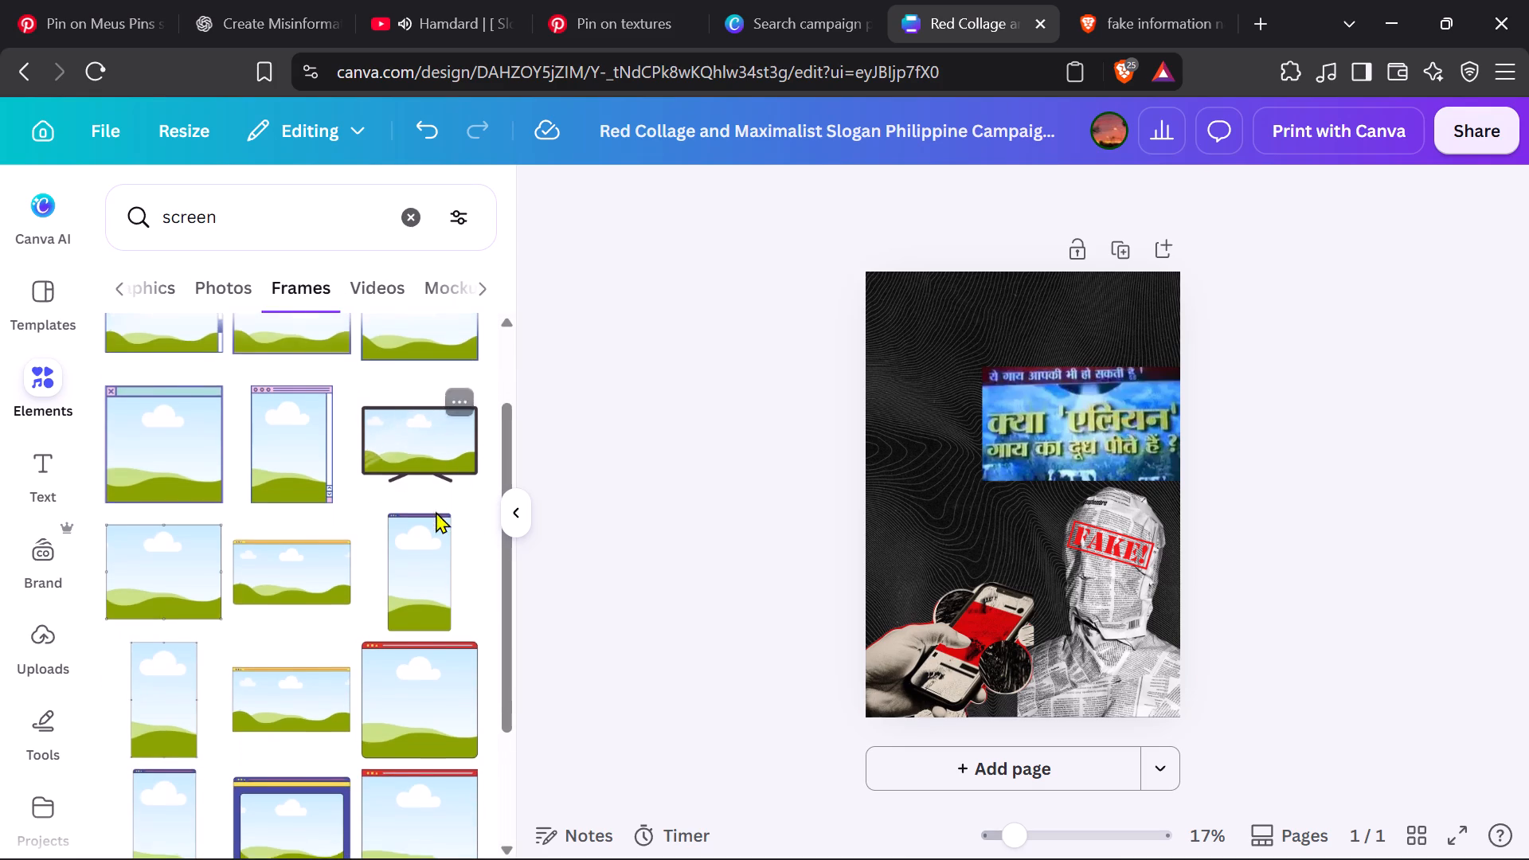
scroll(436, 511, down, 2)
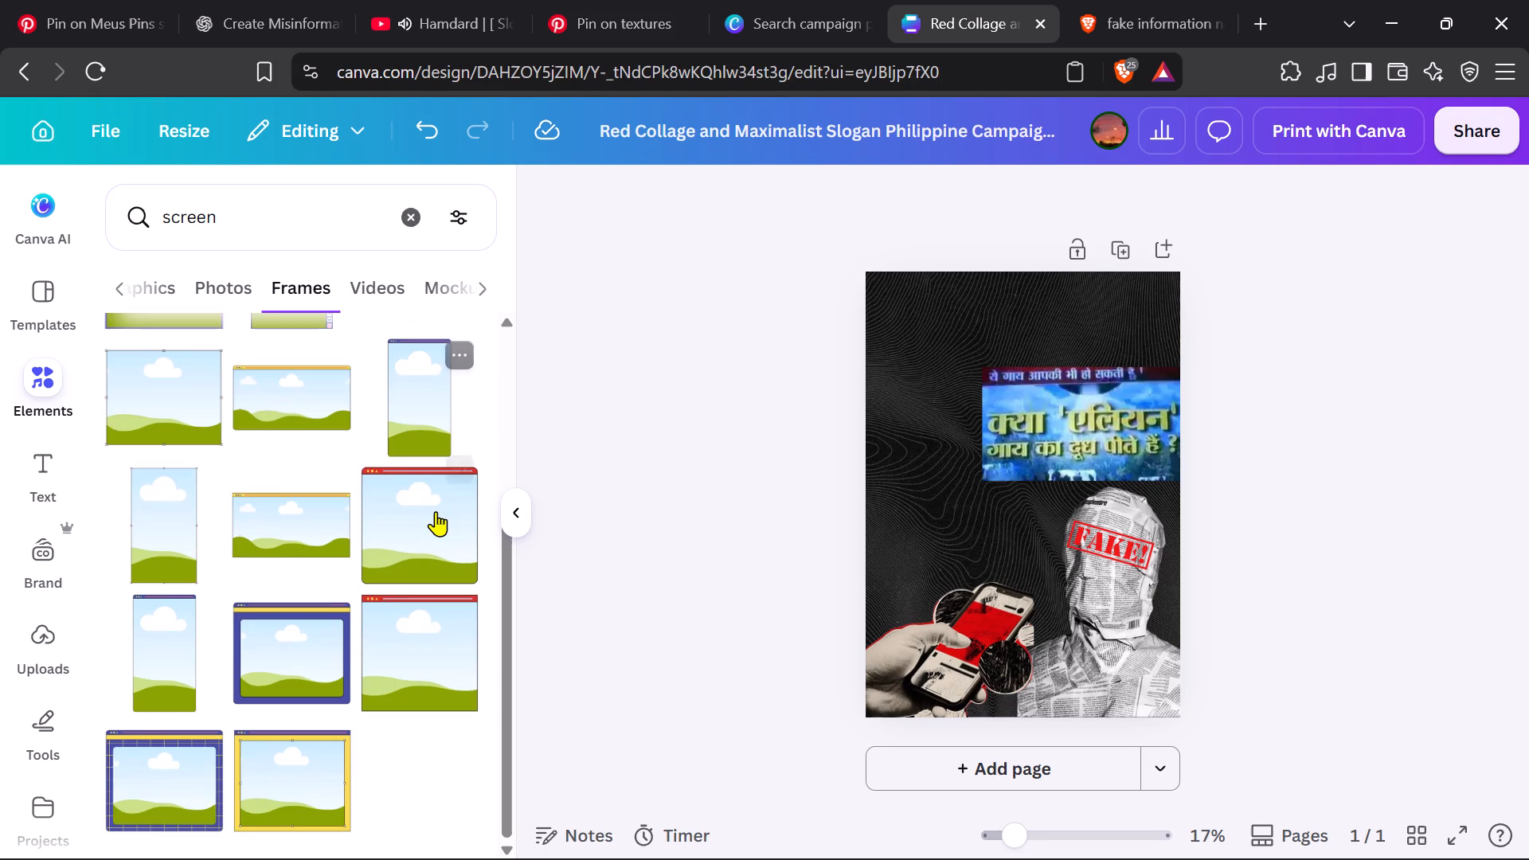
scroll(436, 511, up, 3)
click(303, 407)
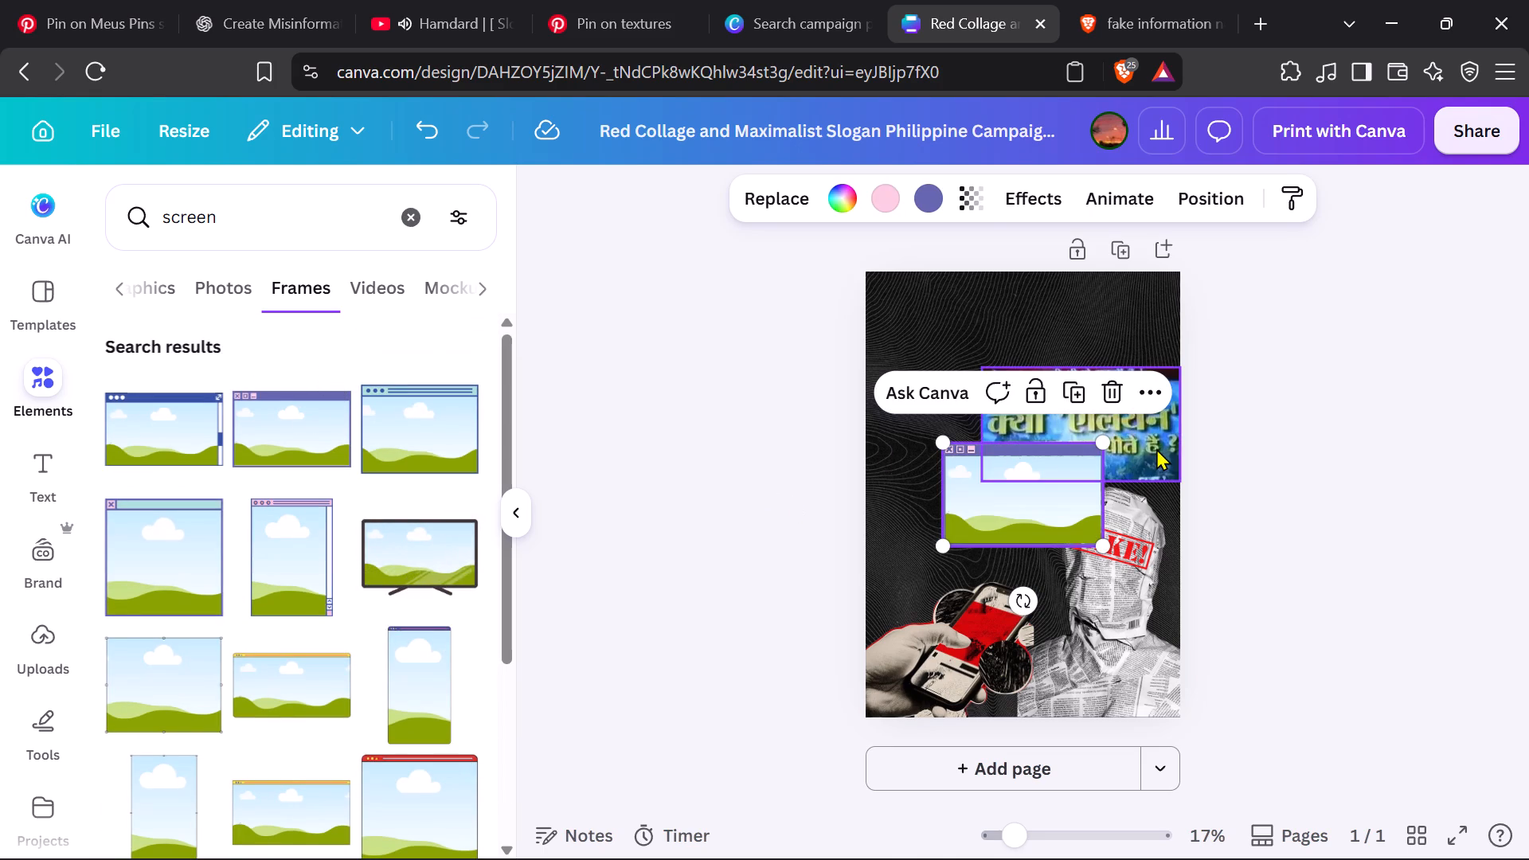
Place the Hindi 'alien' news image inside the purple browser-window frame.
drag(1157, 448, 1078, 509)
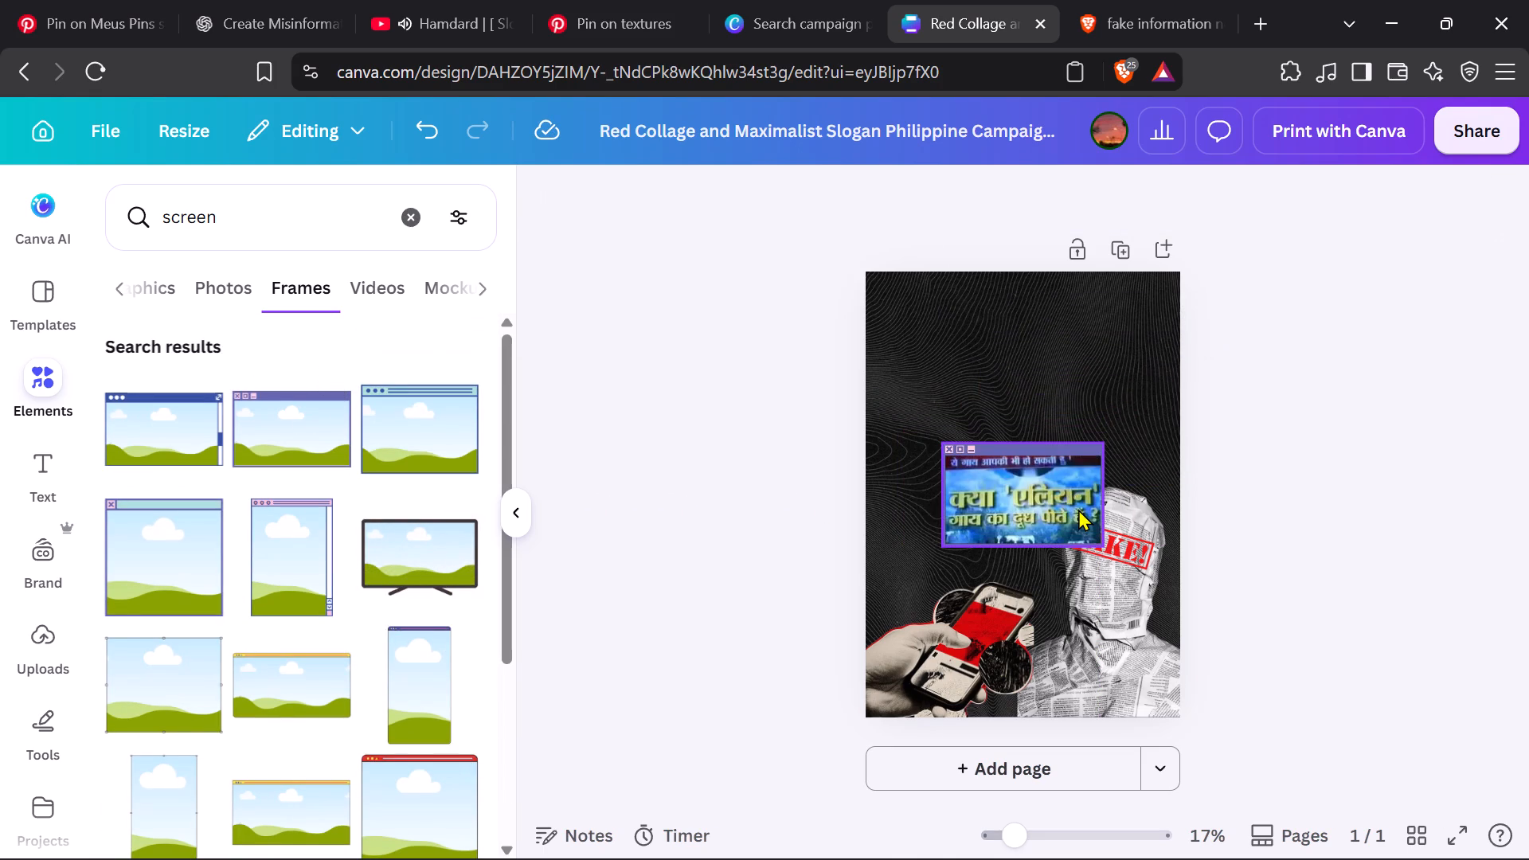
click(1290, 487)
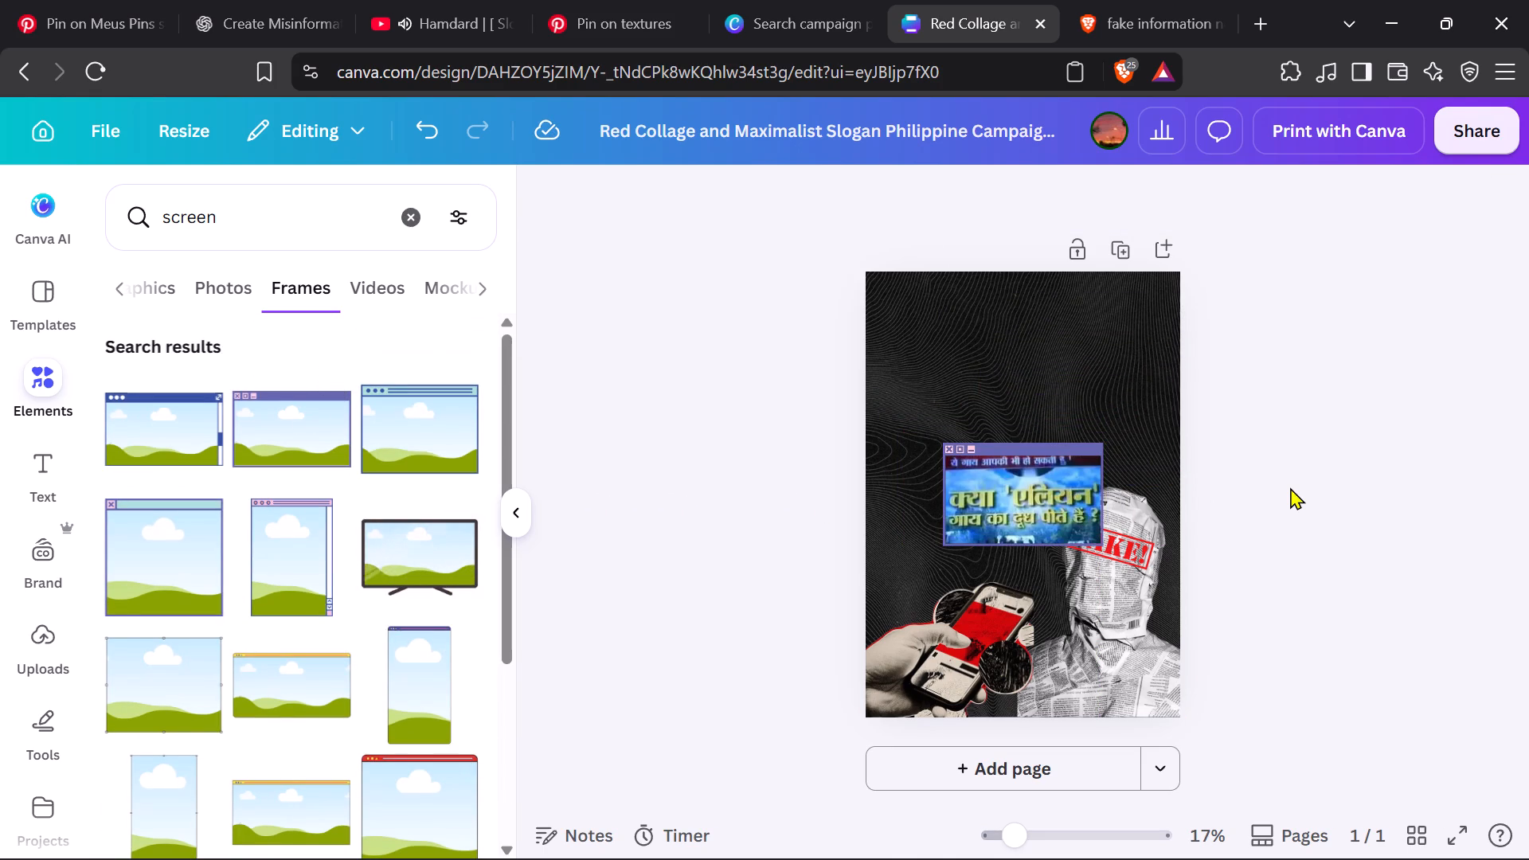
Send the framed news image backward two layers so it sits behind the FAKE! stamp and the newspaper-wrapped head.
click(1001, 467)
click(1133, 388)
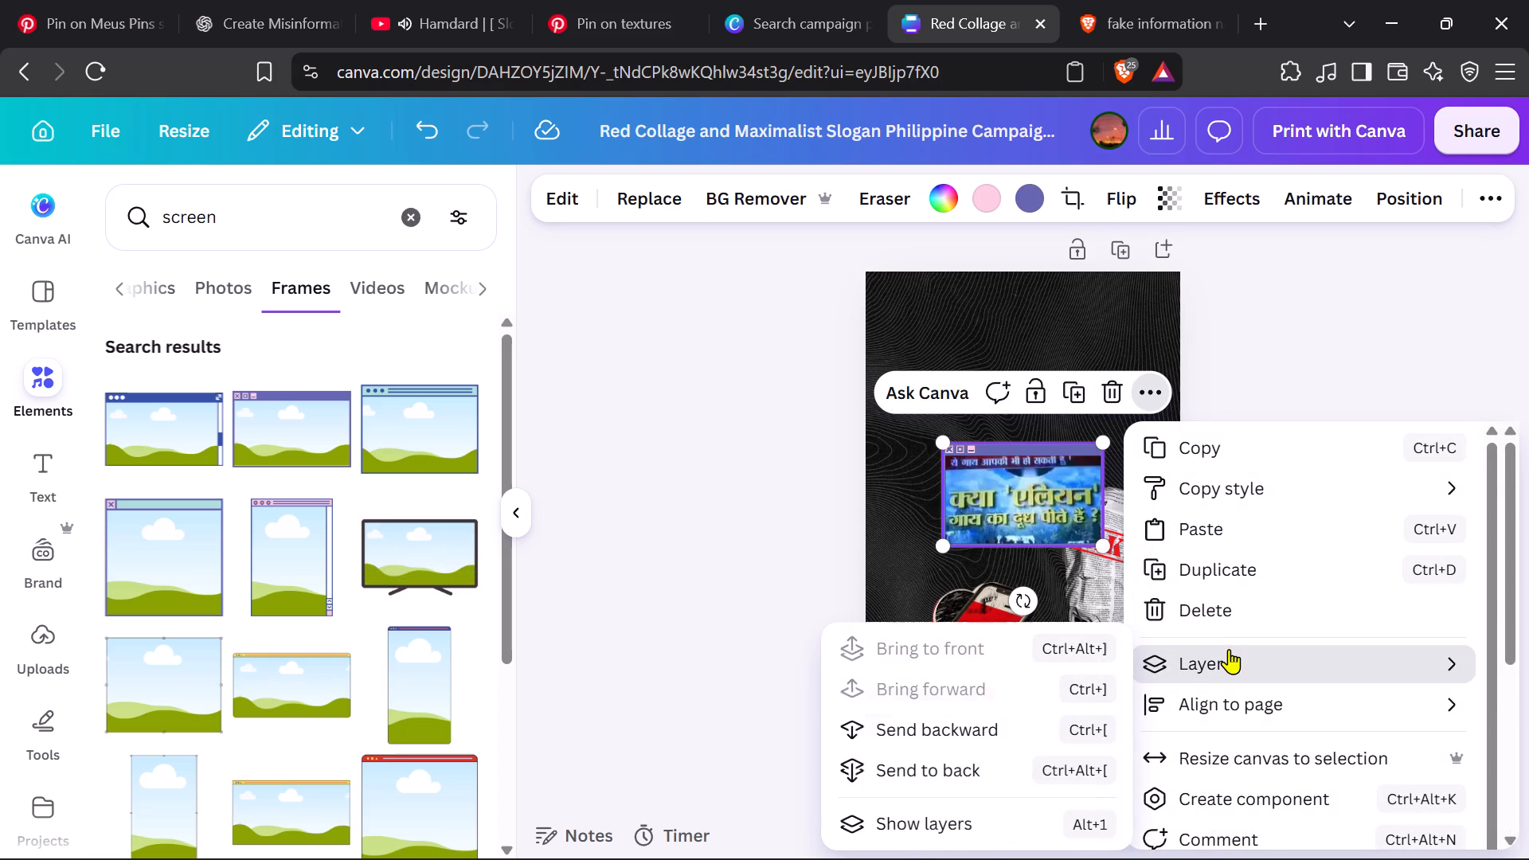
click(1021, 738)
click(1021, 738)
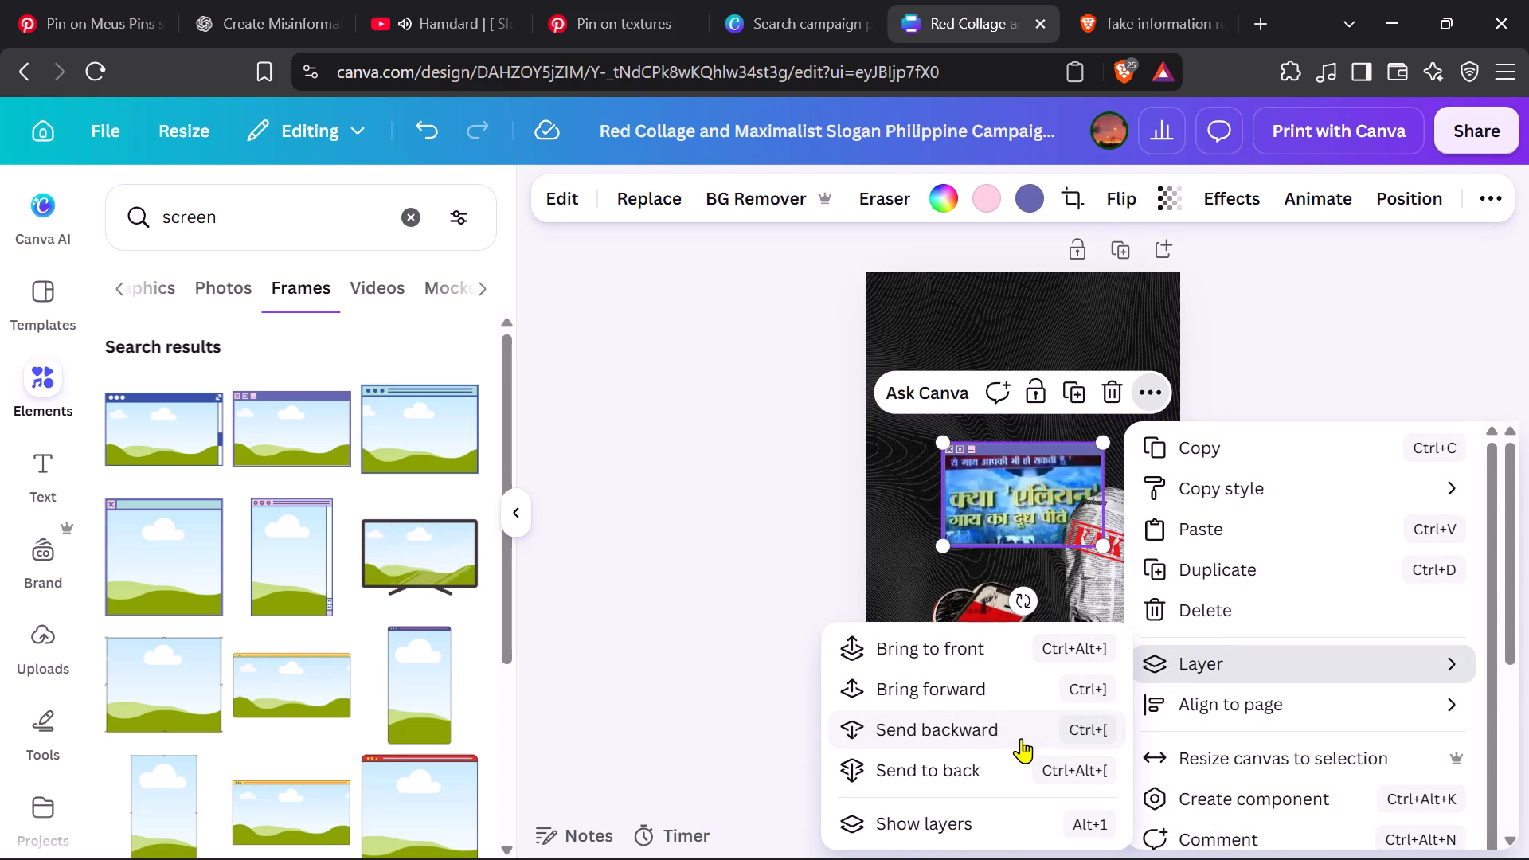
click(1378, 393)
click(1378, 393)
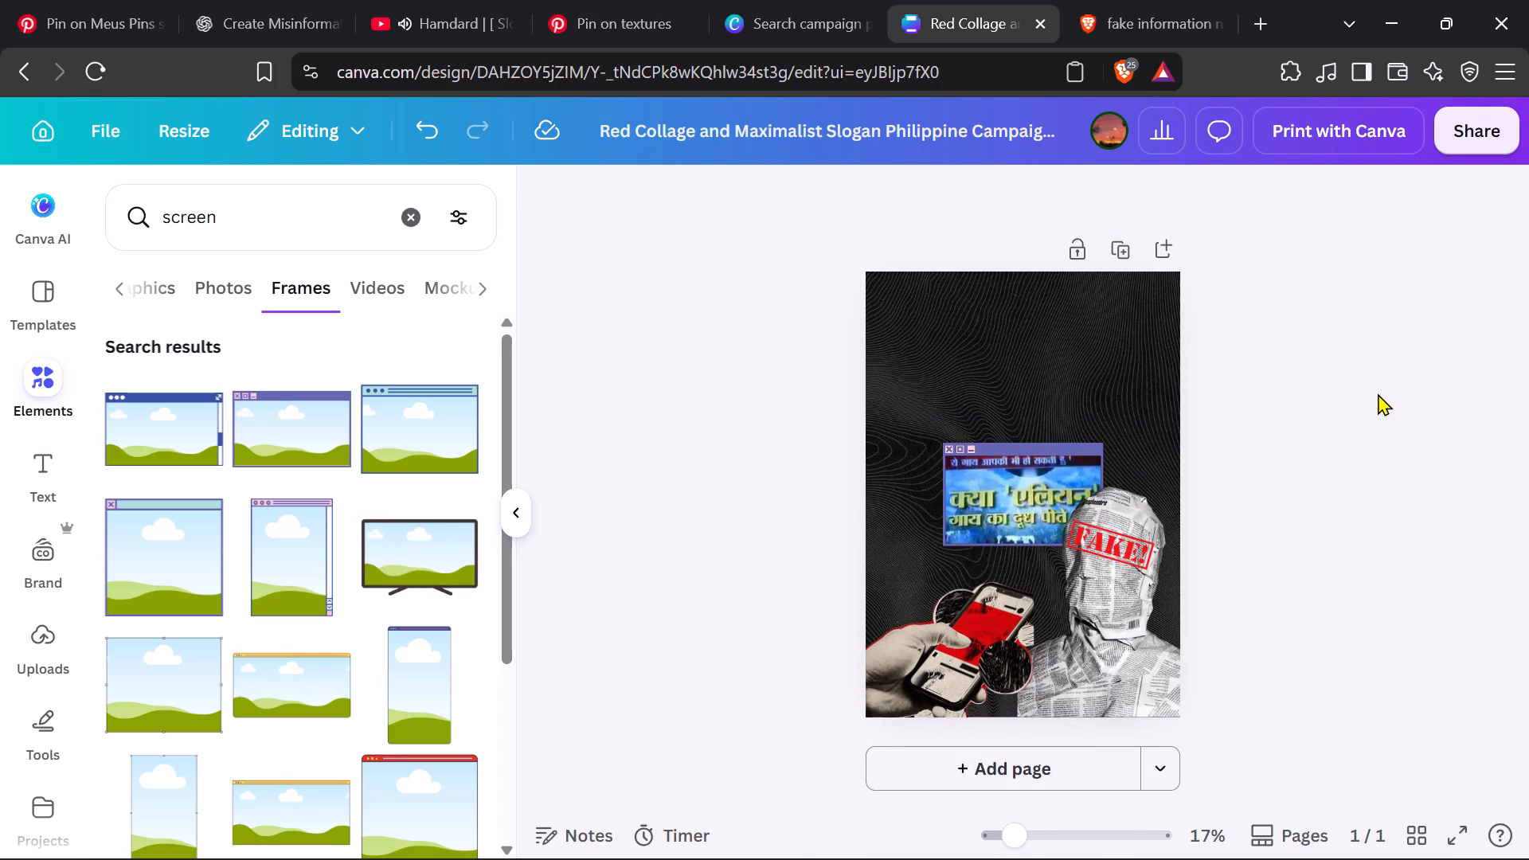
Move the red FAKE! stamp slightly lower on the newspaper-wrapped head's face.
click(1041, 483)
click(971, 479)
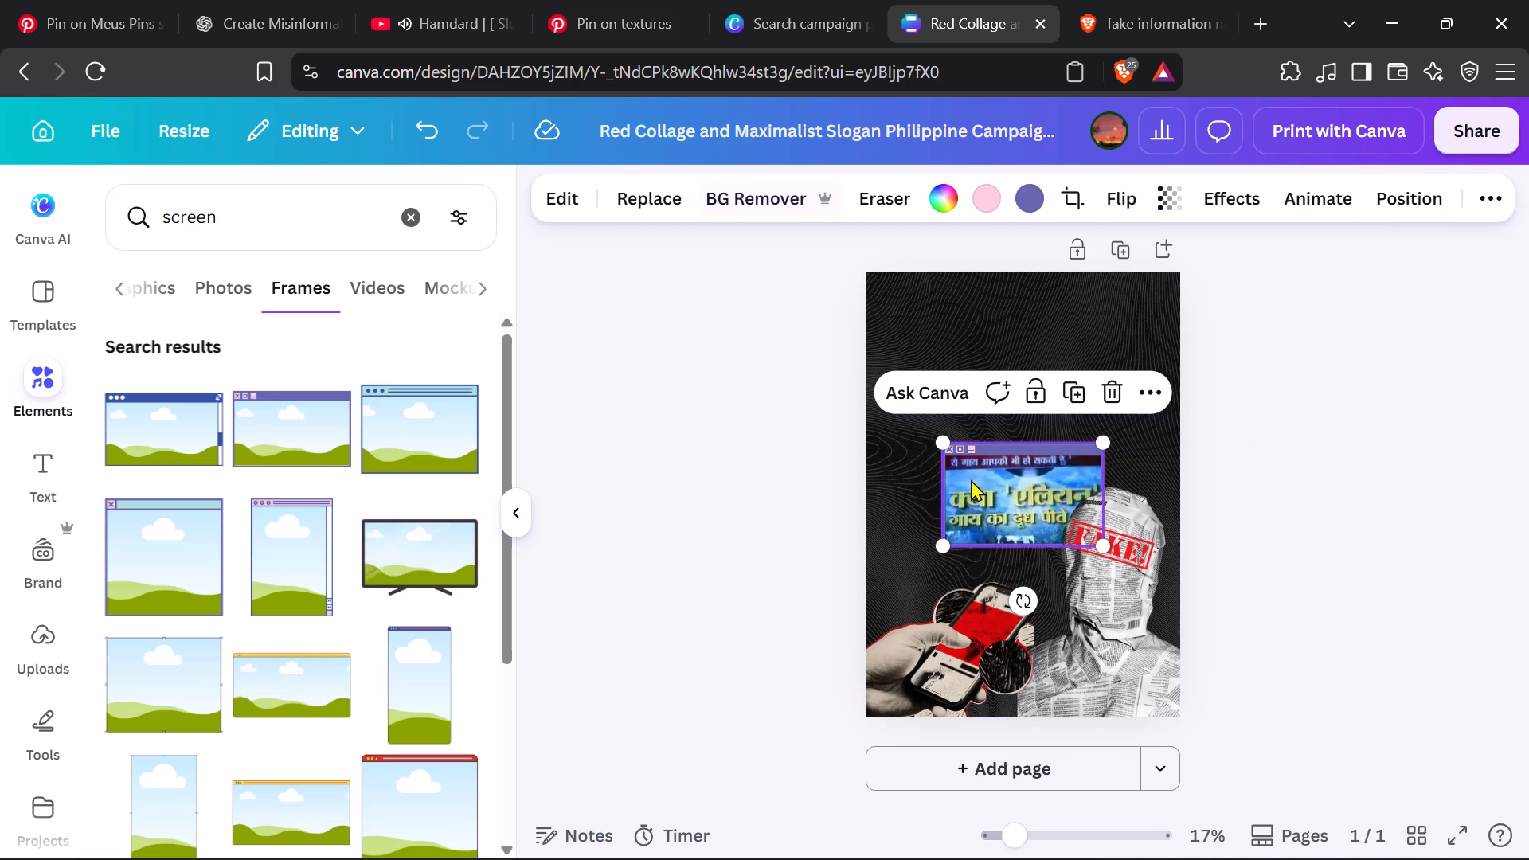
drag(1107, 535, 1088, 518)
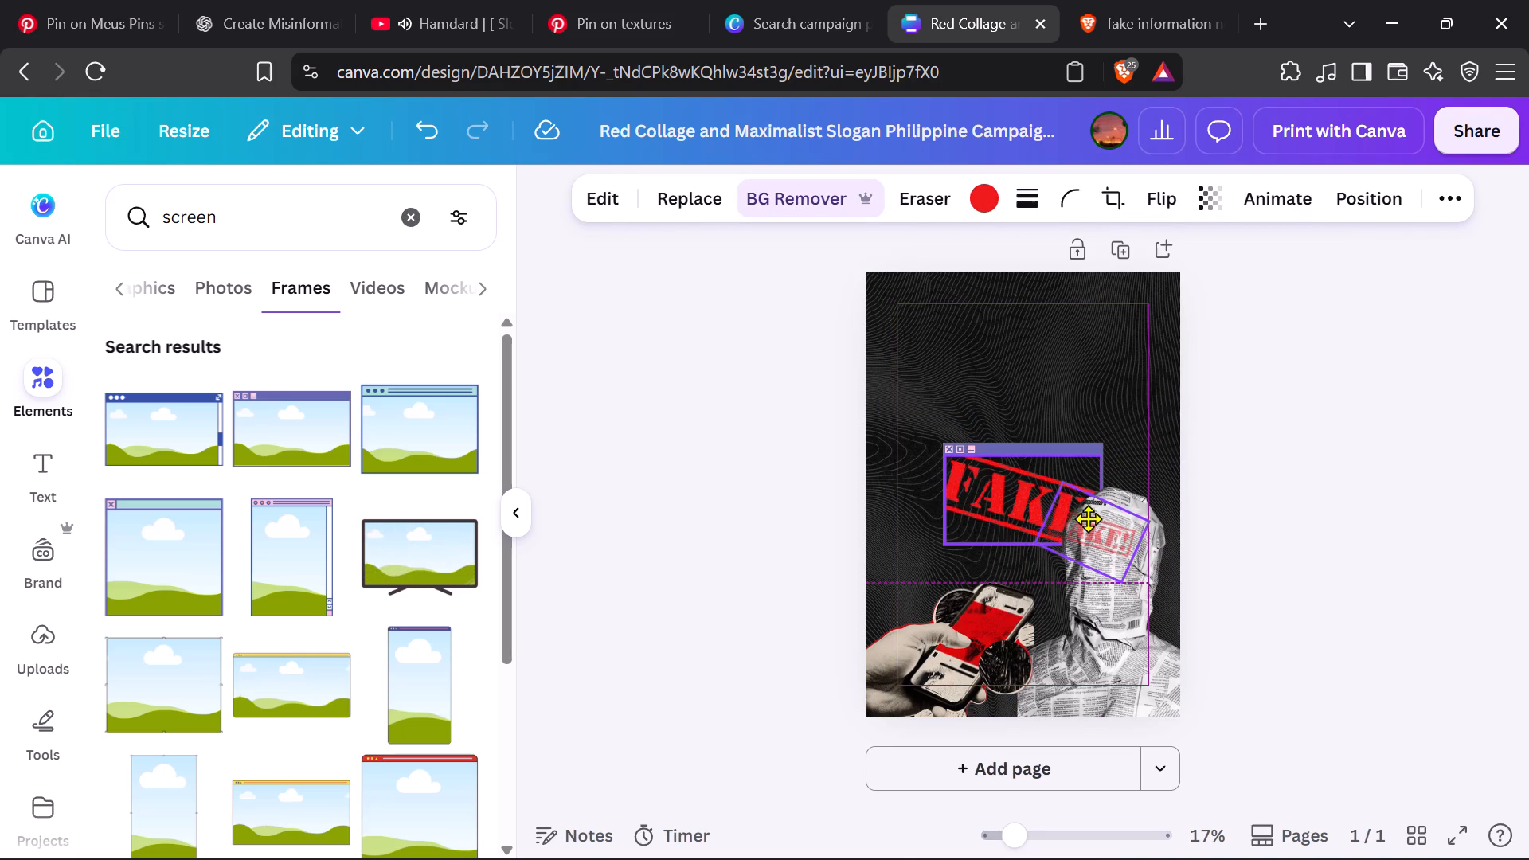
drag(1088, 518, 1123, 559)
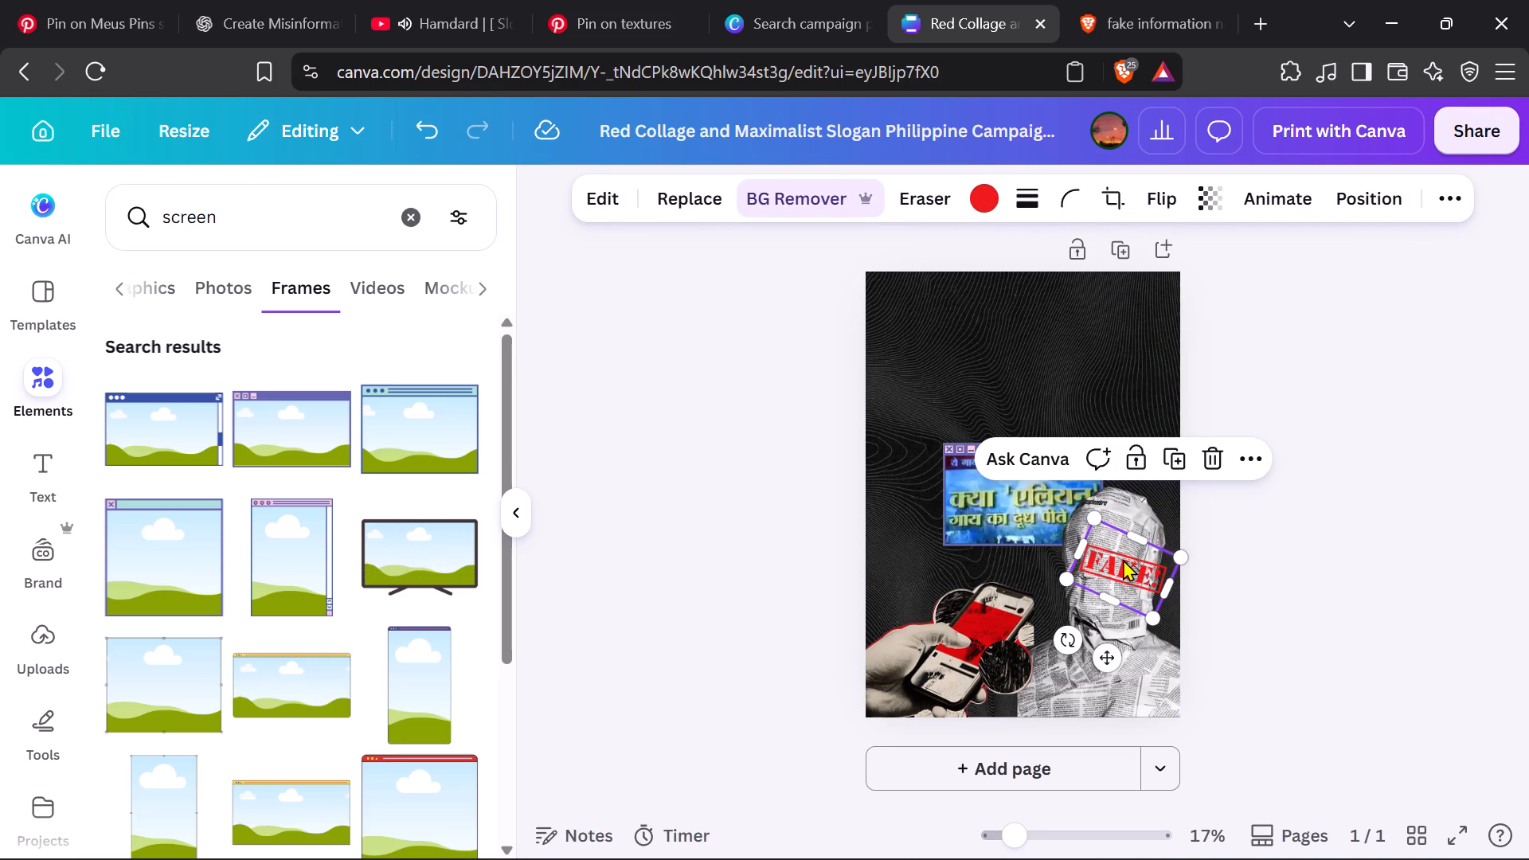
Shrink the framed news image to roughly two-thirds size and move it into the empty area above the newspaper-wrapped head.
click(1007, 504)
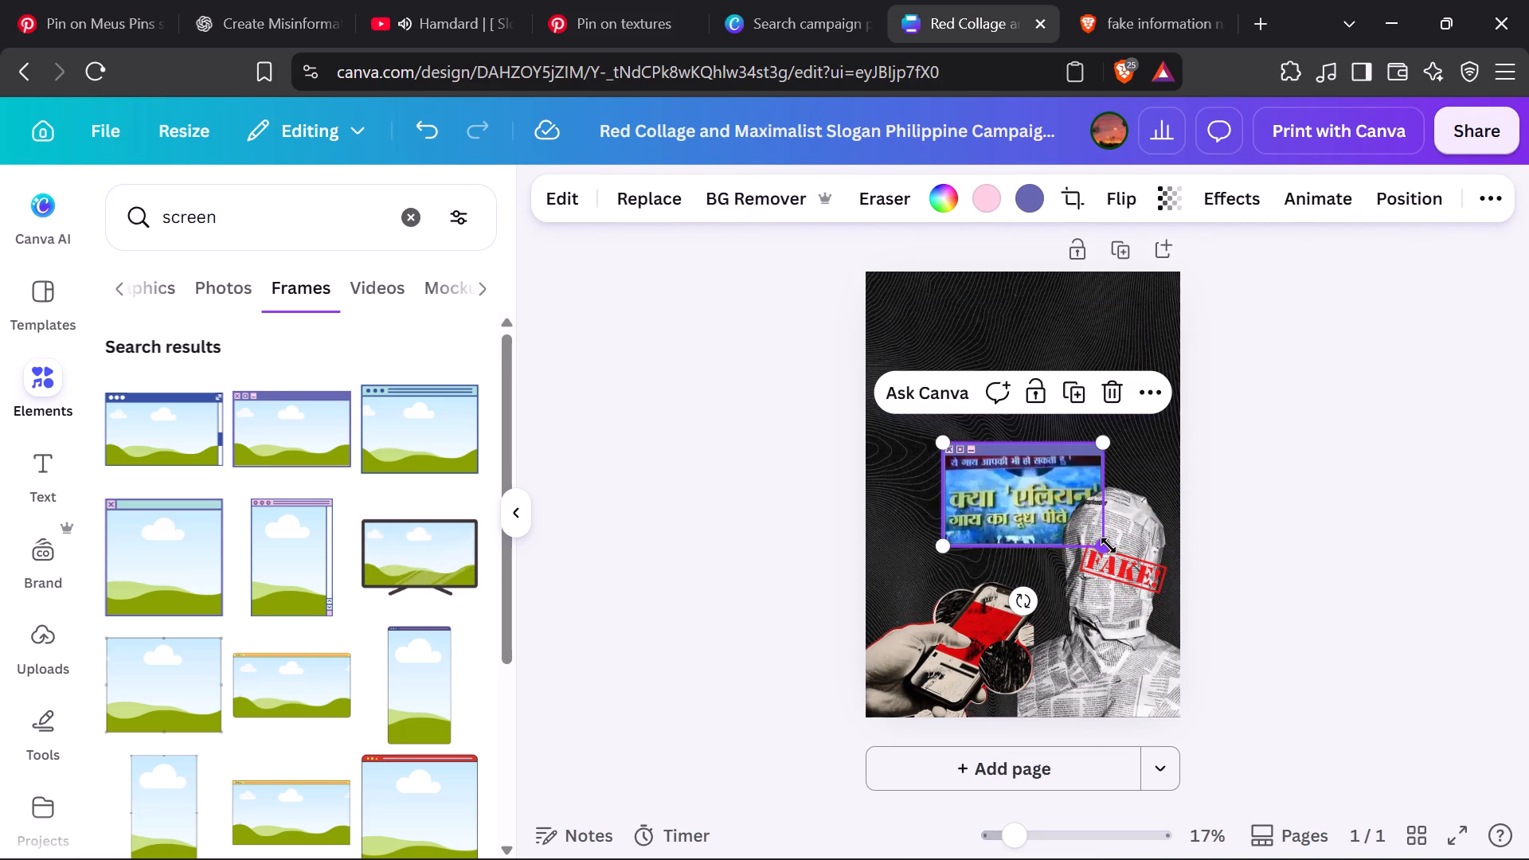
drag(1109, 544, 1063, 504)
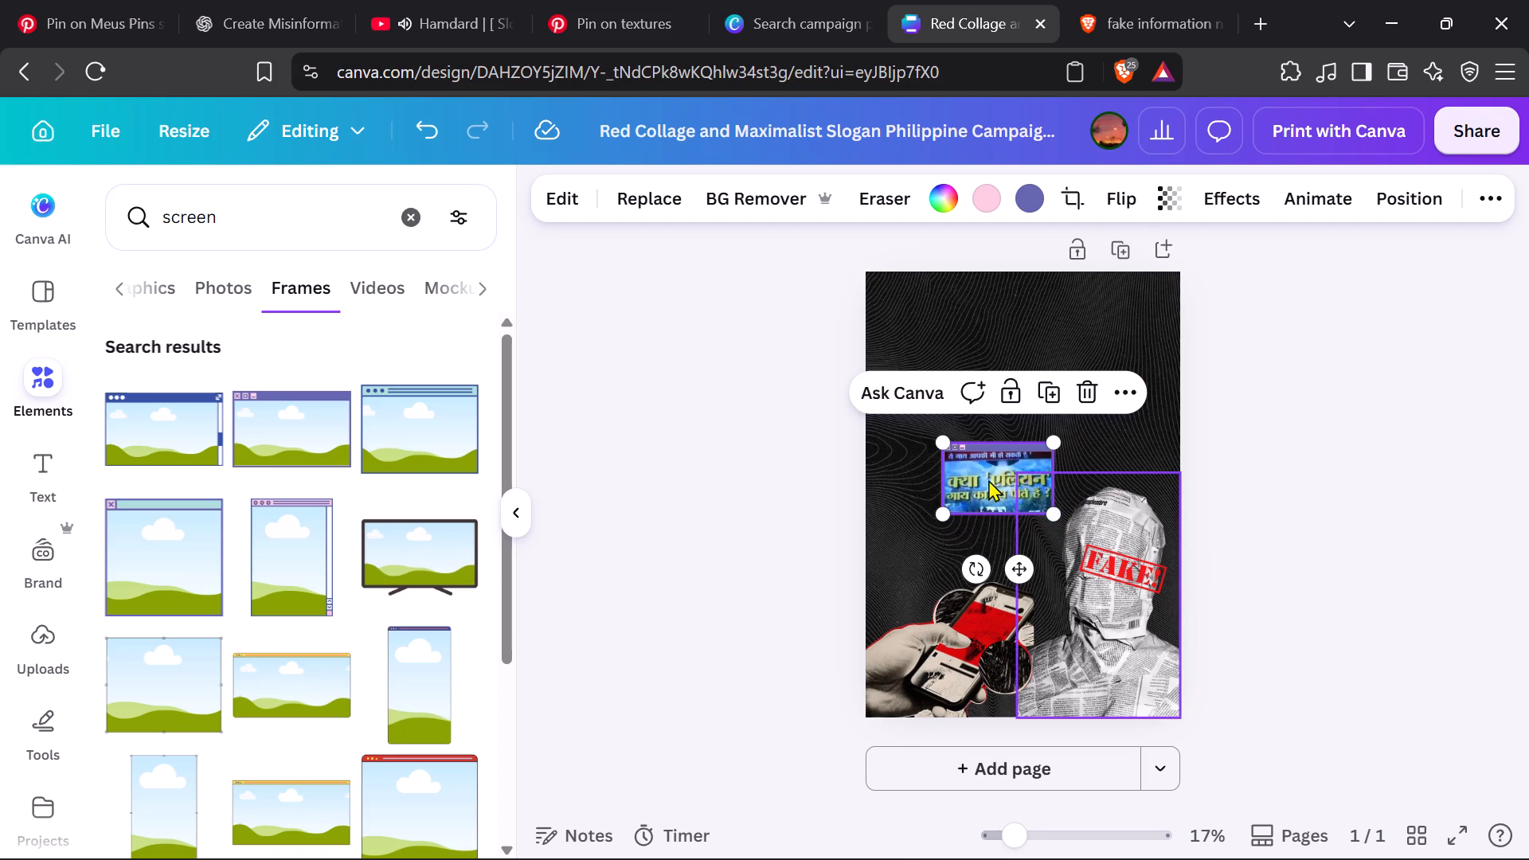
drag(974, 472, 984, 414)
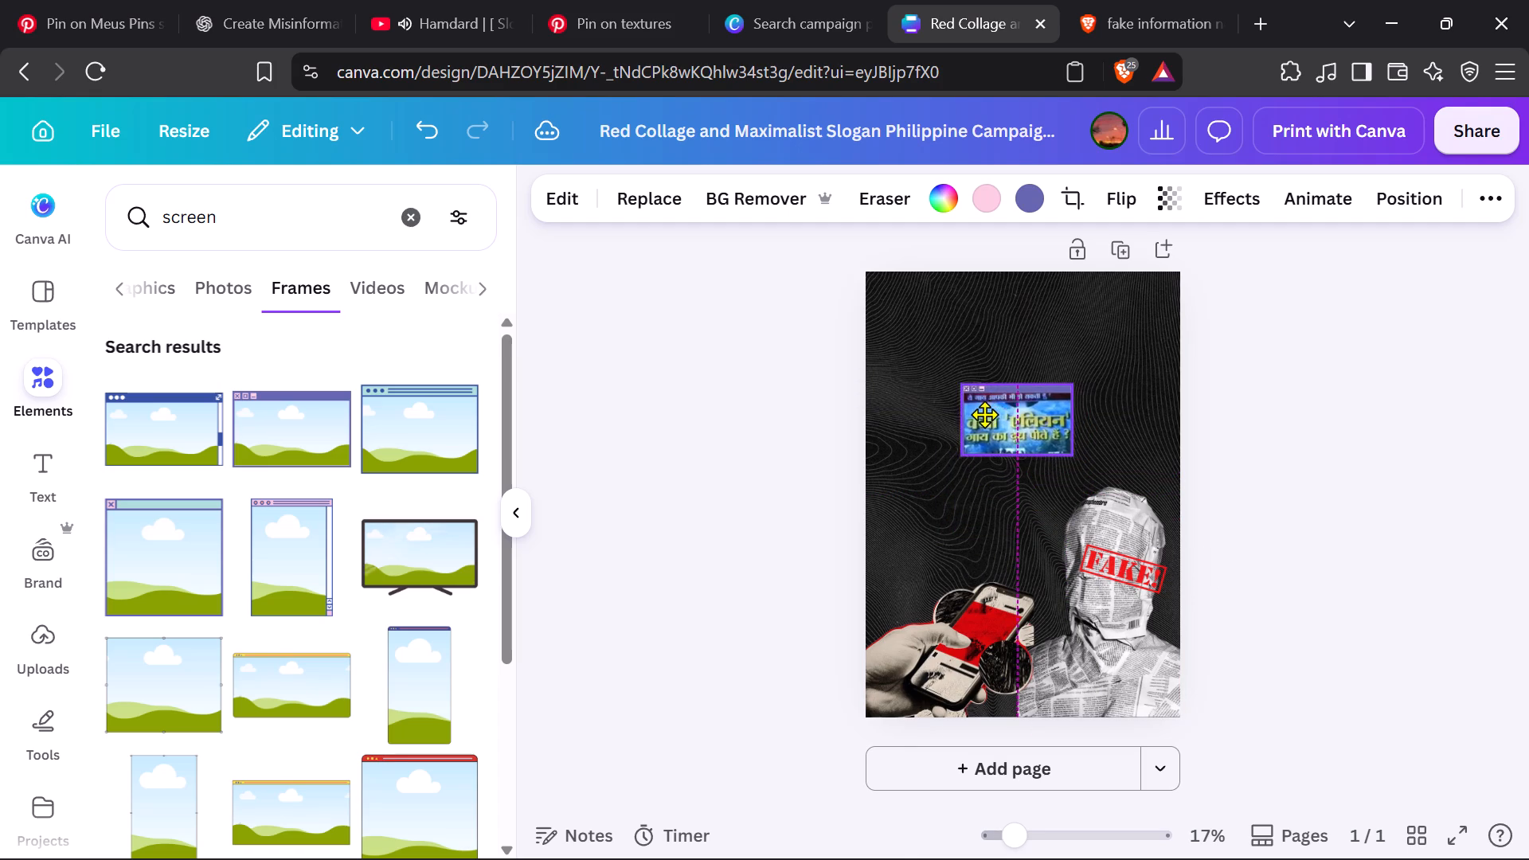
drag(984, 414, 998, 387)
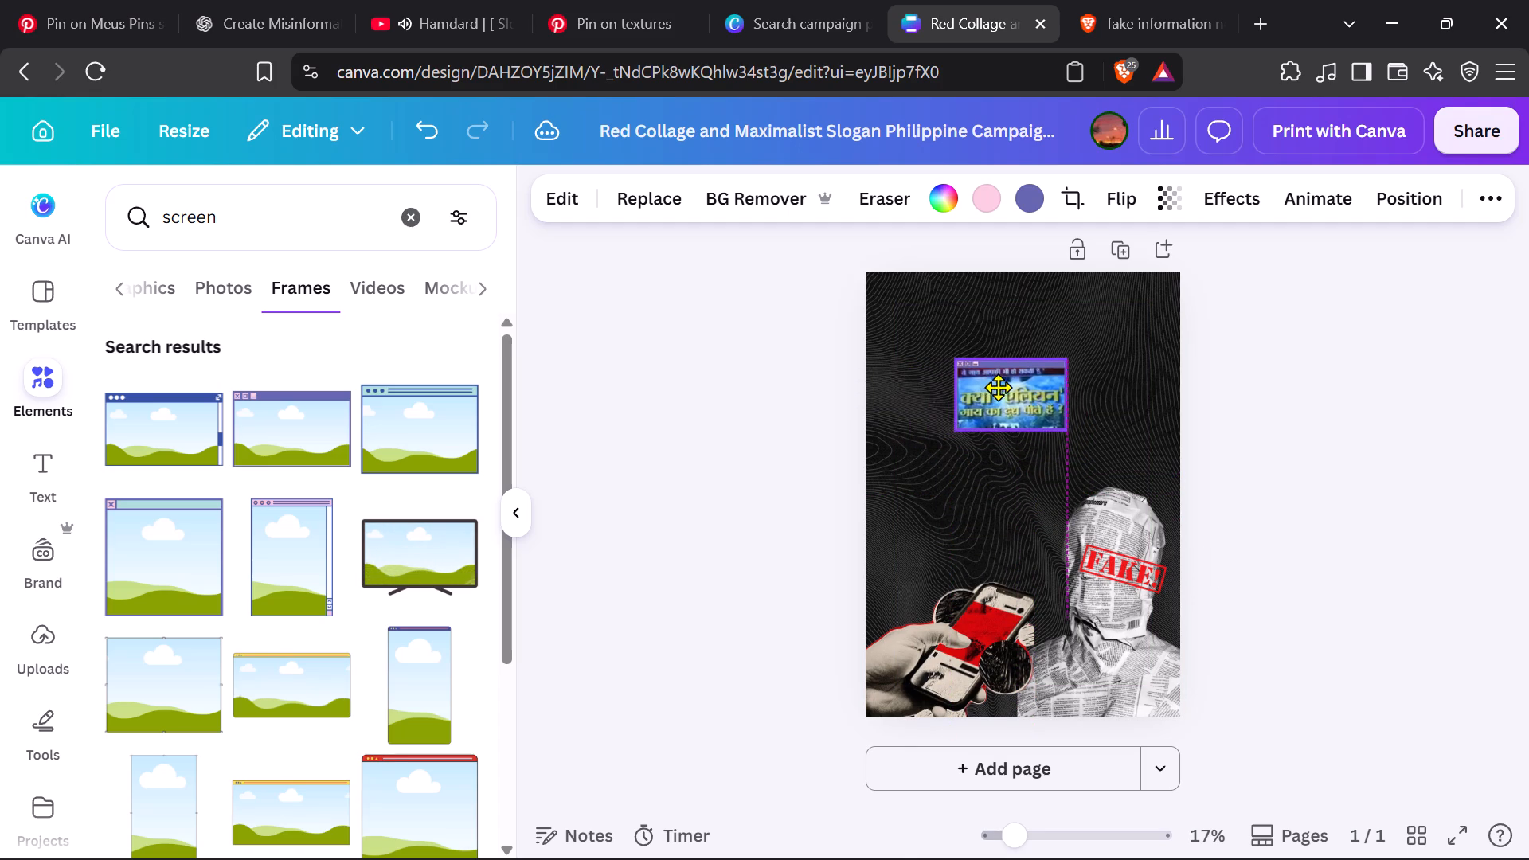
drag(998, 387, 1034, 397)
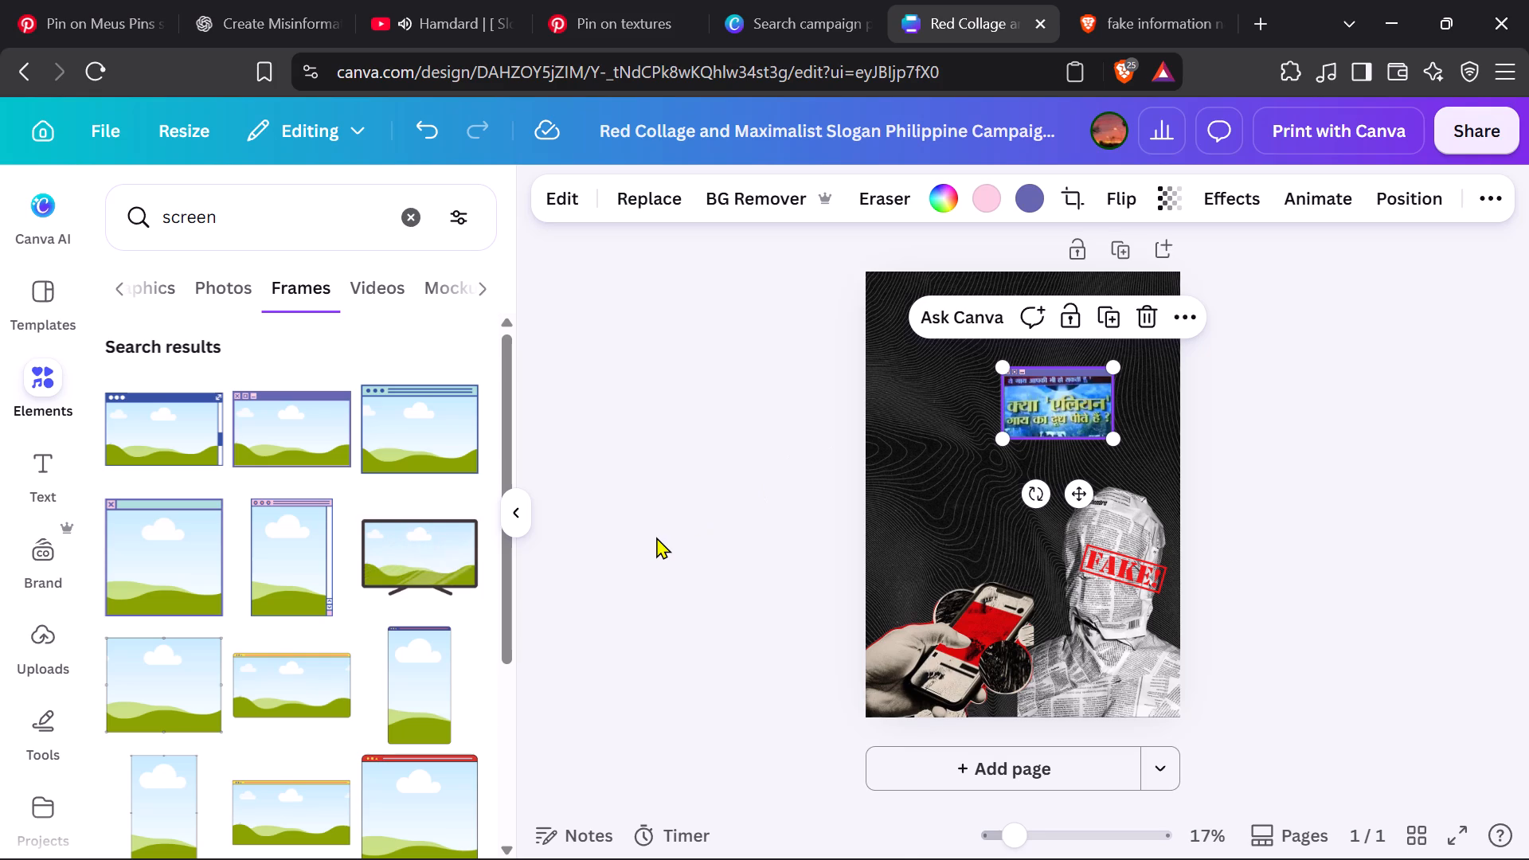
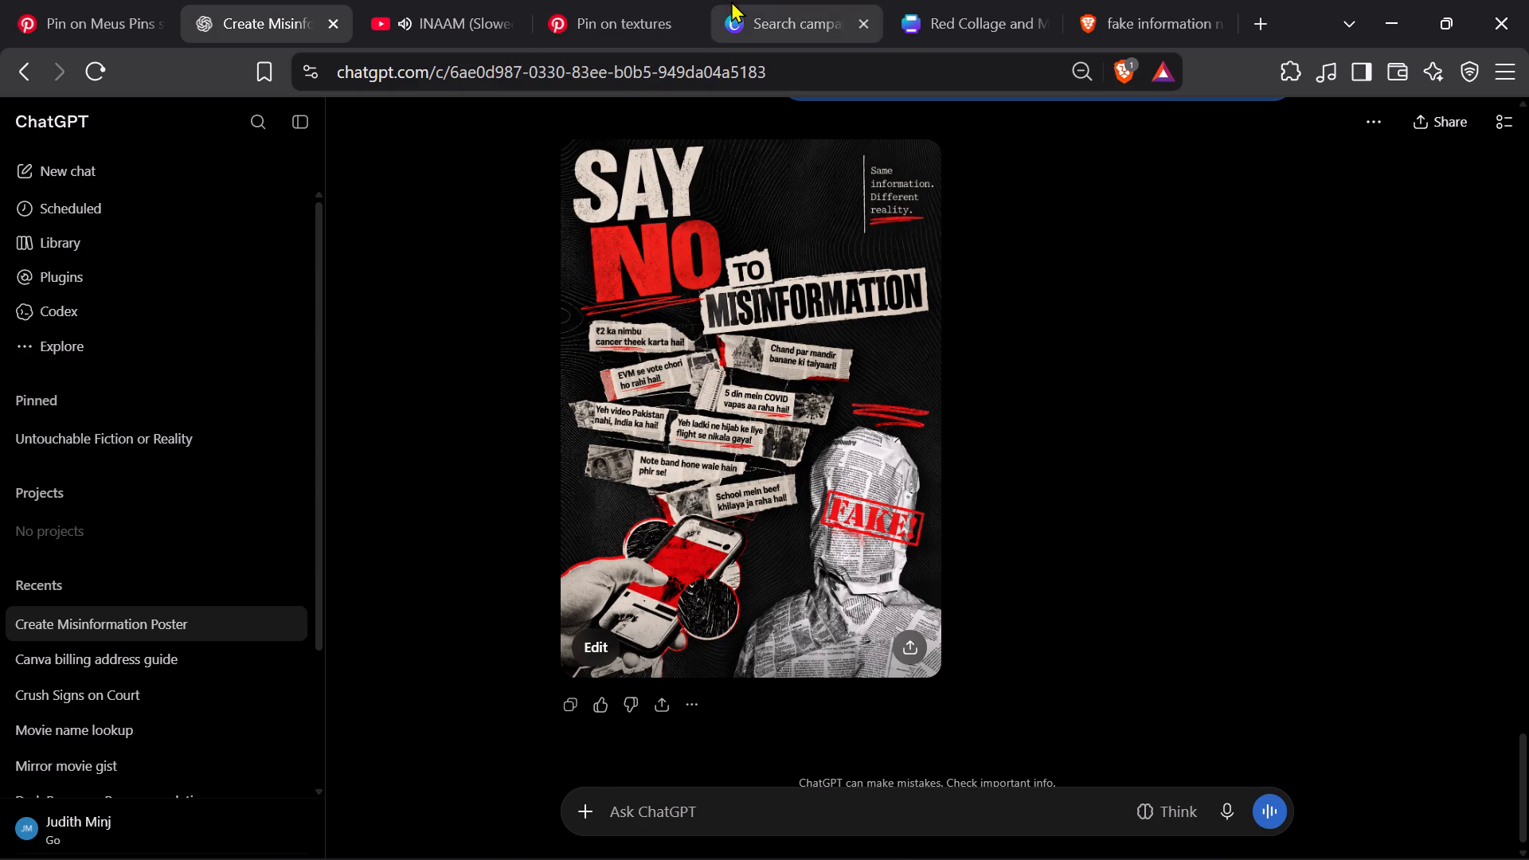
click(1191, 0)
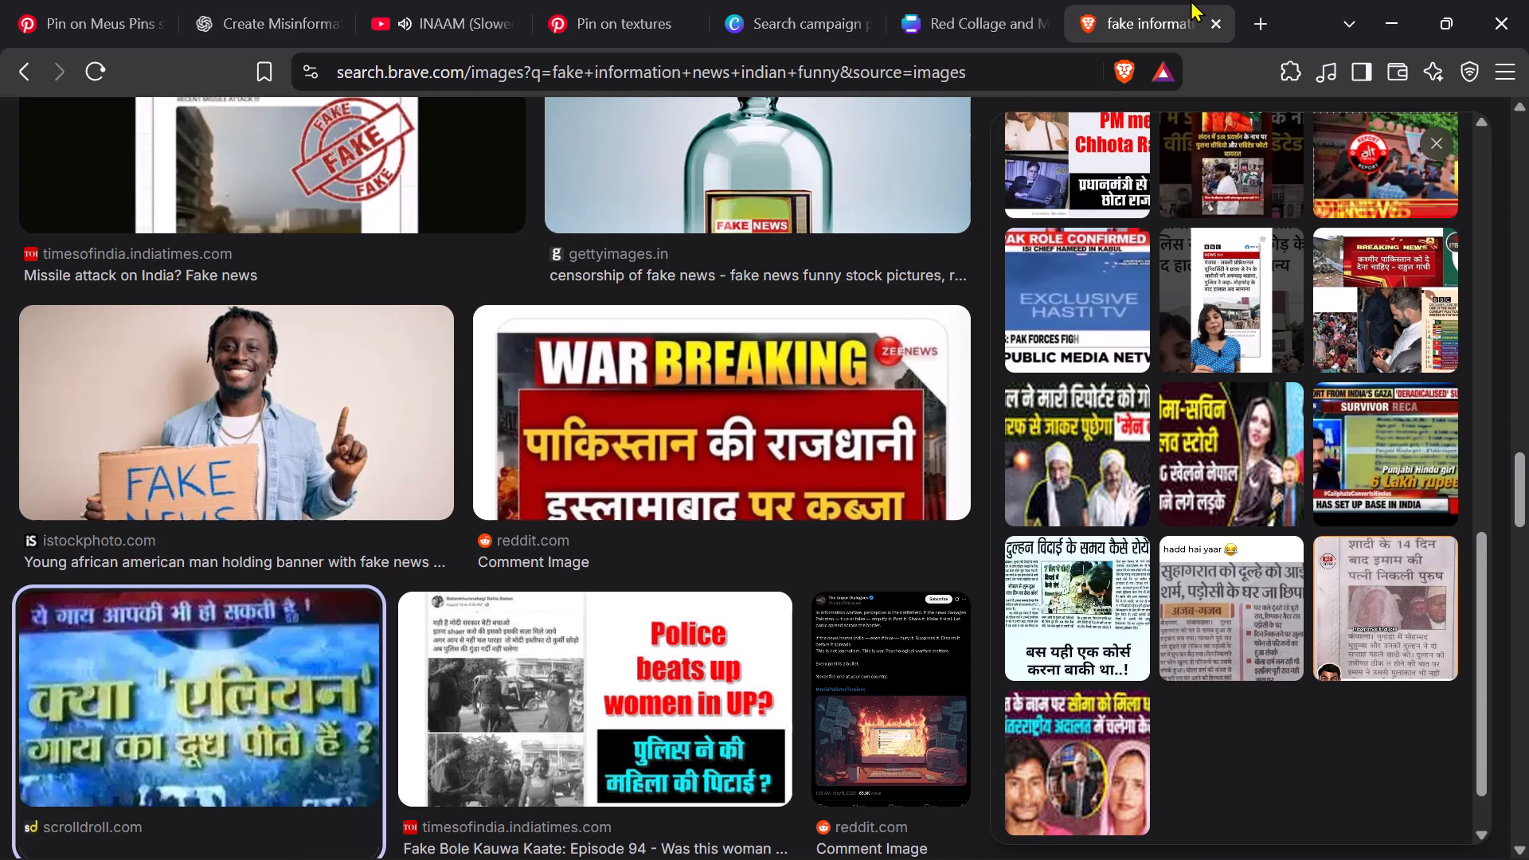
Search Pinterest for "newspaper cuttings" and open the "torn paper" pin.
click(628, 29)
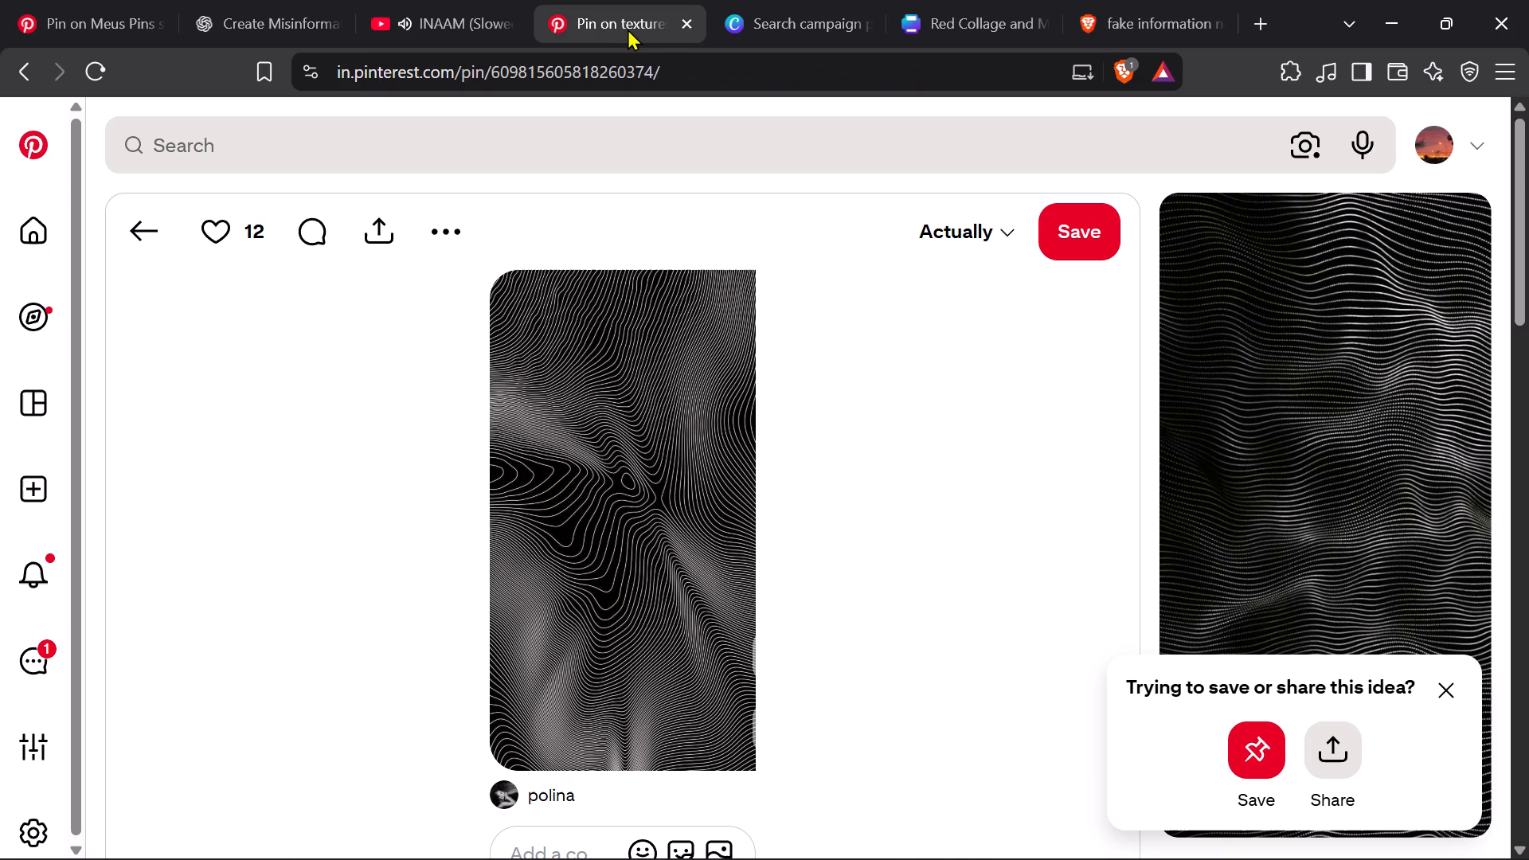
click(506, 136)
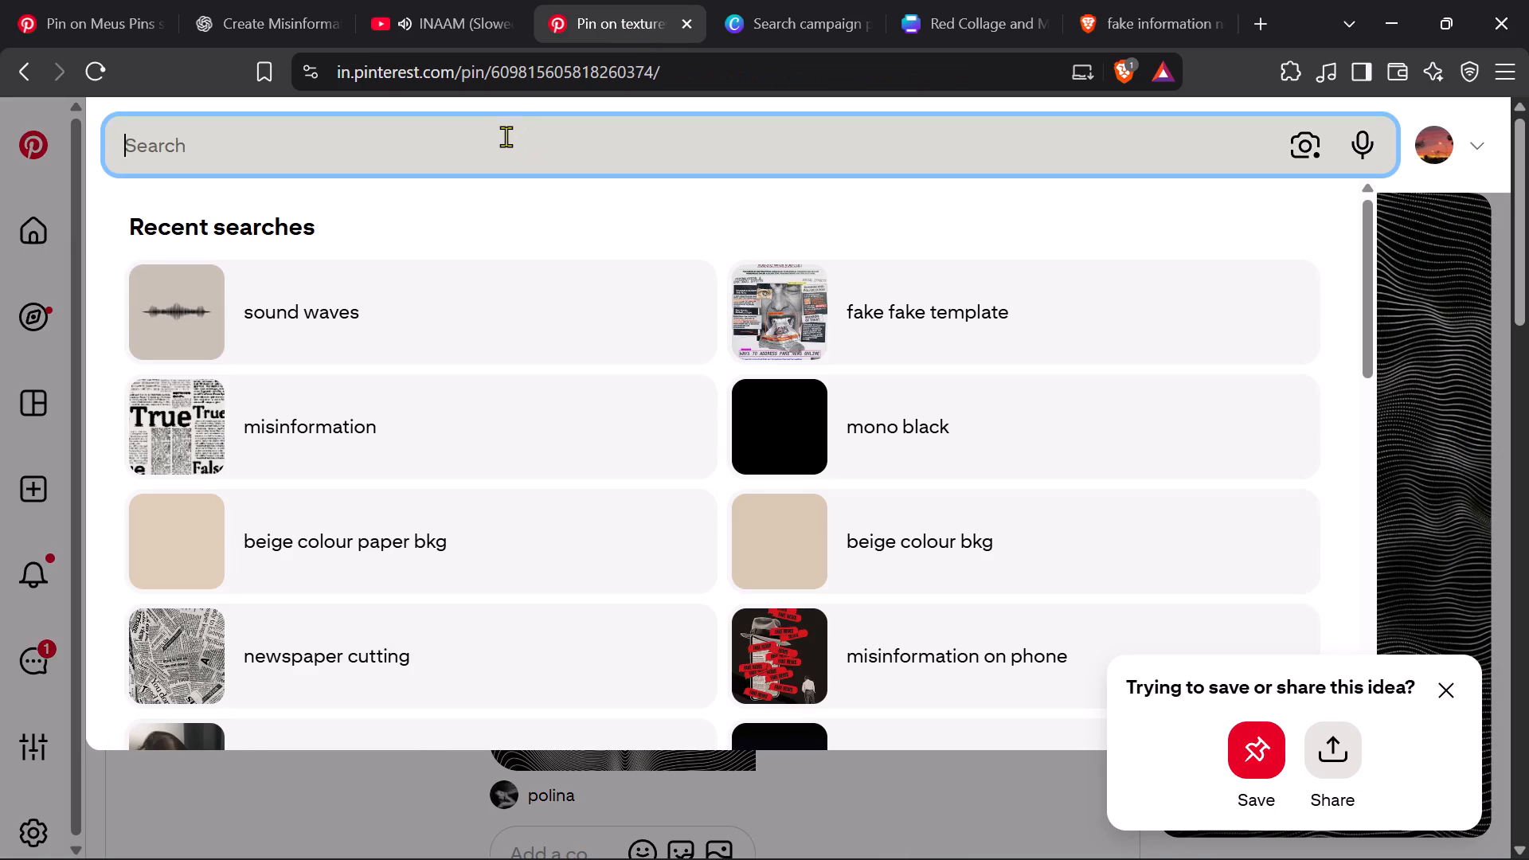
text(newspaper cuttings)
key(Return)
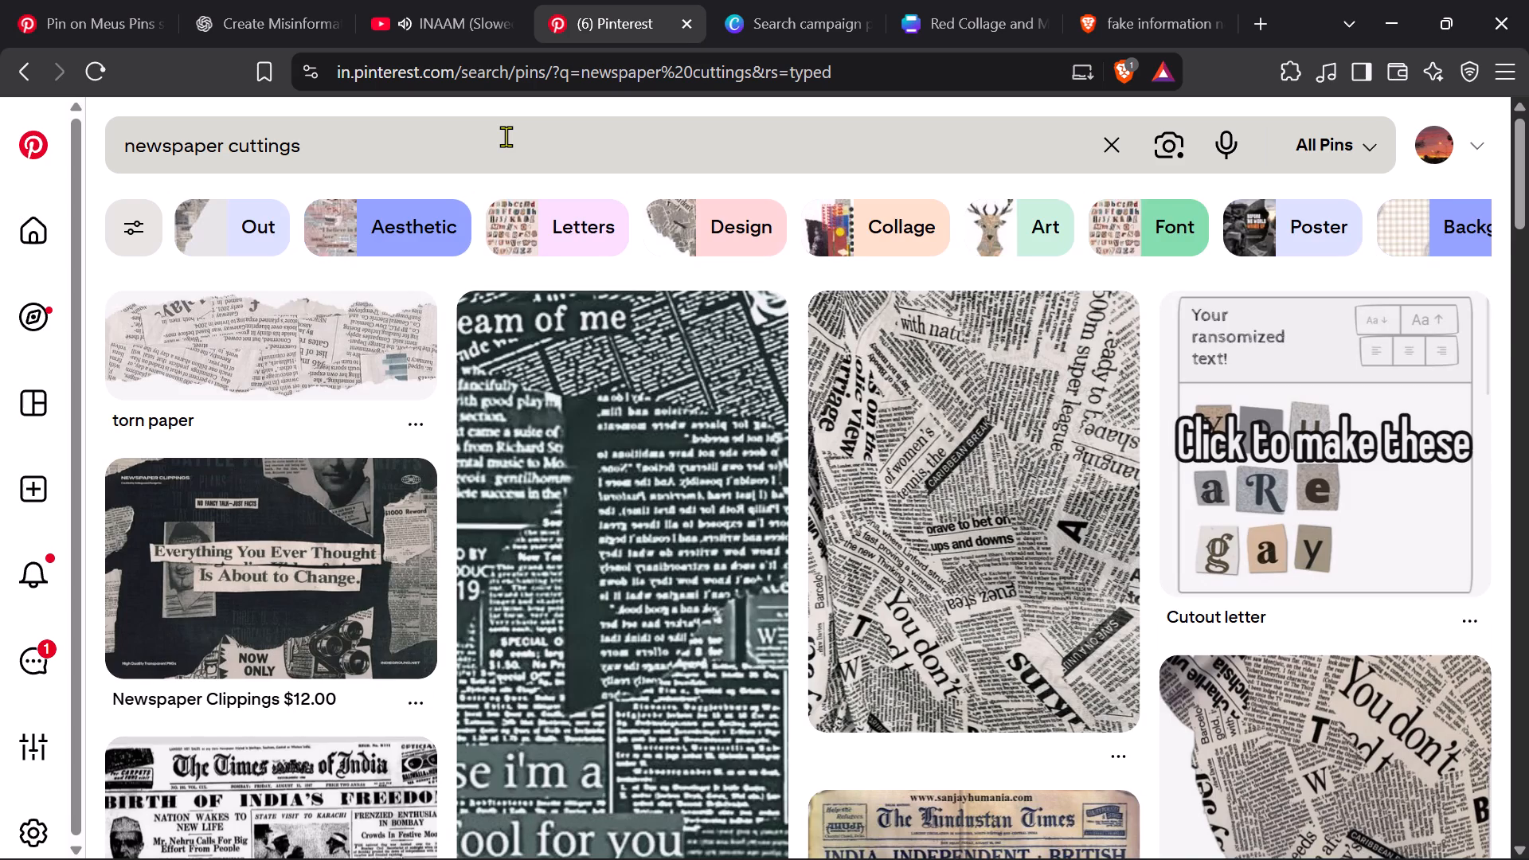
scroll(507, 426, down, 3)
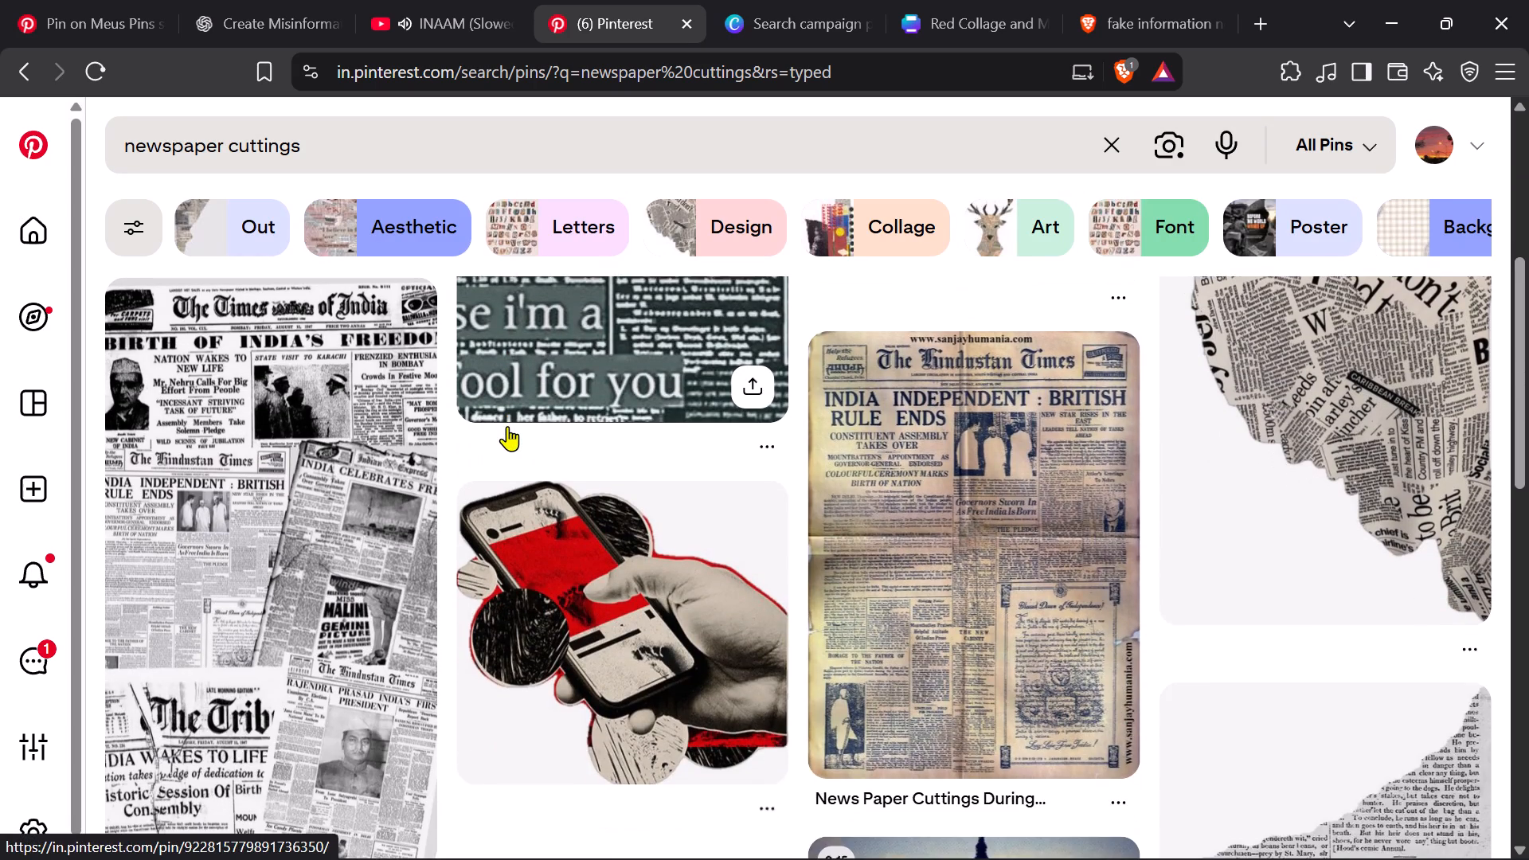
scroll(507, 426, up, 2)
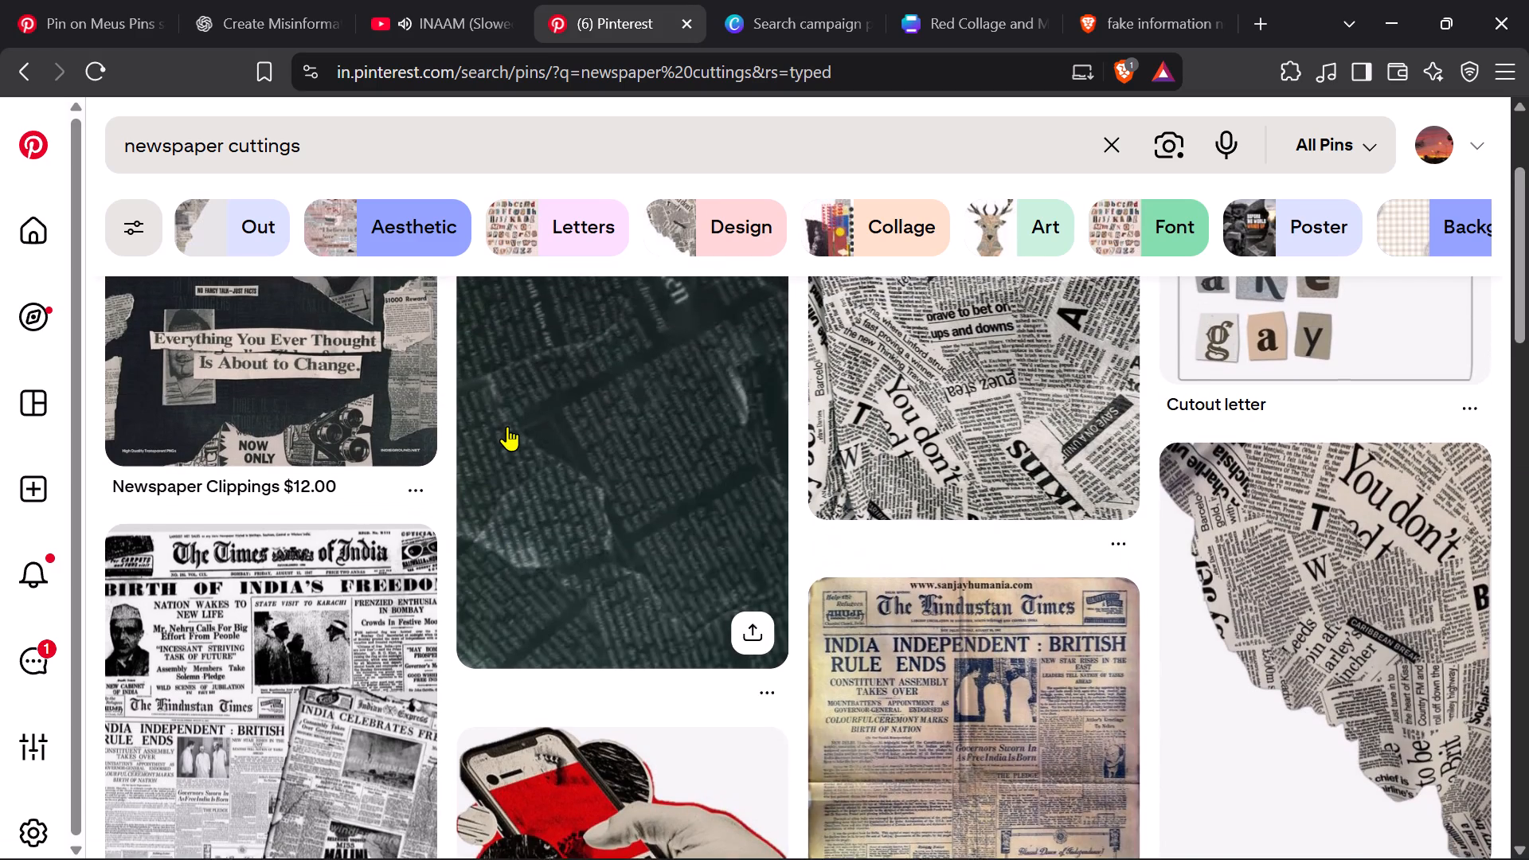
scroll(507, 426, up, 3)
click(350, 373)
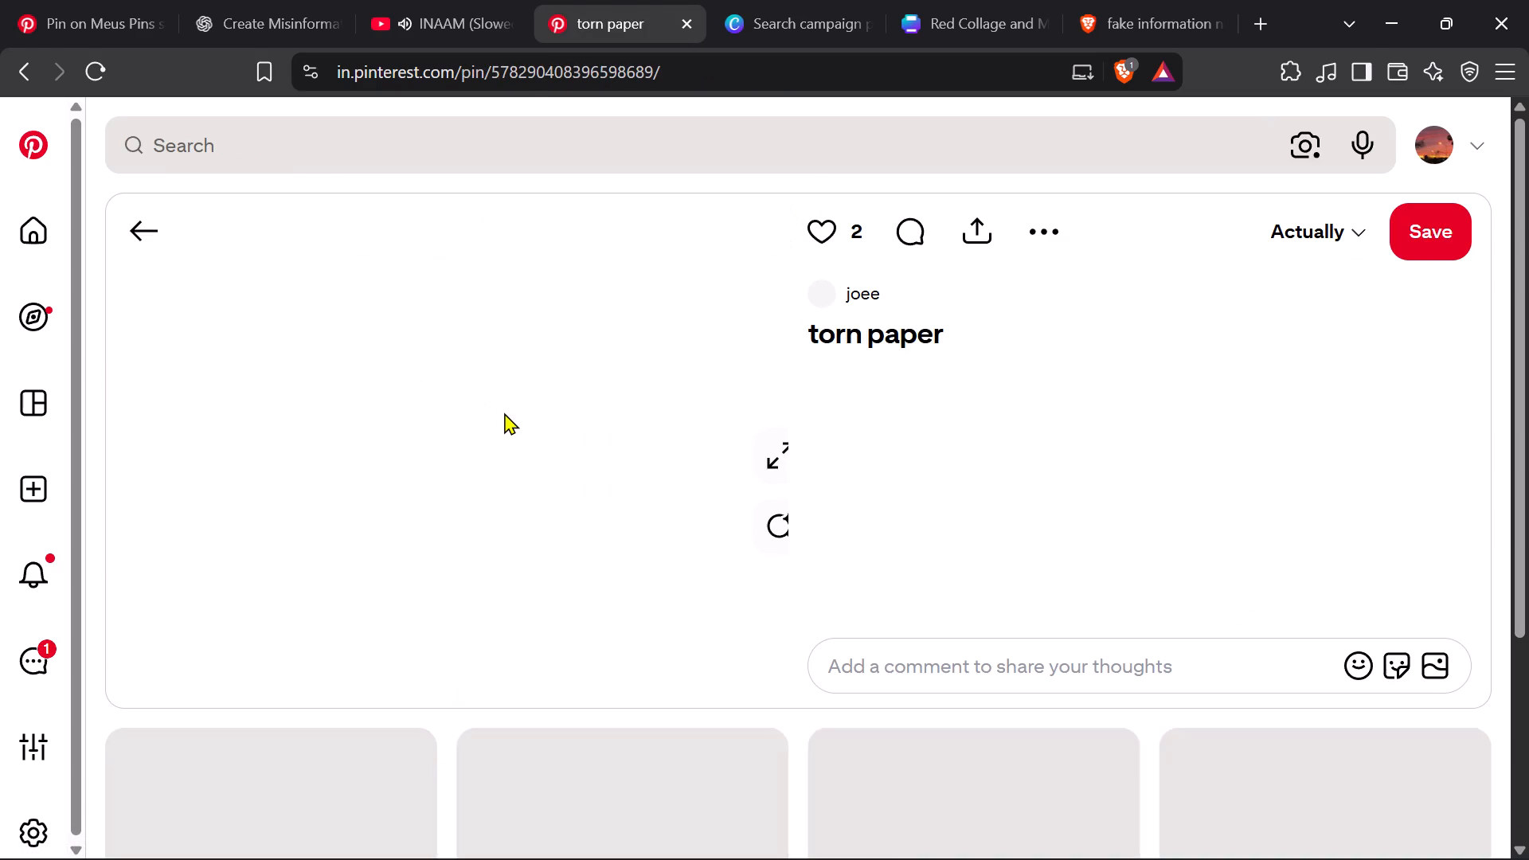
Copy the torn newspaper strip image from the pin and paste it into the Red Collage poster in Canva.
scroll(525, 455, down, 2)
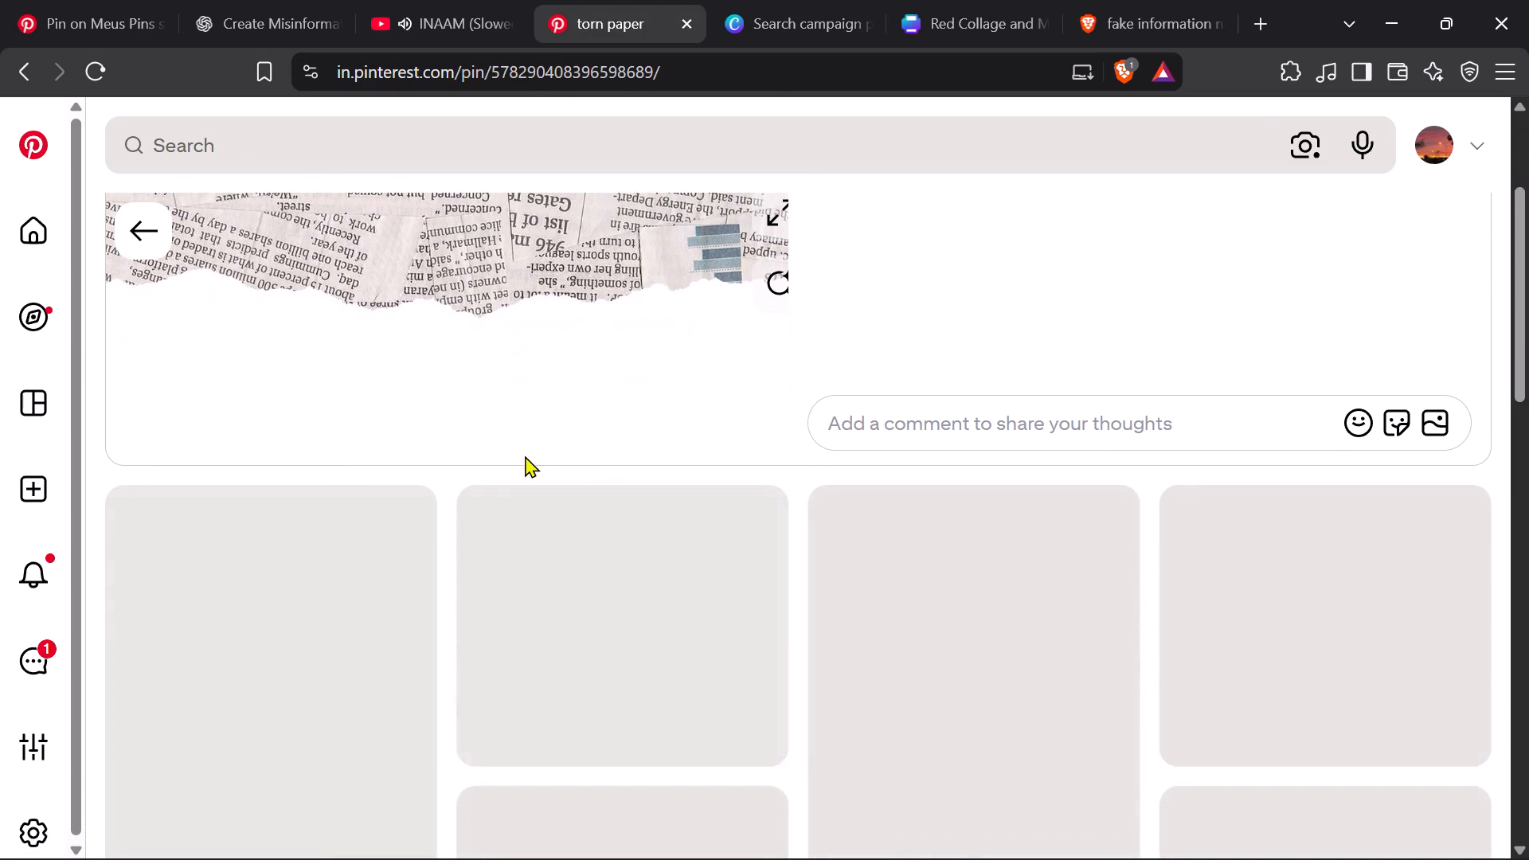
scroll(525, 455, down, 1)
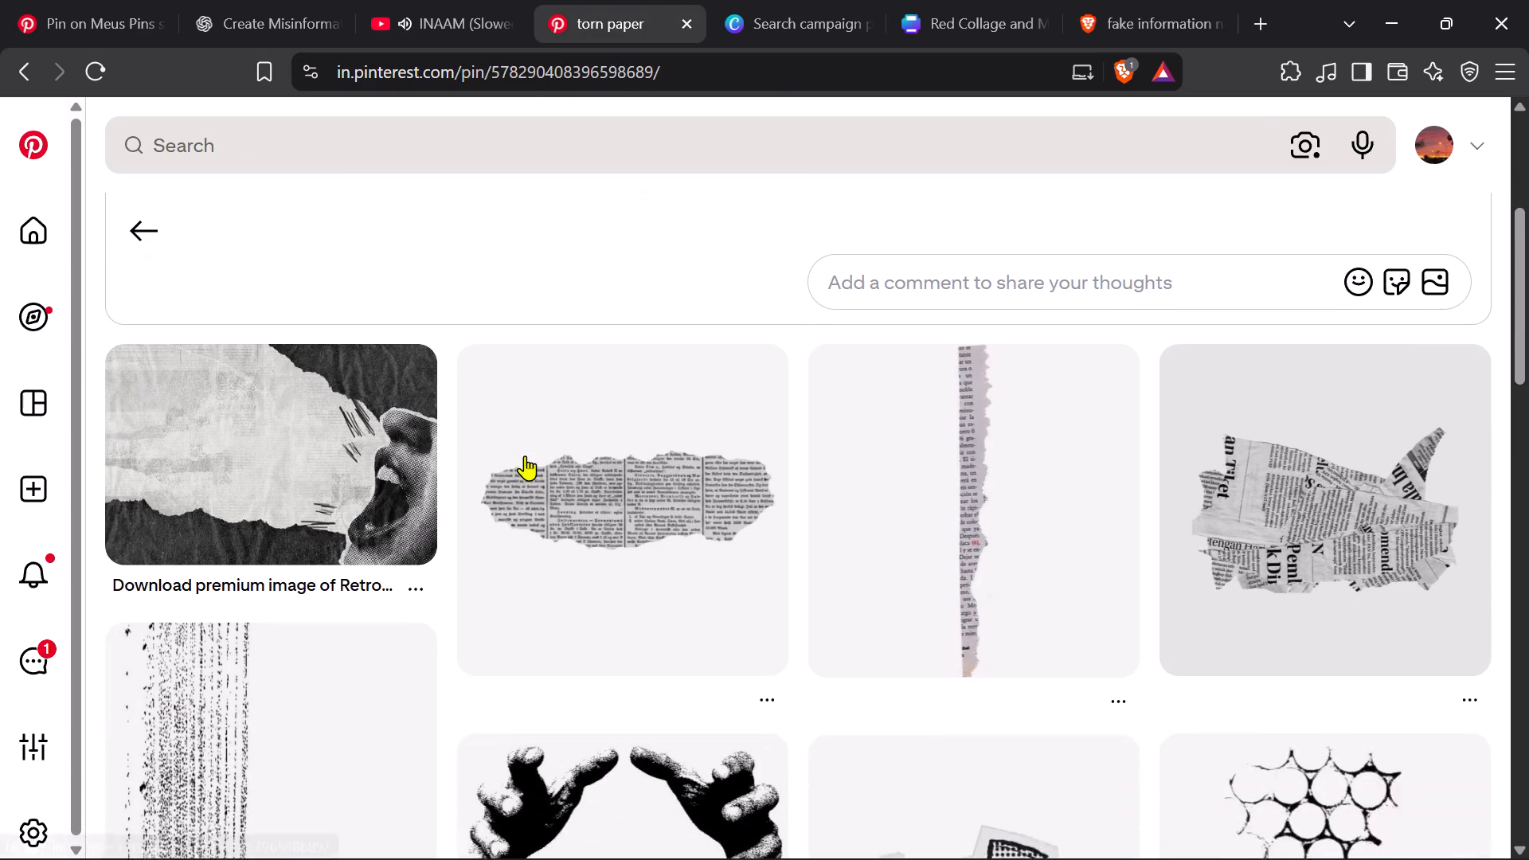
scroll(525, 455, down, 2)
scroll(525, 455, up, 2)
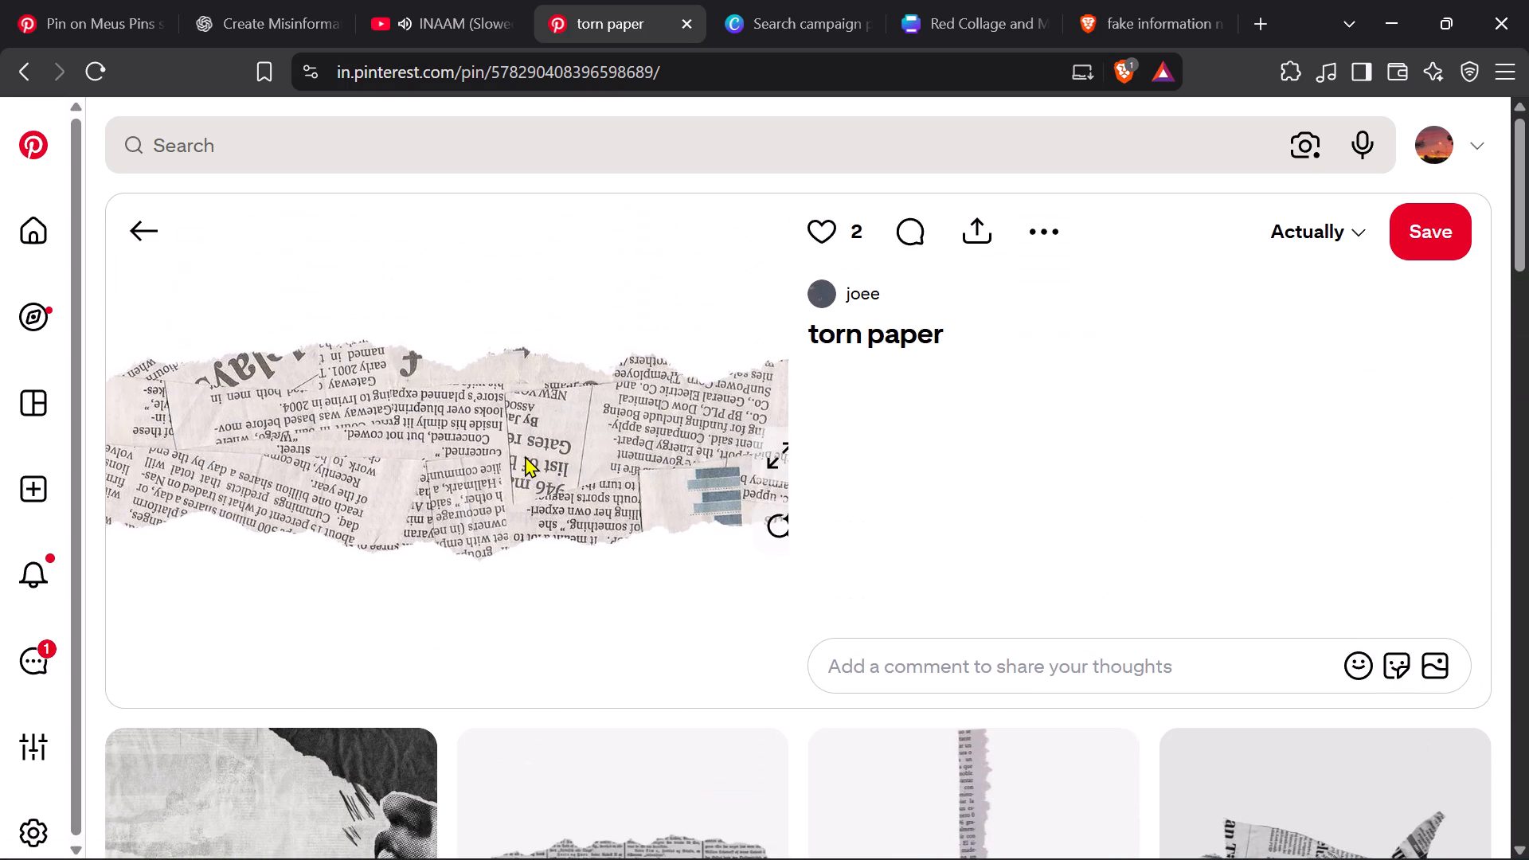
right_click(525, 455)
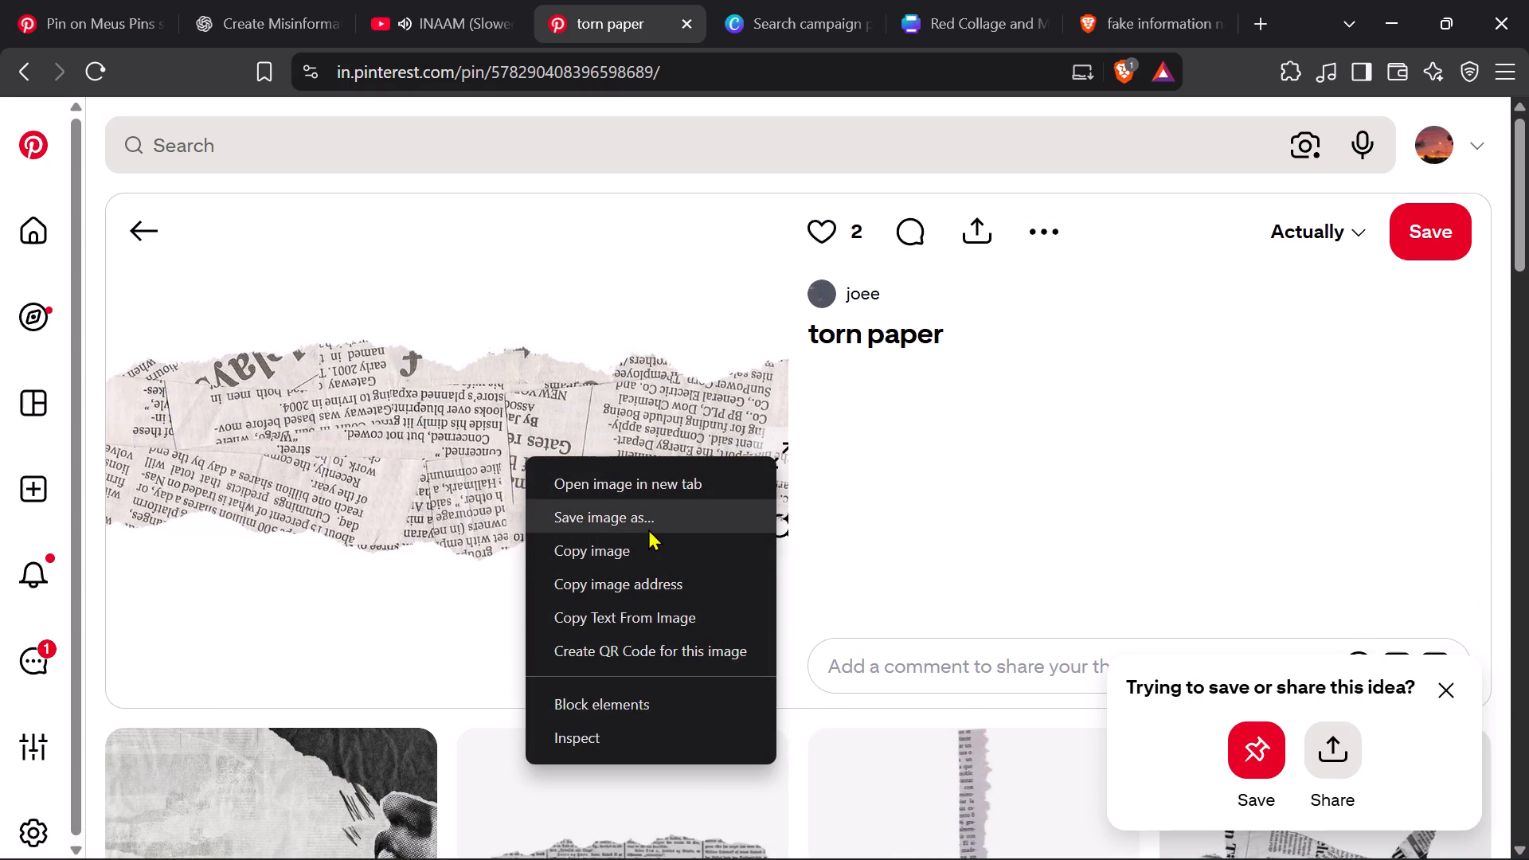
click(663, 565)
click(992, 0)
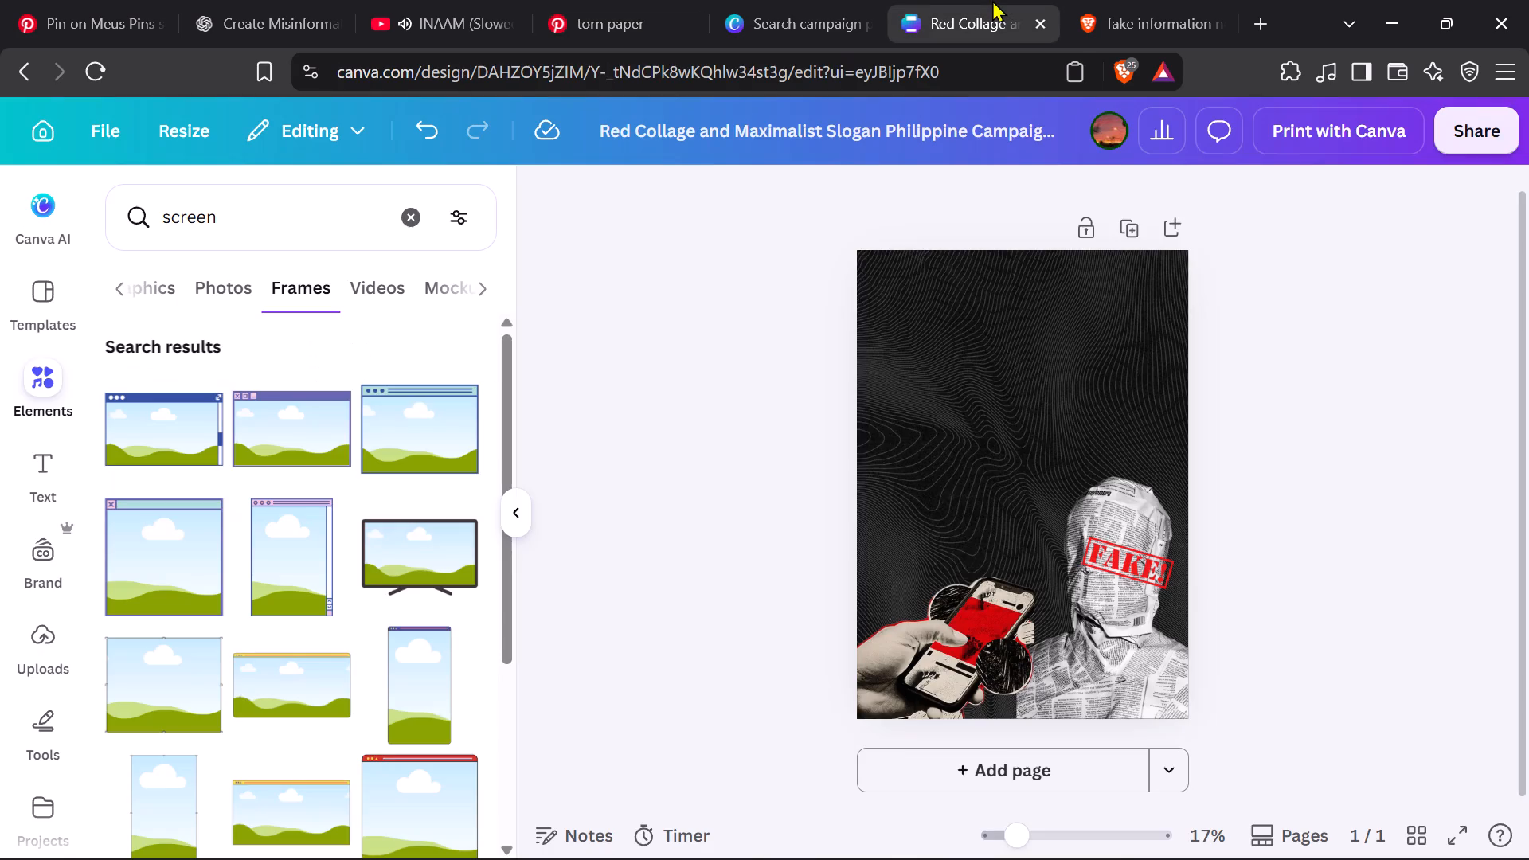
right_click(959, 516)
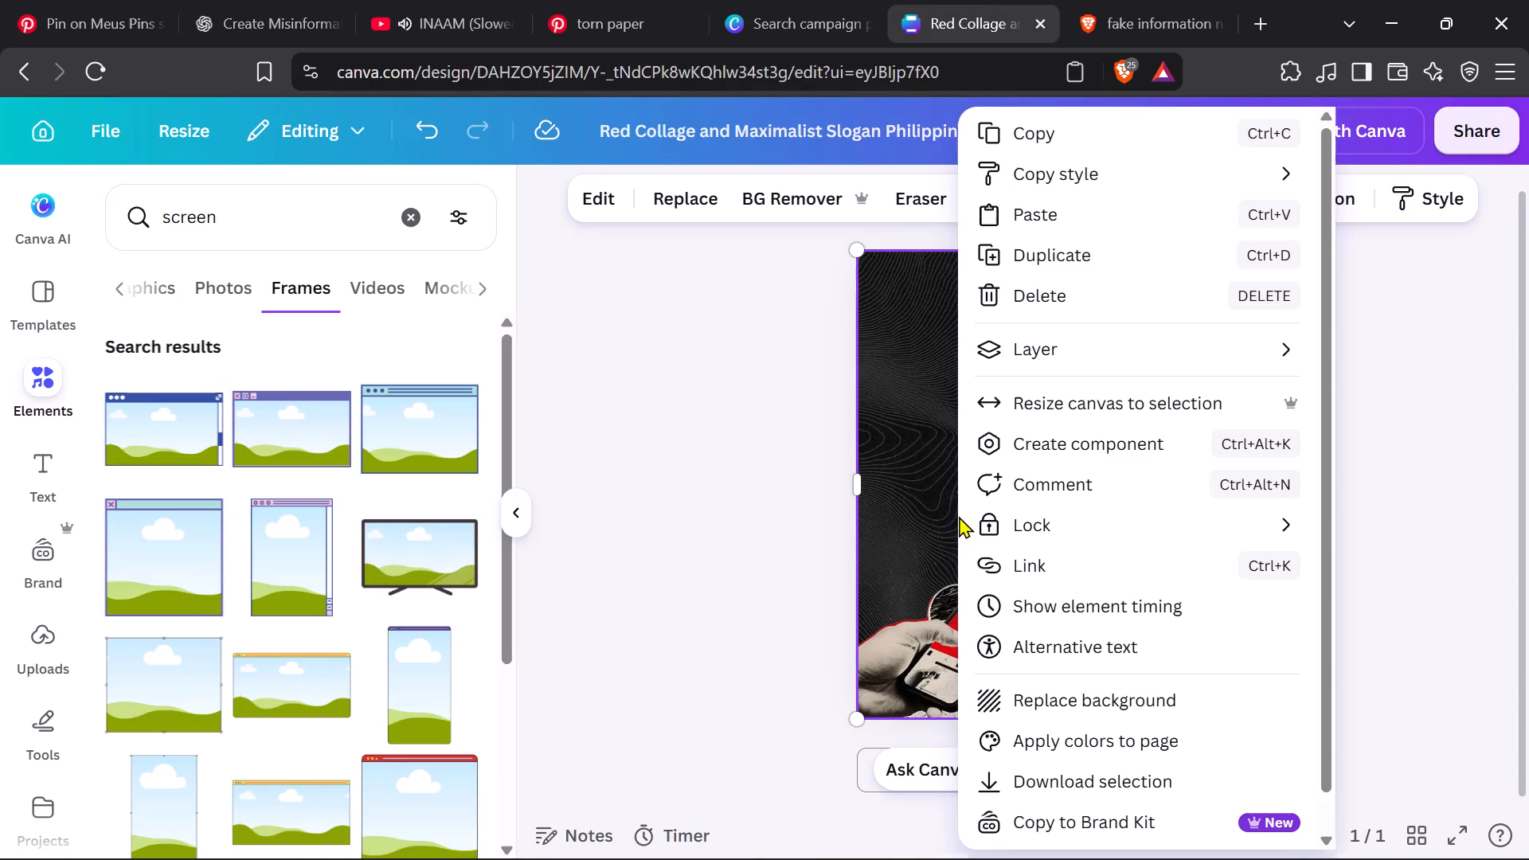
click(1048, 222)
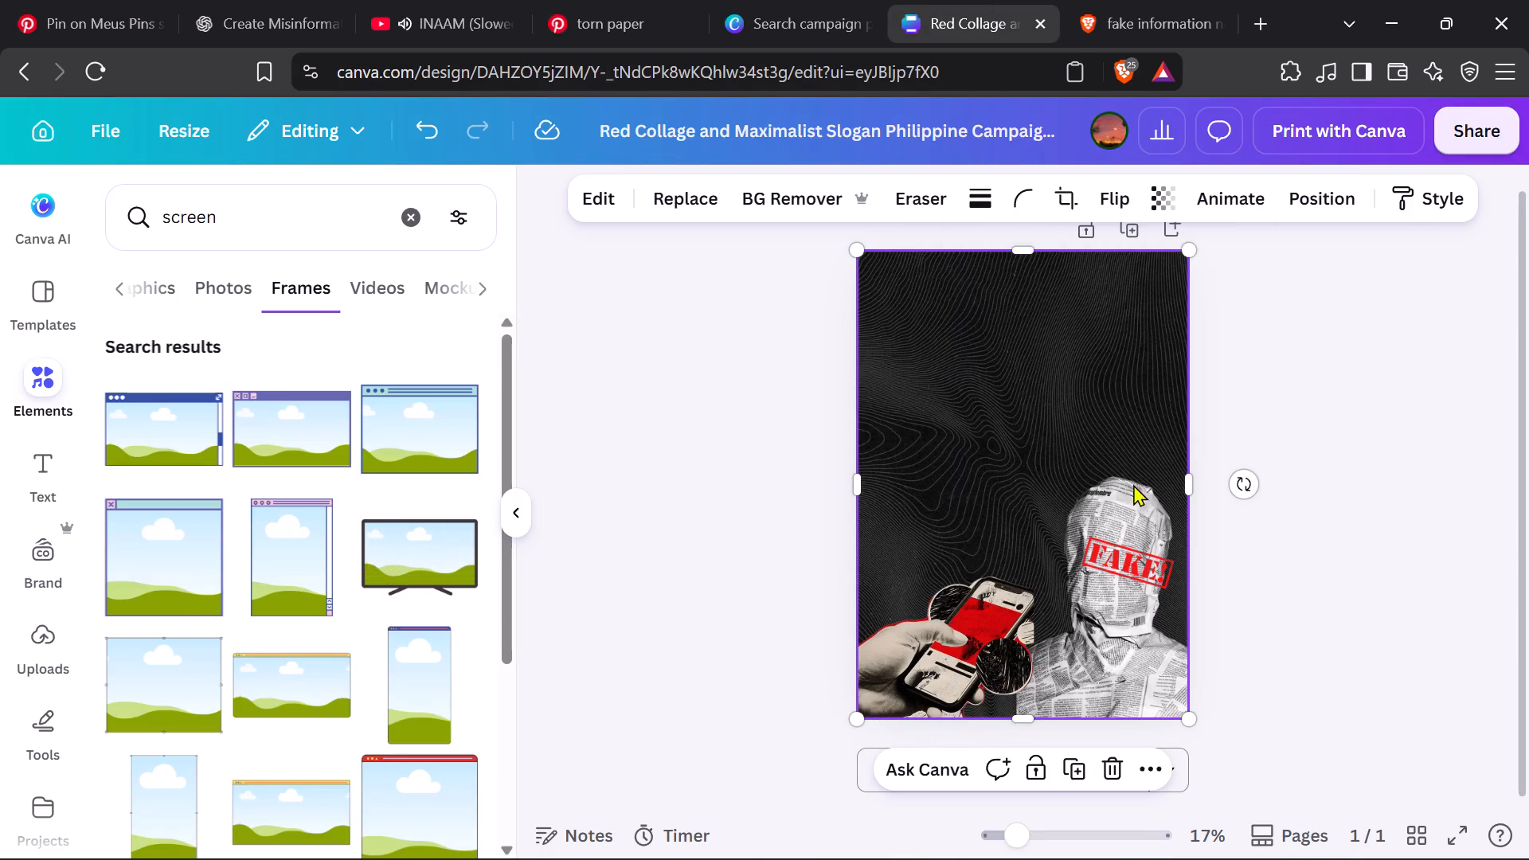
Remove the background of the pasted torn newspaper strip.
click(818, 213)
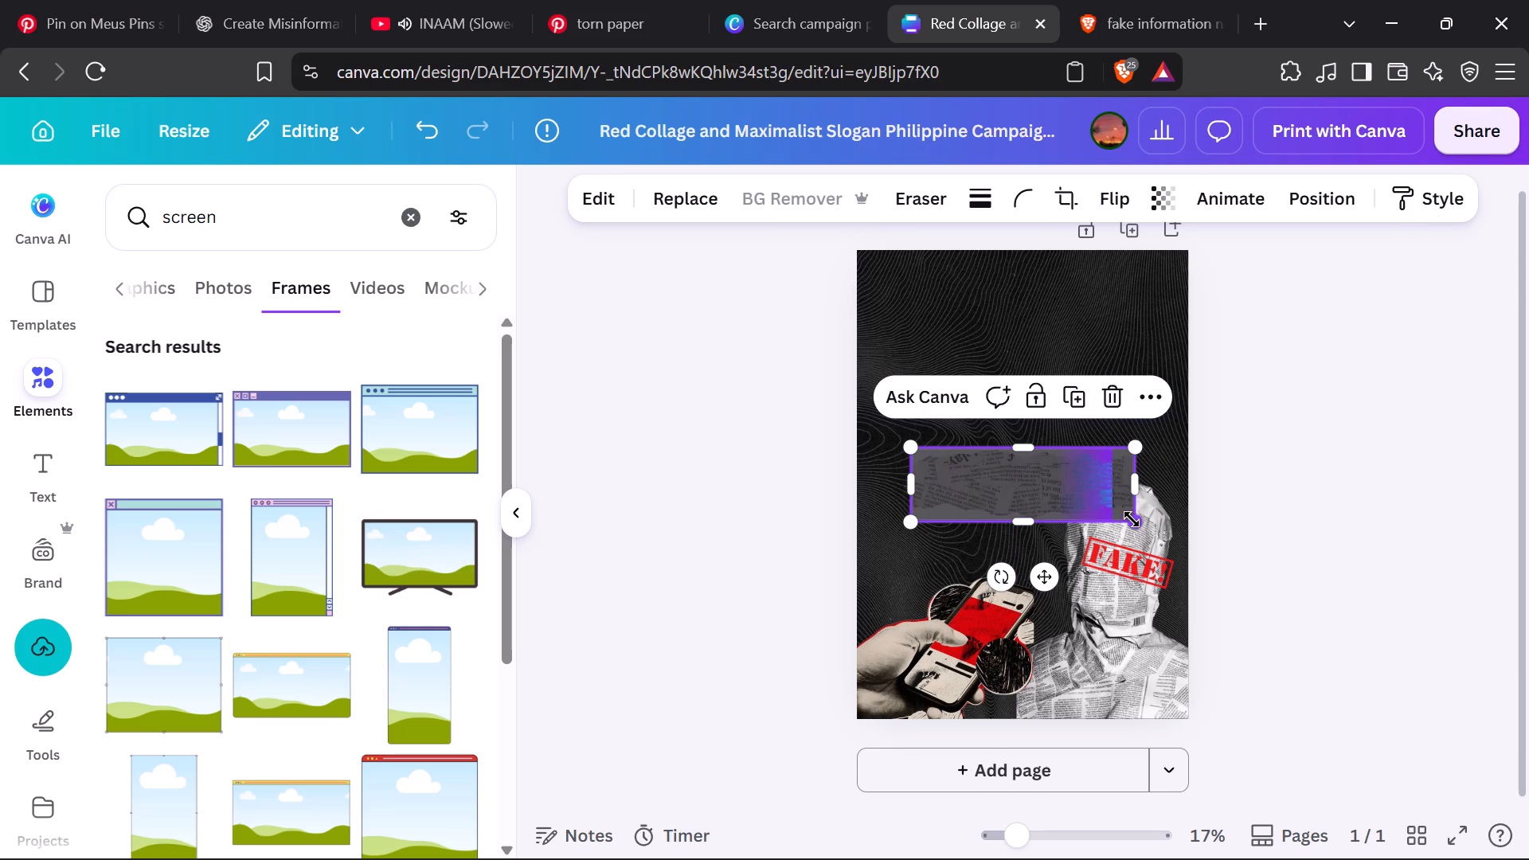
Shrink the torn newspaper strip and place it just above the phone hand, near the poster's left edge.
drag(1132, 519, 1064, 472)
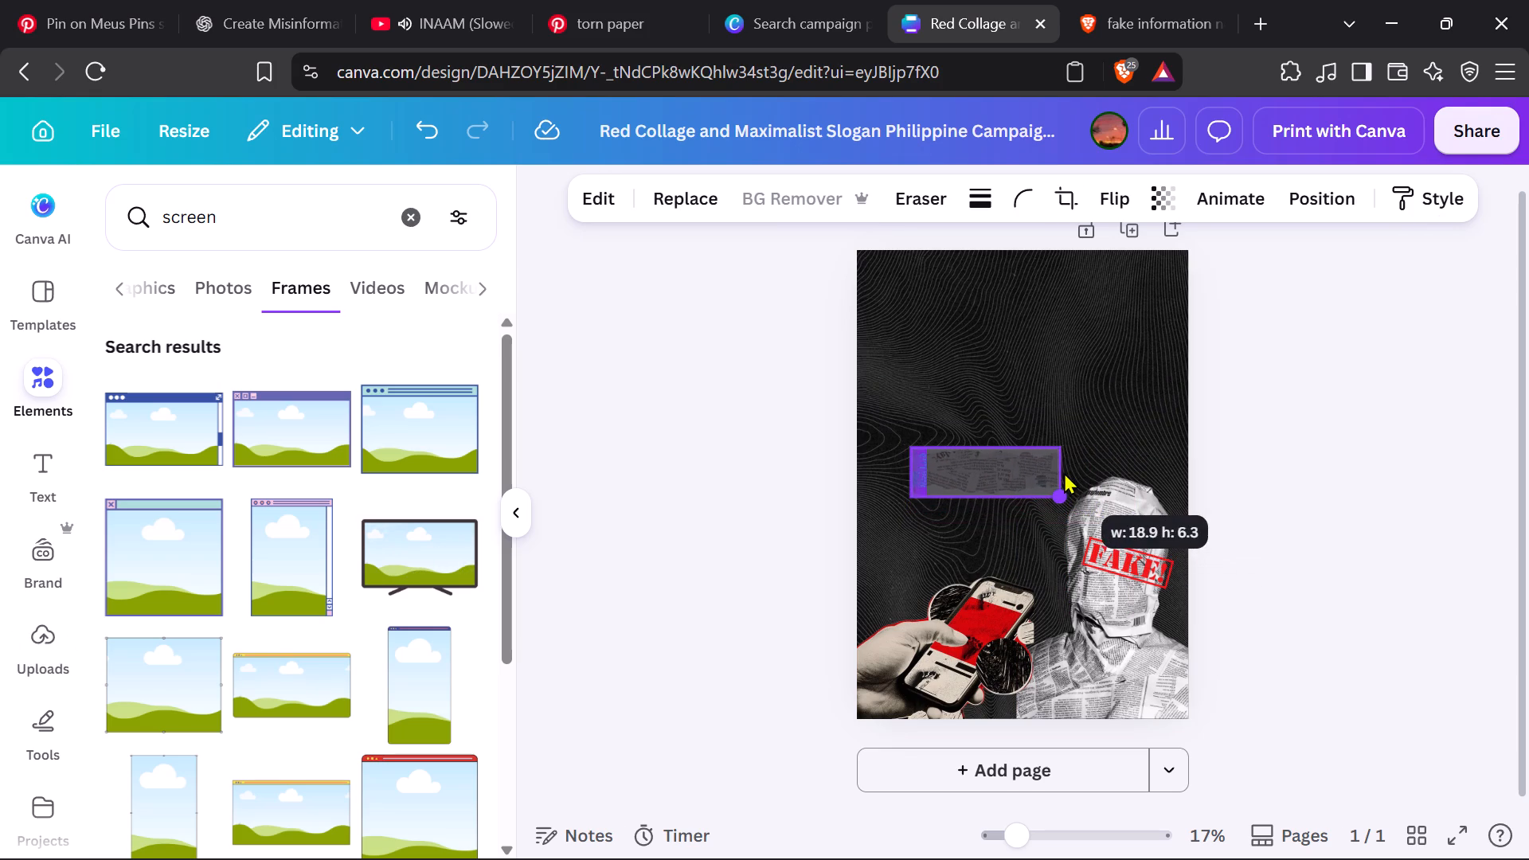
drag(1030, 469, 1004, 523)
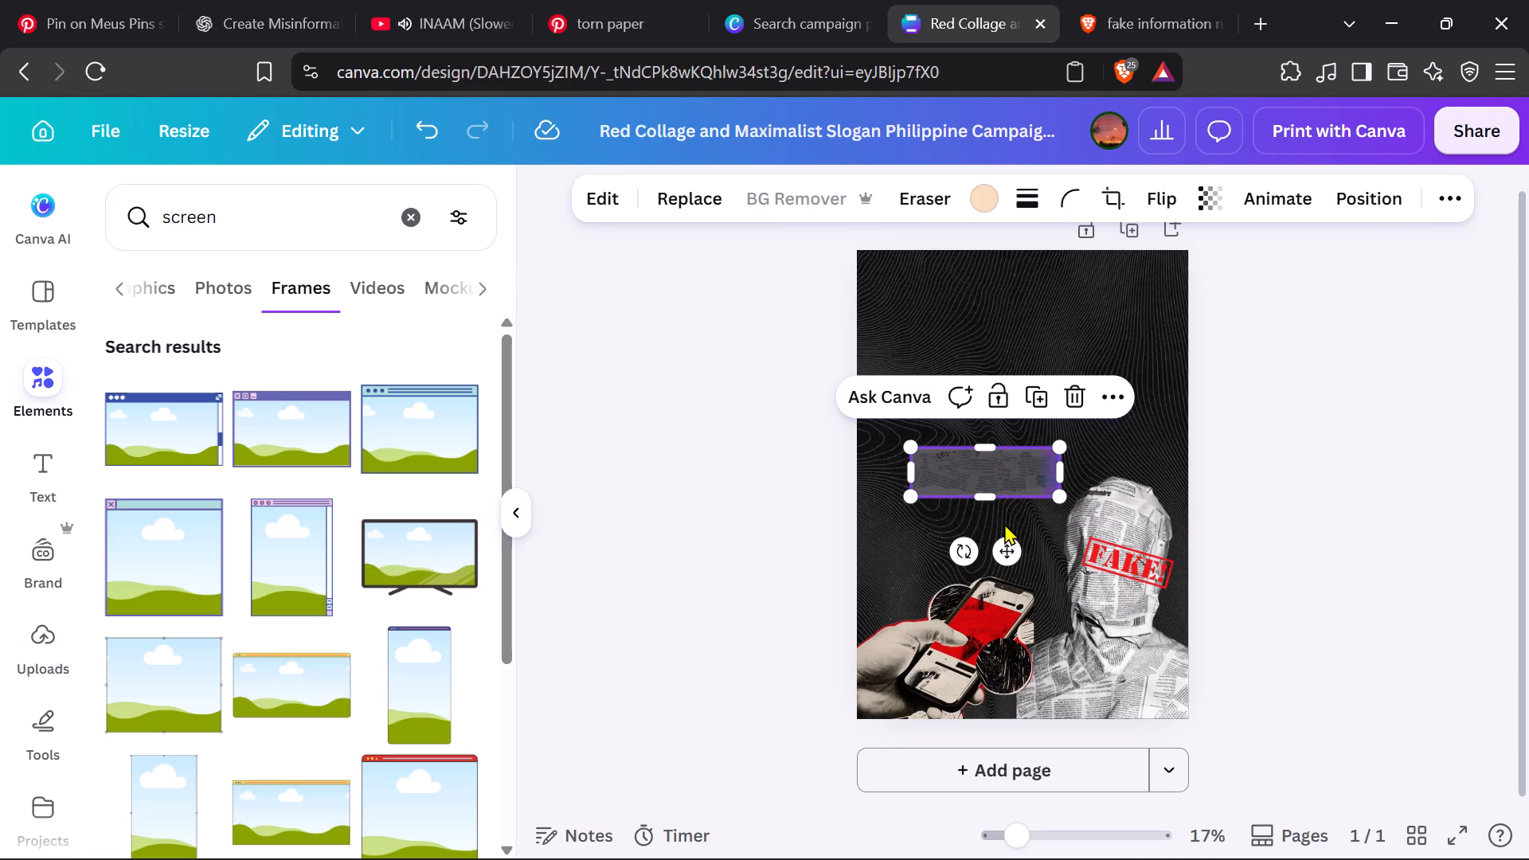
drag(1004, 523, 1004, 521)
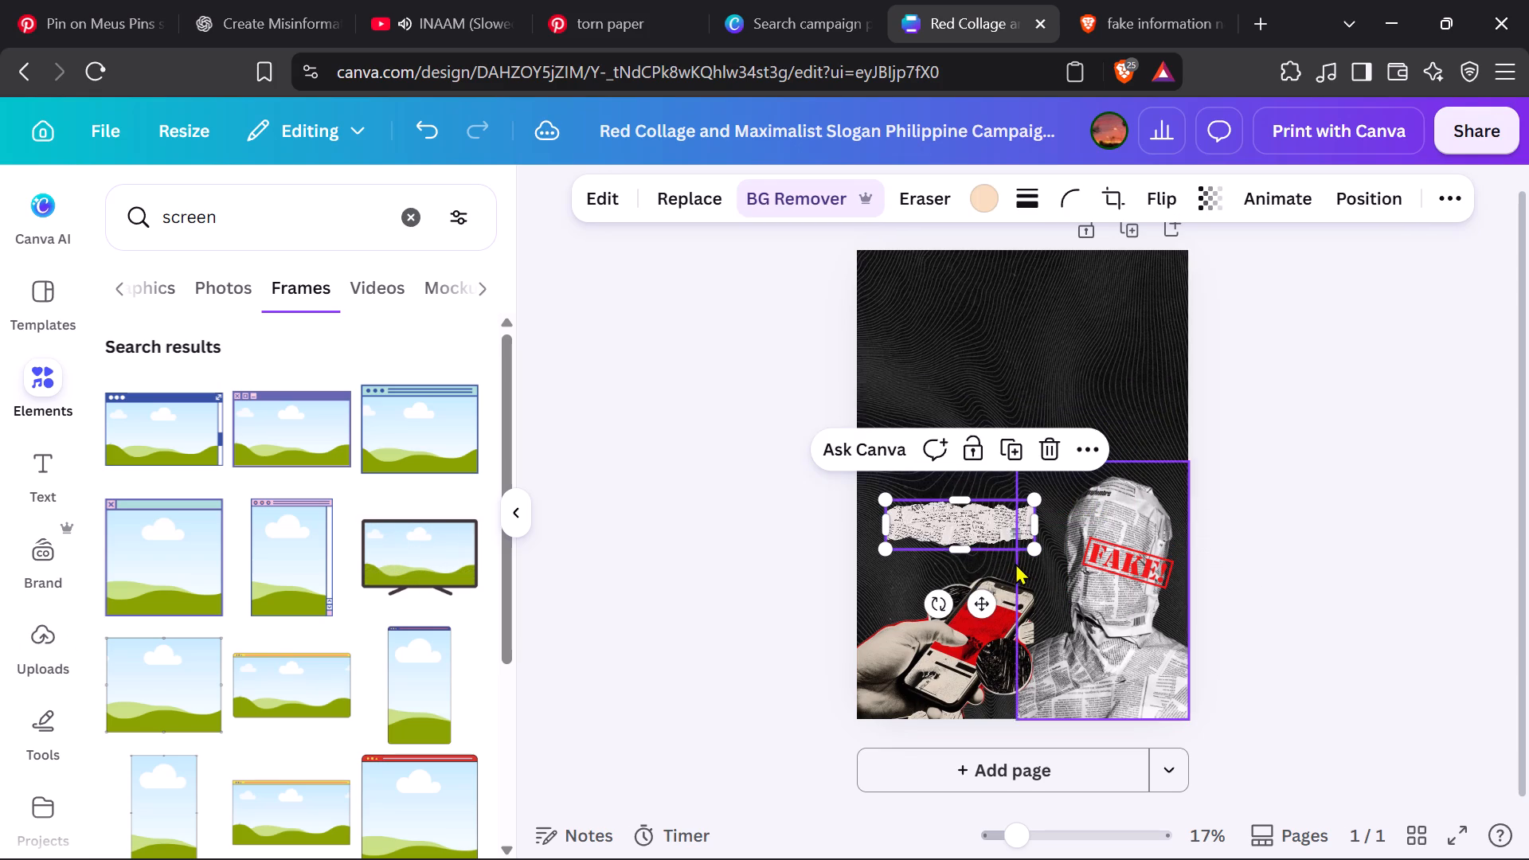
drag(987, 604, 956, 627)
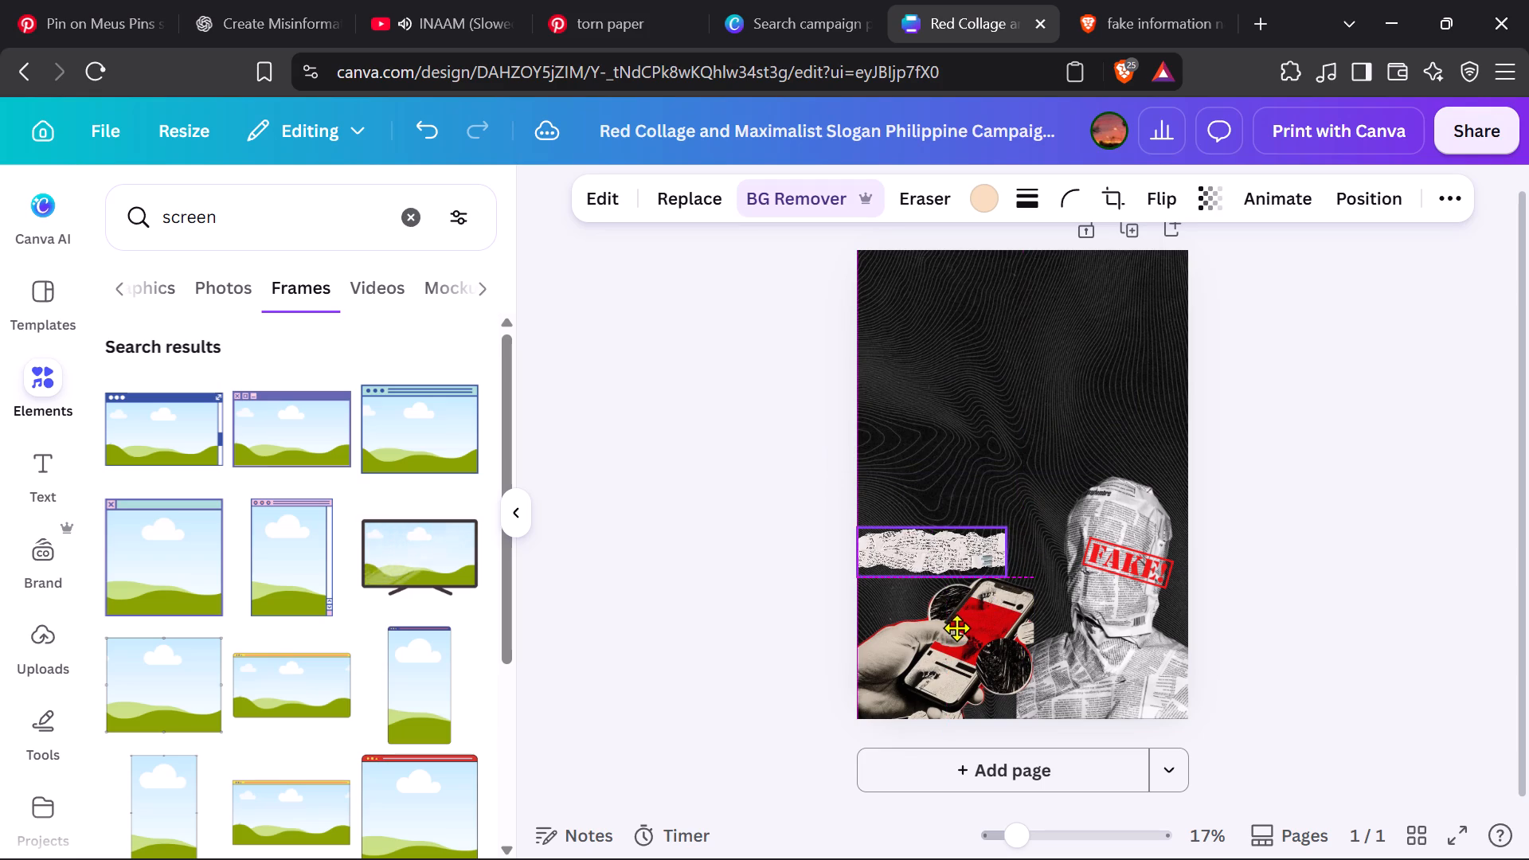
drag(956, 627, 966, 630)
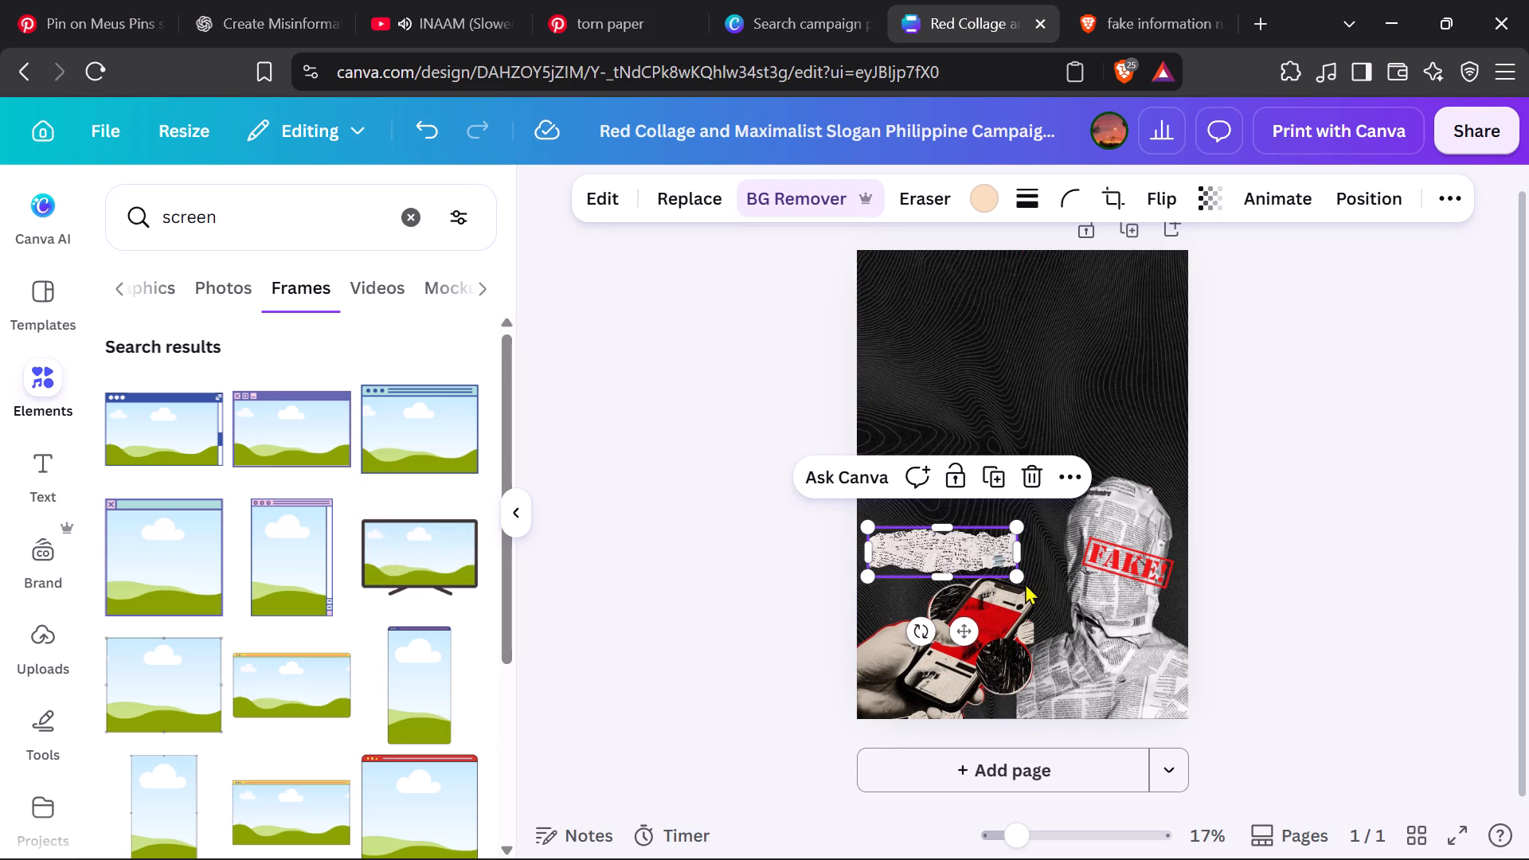
drag(1017, 577, 981, 568)
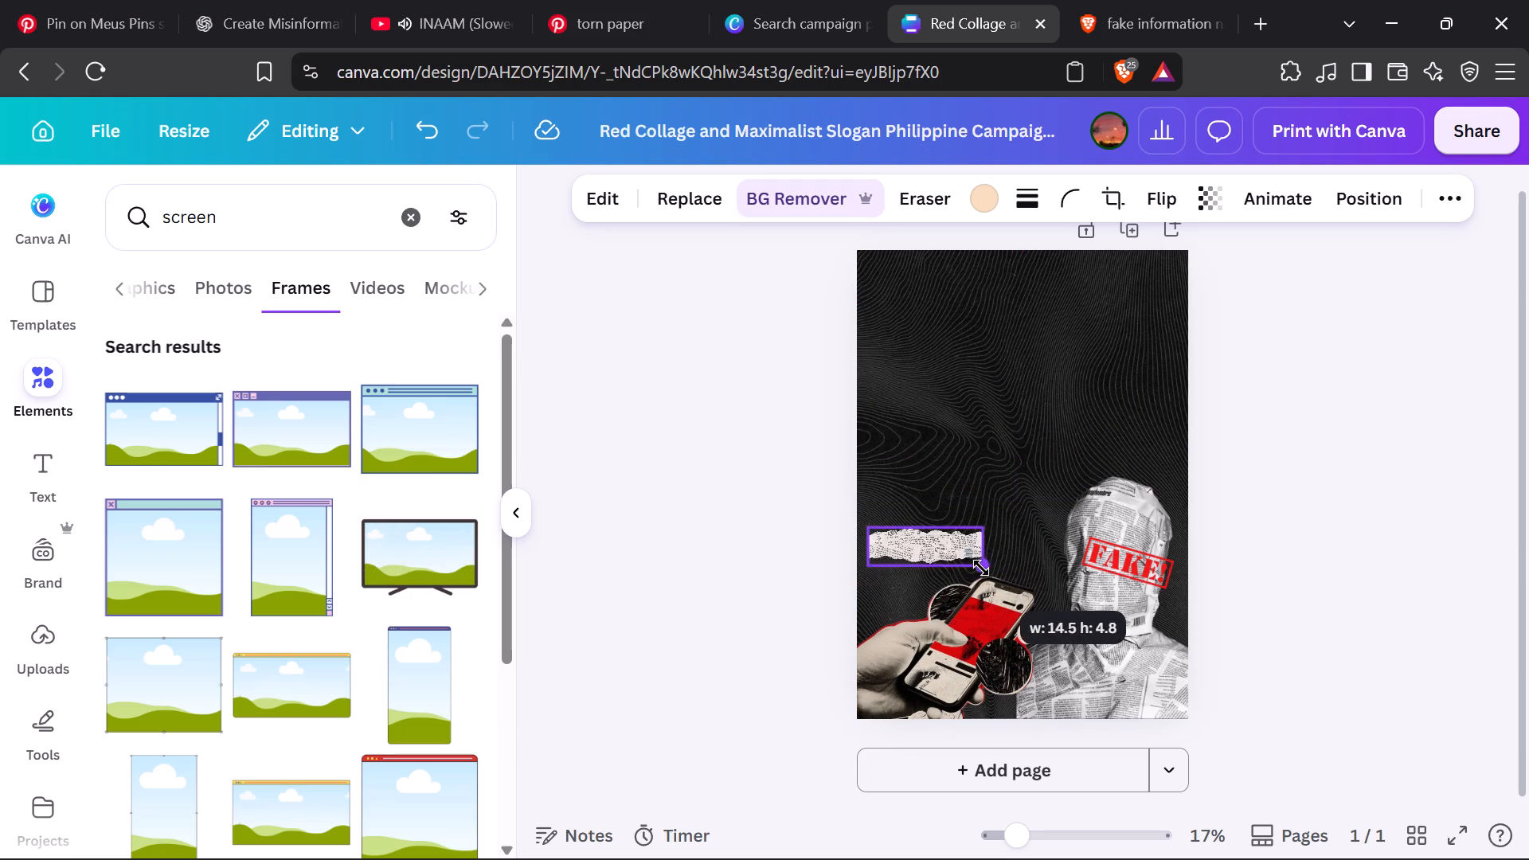
drag(981, 568, 991, 579)
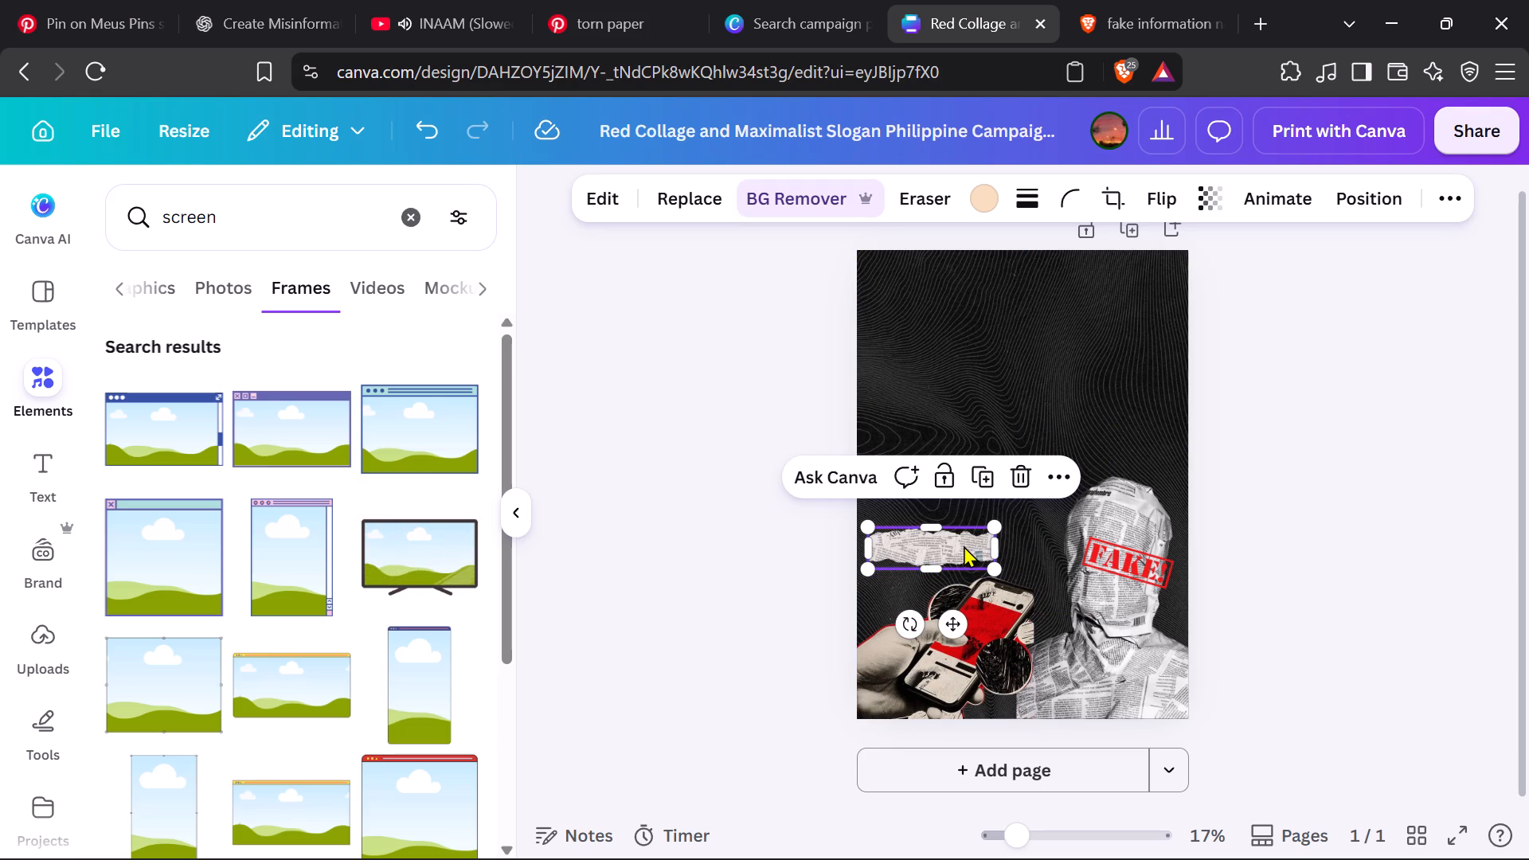
drag(964, 545, 965, 554)
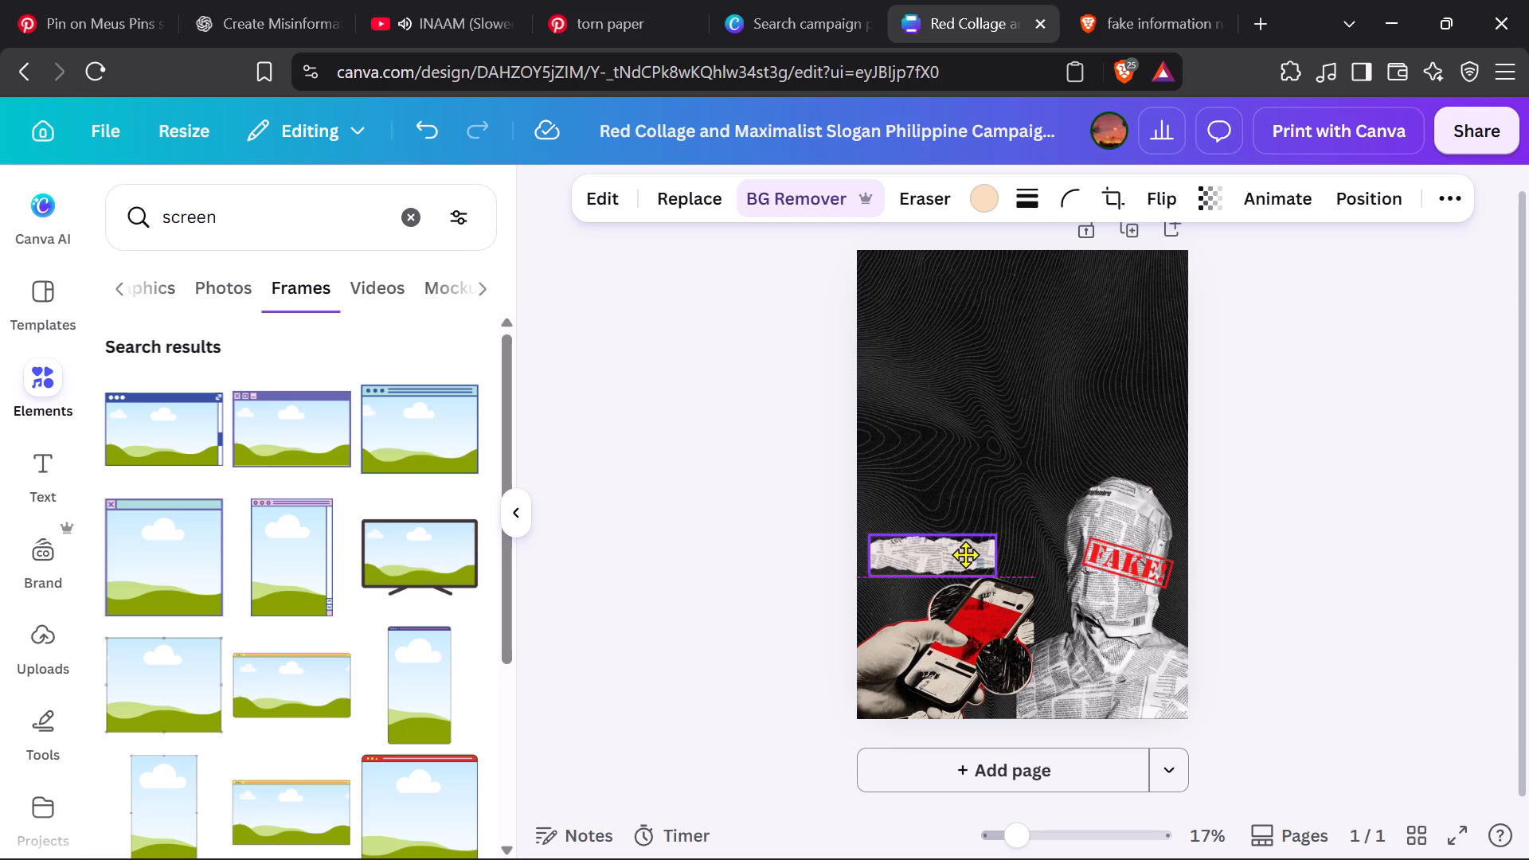
drag(965, 554, 964, 556)
click(1283, 500)
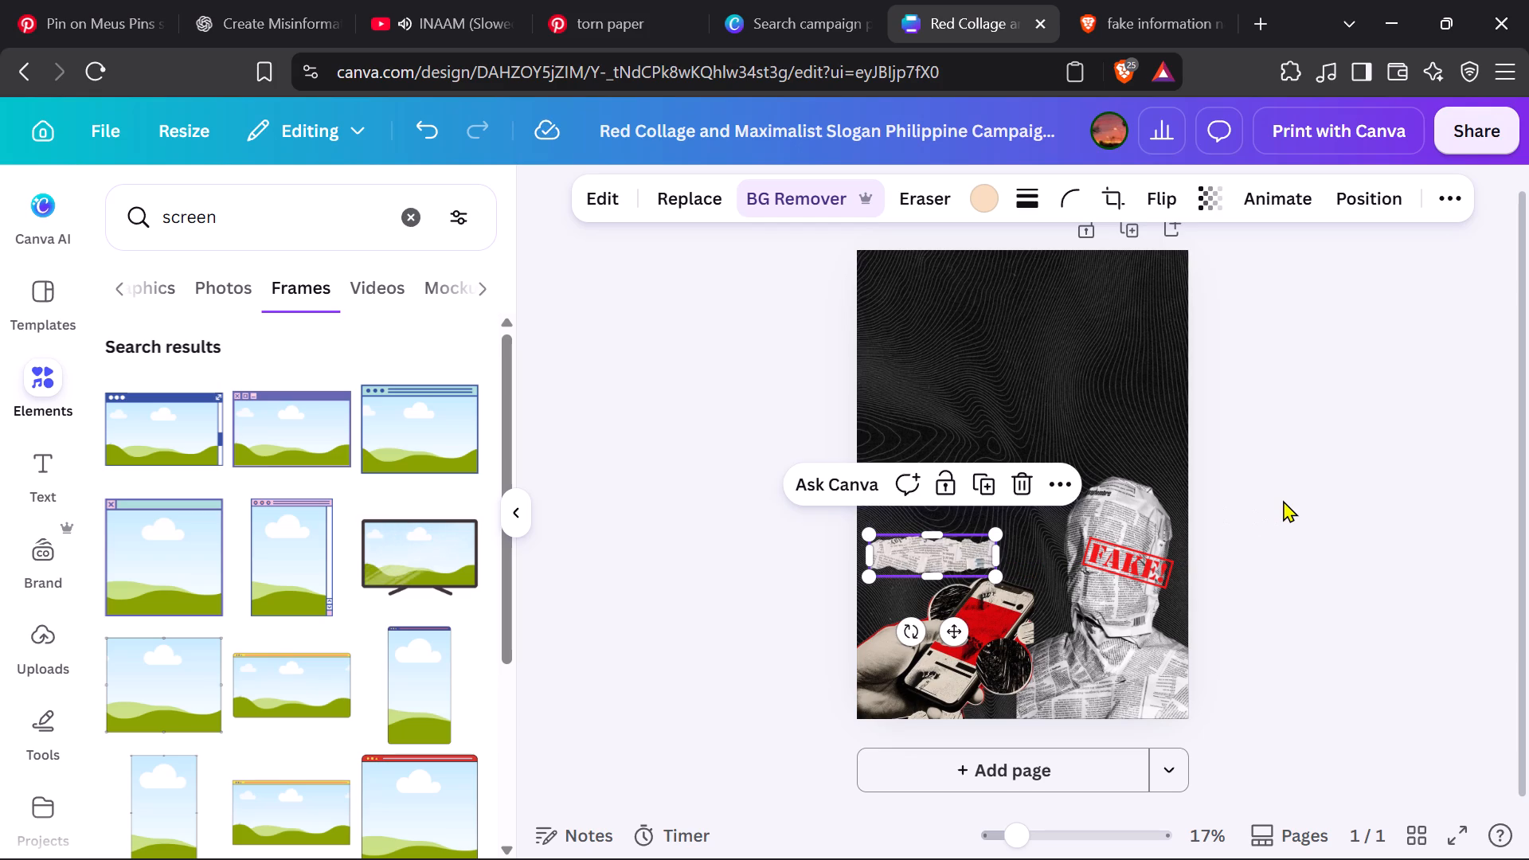
Nudge the torn newspaper strip slightly down so it meets the top of the phone collage.
click(948, 553)
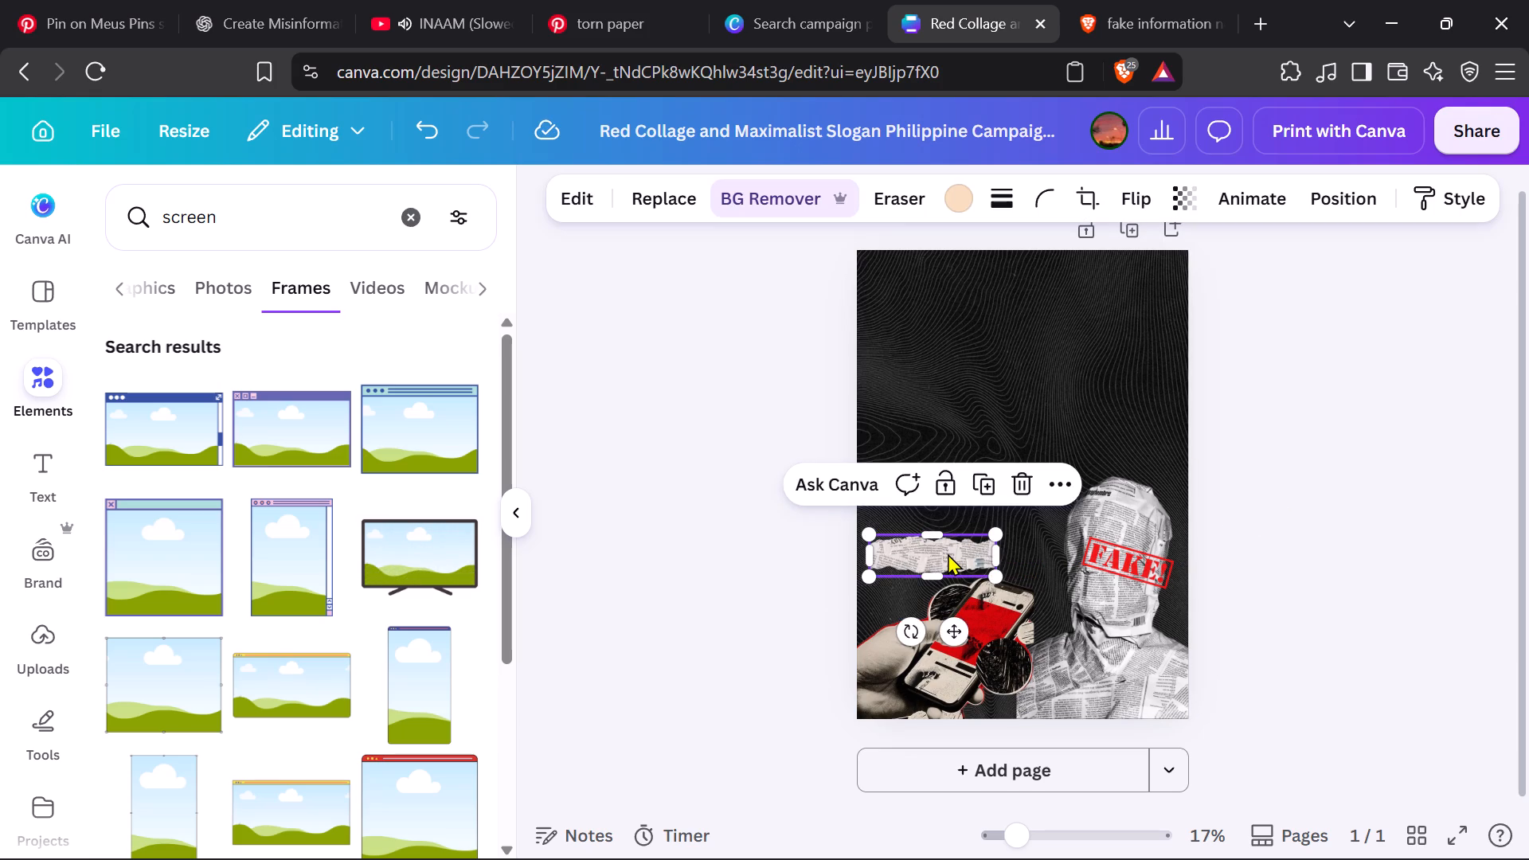
key(Down)
key(Down)
key(Down)
key(Down)
key(Down)
key(Down)
key(Down)
key(Down)
key(Down)
key(Down)
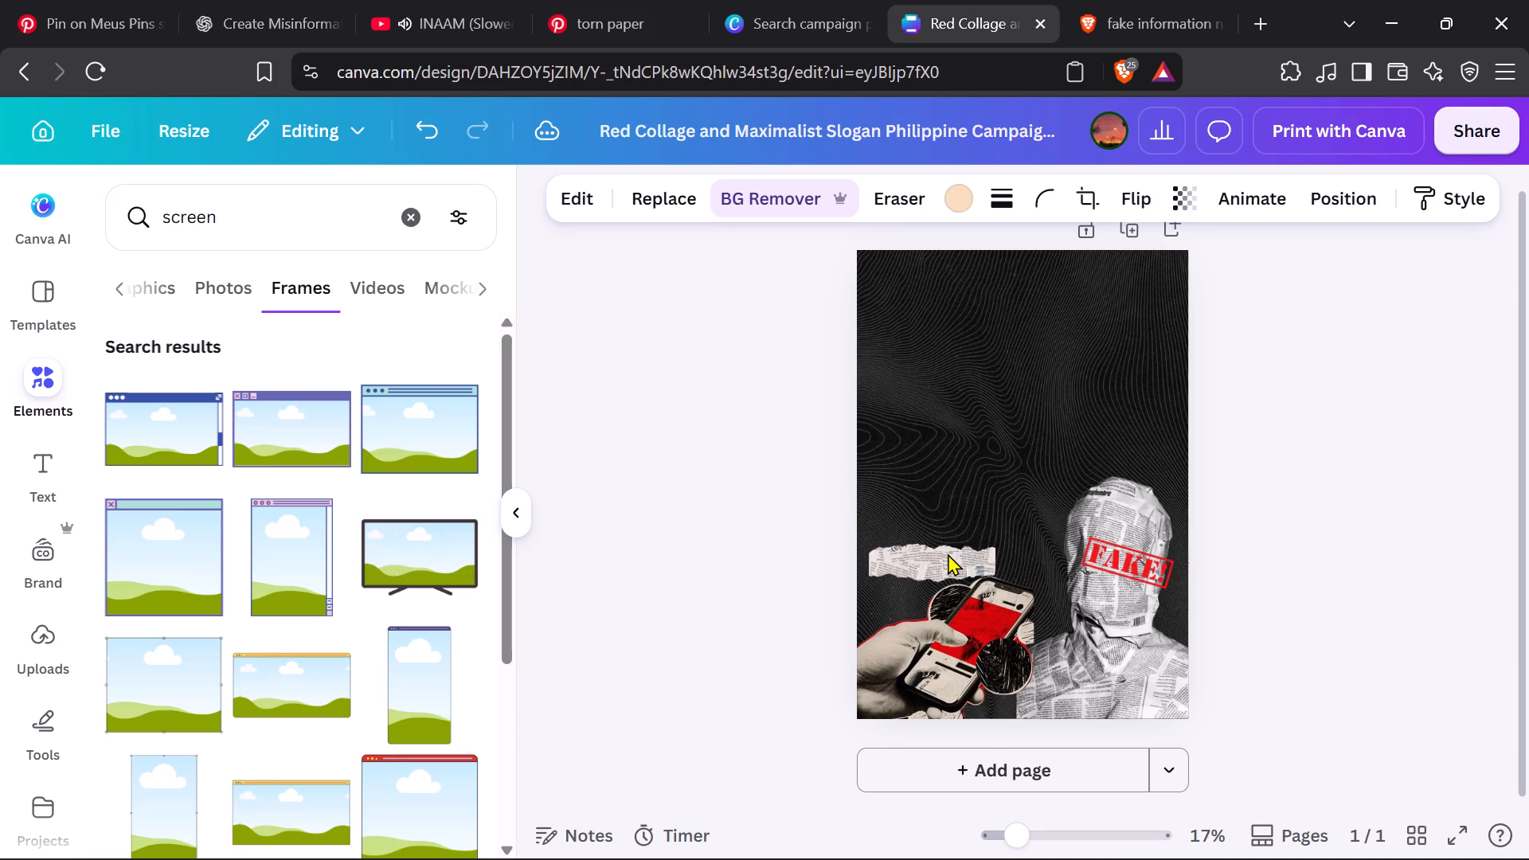
key(Down)
key(Down)
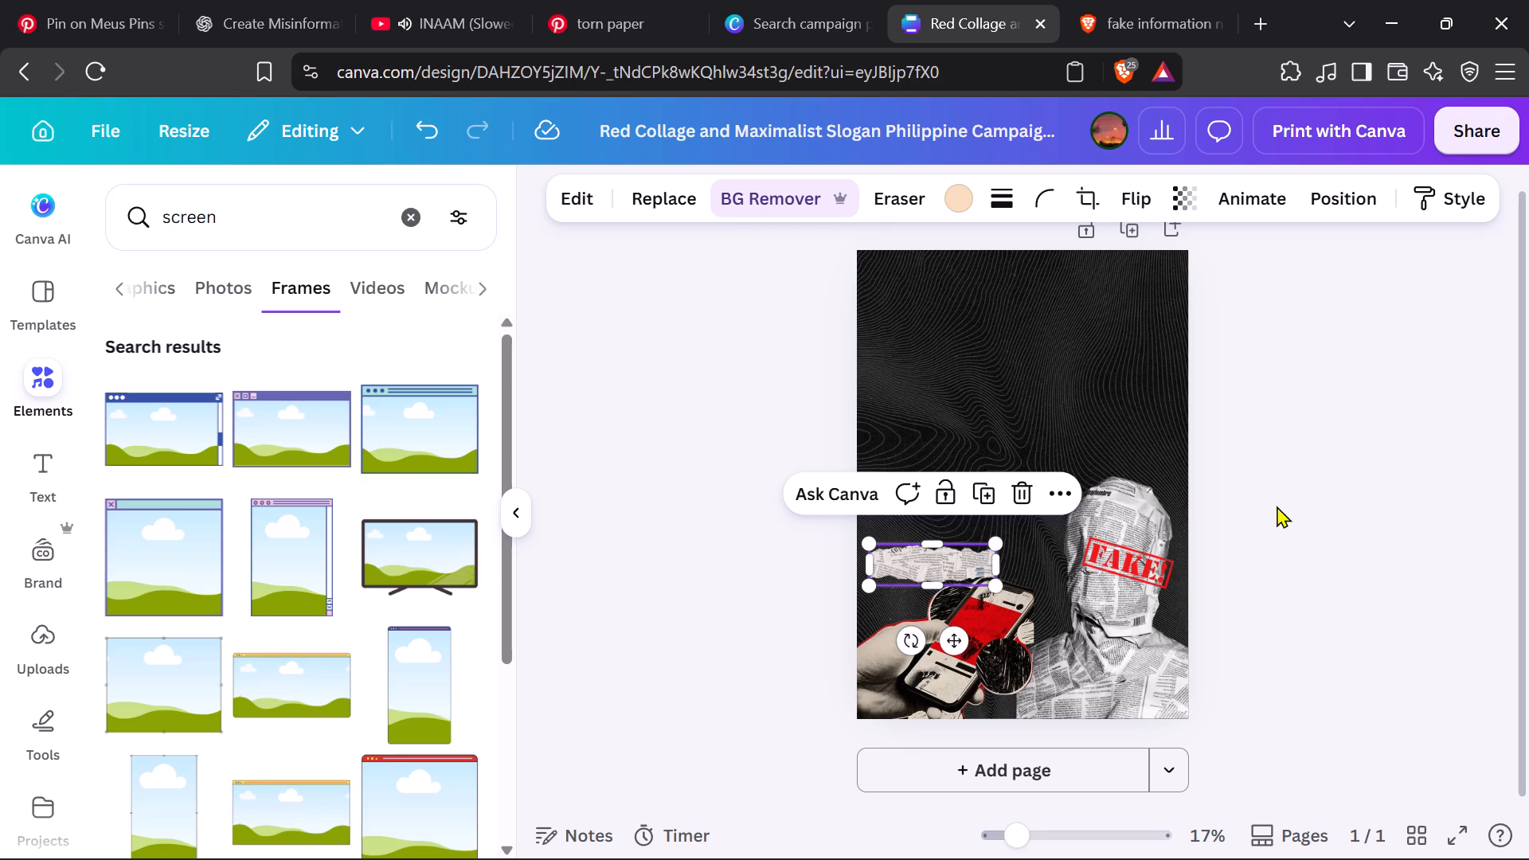
click(1293, 510)
Flip the torn newspaper strip above the phone hand both vertically and horizontally.
scroll(1293, 510, up, 1)
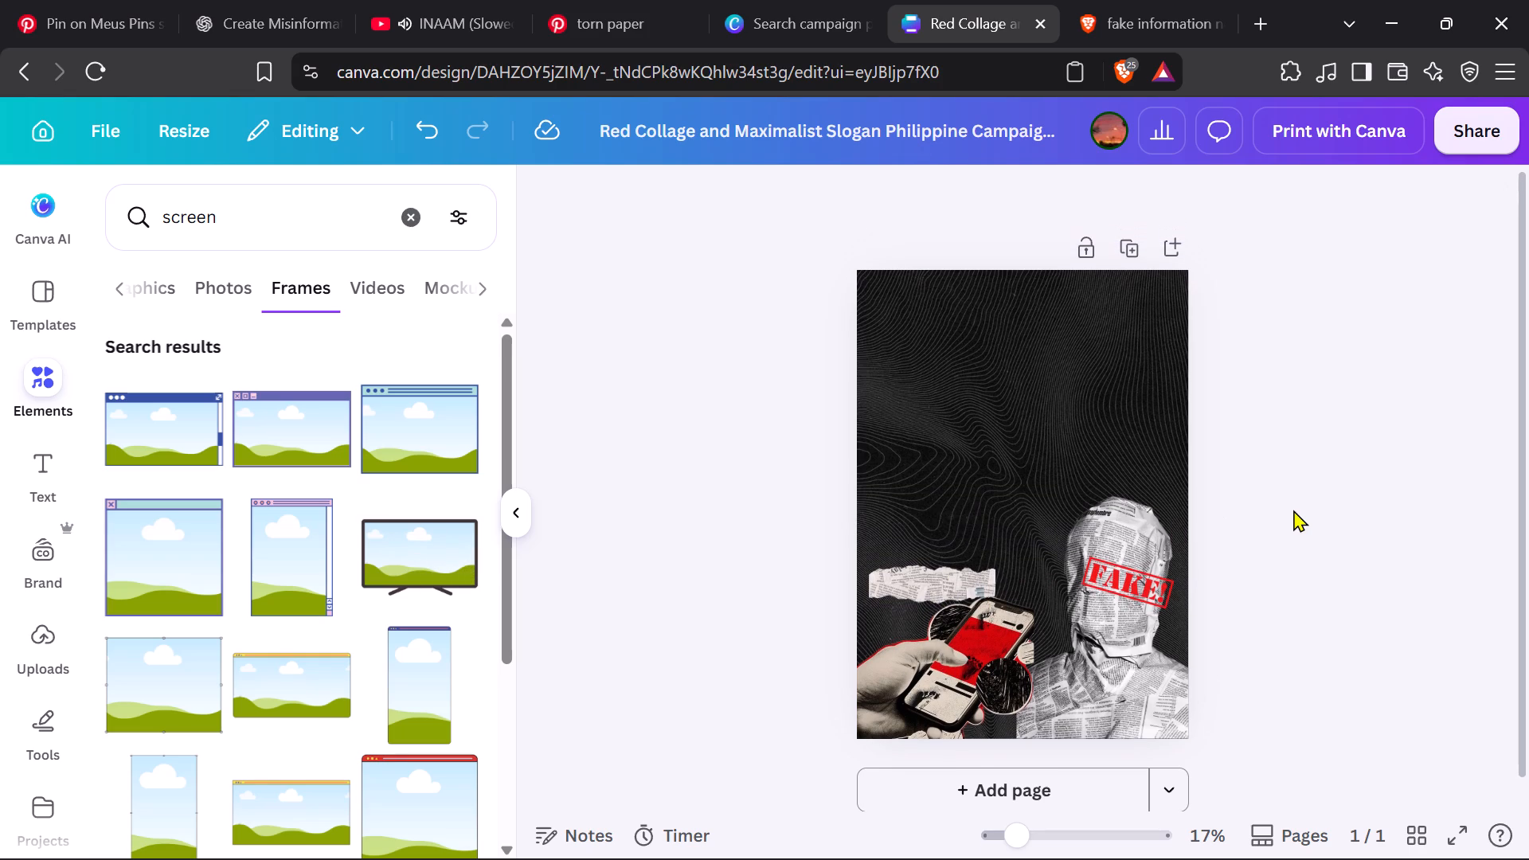
click(968, 566)
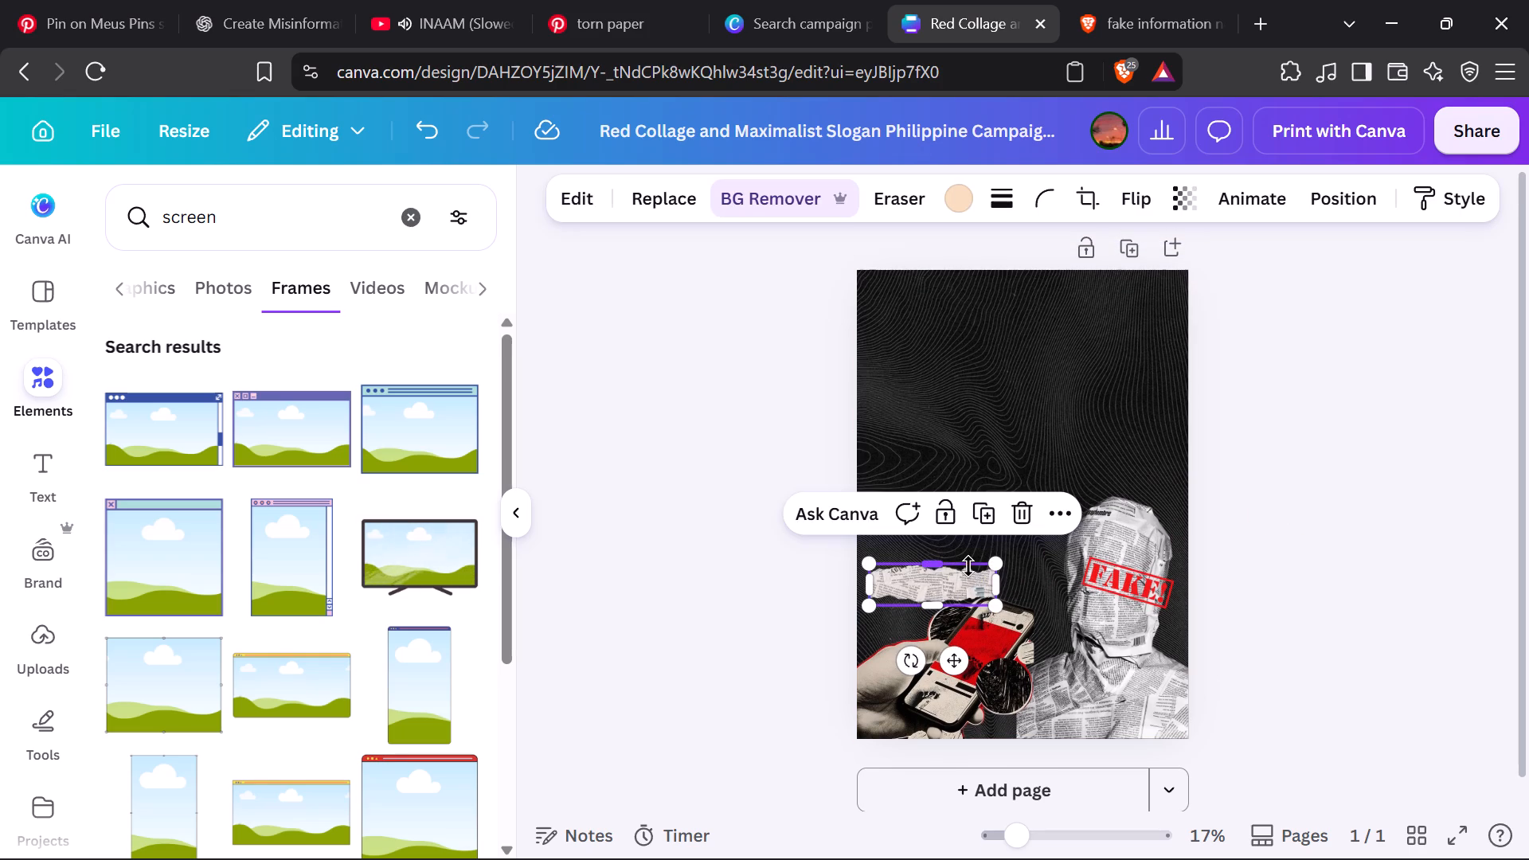
click(1152, 188)
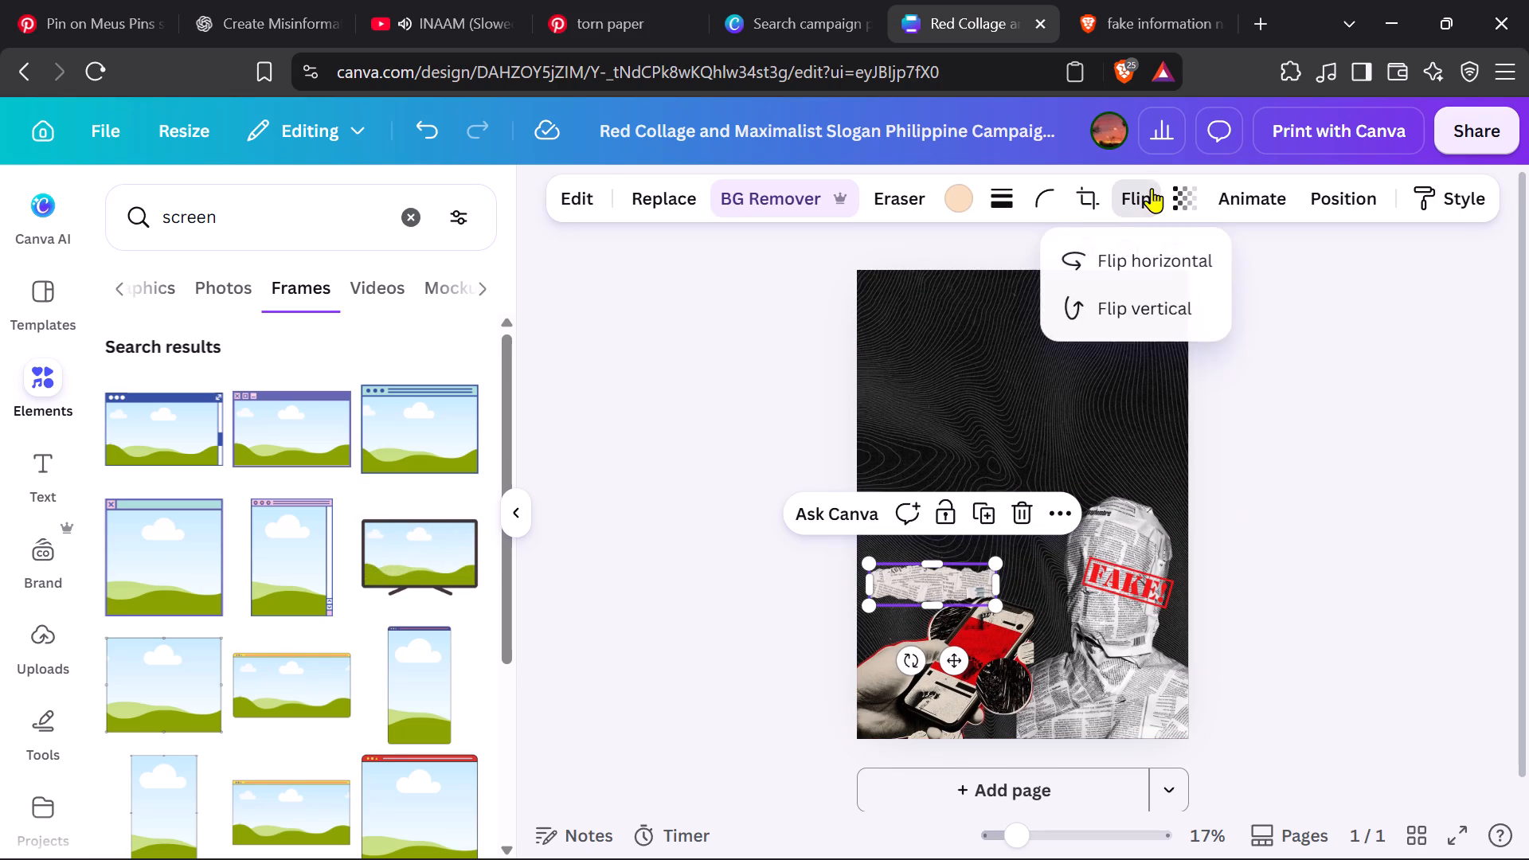
click(1157, 297)
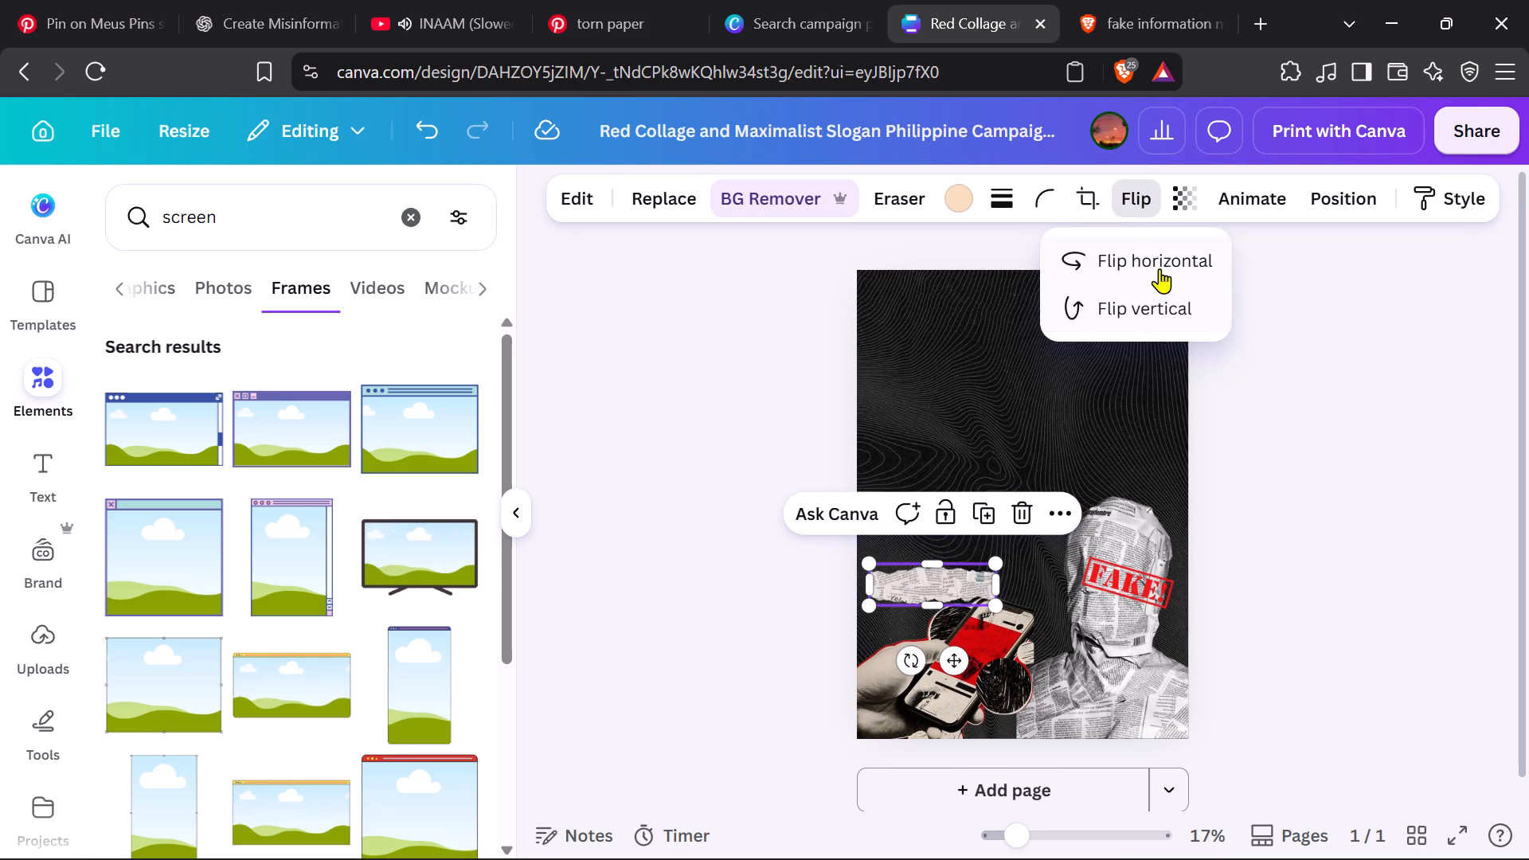
click(1156, 260)
click(1419, 479)
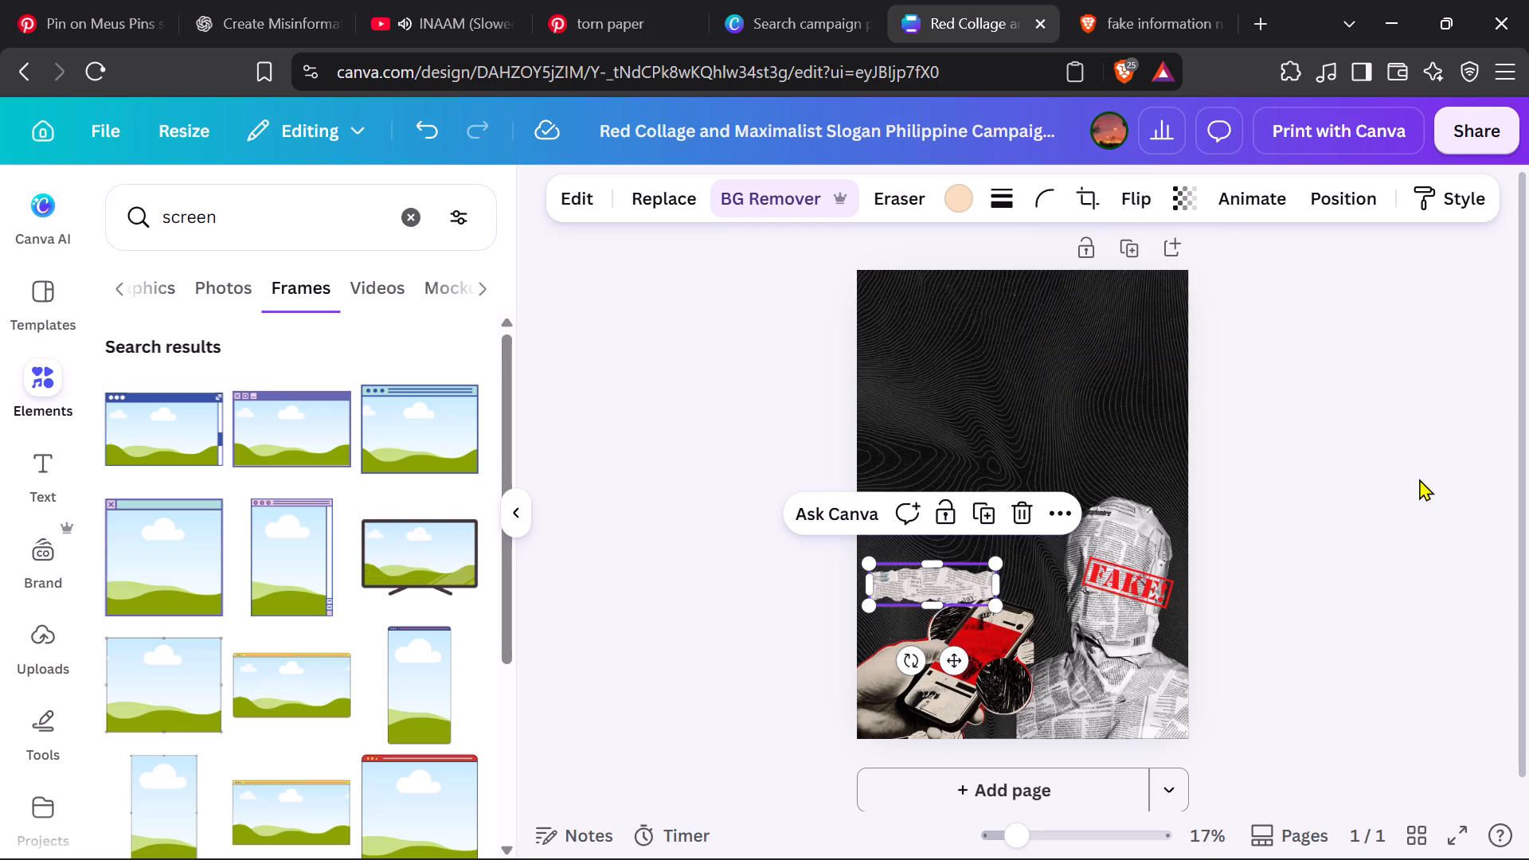
click(1419, 479)
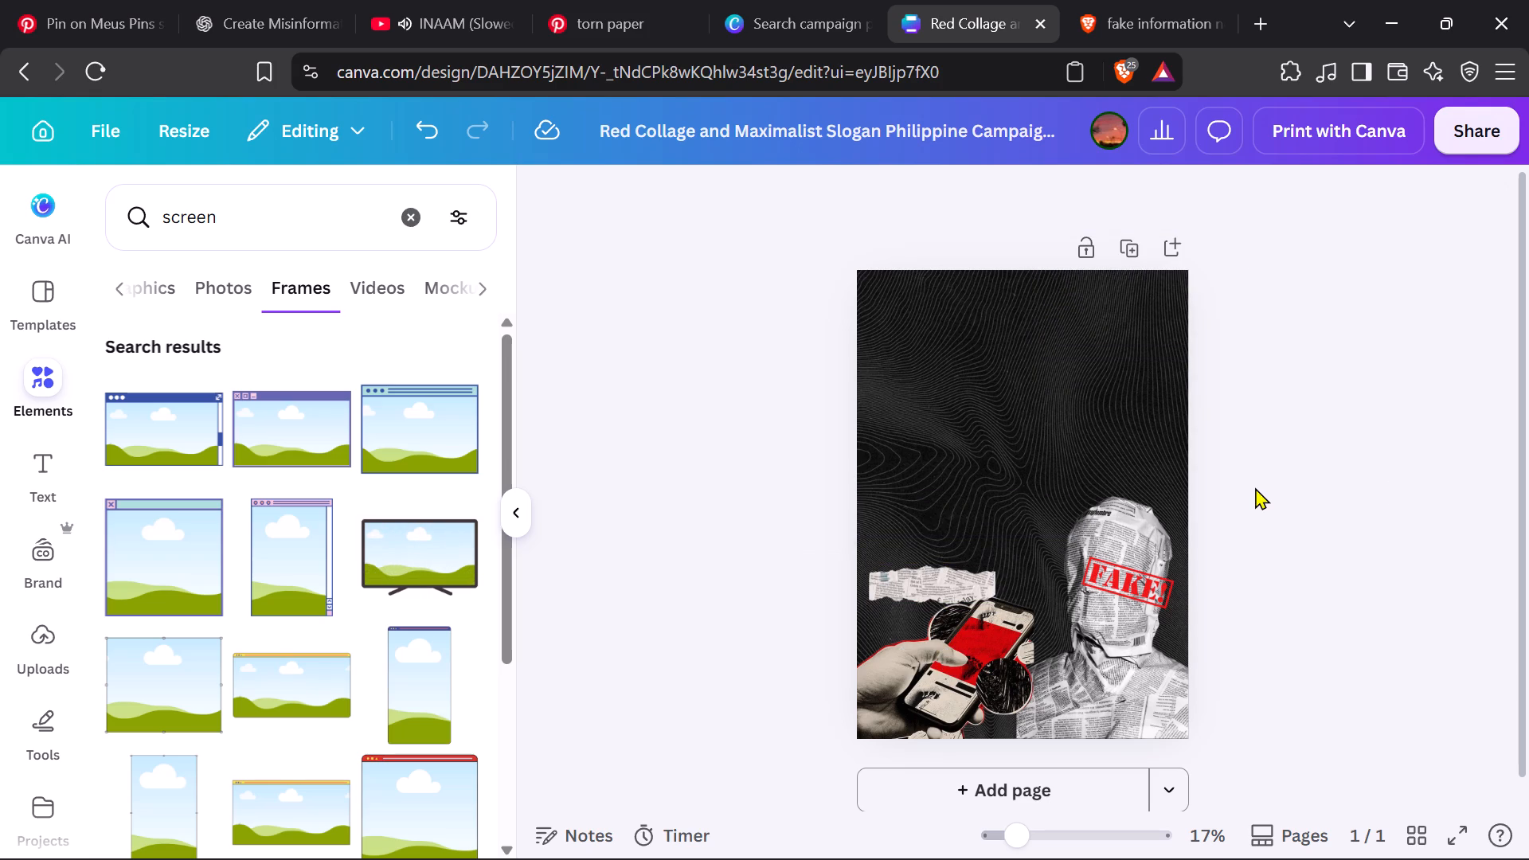
Copy the flipped torn newspaper strip and paste a second one onto the poster.
click(937, 595)
right_click(937, 595)
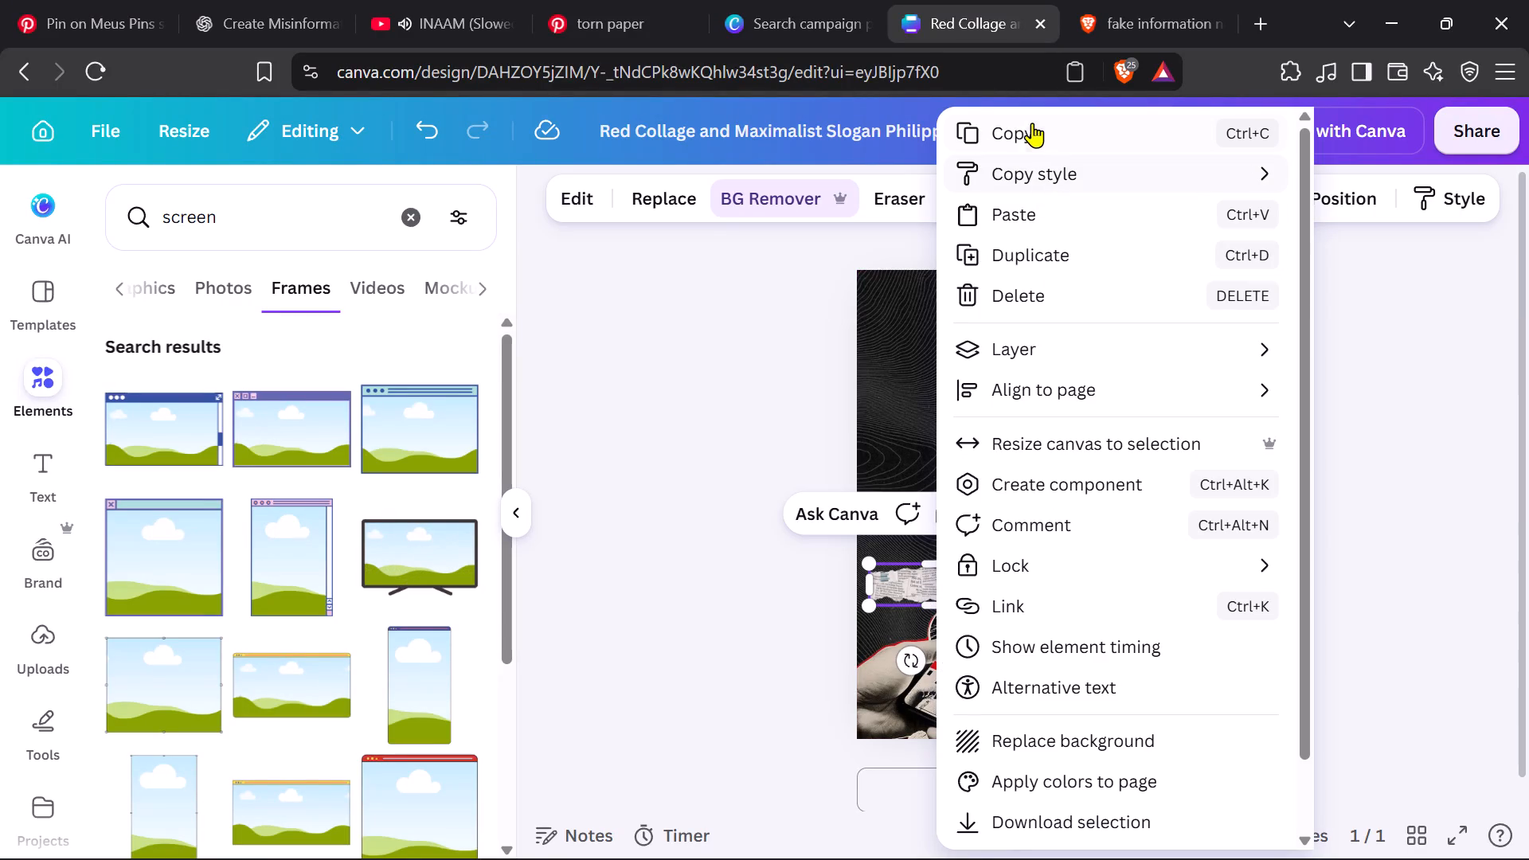
click(1027, 123)
right_click(945, 417)
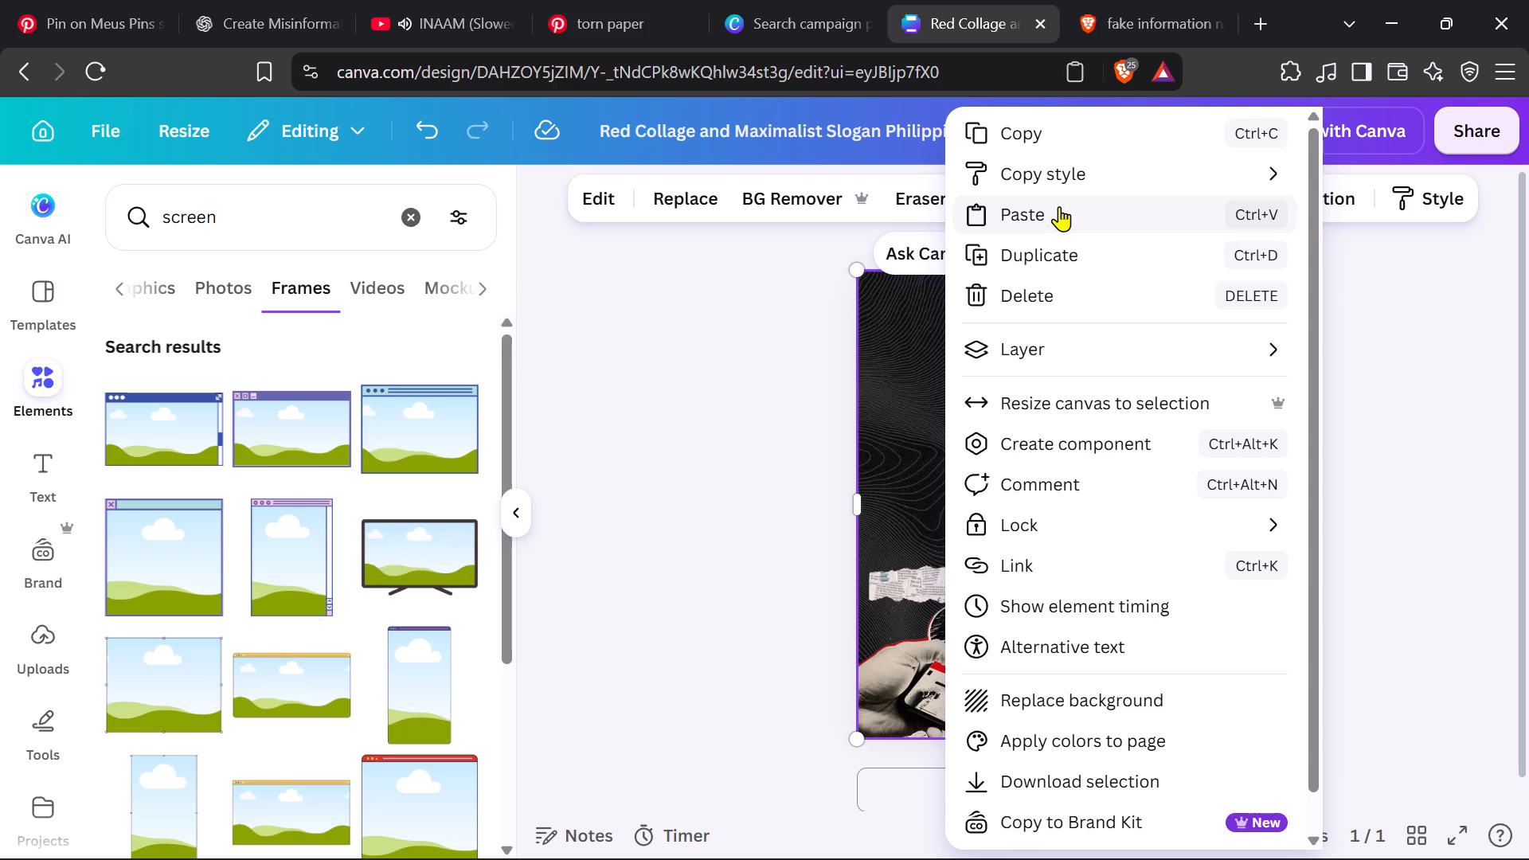
click(1059, 206)
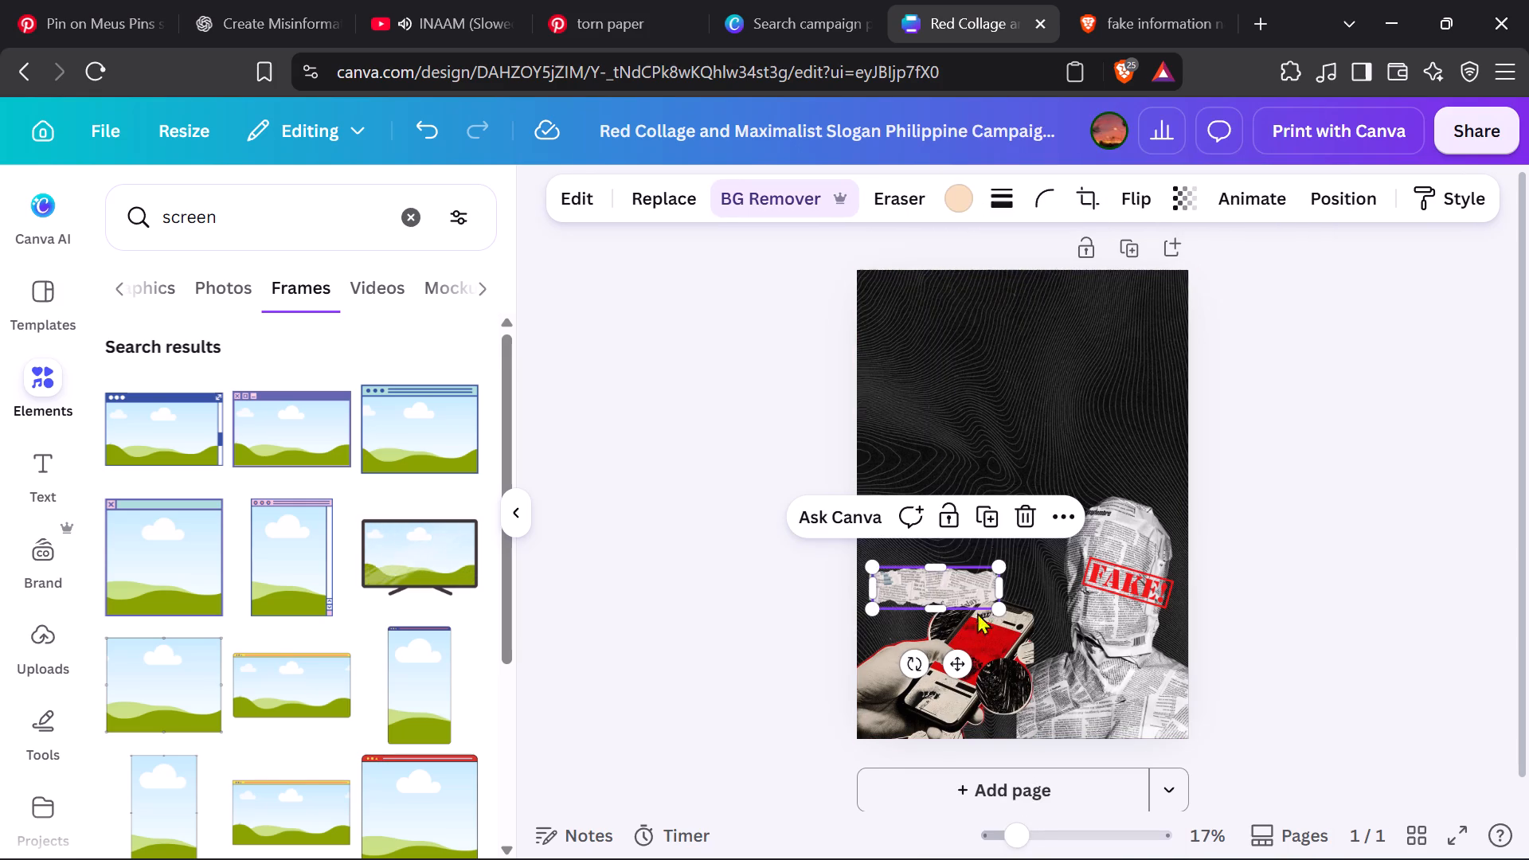
Nudge the pasted strip up and to the right so it sits staggered above the first strip, clear of the newspaper-wrapped head.
click(968, 592)
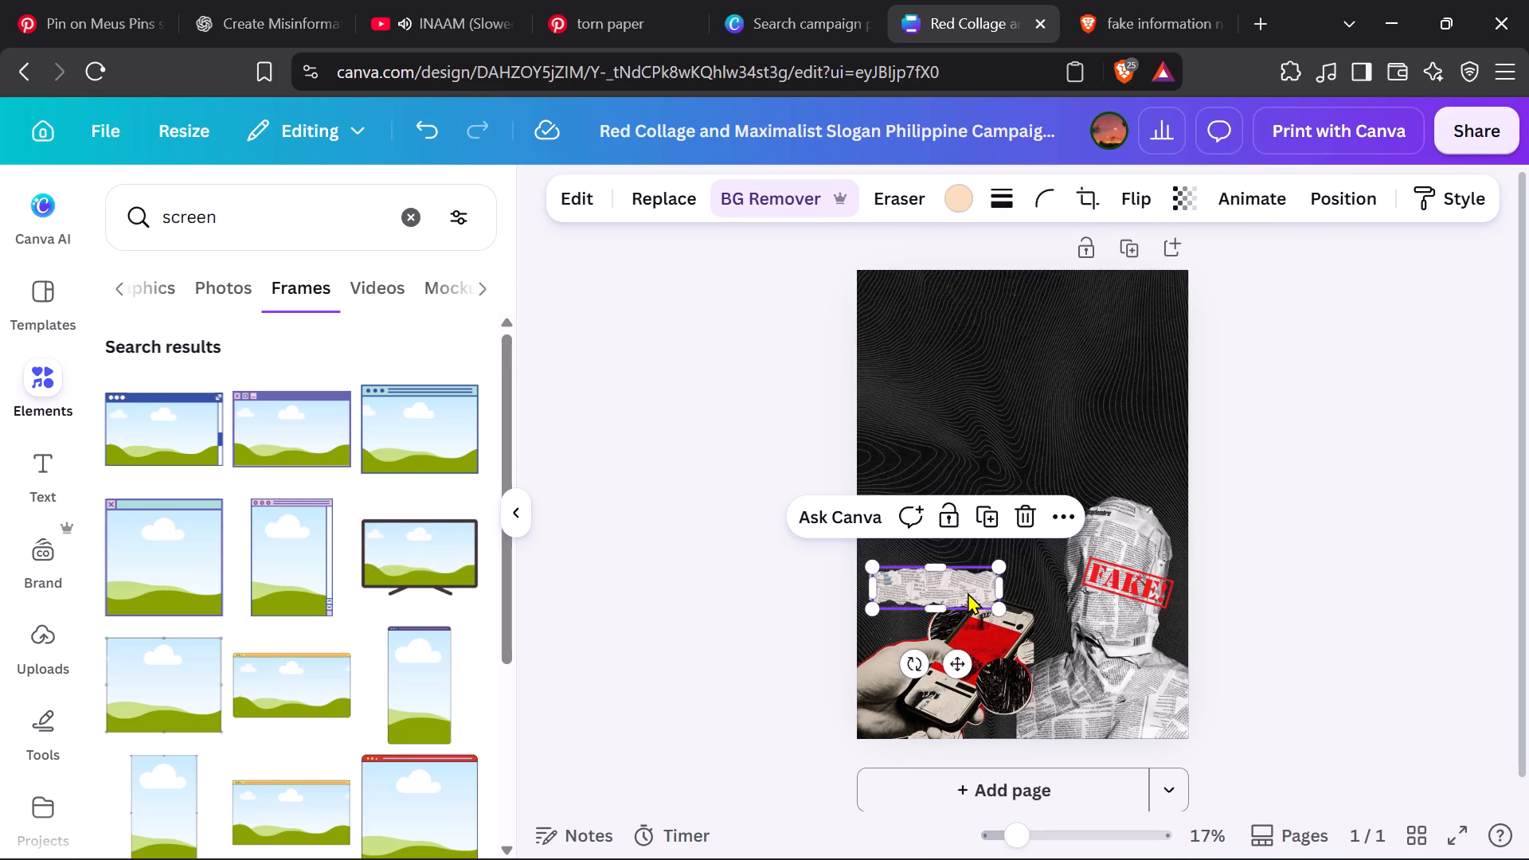
key(Up)
key(Up)
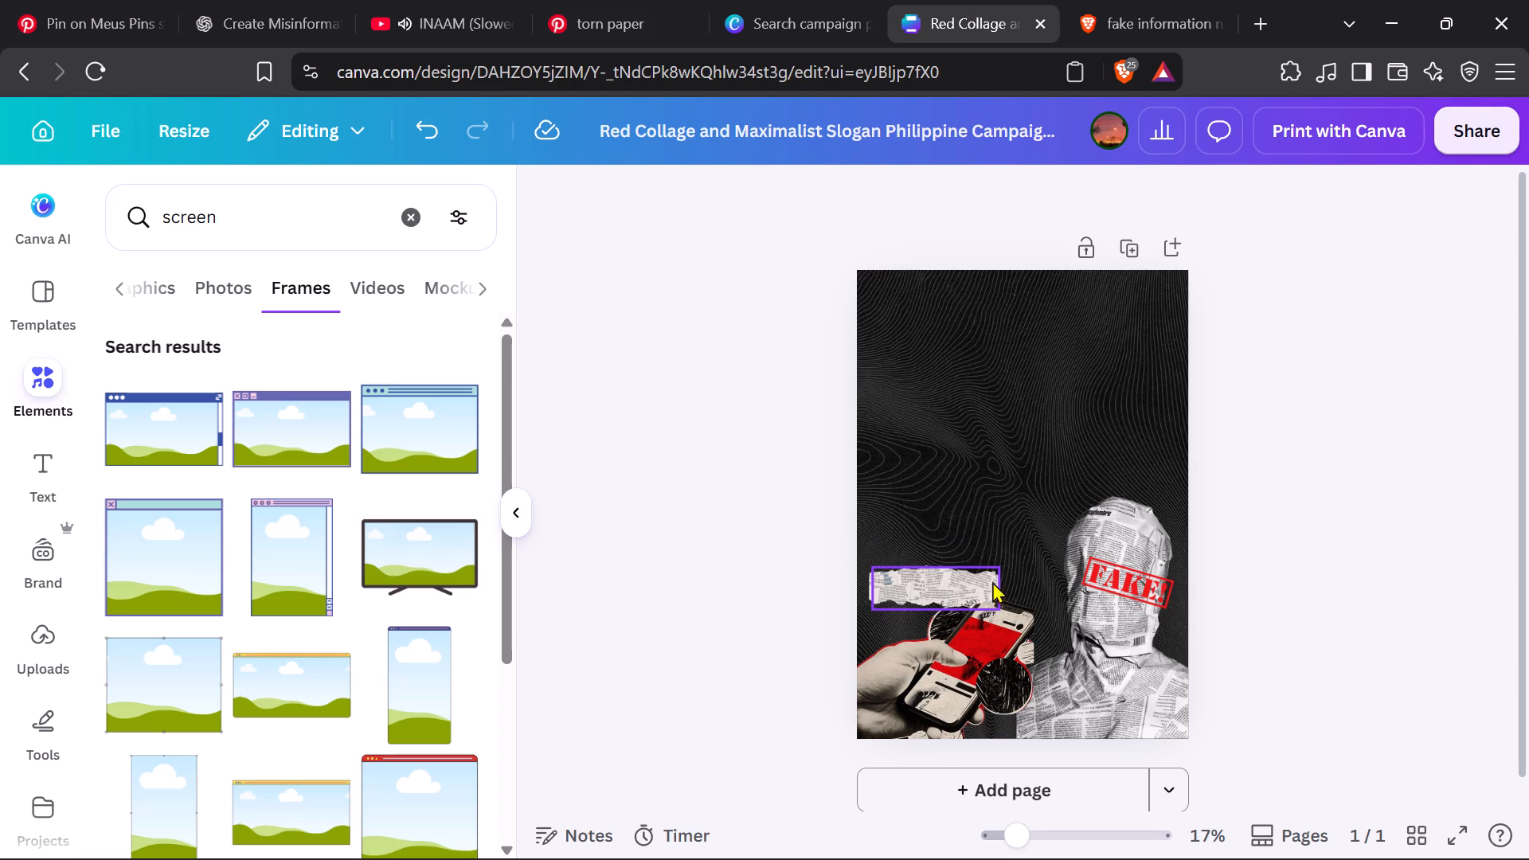
click(933, 586)
key(Up)
key(Up)
key(Up)
key(Up)
key(Up)
key(Up)
key(Up)
key(Up)
key(Up)
key(Up)
key(Up)
key(Up)
key(Up)
key(Up)
key(Up)
key(Up)
key(Up)
key(Up)
key(Up)
key(Up)
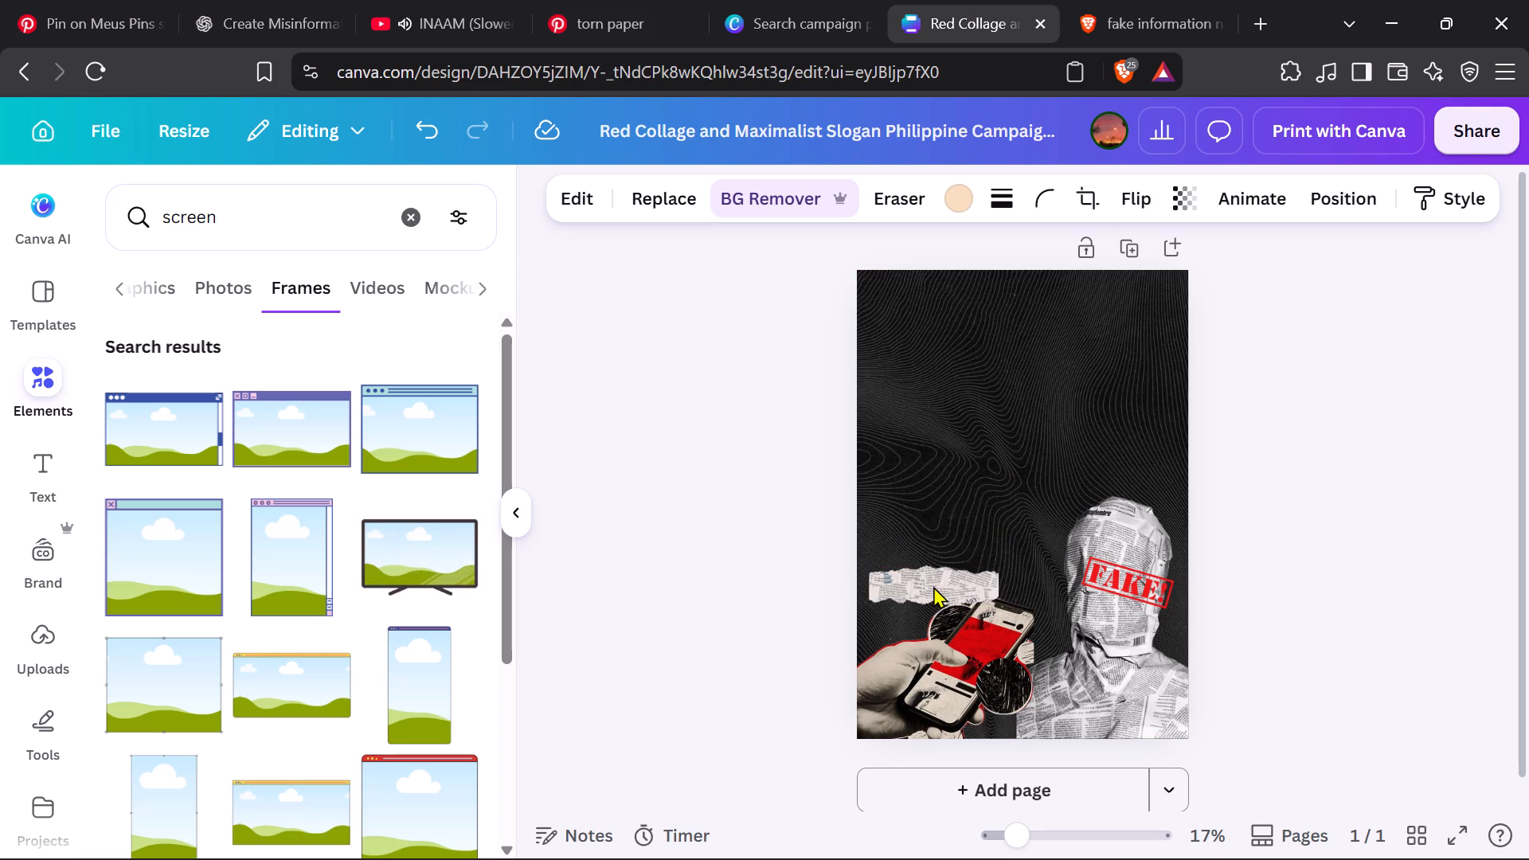
key(Right)
key(Right)
key(Right)
key(Right)
key(Right)
key(Right)
key(Right)
key(Right)
key(Right)
key(Right)
key(Right)
key(Right)
key(Right)
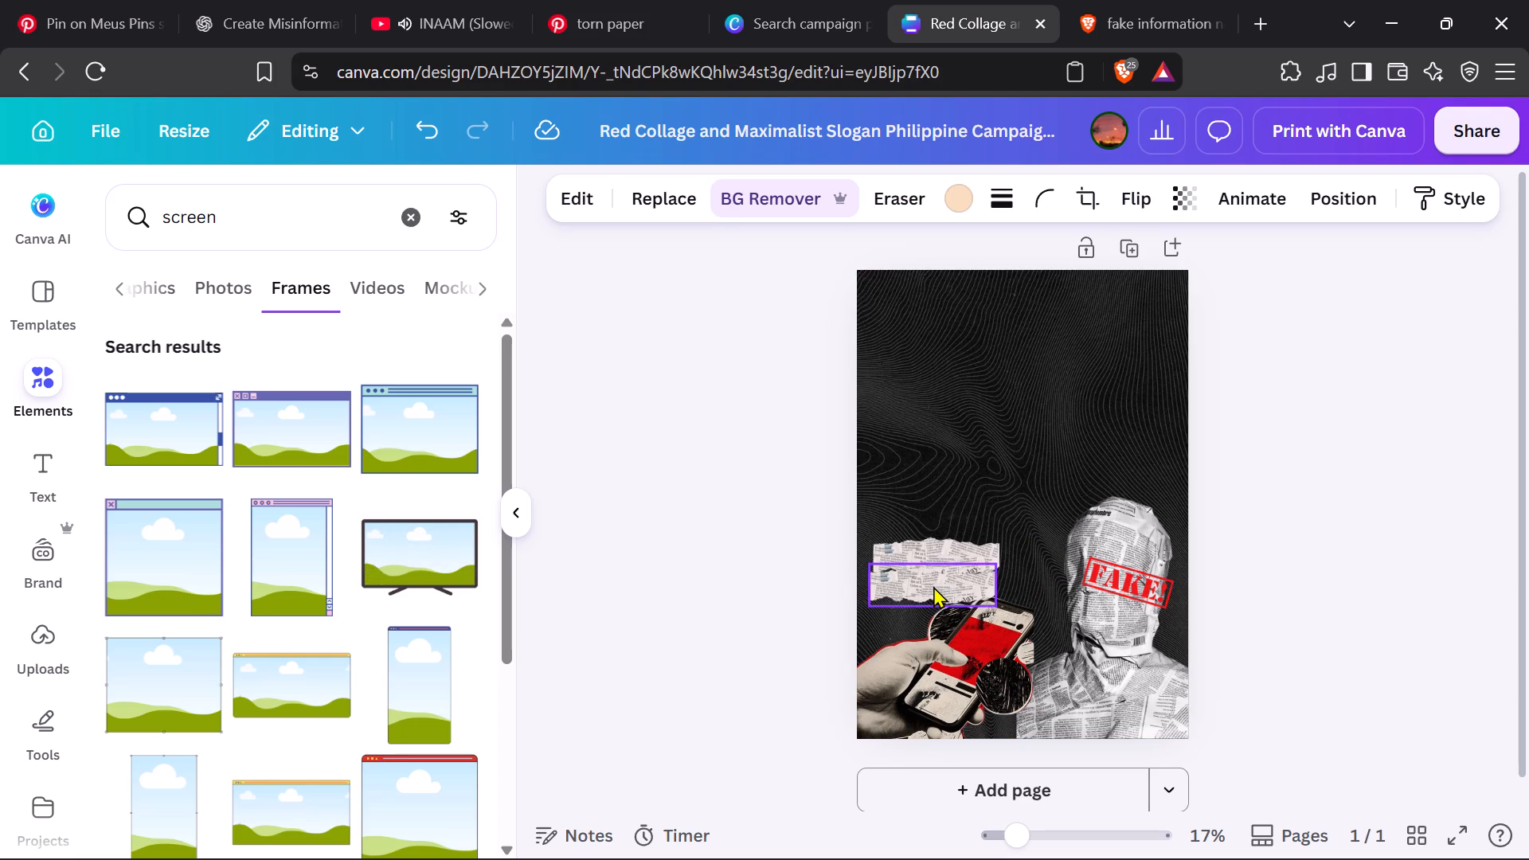
key(Right)
key(Right)
key(Right)
key(Right)
key(Right)
key(Right)
key(Right)
key(Right)
key(Right)
key(Right)
key(Right)
key(Right)
key(Right)
key(Right)
key(Right)
key(Right)
key(Right)
key(Right)
key(Right)
key(Right)
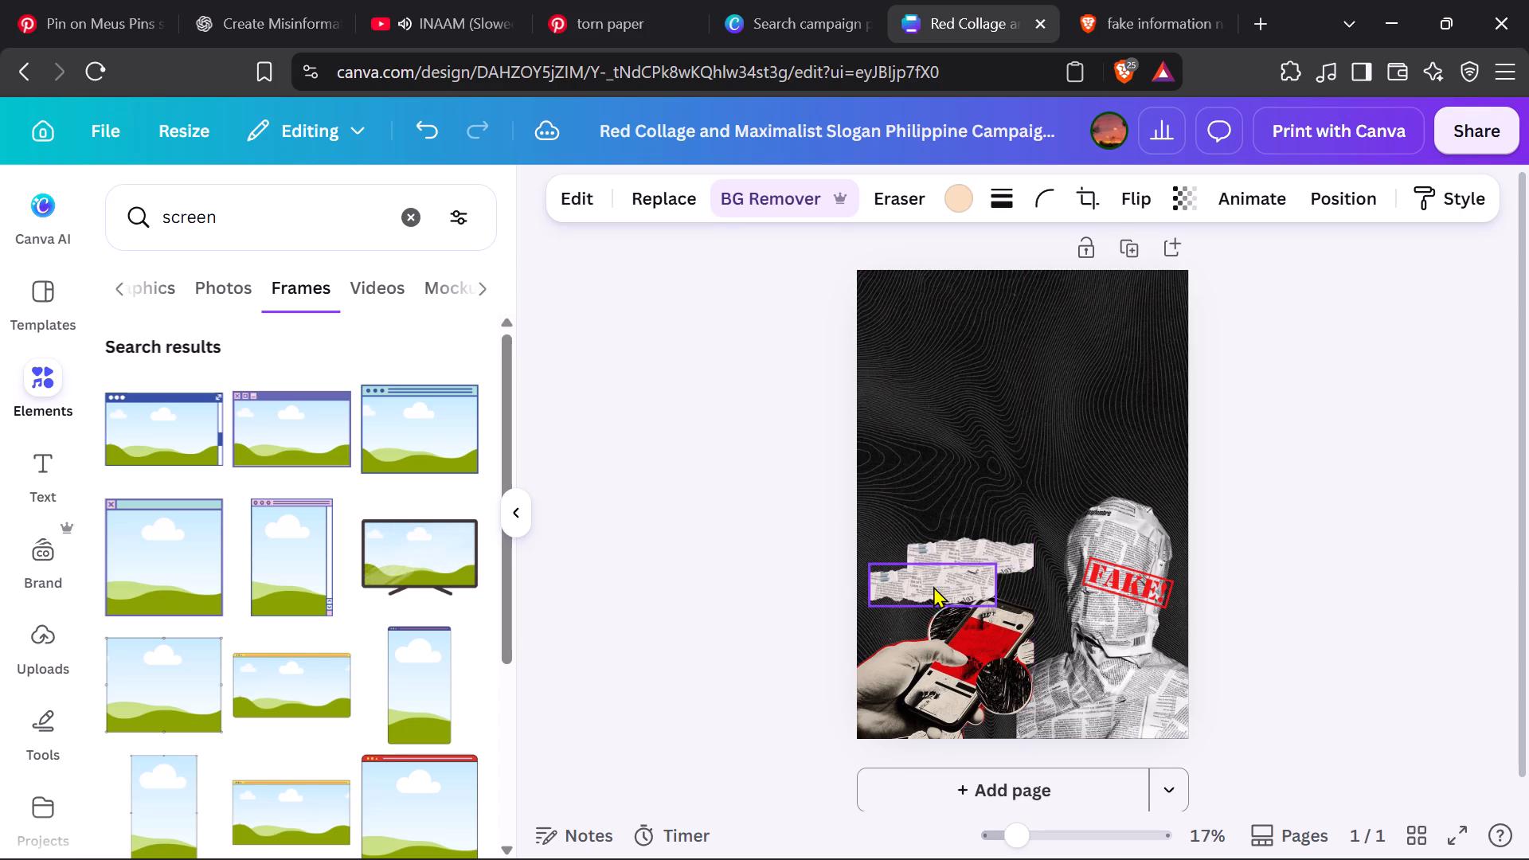
key(Up)
key(Up)
key(Up)
key(Up)
key(Up)
key(Up)
key(Up)
key(Up)
key(Up)
key(Up)
key(Up)
key(Up)
key(Up)
key(Up)
key(Up)
key(Up)
key(Up)
key(Up)
key(Up)
key(Up)
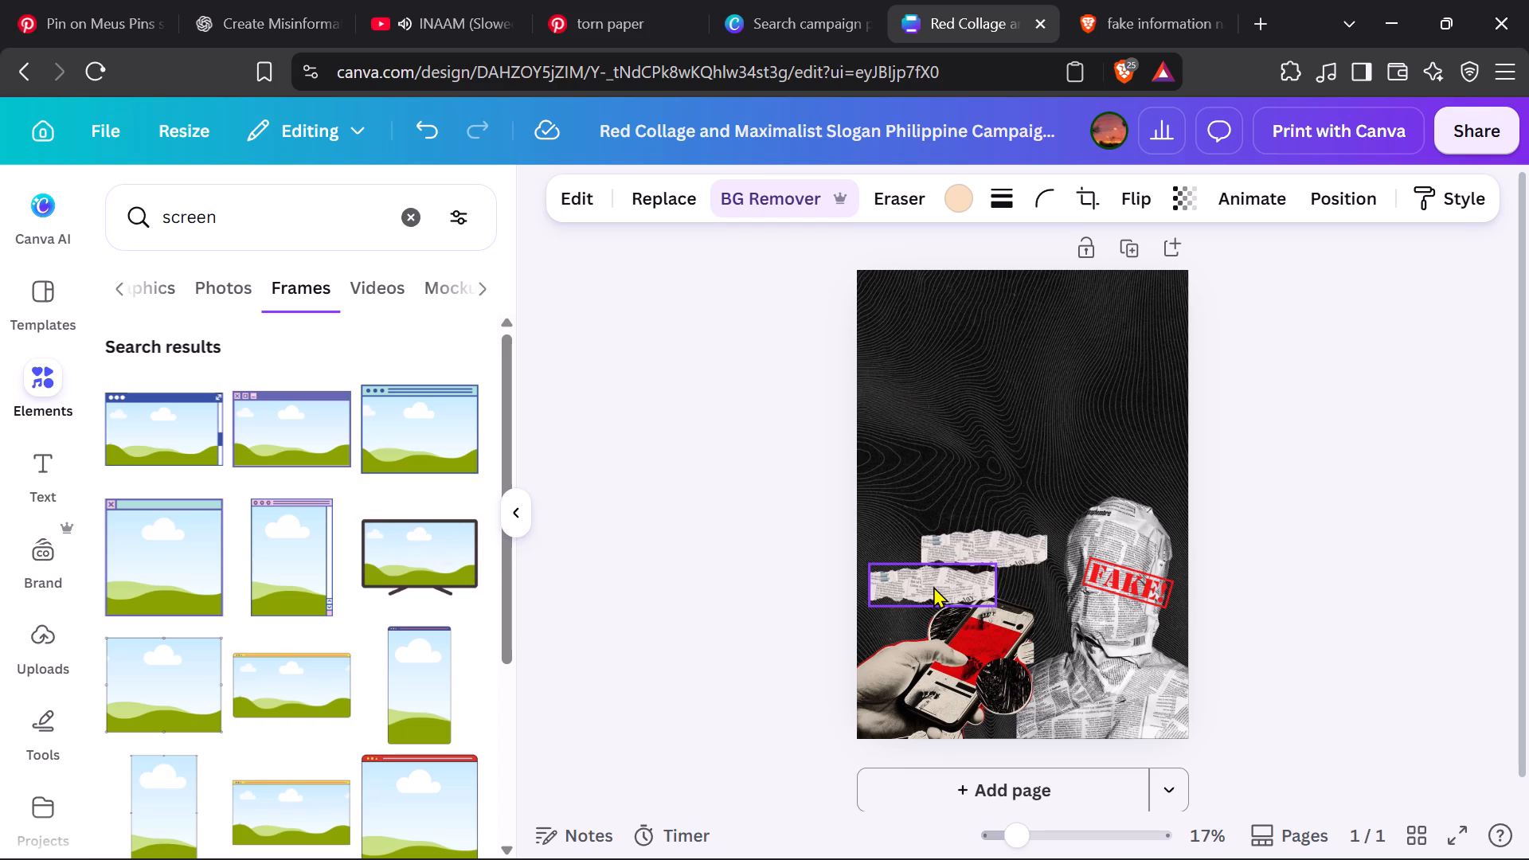
key(Right)
key(Right)
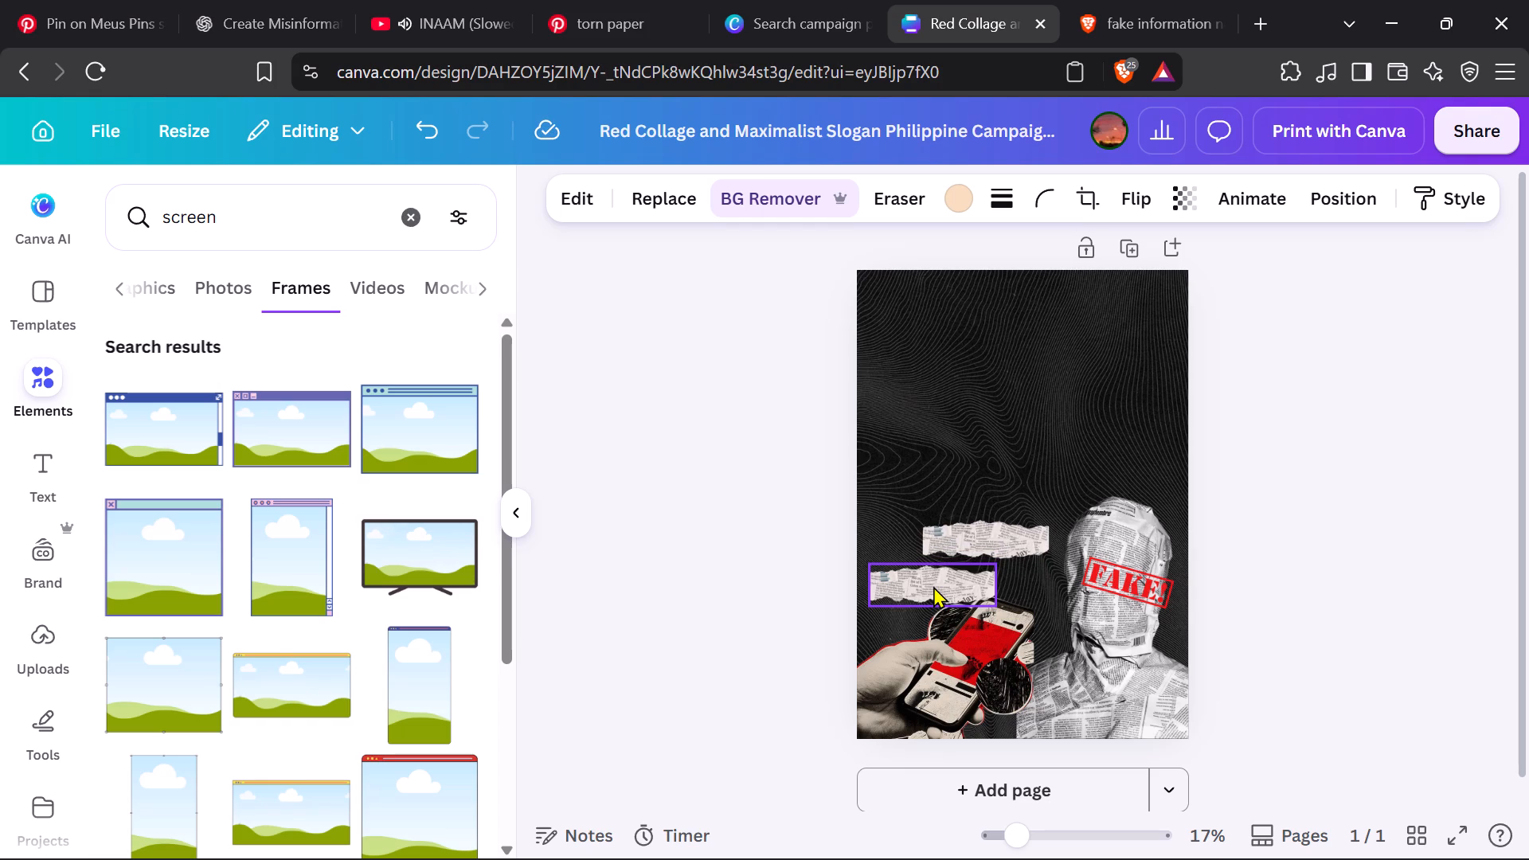
click(1316, 532)
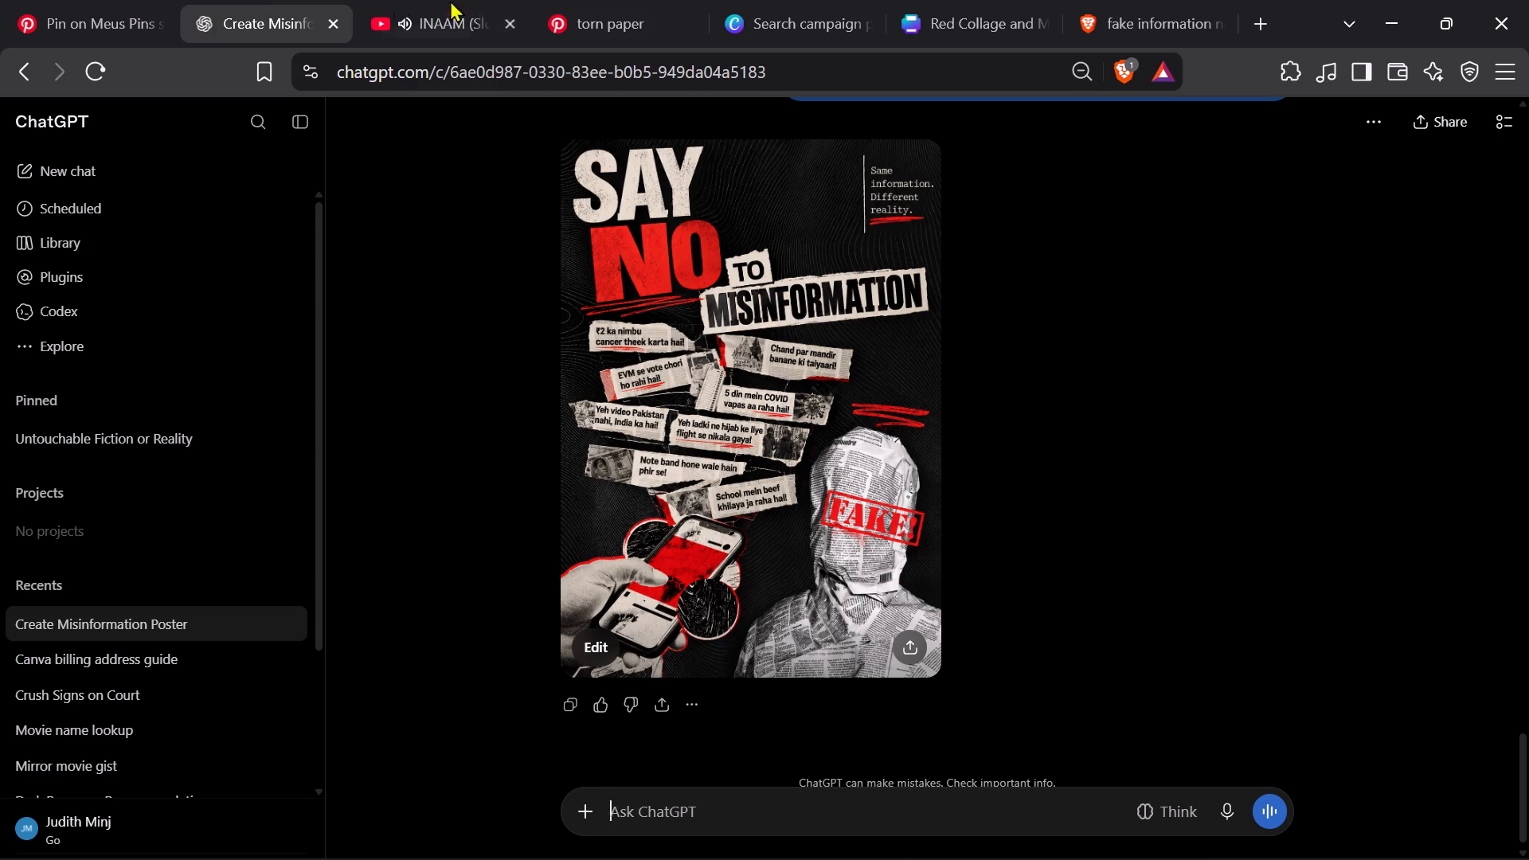
click(798, 10)
click(964, 10)
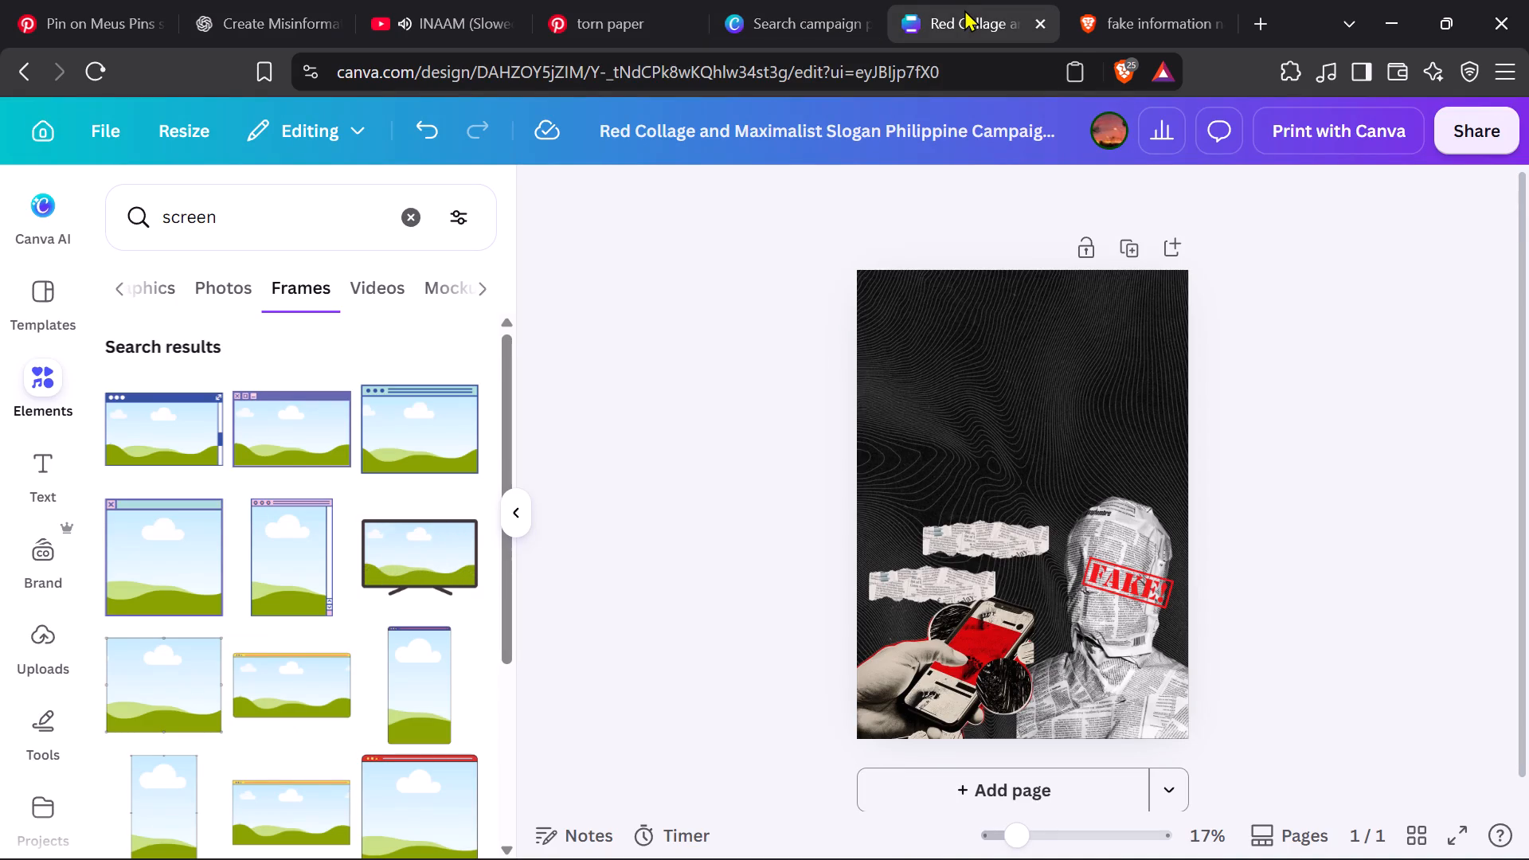
click(1109, 569)
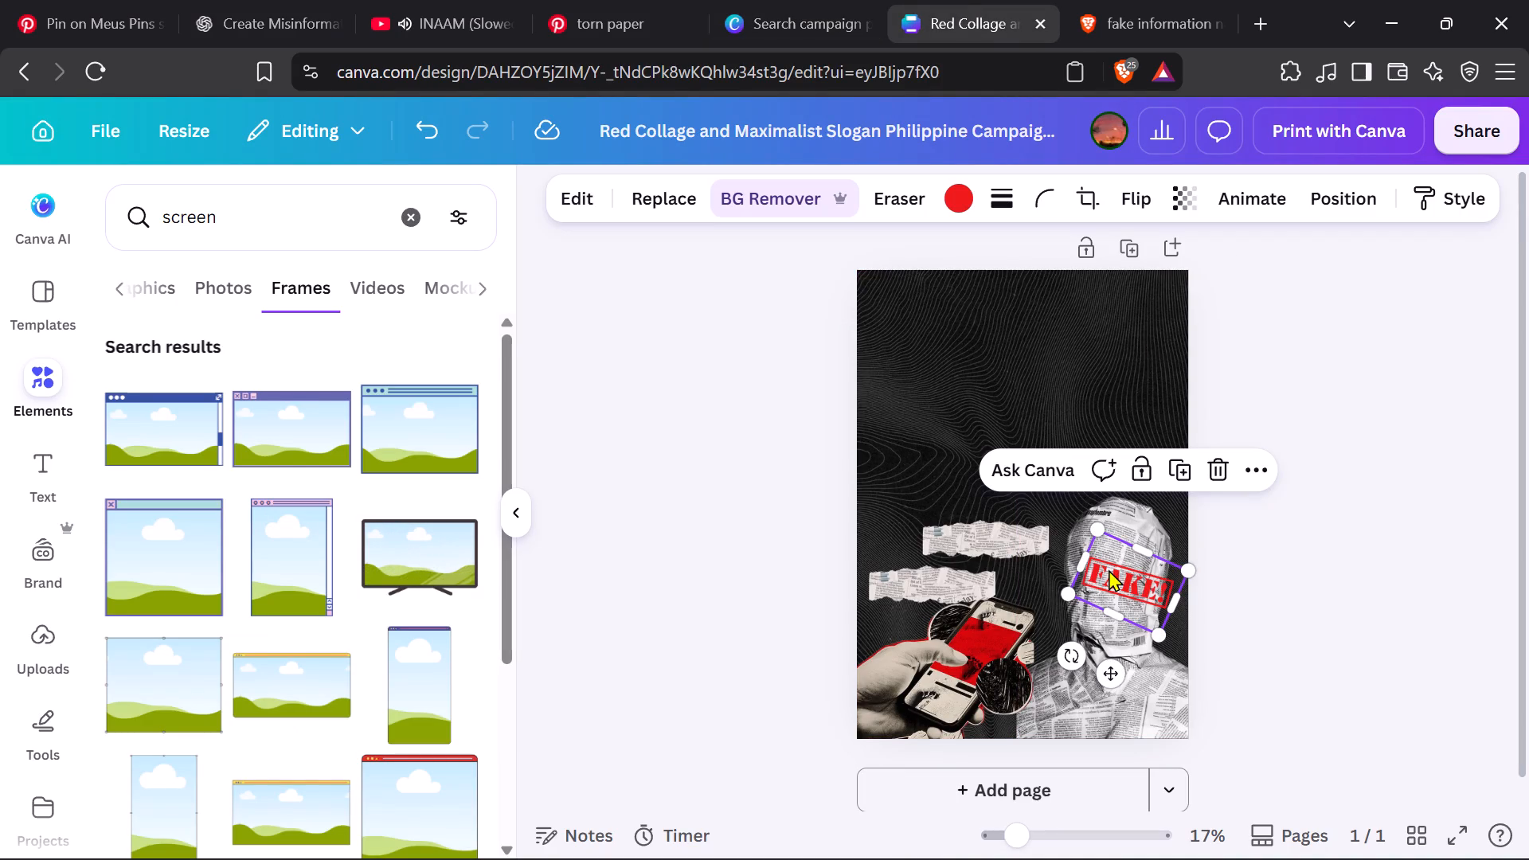
key(Left)
key(Left)
key(Left)
key(Left)
key(Left)
key(Left)
key(Left)
key(Left)
key(Left)
key(Left)
key(Left)
key(Left)
key(Left)
key(Left)
key(Left)
key(Left)
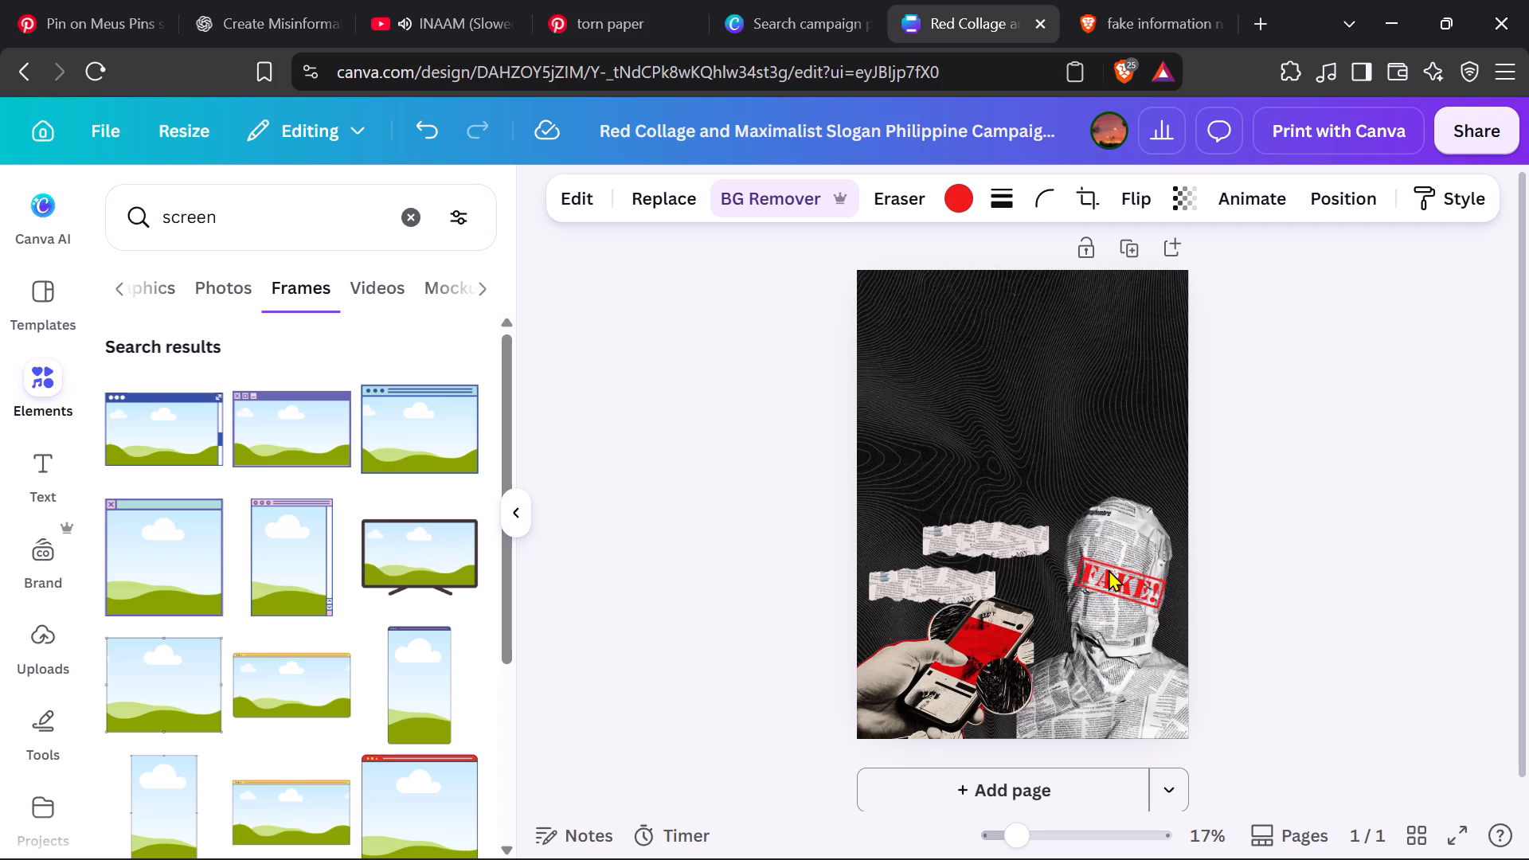
key(Up)
key(Up)
key(Up)
key(Up)
key(Up)
key(Up)
key(Up)
key(Up)
key(Up)
key(Up)
key(Up)
key(Up)
key(Up)
key(Up)
key(Up)
key(Up)
key(Up)
key(Up)
key(Up)
key(Up)
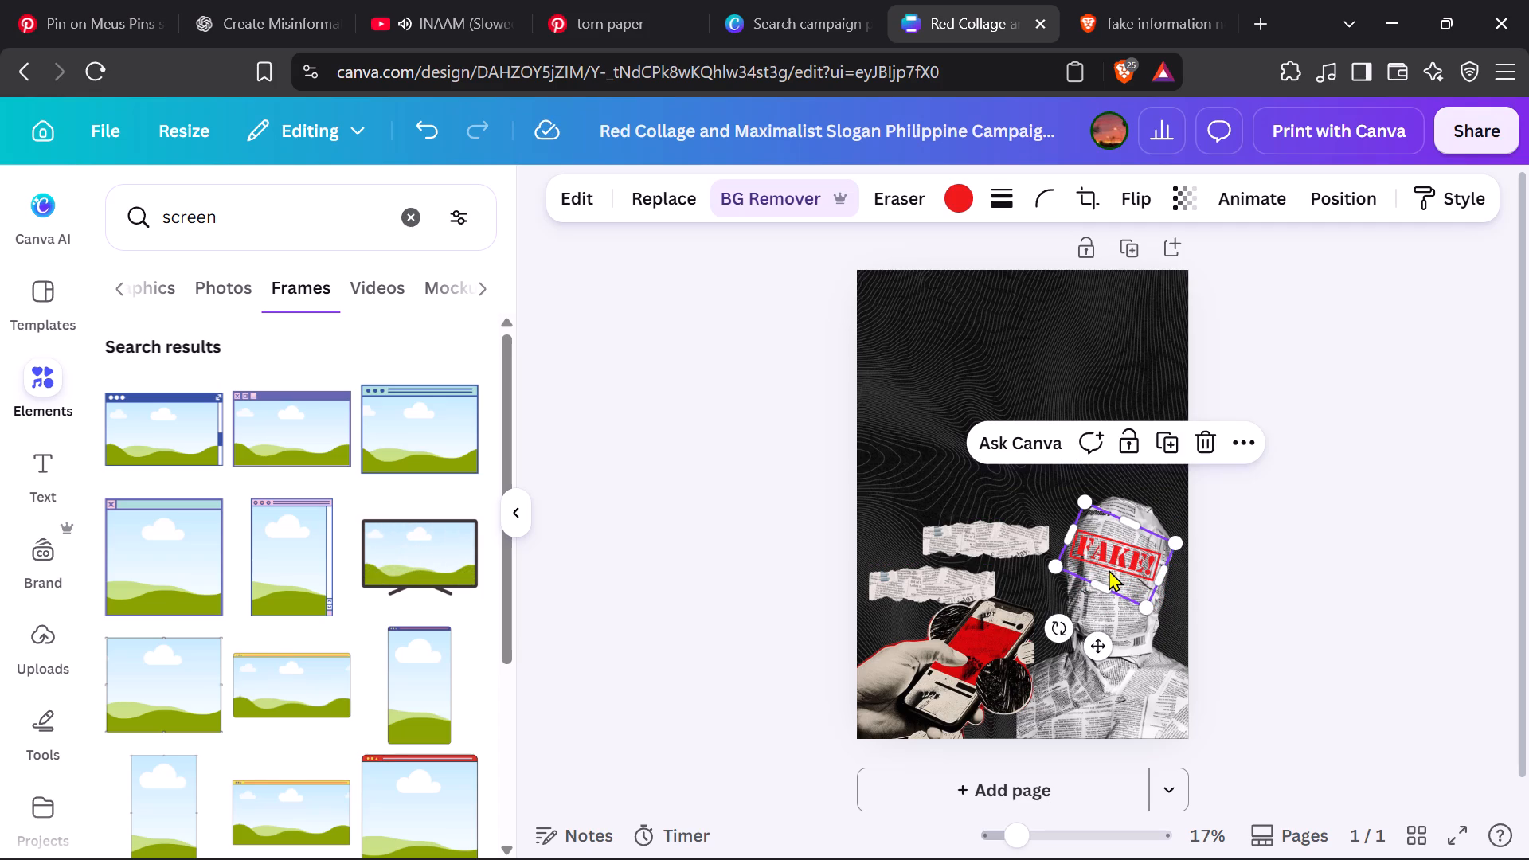
Find the black-and-white pair of reaching hands on Pinterest, copy its image and paste it into the Red Collage poster in Canva.
click(253, 21)
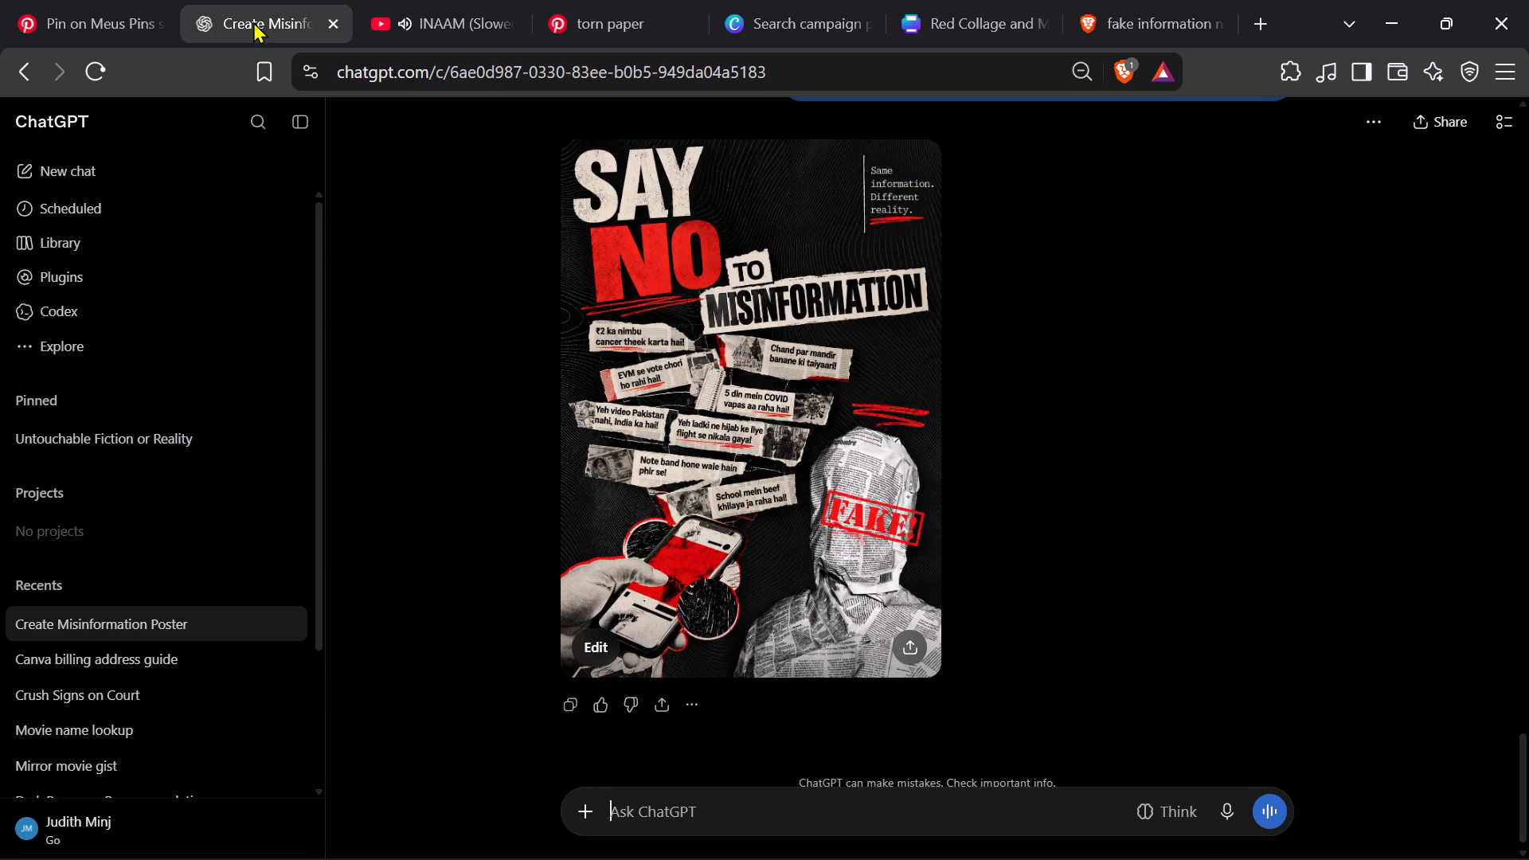
click(646, 16)
scroll(690, 377, down, 3)
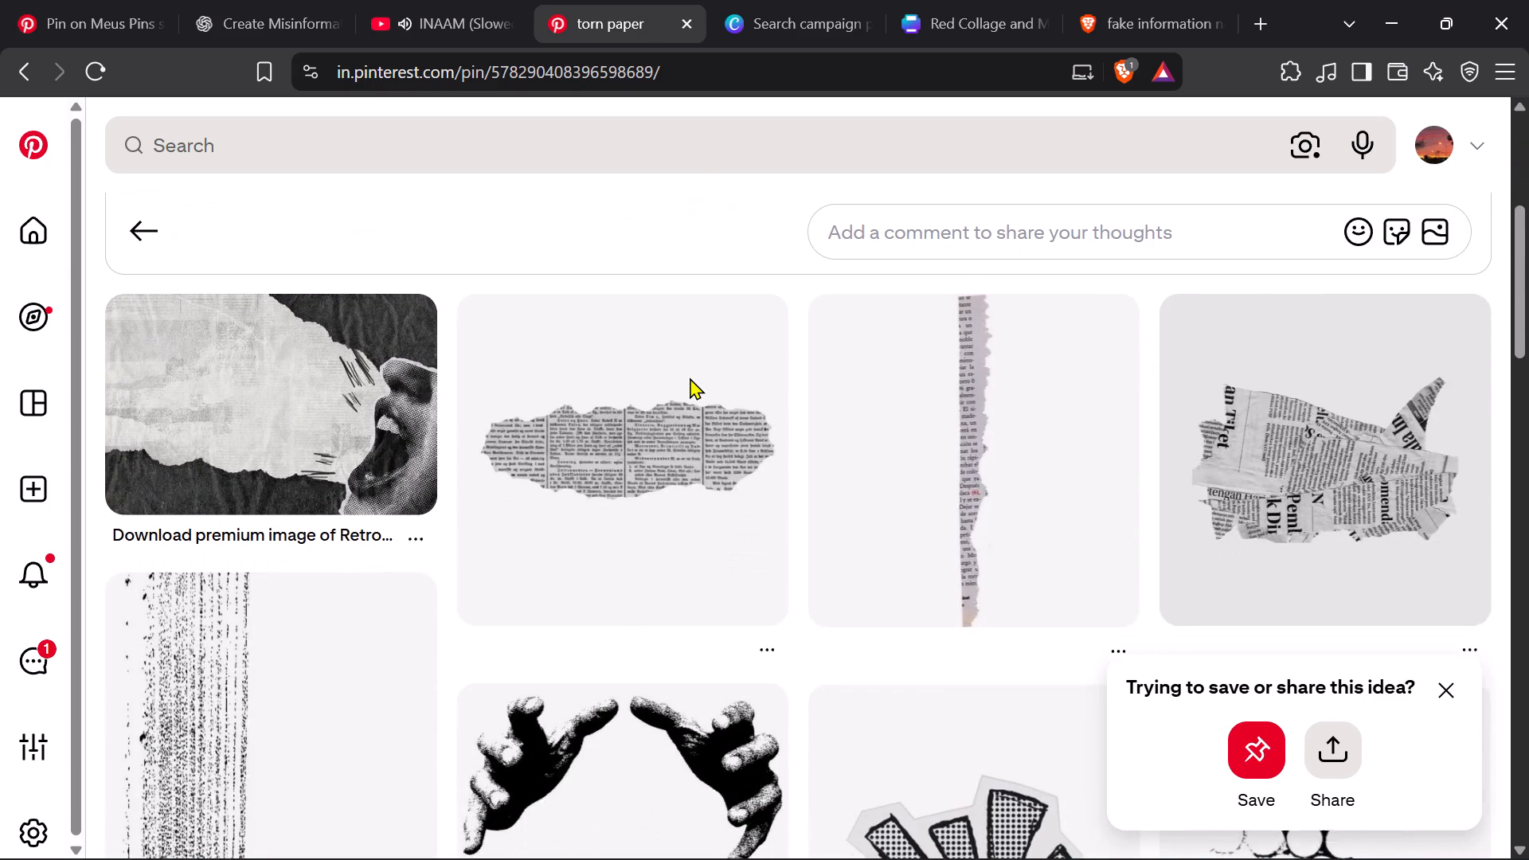
scroll(690, 377, down, 1)
scroll(690, 377, up, 3)
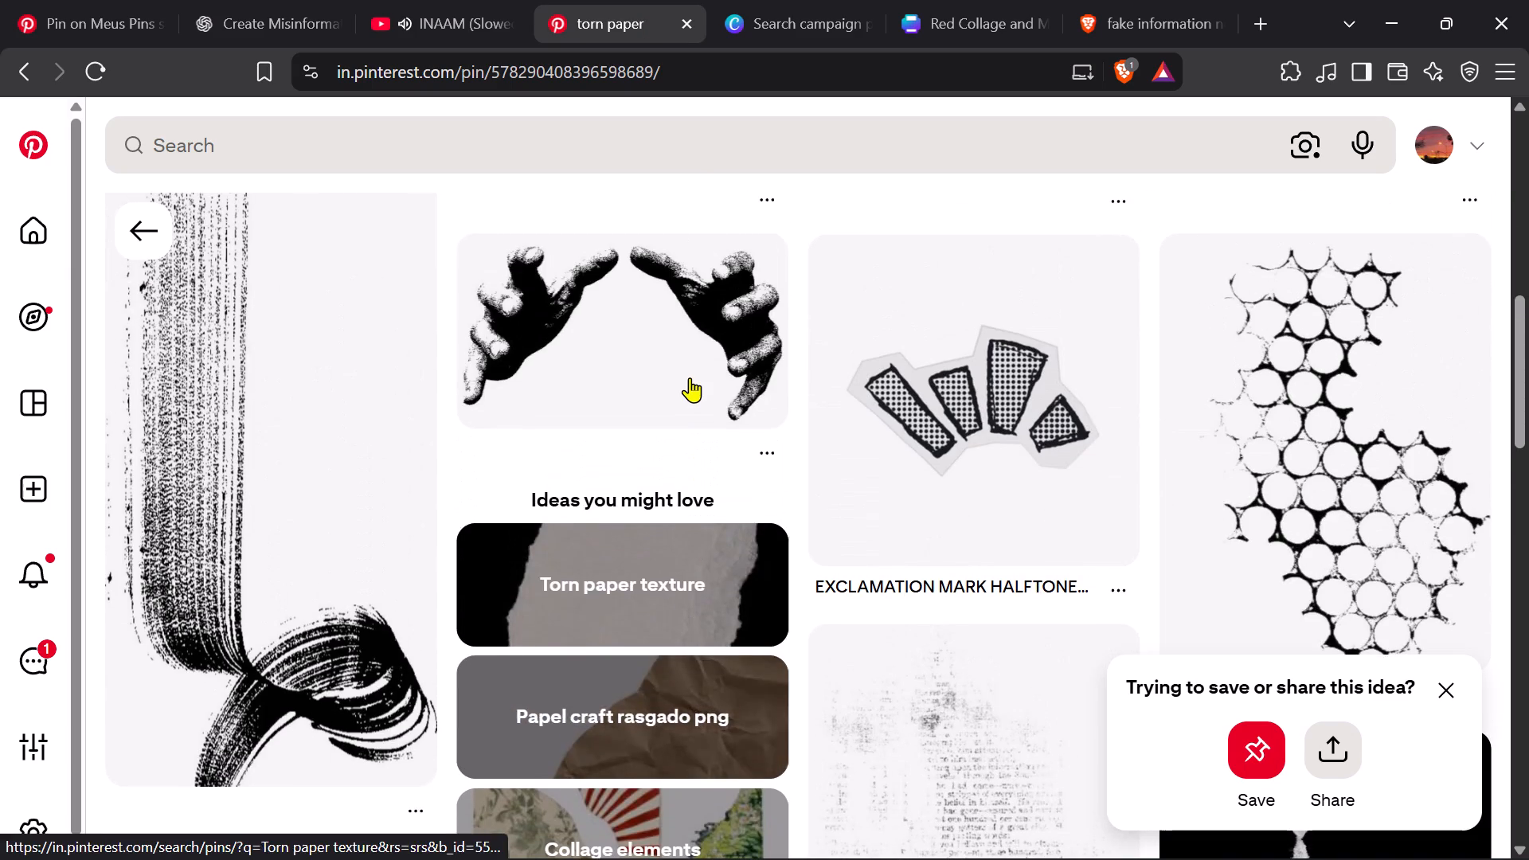
click(647, 369)
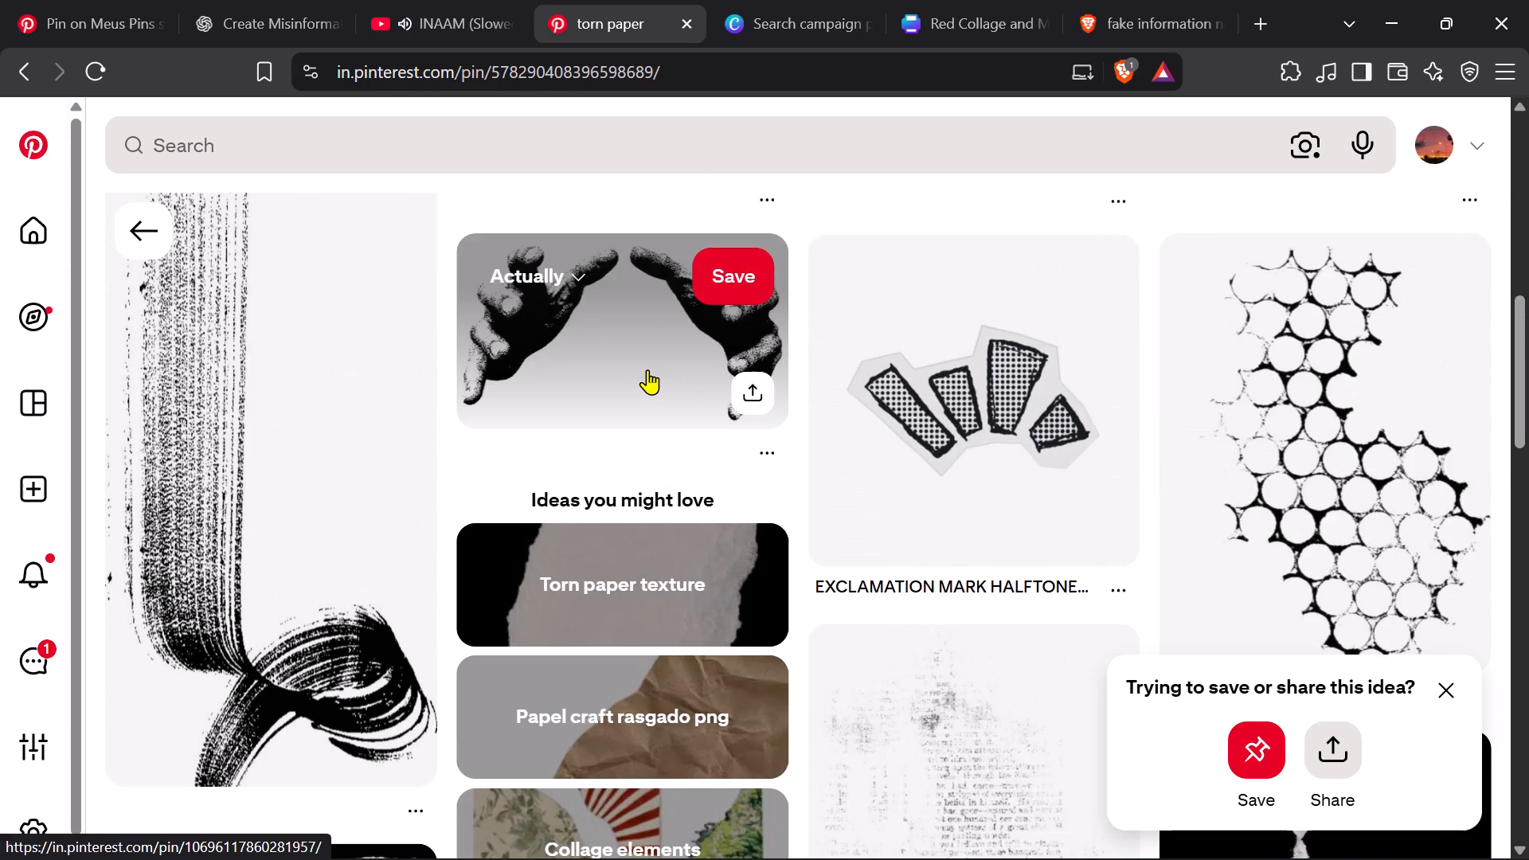
right_click(647, 369)
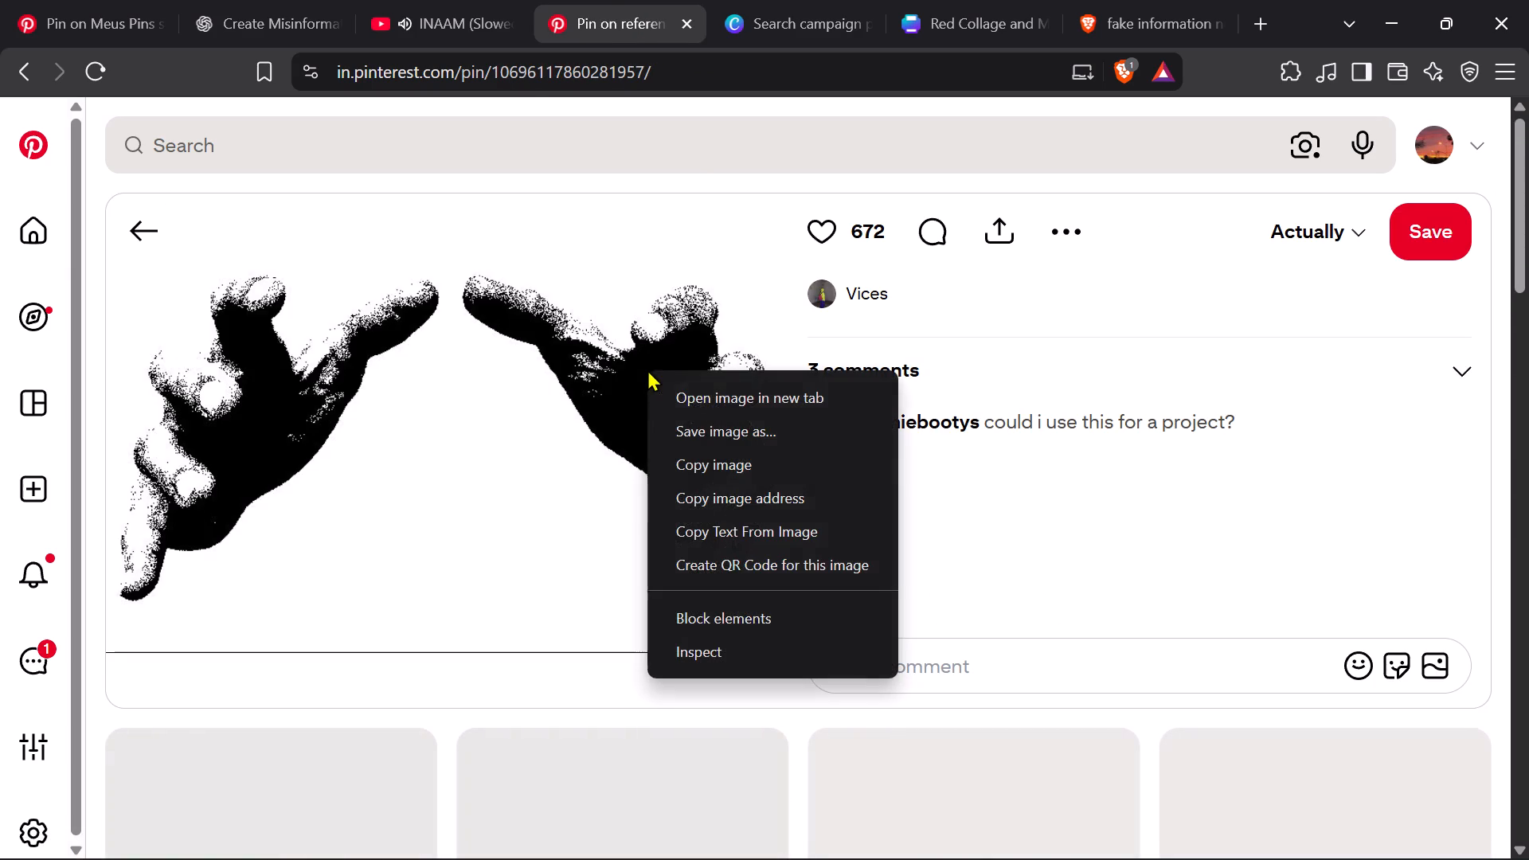
click(738, 469)
scroll(738, 469, down, 2)
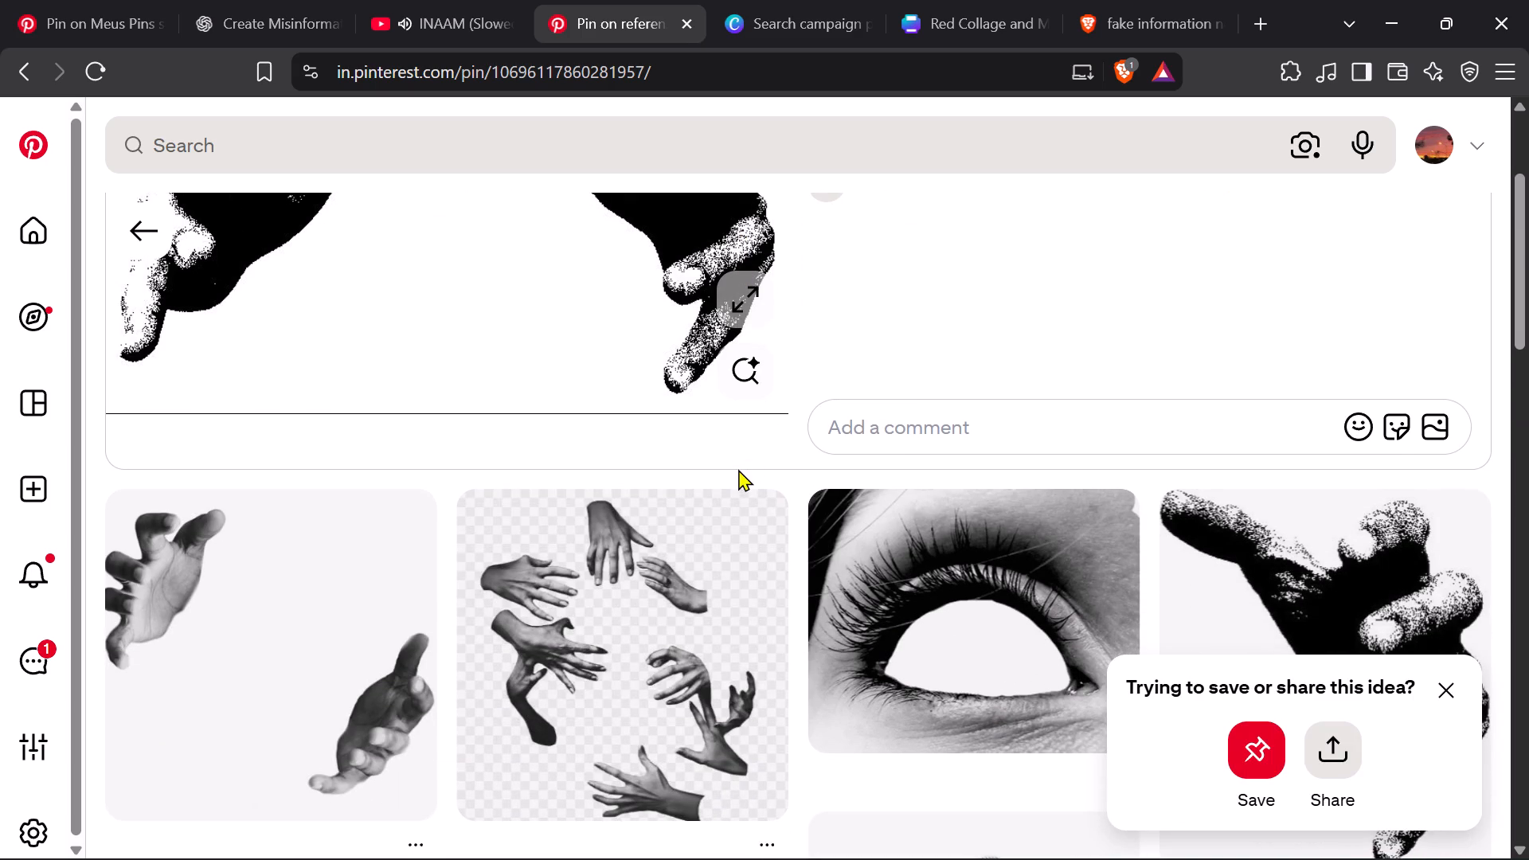
scroll(738, 469, up, 2)
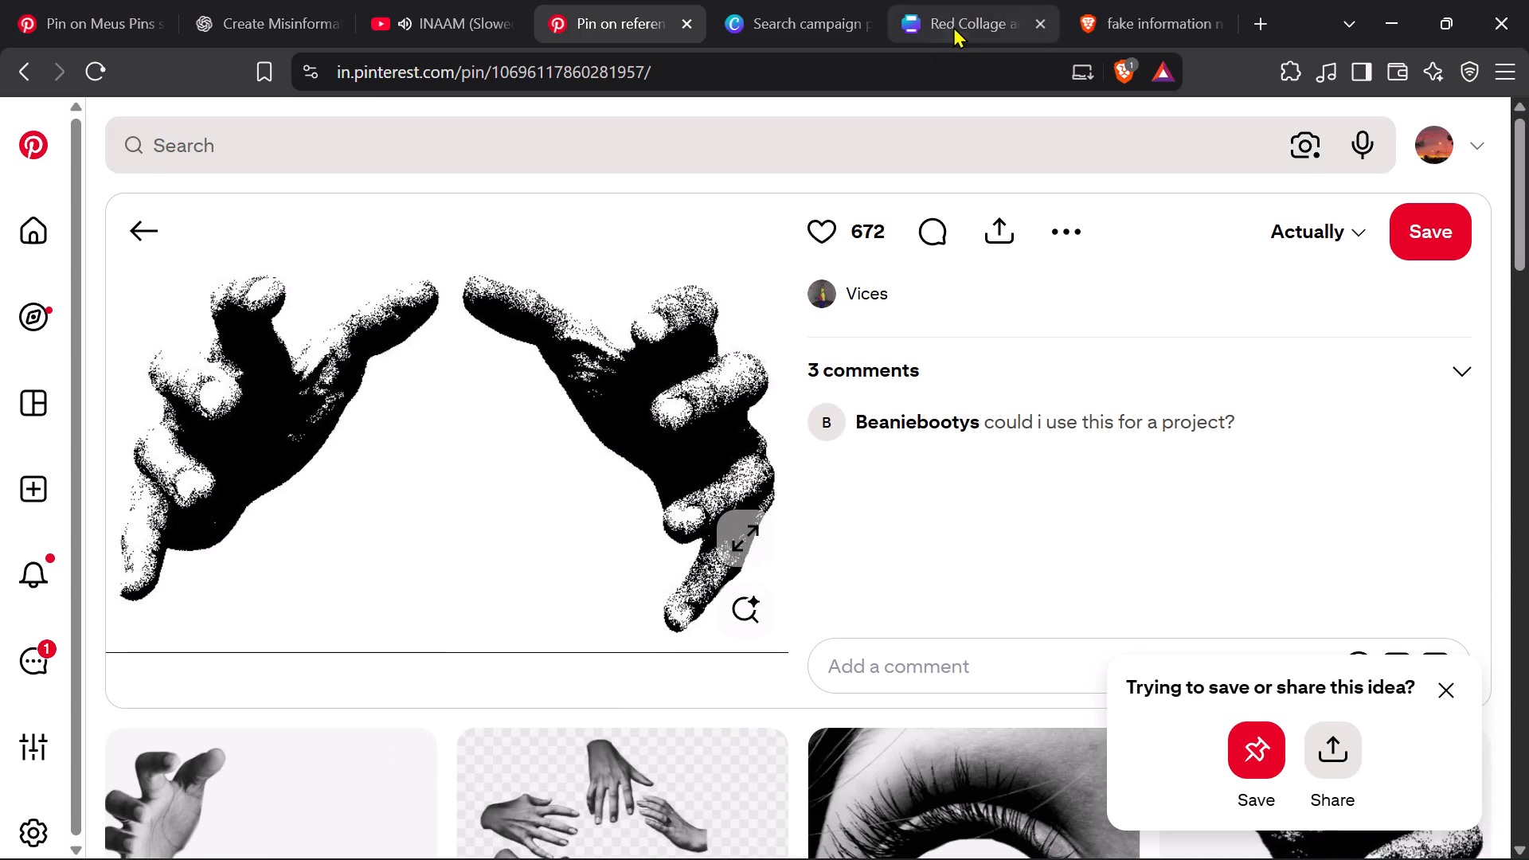
click(954, 26)
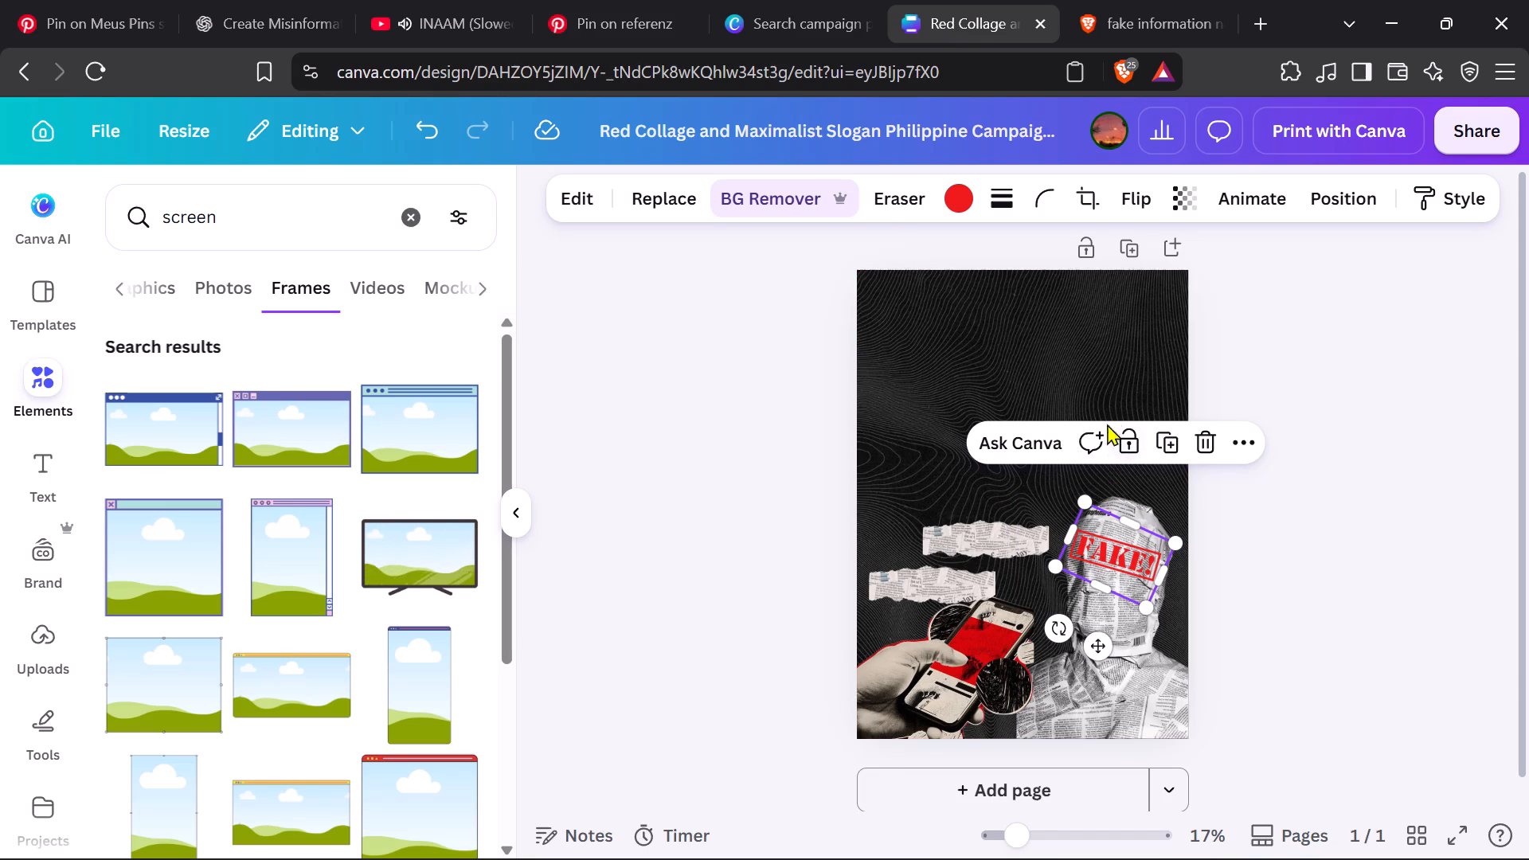
right_click(1118, 377)
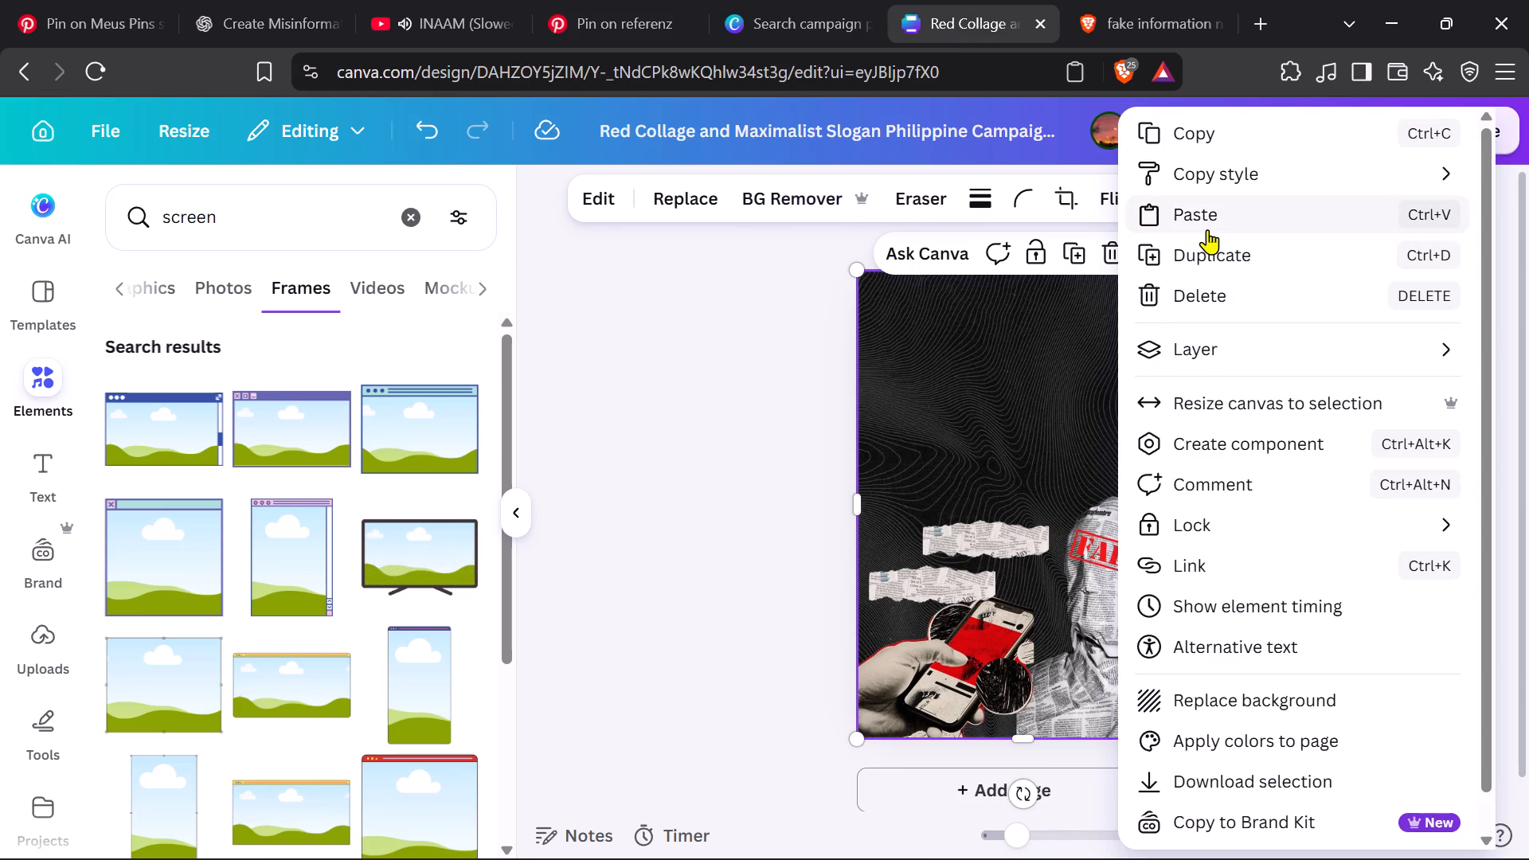
click(1207, 229)
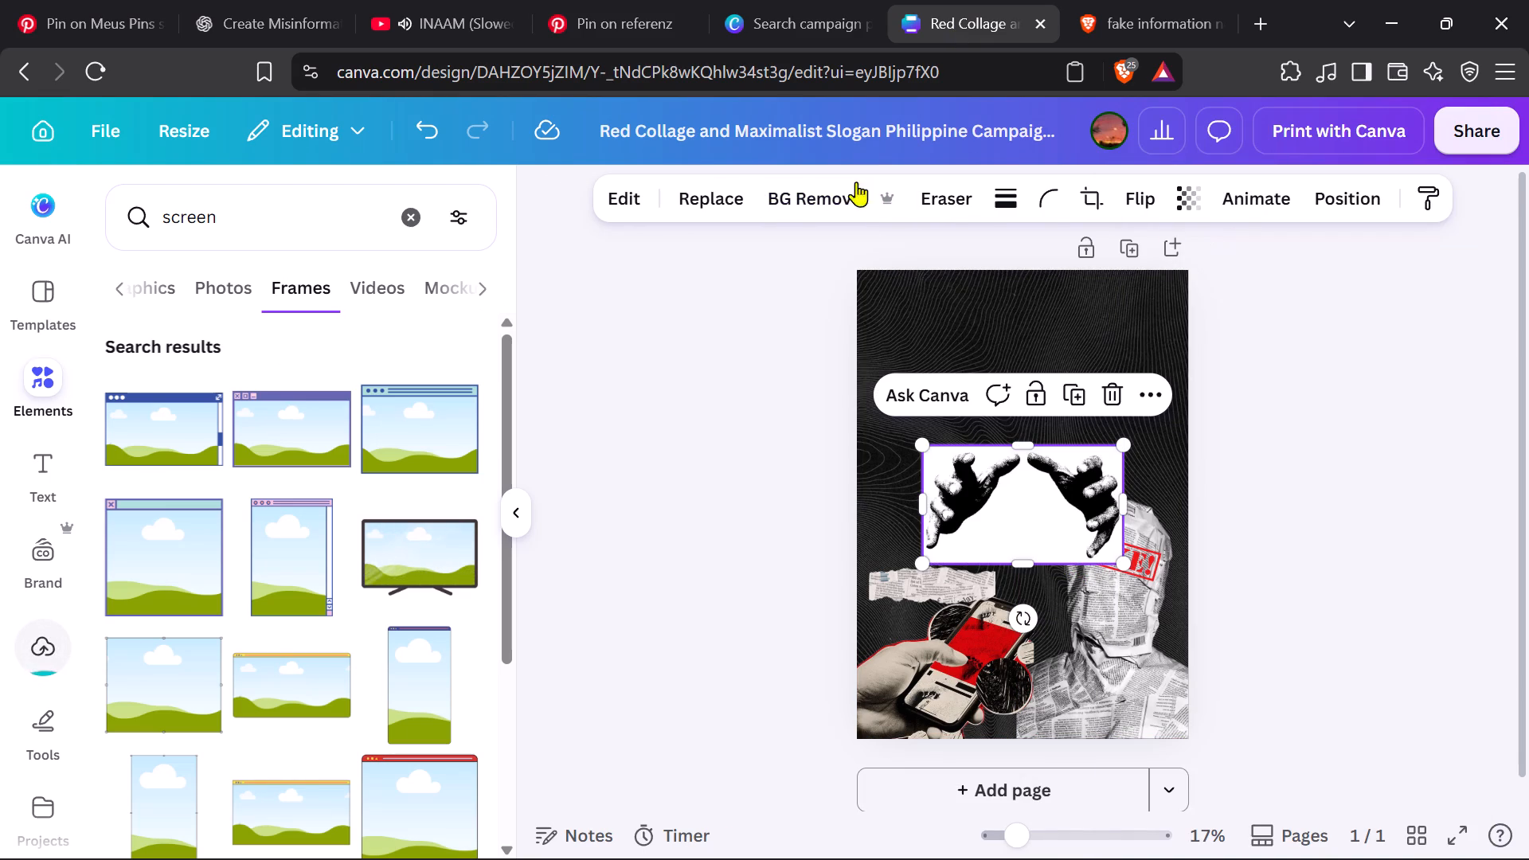
Remove the white background of the pasted hands image.
click(819, 193)
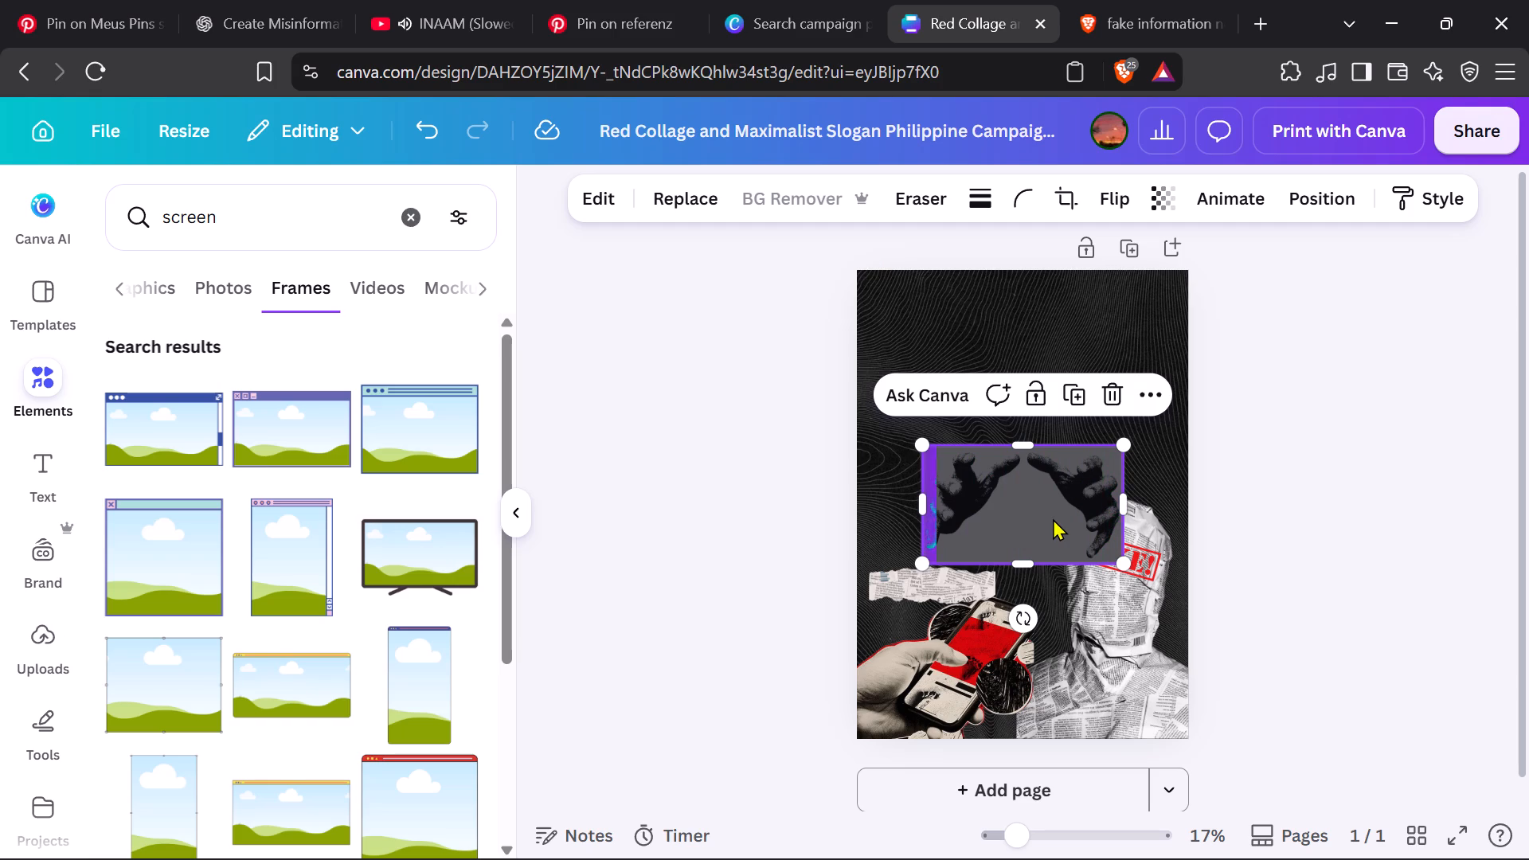
Move the hands image to just above the newspaper-wrapped head, near the poster's right edge.
drag(1053, 518, 1128, 514)
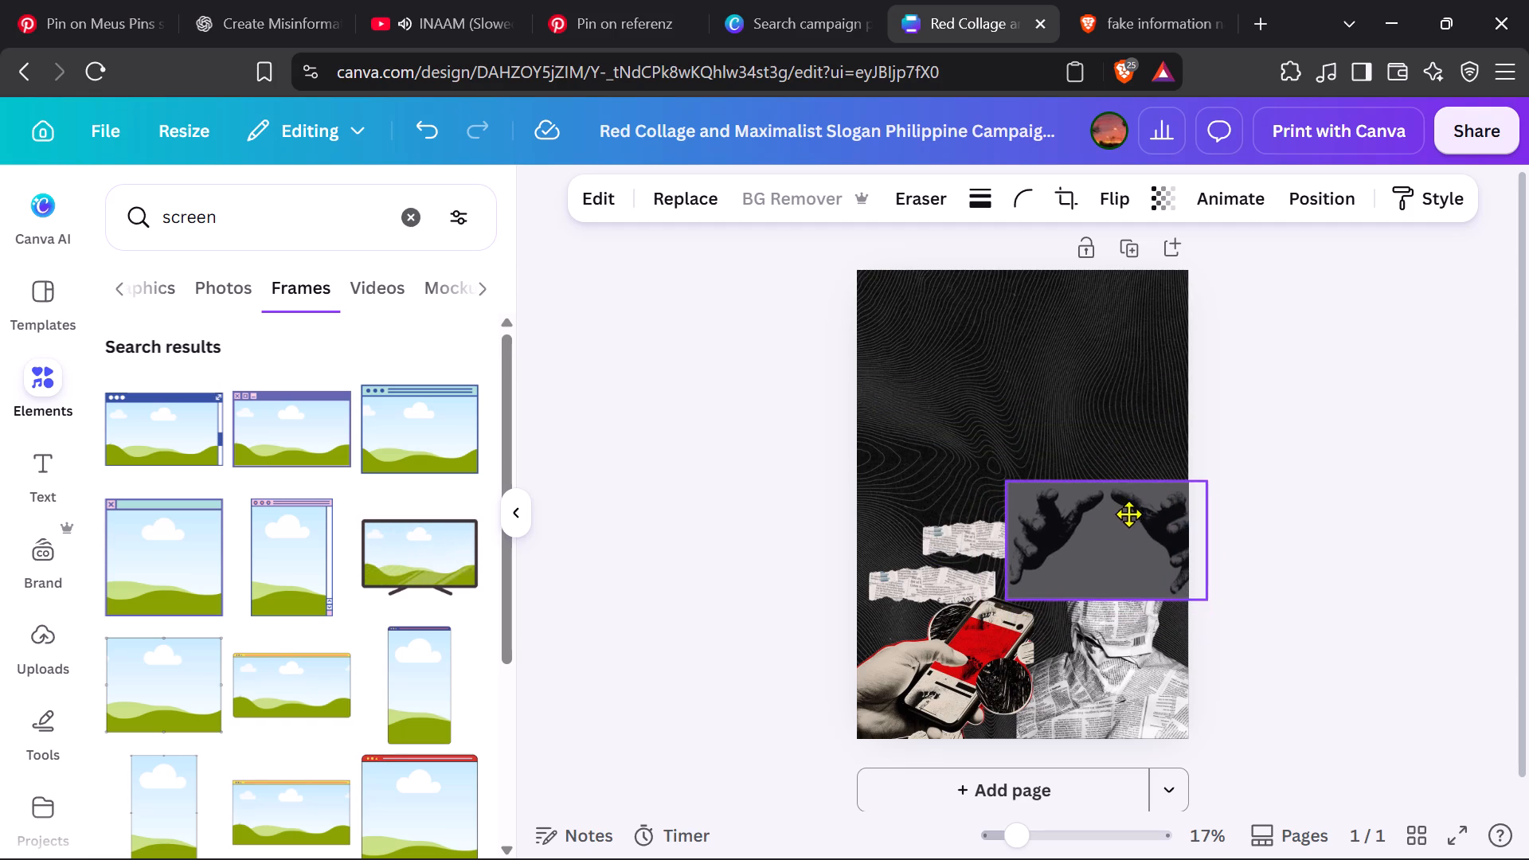
drag(1128, 514, 1098, 446)
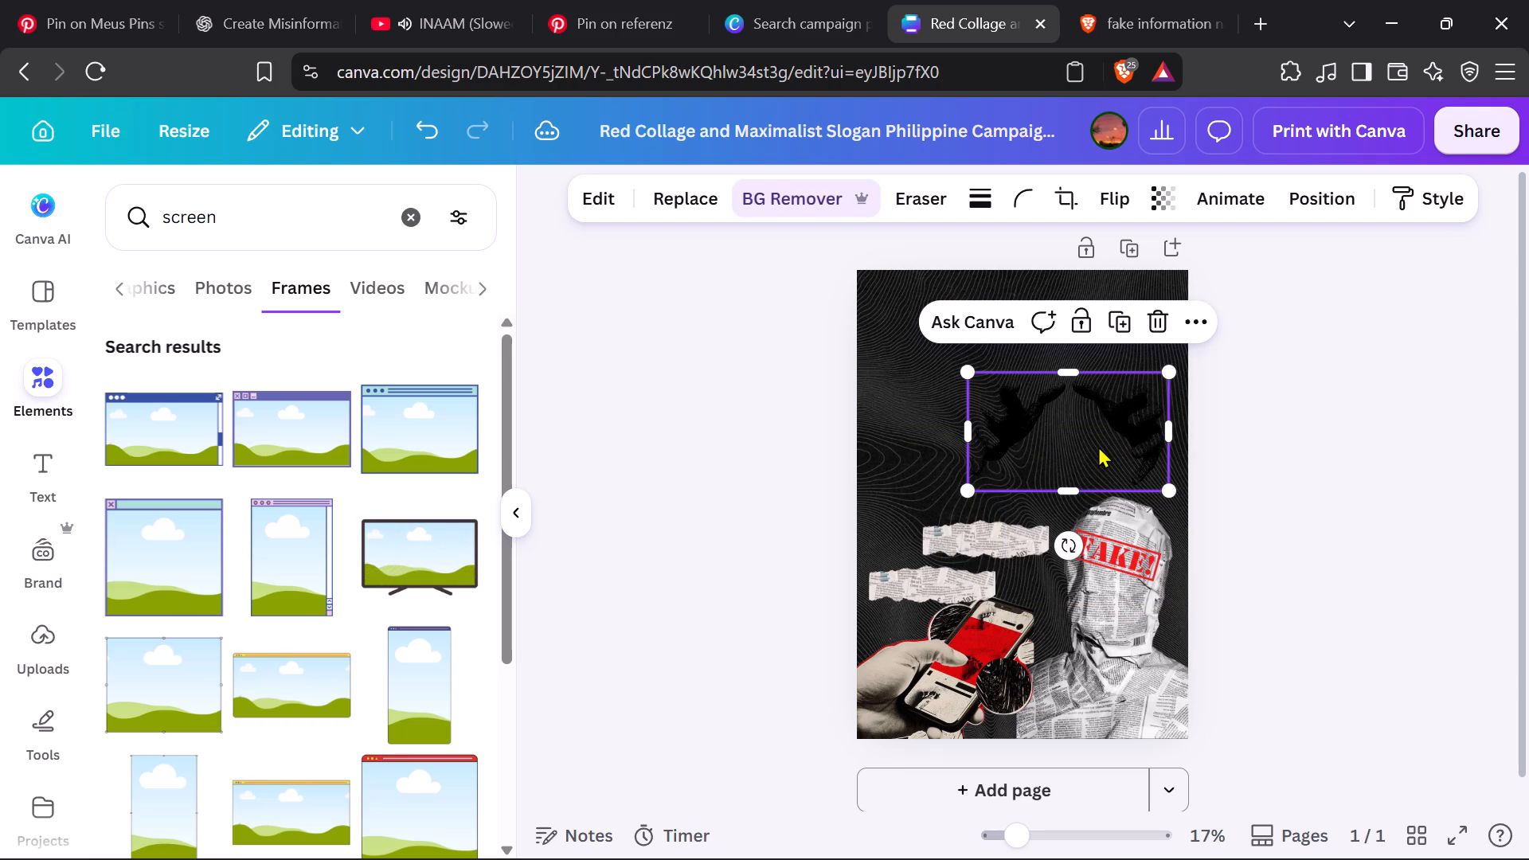
Browse the hands image's editing options and apply its colors to the page.
click(1207, 330)
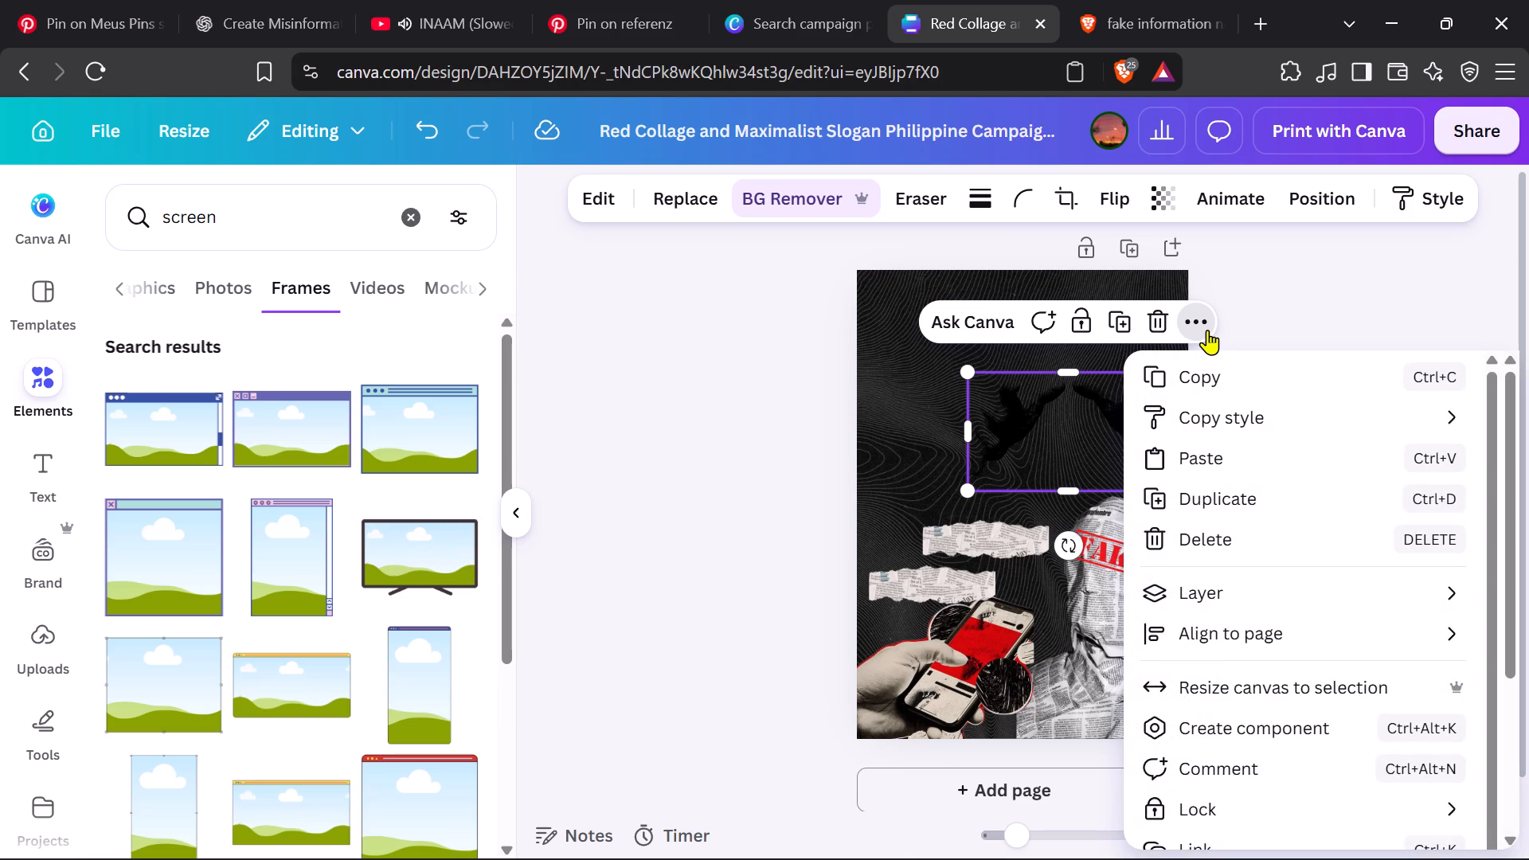
click(605, 200)
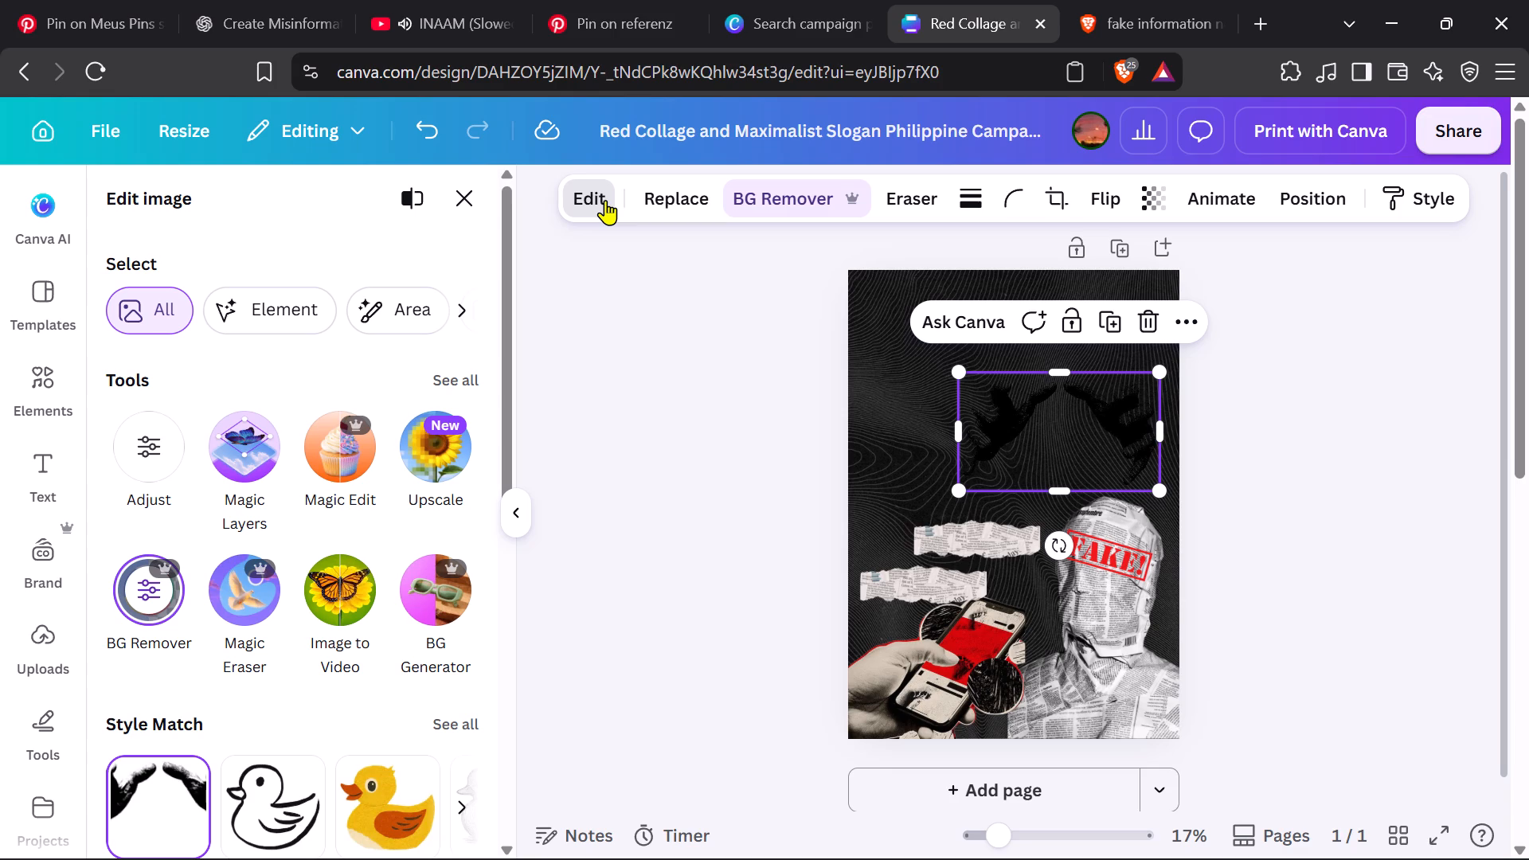
scroll(284, 454, down, 1)
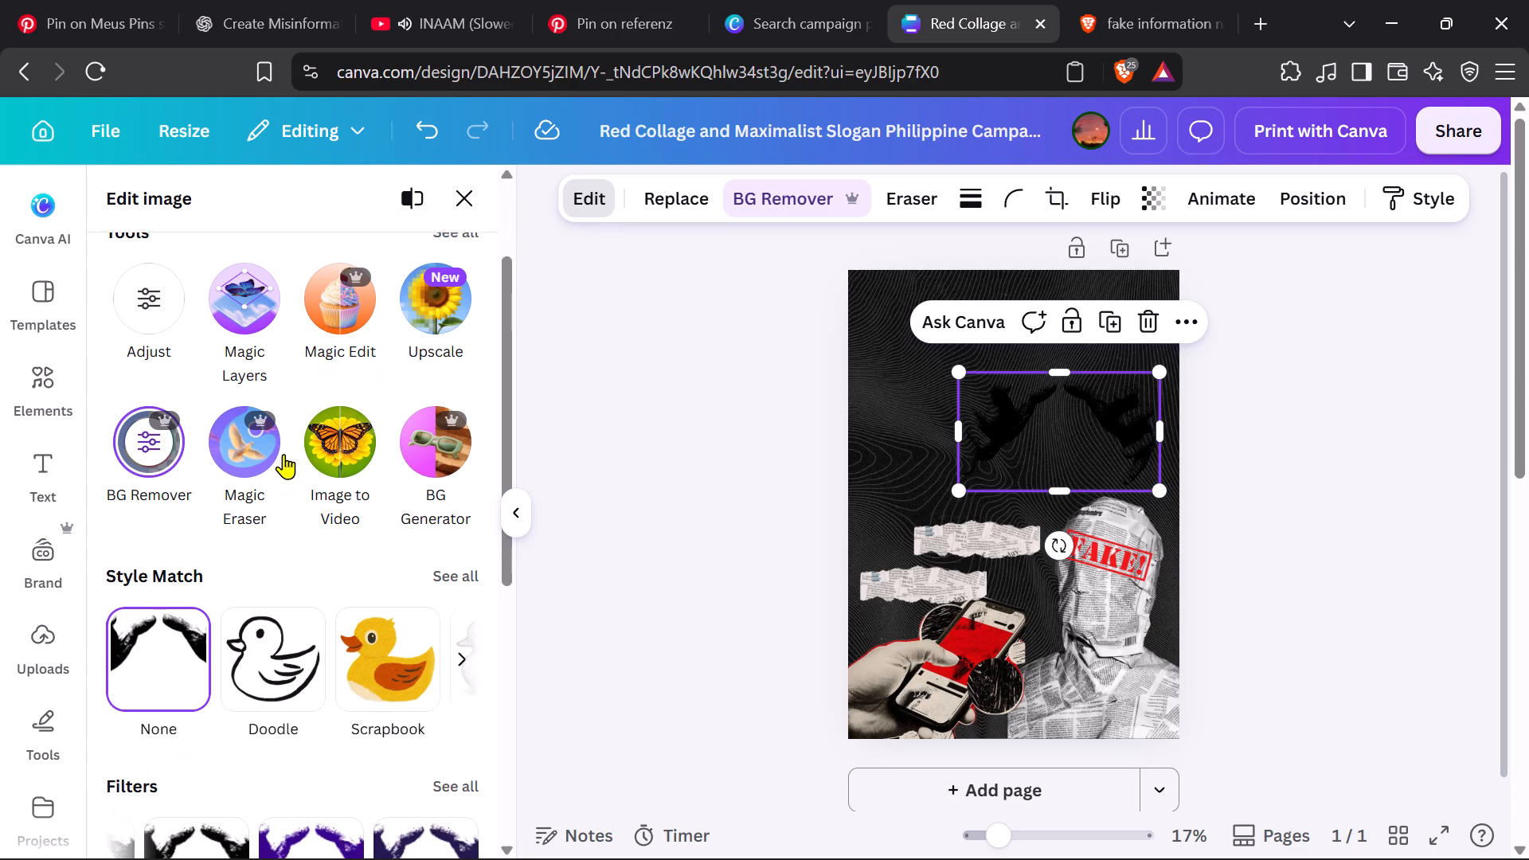
scroll(284, 454, down, 3)
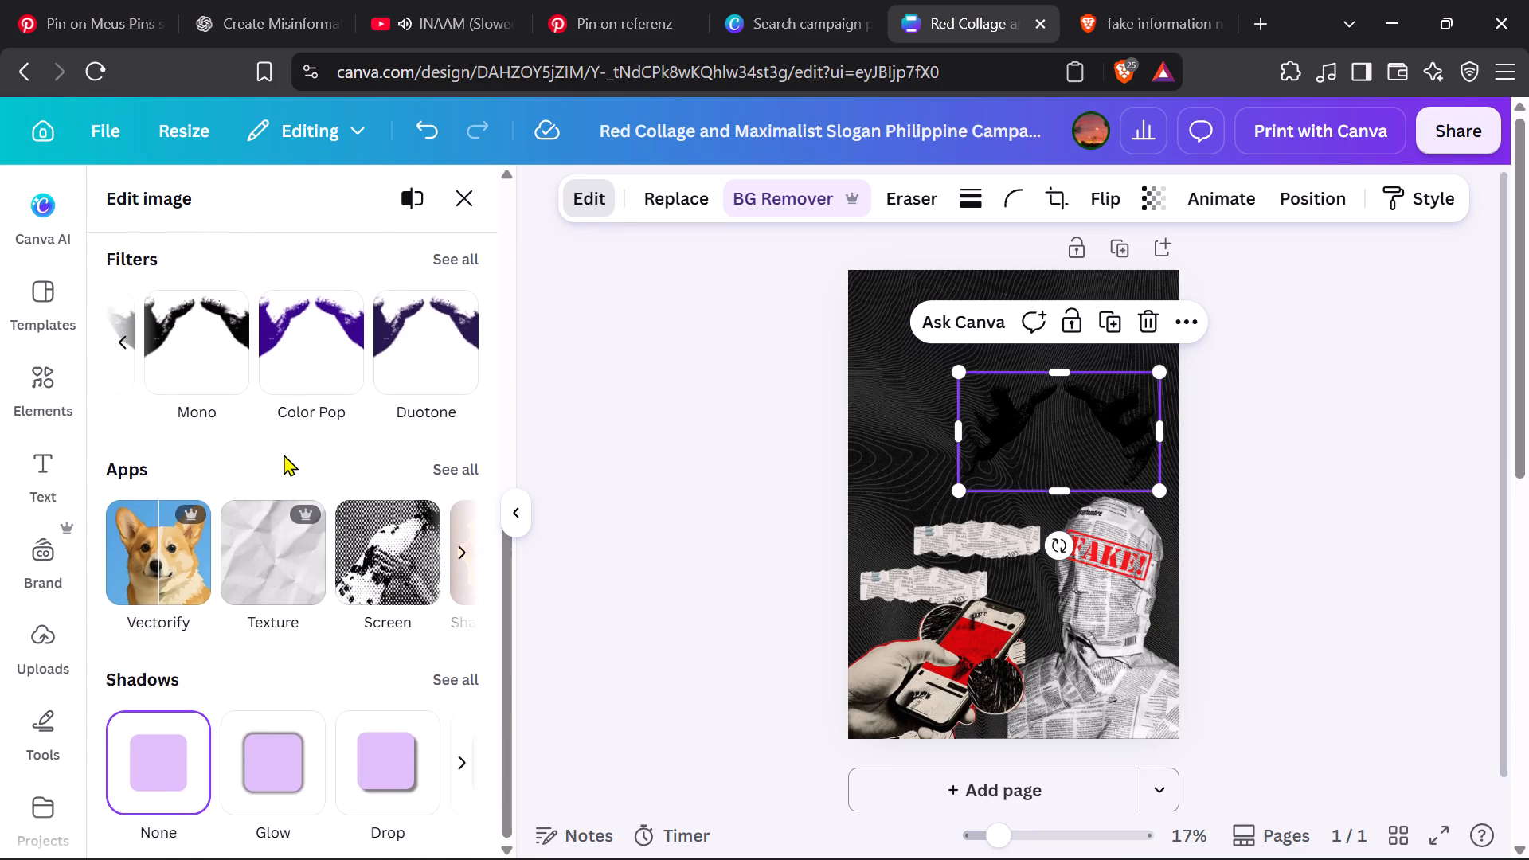
scroll(284, 454, down, 1)
click(1191, 327)
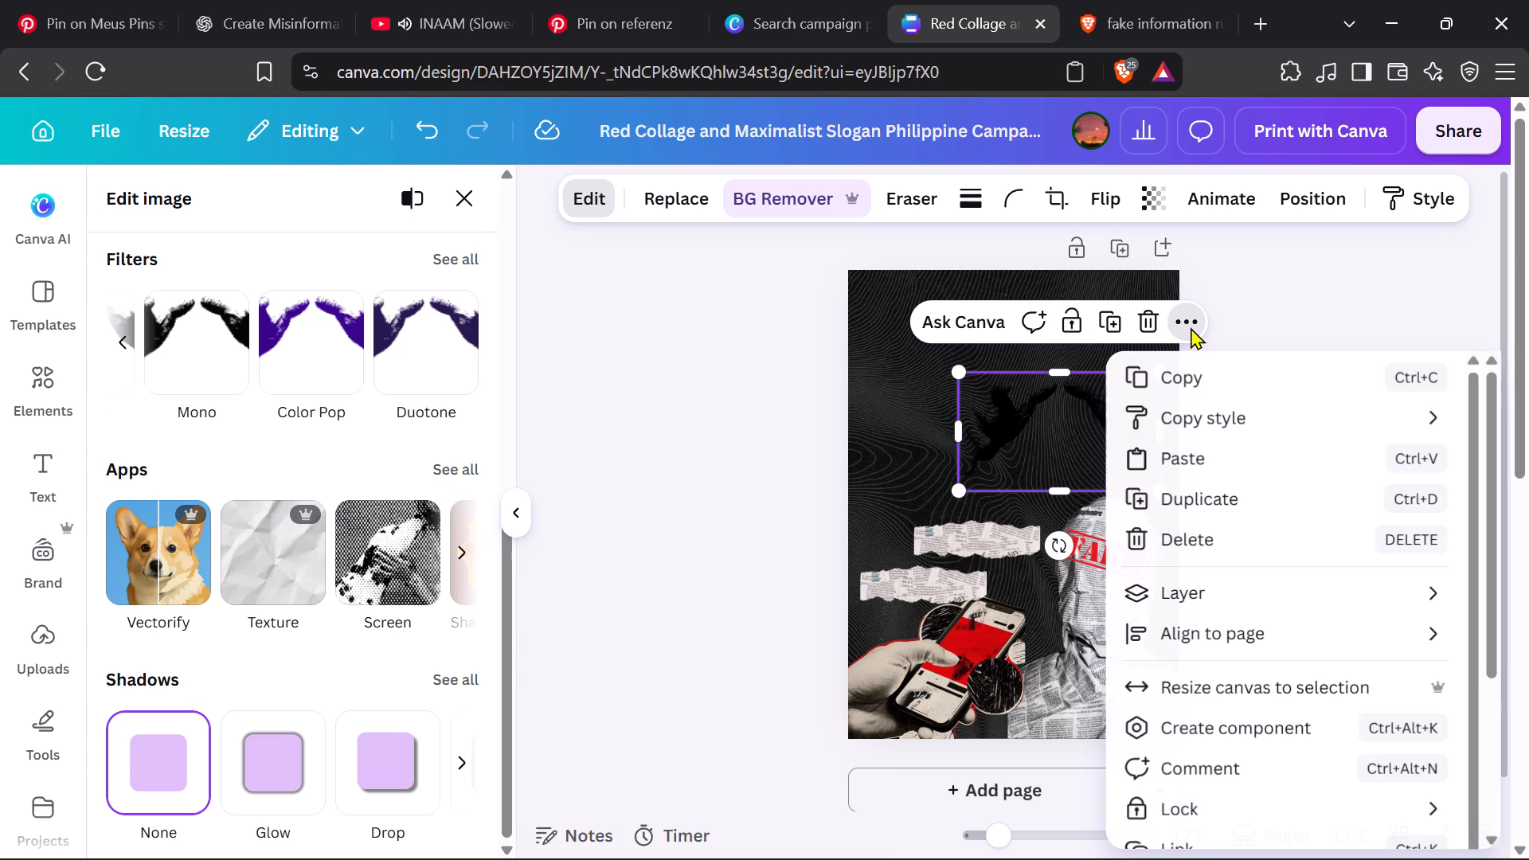
scroll(1232, 498, down, 2)
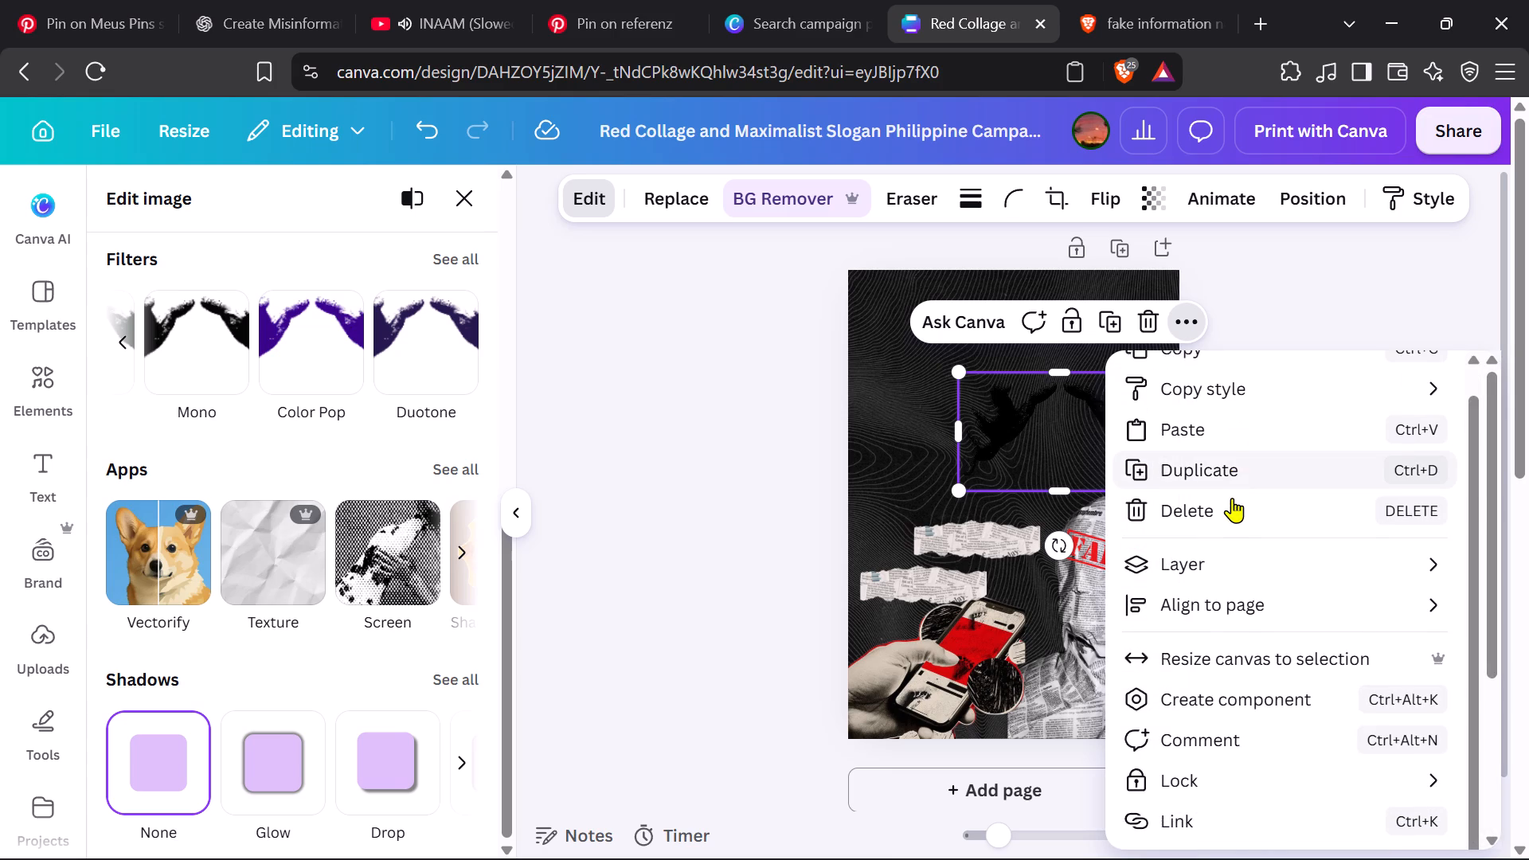
scroll(1232, 498, down, 2)
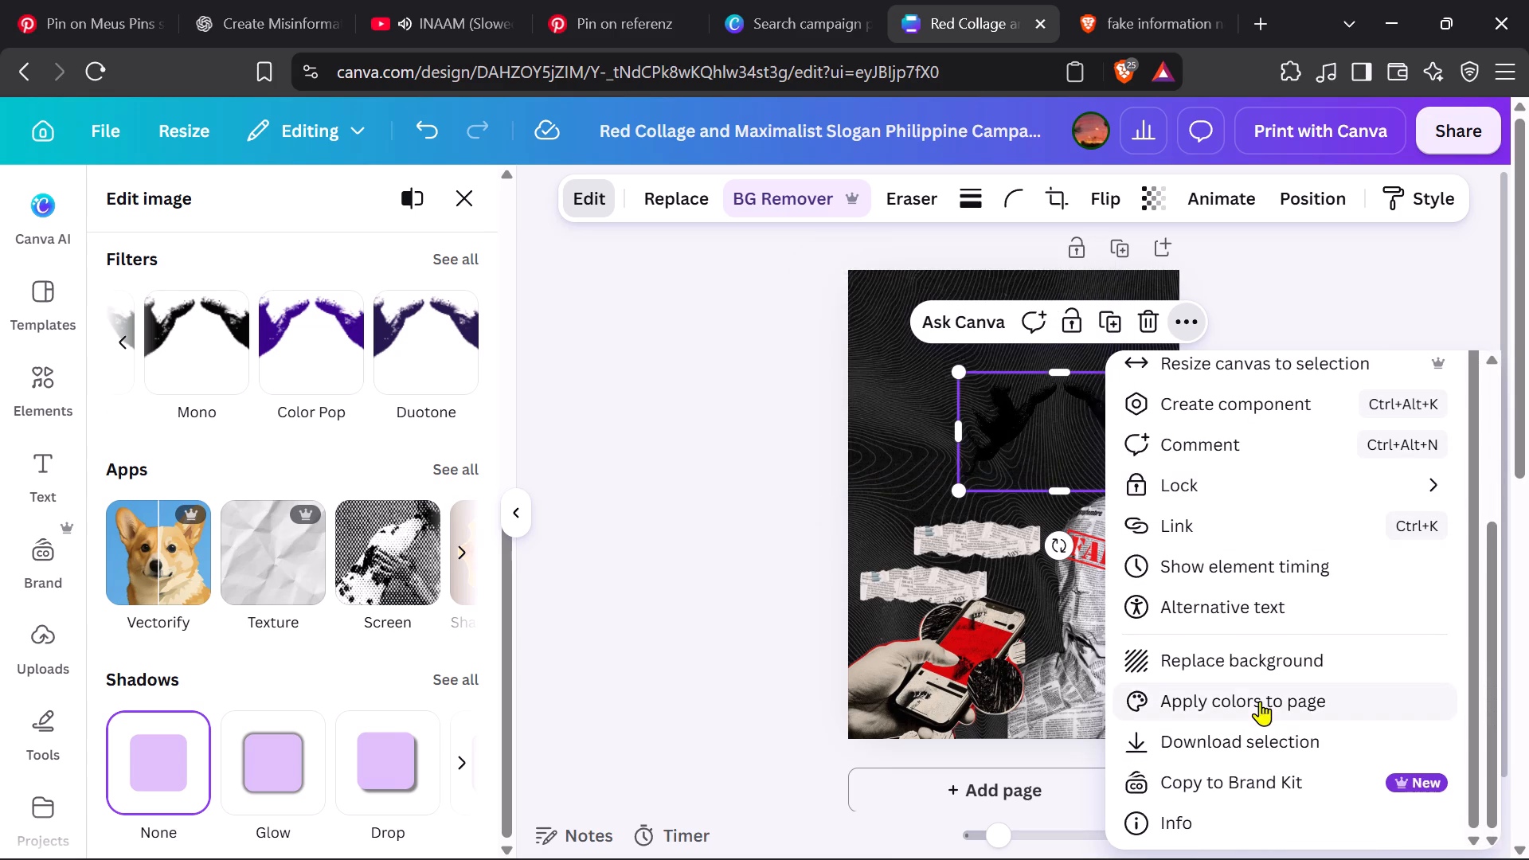
click(1260, 701)
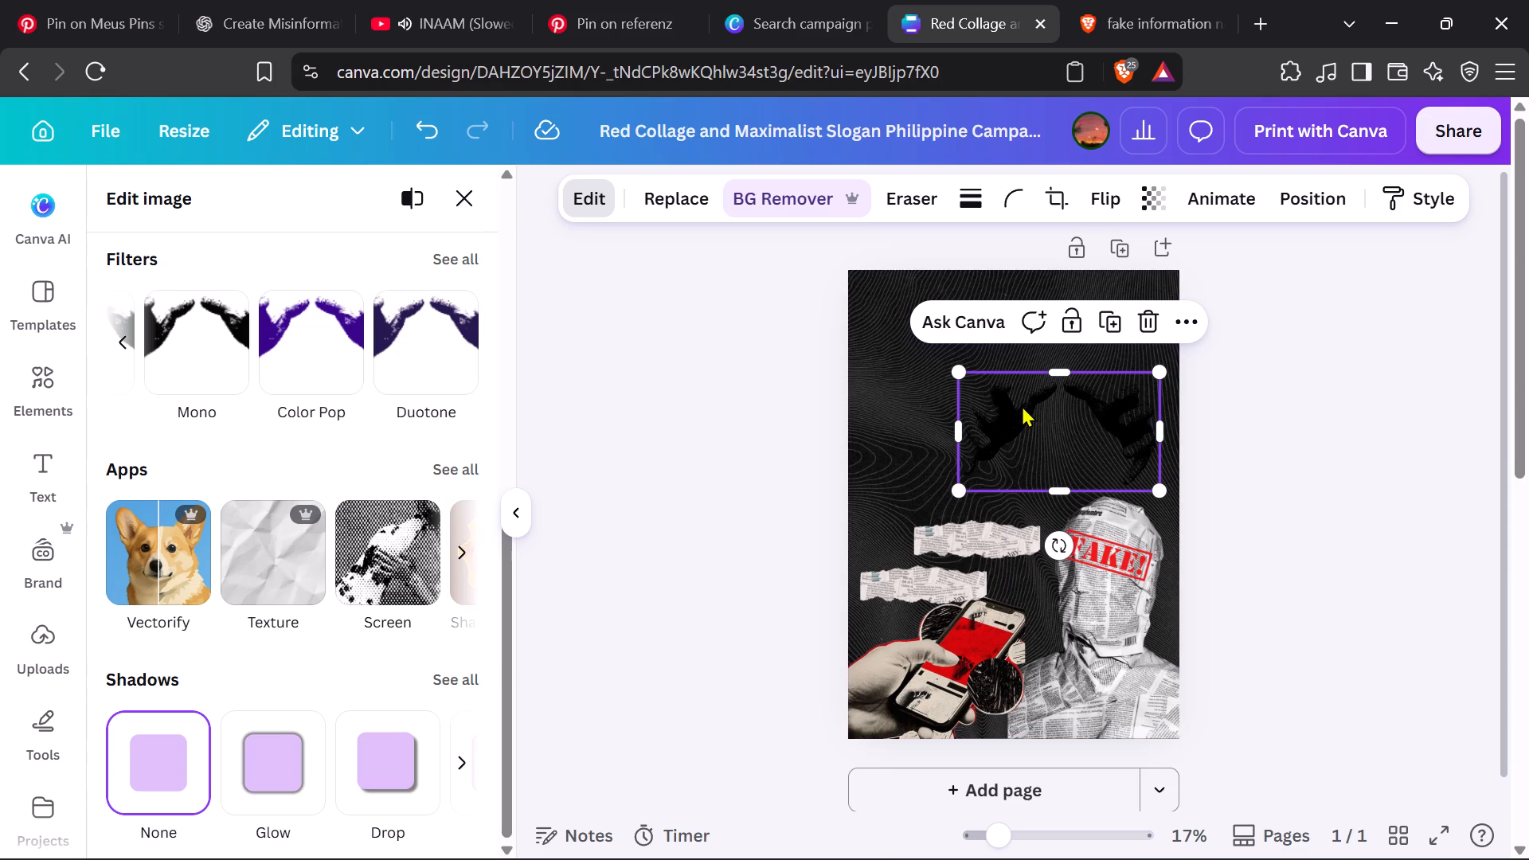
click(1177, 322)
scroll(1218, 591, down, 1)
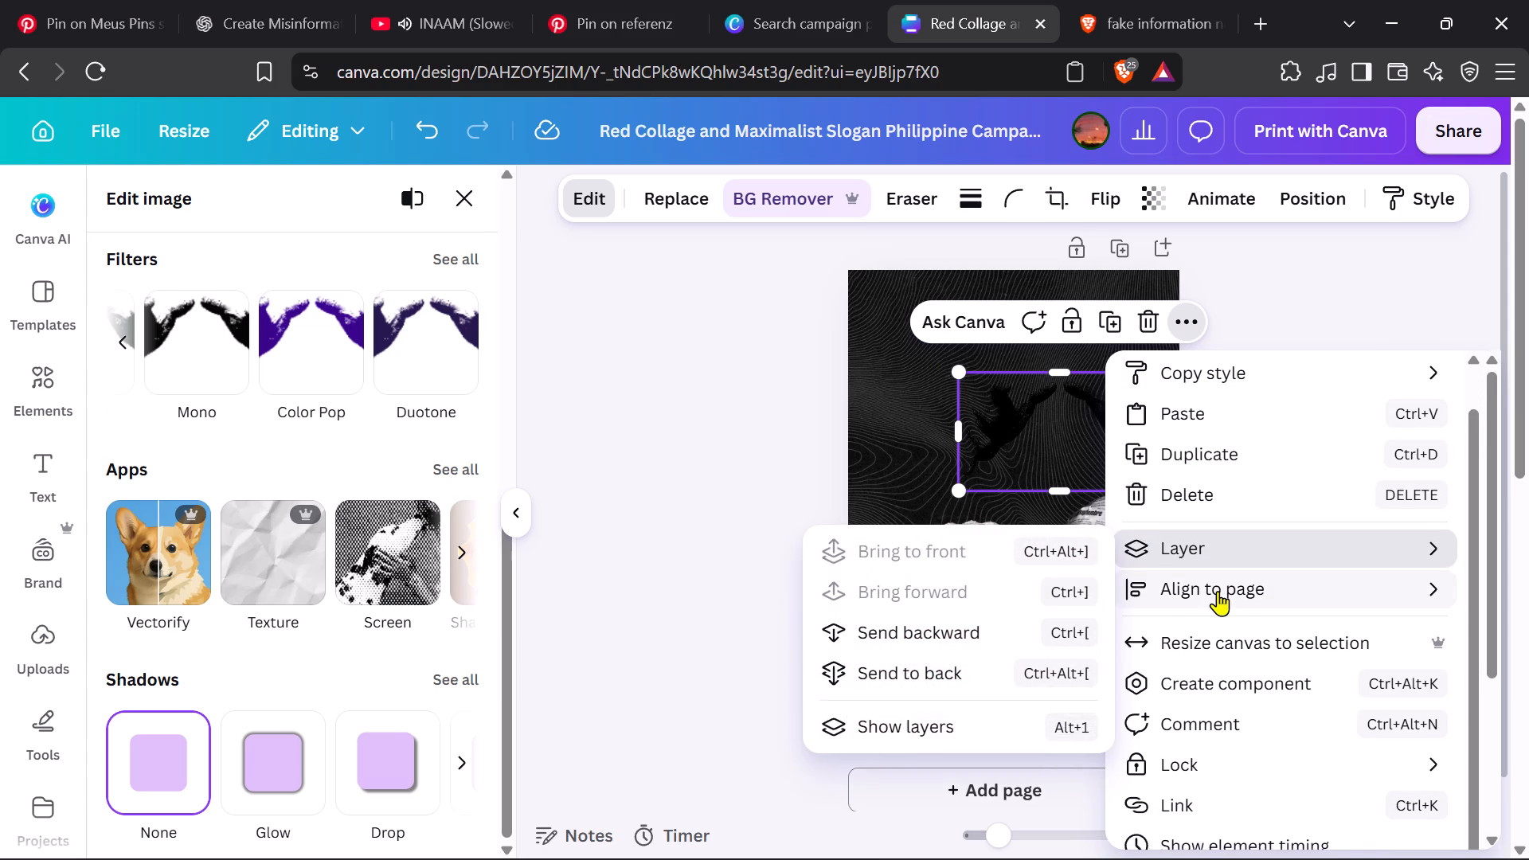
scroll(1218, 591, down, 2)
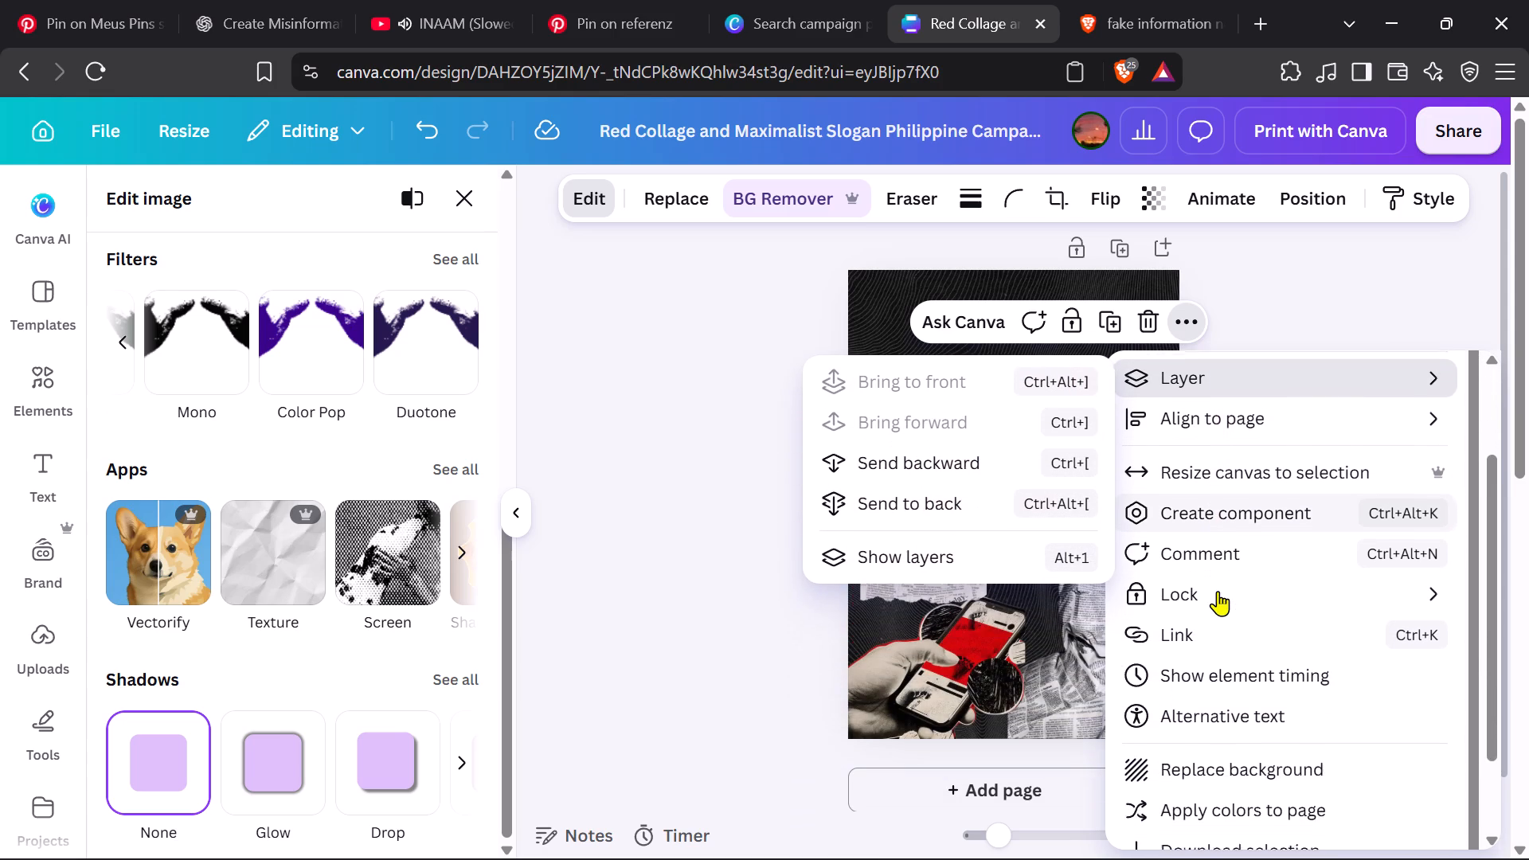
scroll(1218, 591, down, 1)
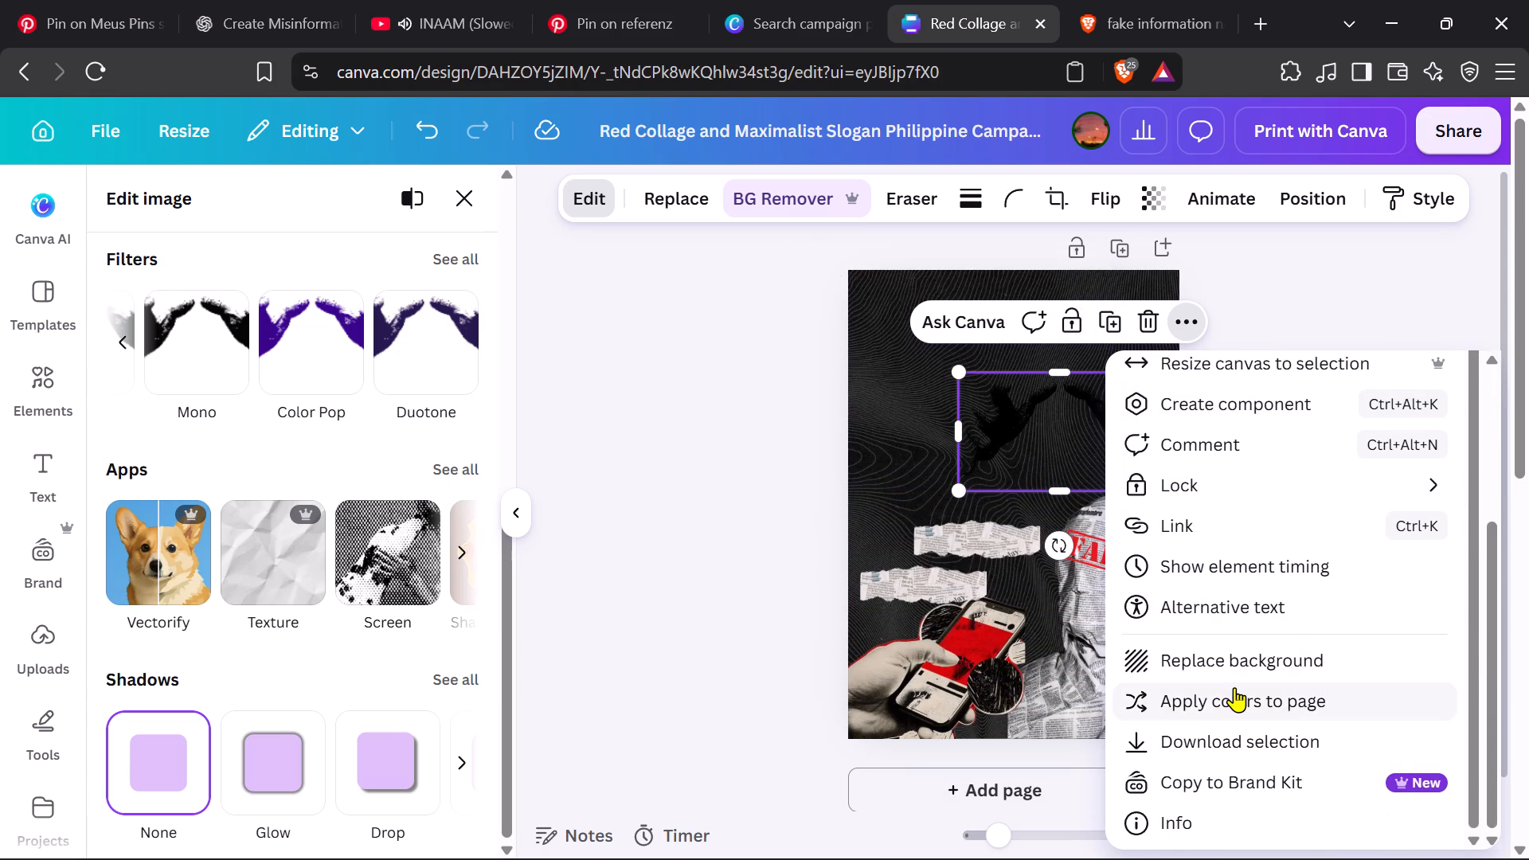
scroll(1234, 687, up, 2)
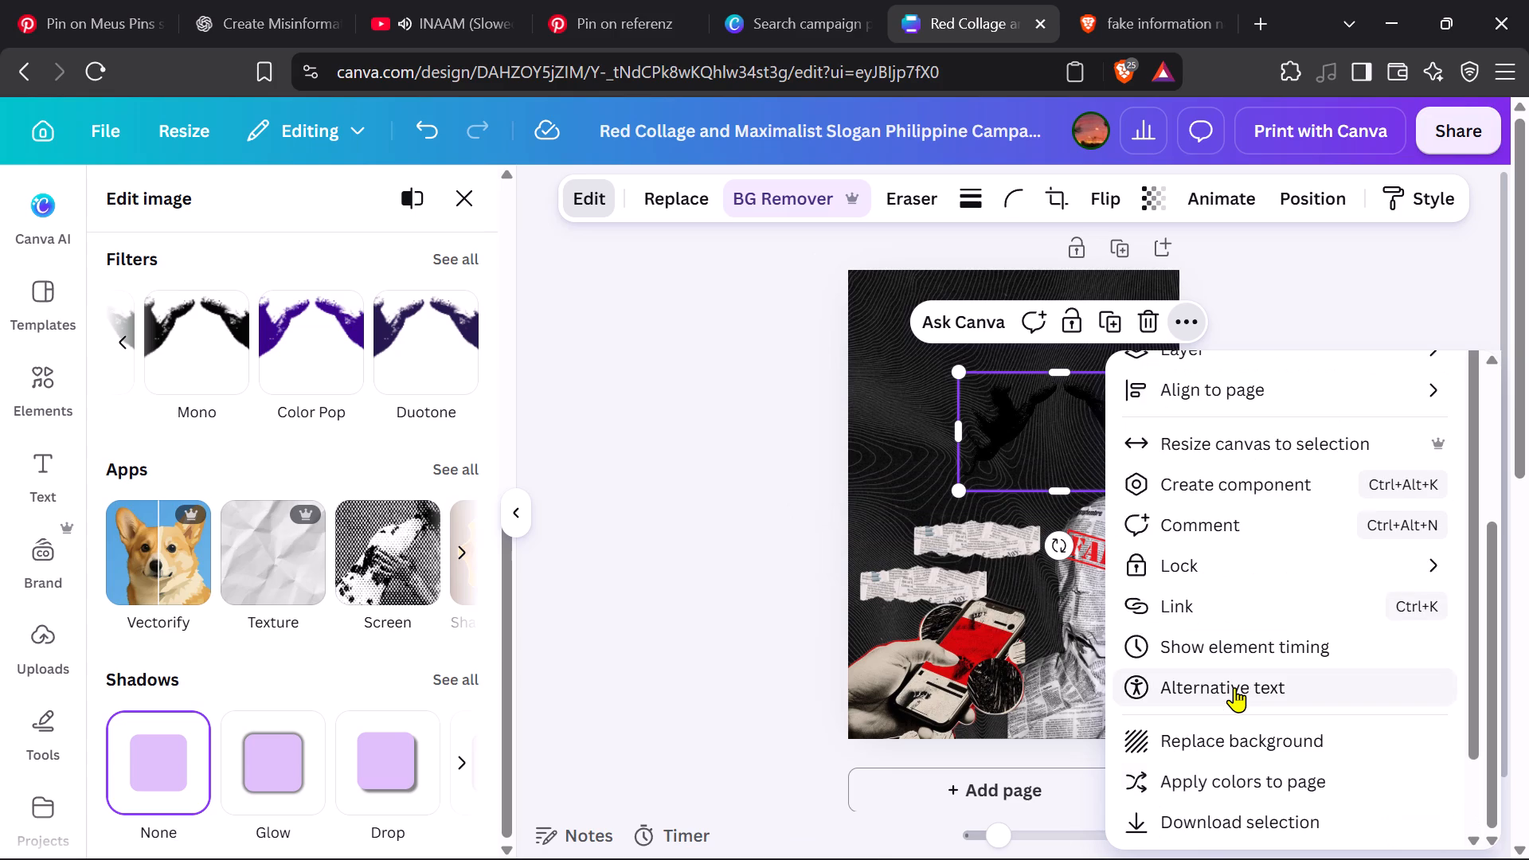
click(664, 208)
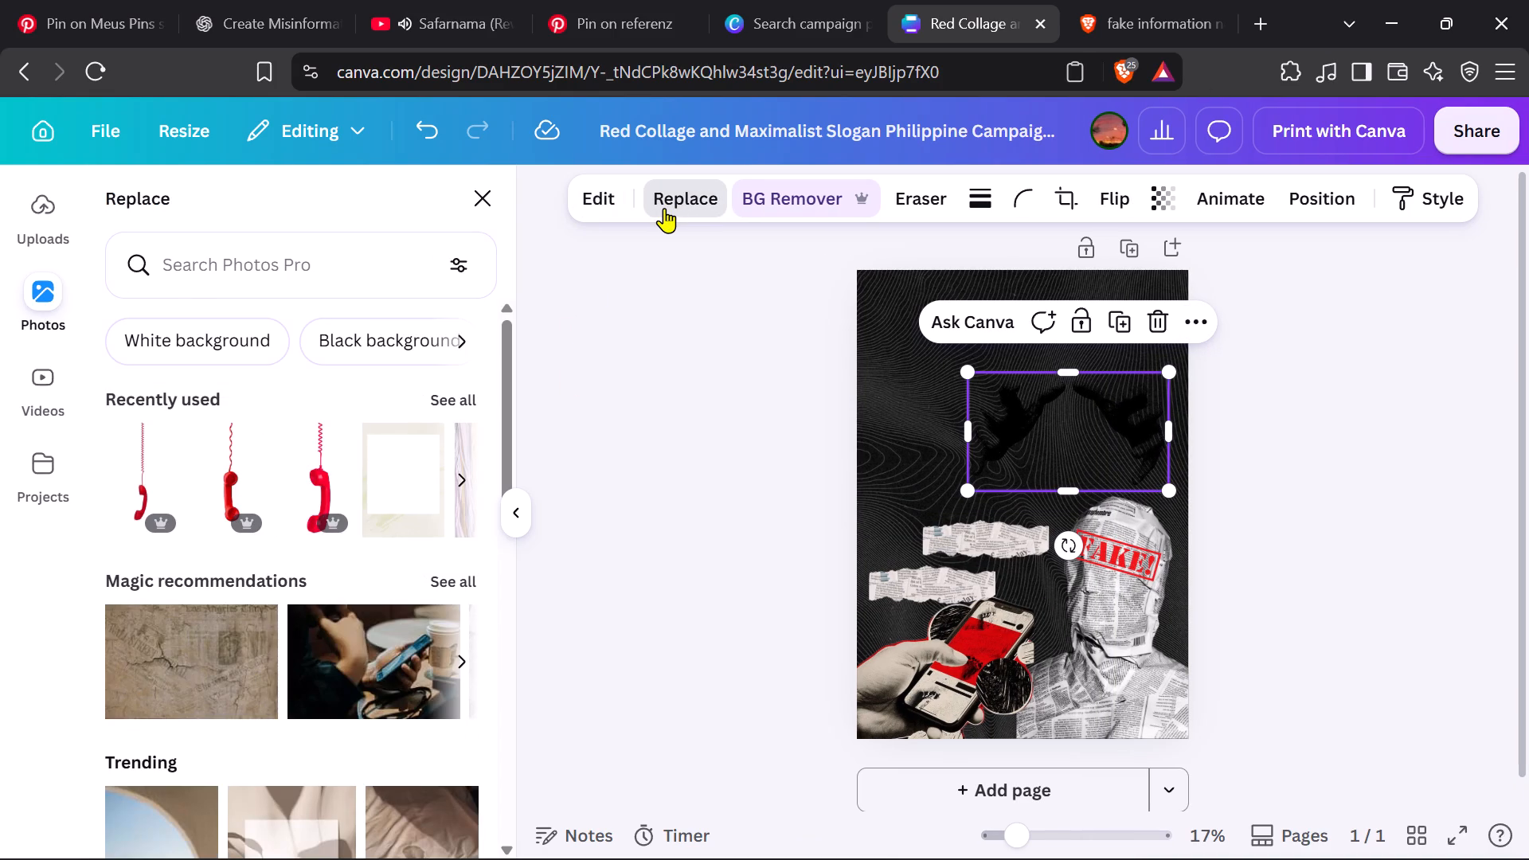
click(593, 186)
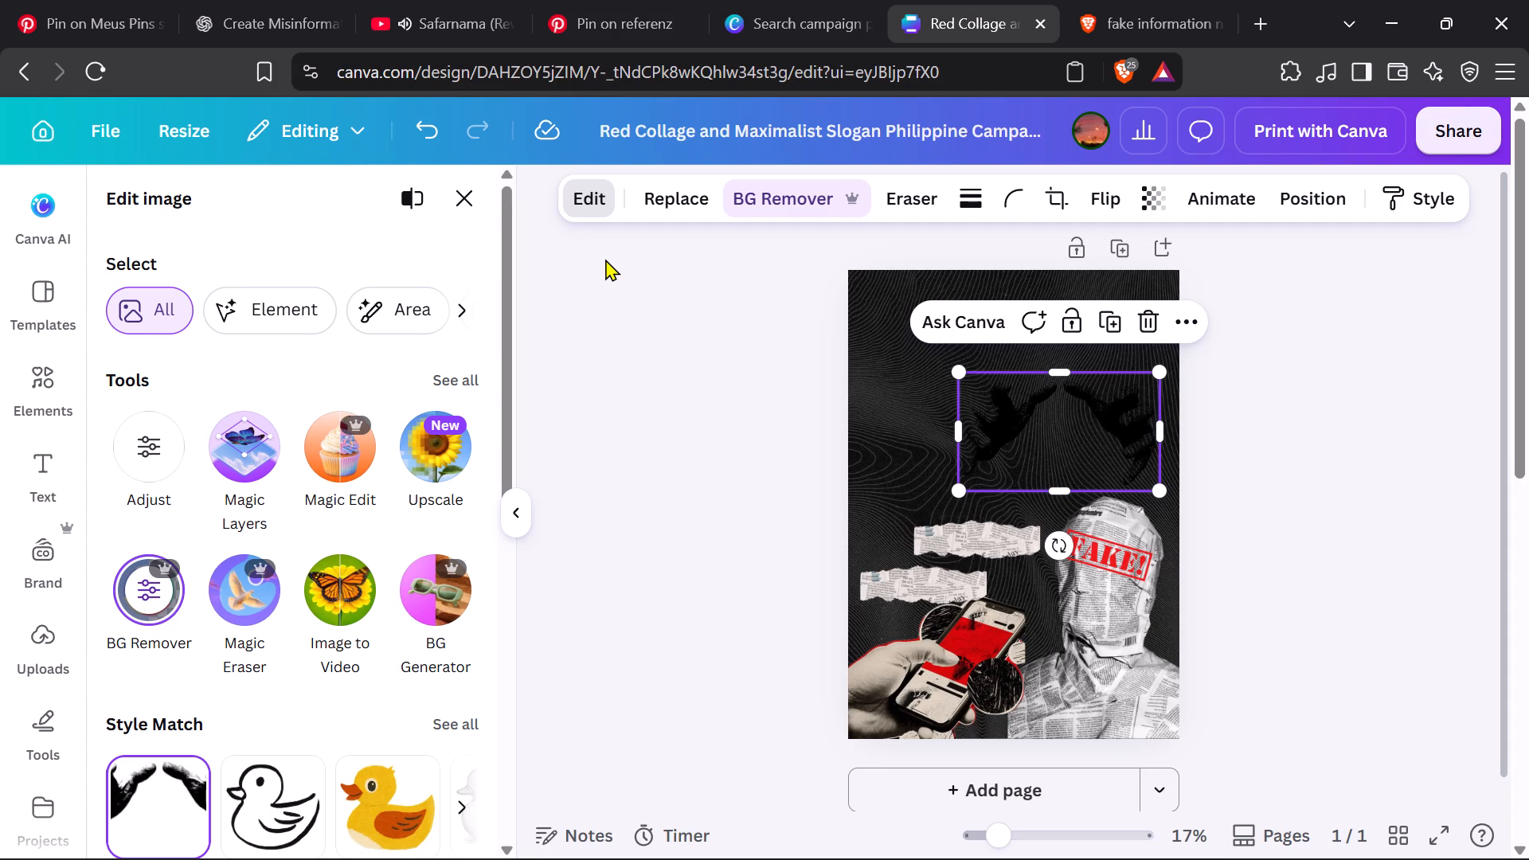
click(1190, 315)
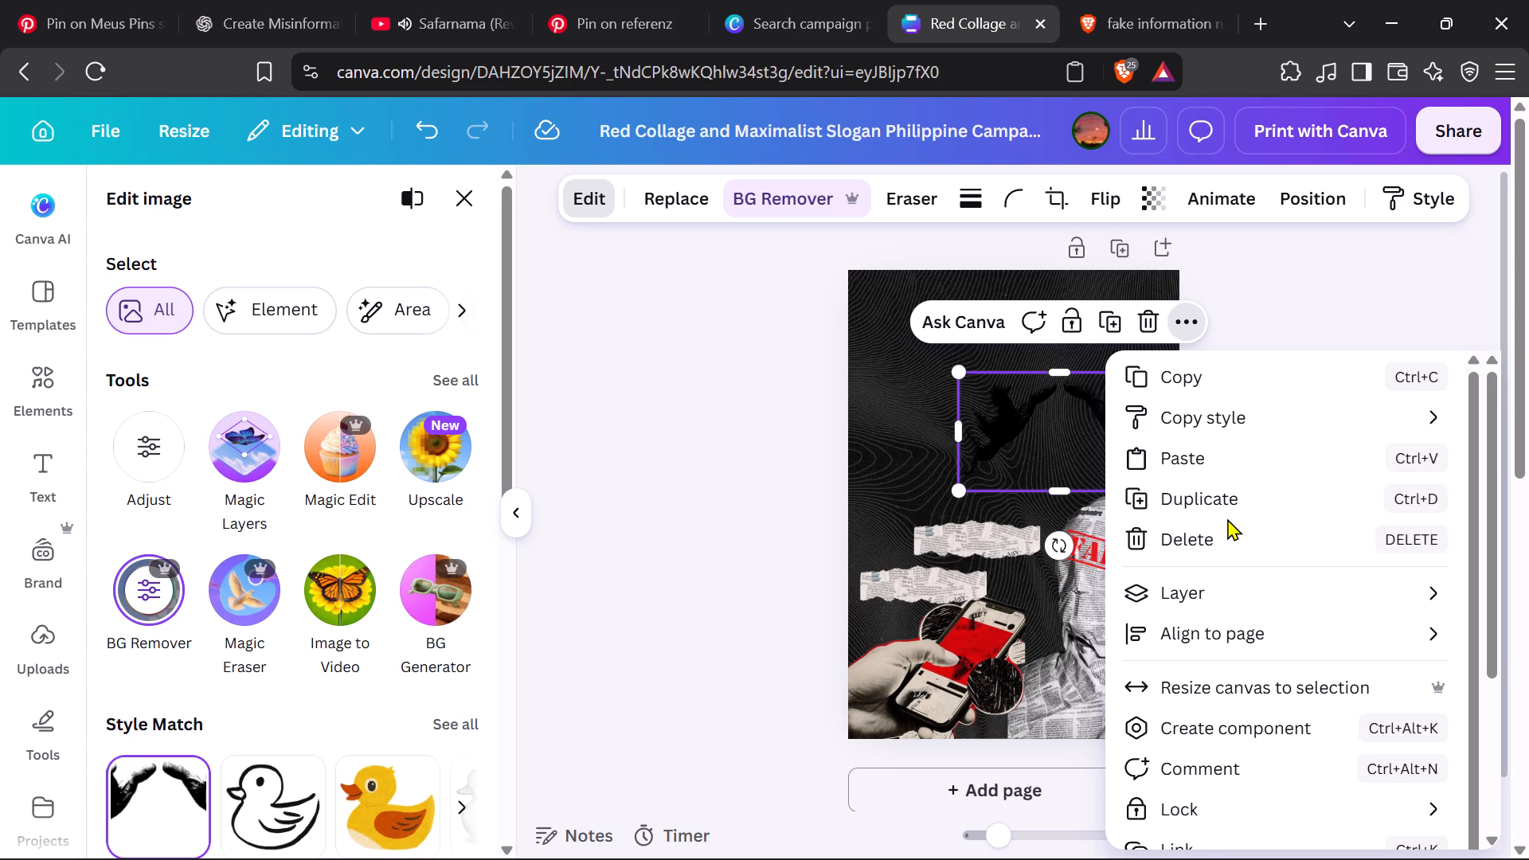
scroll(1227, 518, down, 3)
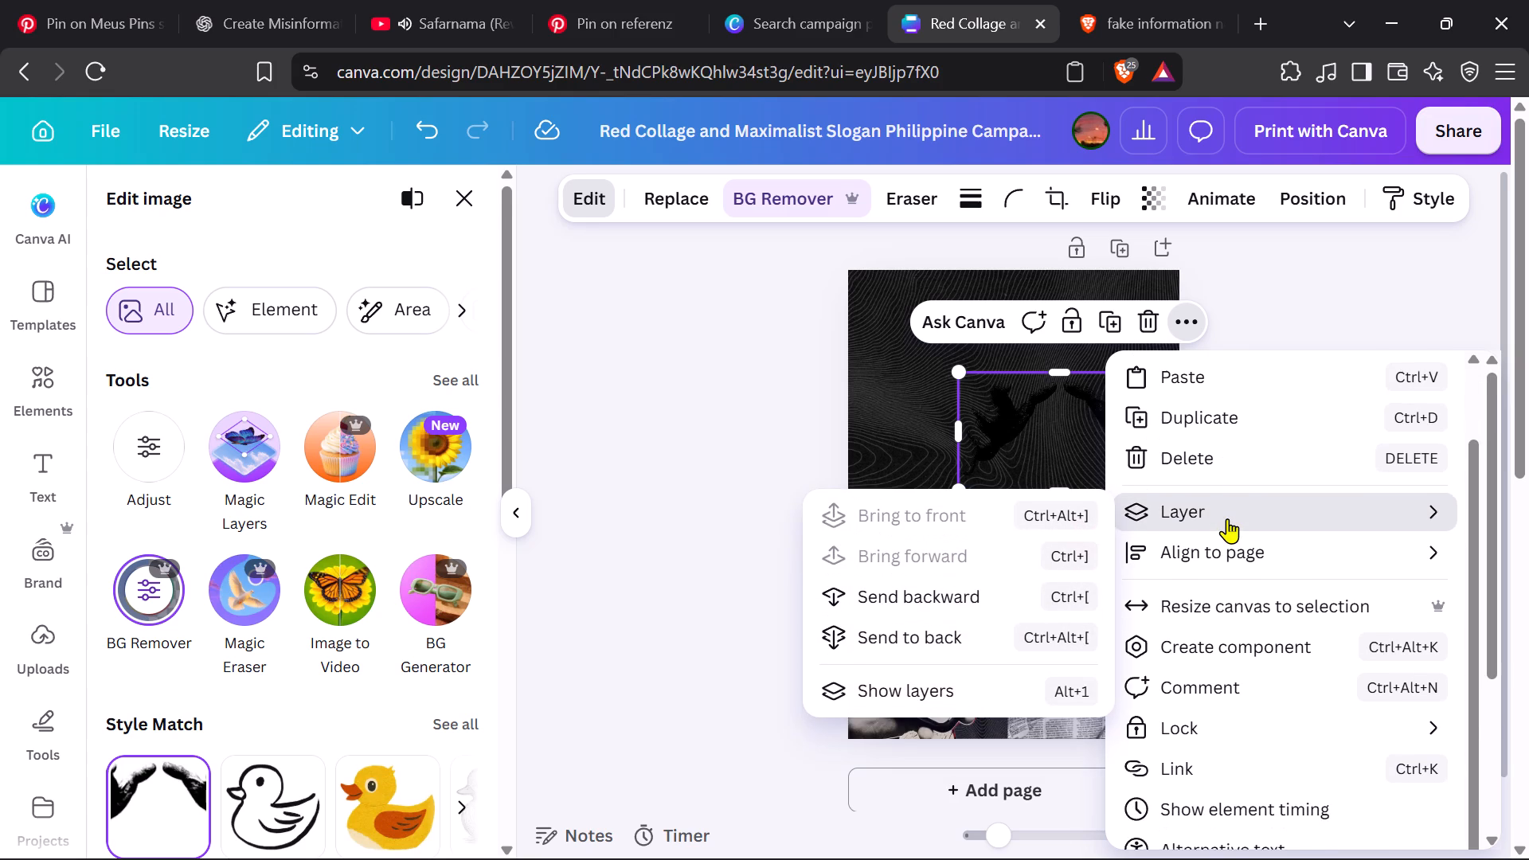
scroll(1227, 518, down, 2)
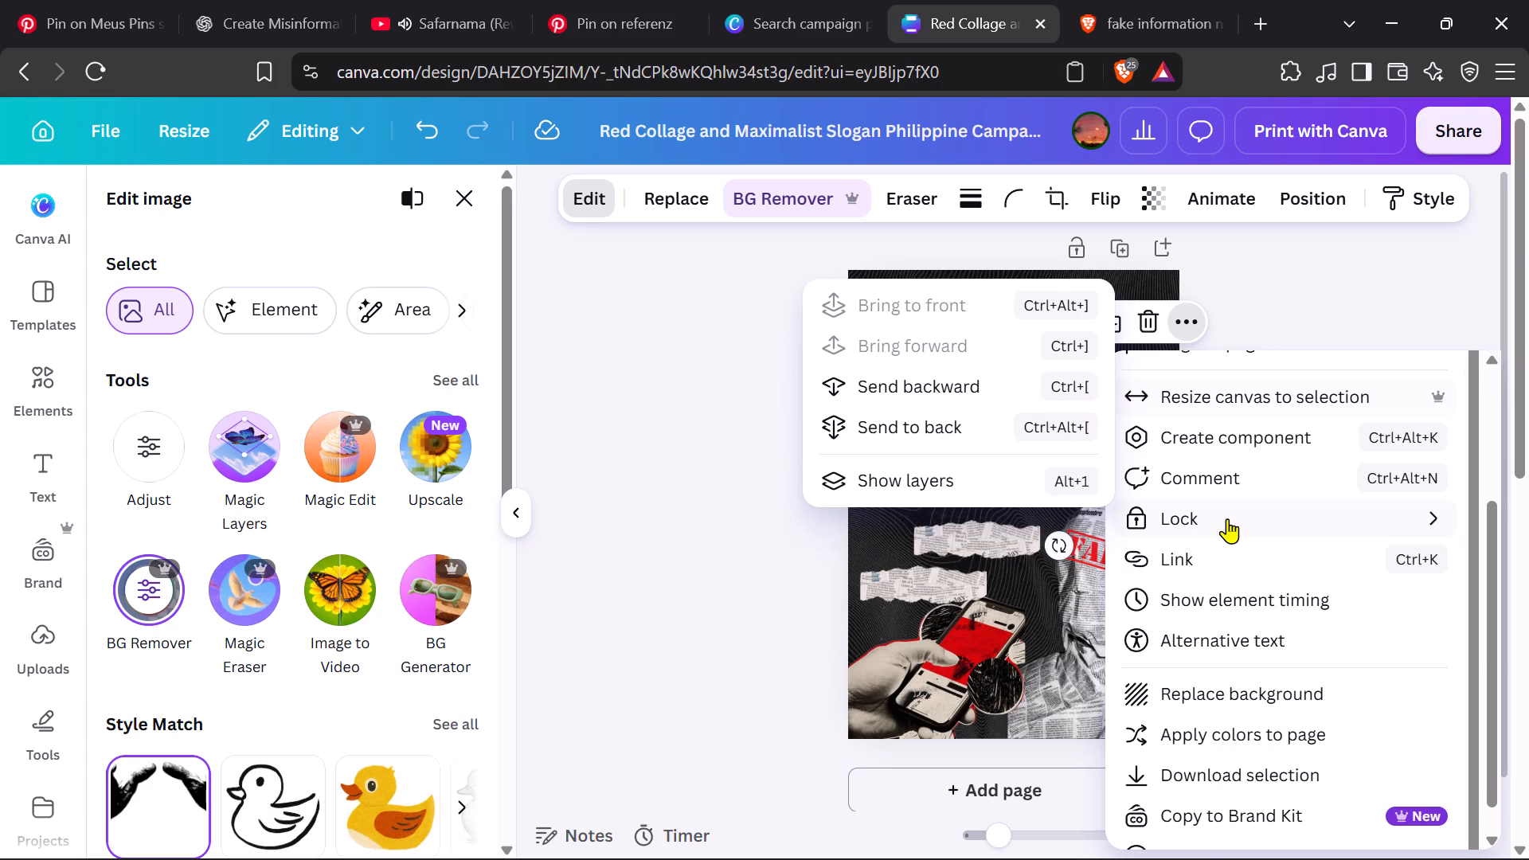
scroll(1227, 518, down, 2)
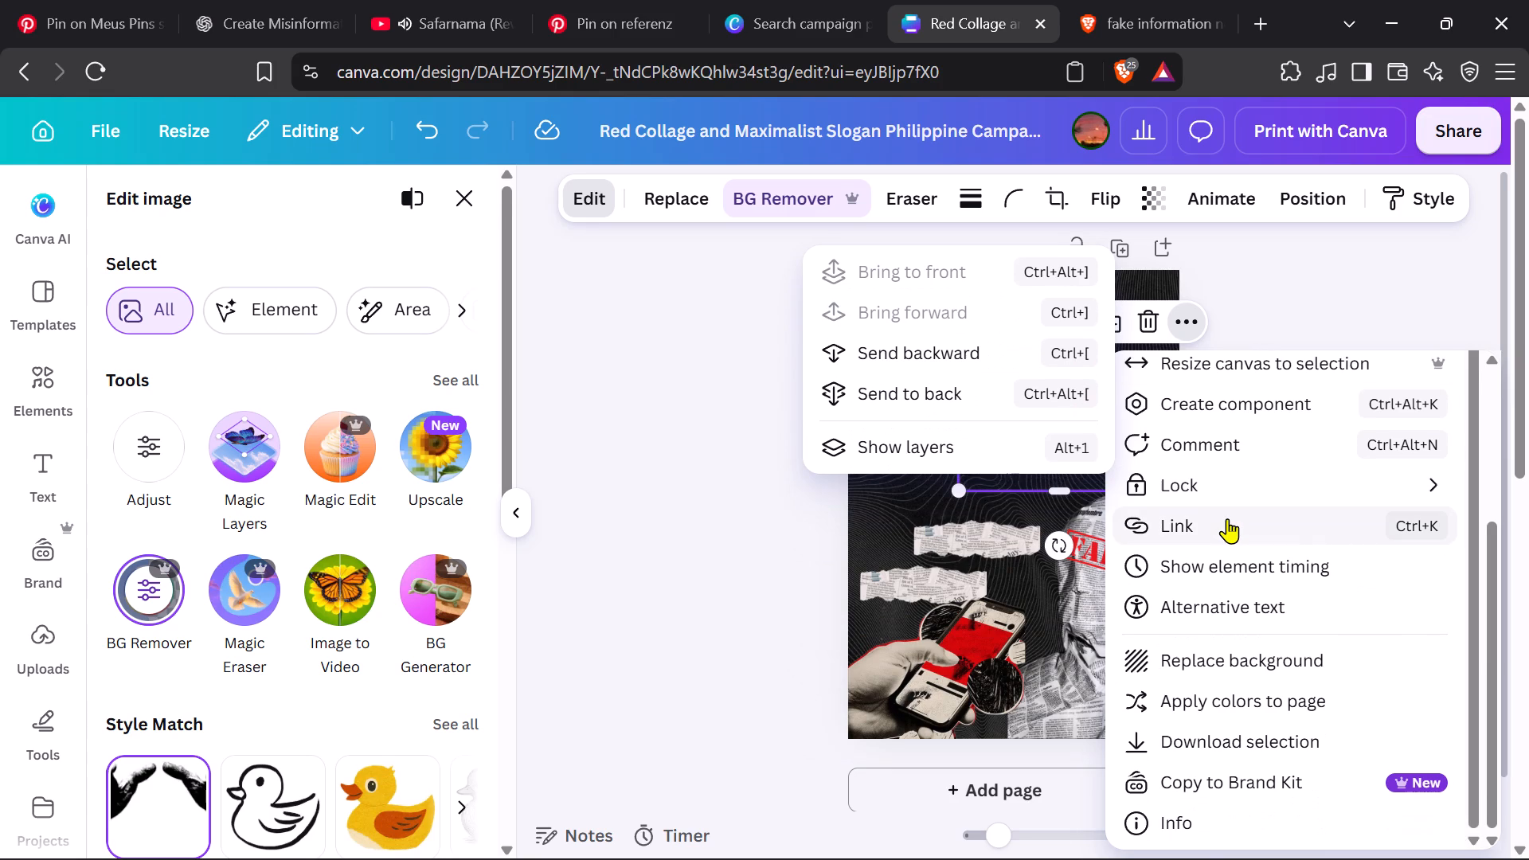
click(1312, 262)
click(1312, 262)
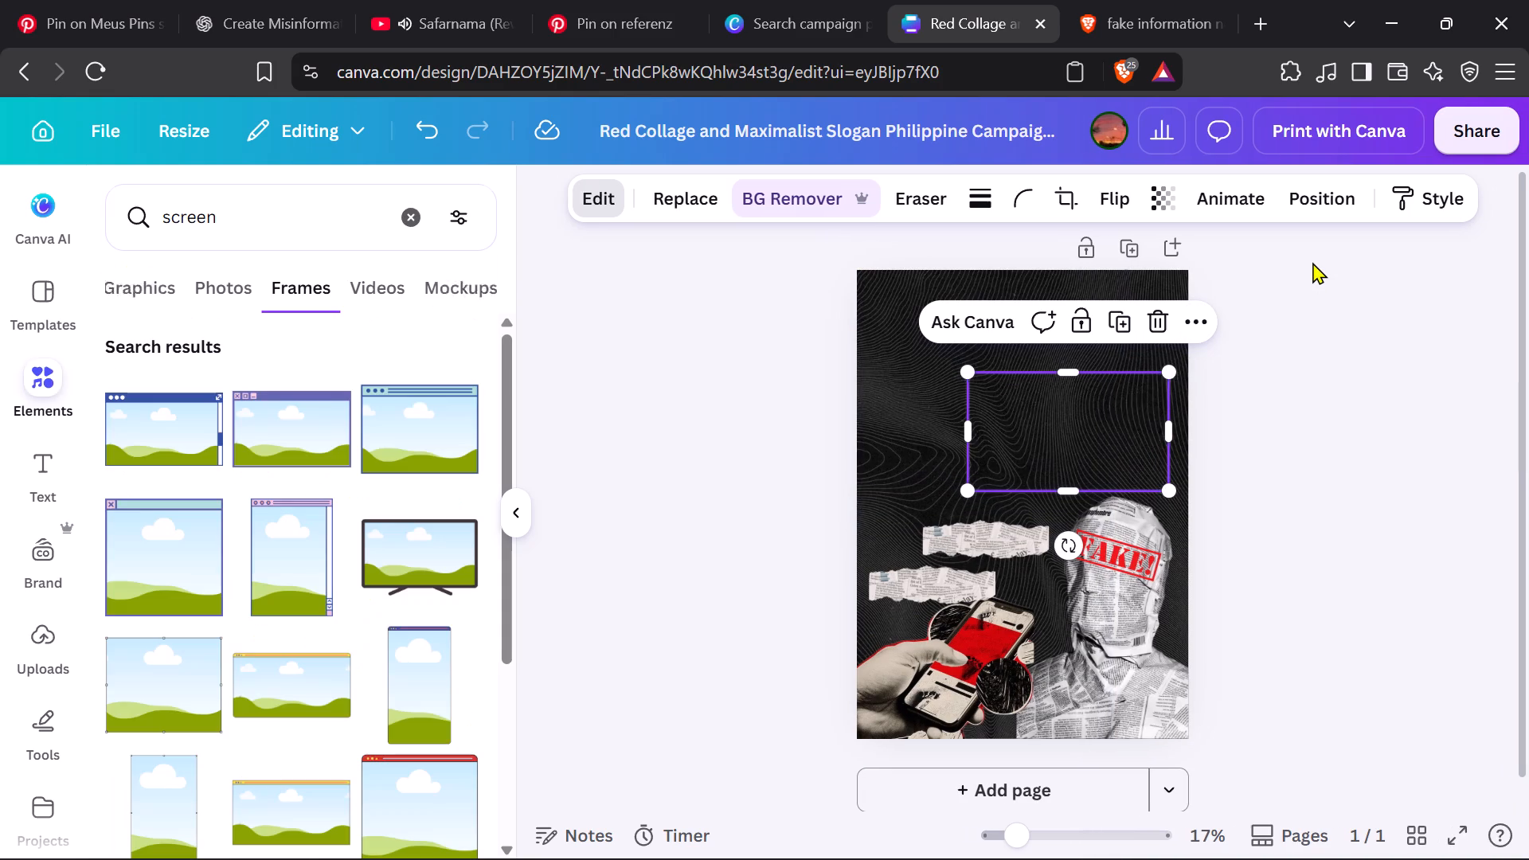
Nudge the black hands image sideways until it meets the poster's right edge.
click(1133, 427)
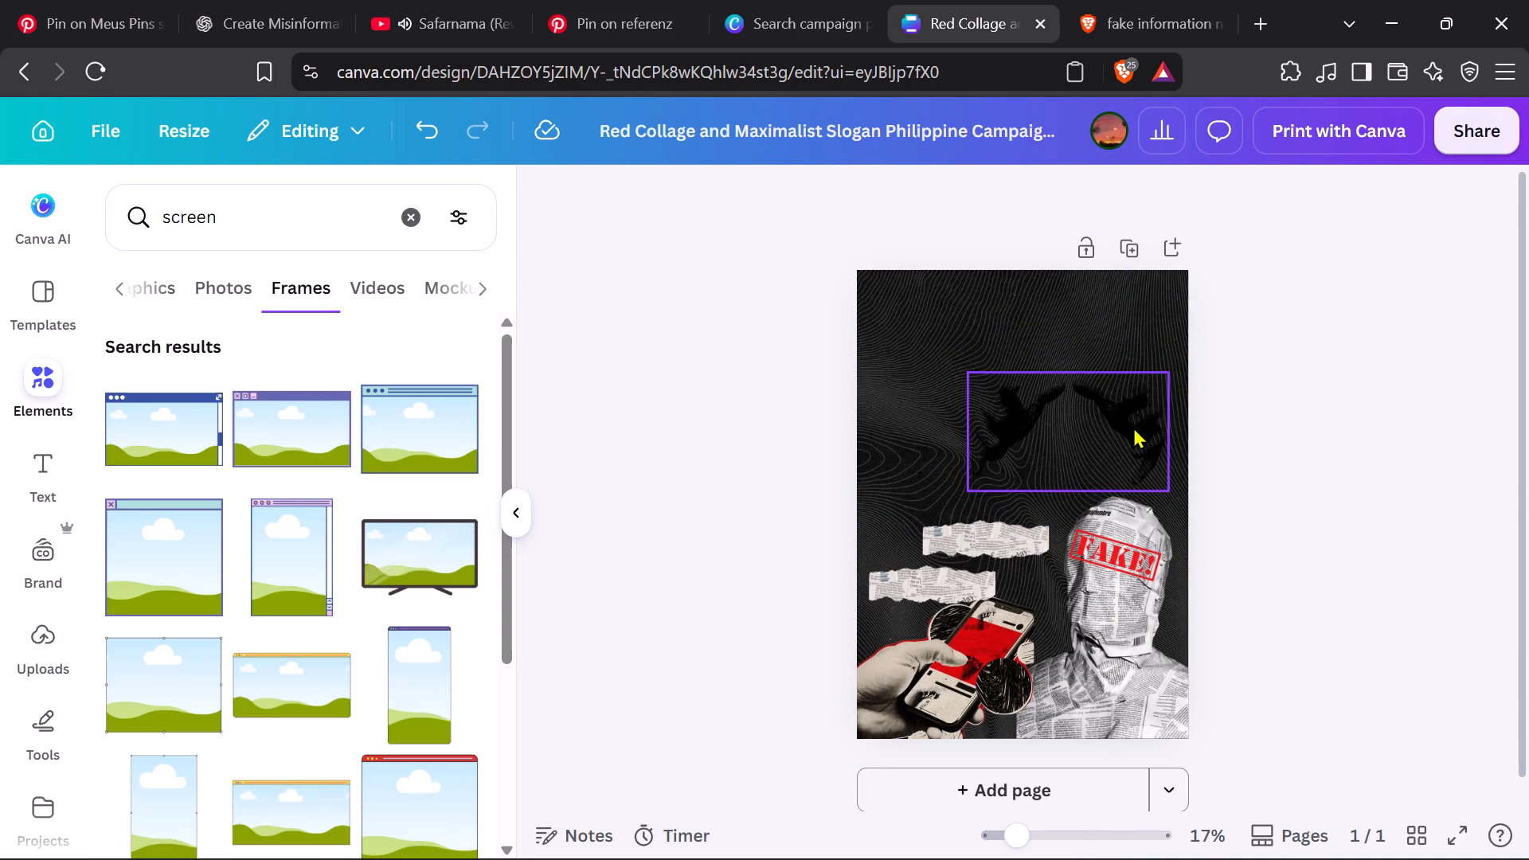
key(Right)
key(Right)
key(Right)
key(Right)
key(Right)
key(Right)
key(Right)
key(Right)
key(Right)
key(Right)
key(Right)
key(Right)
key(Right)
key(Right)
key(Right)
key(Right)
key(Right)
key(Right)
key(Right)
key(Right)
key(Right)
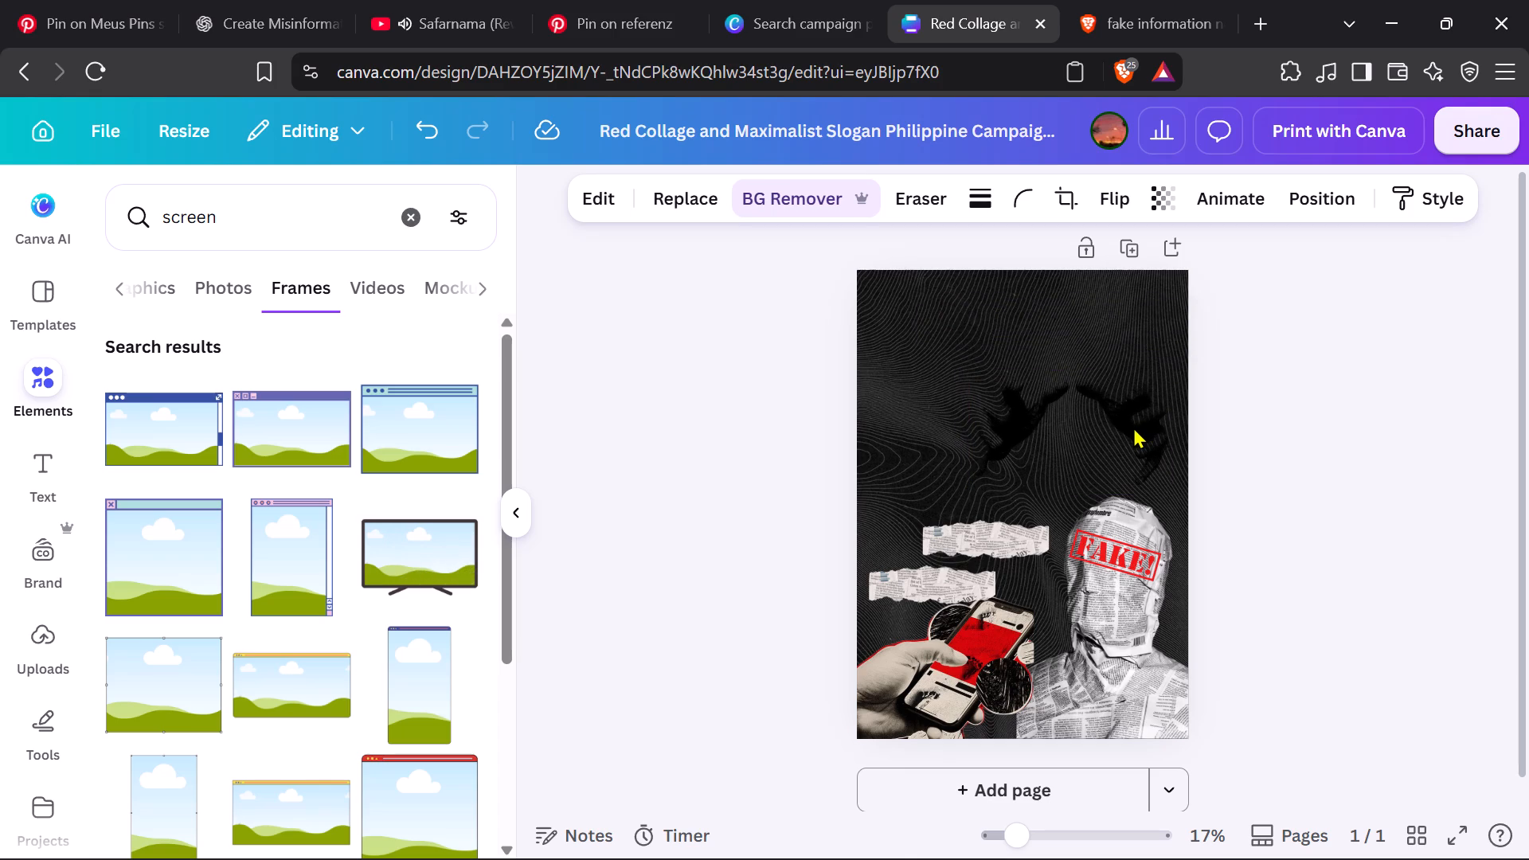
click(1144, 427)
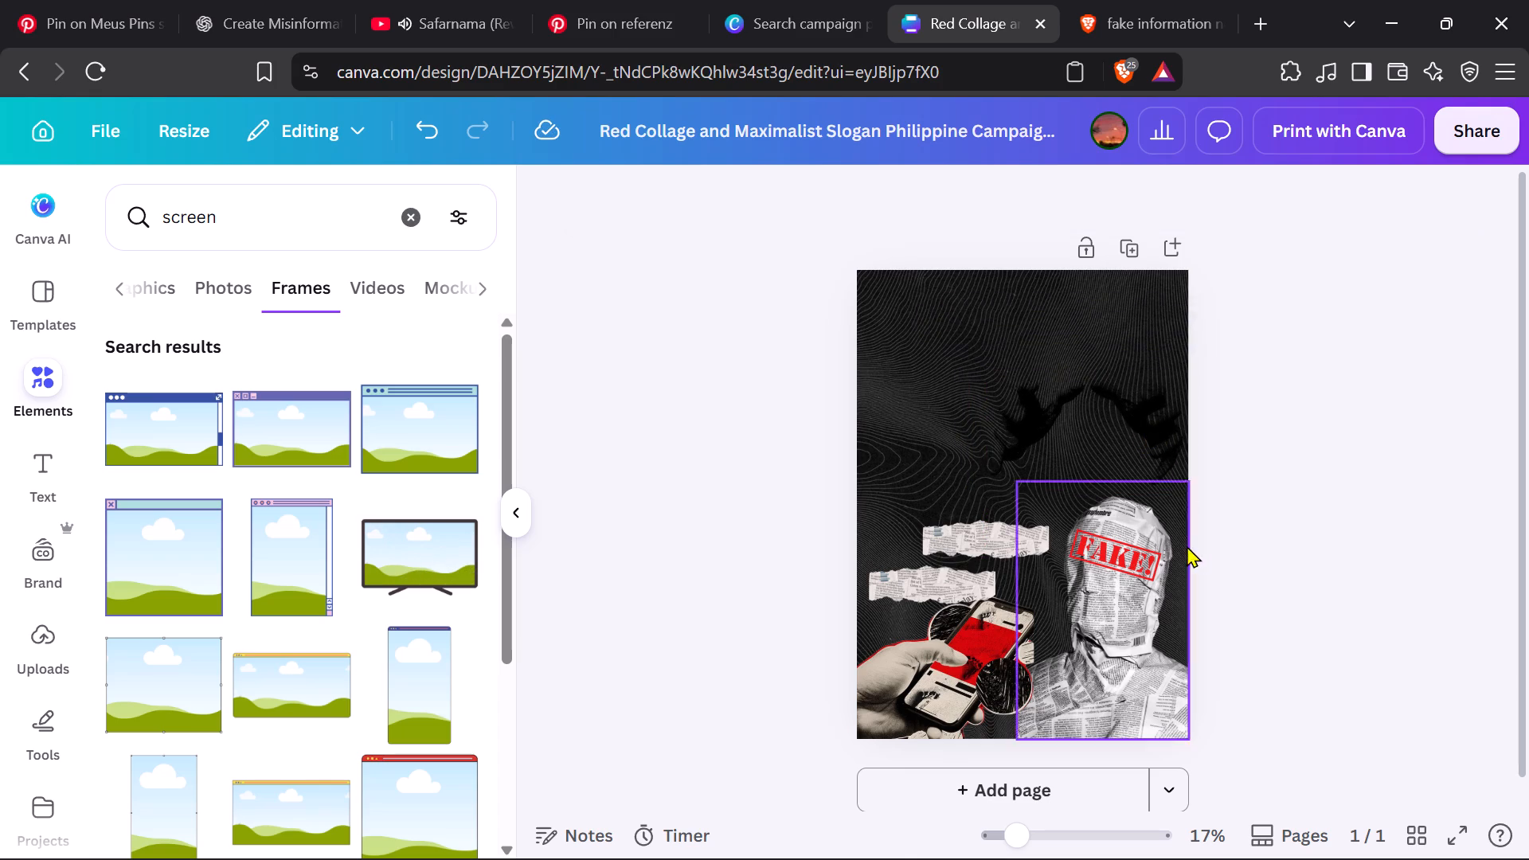
Shrink the hands image to about three-quarters of its size and place it over the top of the newspaper-wrapped head.
click(1153, 472)
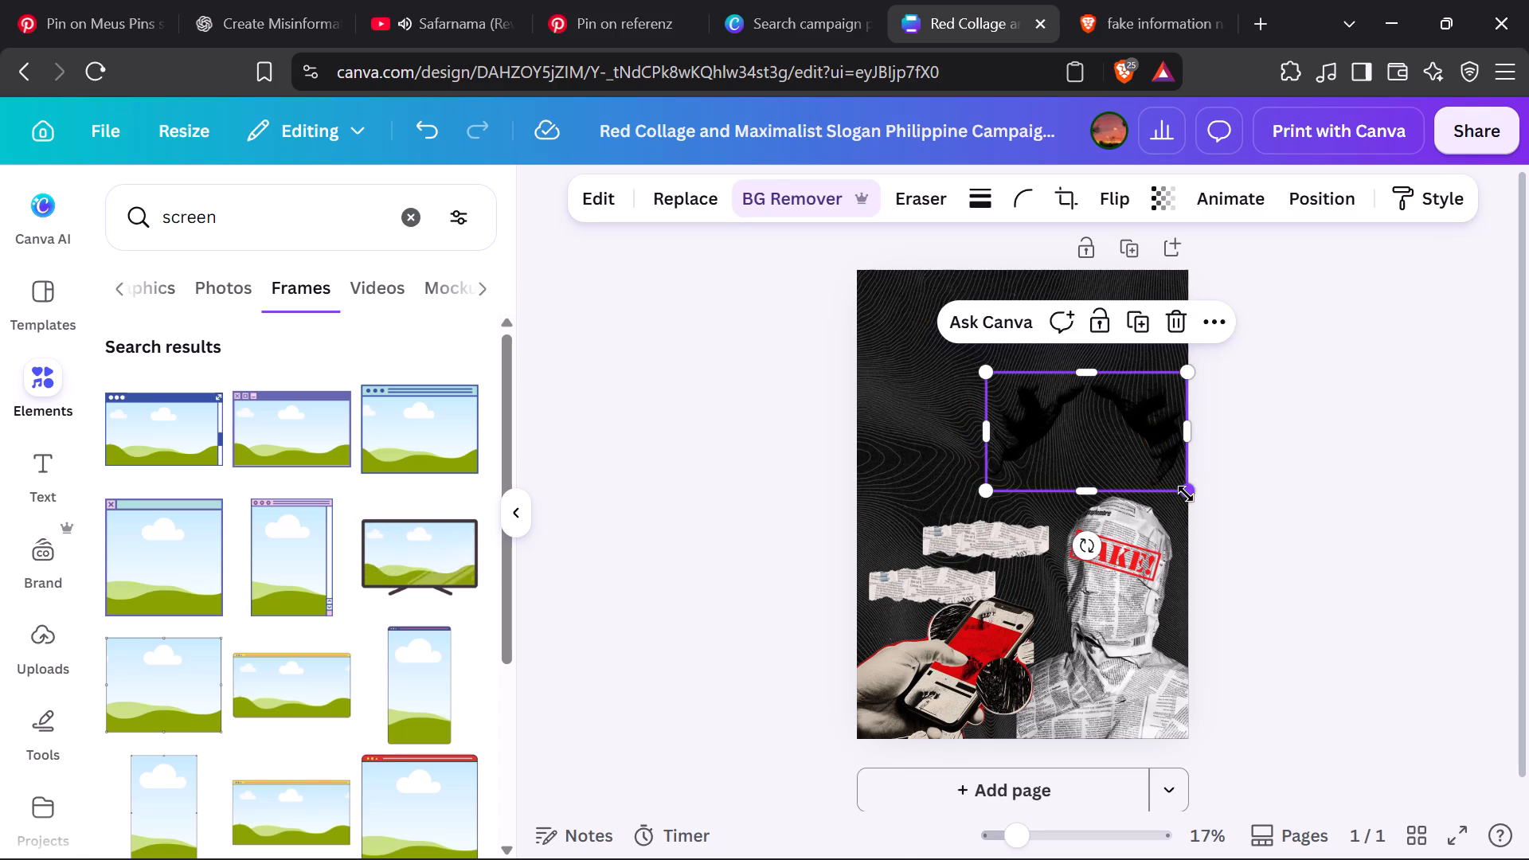
drag(1186, 494, 1135, 455)
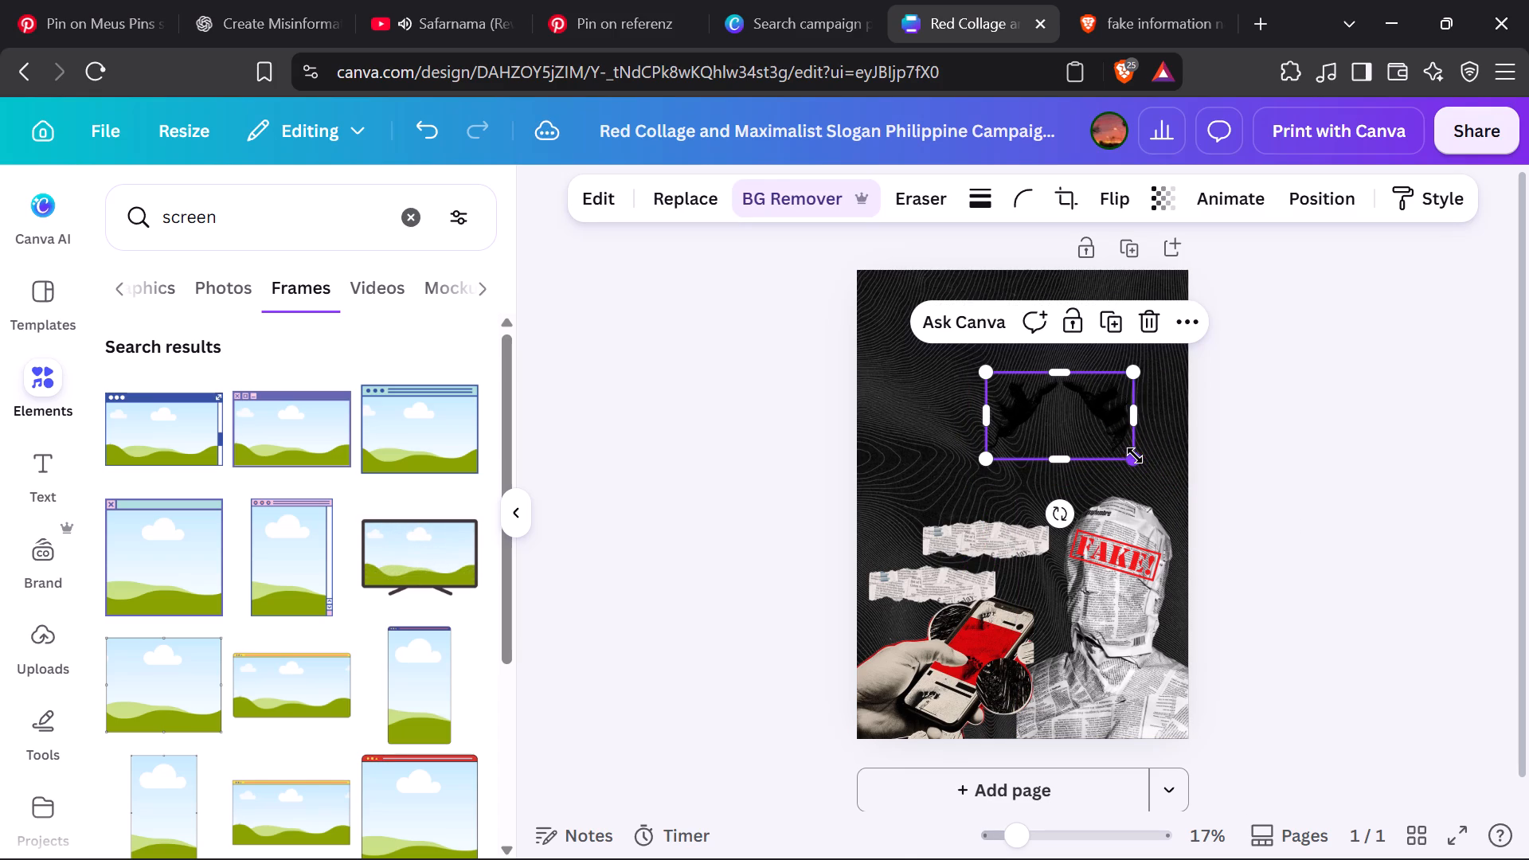
drag(1072, 409, 1136, 508)
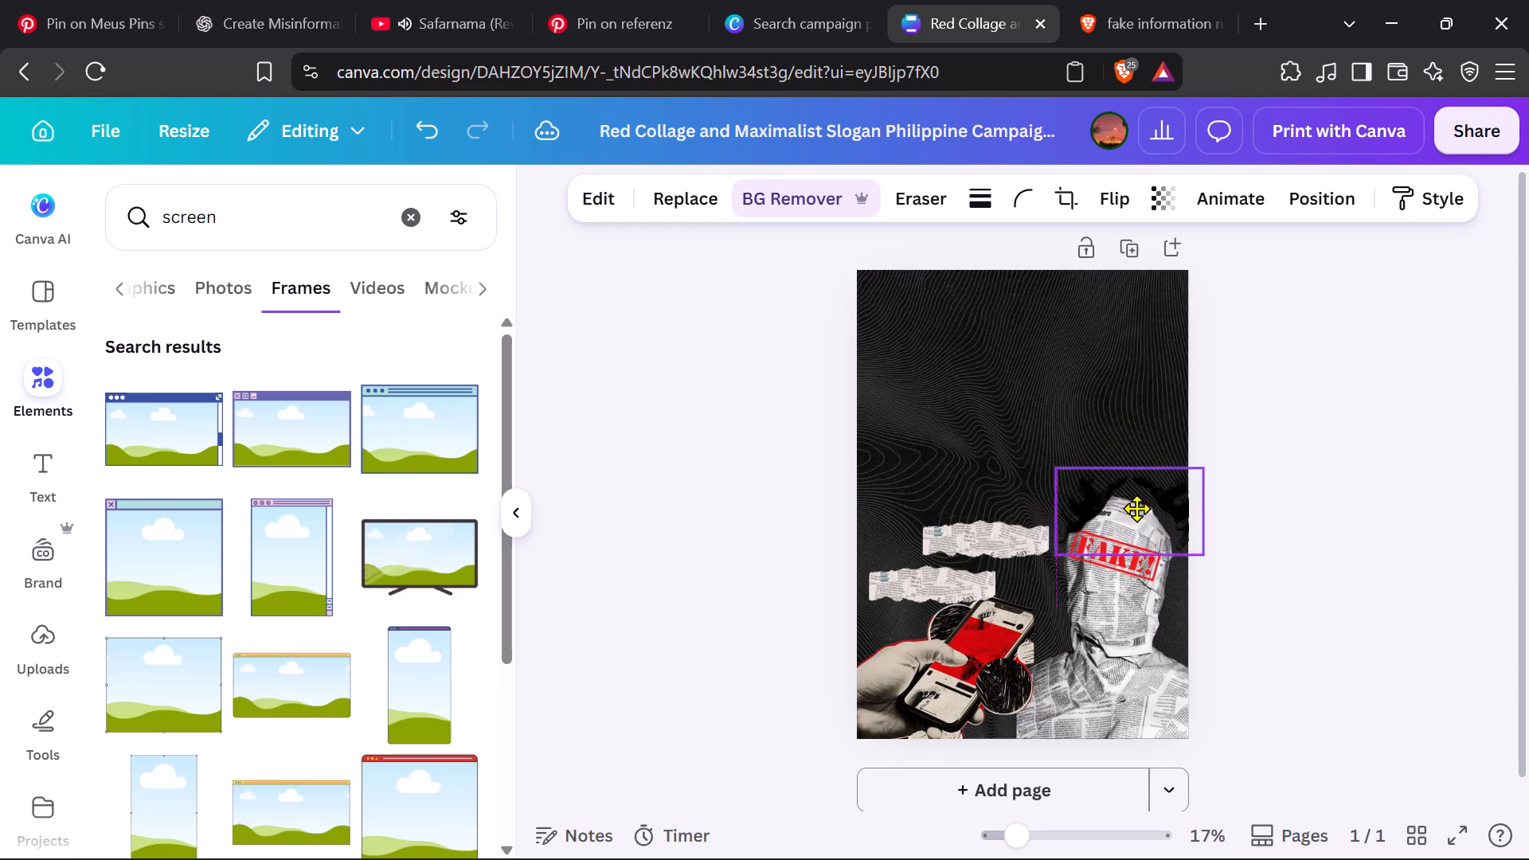
drag(1136, 508, 1125, 502)
click(1295, 489)
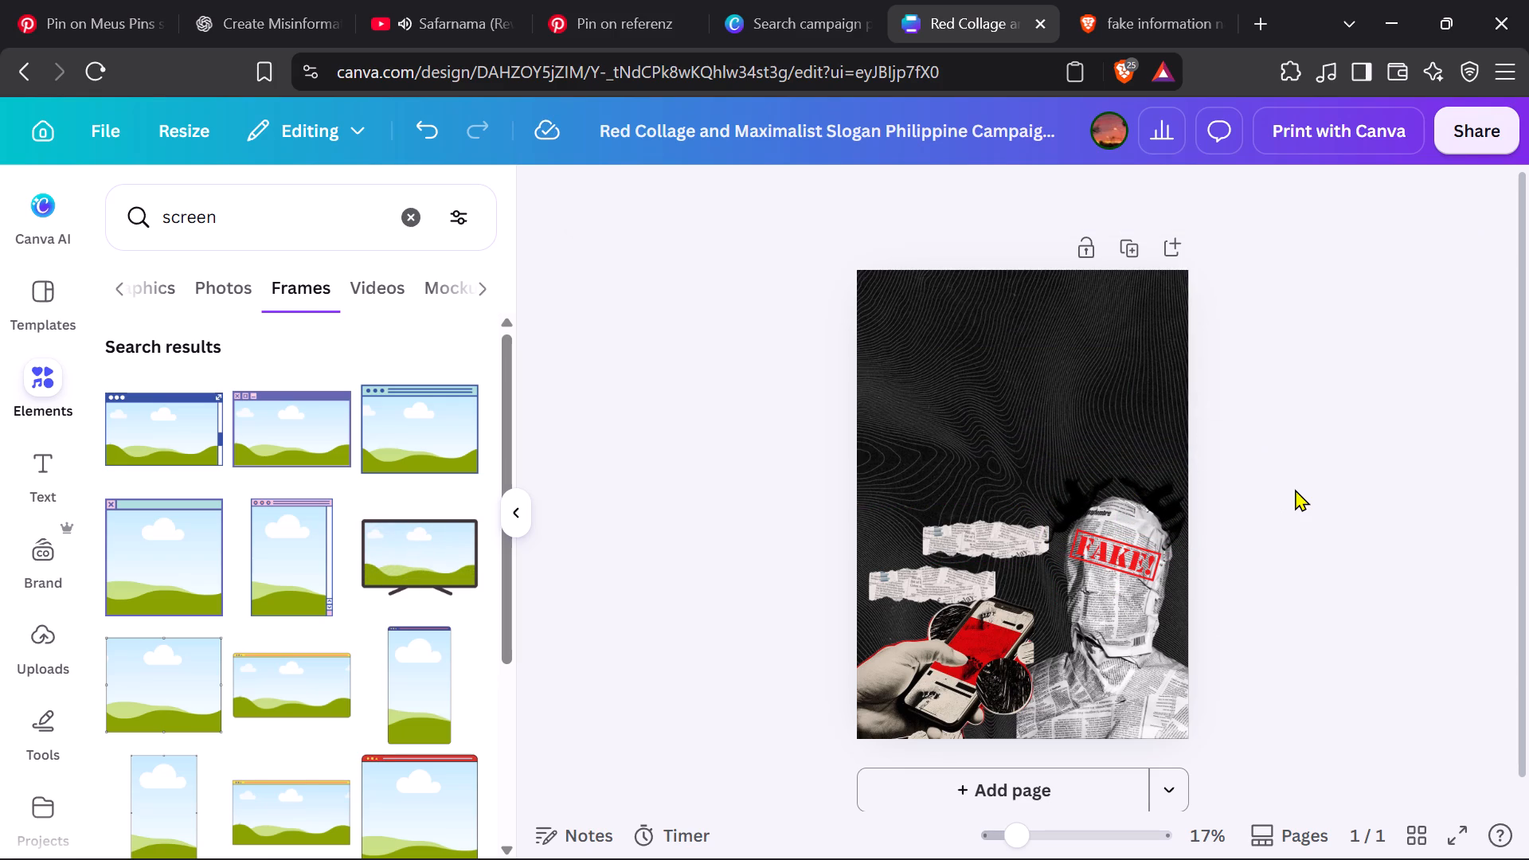
Nudge the hands image right so that it extends slightly past the poster's right edge.
click(1157, 495)
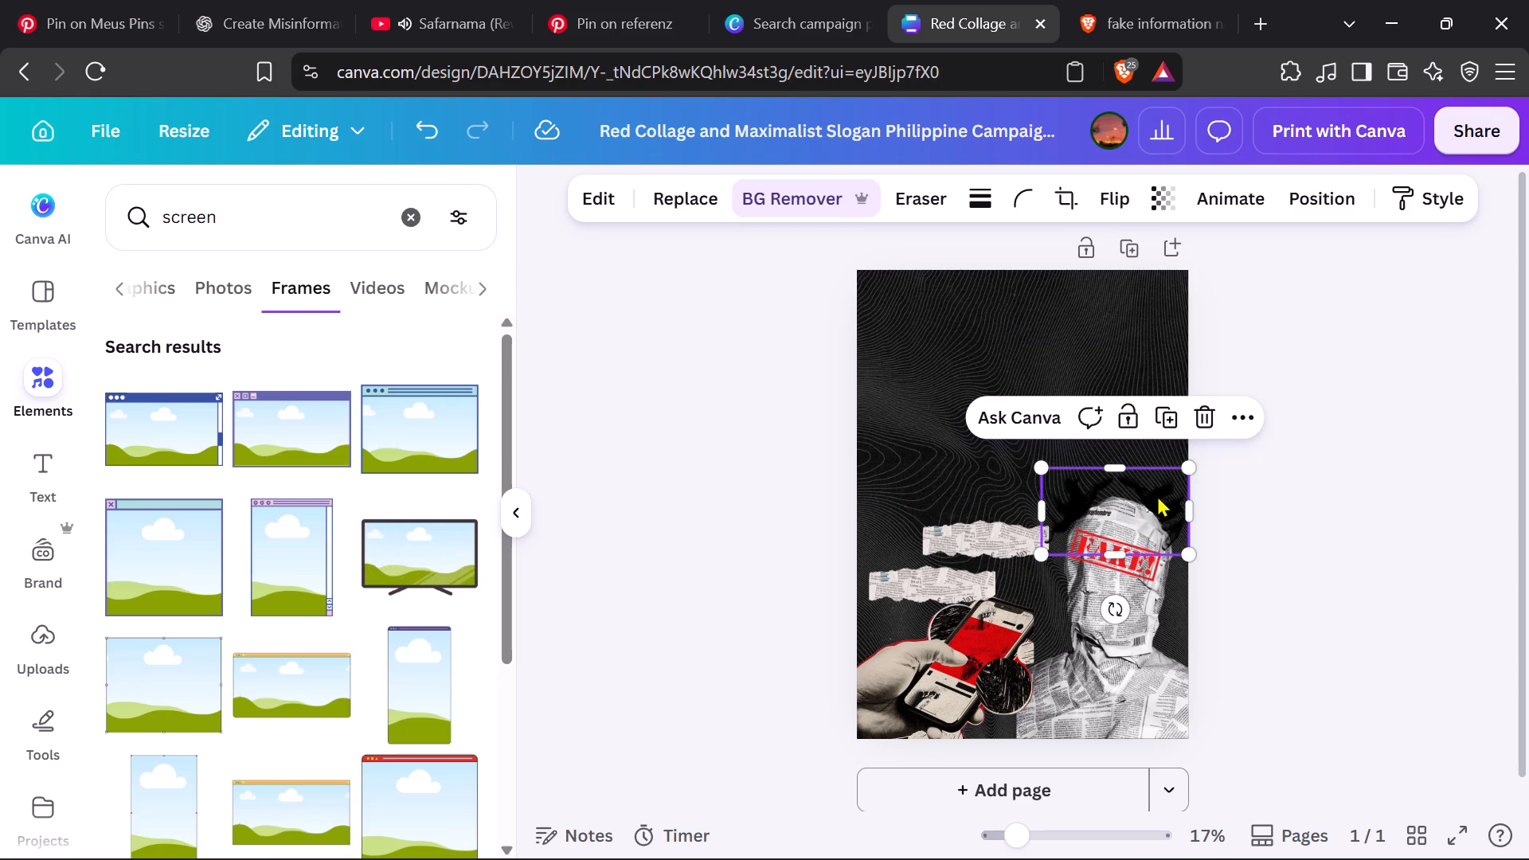
key(Right)
key(Right)
key(Right)
key(Right)
key(Right)
key(Right)
key(Right)
key(Right)
key(Right)
key(Right)
key(Right)
key(Right)
key(Right)
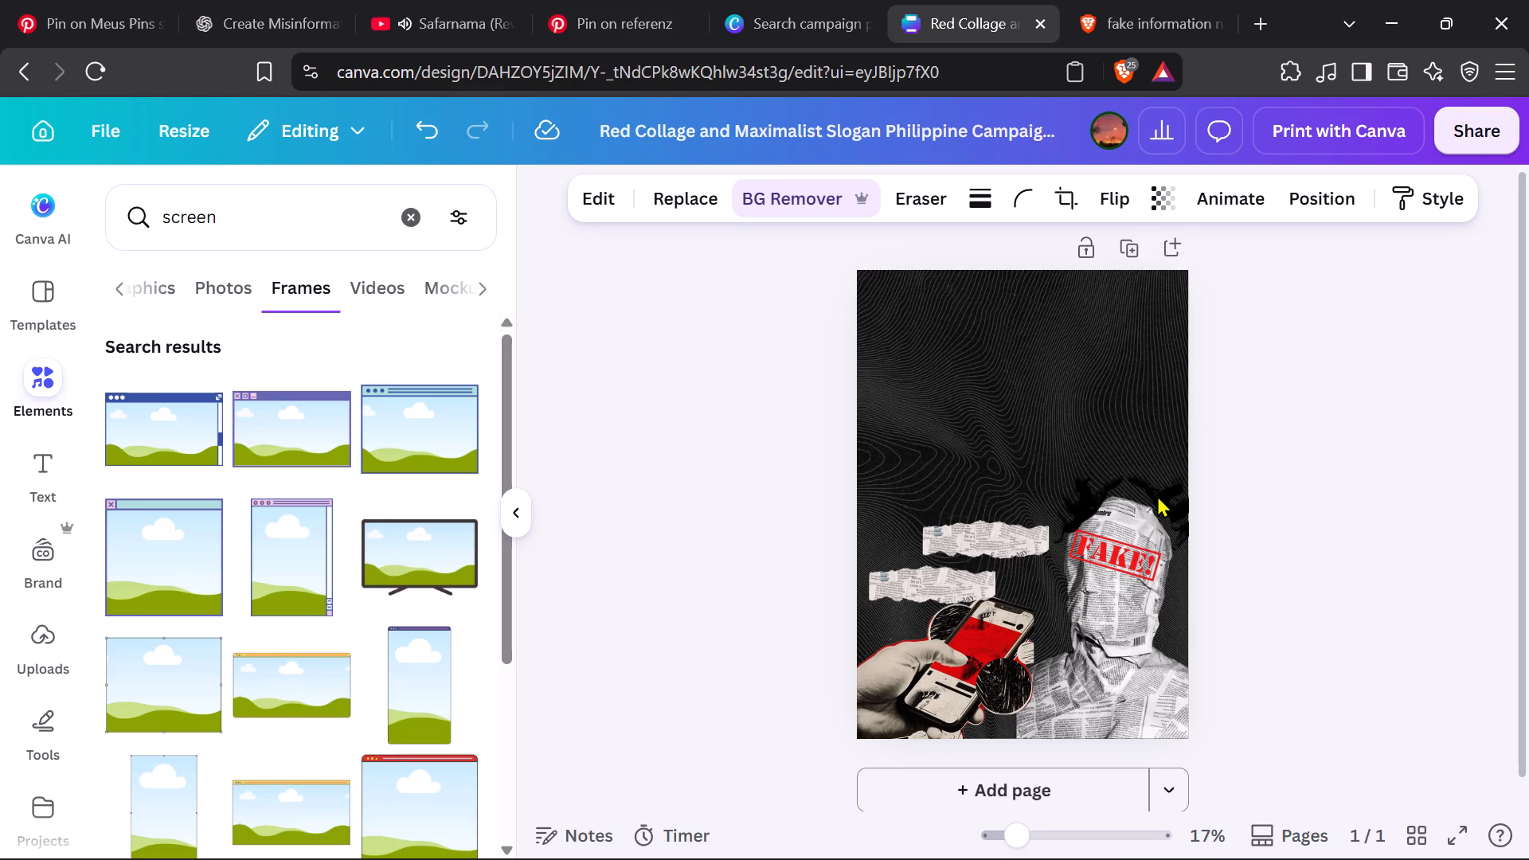
Nudge the newspaper-wrapped figure right so that it extends slightly past the poster's right edge.
click(1143, 702)
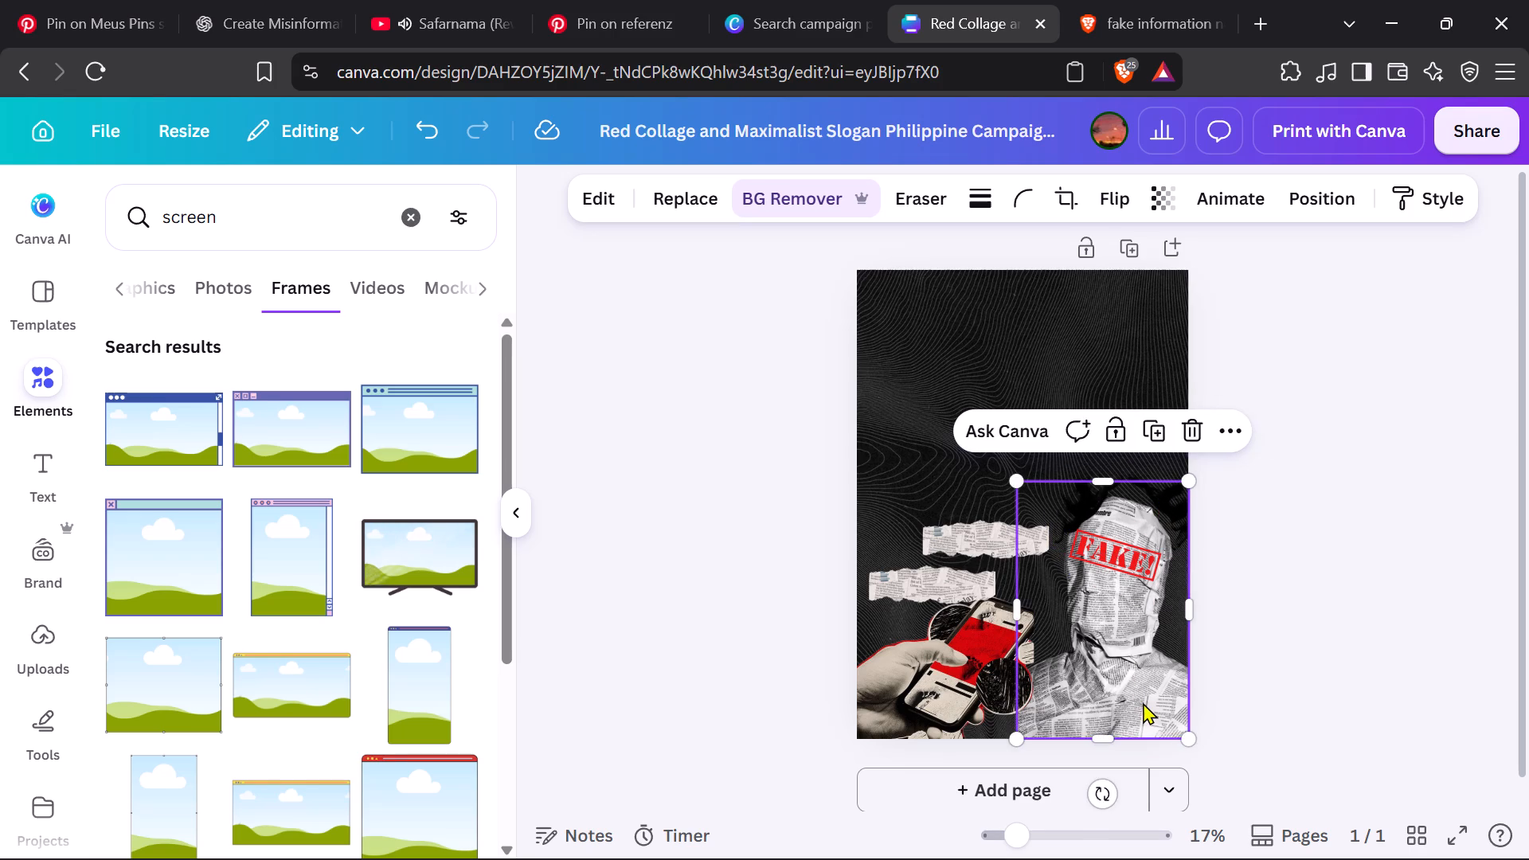
key(Right)
key(Right)
key(Right)
key(Right)
key(Right)
key(Right)
key(Right)
key(Right)
key(Right)
key(Right)
key(Right)
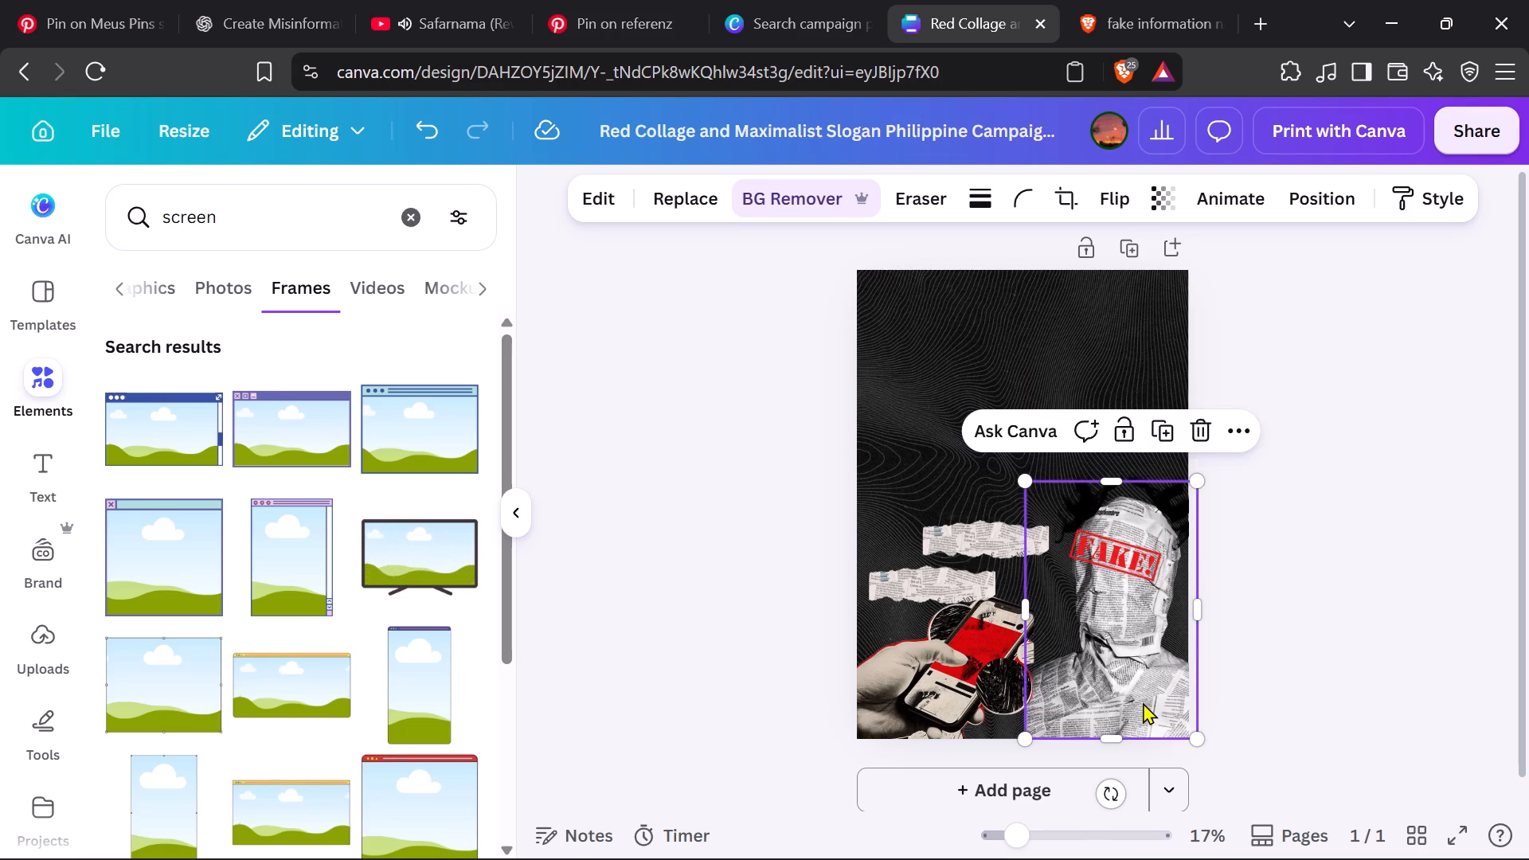
click(1286, 695)
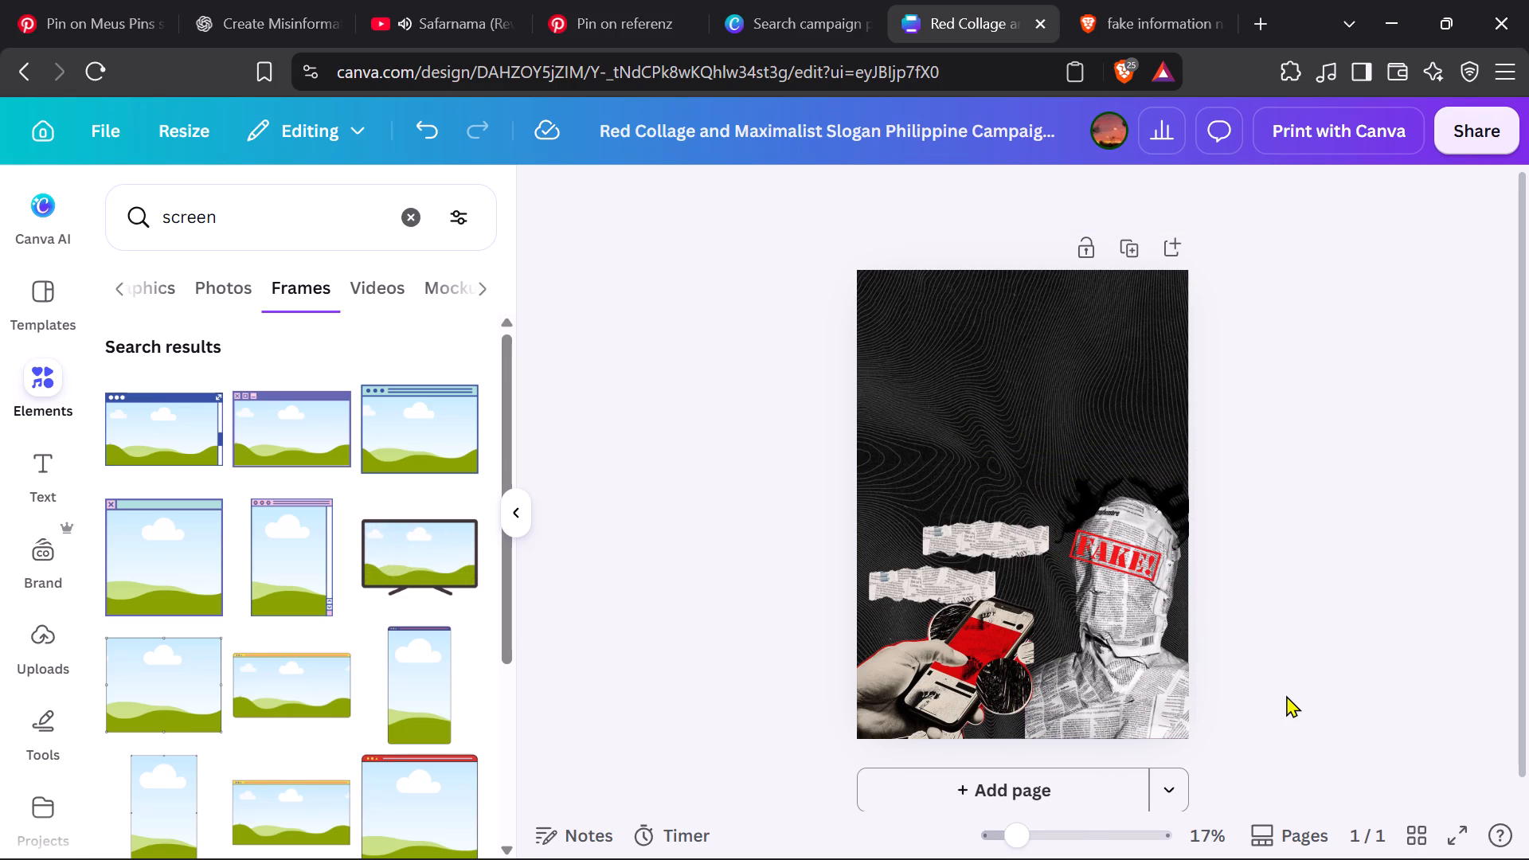
Nudge the hand-holding-phone cutout sideways, leaving it very slightly further right at the poster's bottom.
click(926, 690)
key(Right)
key(Right)
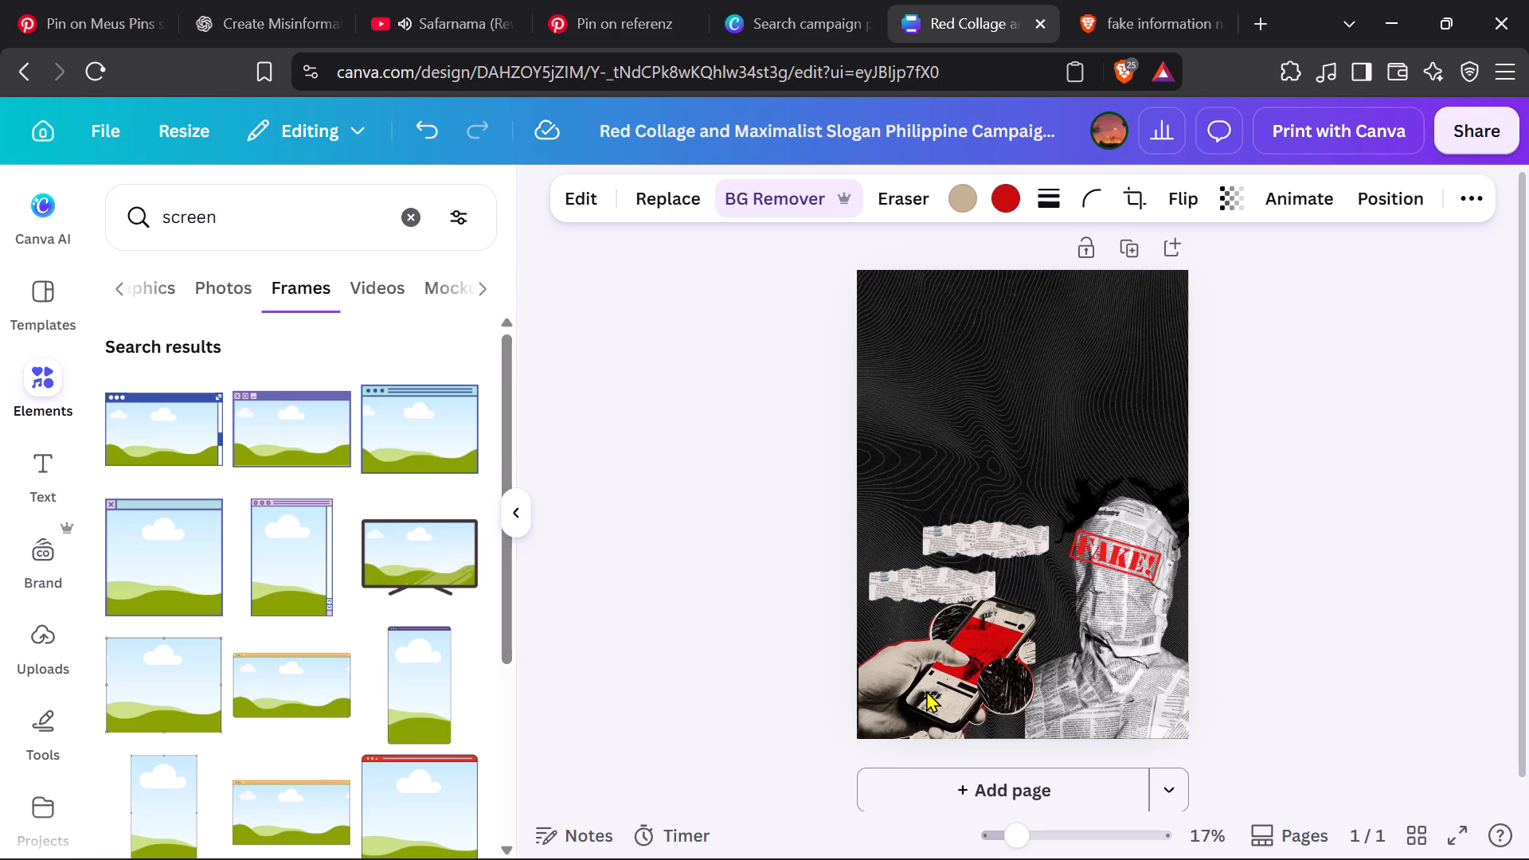
key(Right)
key(Right)
key(Right)
key(Left)
key(Left)
key(Left)
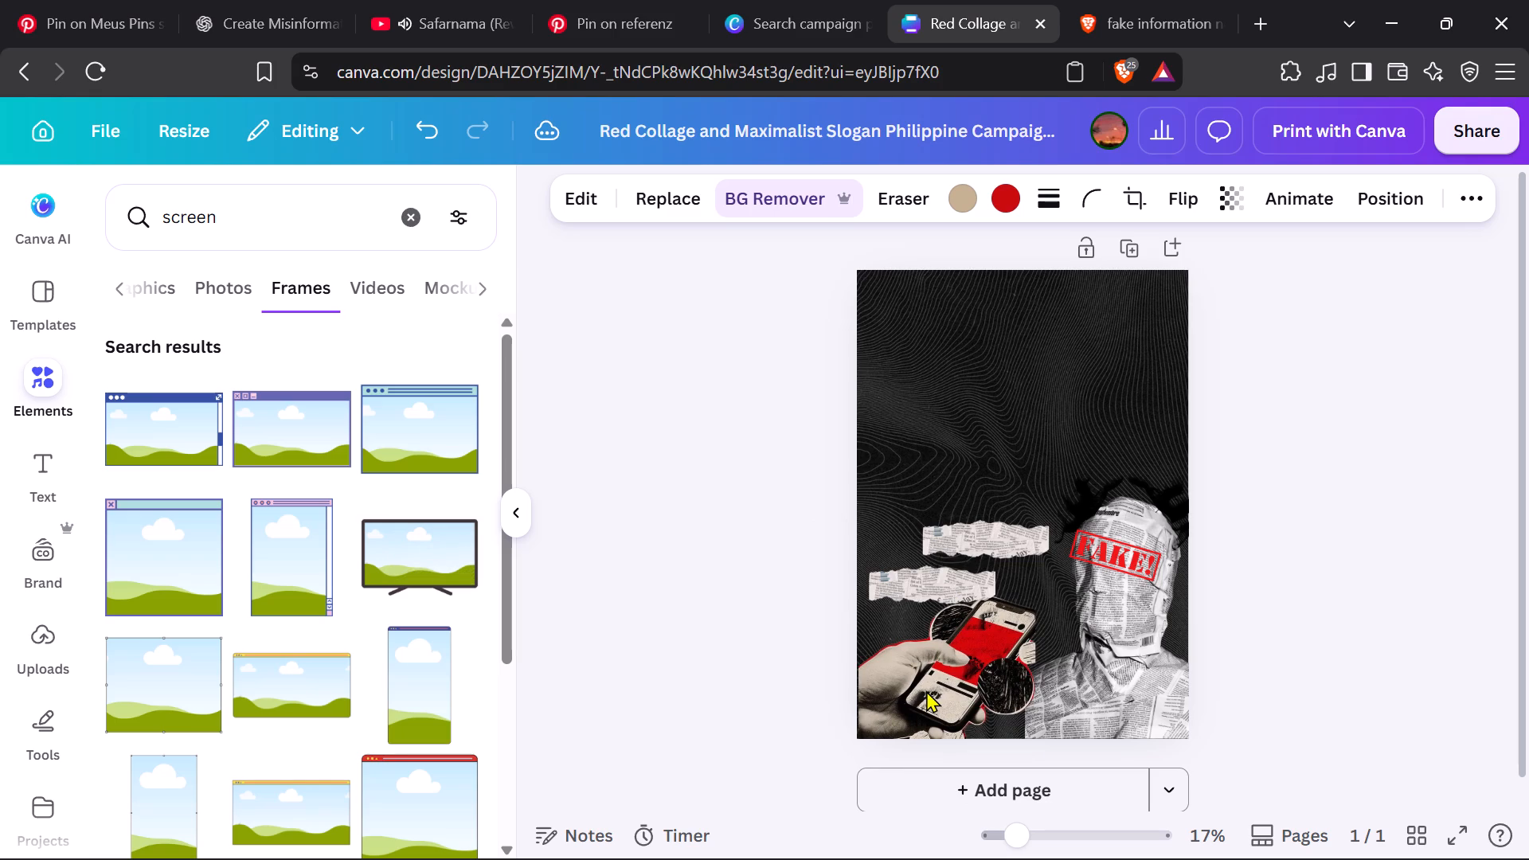
key(Left)
click(1354, 623)
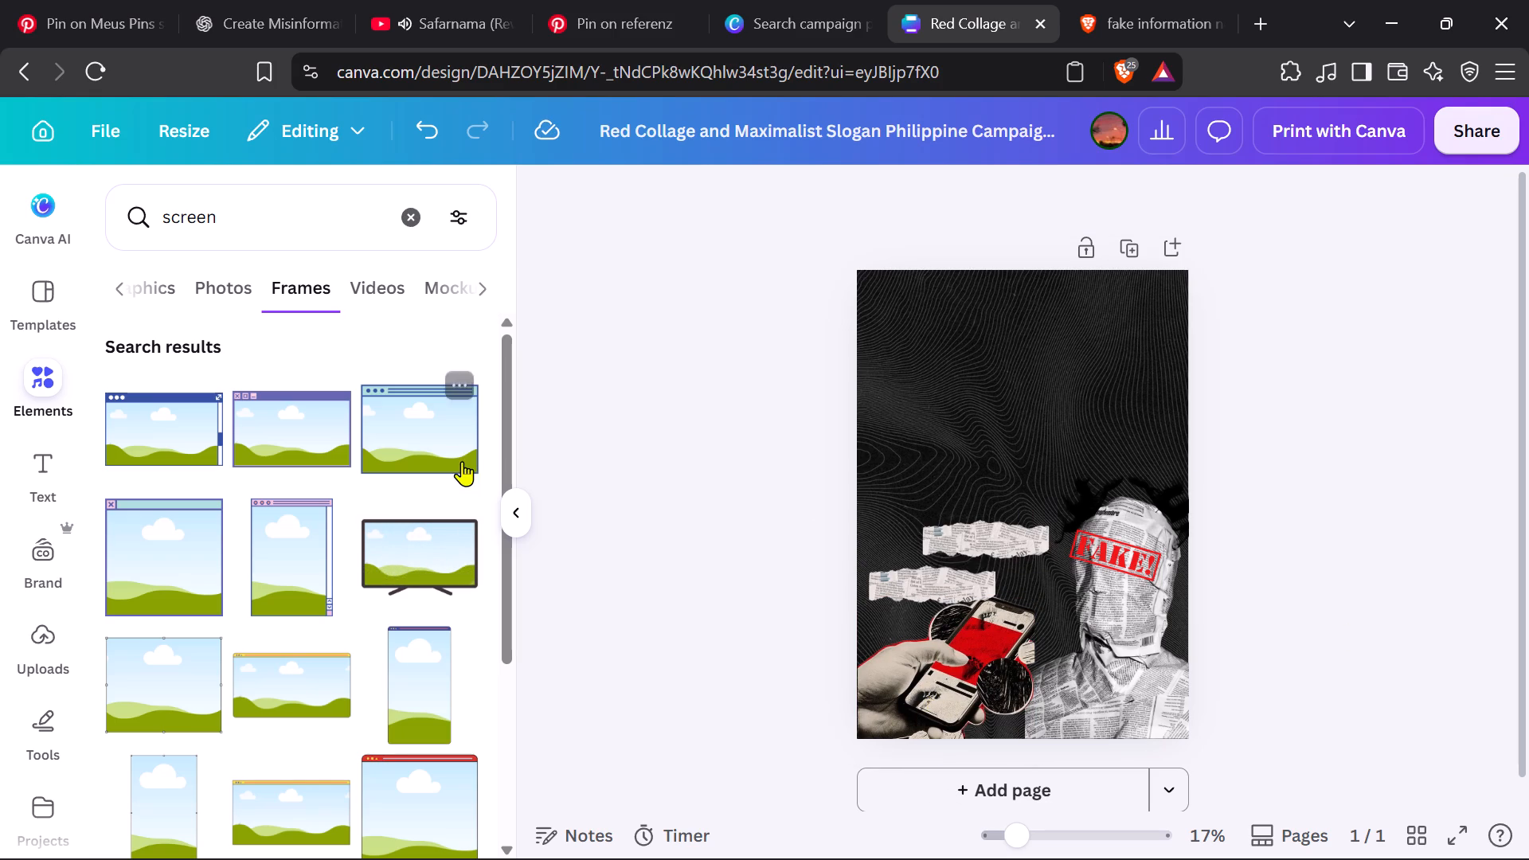
Add a subheading text box to the poster.
click(68, 464)
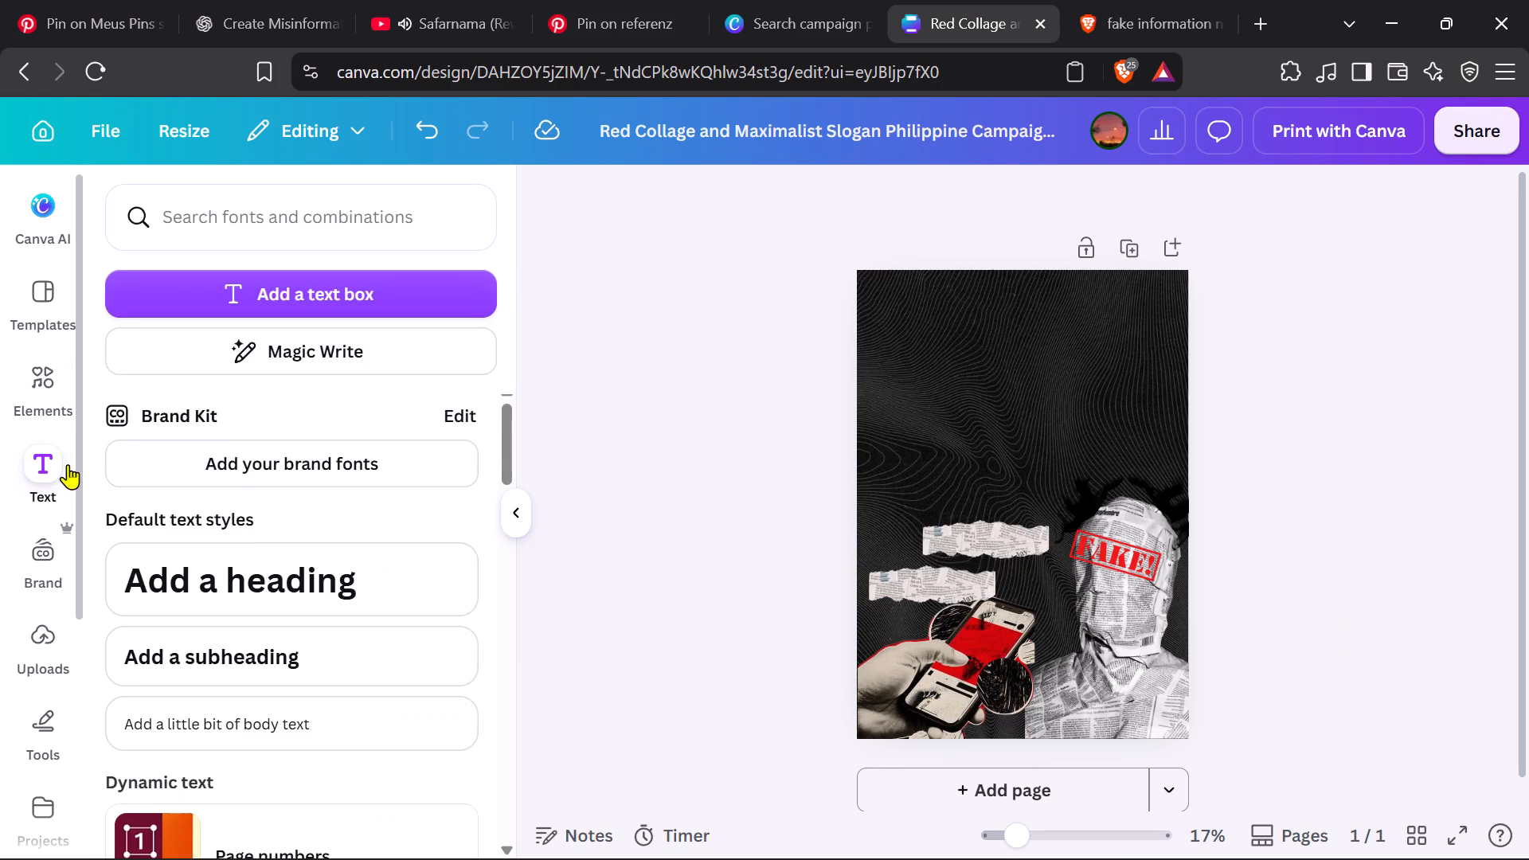
click(289, 655)
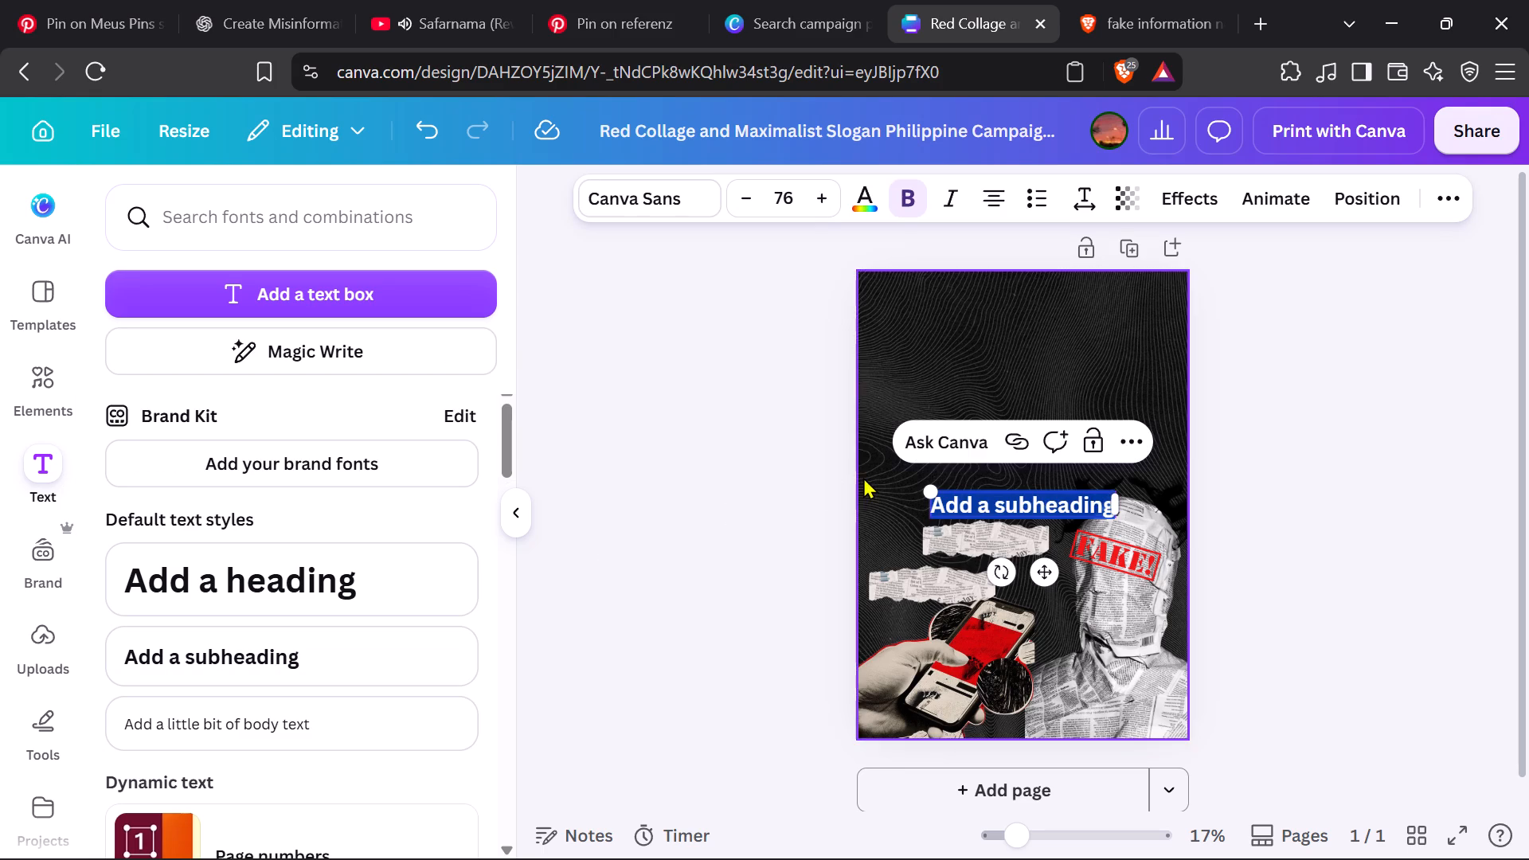
Check the Hindi alien-cow headline in the image search results and the strip captions on the ChatGPT reference poster.
click(1144, 0)
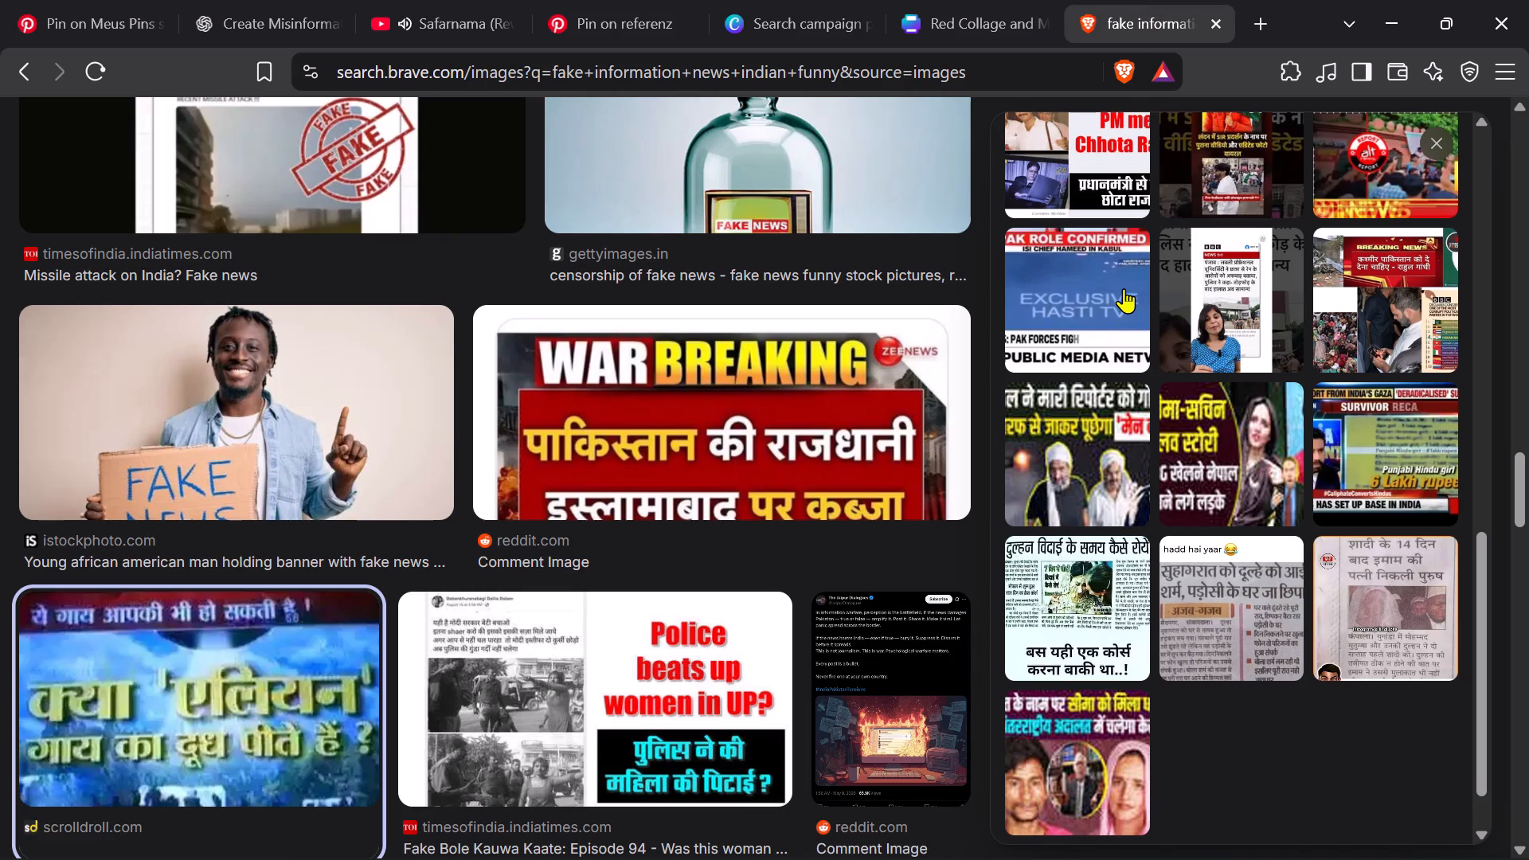
scroll(1124, 288, up, 14)
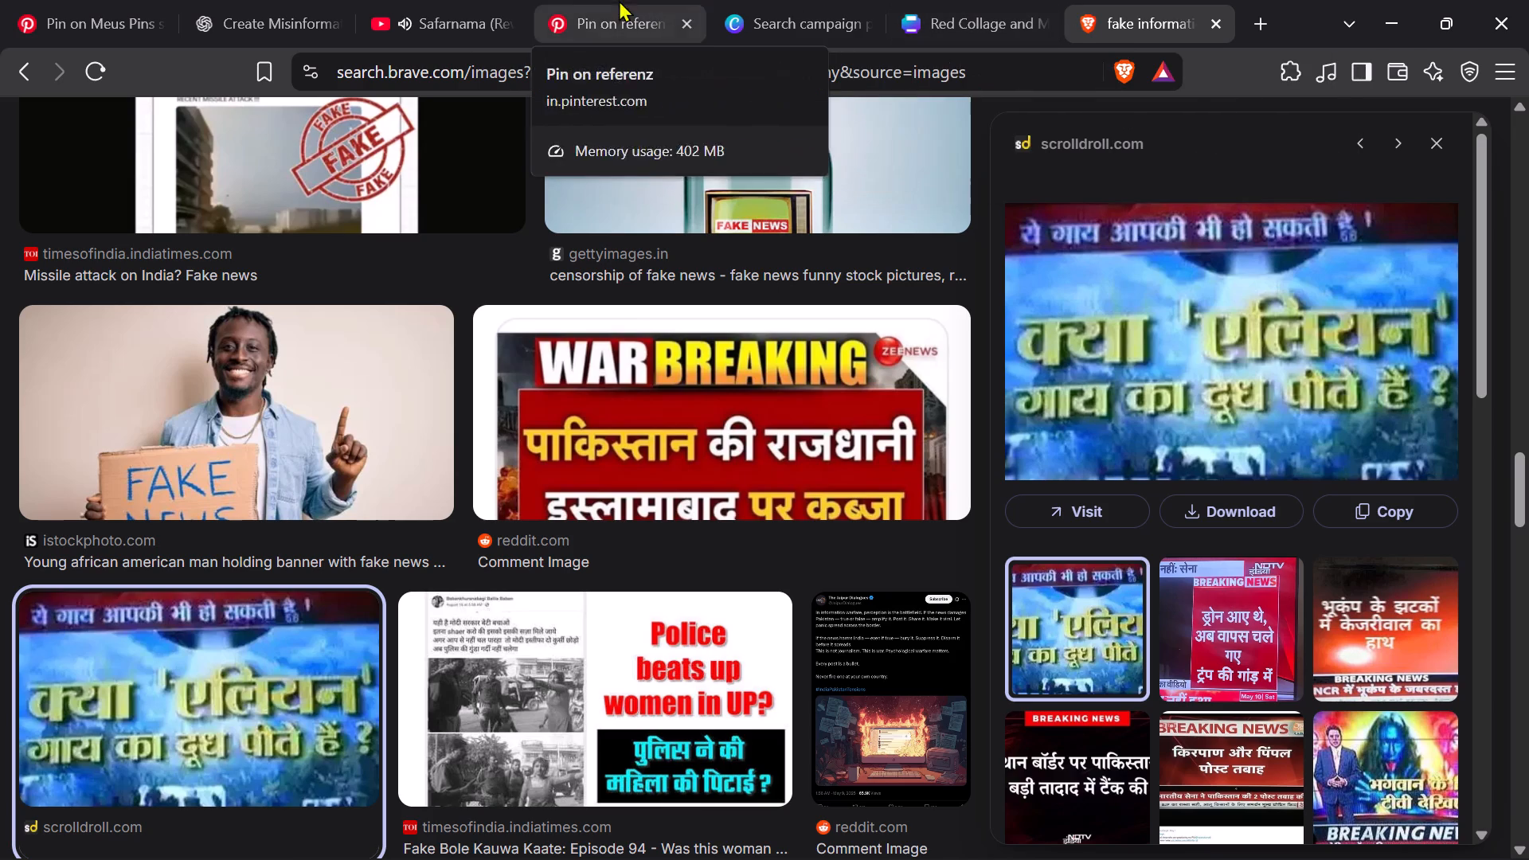
click(295, 10)
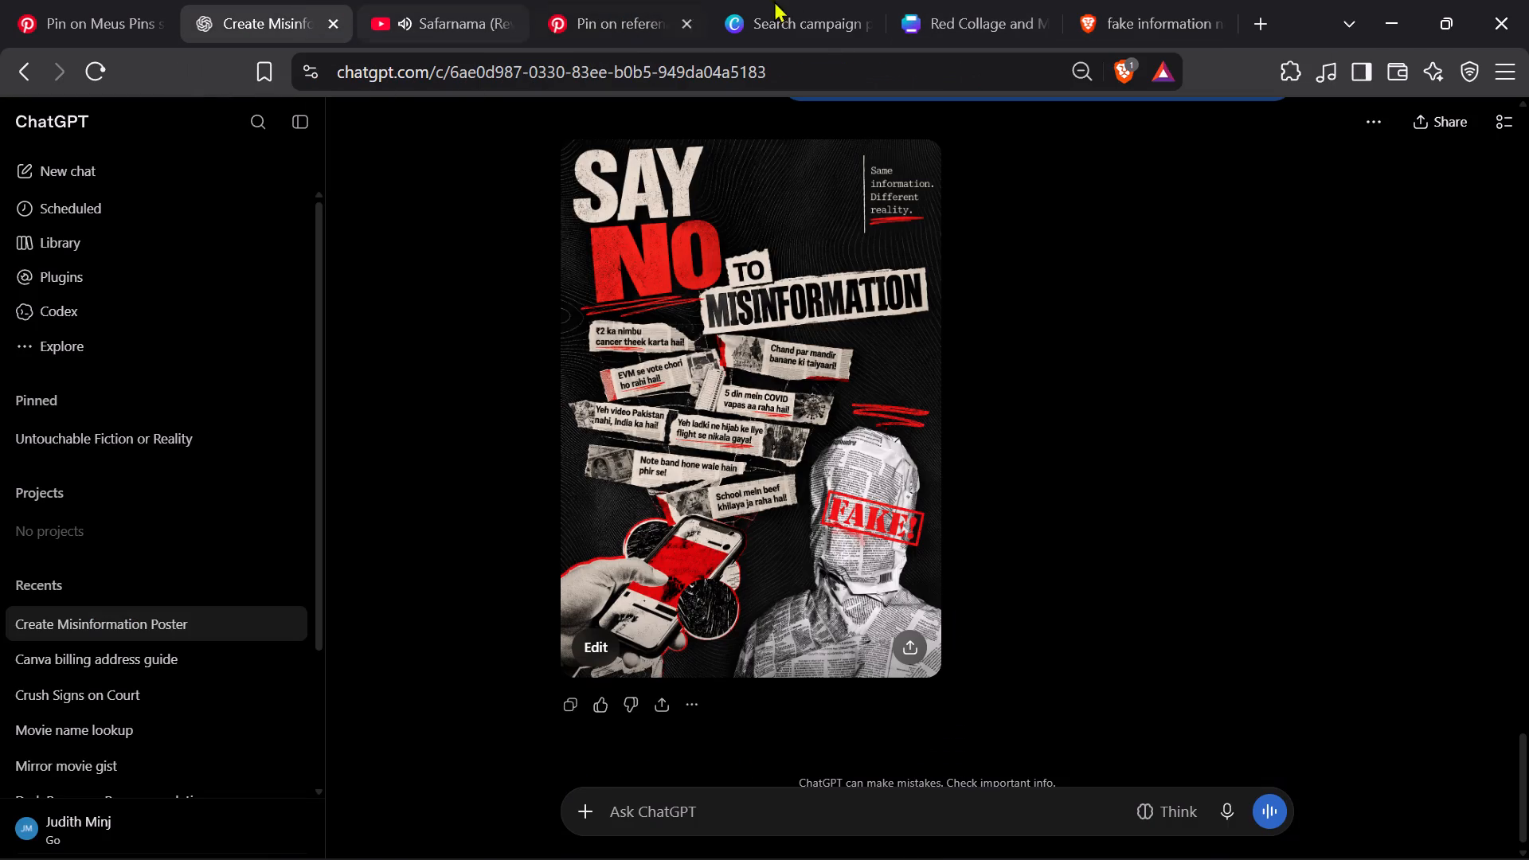
click(994, 8)
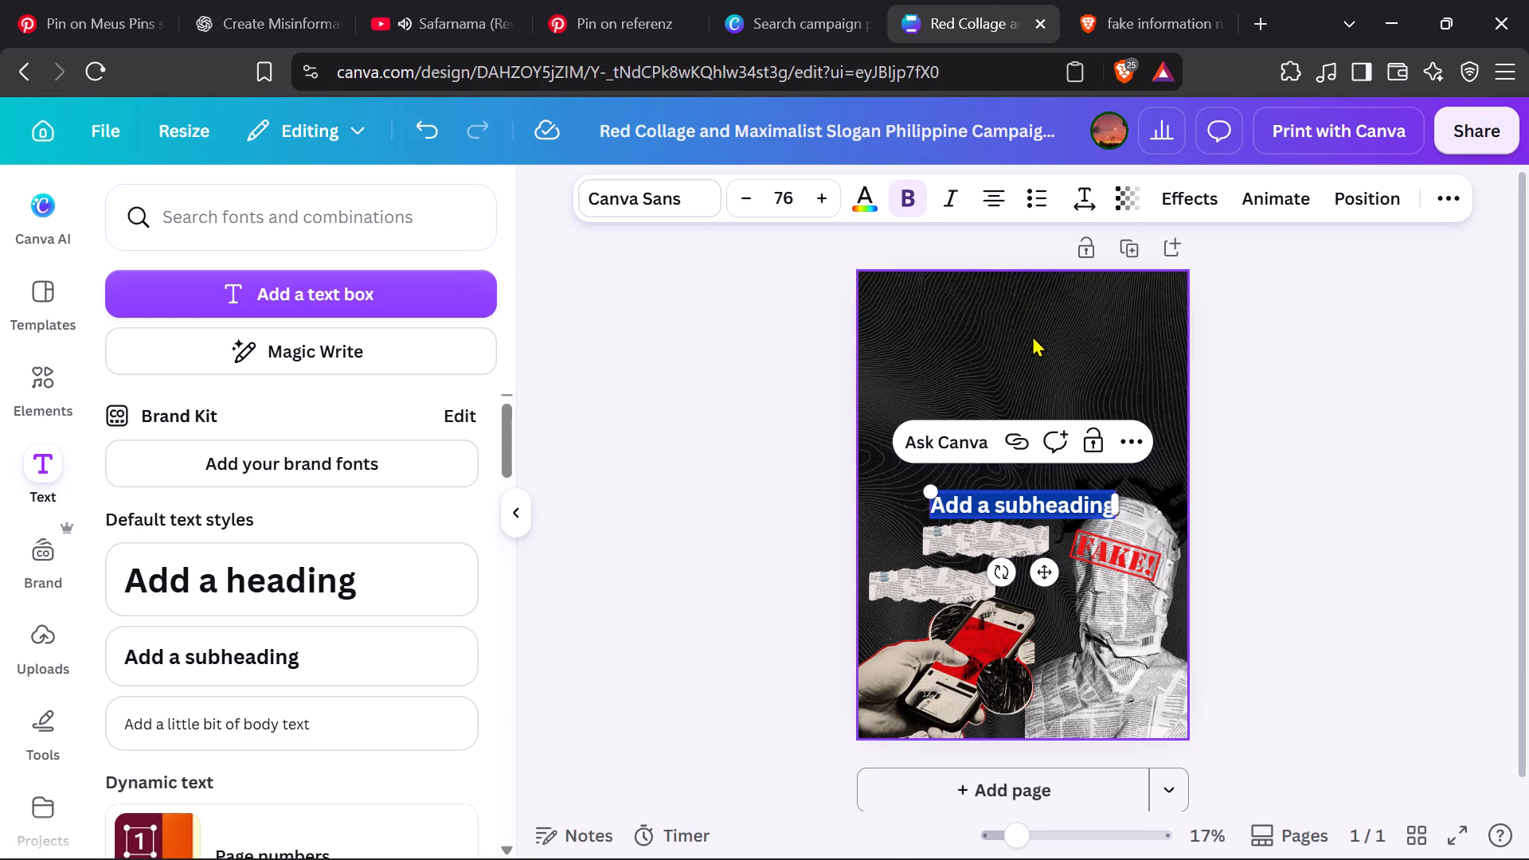
Replace the subheading placeholder with "Kya alien guyy ka doodh peeti hai?".
key(BackSpace)
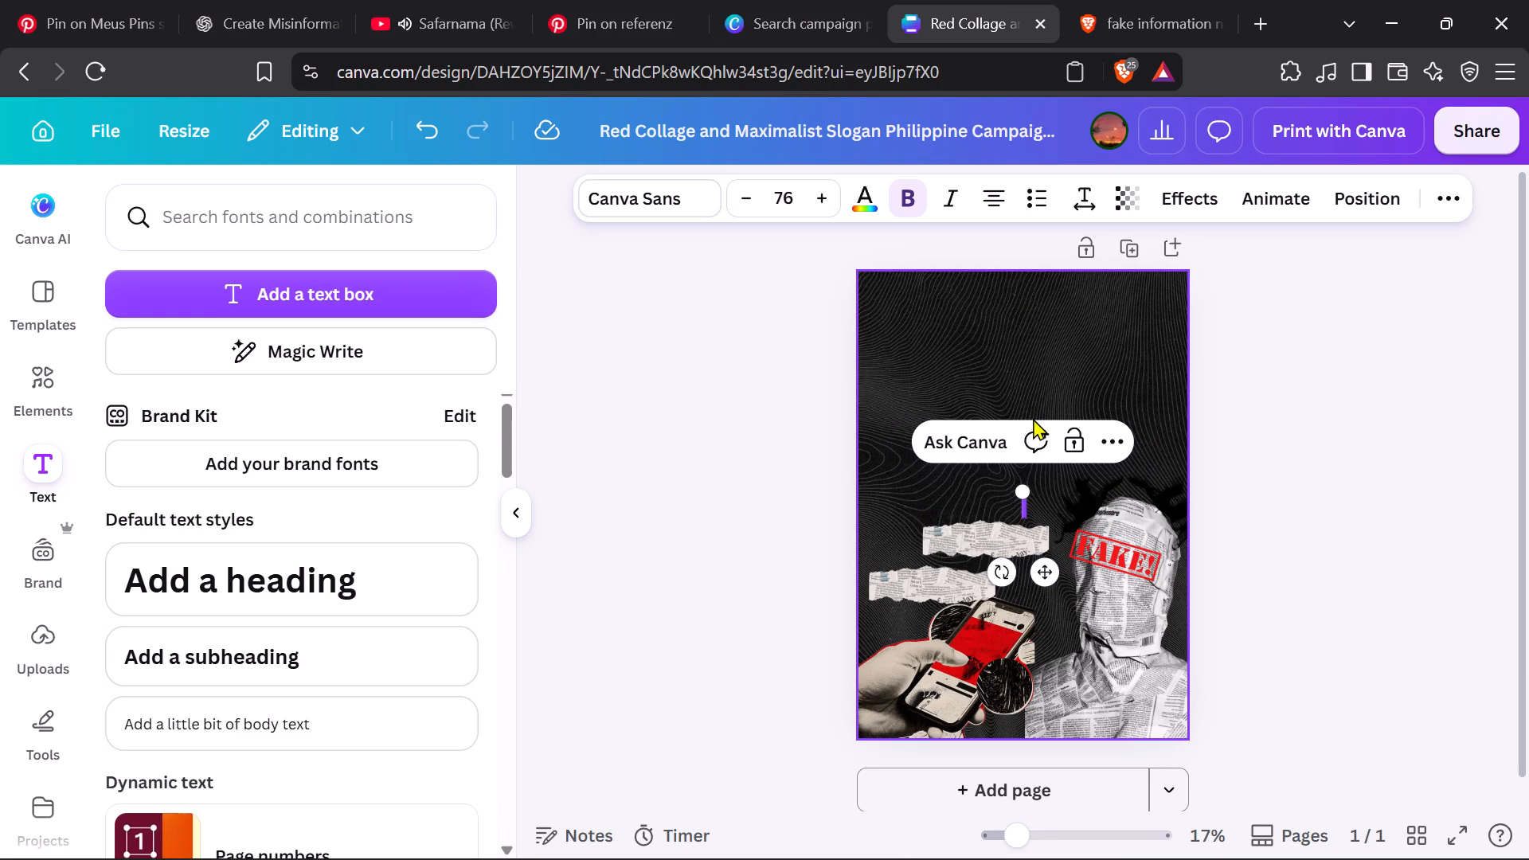
text(kya)
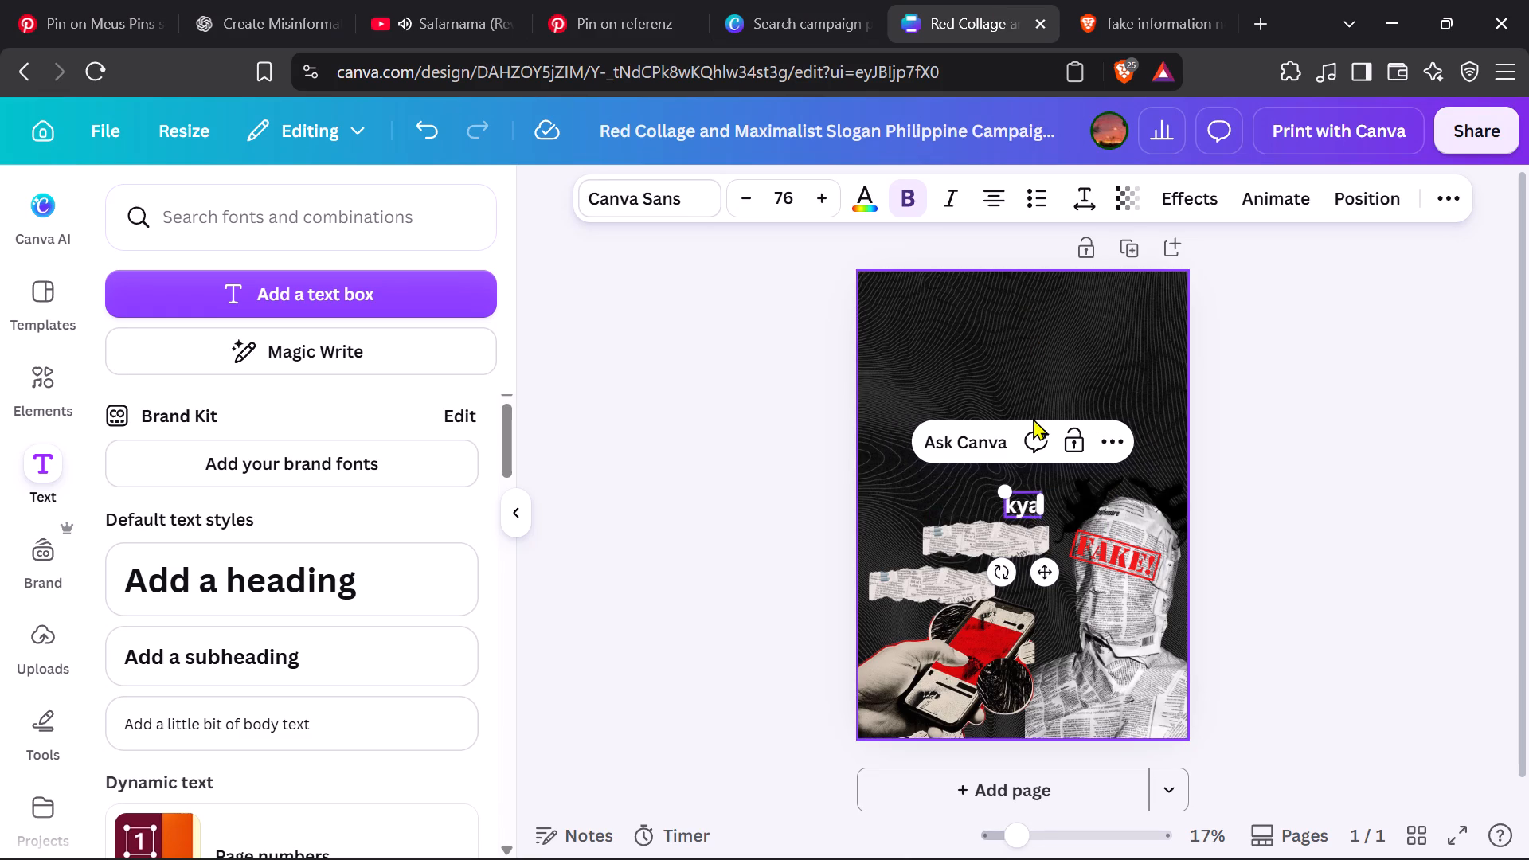
key(BackSpace)
key(BackSpace)
key(BackSpace)
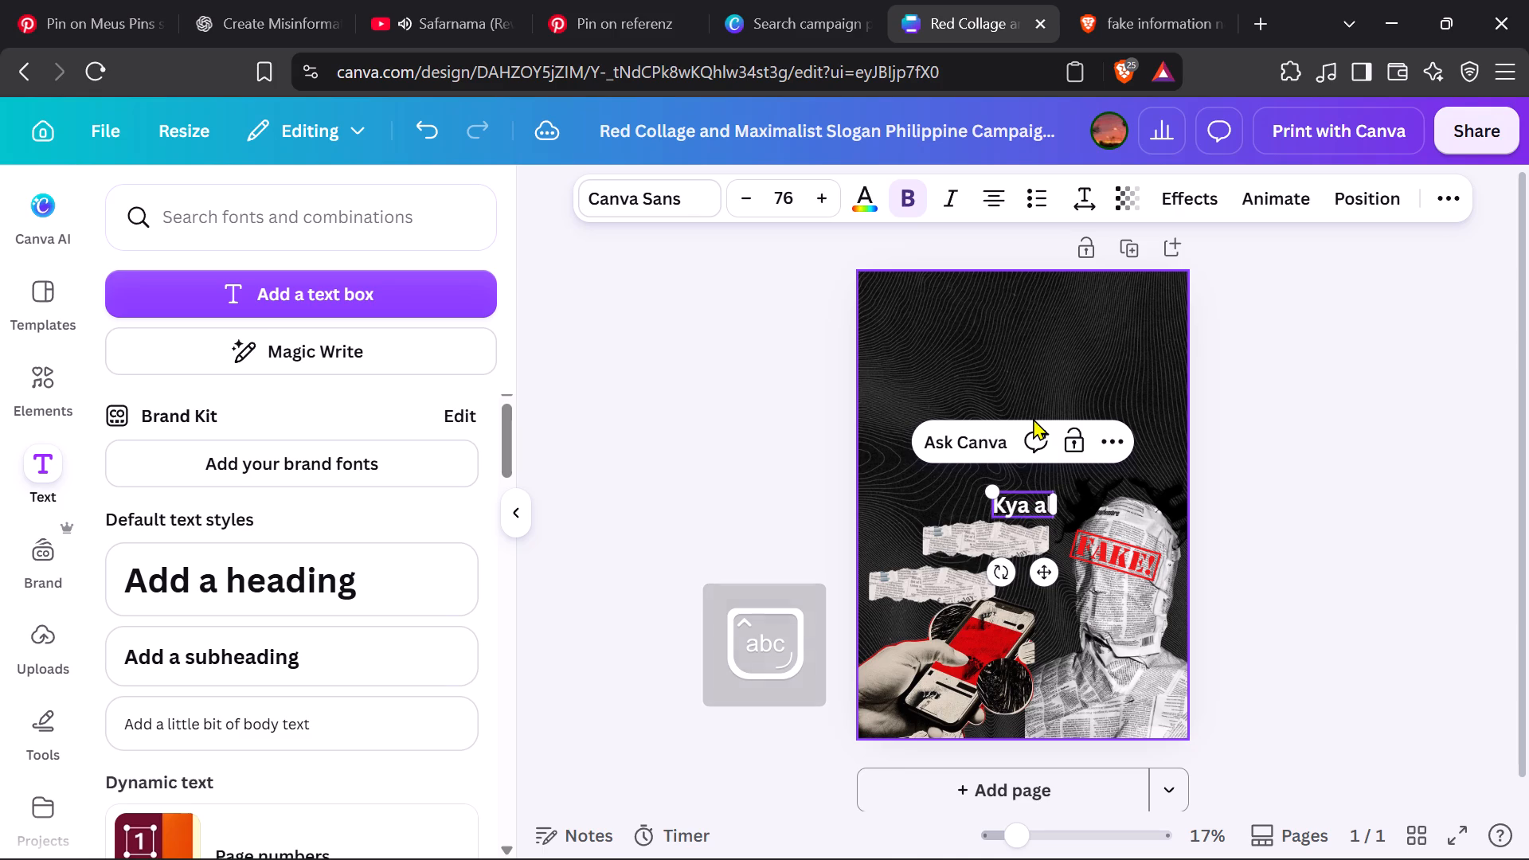
key(g)
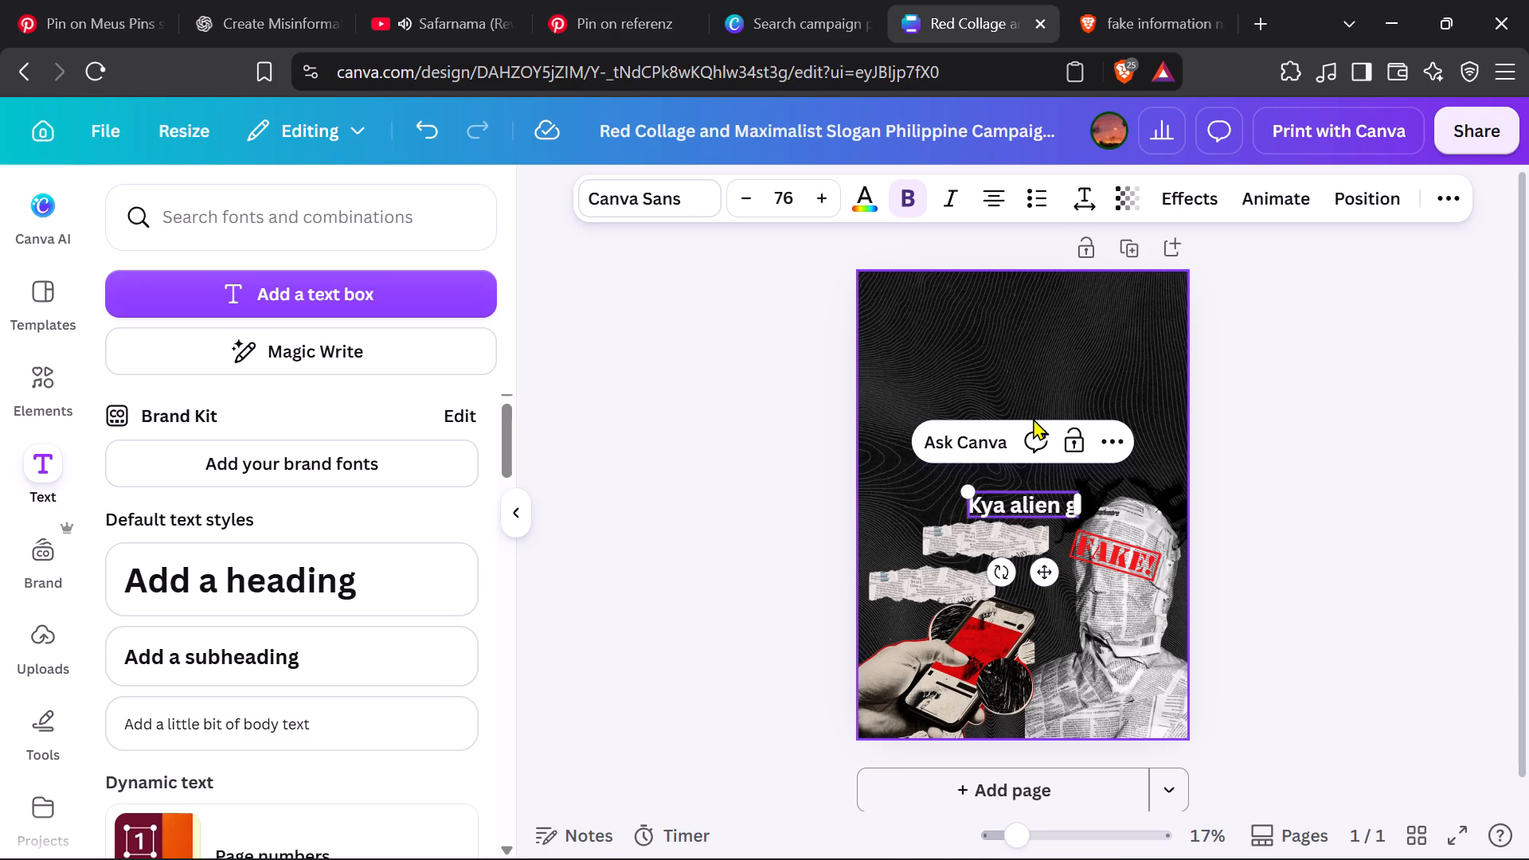
text(aa)
key(BackSpace)
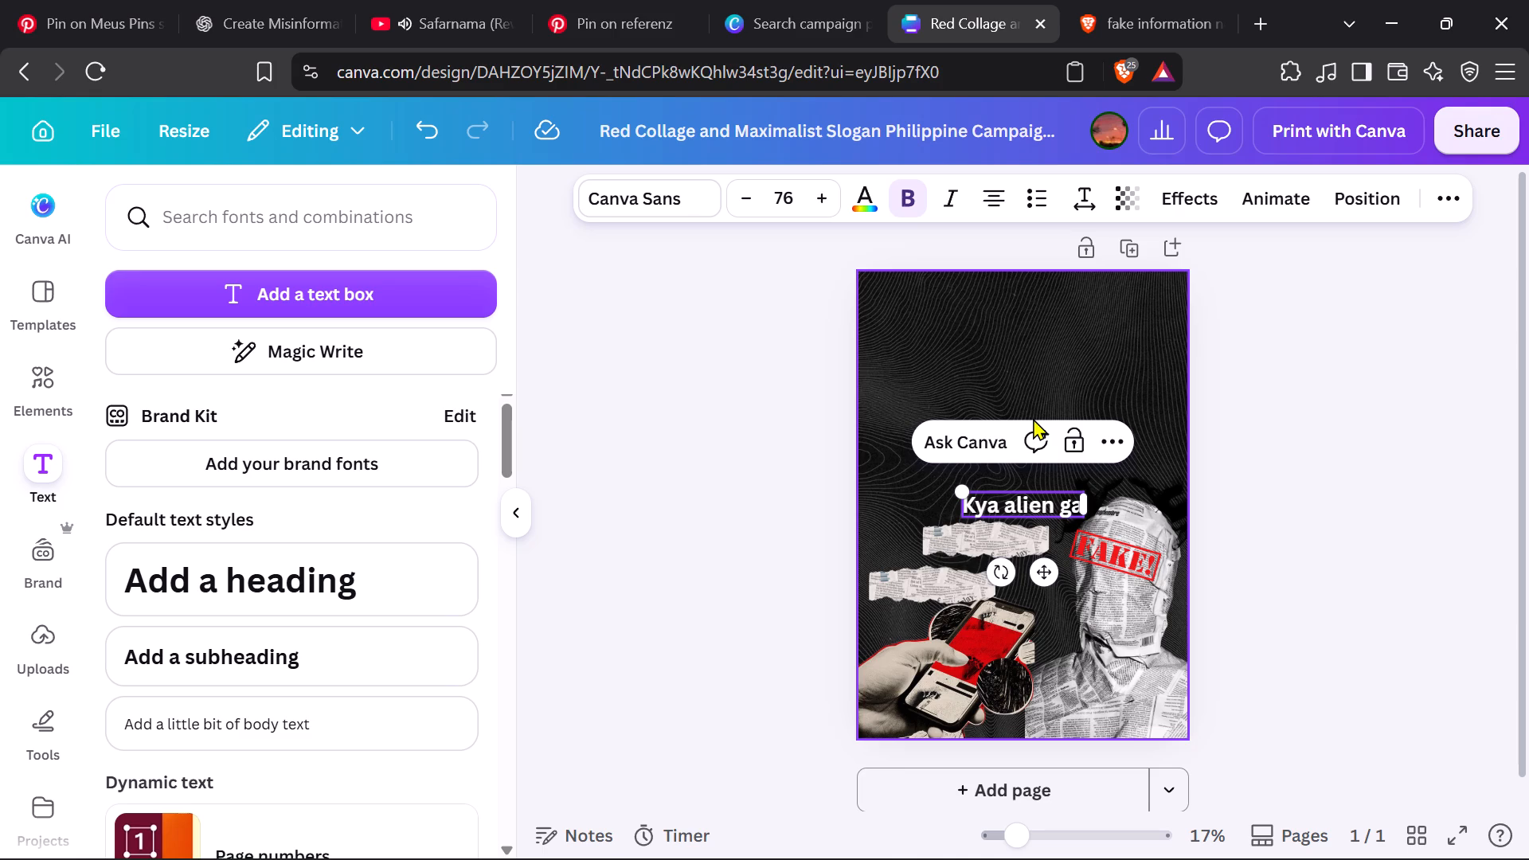
key(y)
key(BackSpace)
key(BackSpace)
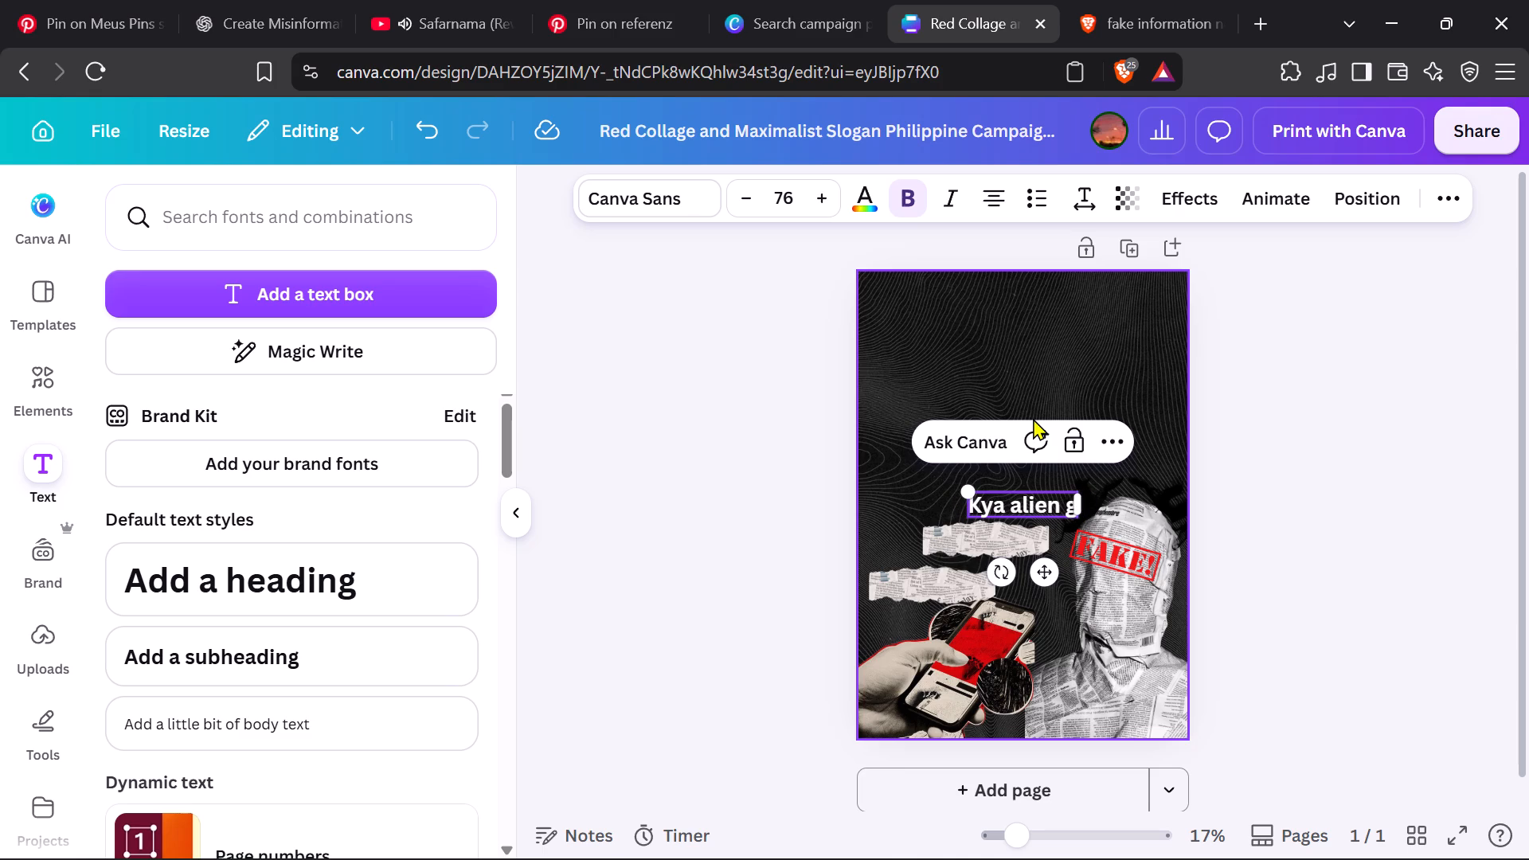
text(uyy ka doodh peeti hai)
key(shift+question)
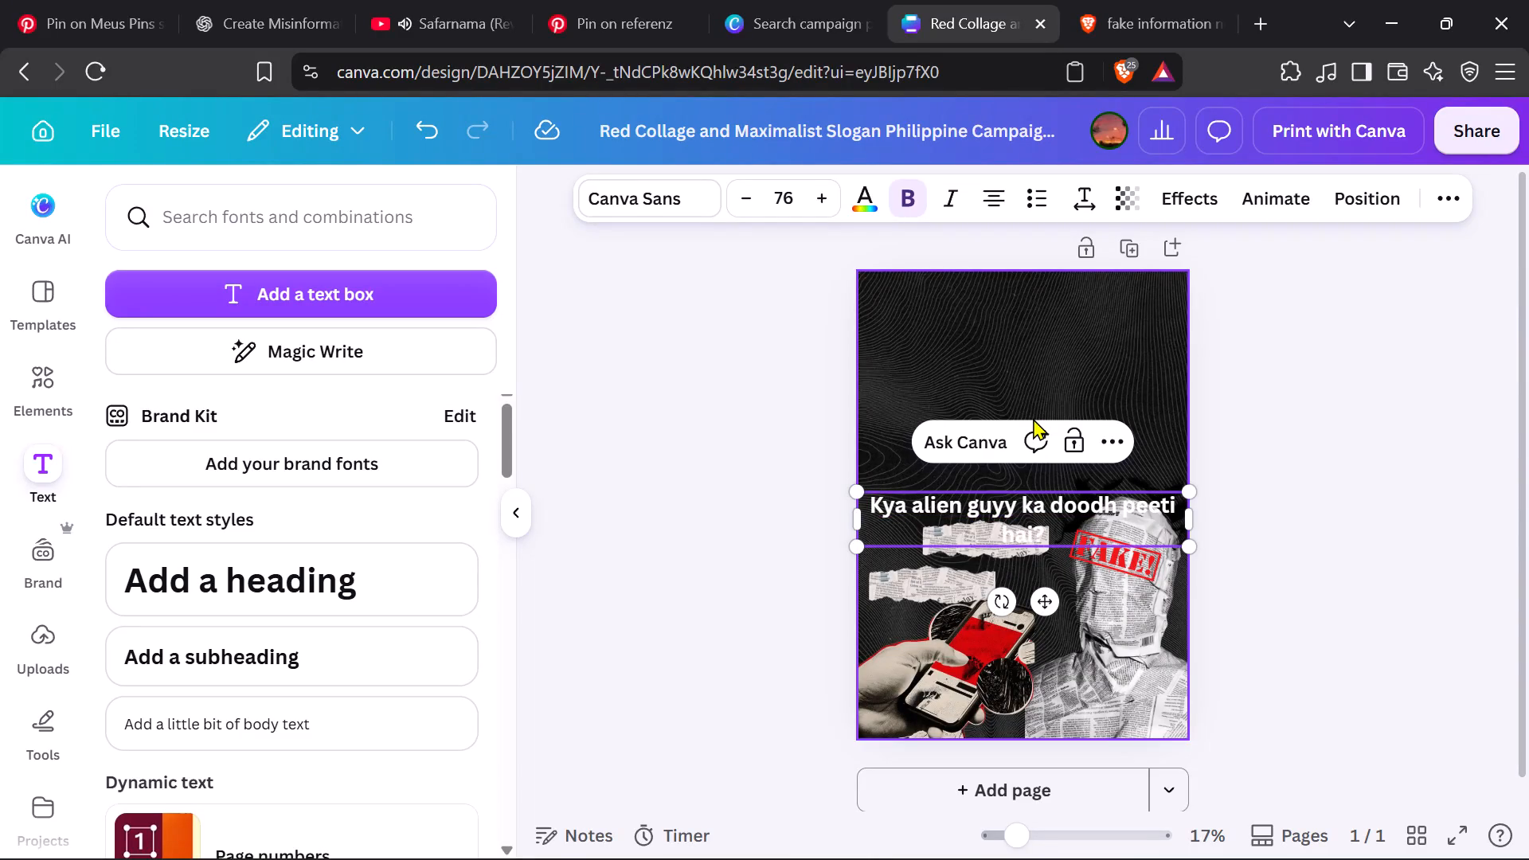
Narrow the alien headline's text box to about half the poster's width and reduce its font size to 31.
triple_click(744, 198)
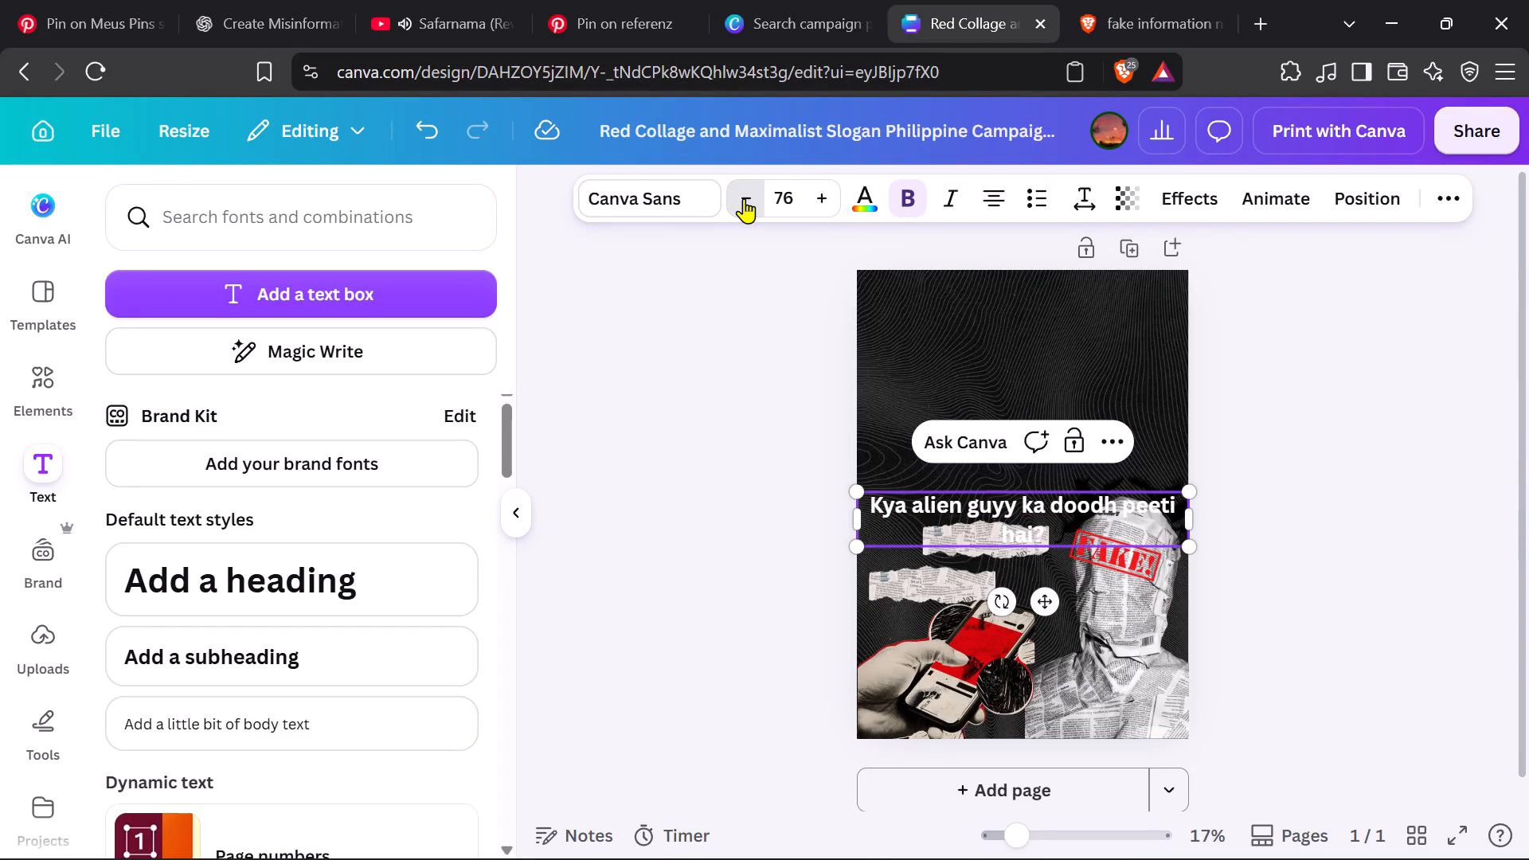
triple_click(744, 198)
double_click(744, 198)
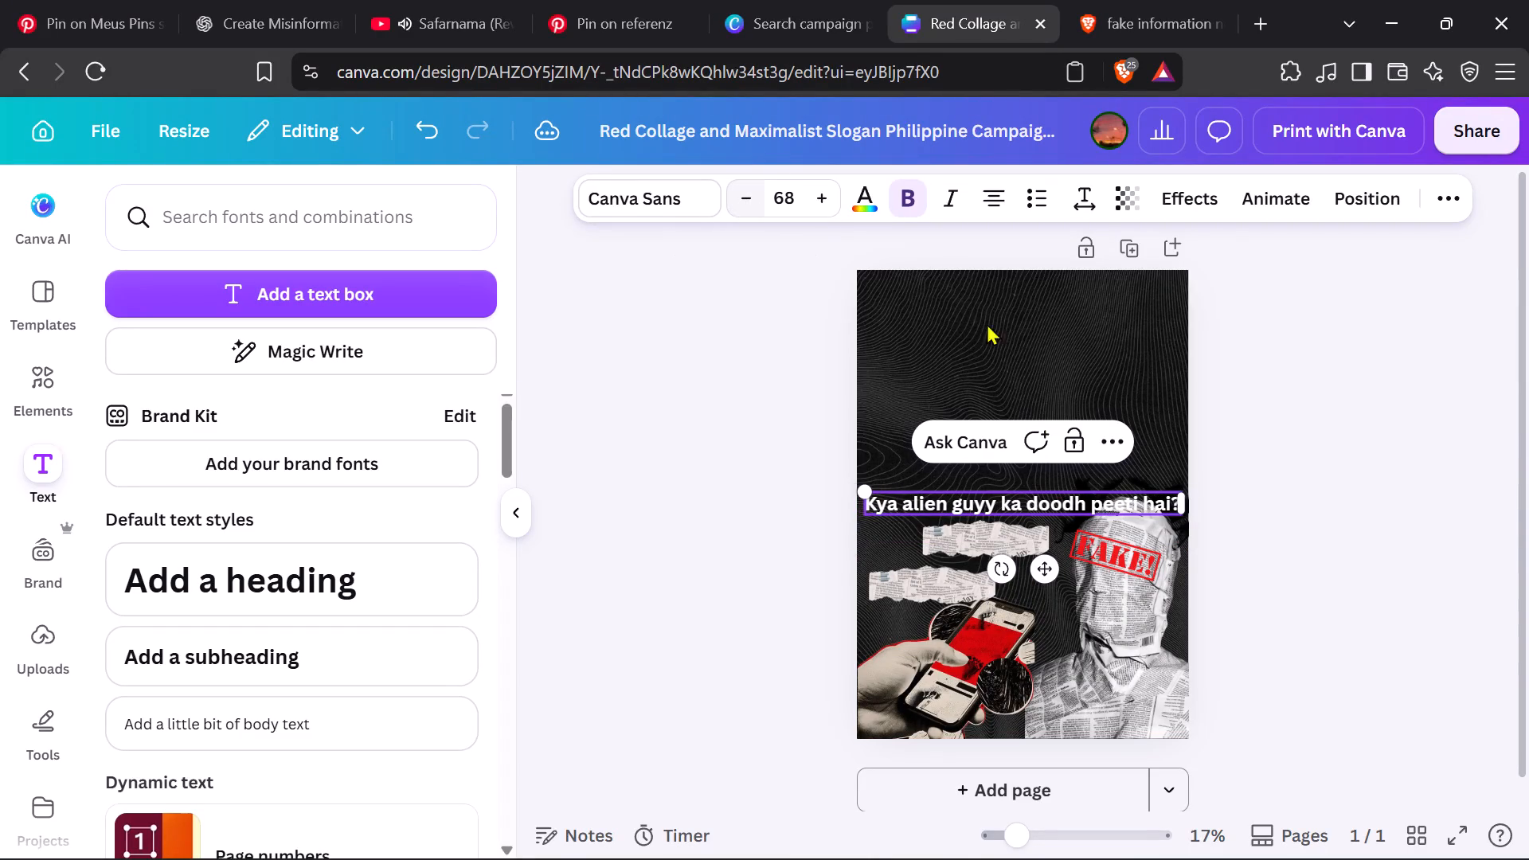
drag(1194, 502, 1140, 493)
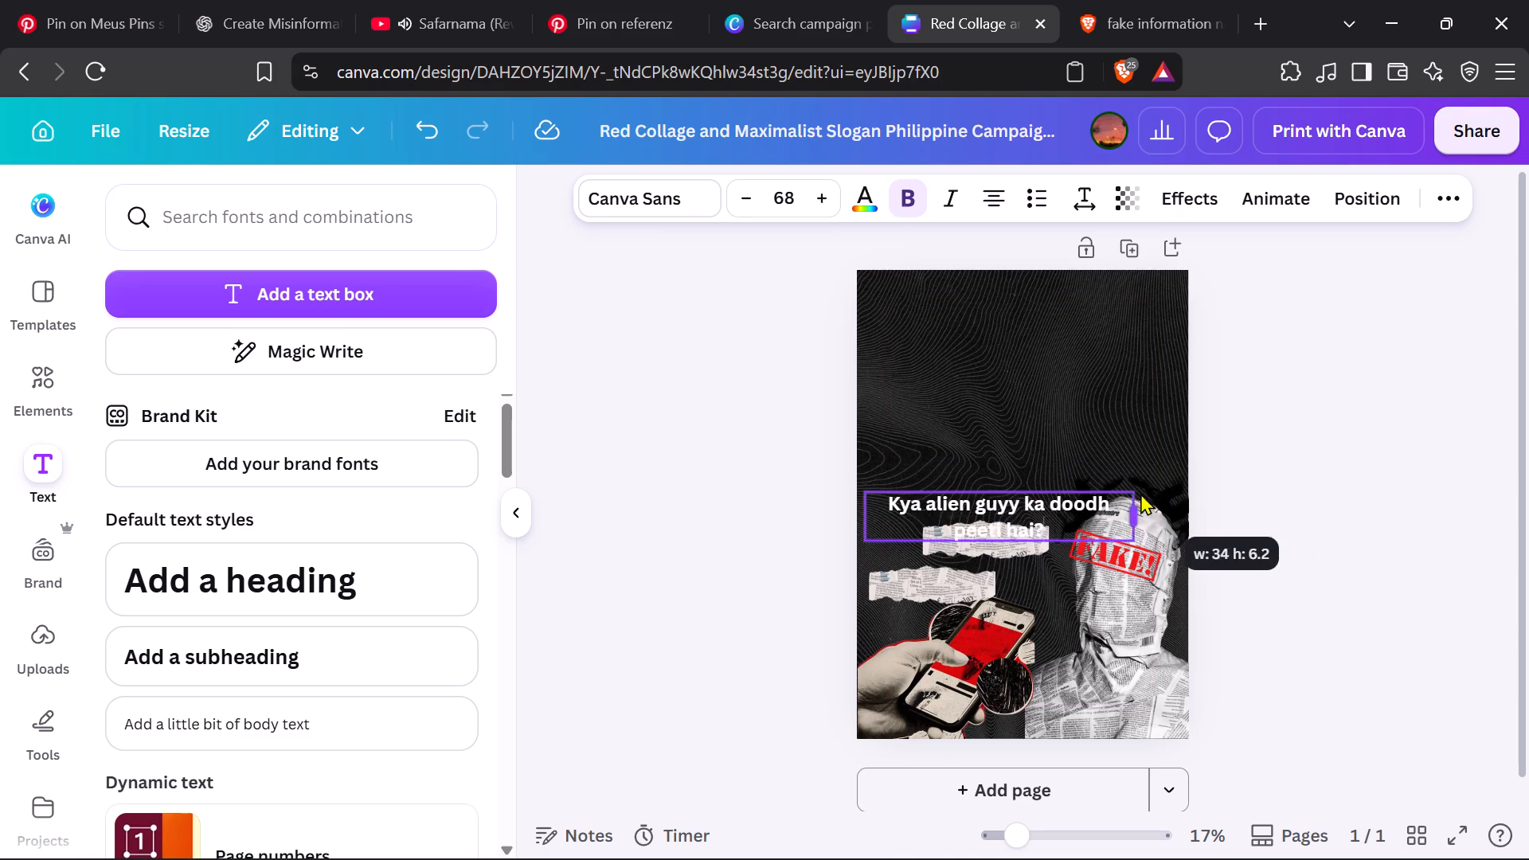
drag(1140, 493, 1047, 493)
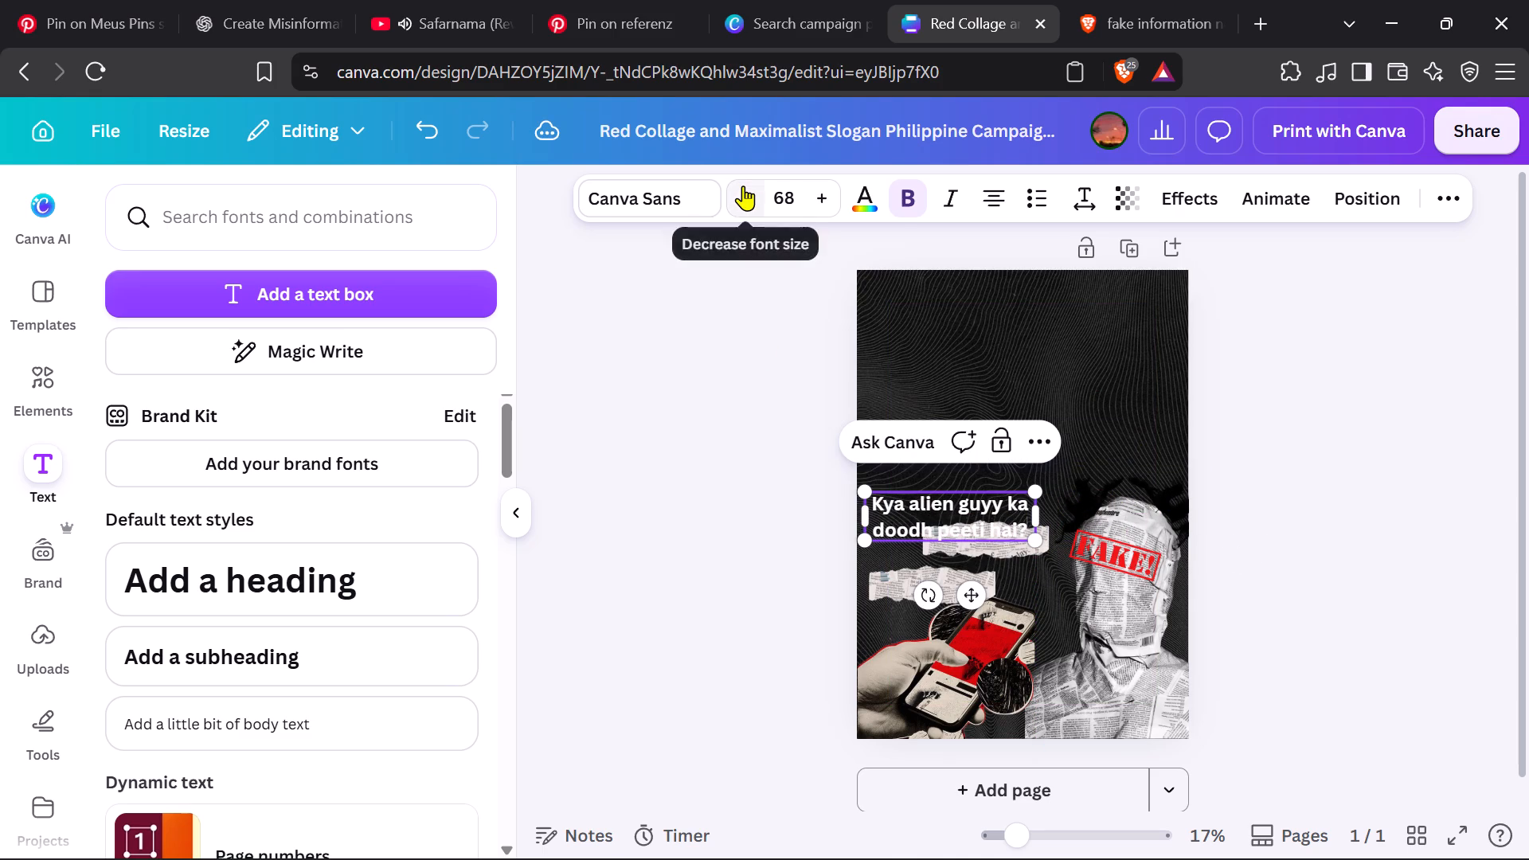
triple_click(743, 186)
double_click(743, 186)
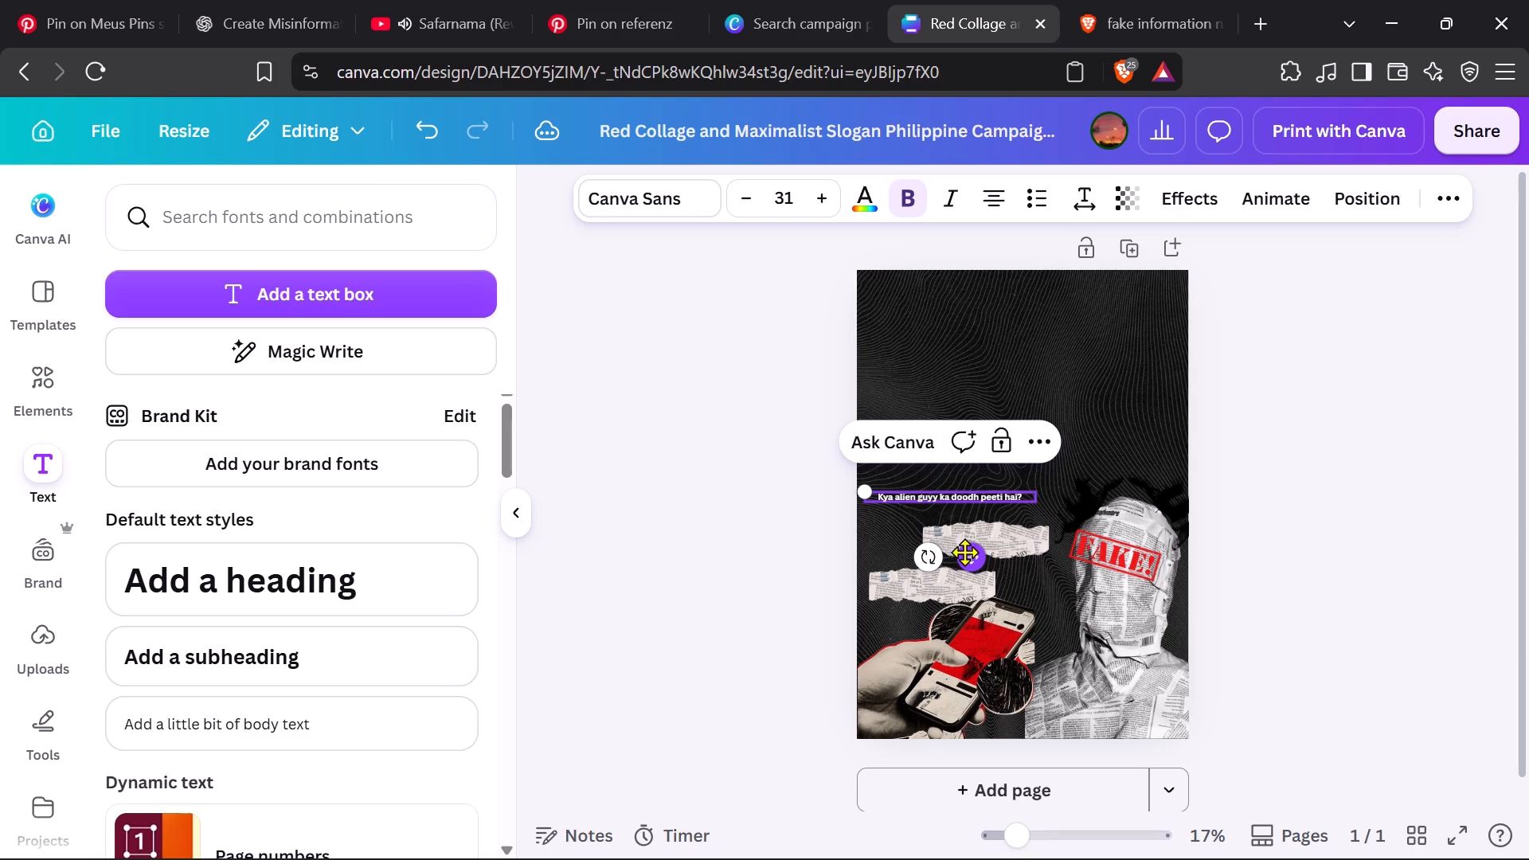
Move the alien headline down onto the lower newspaper strip.
drag(964, 552, 980, 615)
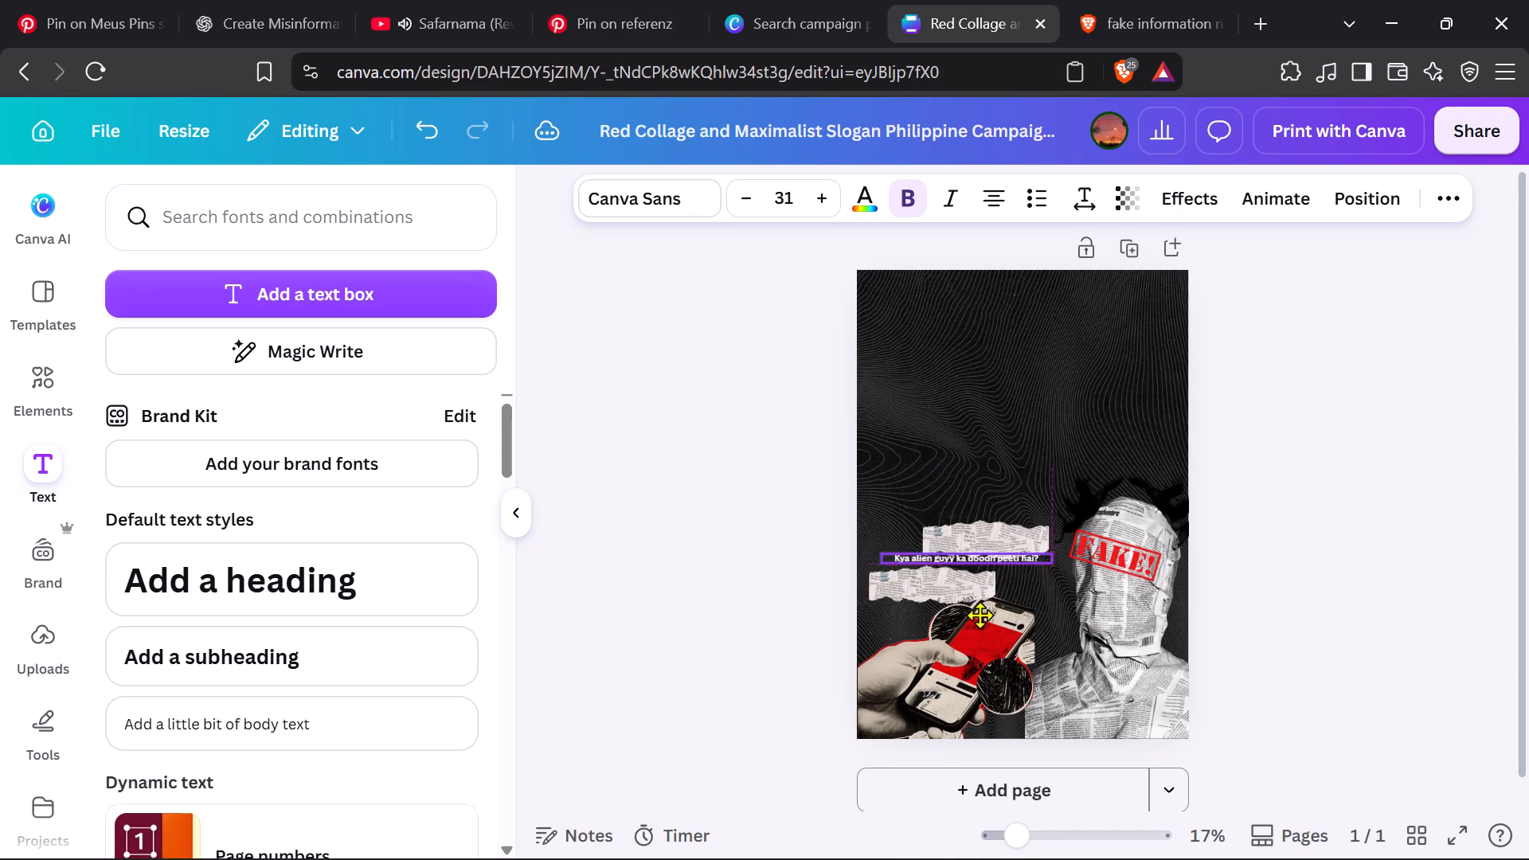
drag(980, 615, 959, 646)
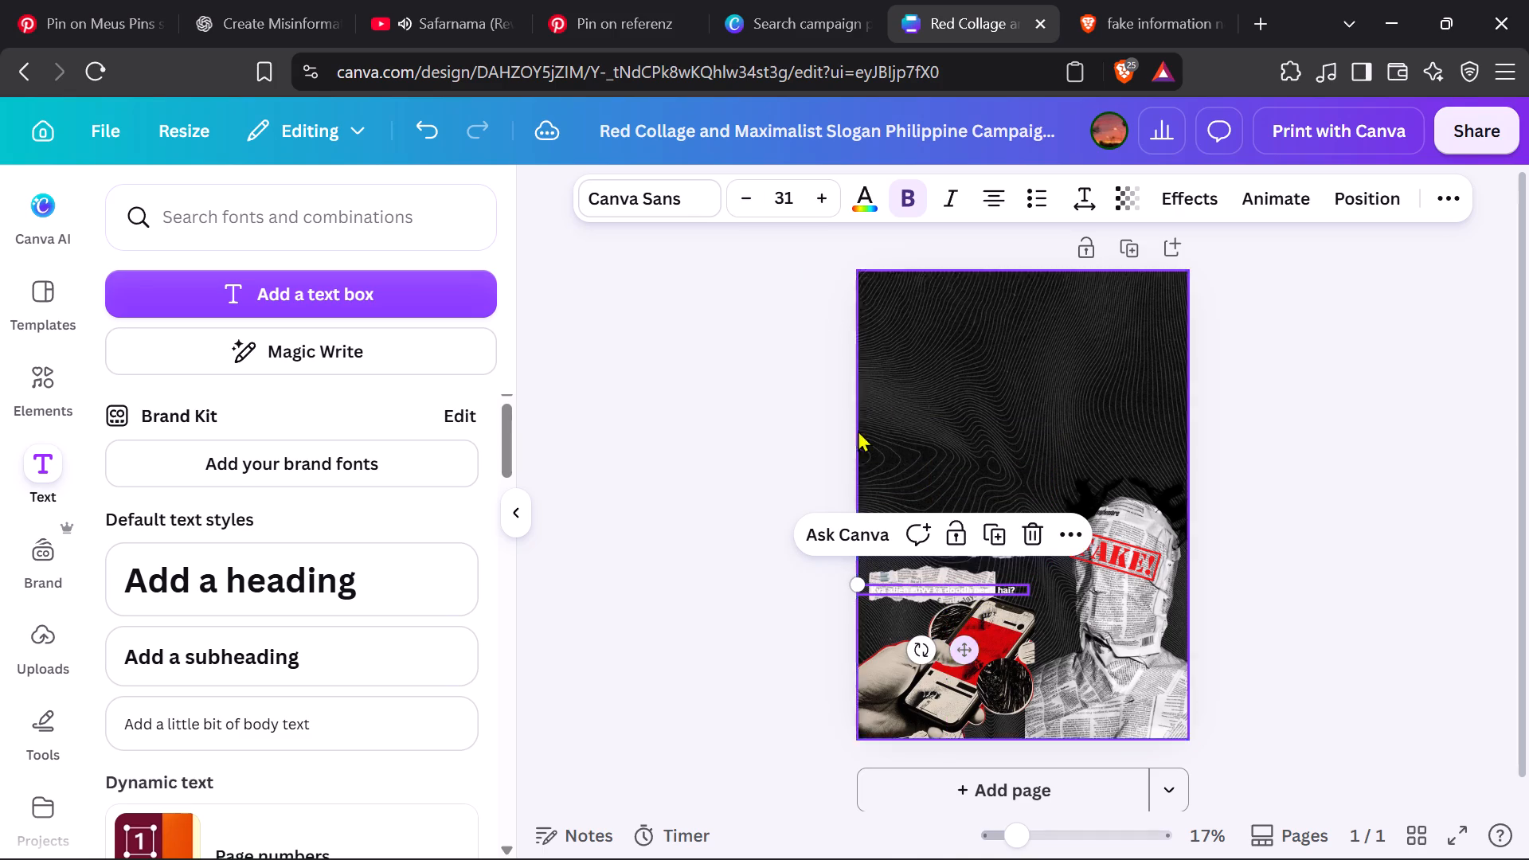
Change the alien headline's text color to a near-black from the photo colors.
click(854, 209)
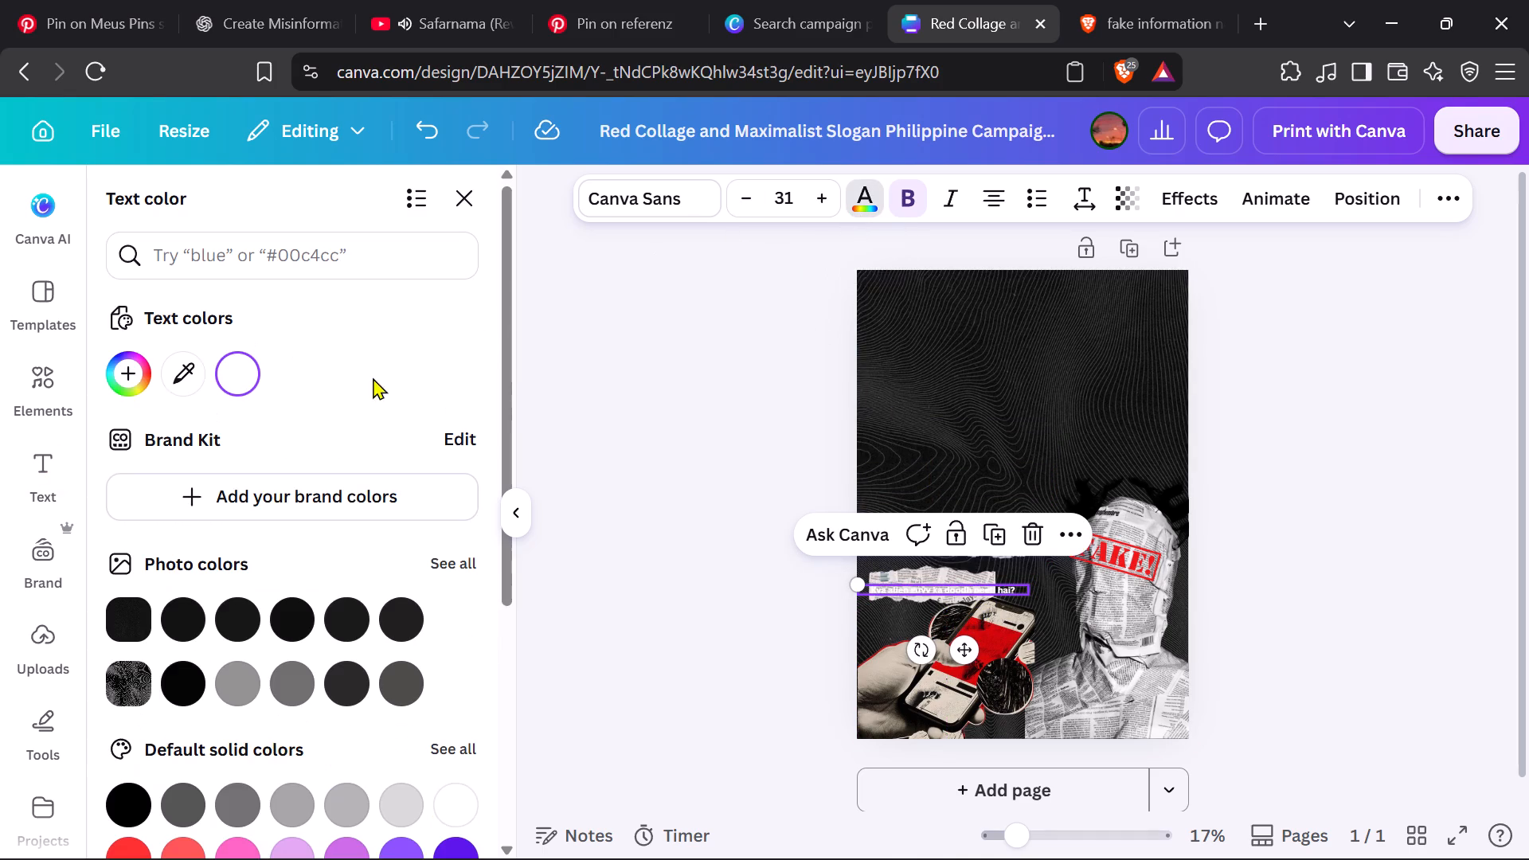
click(178, 610)
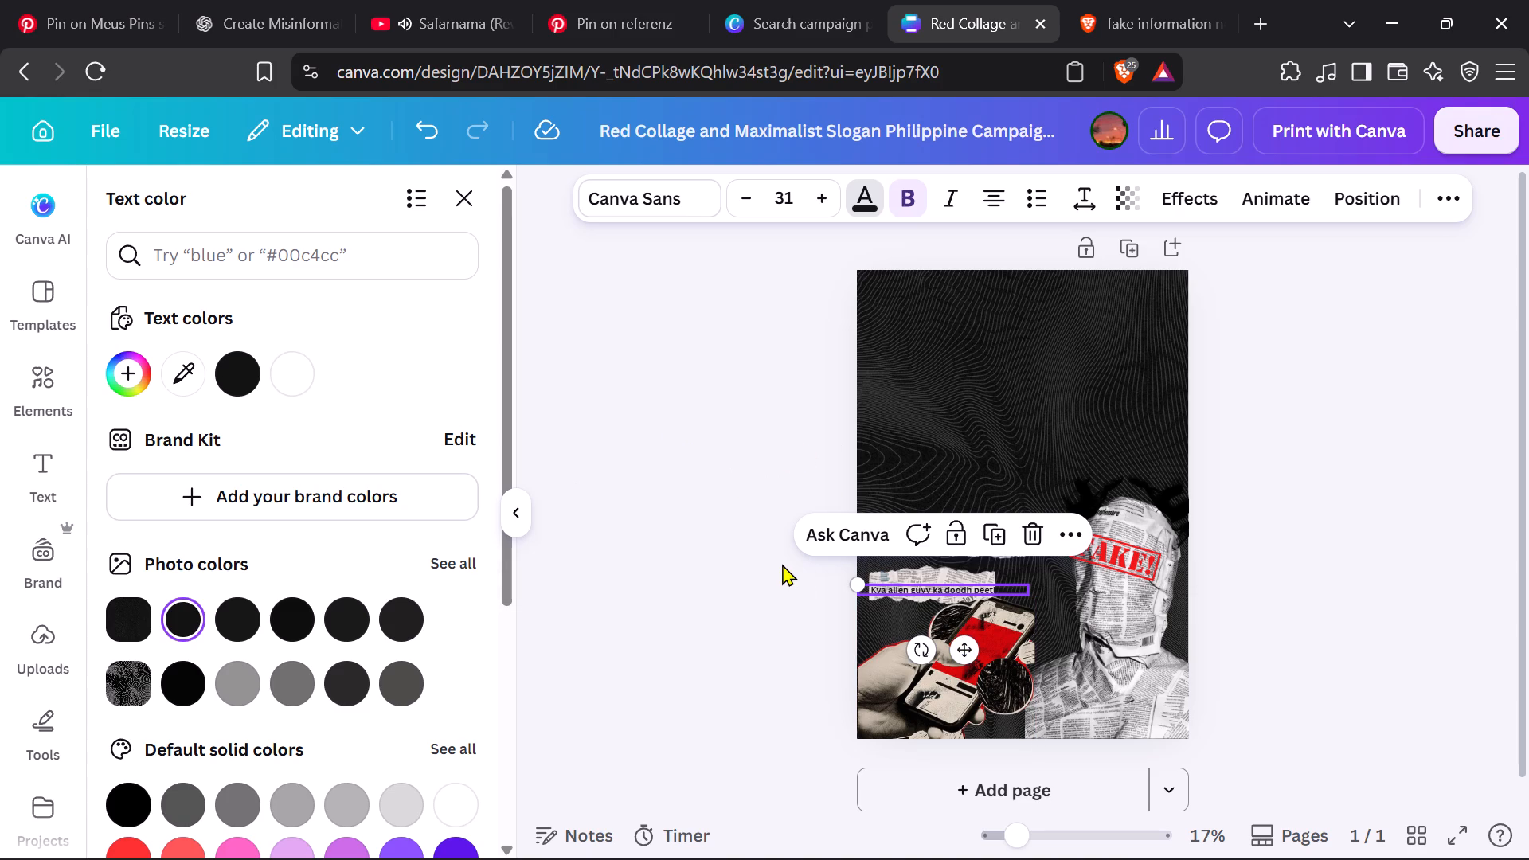
click(753, 577)
Nudge the alien headline slightly up and well to the left so its end sits on the lower newspaper strip.
right_click(753, 577)
click(753, 577)
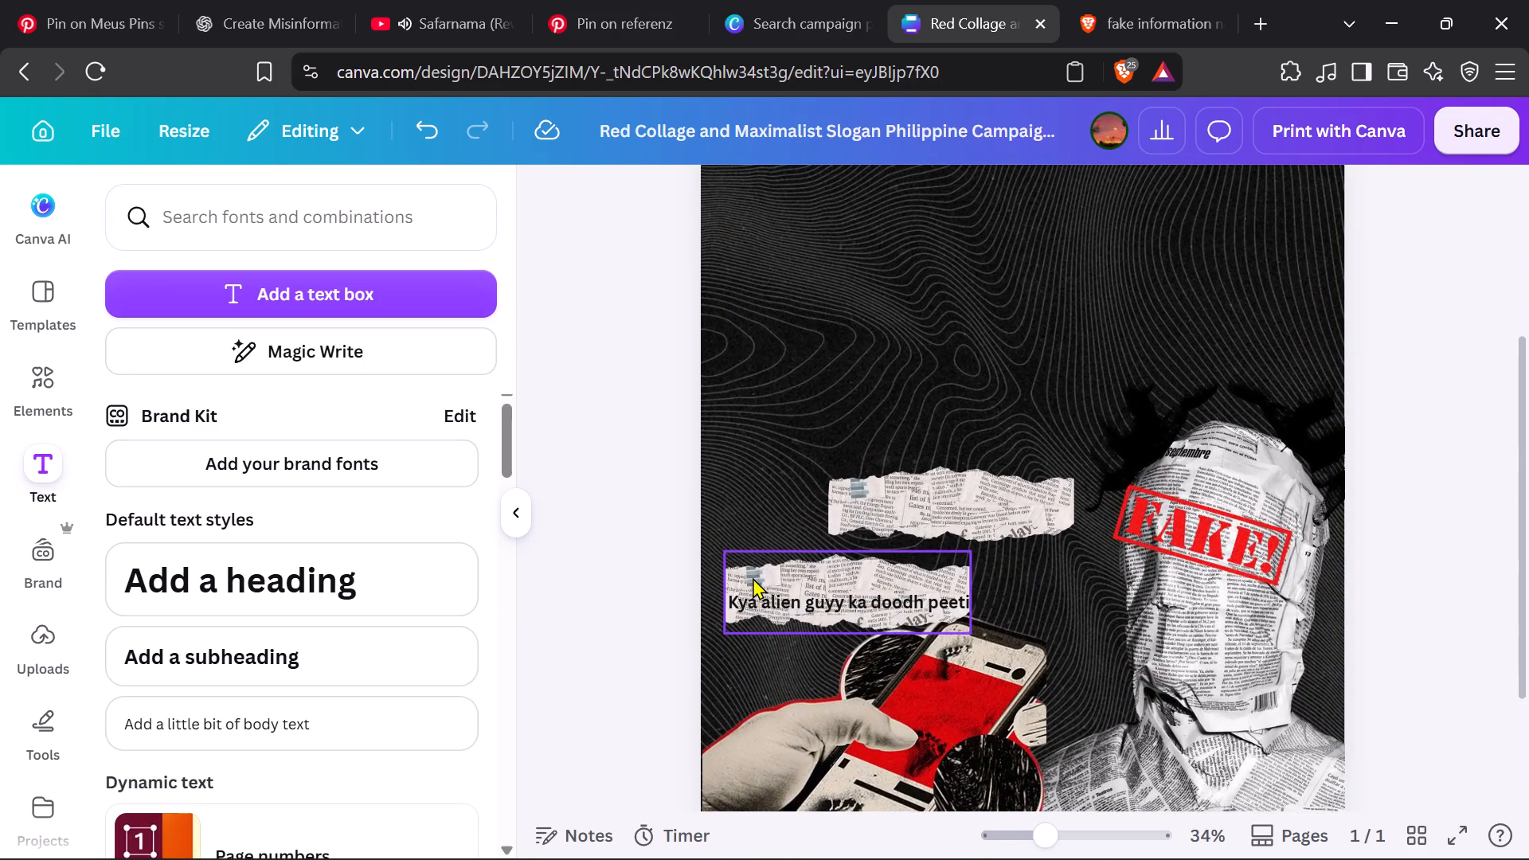
click(831, 614)
click(823, 604)
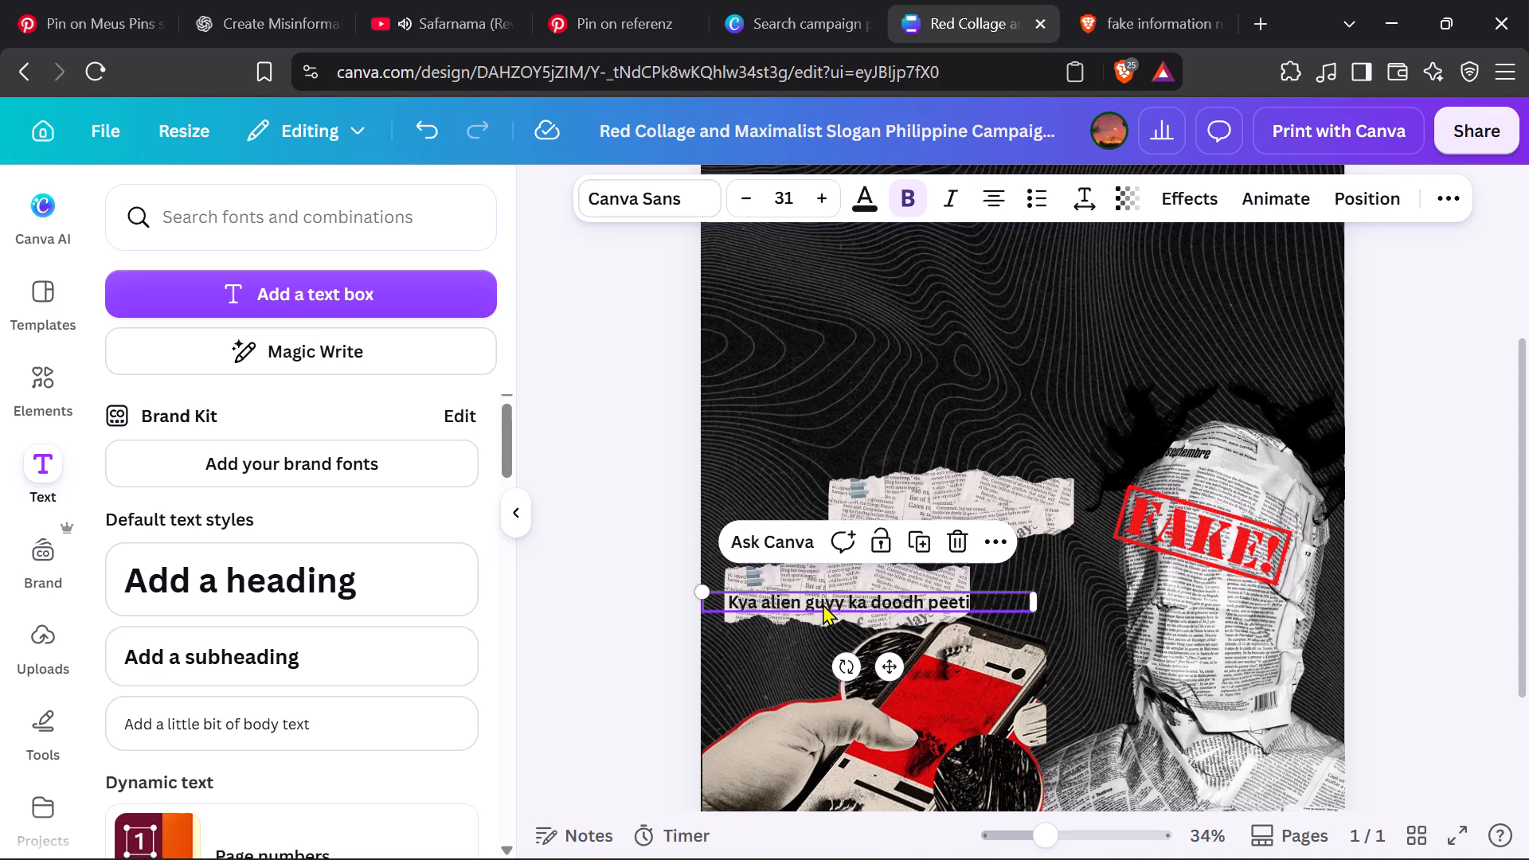
key(Up)
key(Up)
key(Up)
key(Up)
key(Left)
key(Left)
key(Left)
key(Left)
key(Left)
key(Left)
key(Left)
key(Left)
key(Left)
key(Left)
key(Left)
key(Left)
key(Left)
key(Left)
key(Left)
key(Left)
key(Left)
key(Left)
key(Left)
key(Left)
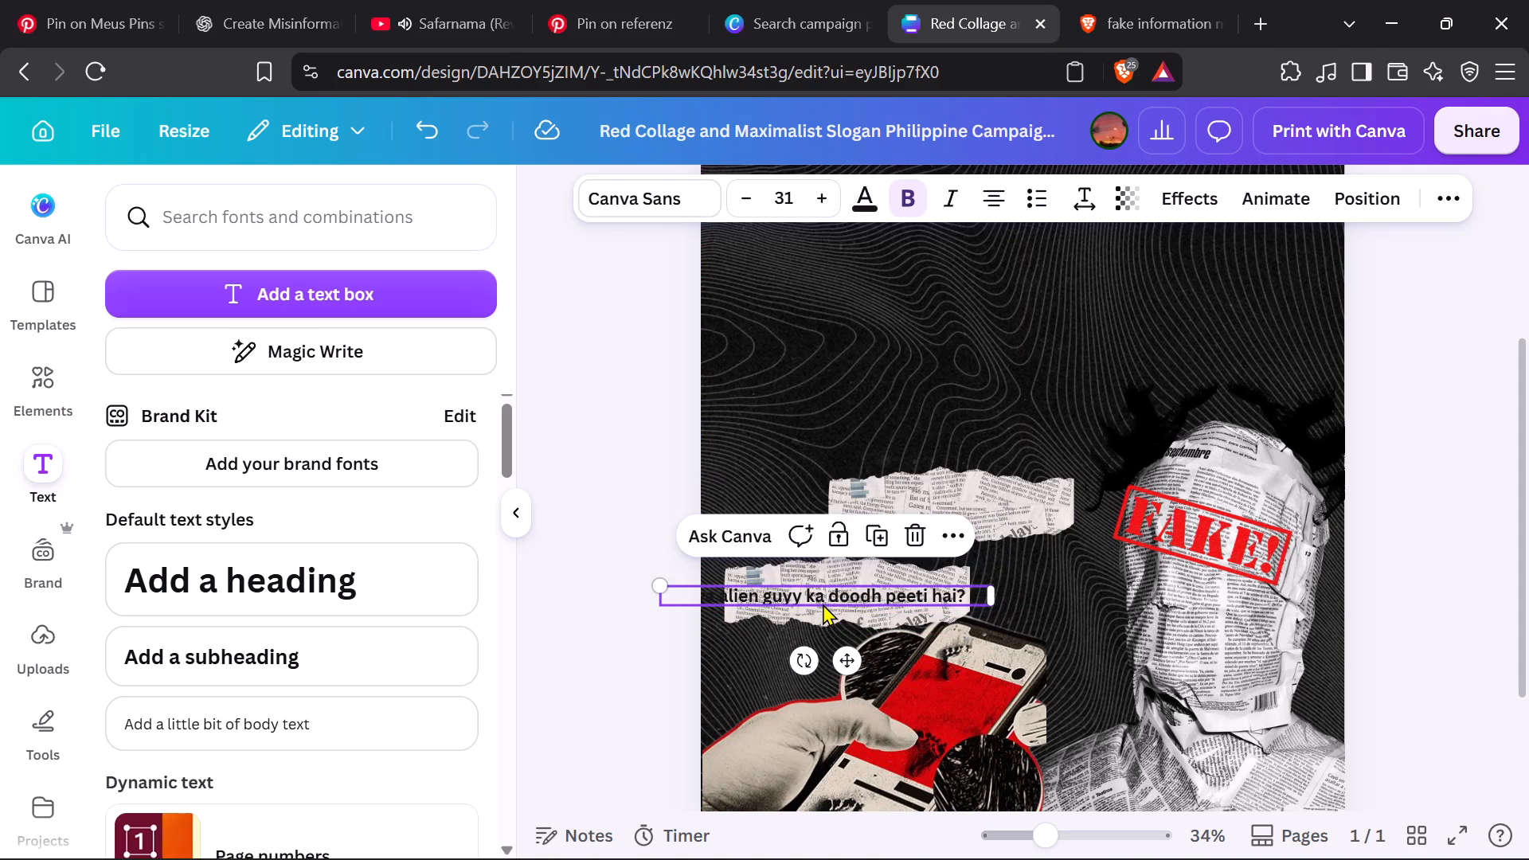
Widen the alien headline's text box past both ends of the newspaper strip and set its font size to 26.4.
triple_click(748, 186)
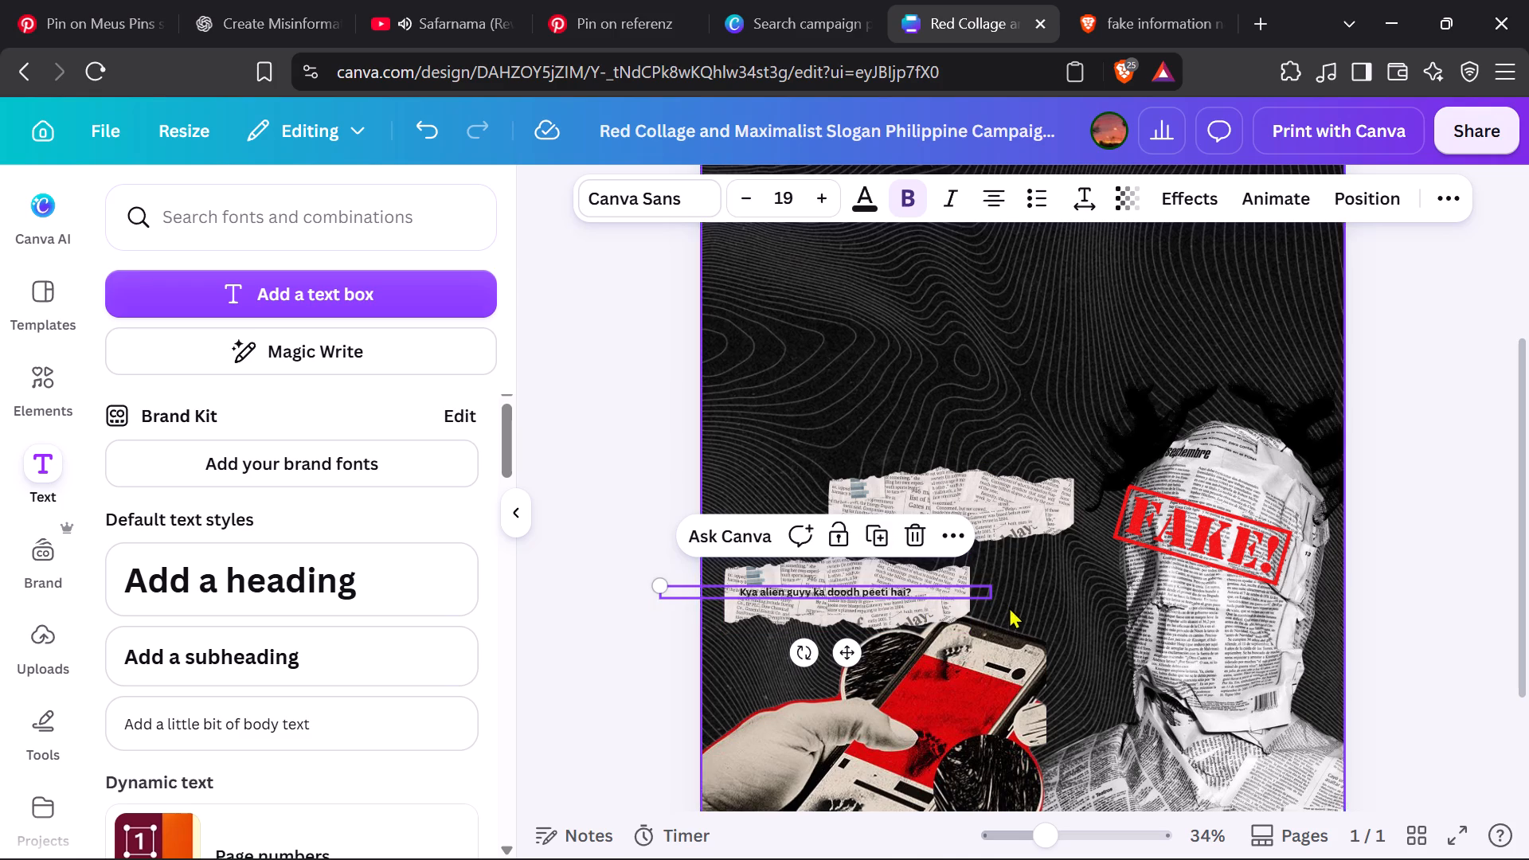
drag(994, 592, 1011, 594)
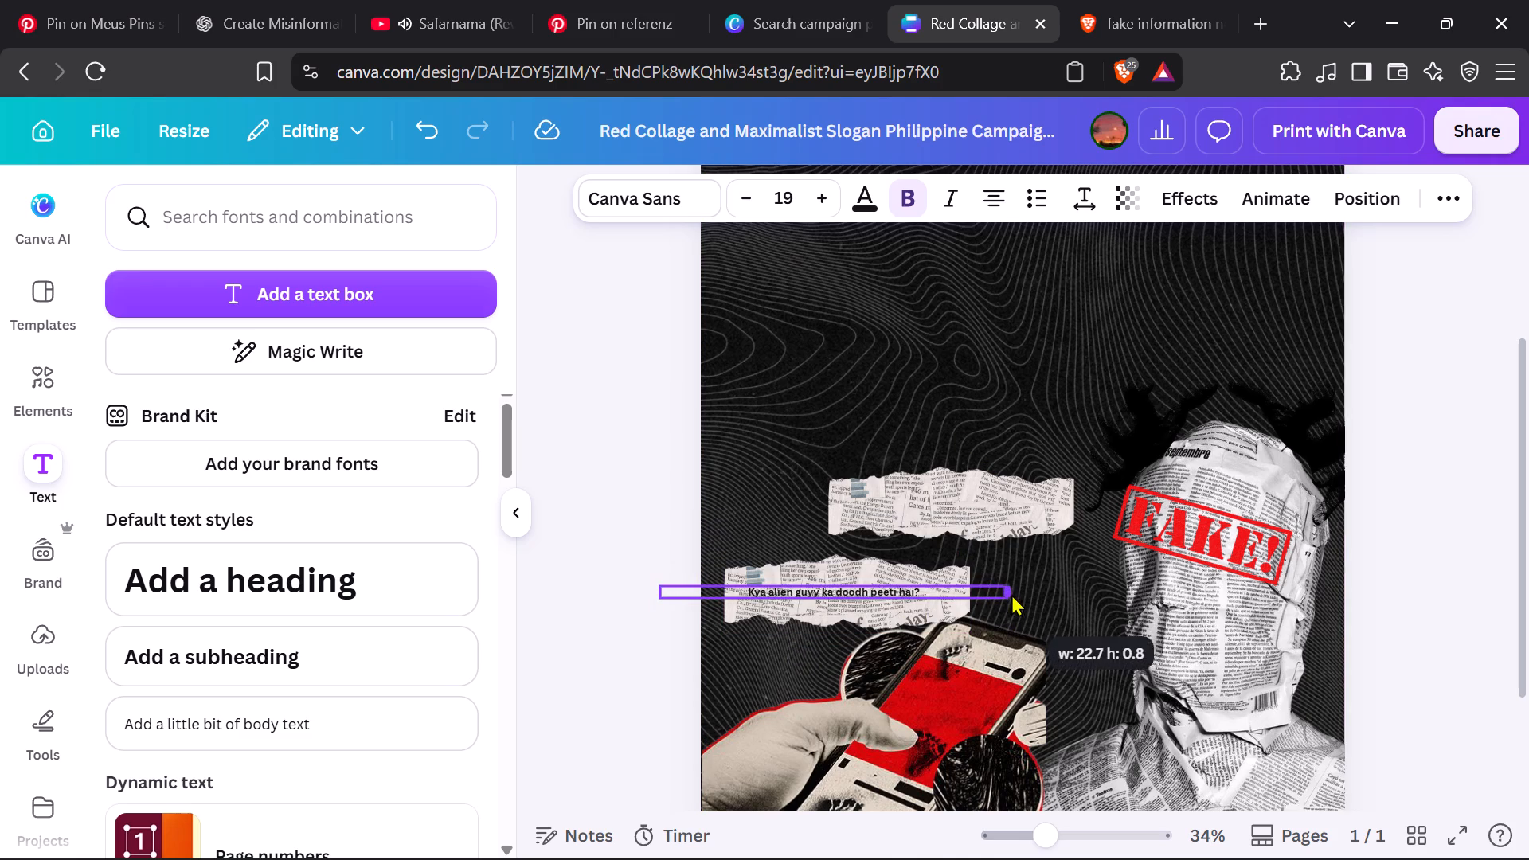
drag(1011, 594, 1063, 600)
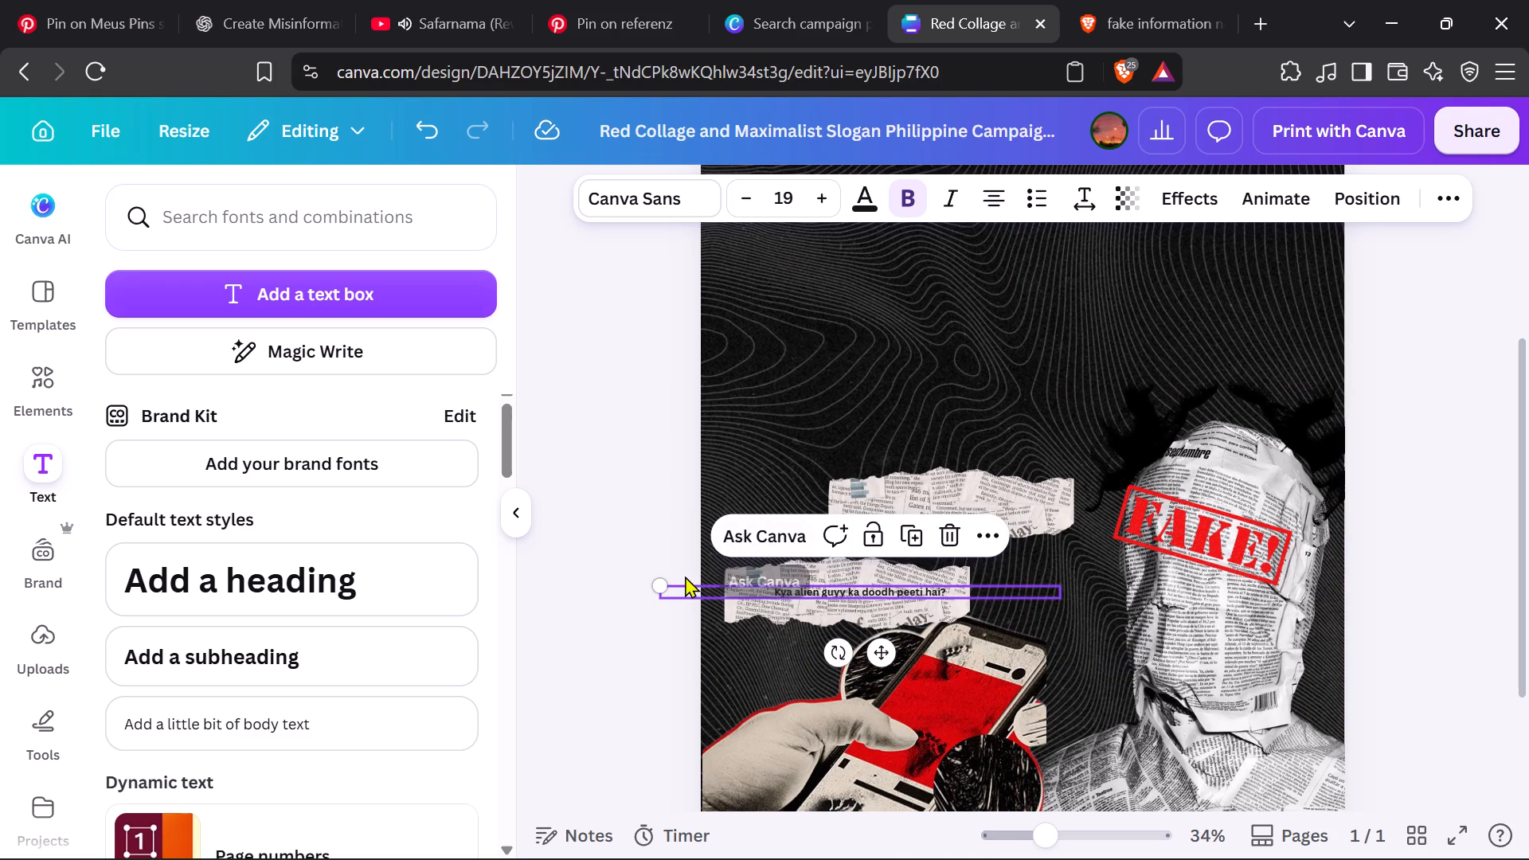
drag(659, 582, 610, 527)
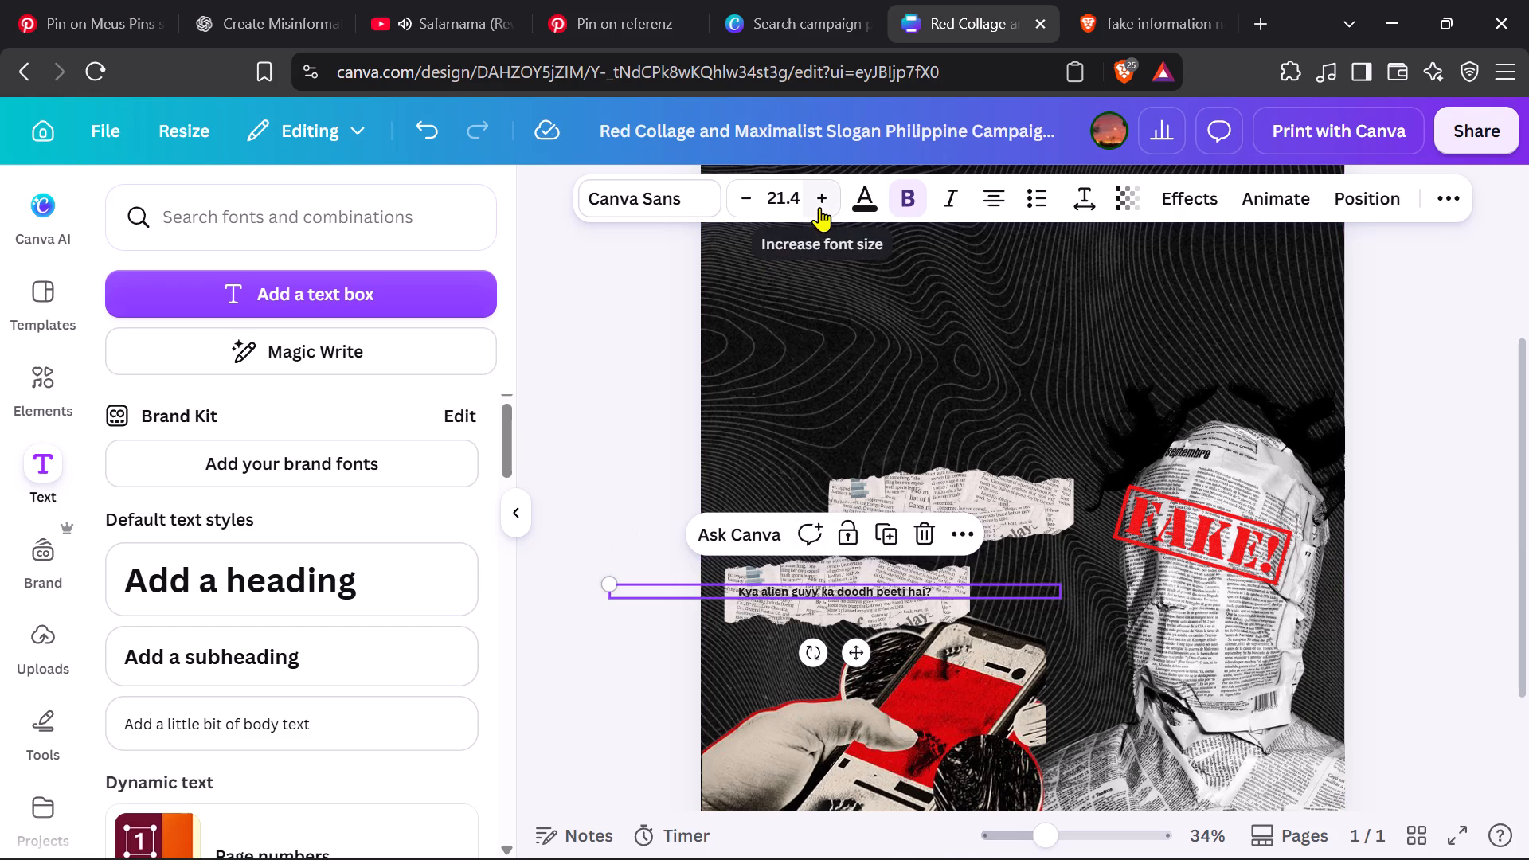
triple_click(819, 207)
double_click(819, 207)
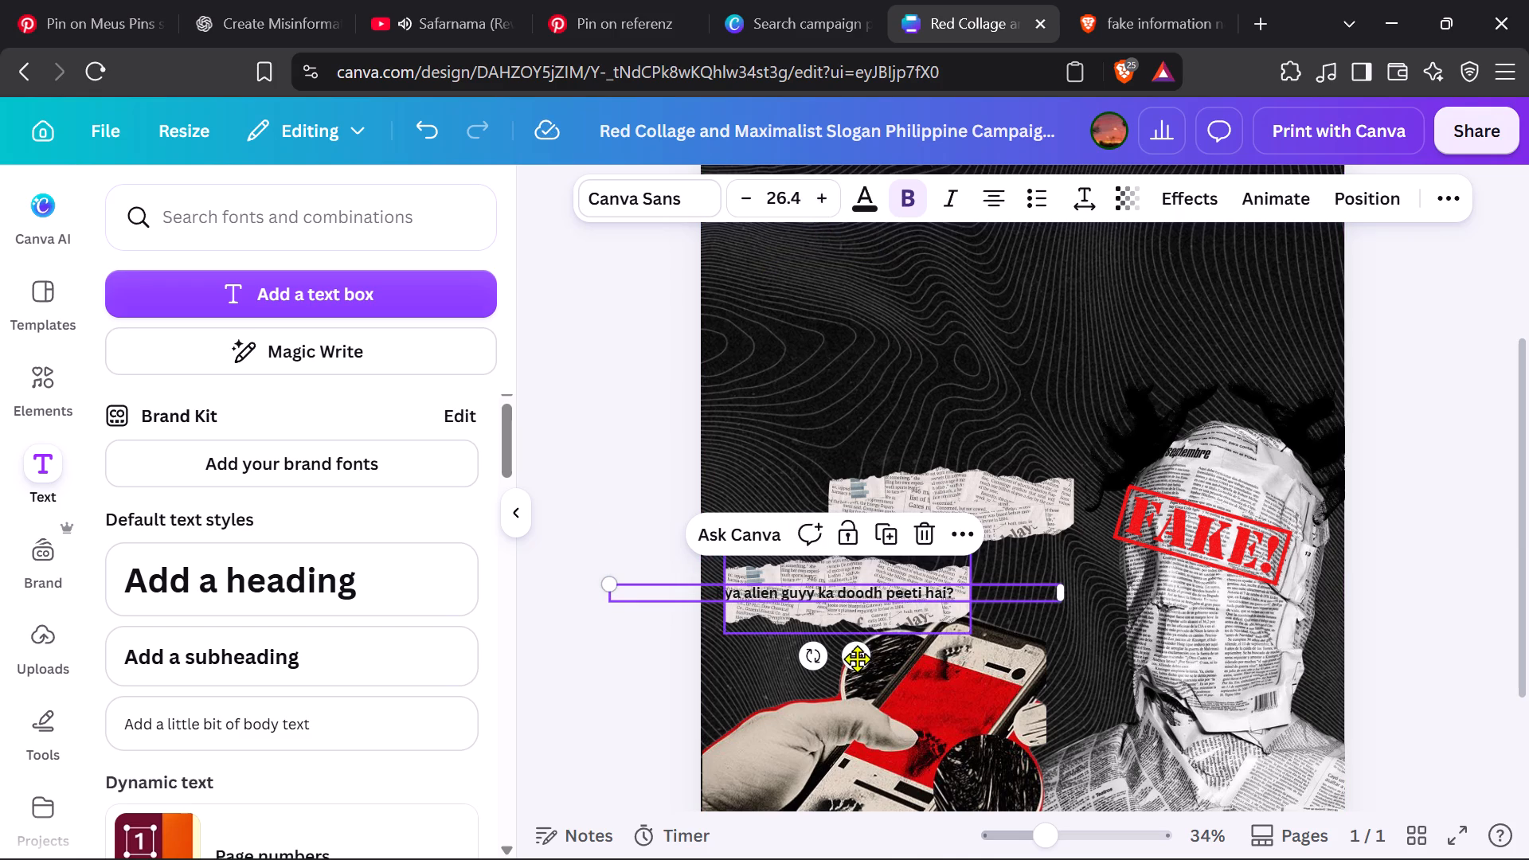
Reposition the alien headline so the whole line is centered on the lower newspaper strip.
drag(857, 659, 905, 674)
drag(905, 674, 882, 664)
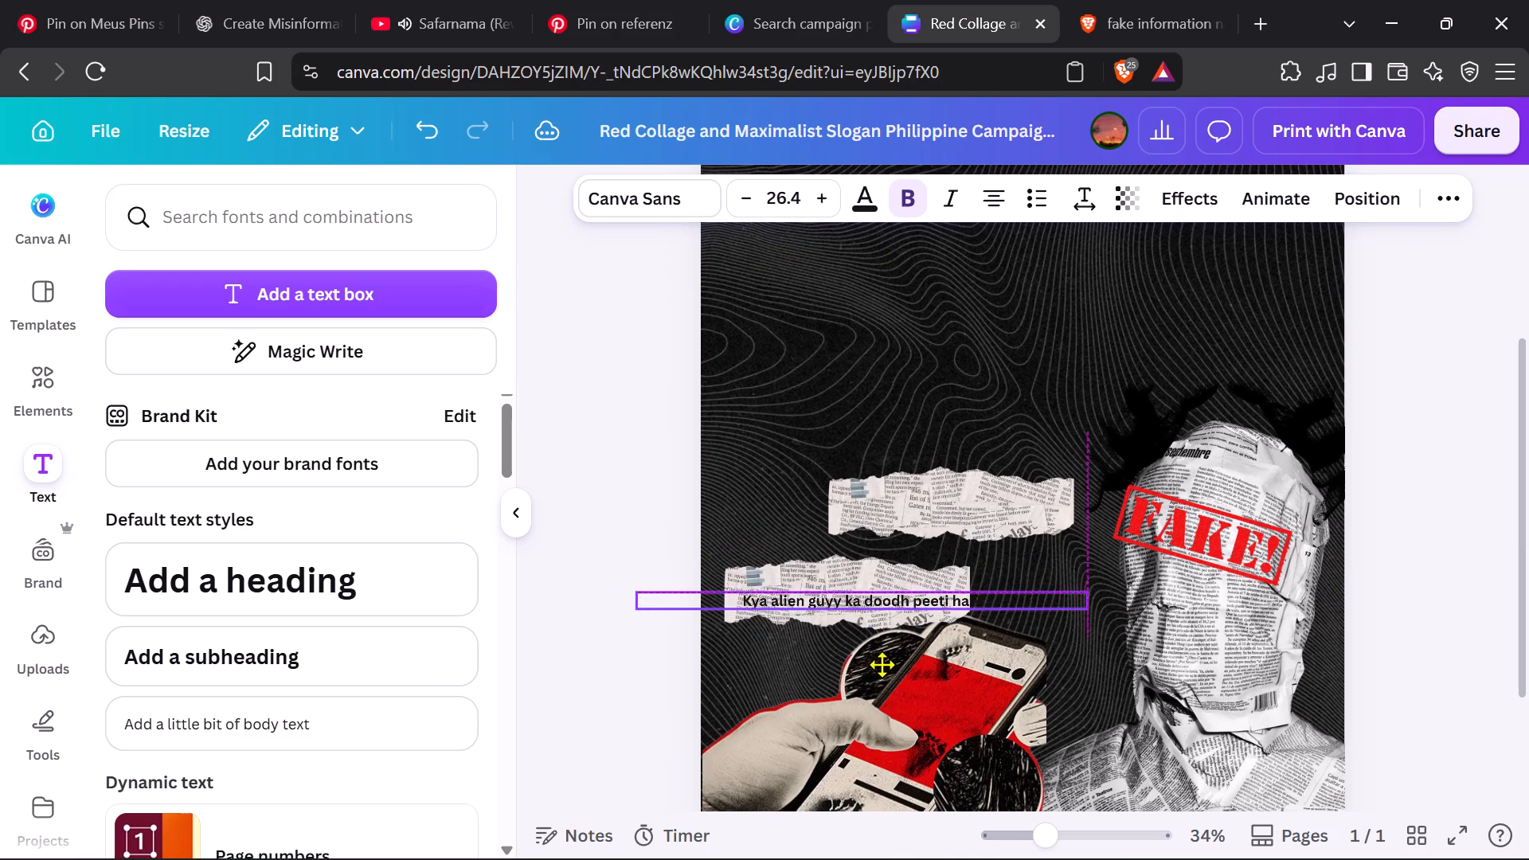
drag(882, 664, 870, 663)
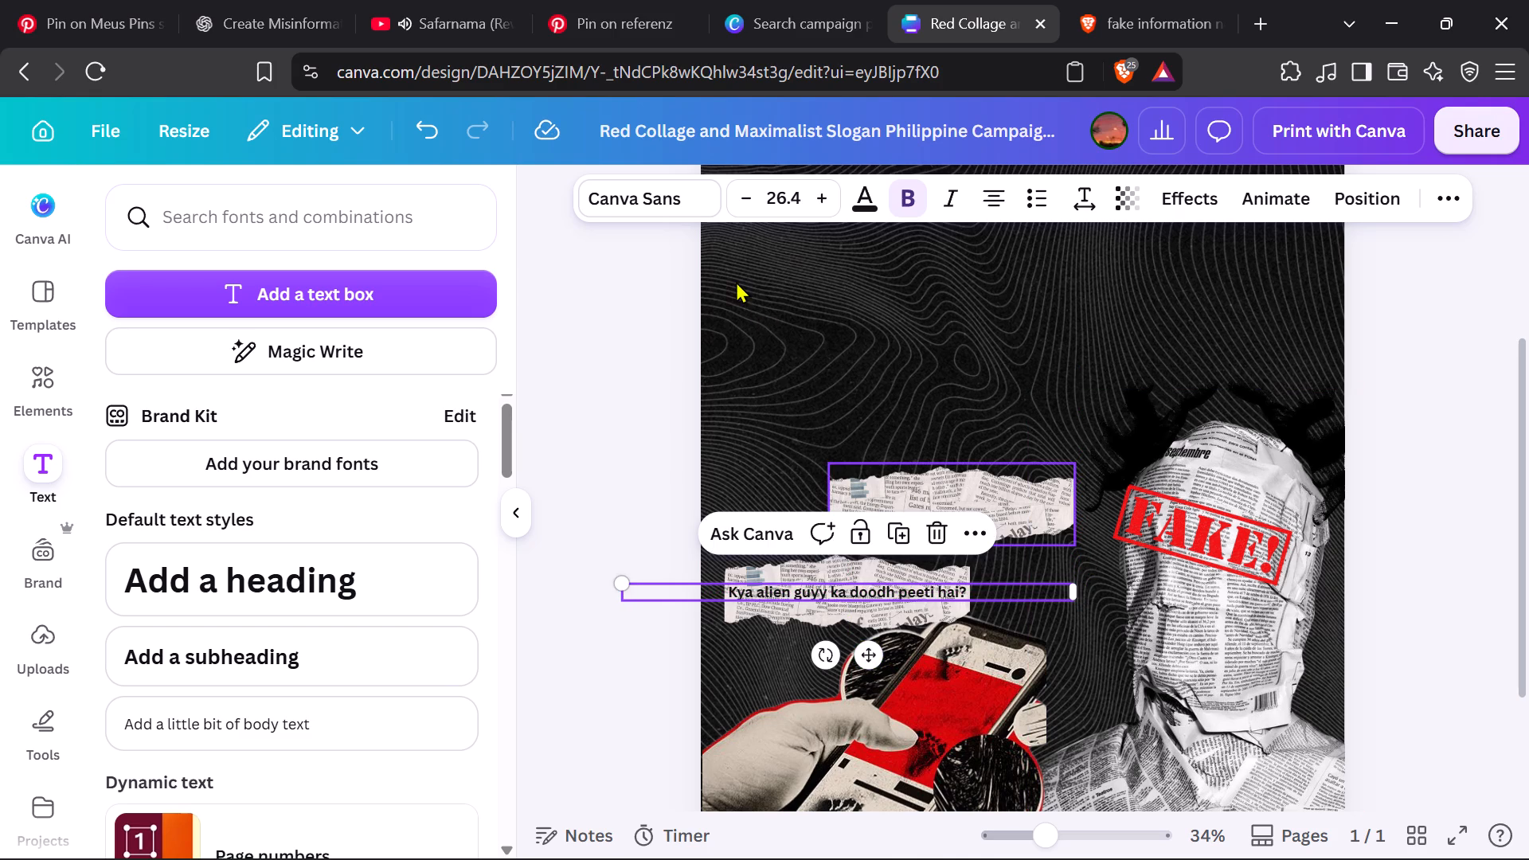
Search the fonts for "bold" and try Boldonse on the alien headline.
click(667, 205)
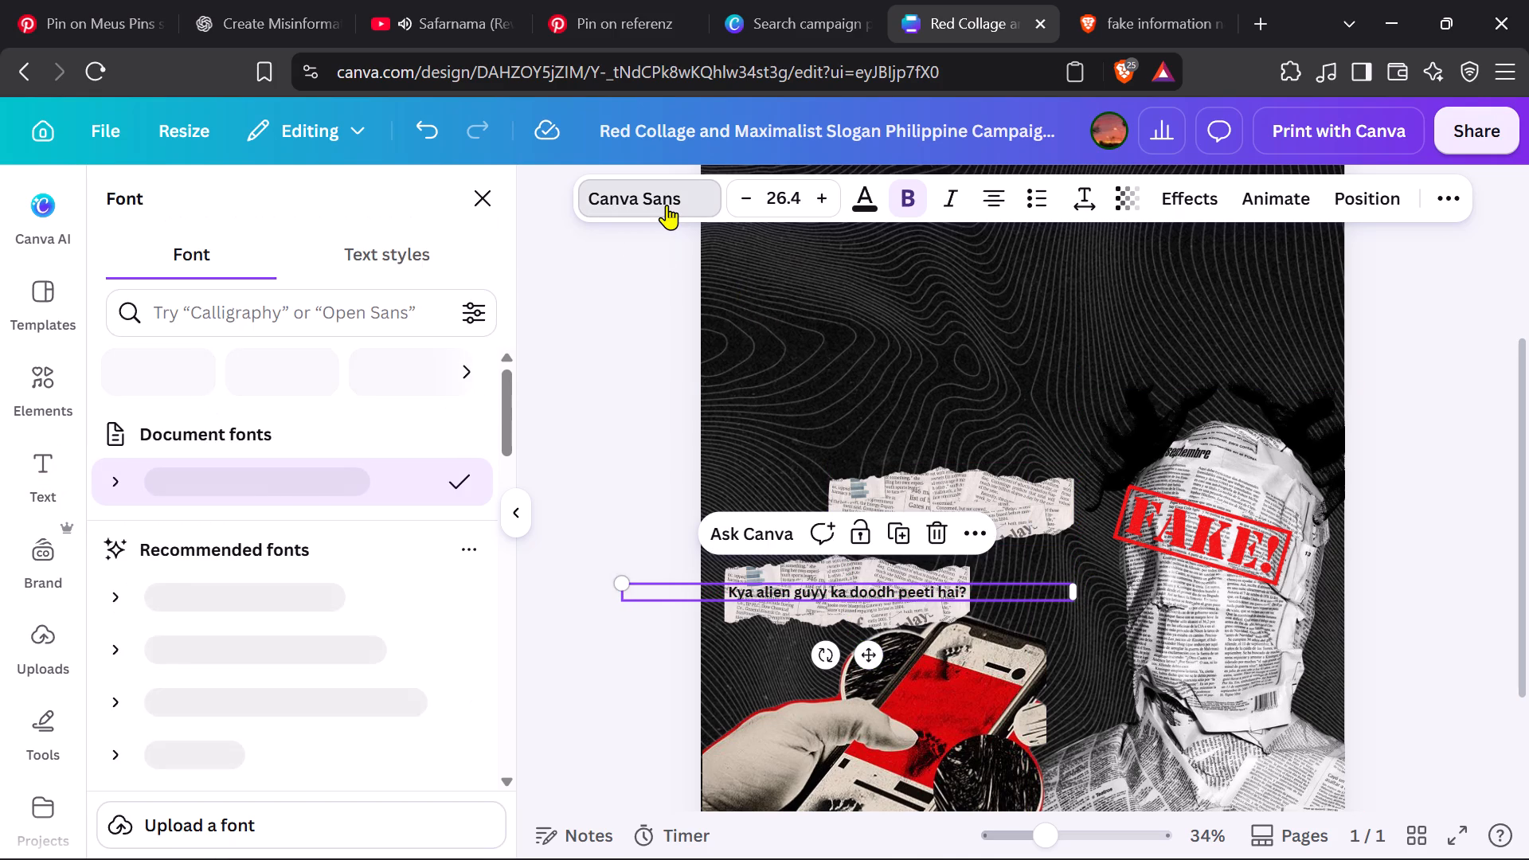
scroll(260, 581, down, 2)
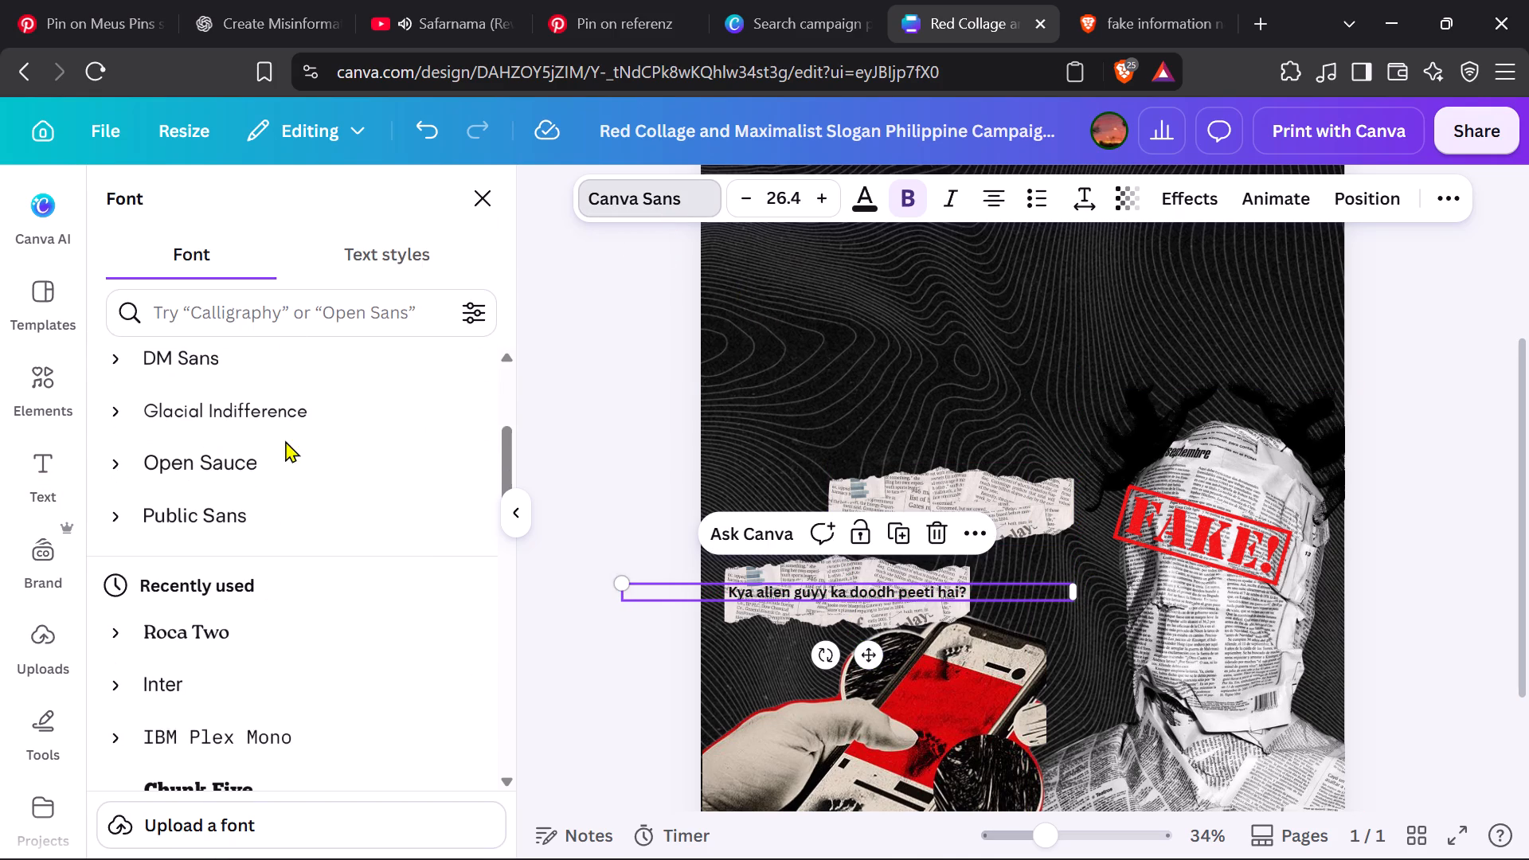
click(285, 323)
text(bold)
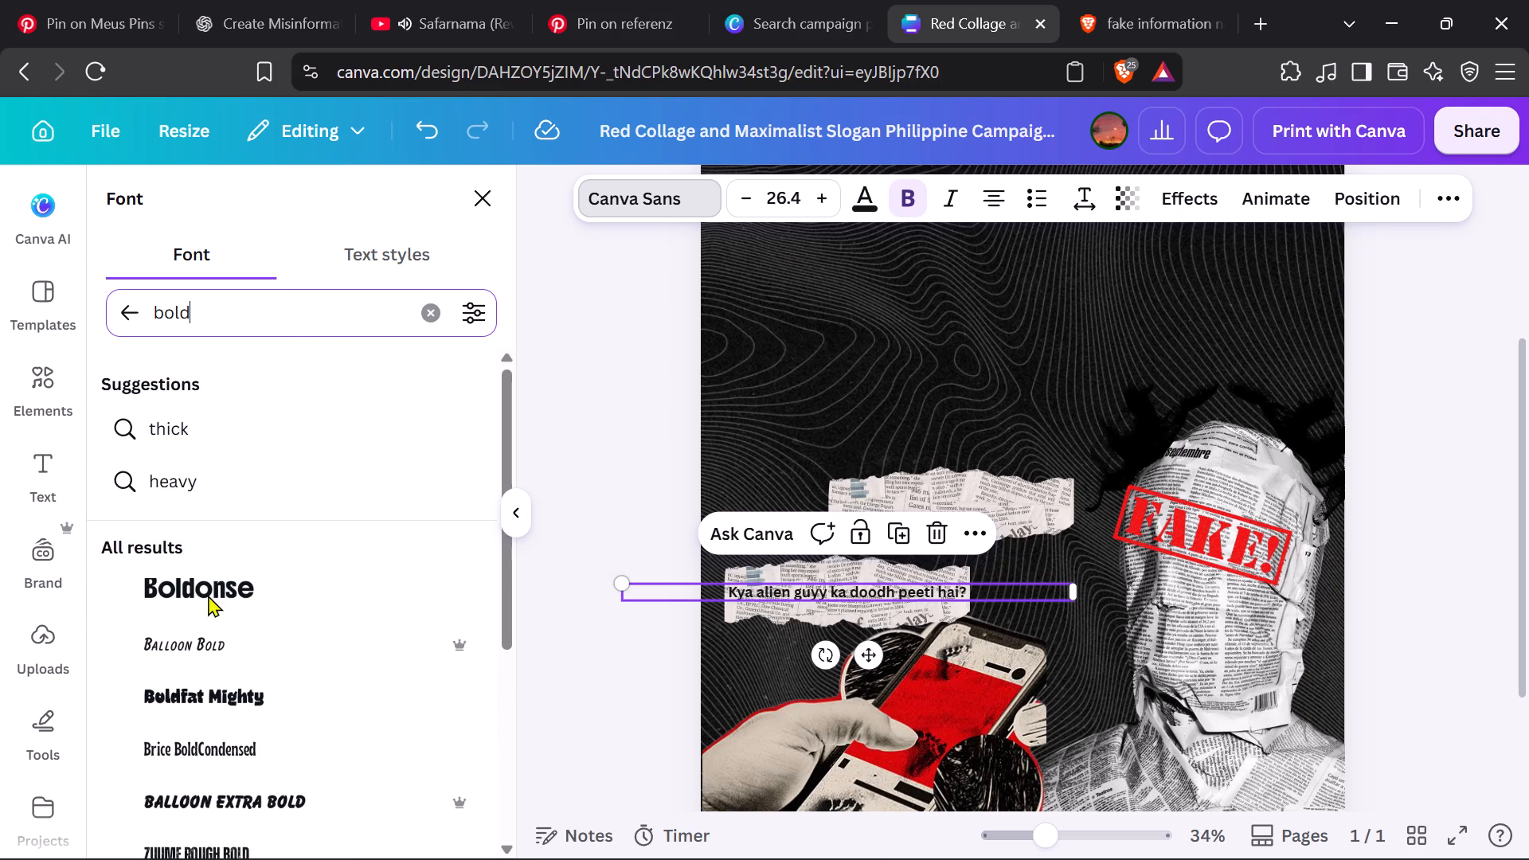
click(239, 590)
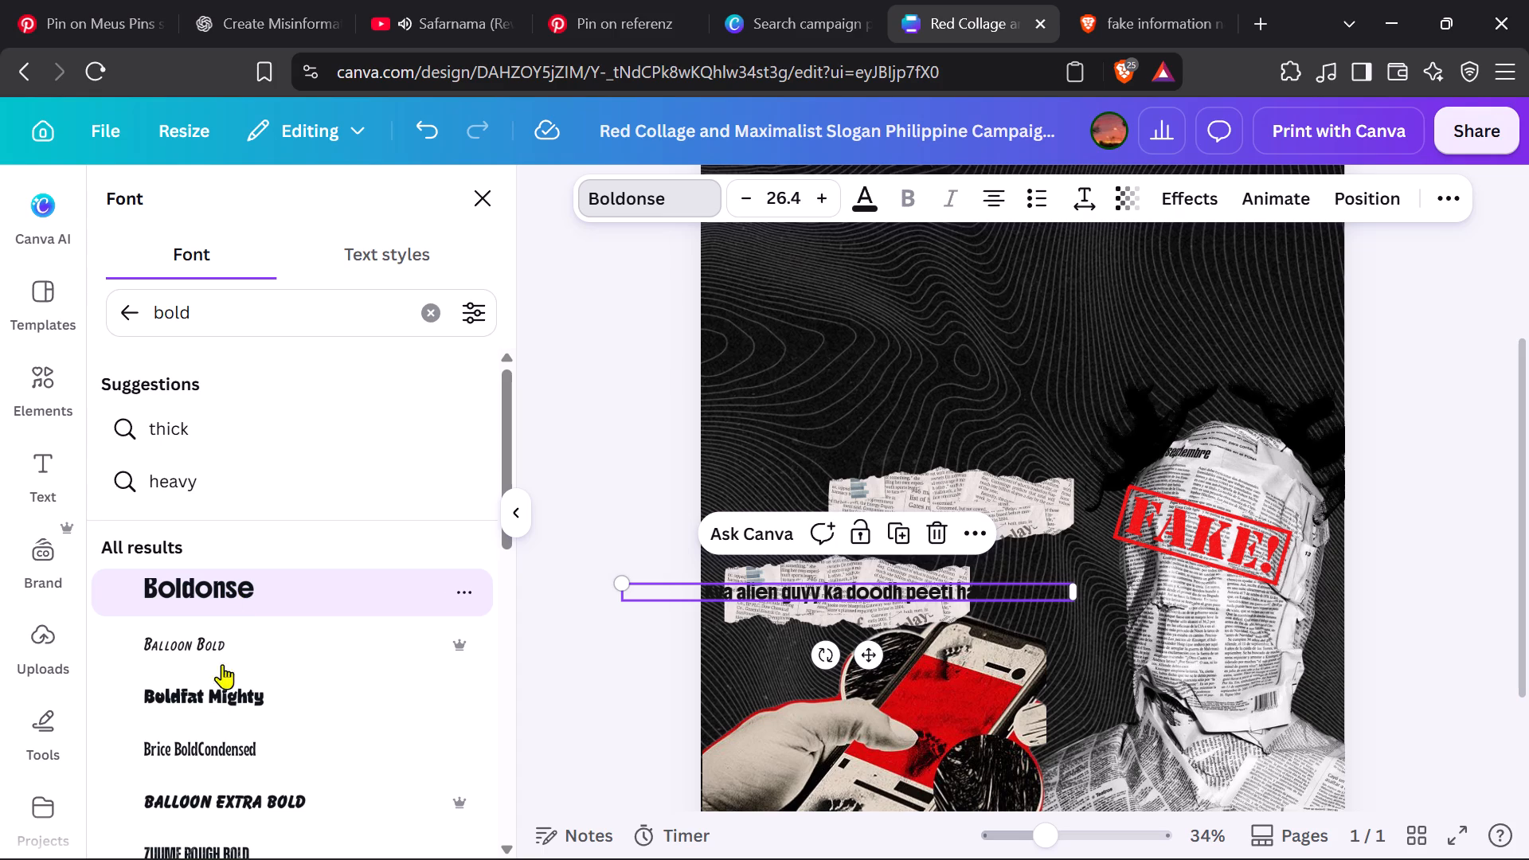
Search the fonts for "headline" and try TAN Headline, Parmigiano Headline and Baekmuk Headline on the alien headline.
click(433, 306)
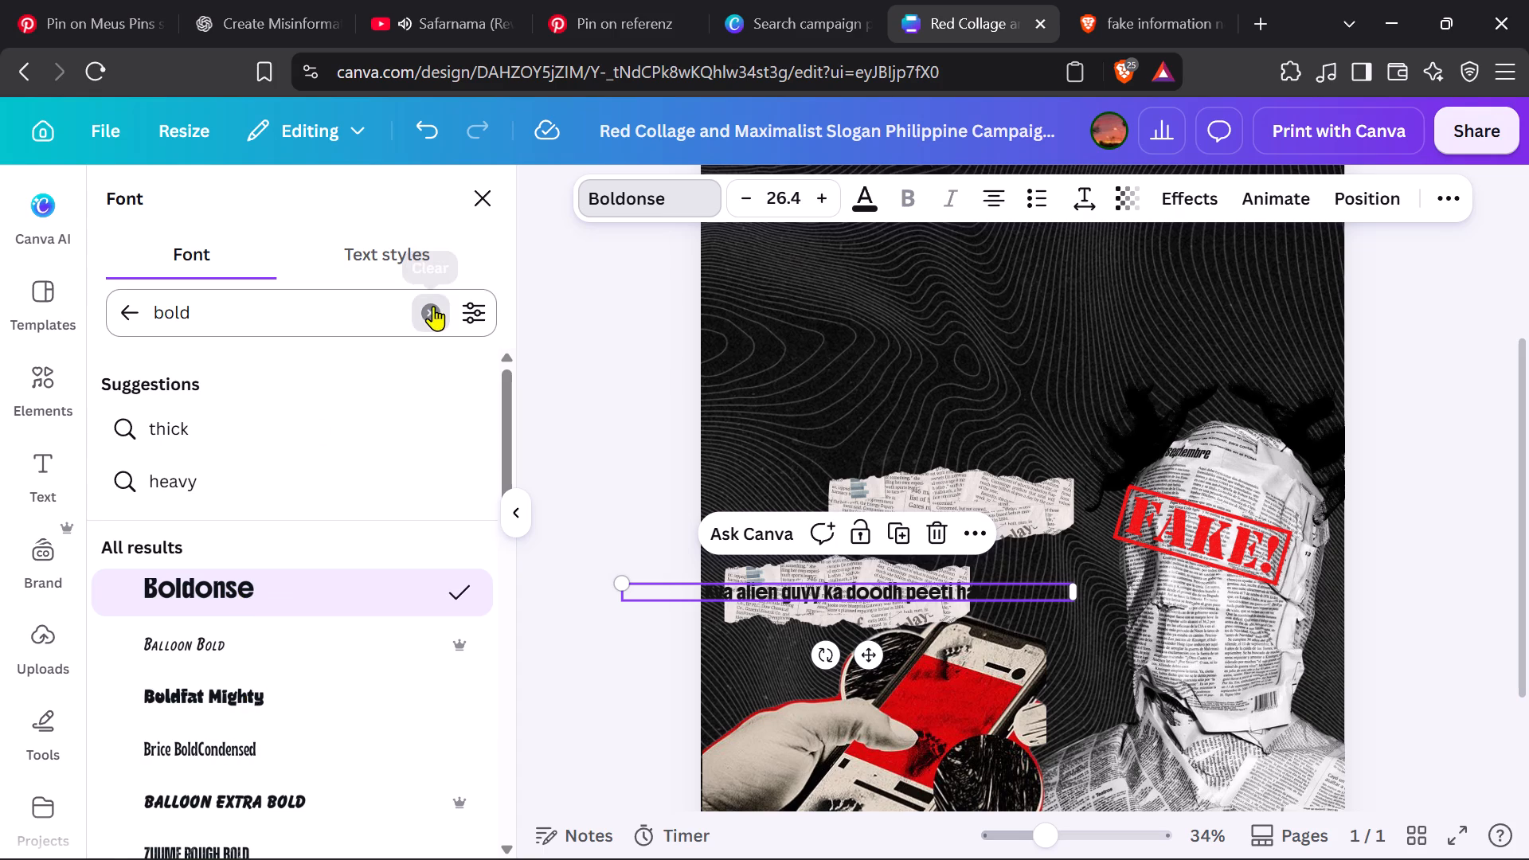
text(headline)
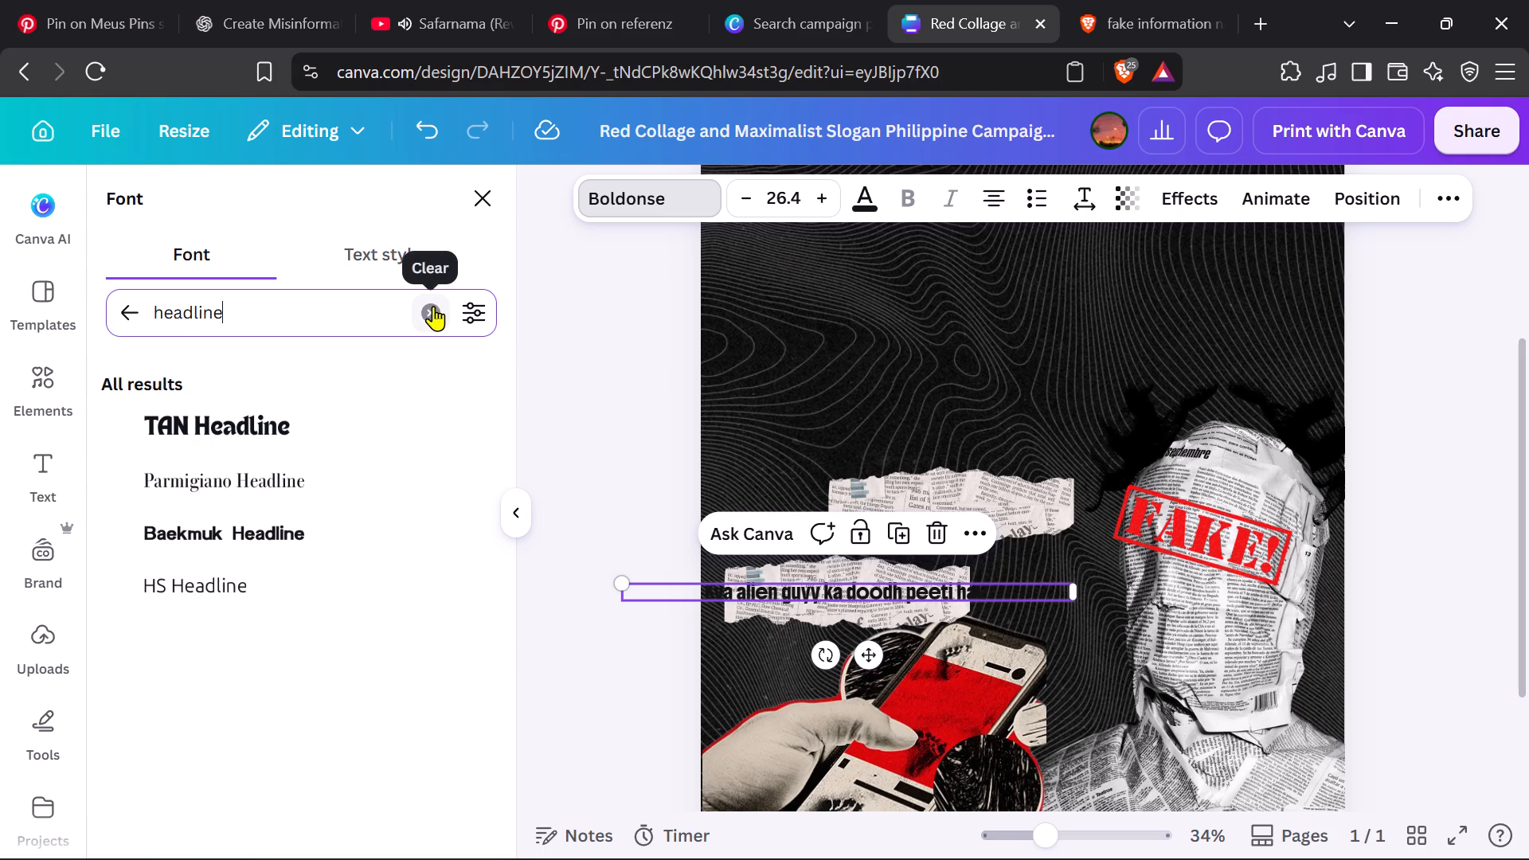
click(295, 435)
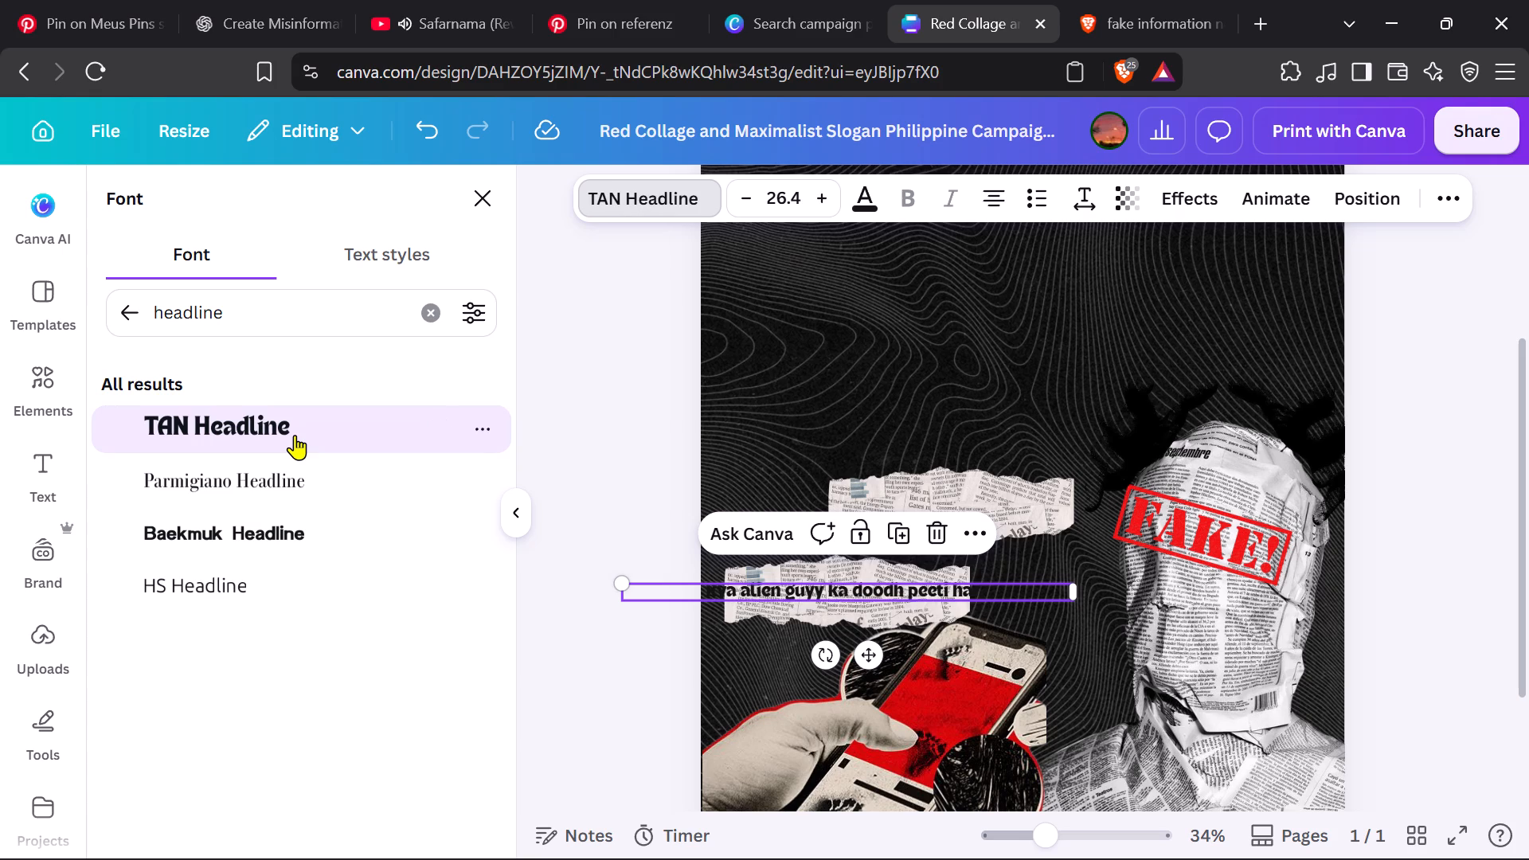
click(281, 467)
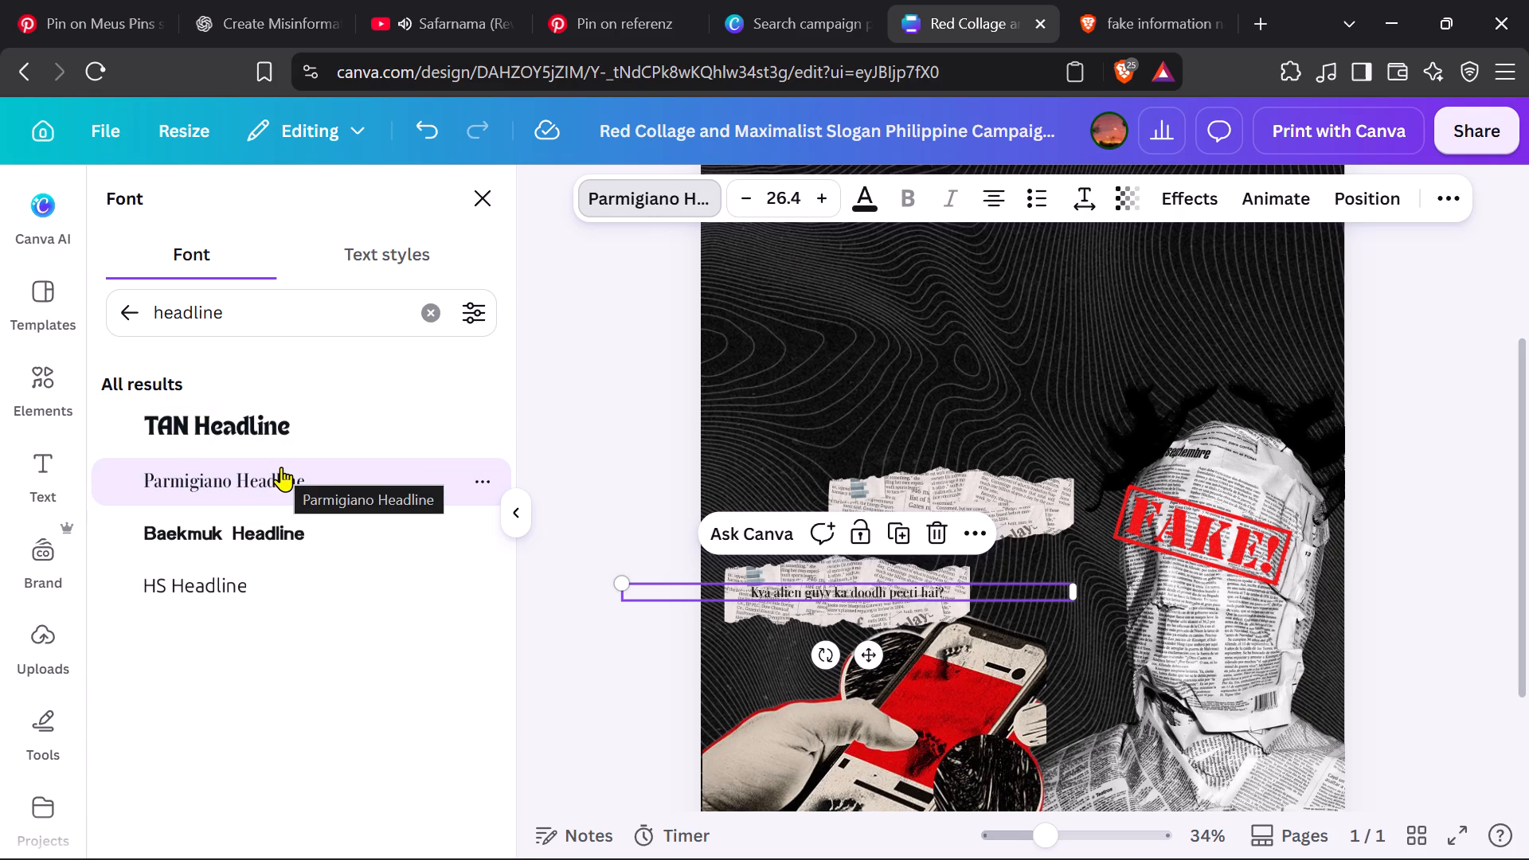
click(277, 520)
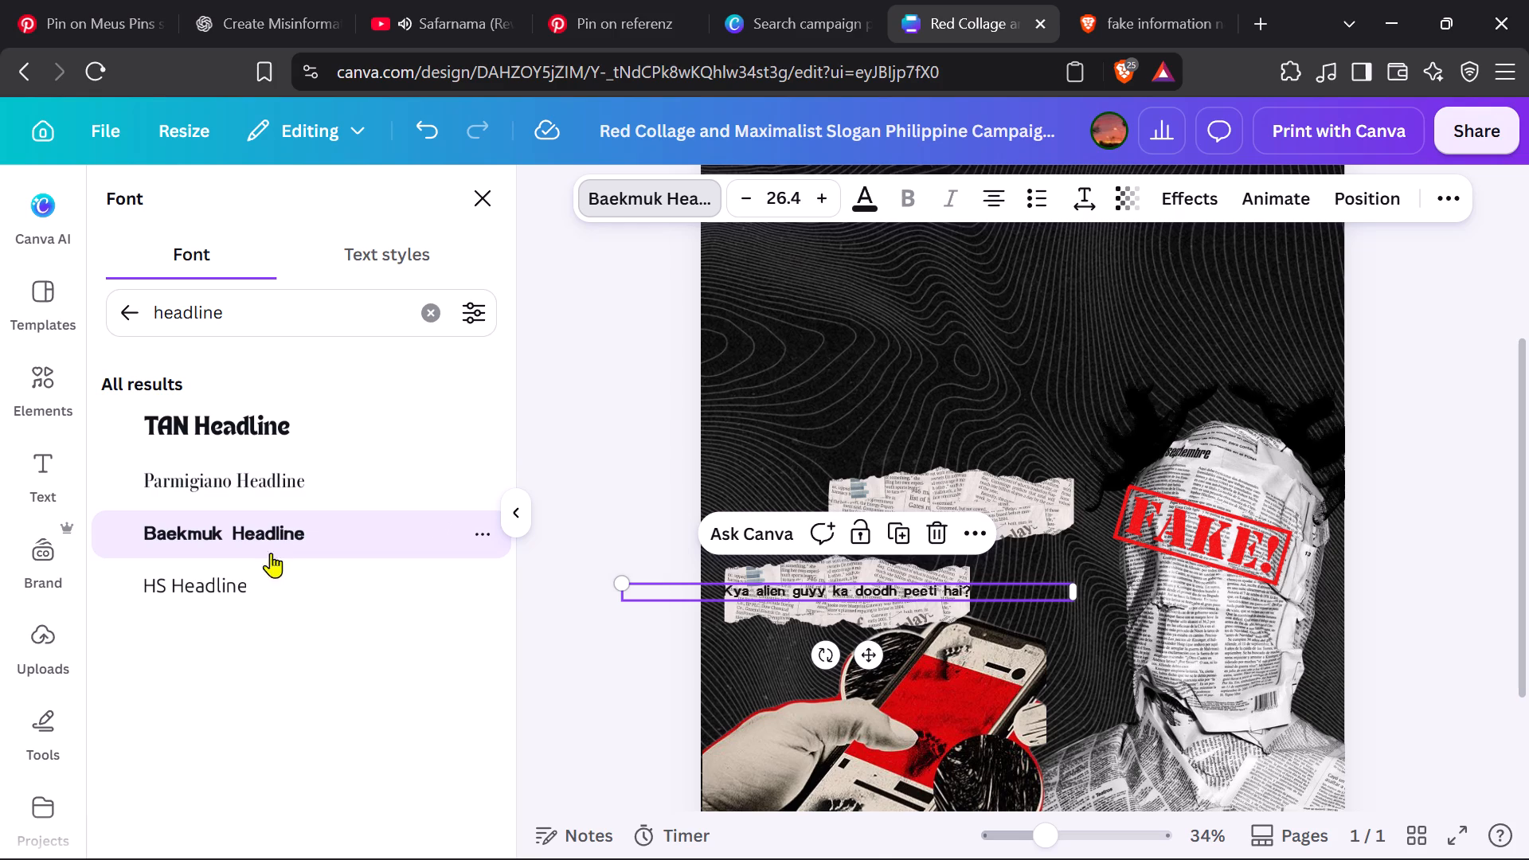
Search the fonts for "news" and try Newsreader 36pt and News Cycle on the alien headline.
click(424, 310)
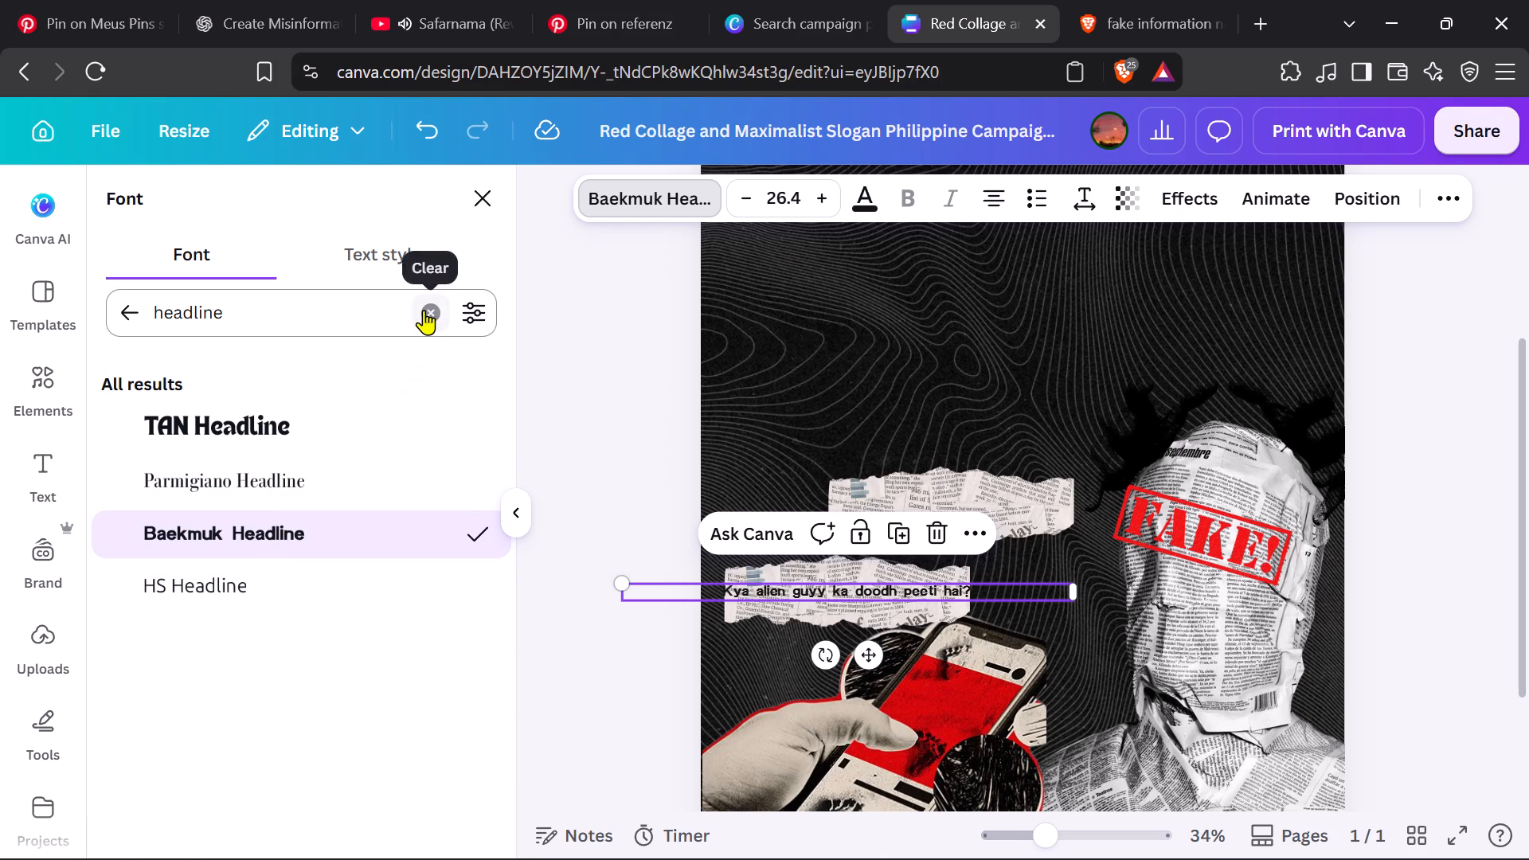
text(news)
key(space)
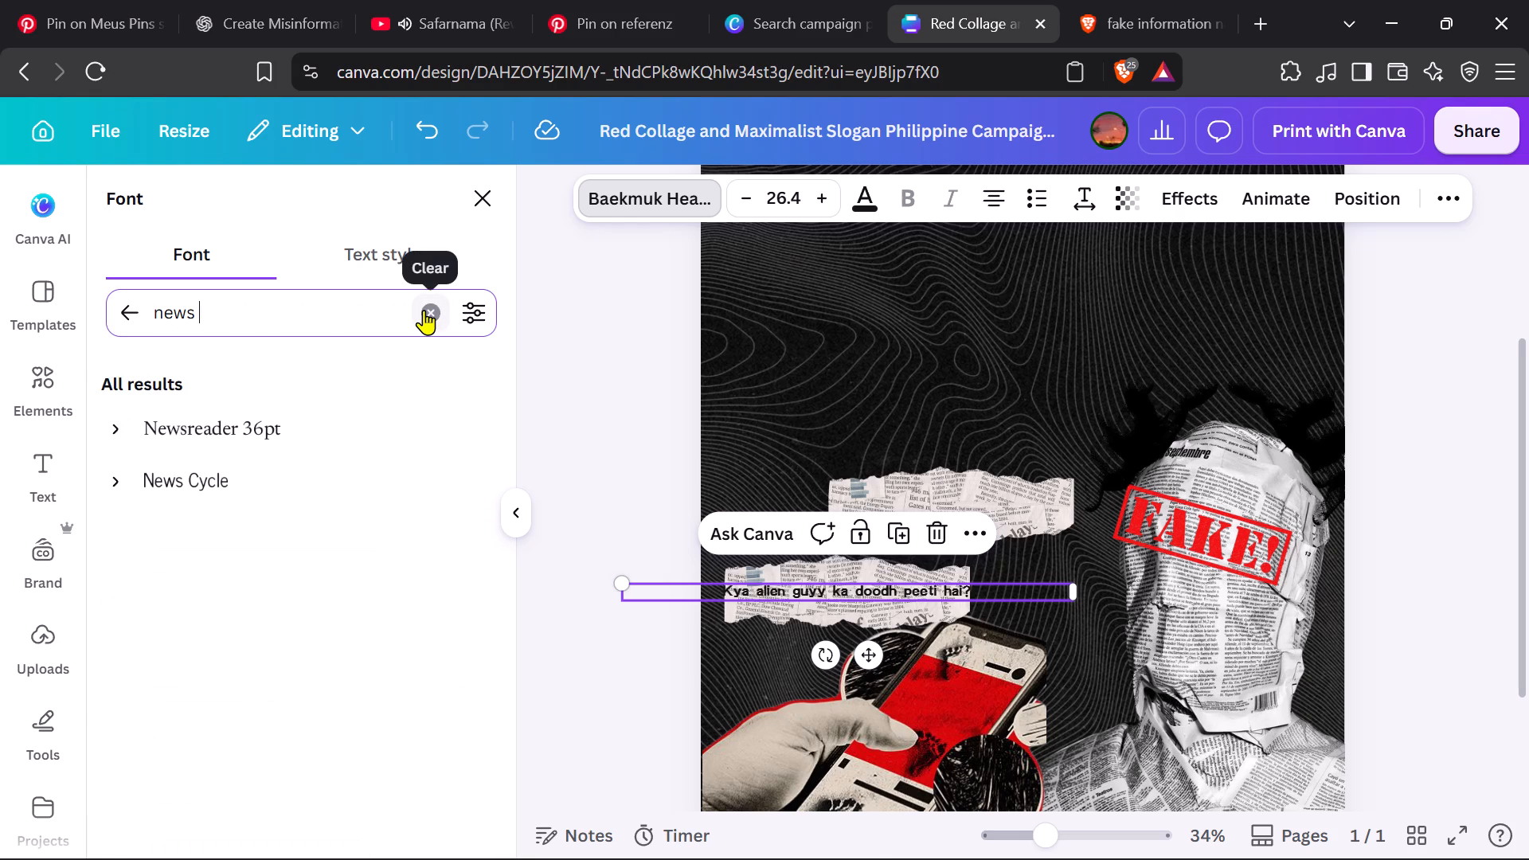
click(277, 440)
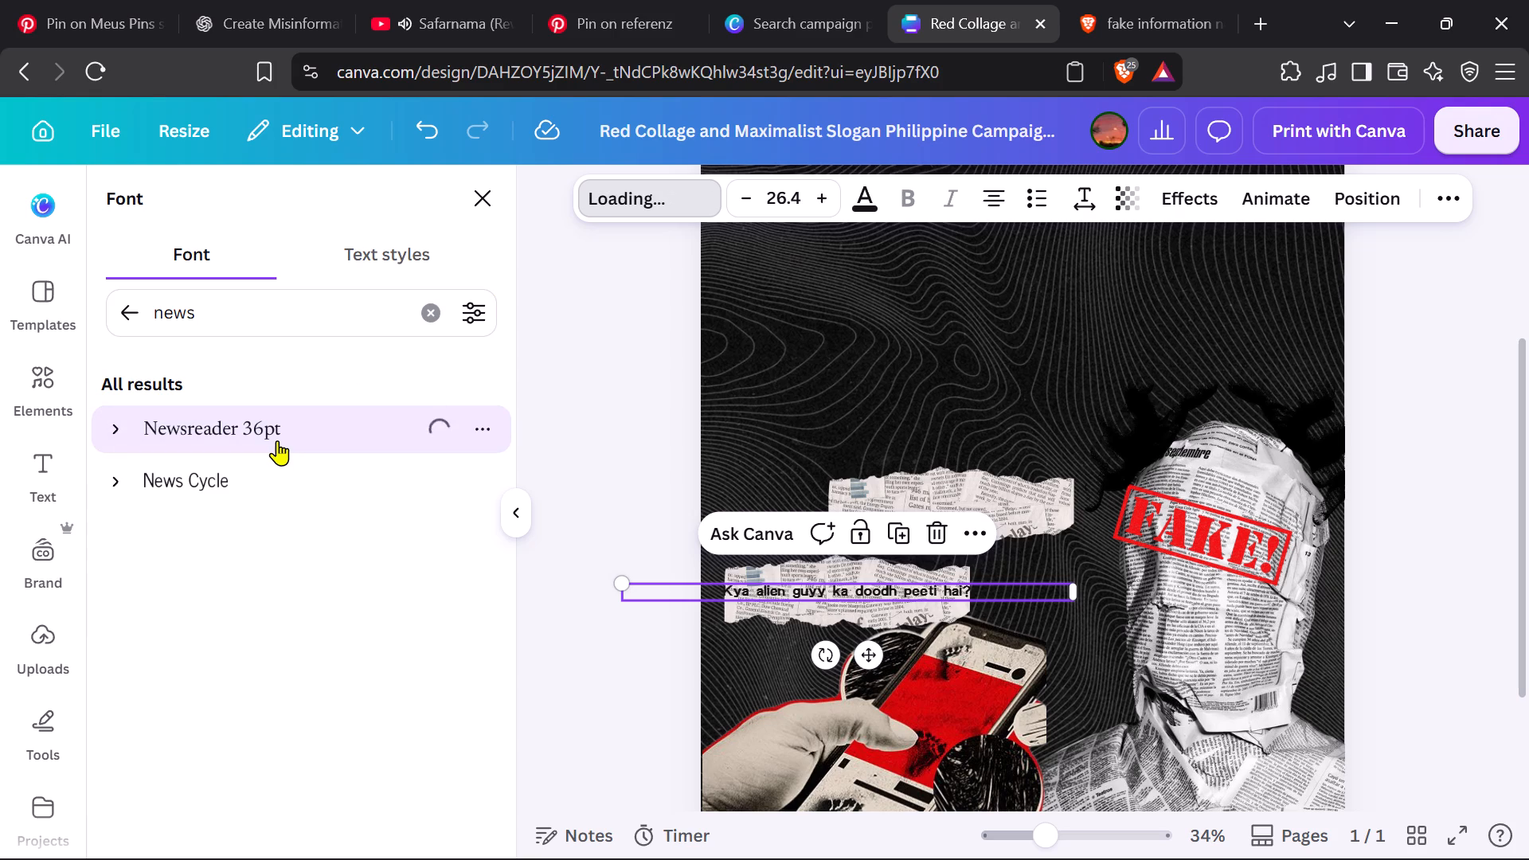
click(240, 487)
Search the fonts for "news hea", try Cre HeartTree, and set the alien headline in MediaPro Heavy Condensed.
click(243, 317)
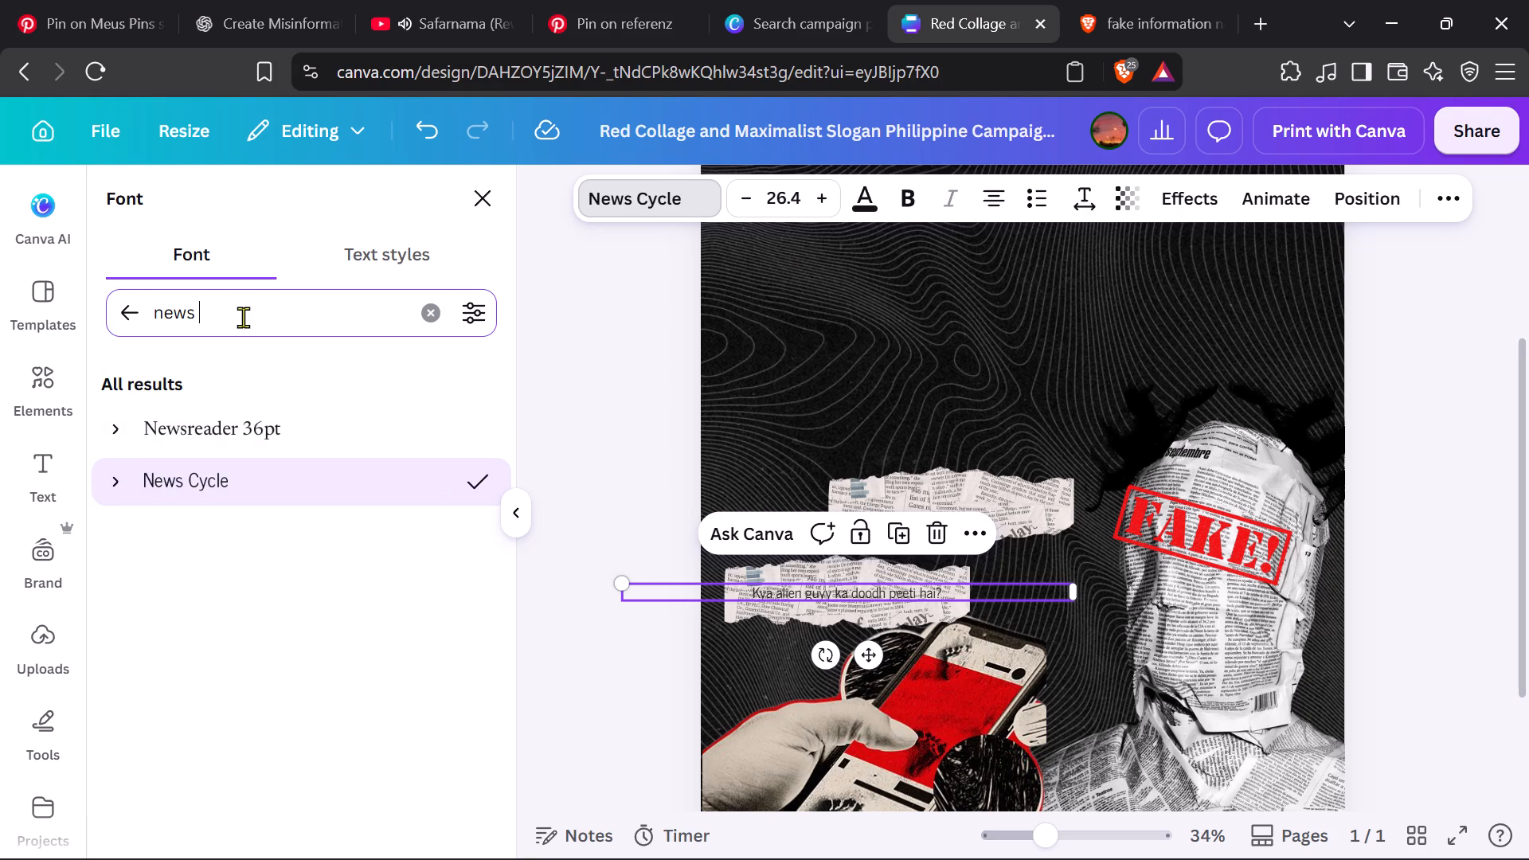
text(hea)
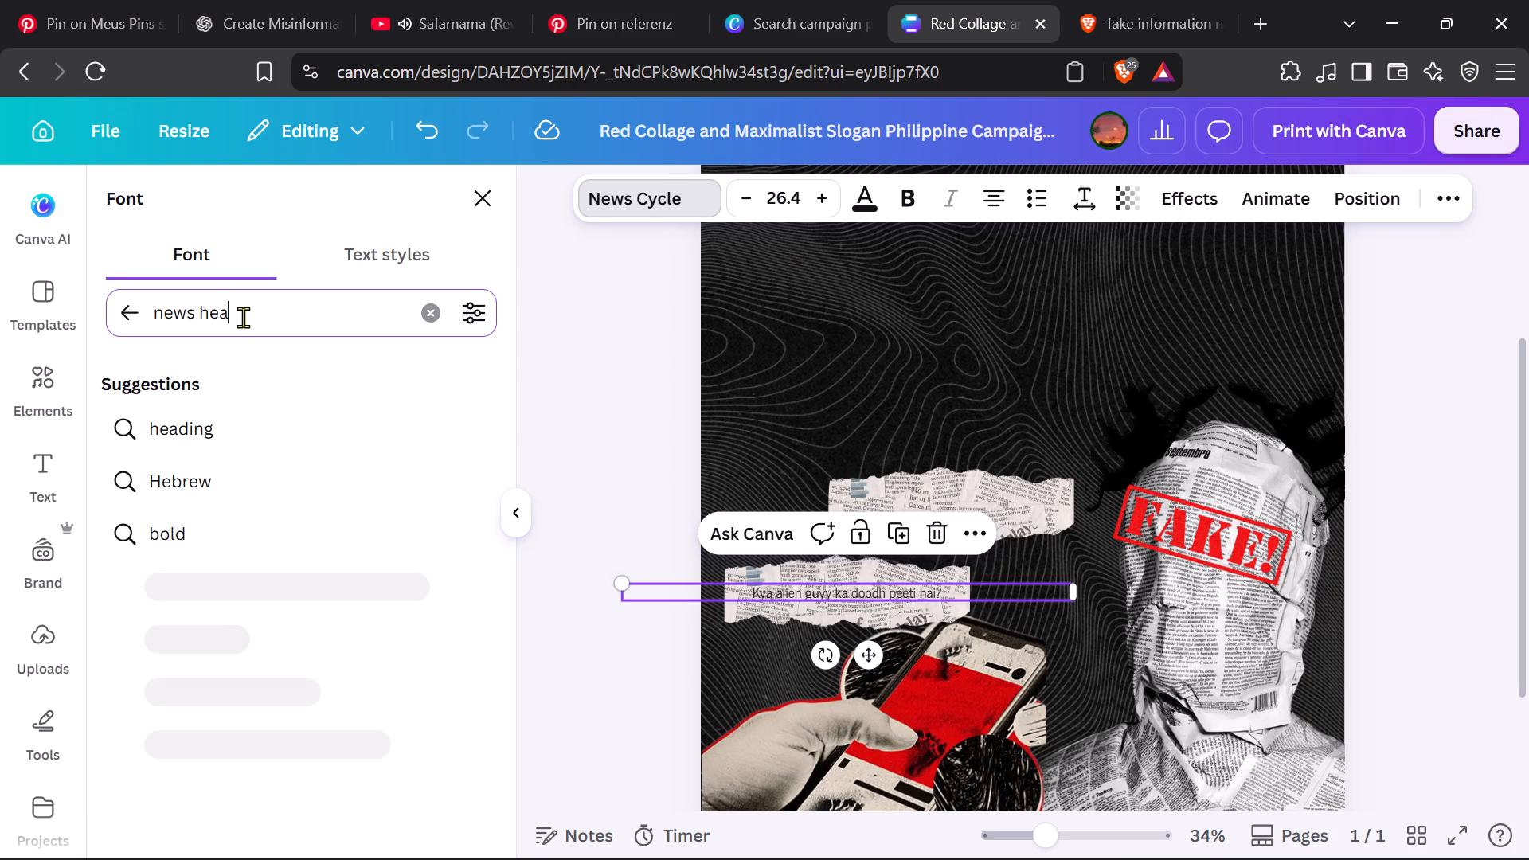
key(l)
key(BackSpace)
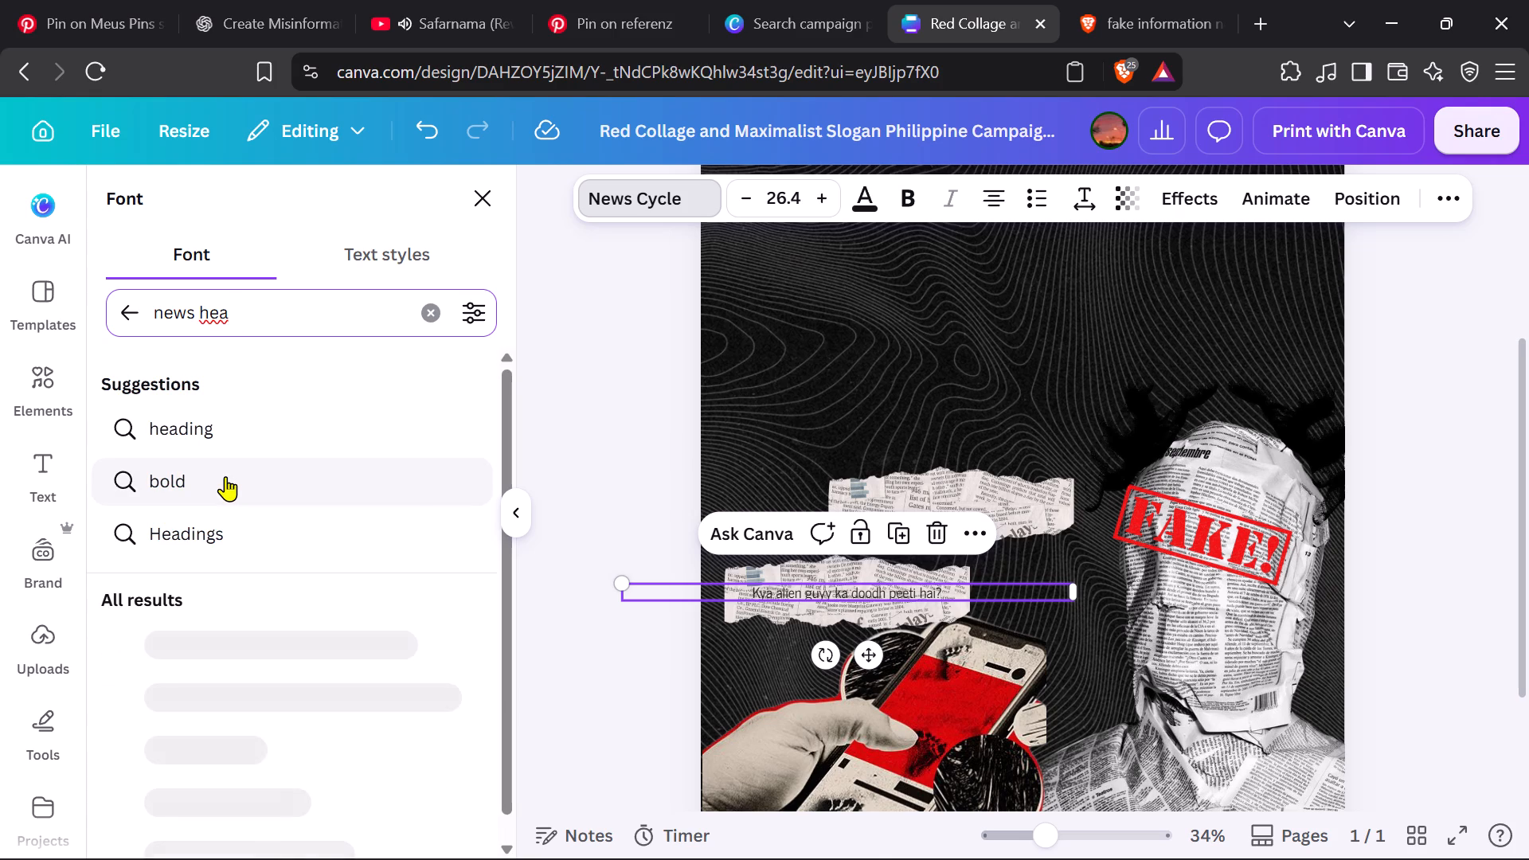
scroll(256, 676, down, 1)
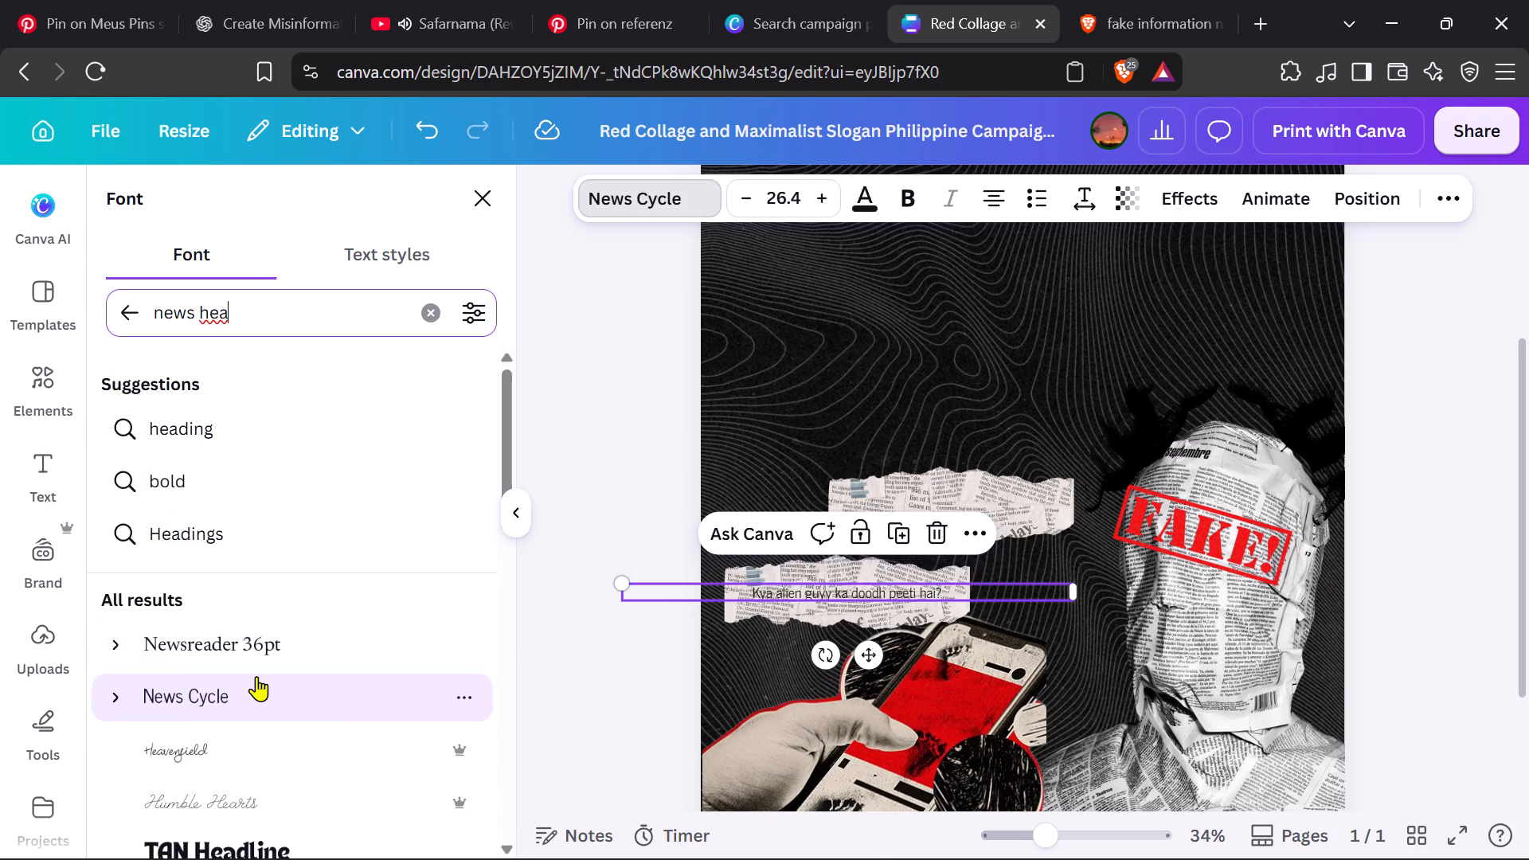
scroll(256, 676, down, 2)
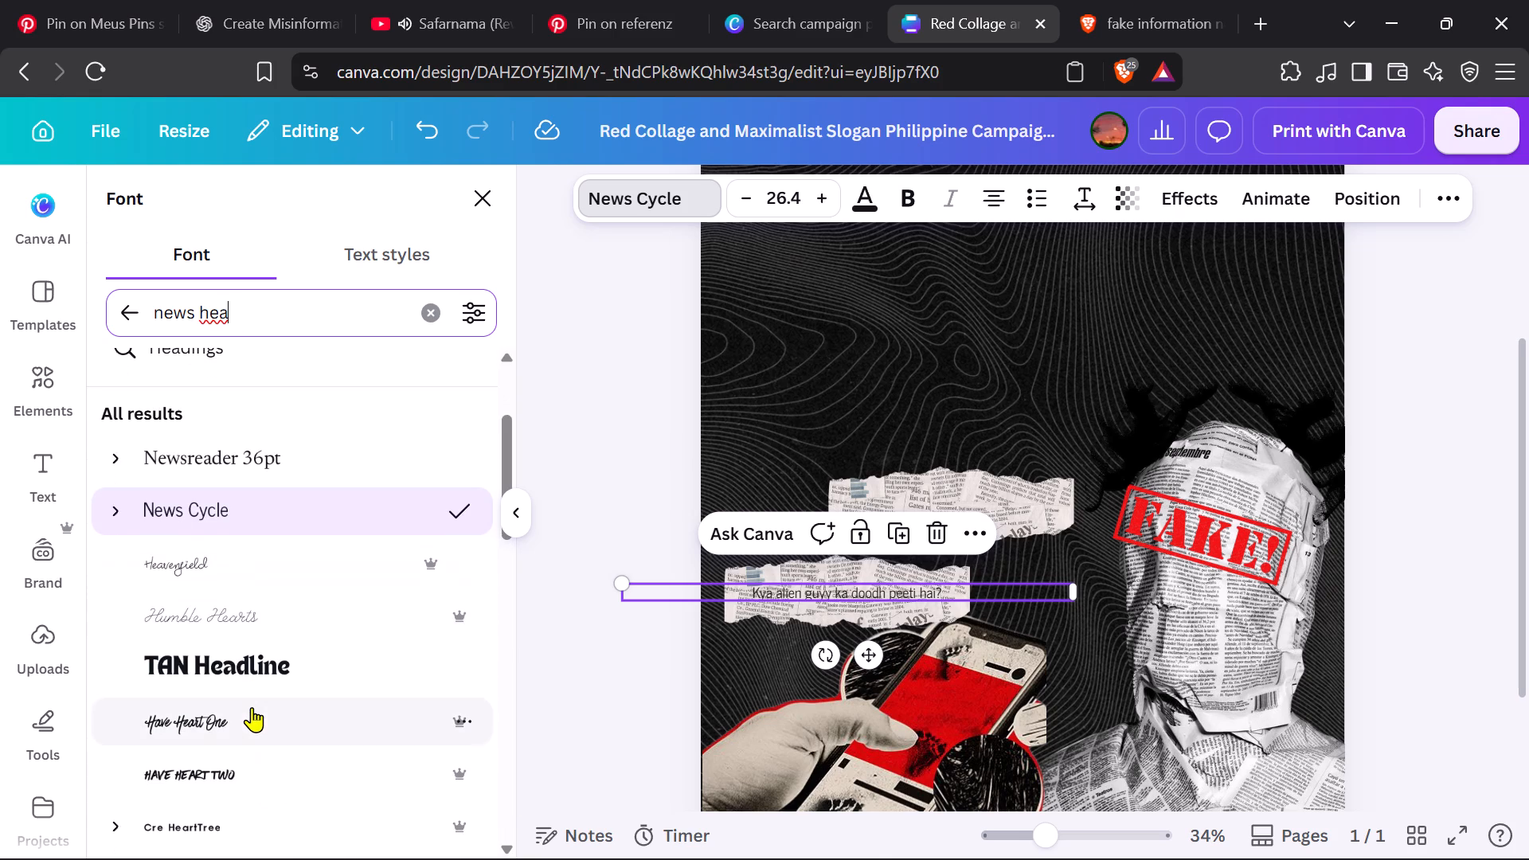
click(248, 814)
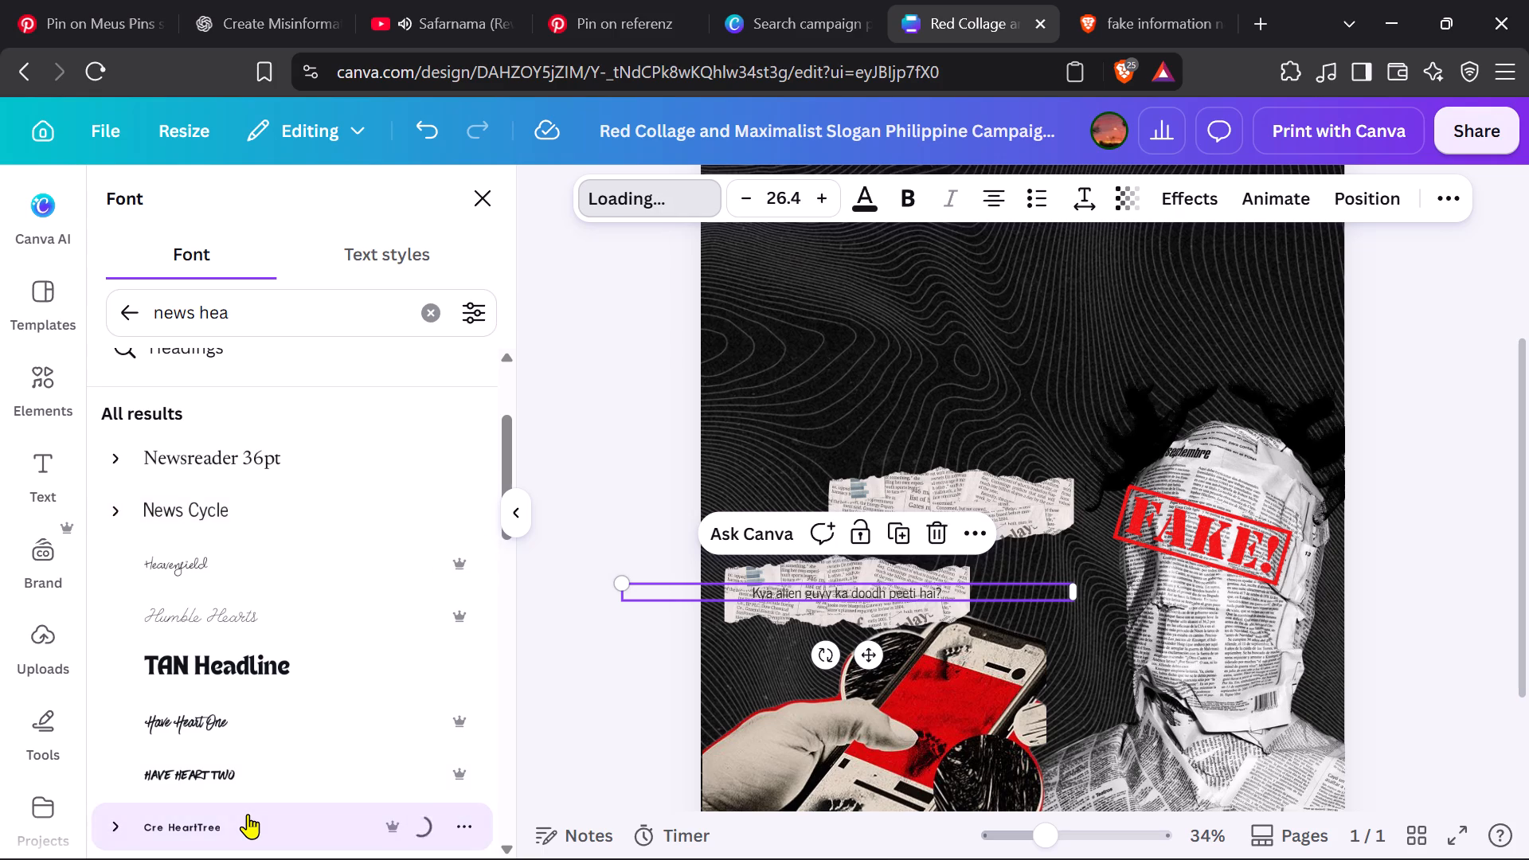
scroll(248, 814, down, 3)
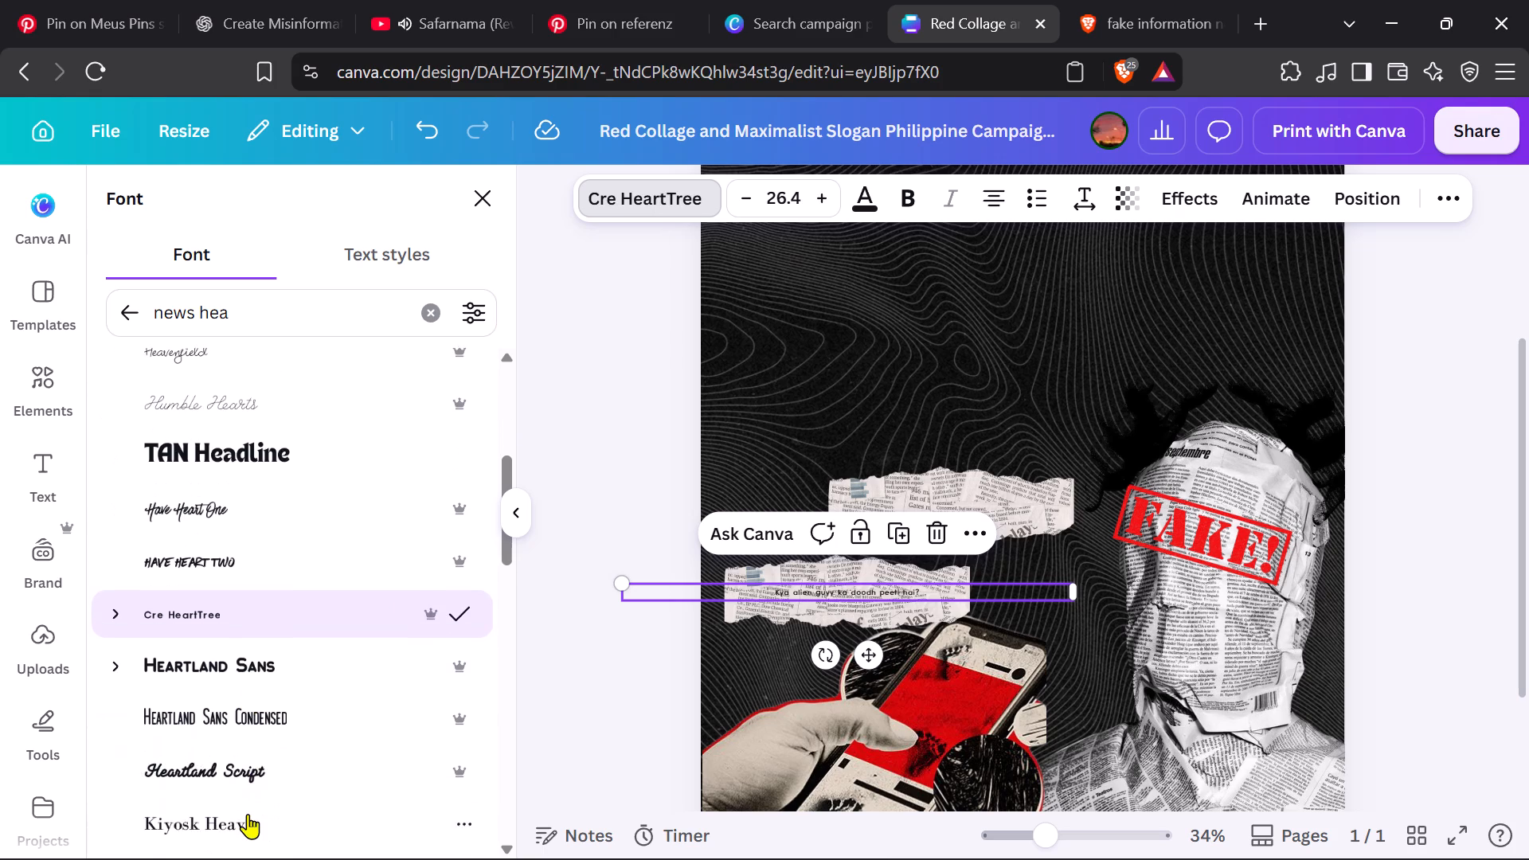
scroll(248, 814, down, 1)
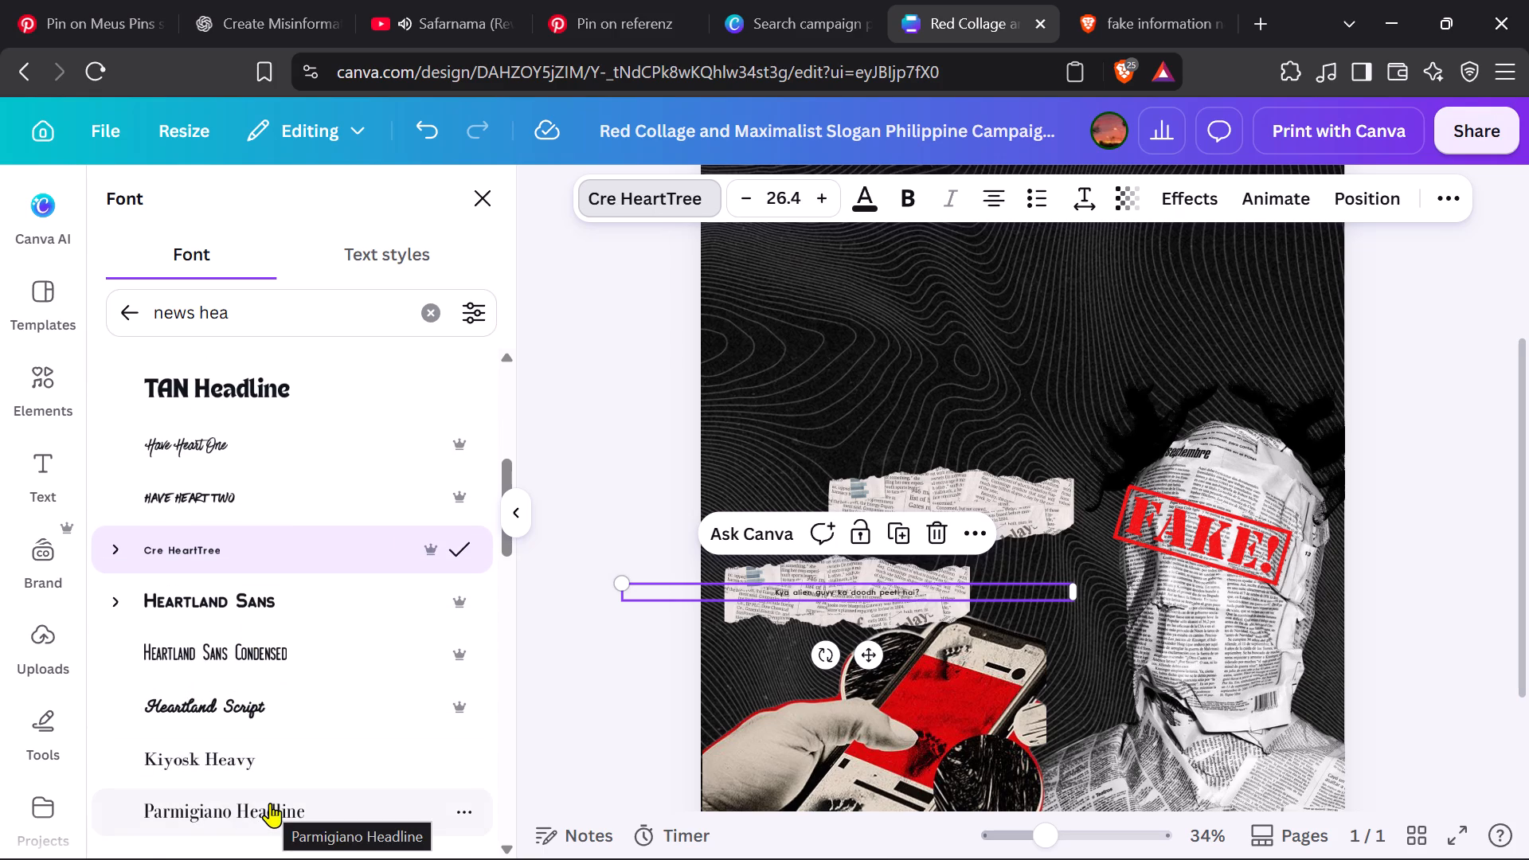
scroll(270, 803, down, 1)
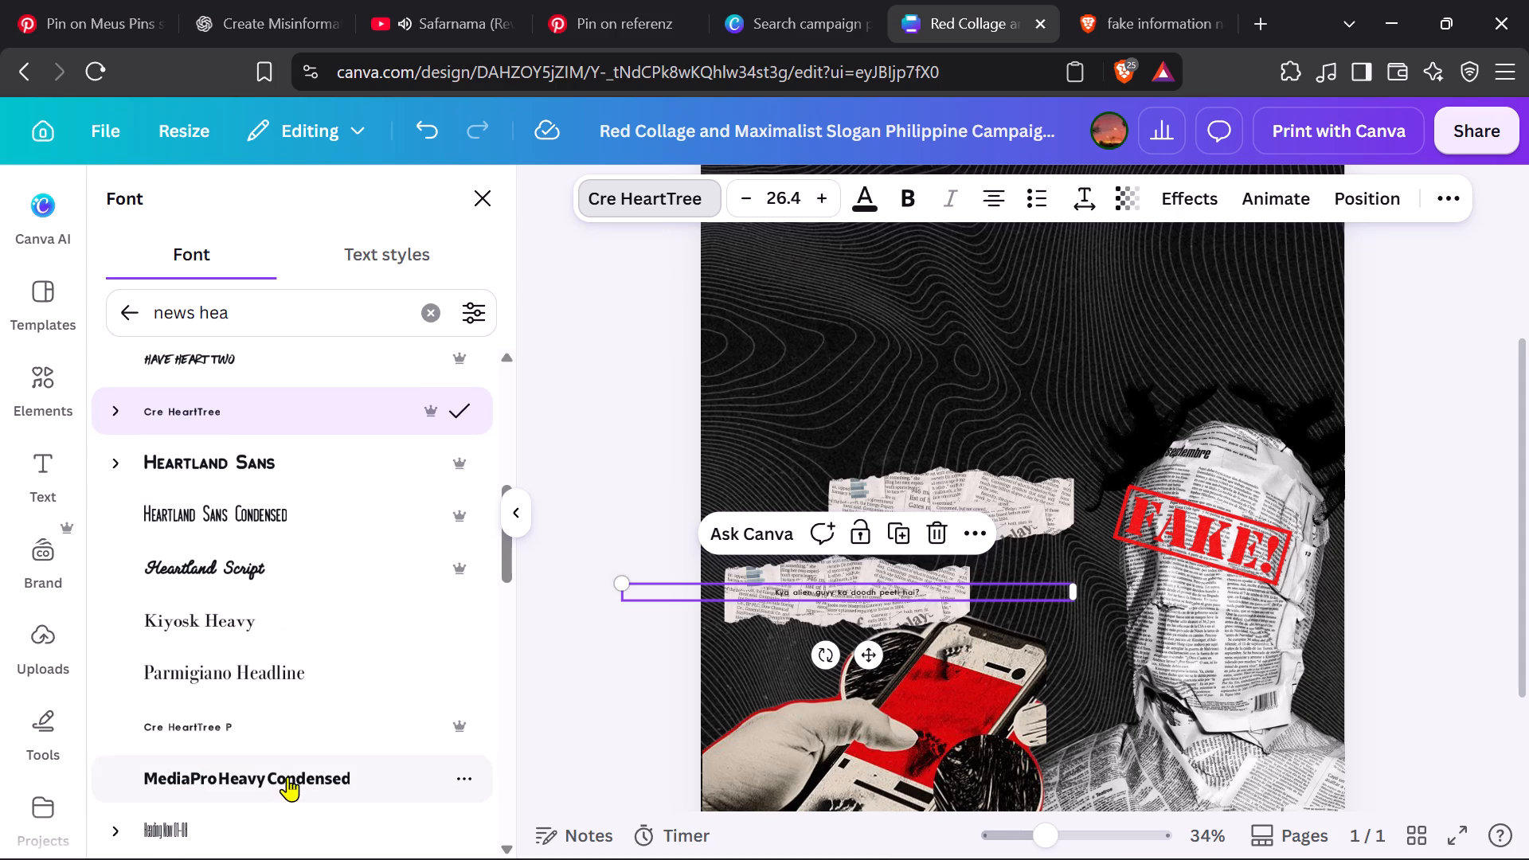
click(287, 776)
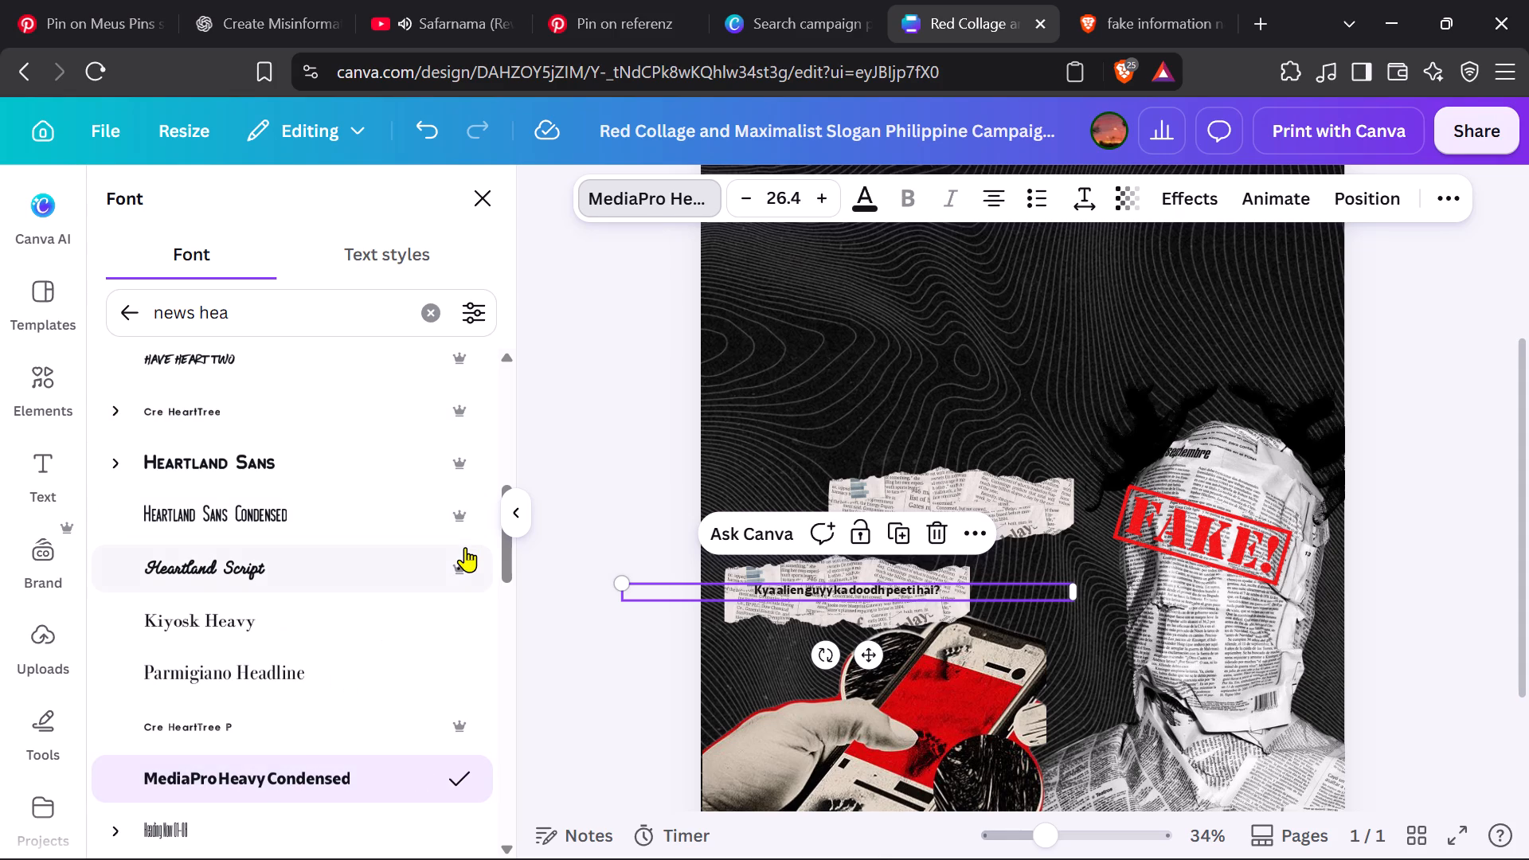
scroll(465, 547, down, 1)
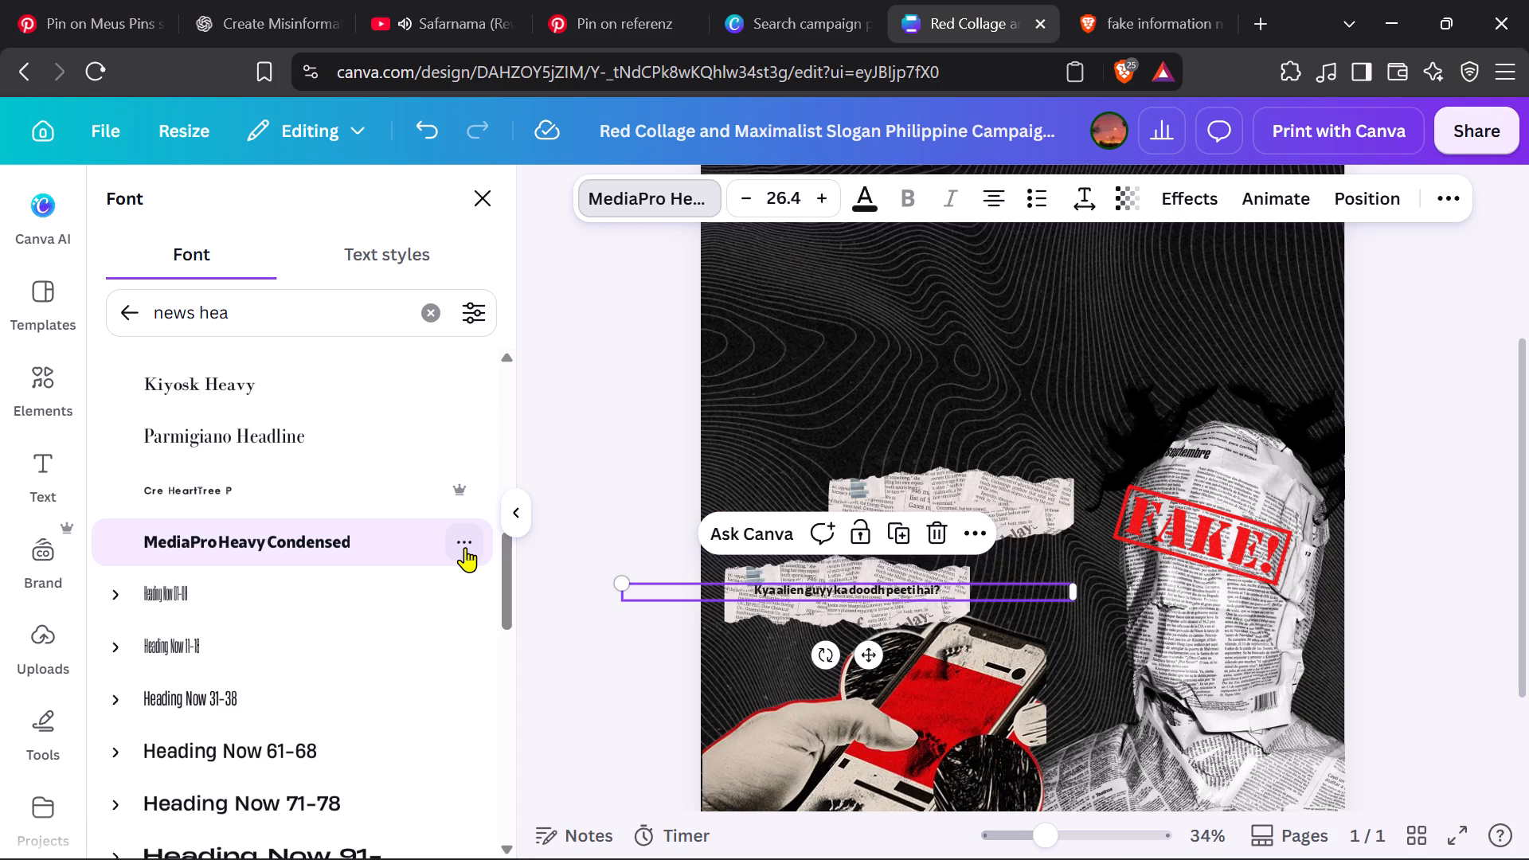
click(657, 659)
click(657, 659)
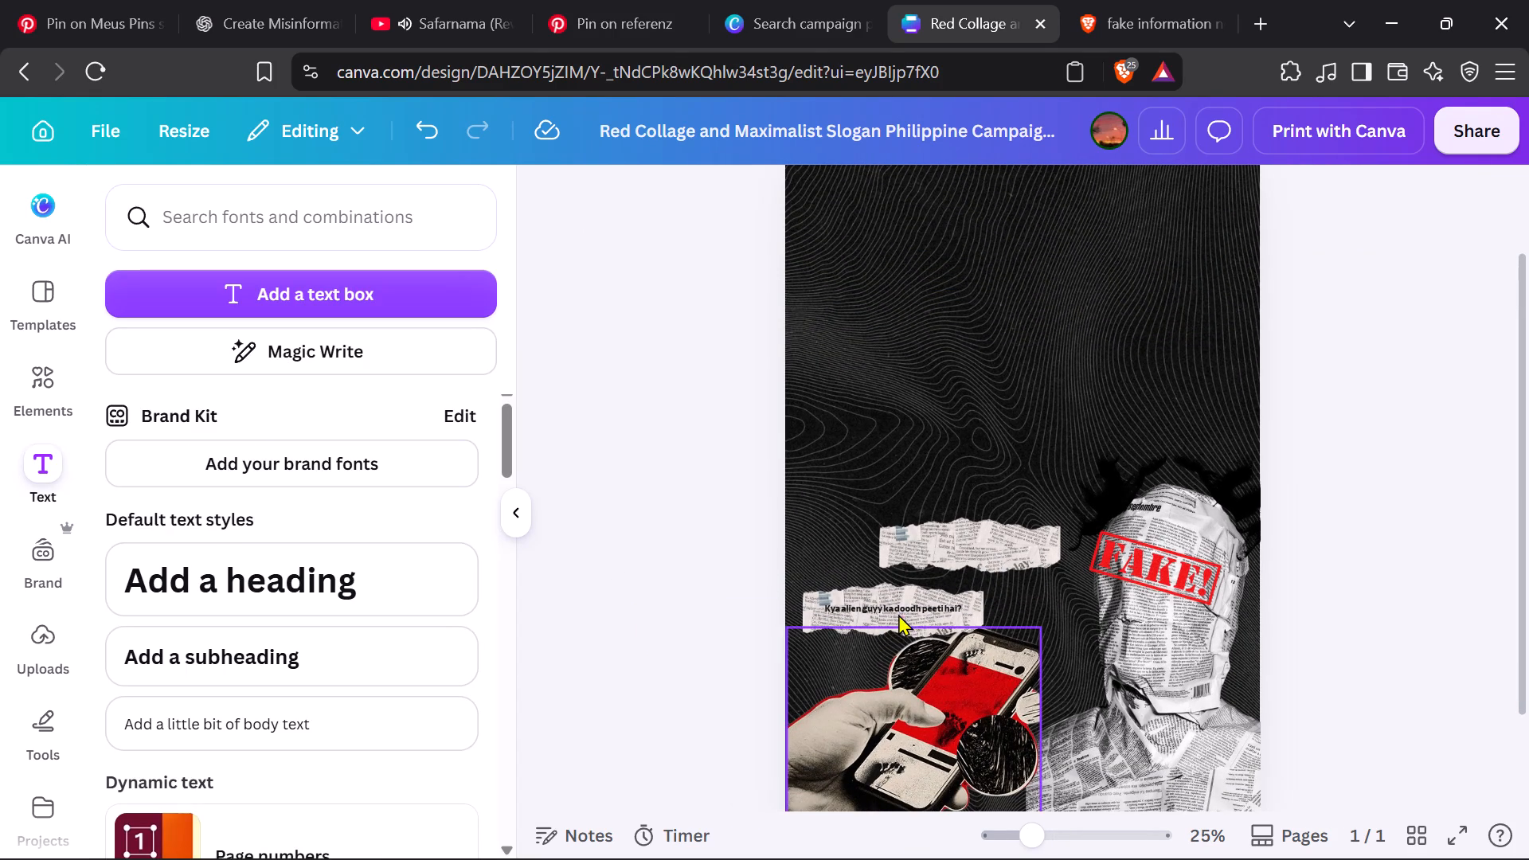
Increase the alien headline's font size to 34.4 so it spans the lower newspaper strip.
click(898, 614)
triple_click(823, 194)
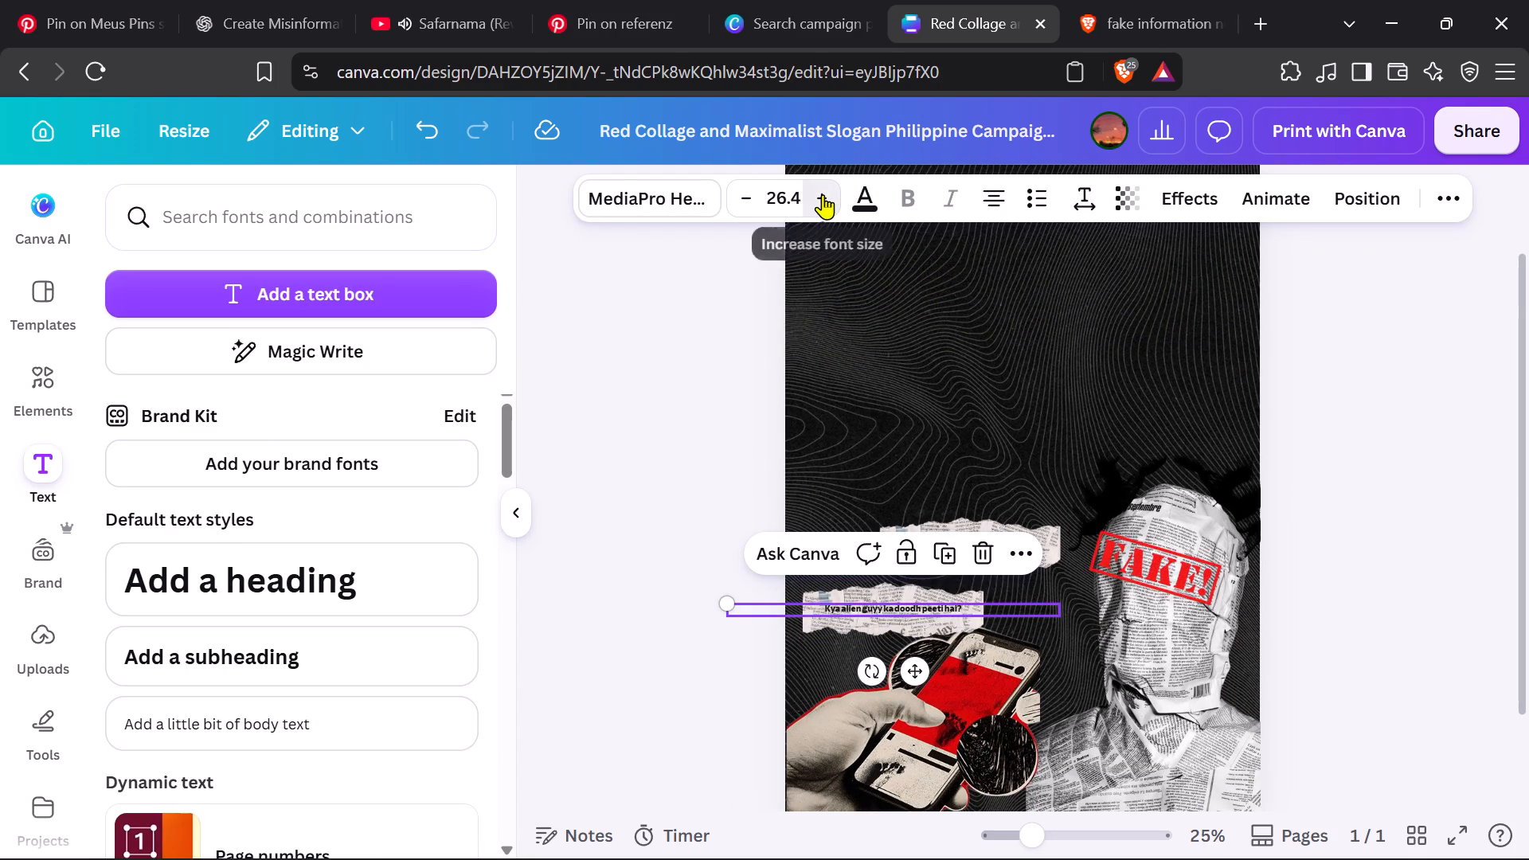
triple_click(823, 194)
click(823, 194)
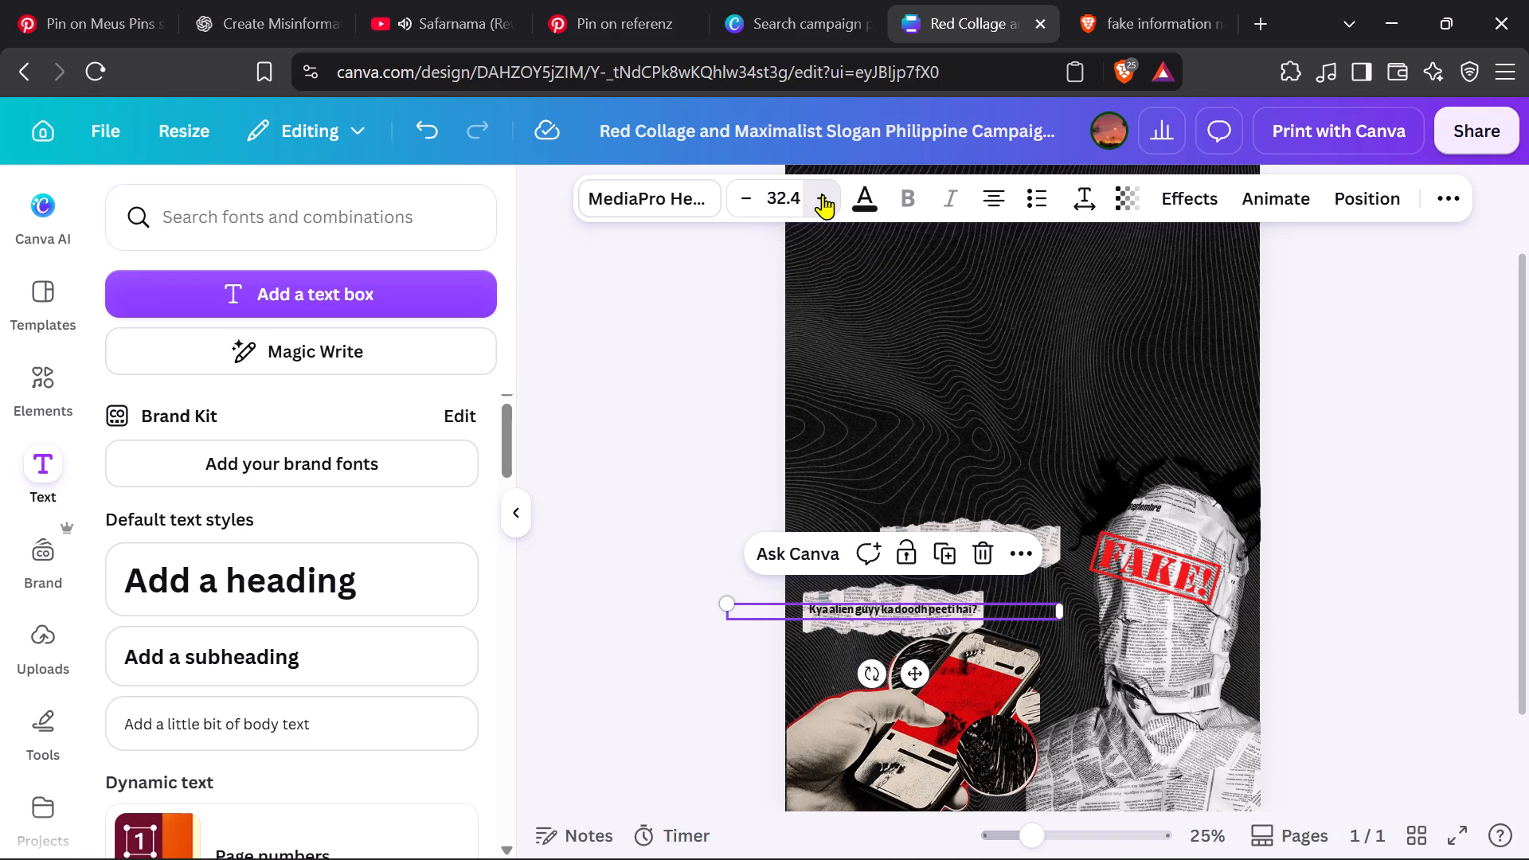
click(823, 194)
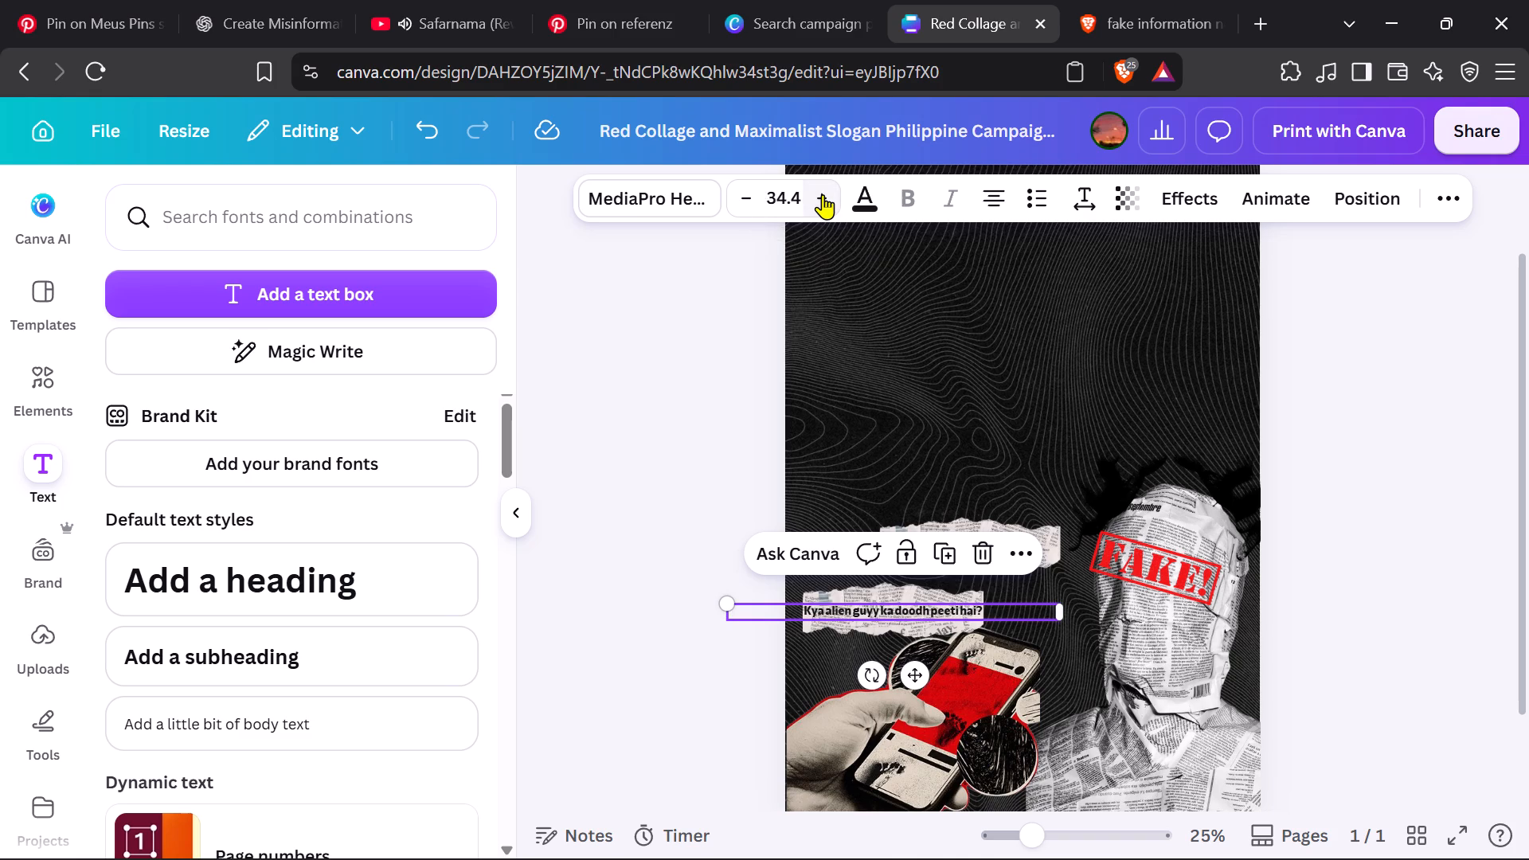
click(577, 451)
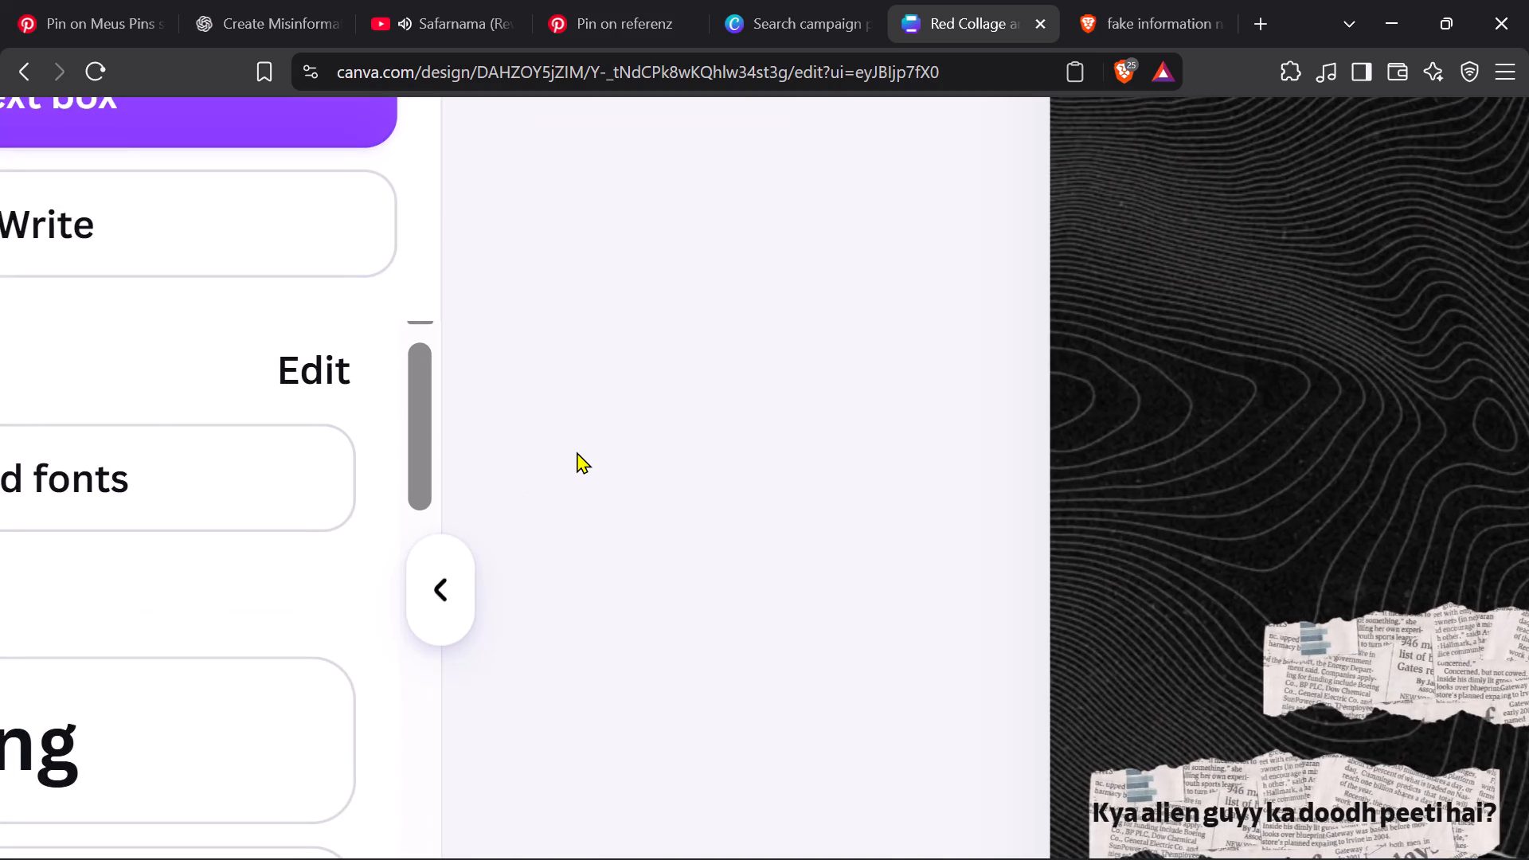
Set the transparency of the lower newspaper strip behind the alien headline to 79.
scroll(577, 451, down, 1)
click(1215, 541)
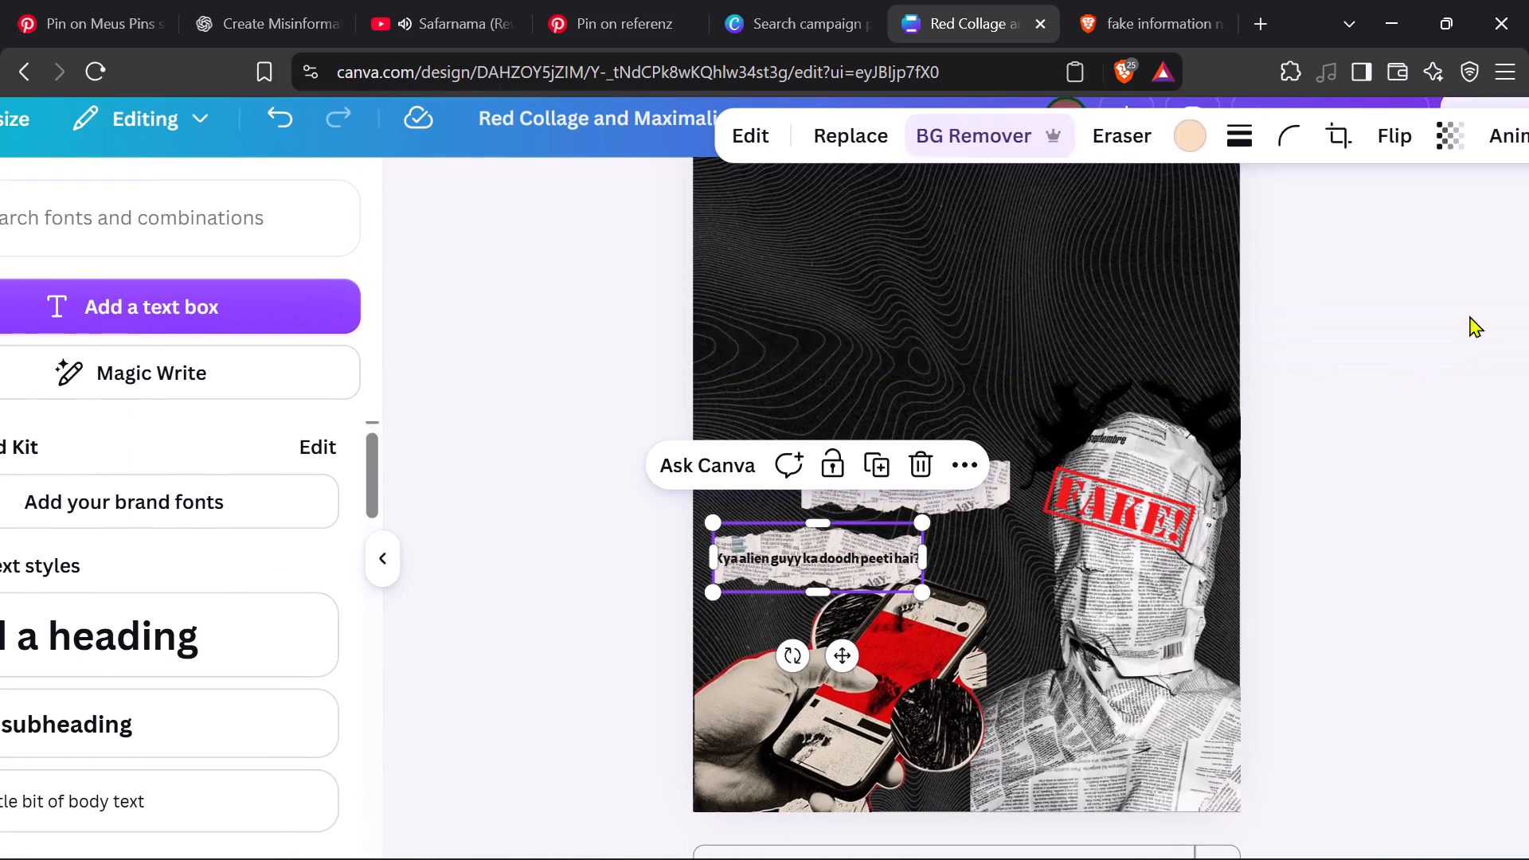
click(1453, 147)
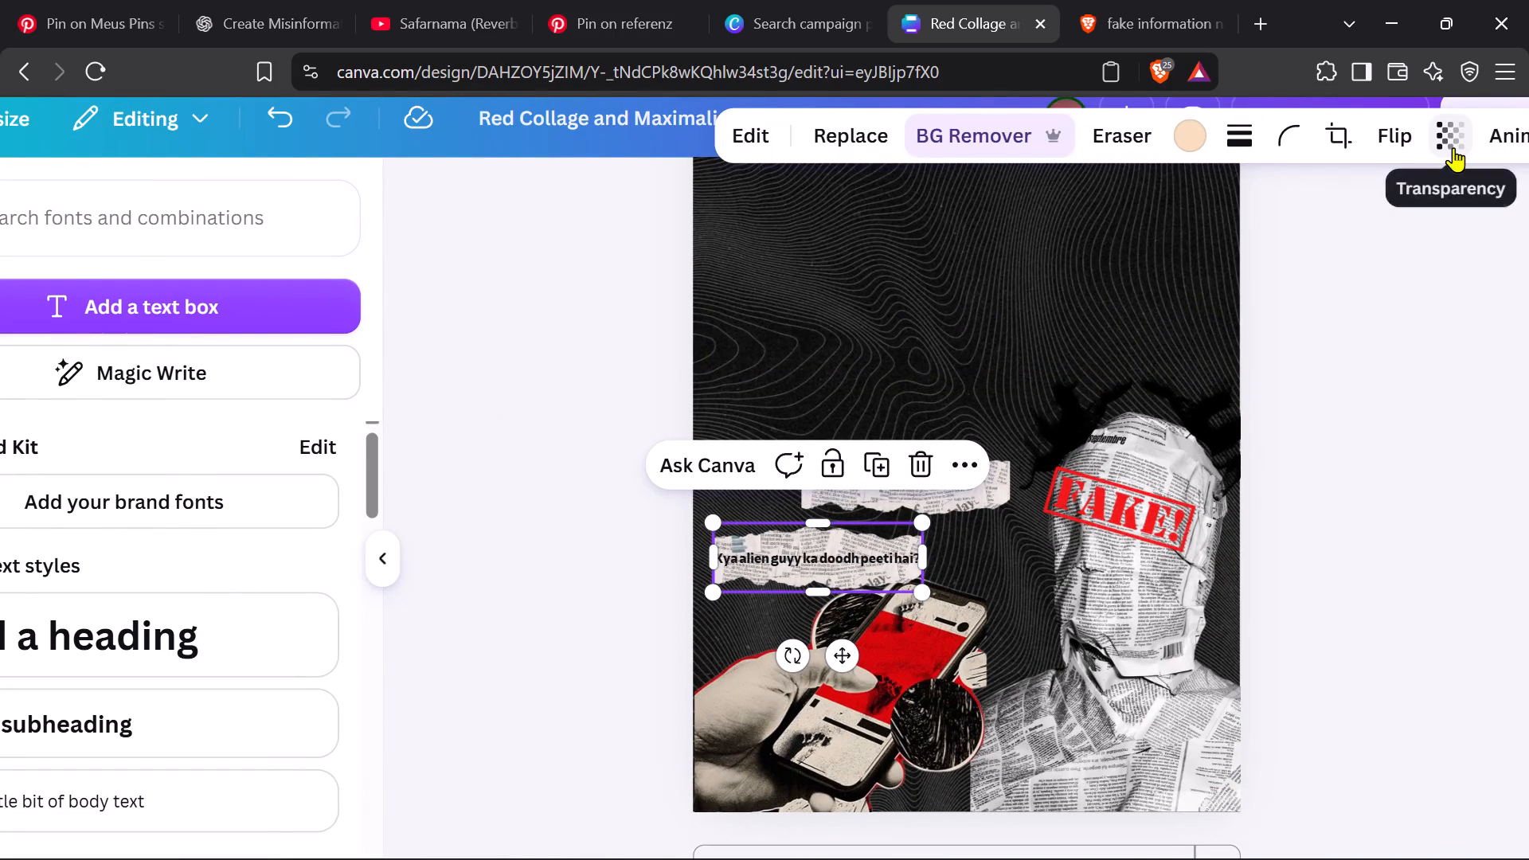
click(1359, 244)
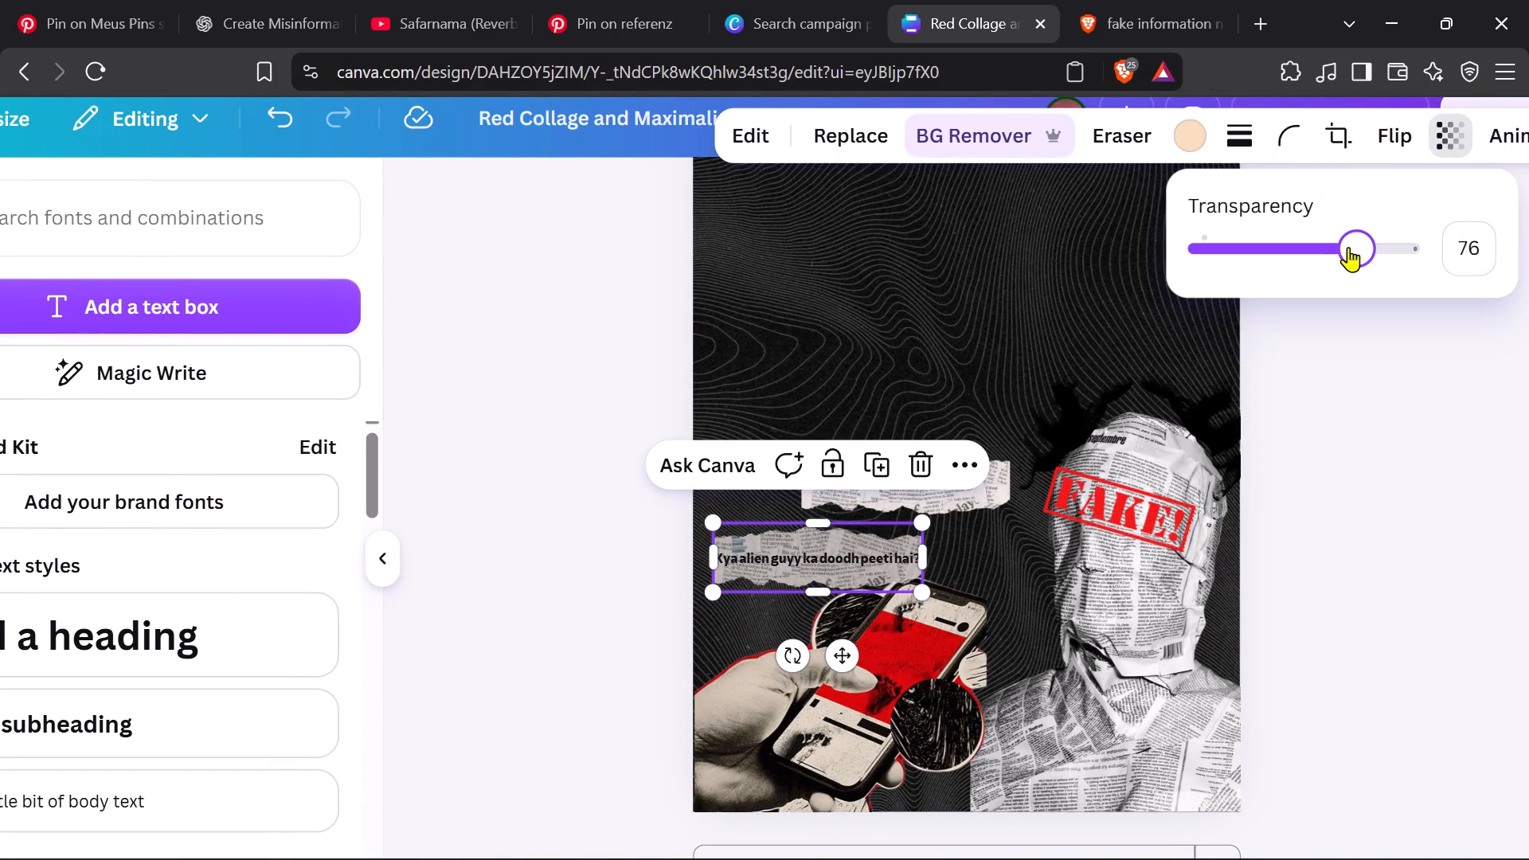
click(1316, 247)
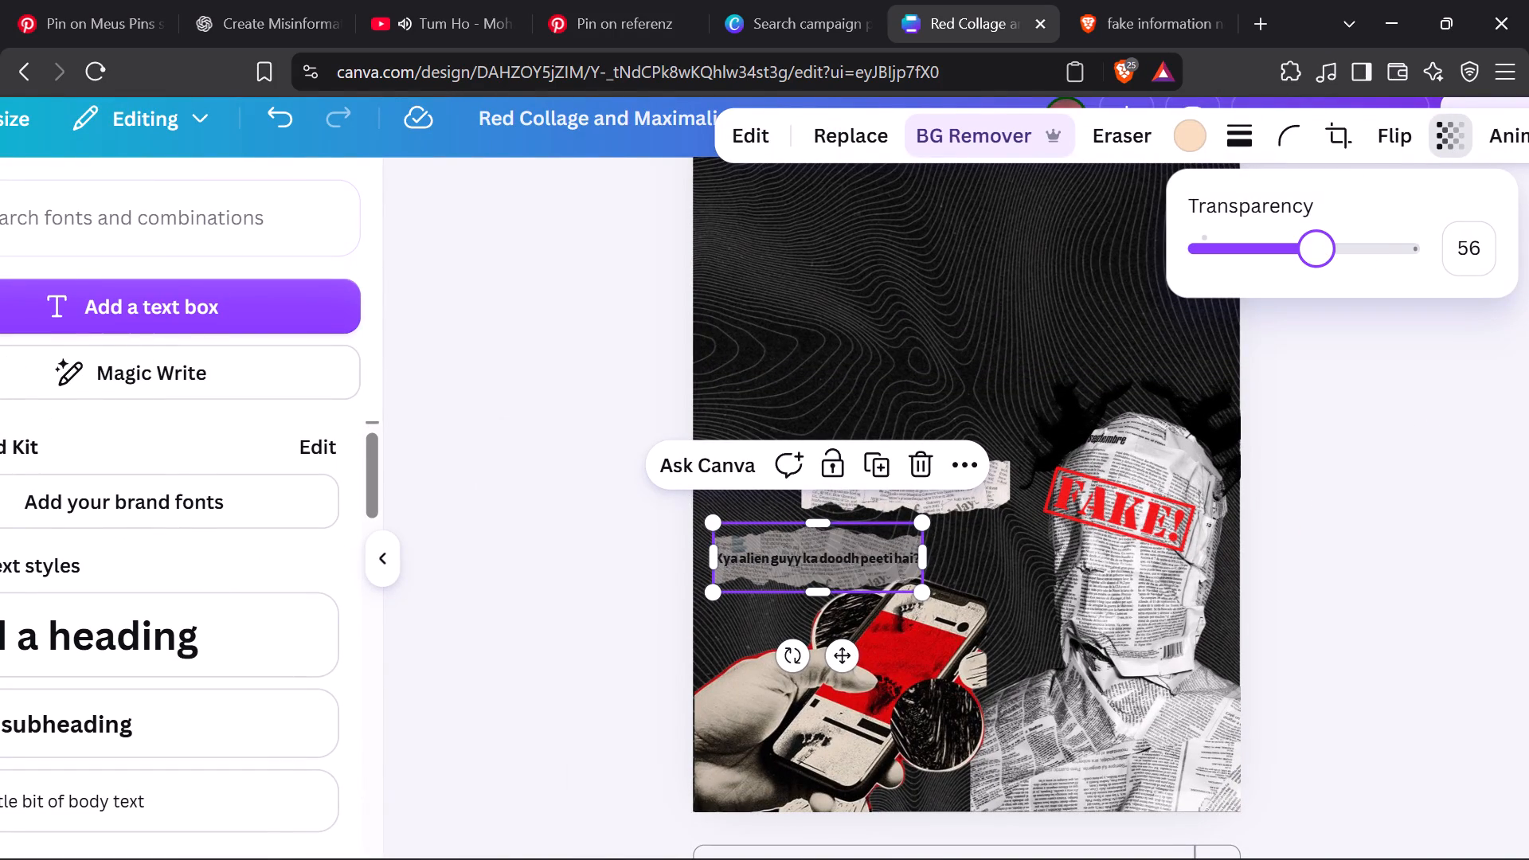
click(1339, 258)
click(1365, 259)
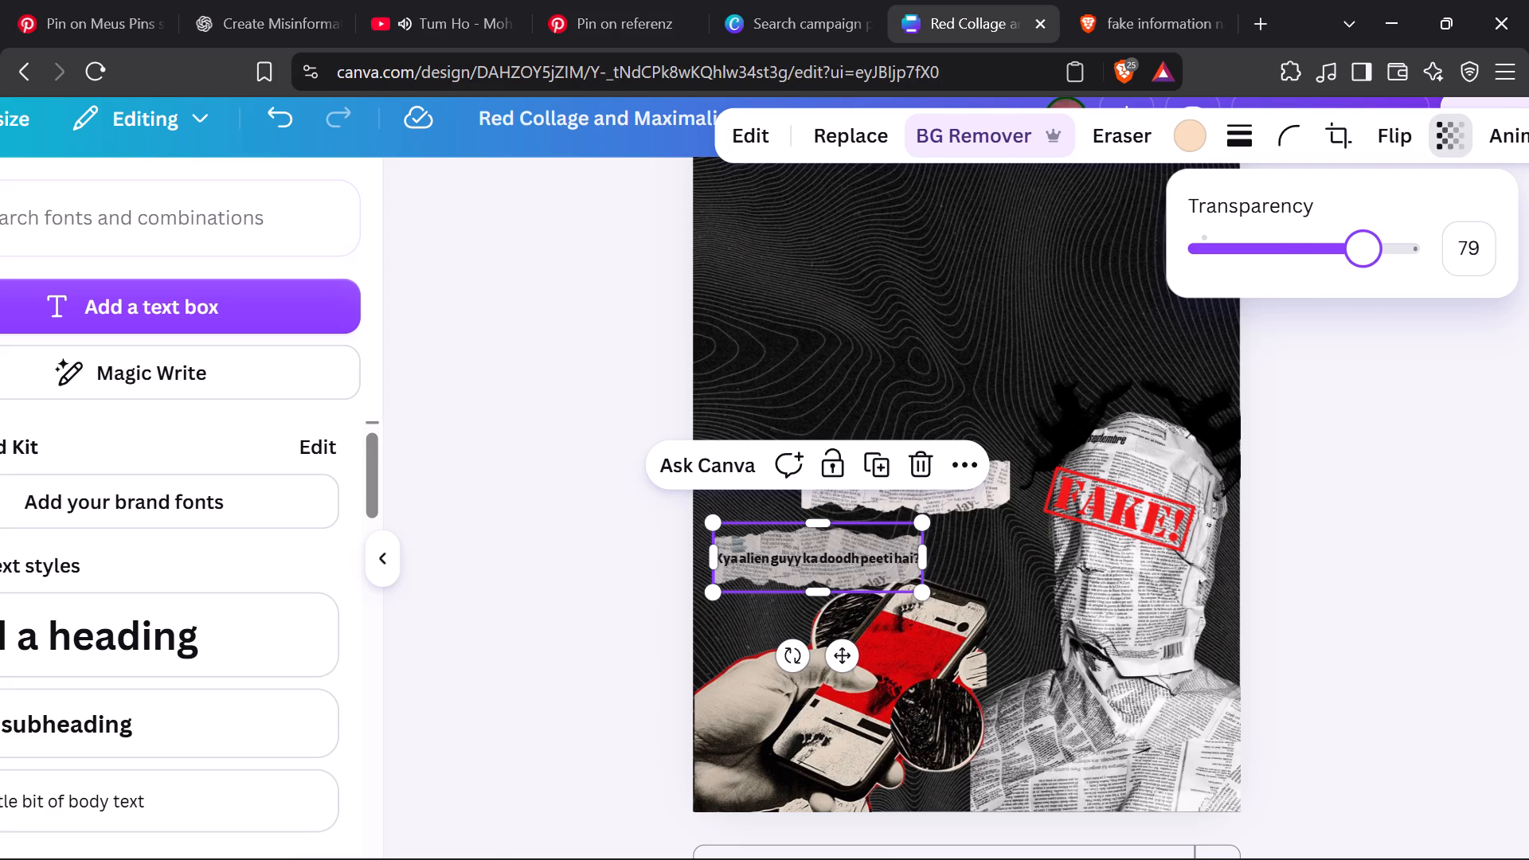
click(1359, 369)
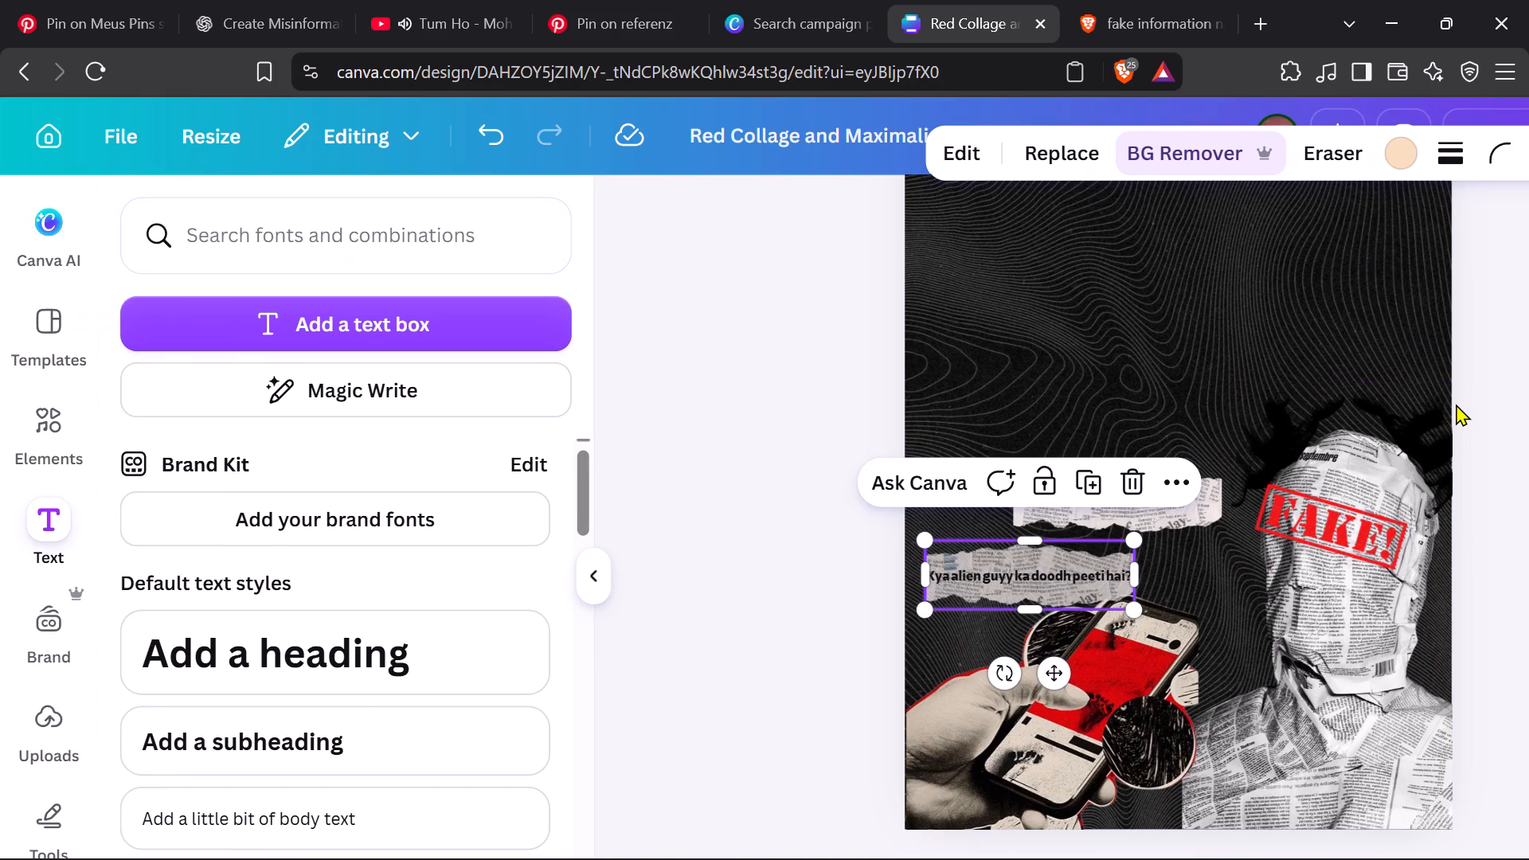
click(1456, 404)
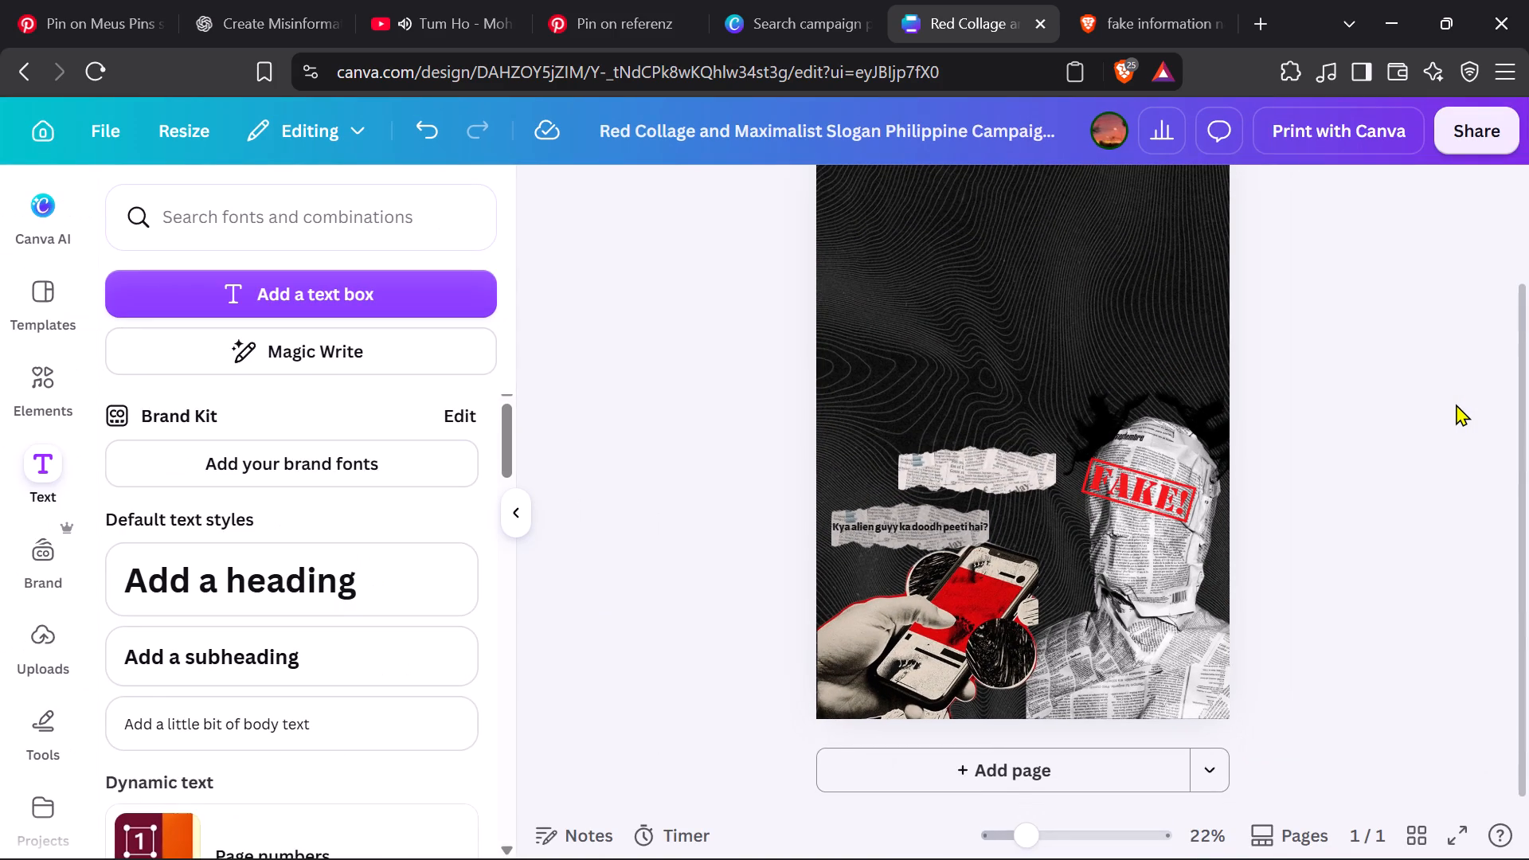
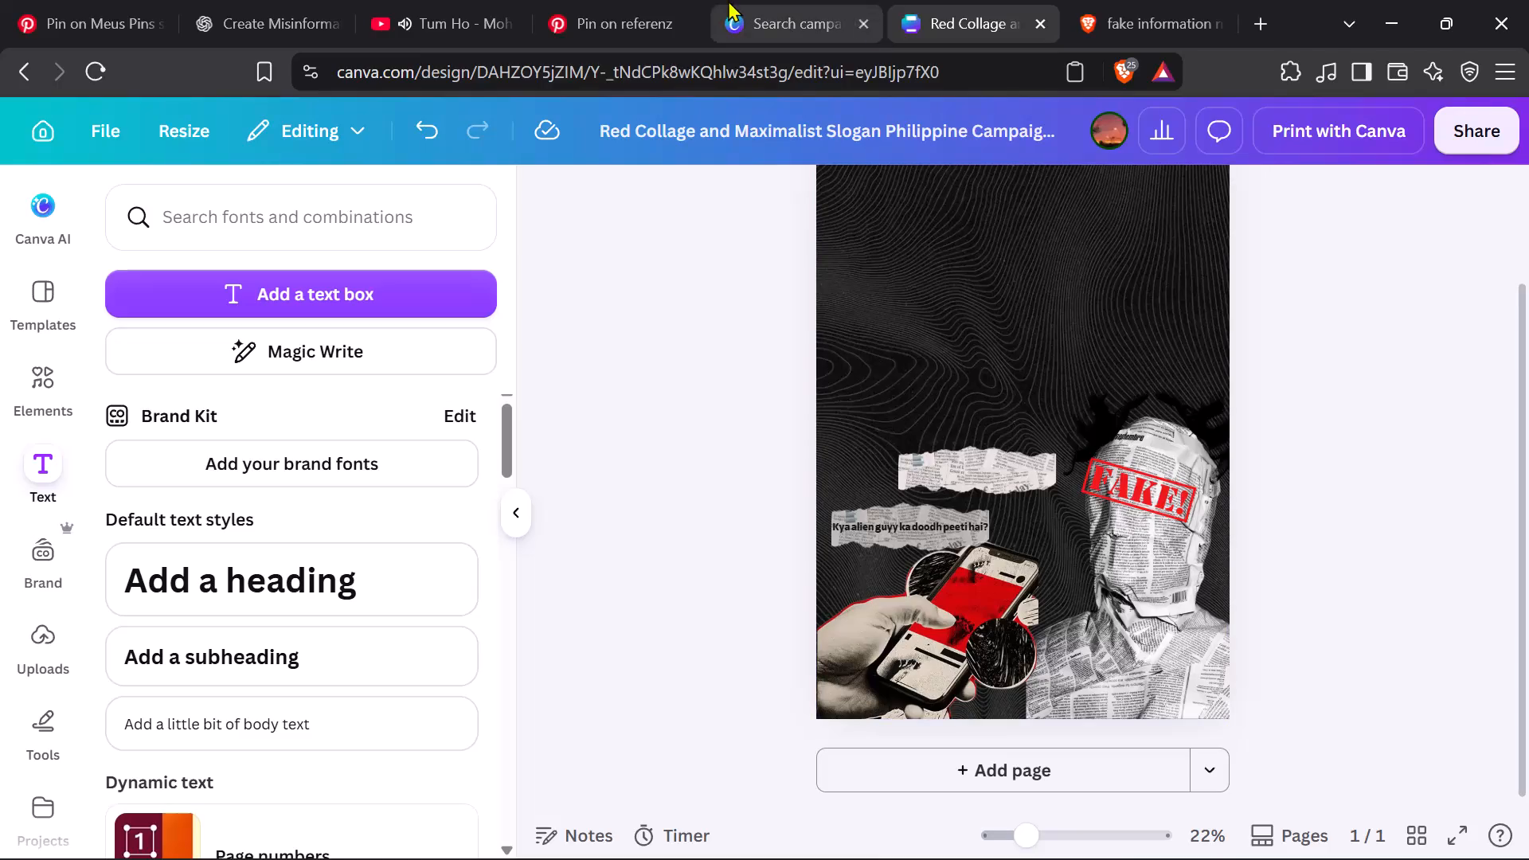
Switch to Pinterest and search for "message template".
click(571, 3)
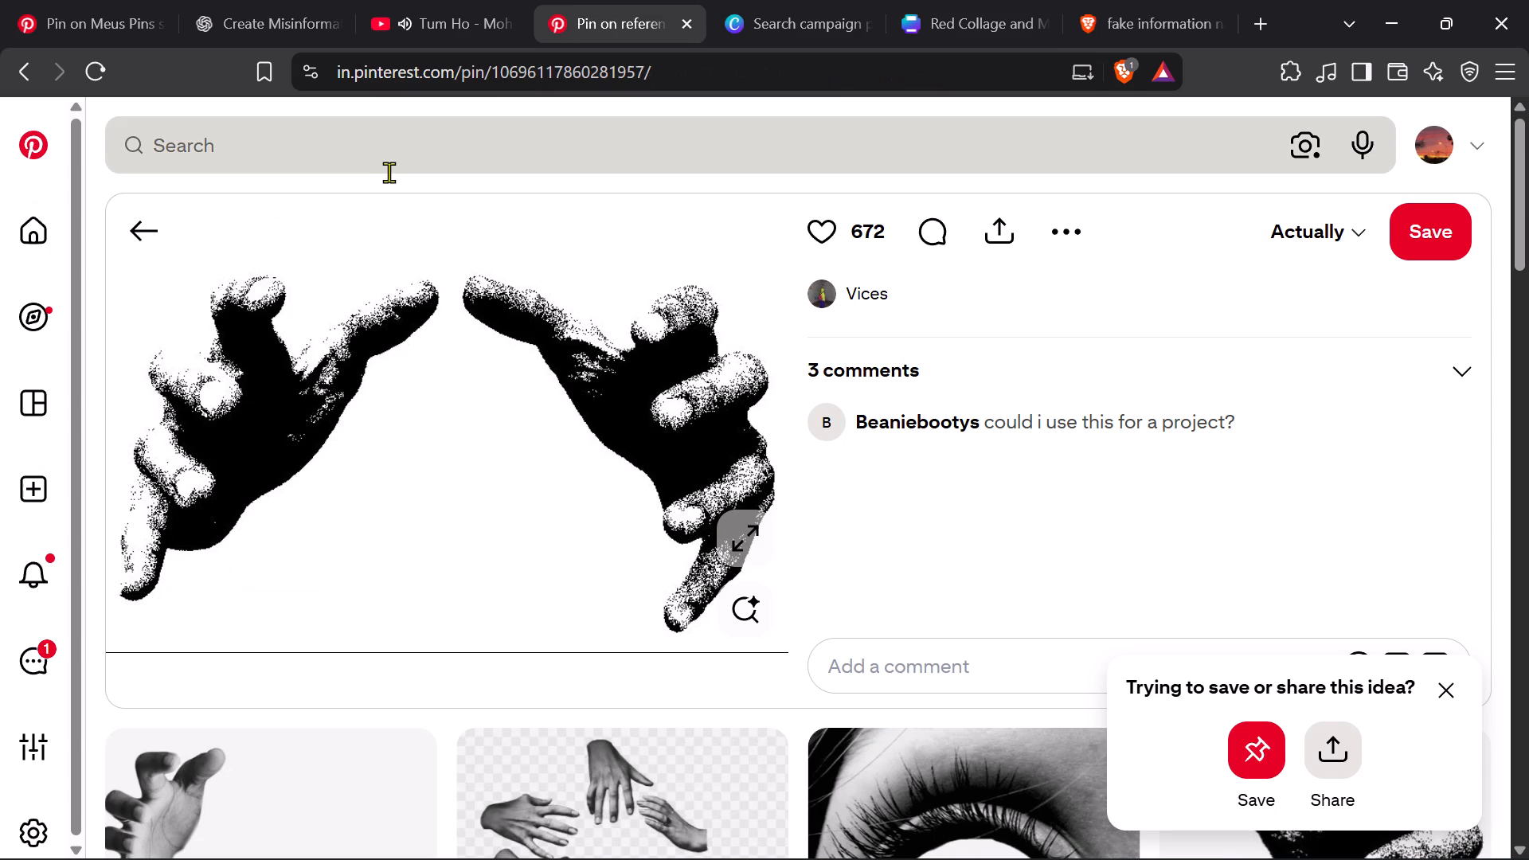
click(393, 163)
text(message)
key(space)
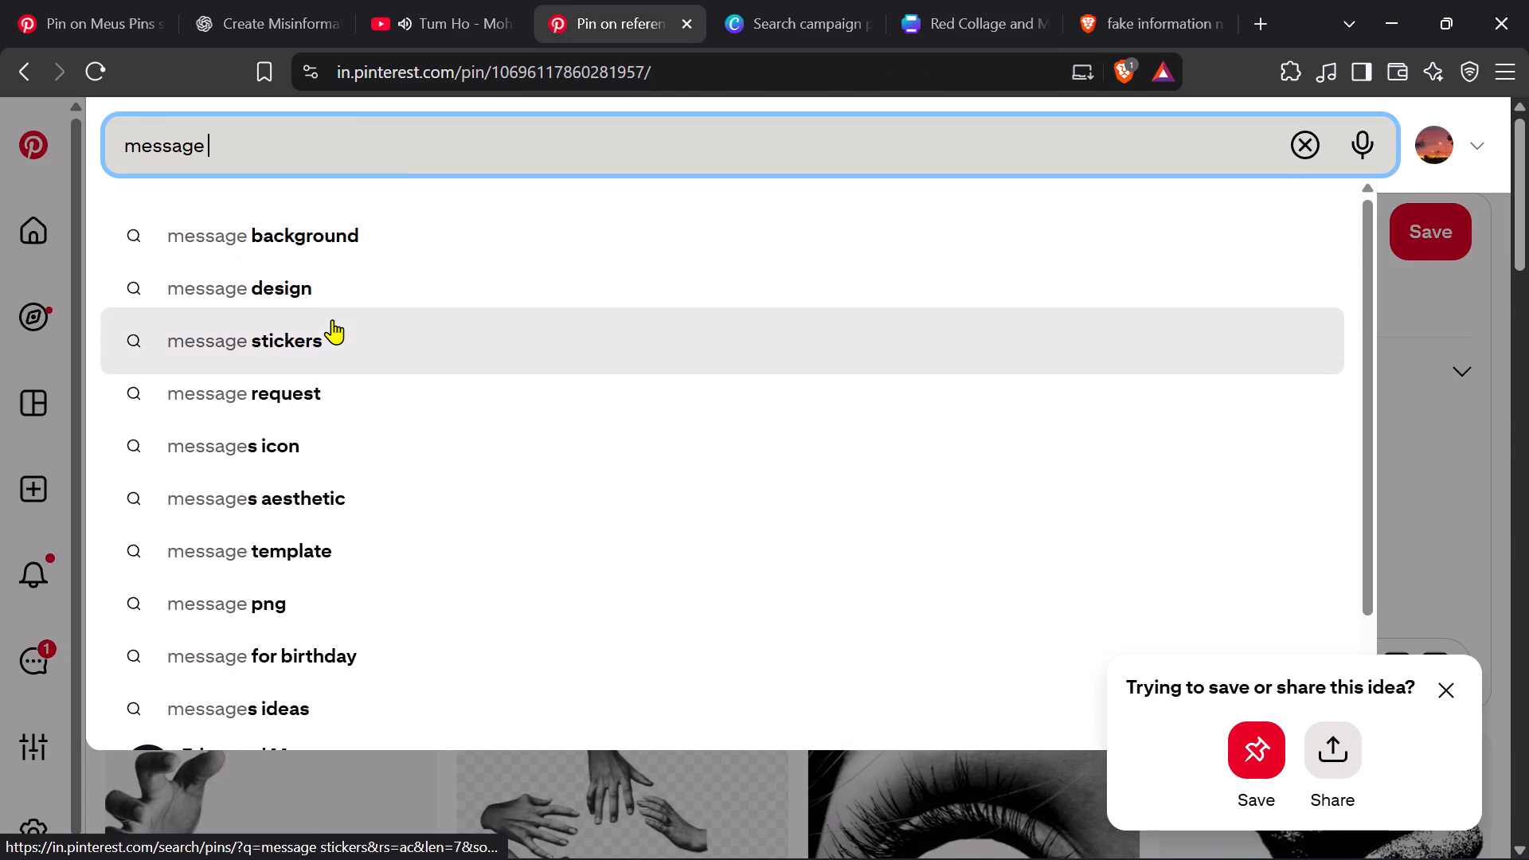
text(temp)
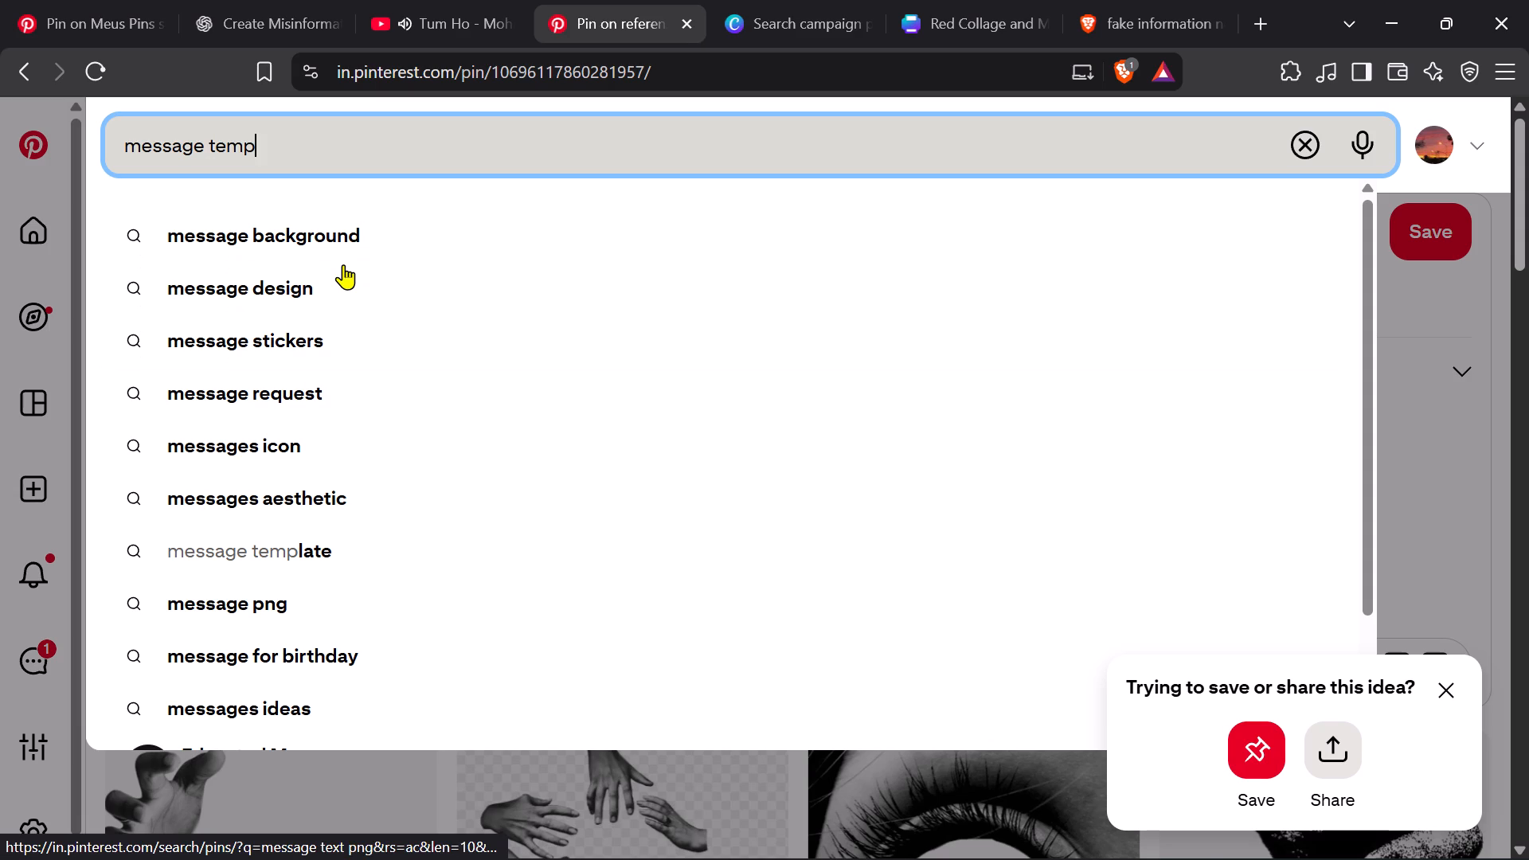
click(316, 233)
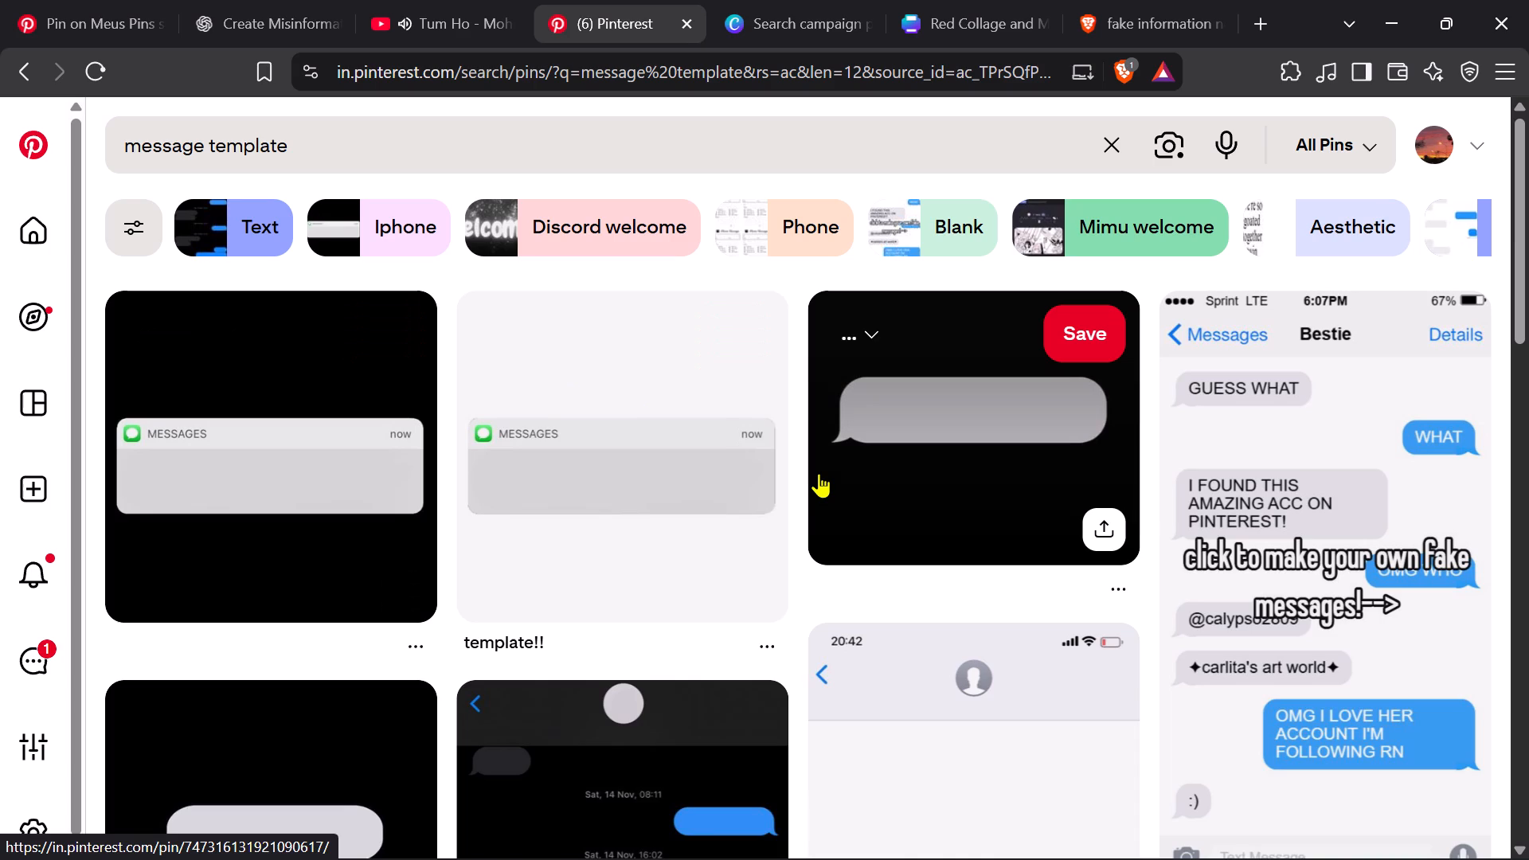
Browse the message templates and copy the image of the blank light-grey speech bubble on a black background.
scroll(819, 473, up, 1)
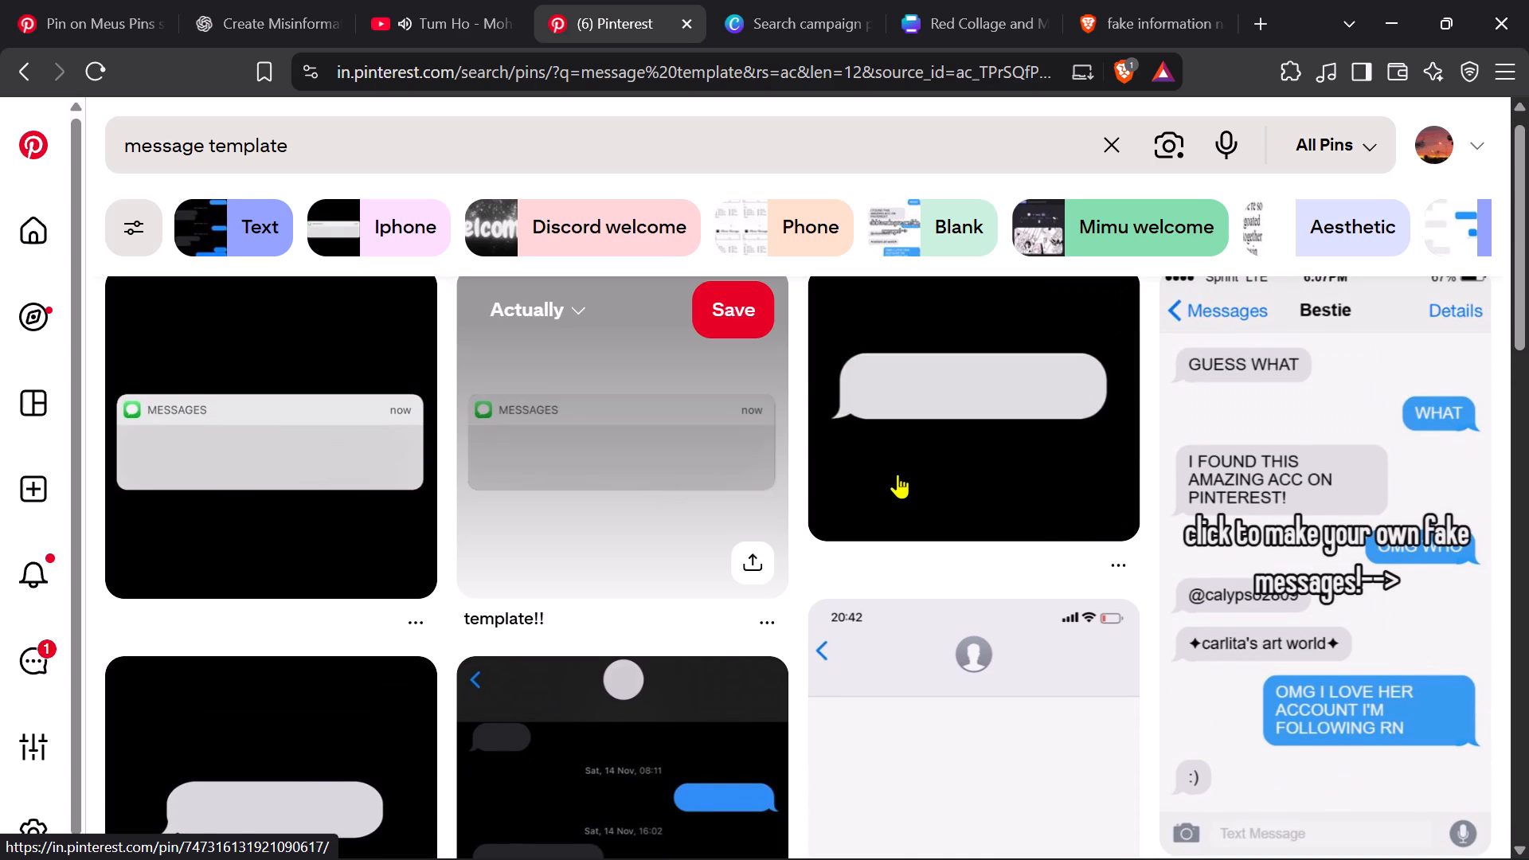
scroll(897, 474, down, 1)
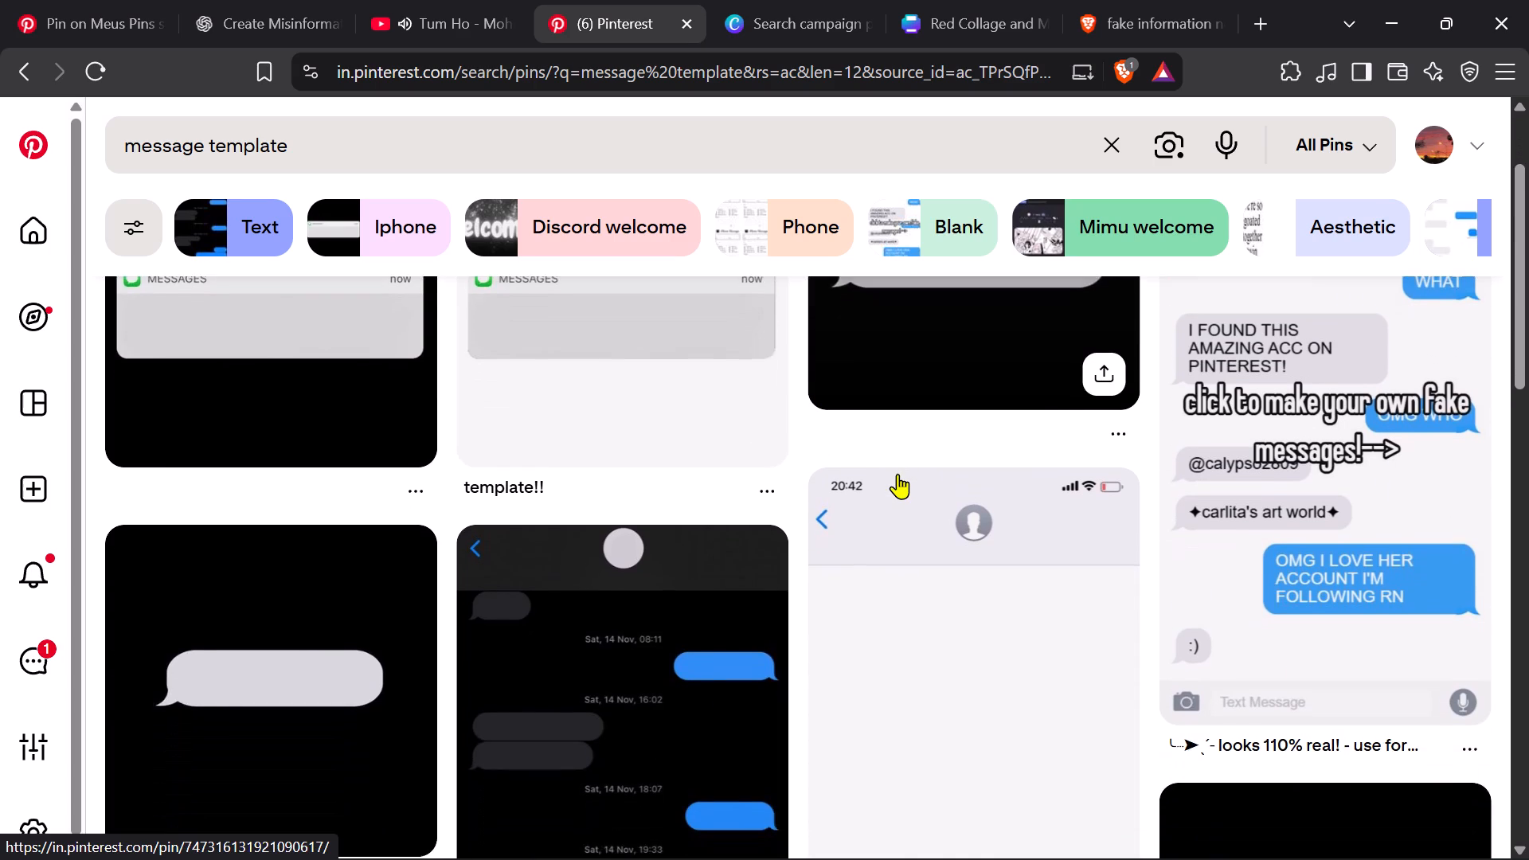
scroll(897, 474, down, 1)
scroll(897, 474, up, 3)
click(923, 466)
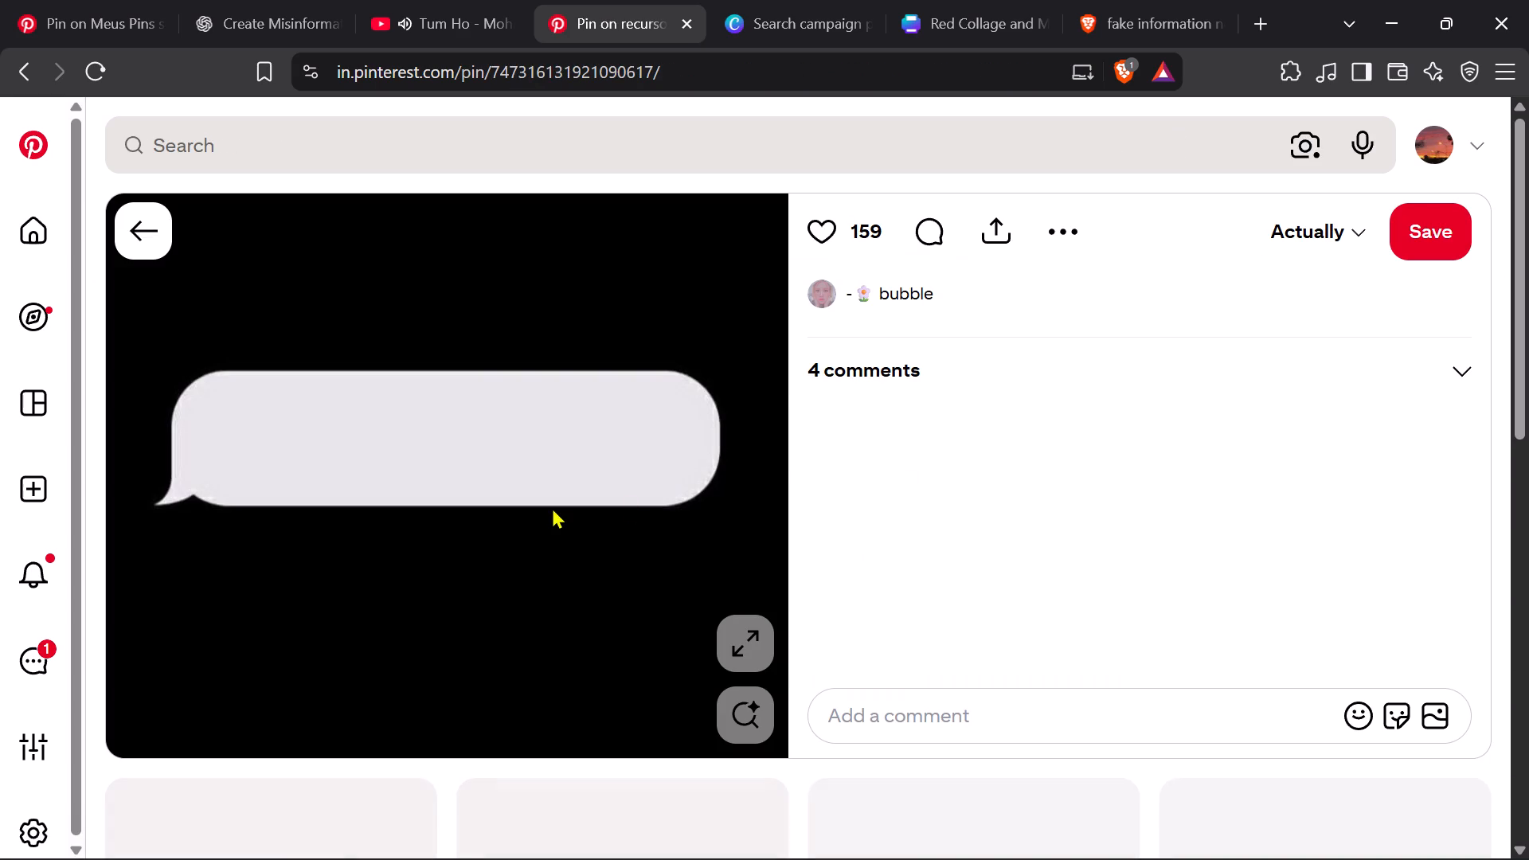
right_click(552, 507)
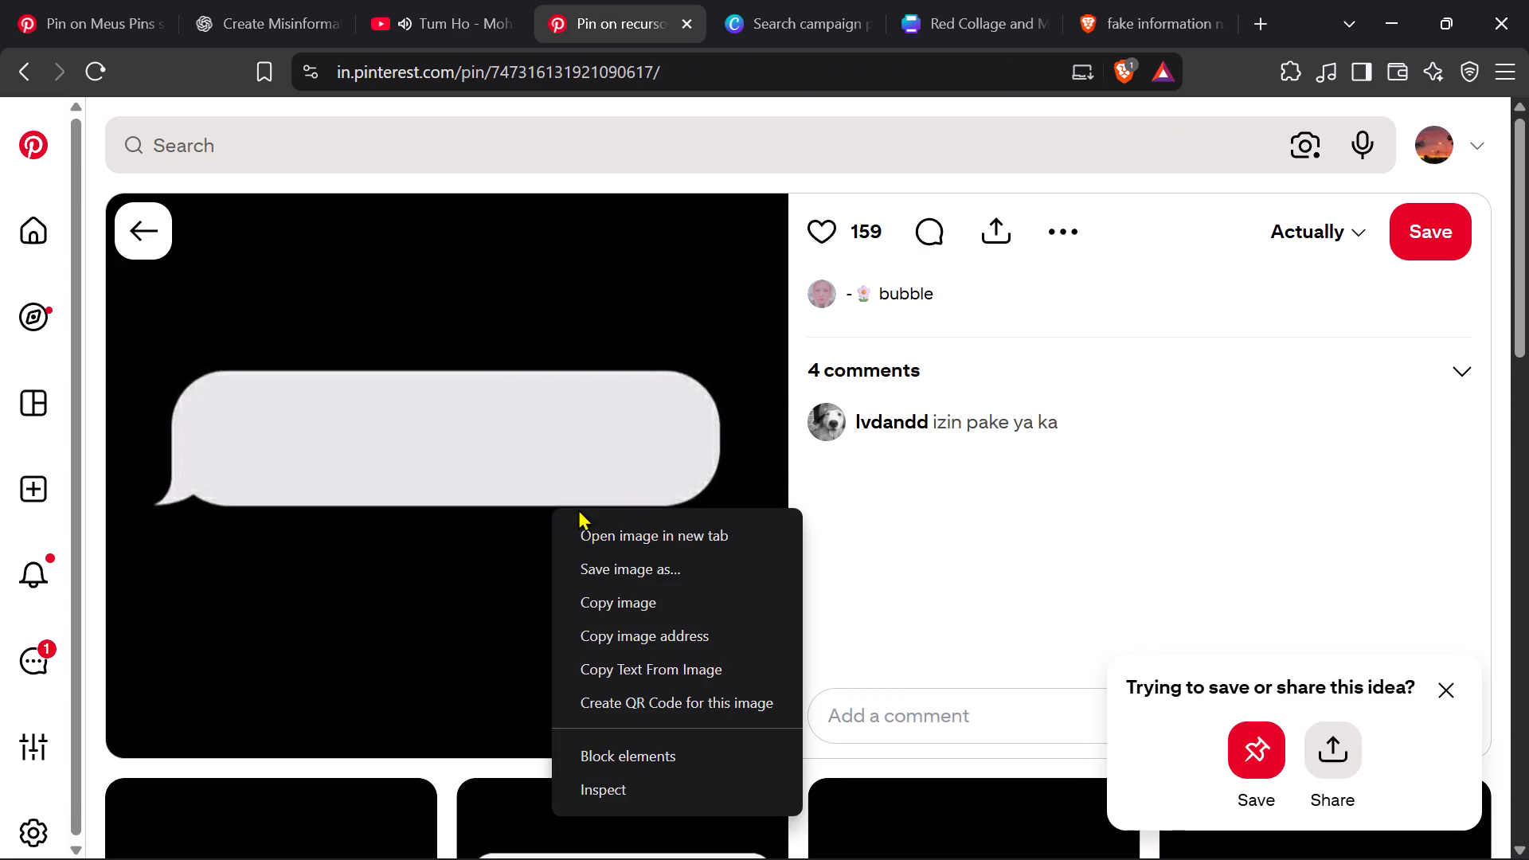
click(635, 596)
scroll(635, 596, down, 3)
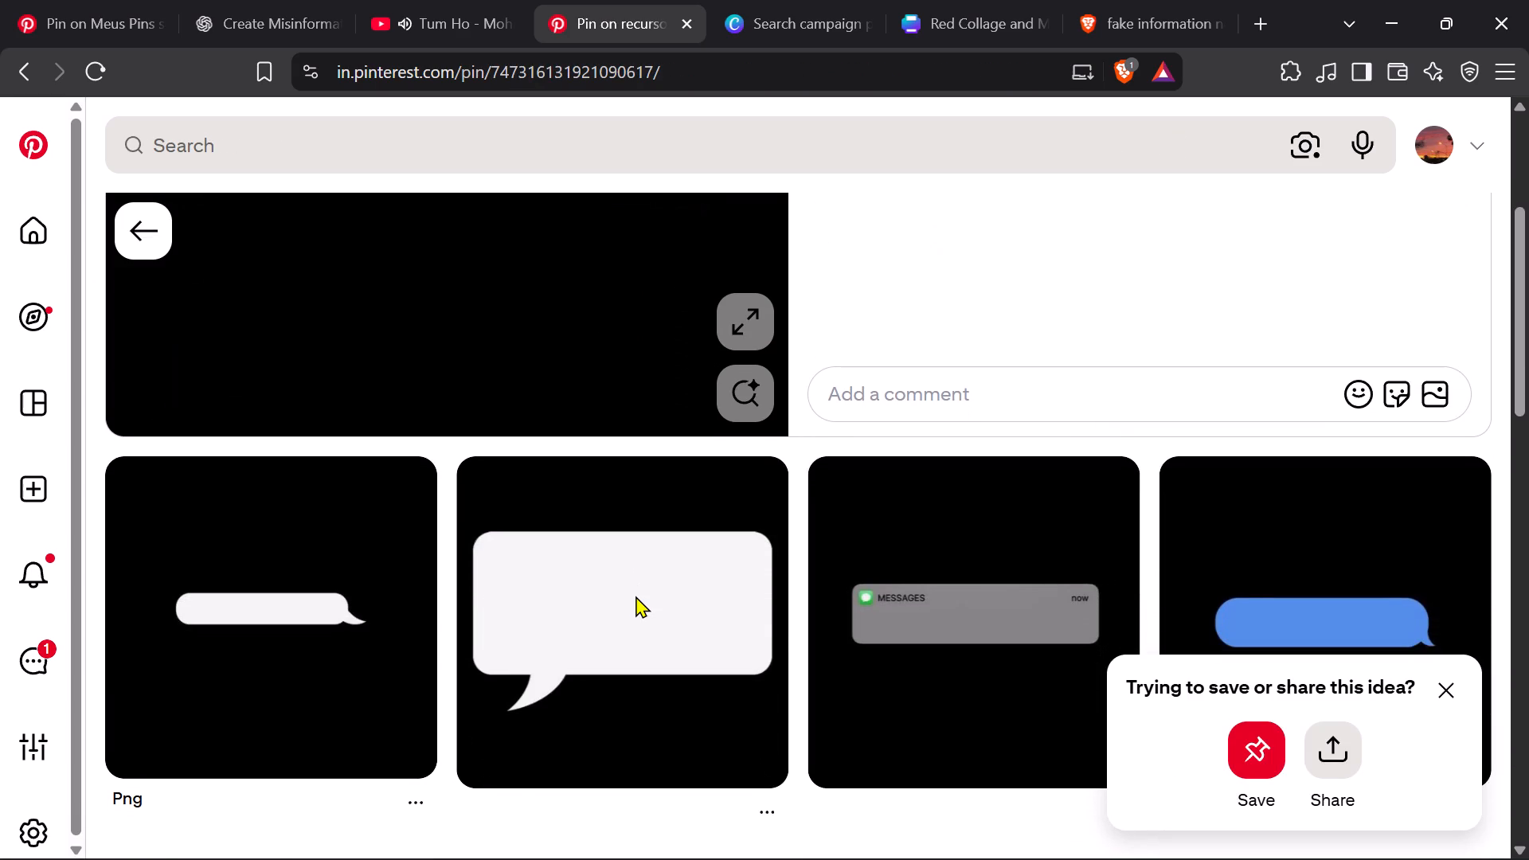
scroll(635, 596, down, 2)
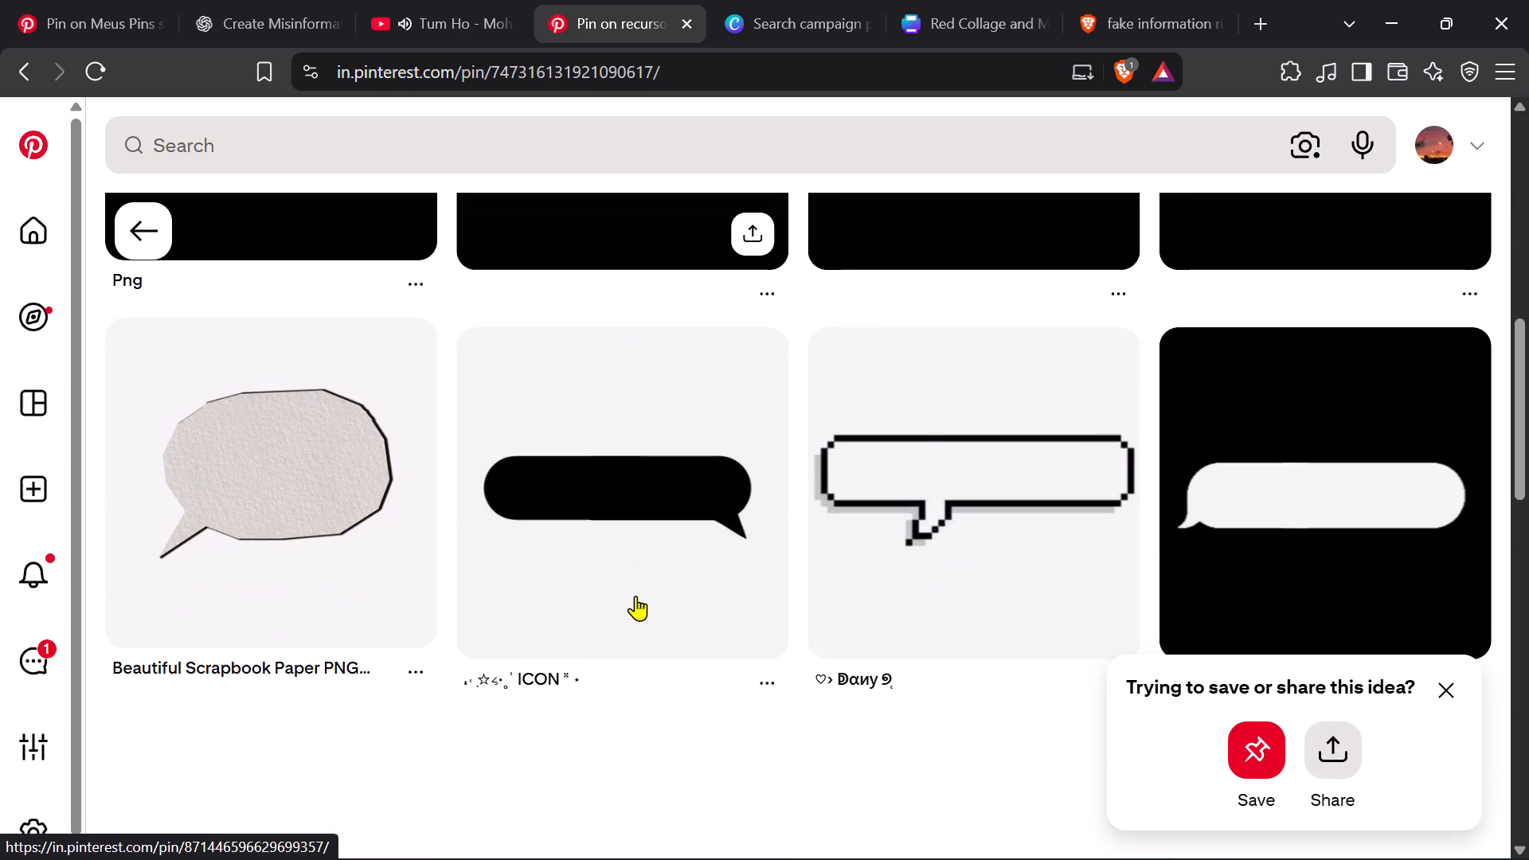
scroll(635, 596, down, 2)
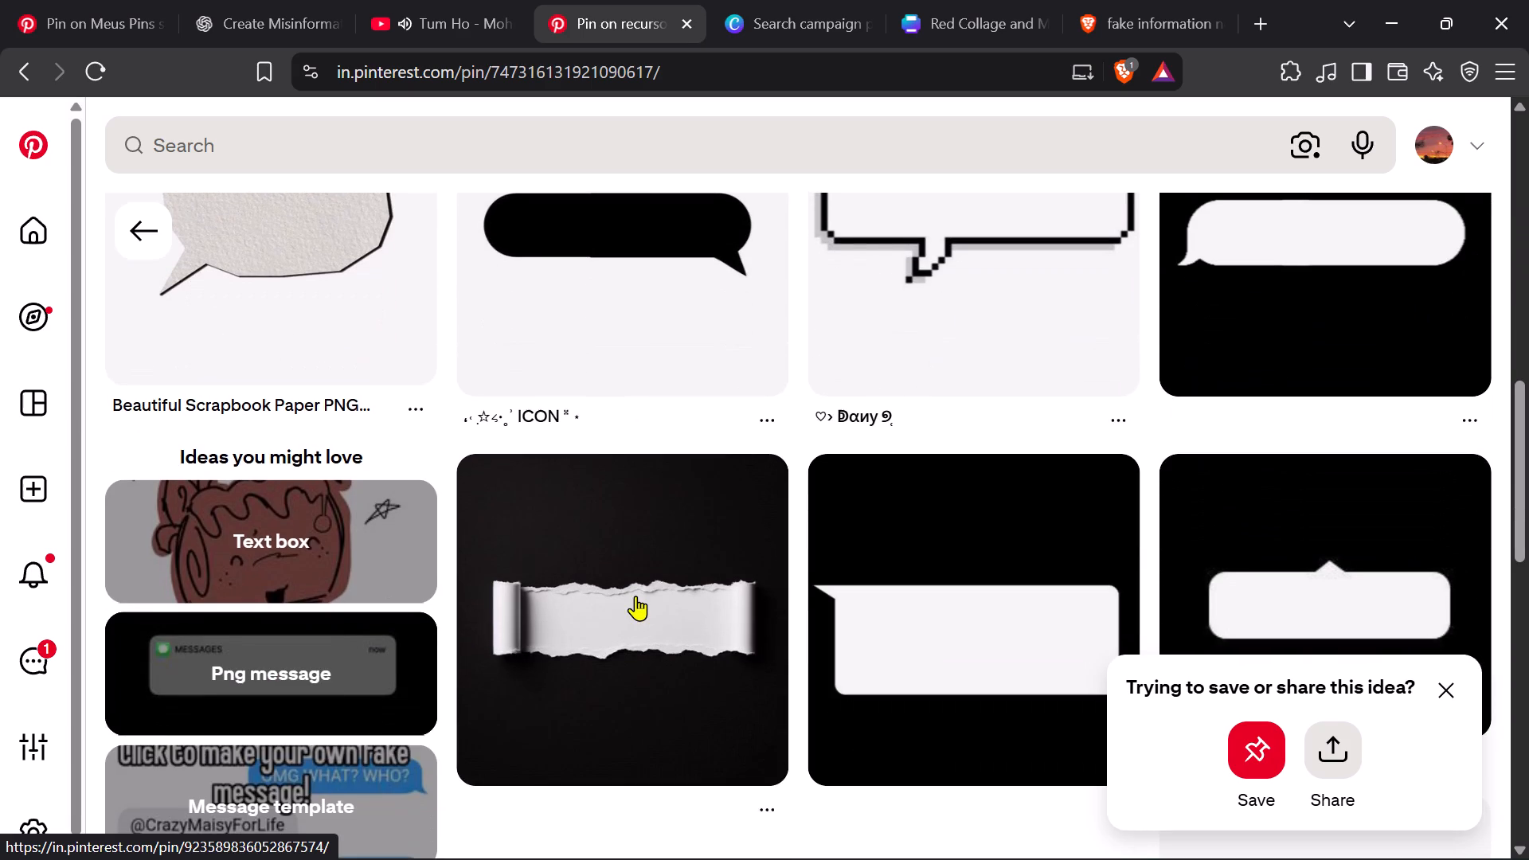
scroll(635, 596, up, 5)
Switch to the Canva poster and delete both torn newspaper strips above the phone, keeping the caption text.
click(970, 14)
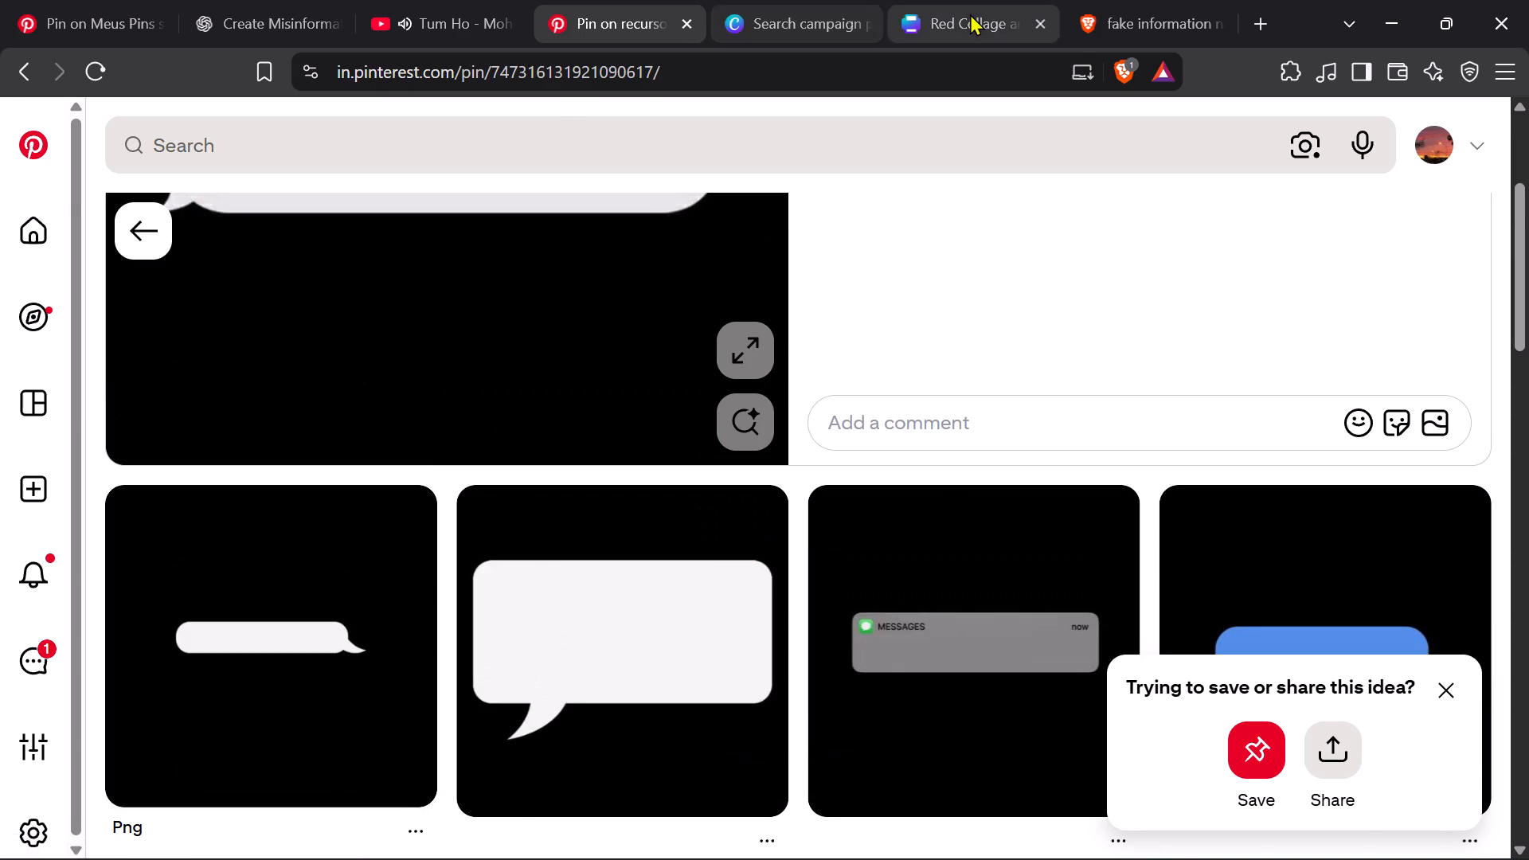
click(971, 456)
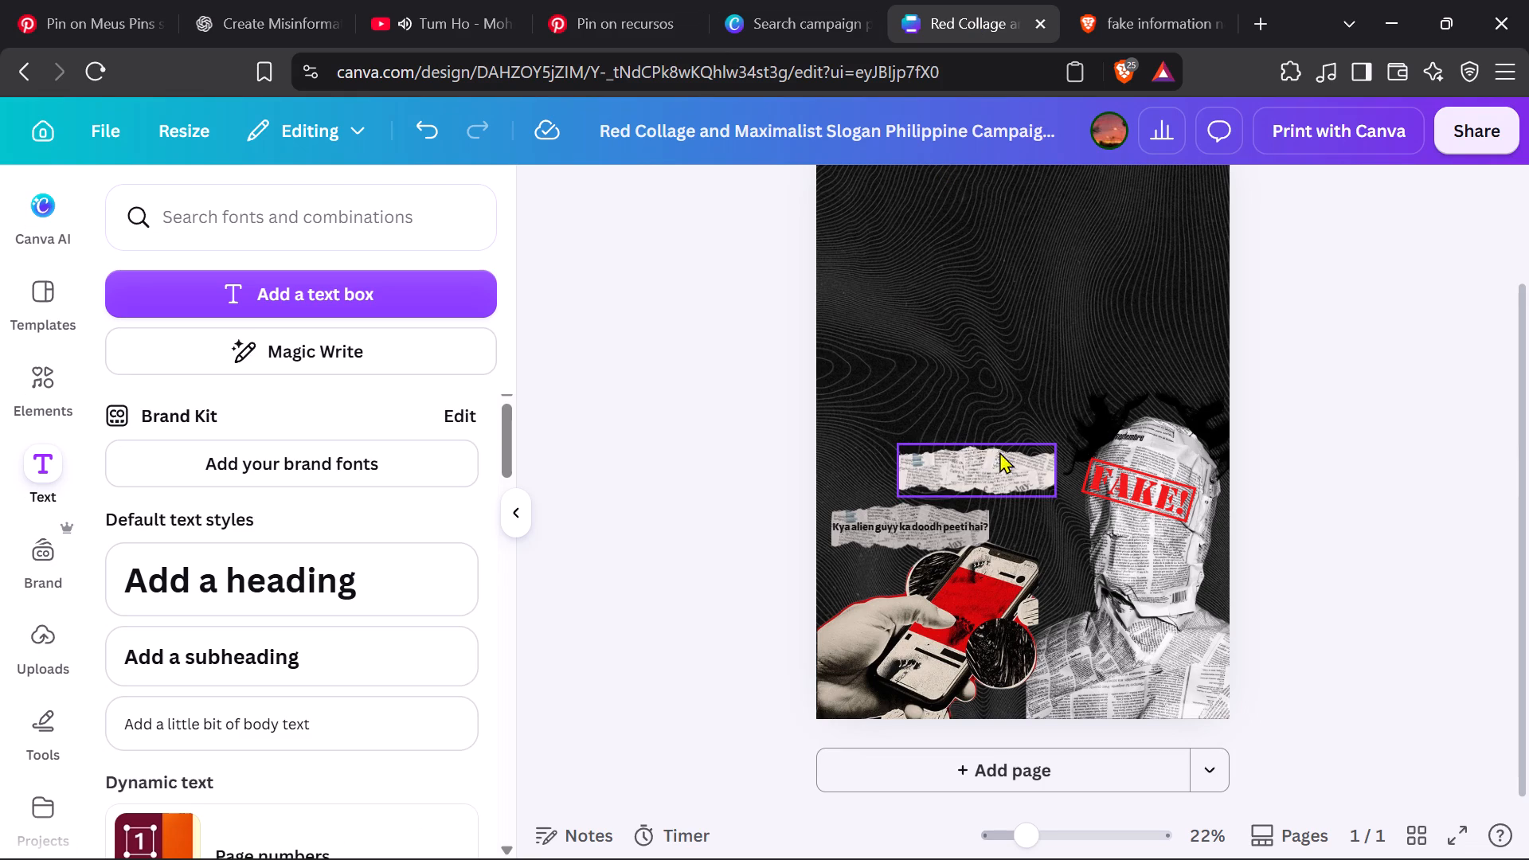
click(1071, 403)
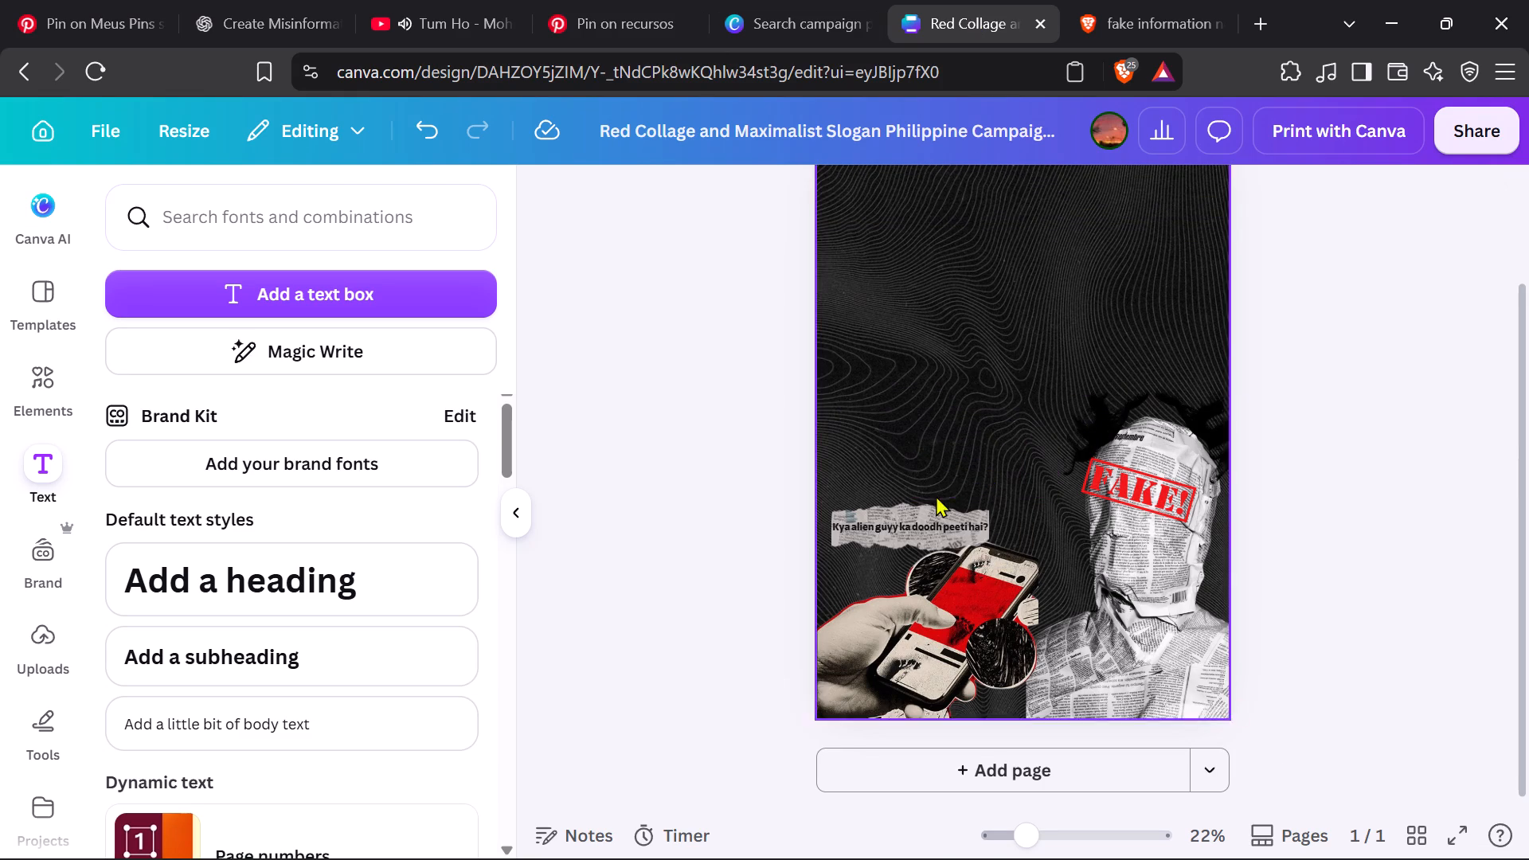
click(925, 501)
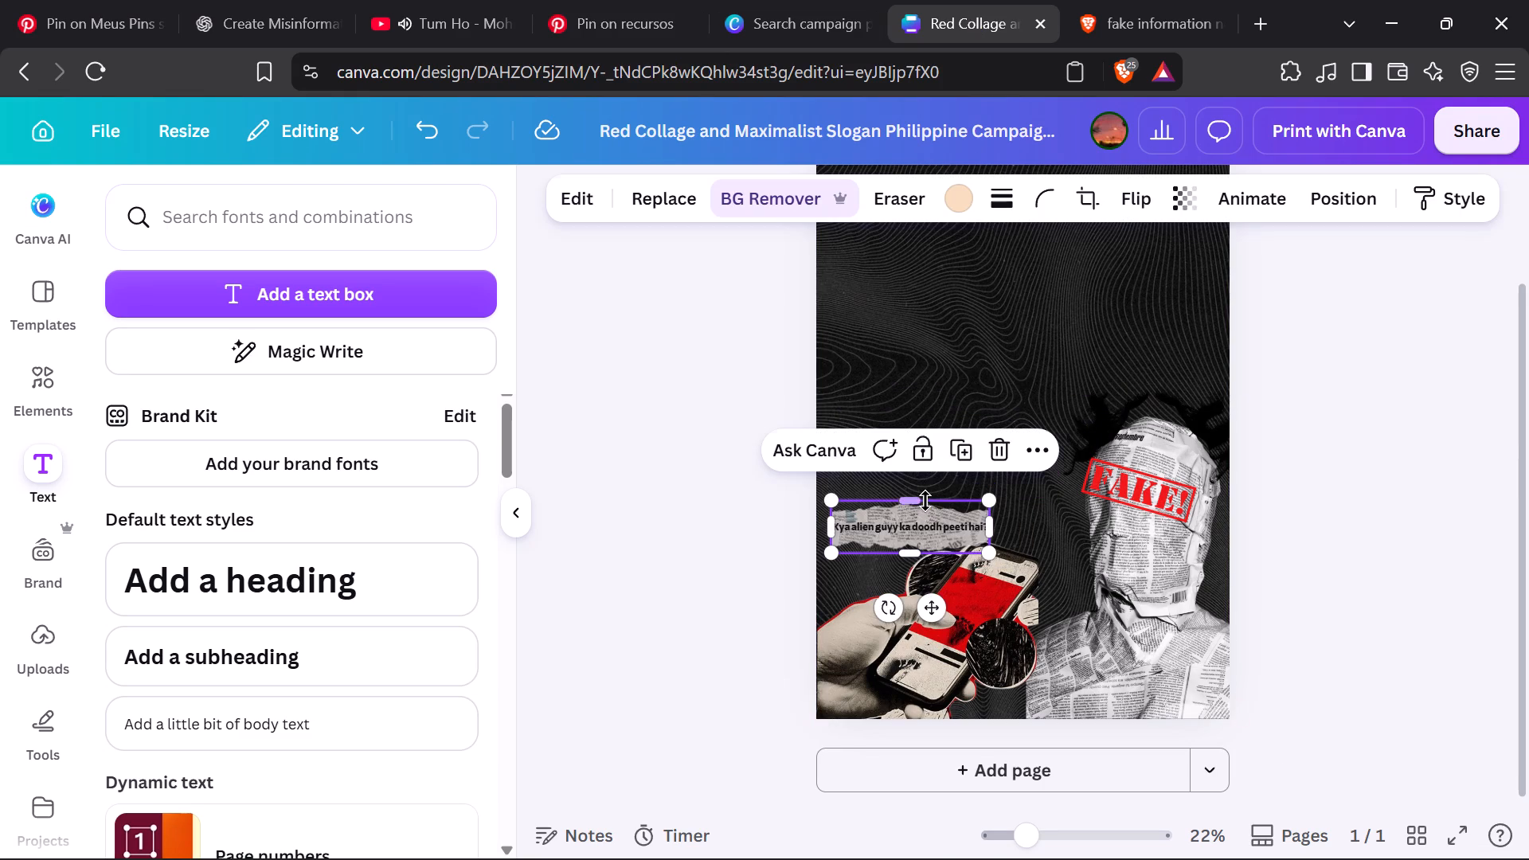
click(1005, 455)
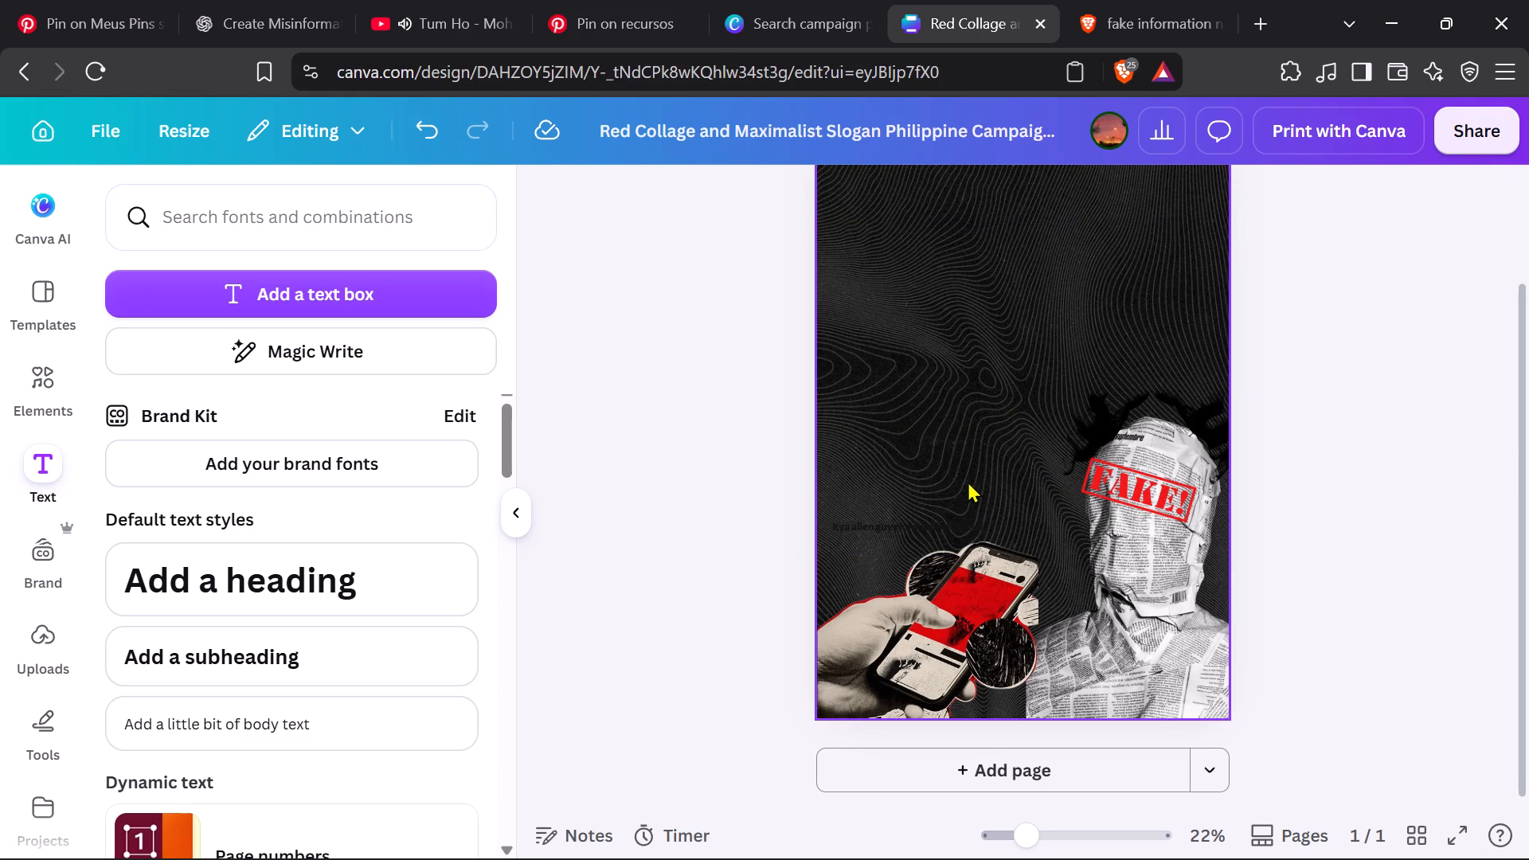
Paste the copied speech bubble image onto the poster and remove its black background.
right_click(908, 518)
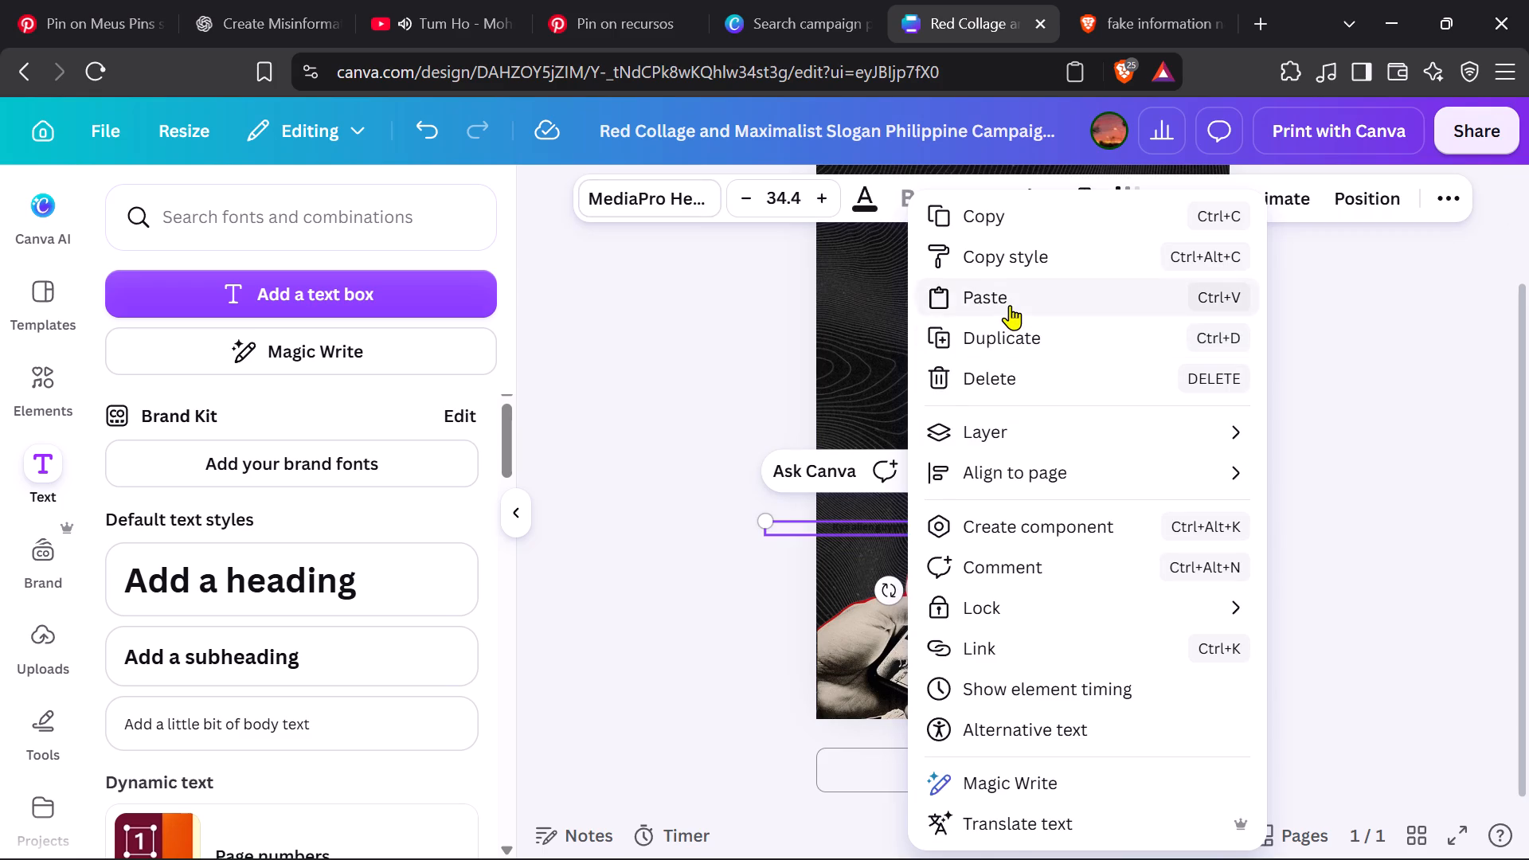
click(1010, 305)
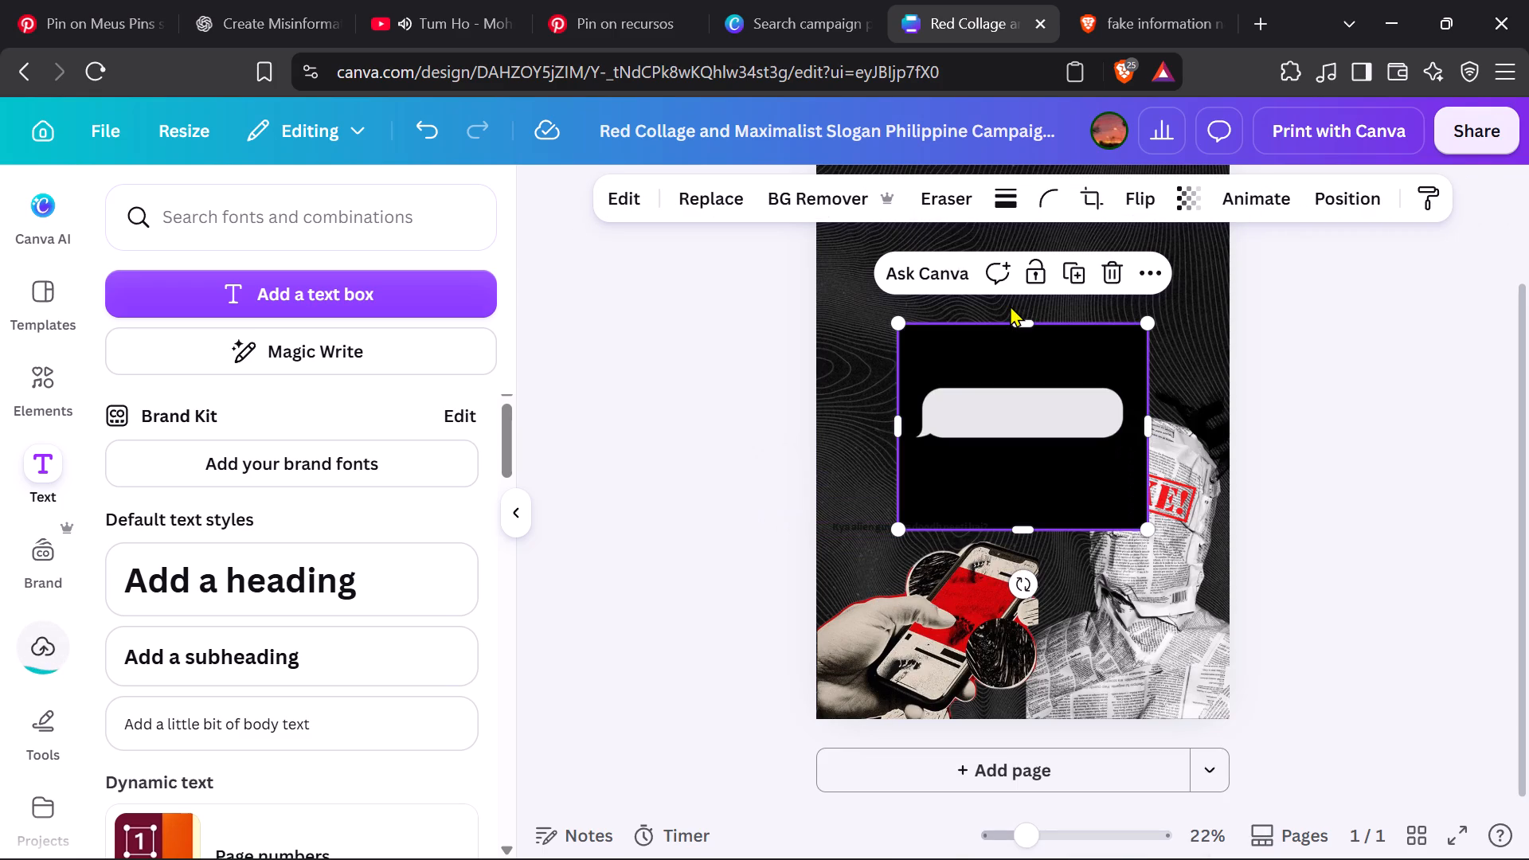
click(790, 187)
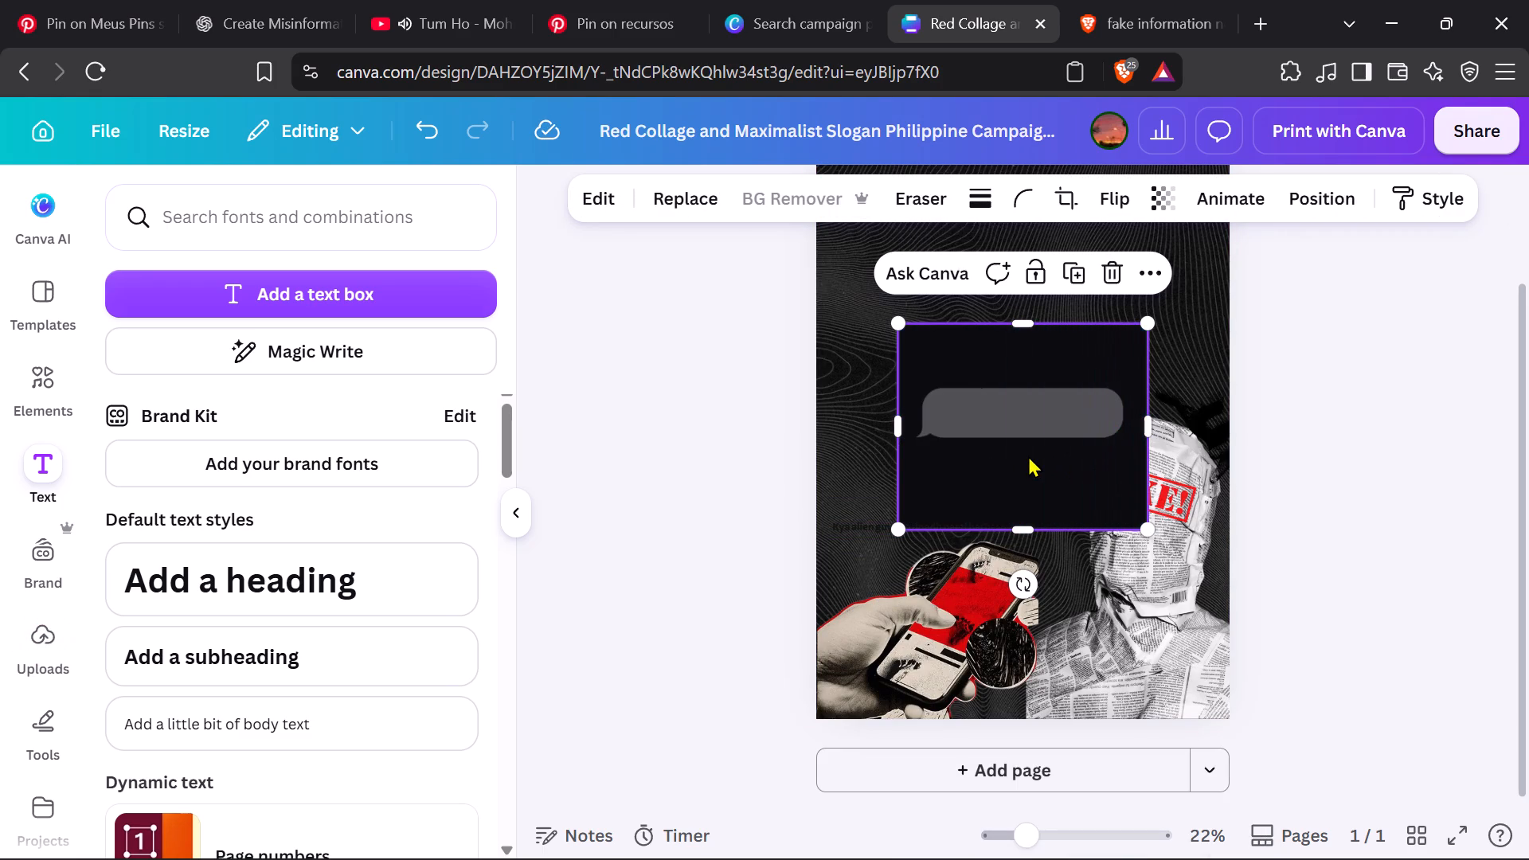
Place the speech bubble behind the caption "Kya alien guyy ka doodh peeti hai?" above the phone.
drag(1027, 454, 981, 494)
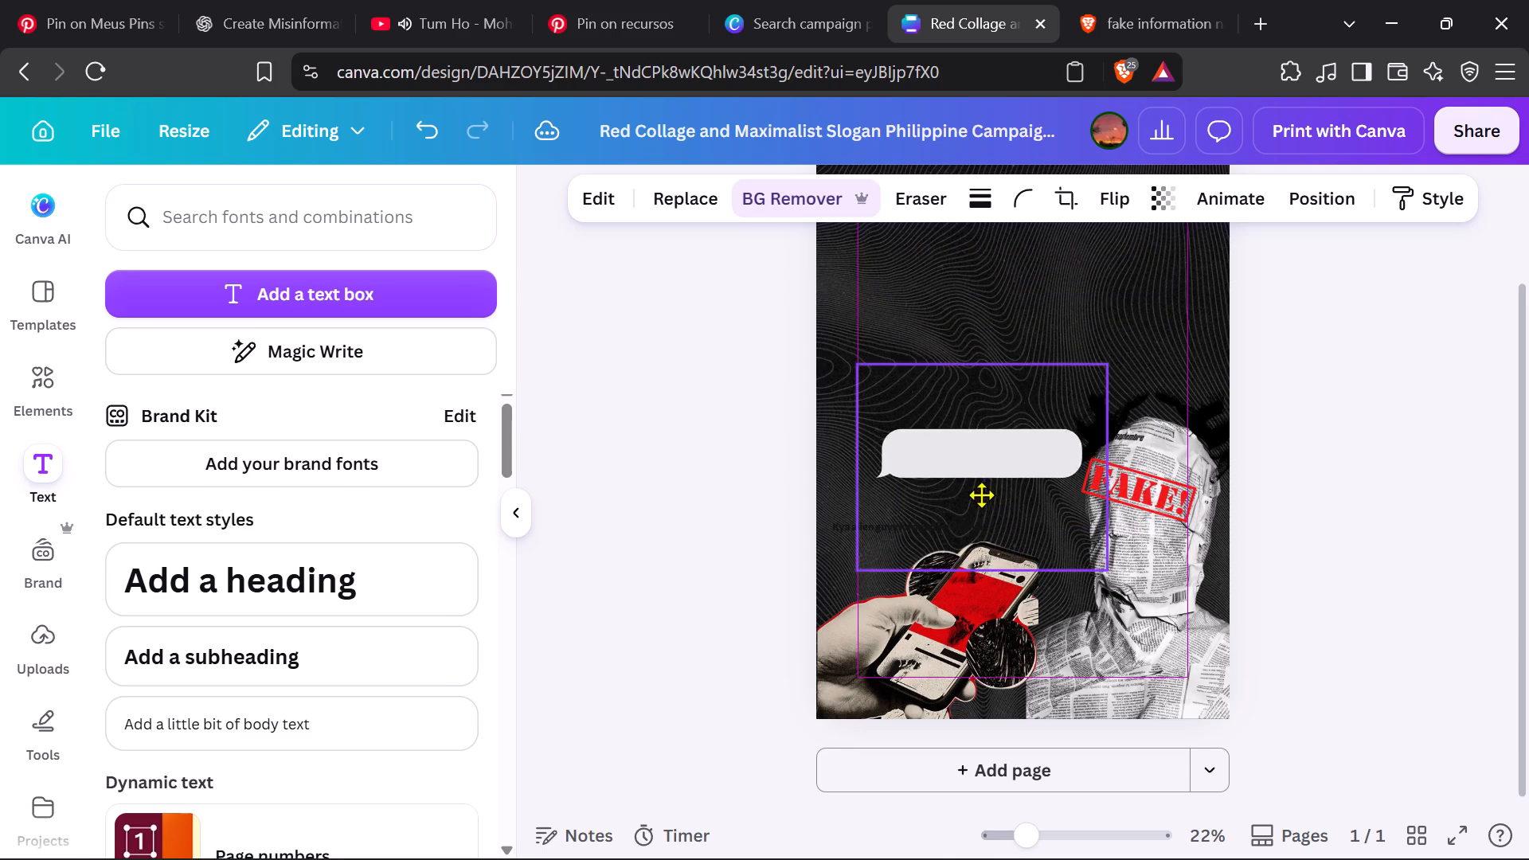
drag(981, 494, 928, 563)
Widen the newspaper-wrapped figure and align it with the poster's right edge at the bottom, behind the FAKE! stamp.
drag(1063, 645, 1027, 639)
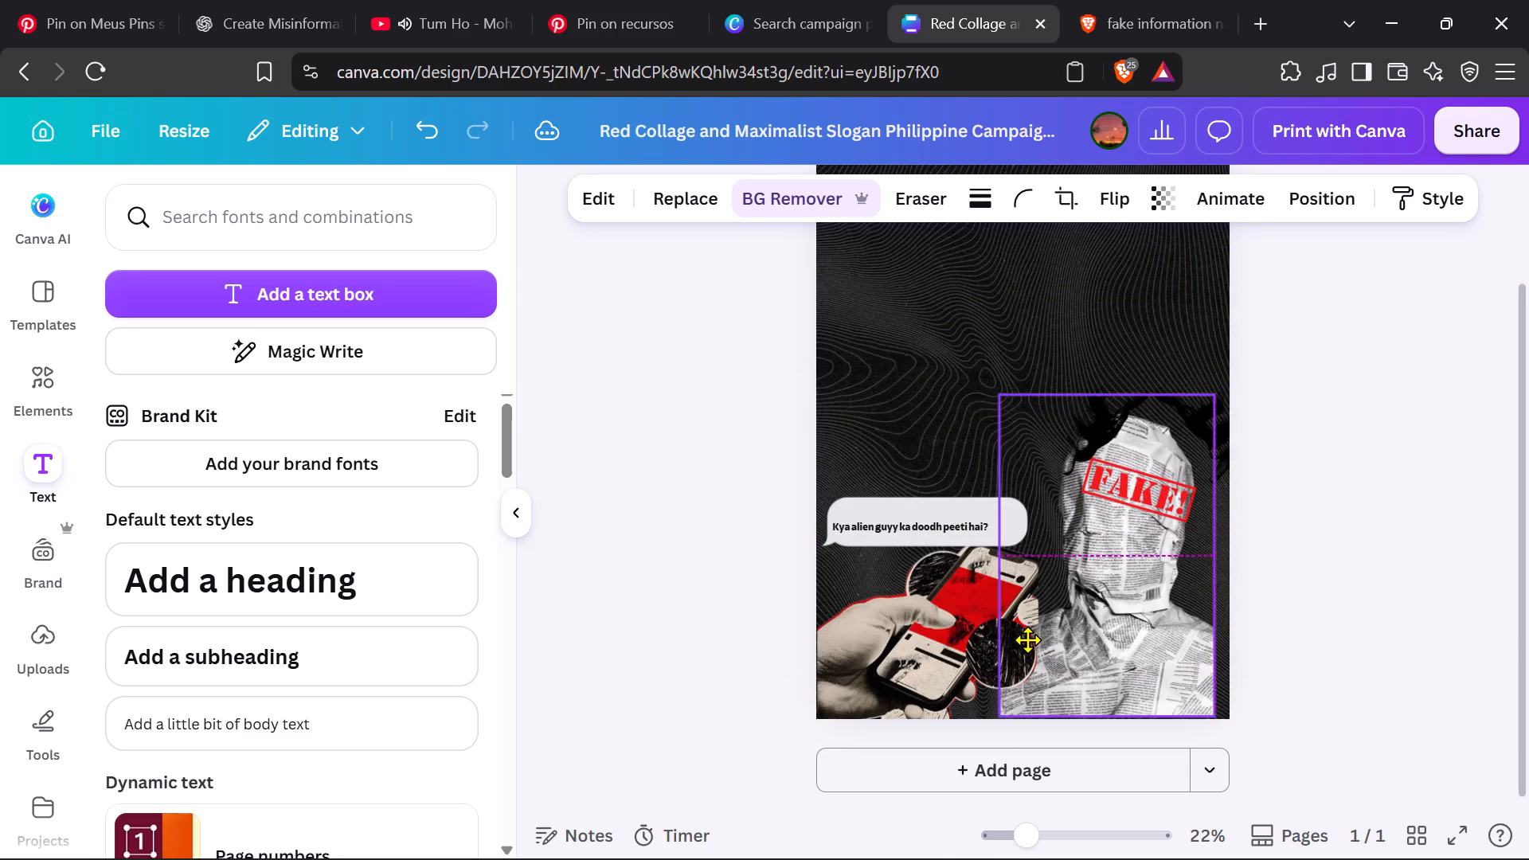
drag(1027, 639, 985, 651)
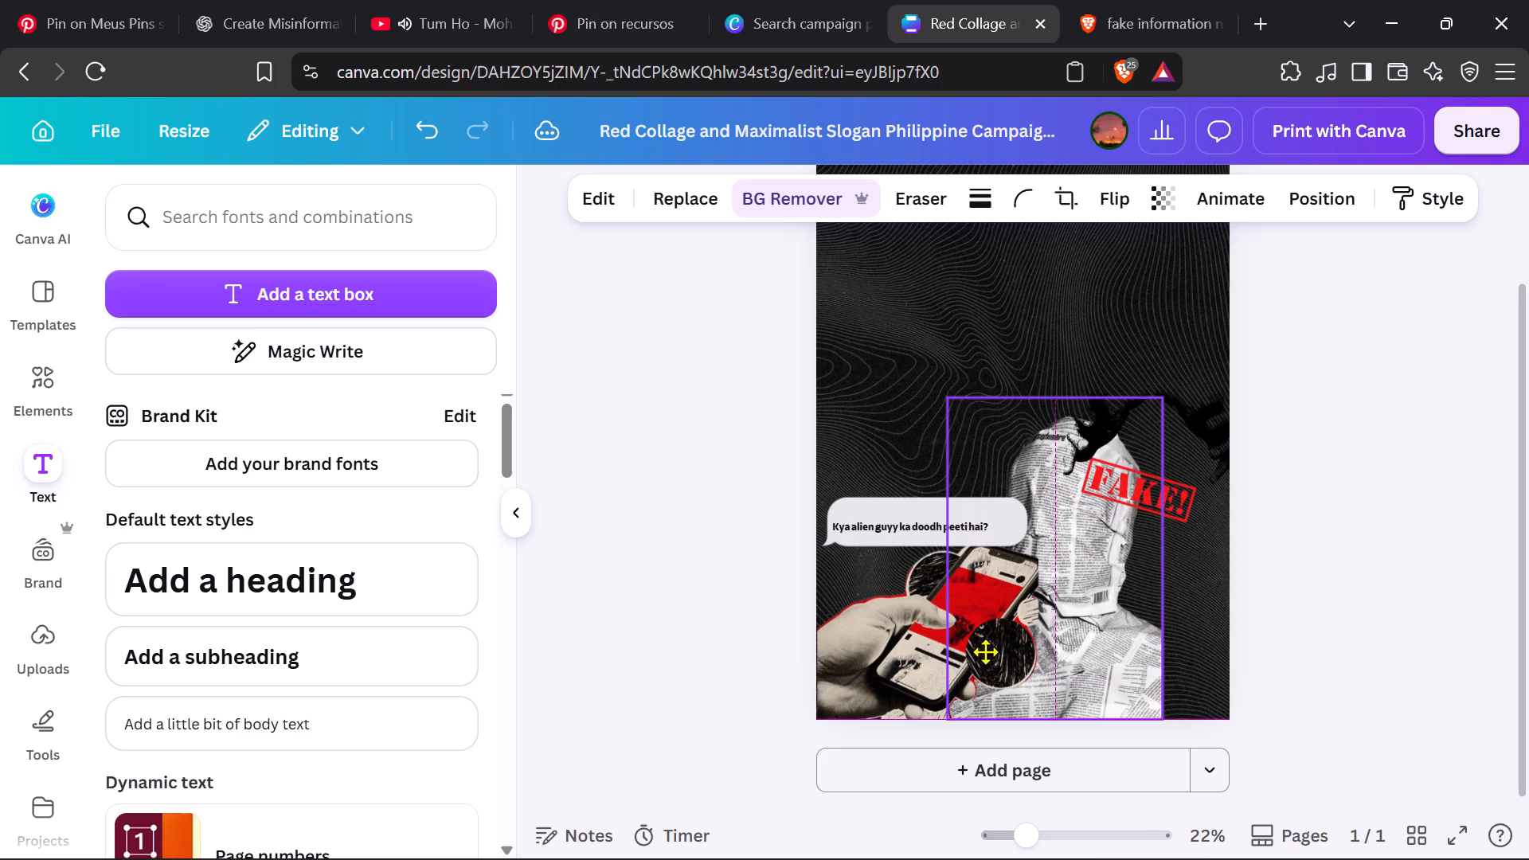
drag(985, 651, 988, 652)
drag(1166, 568, 1194, 576)
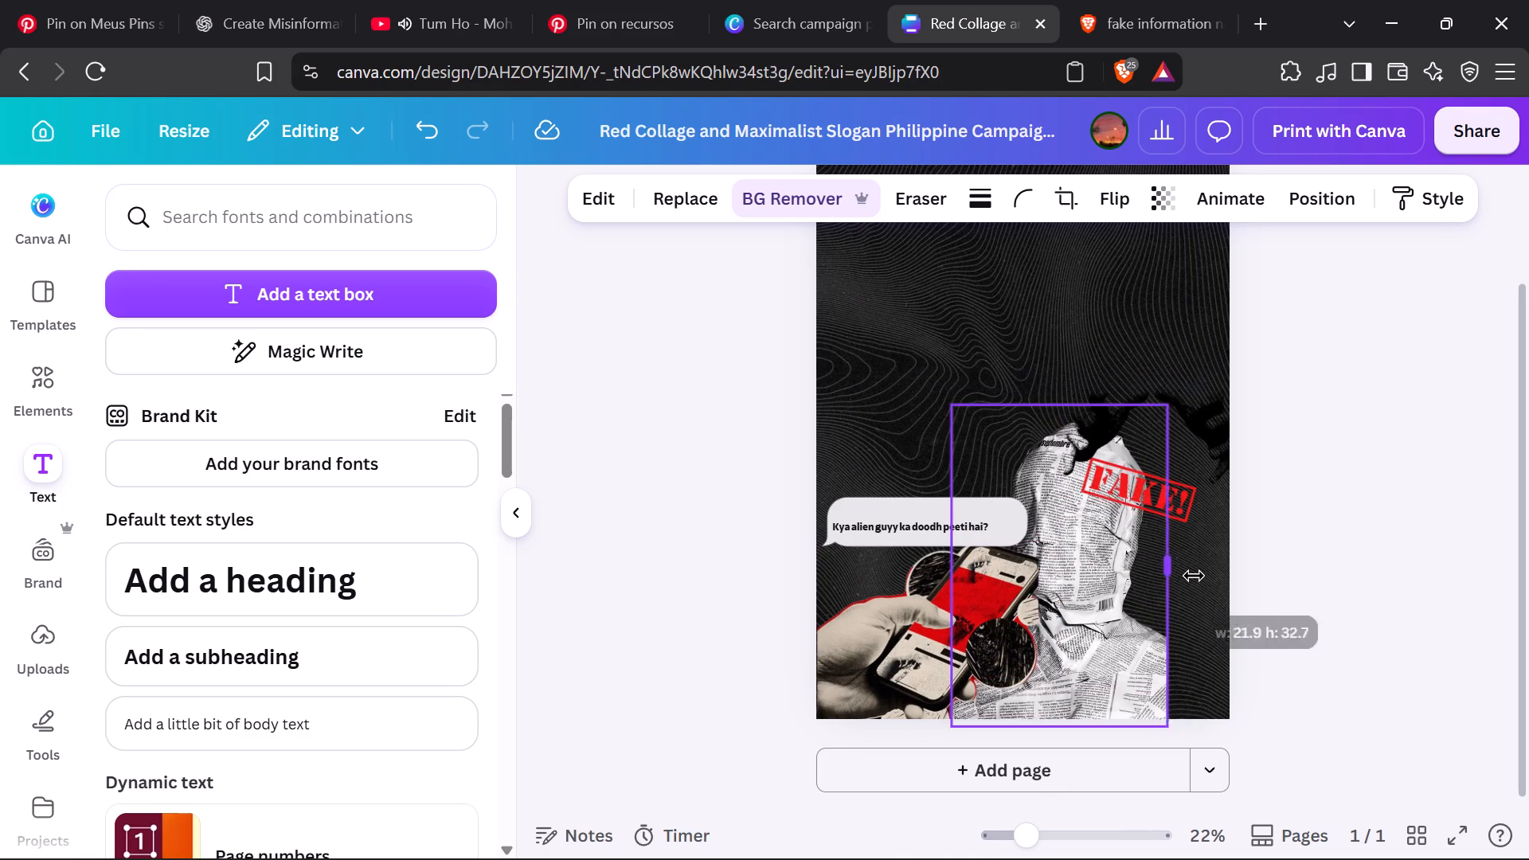
drag(1194, 576, 1196, 576)
drag(1070, 635, 1114, 639)
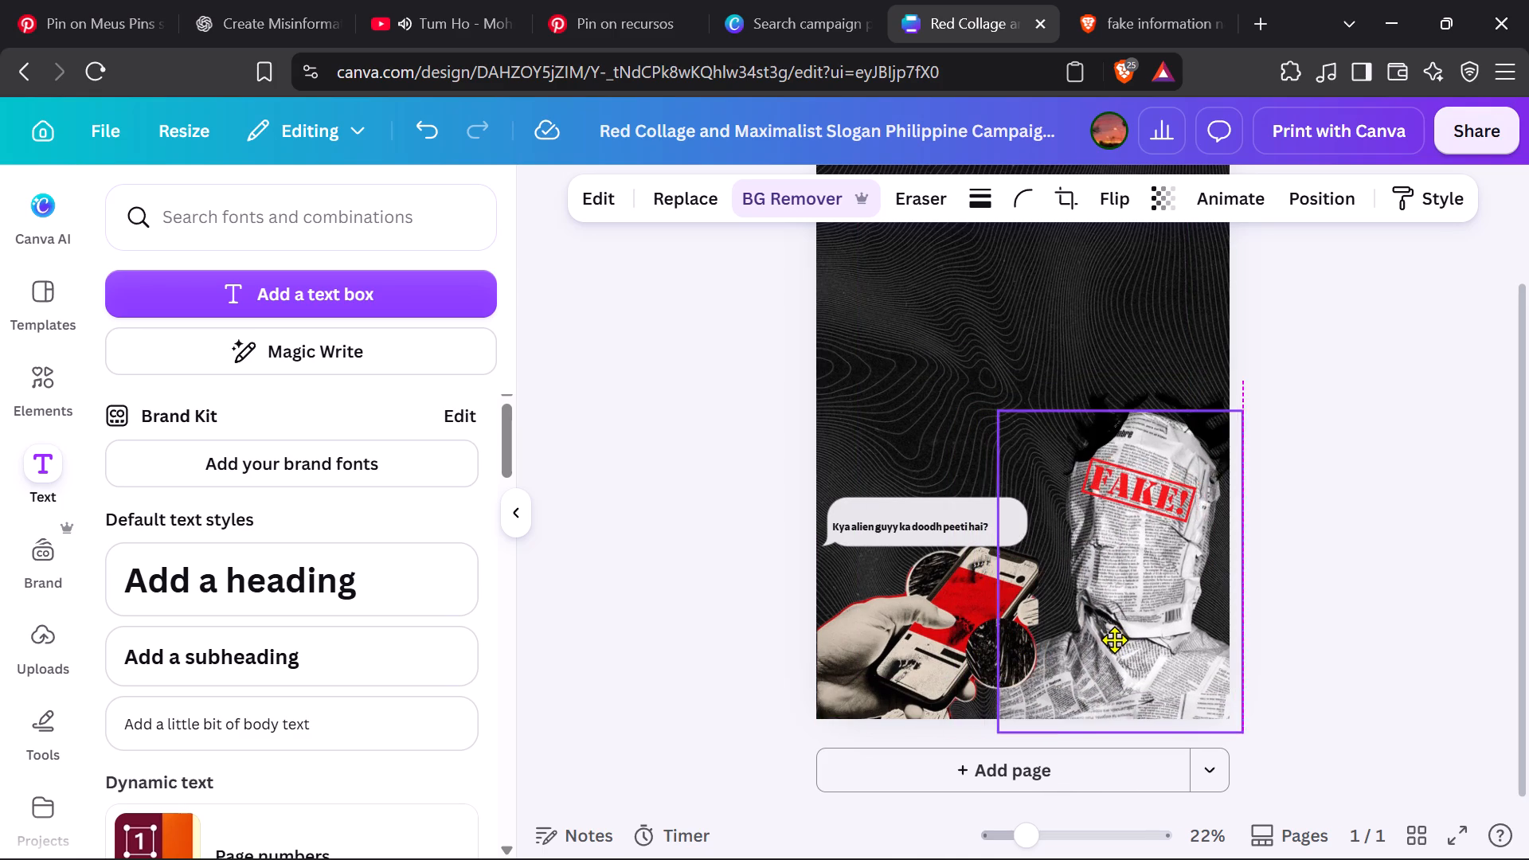
drag(1114, 639, 1106, 638)
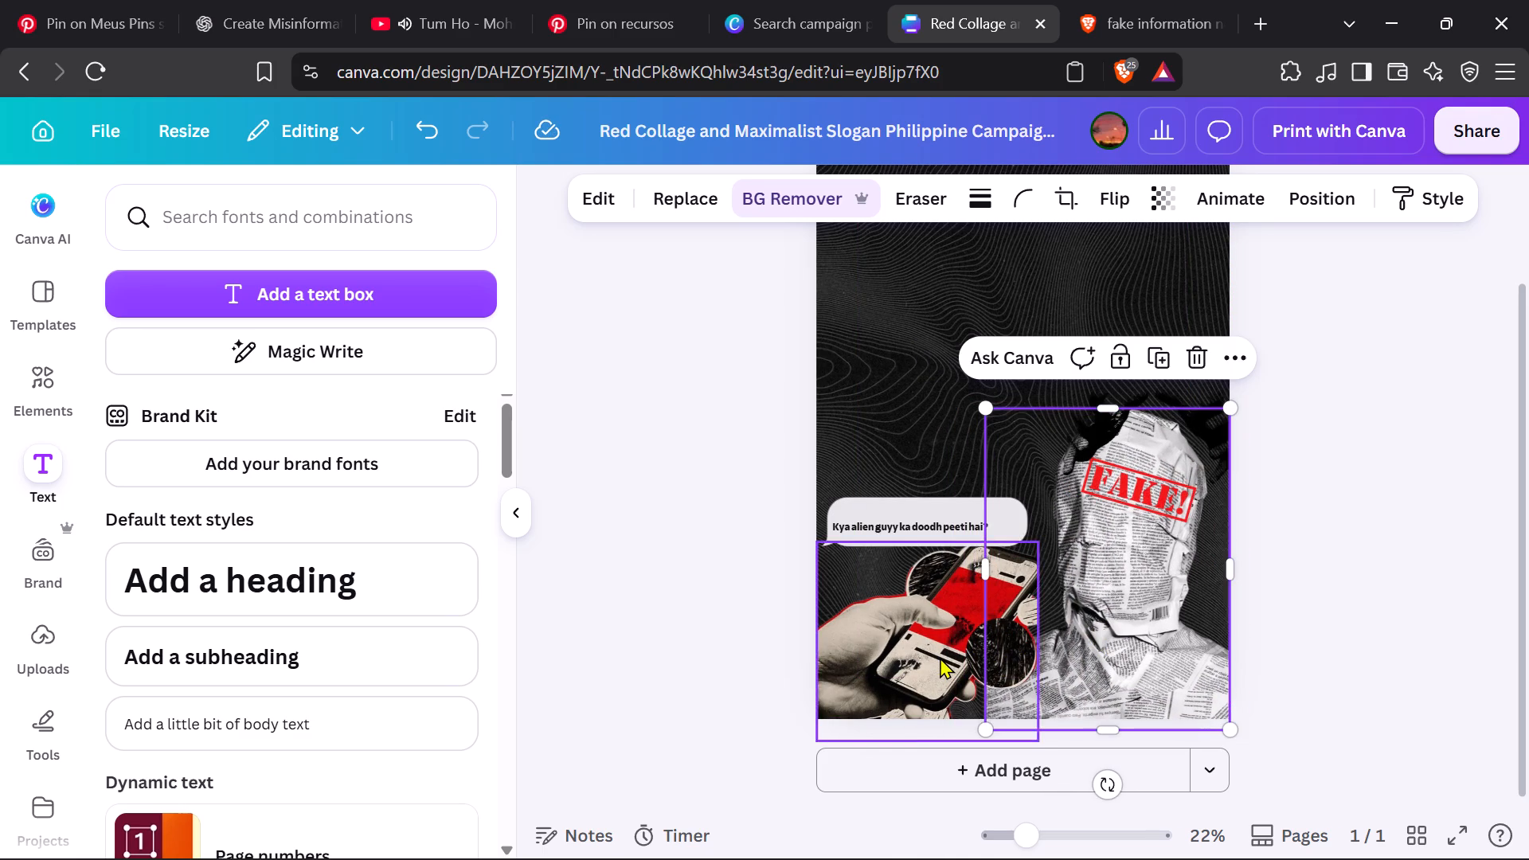
Widen the hand-and-phone collage to about 29.5 so it overlaps the newspaper-wrapped figure.
click(940, 657)
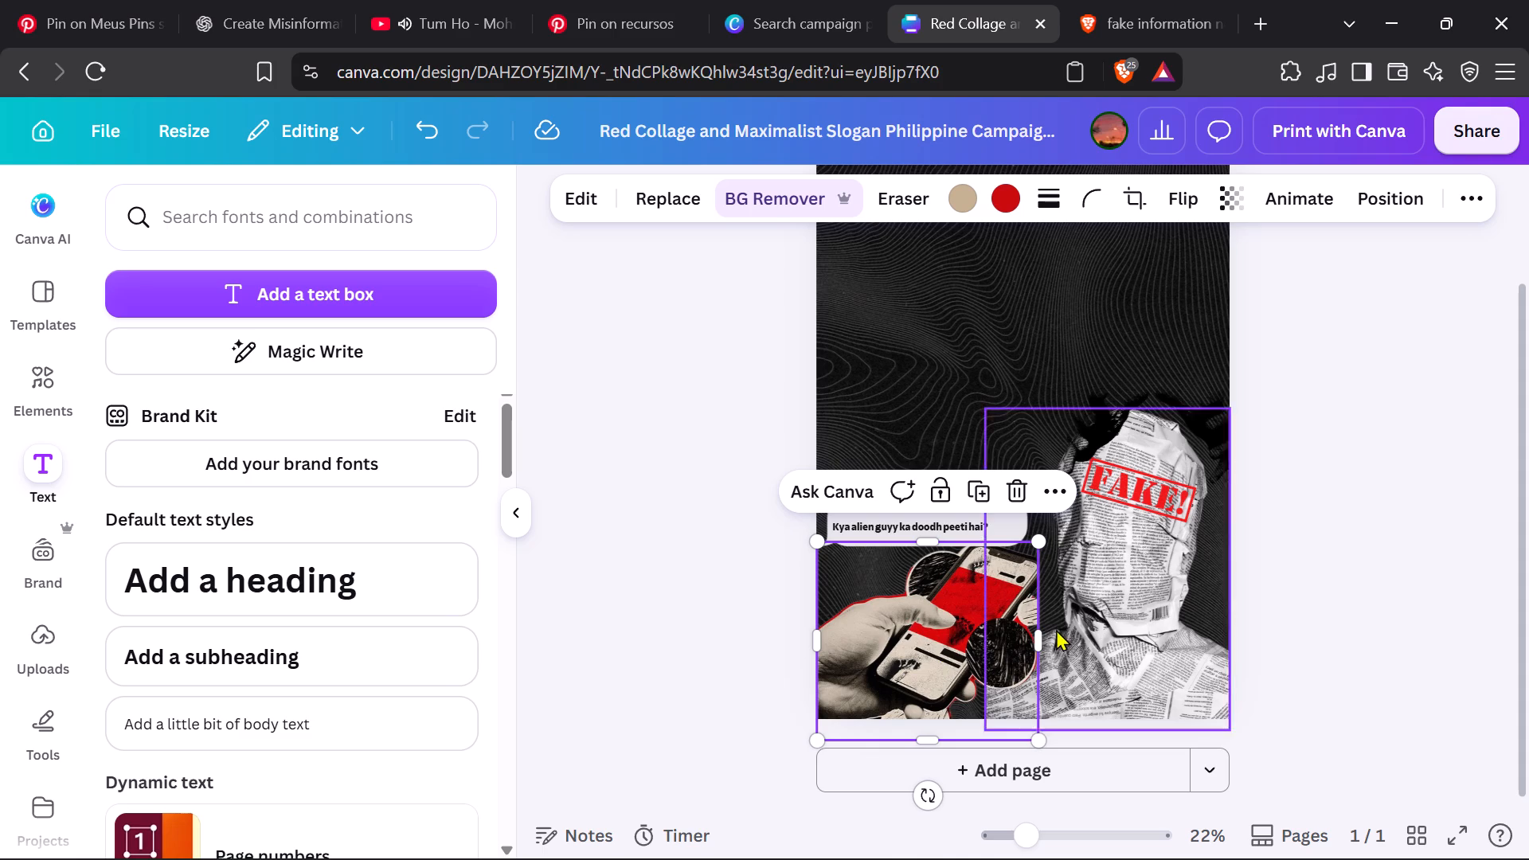
drag(1042, 643, 1074, 647)
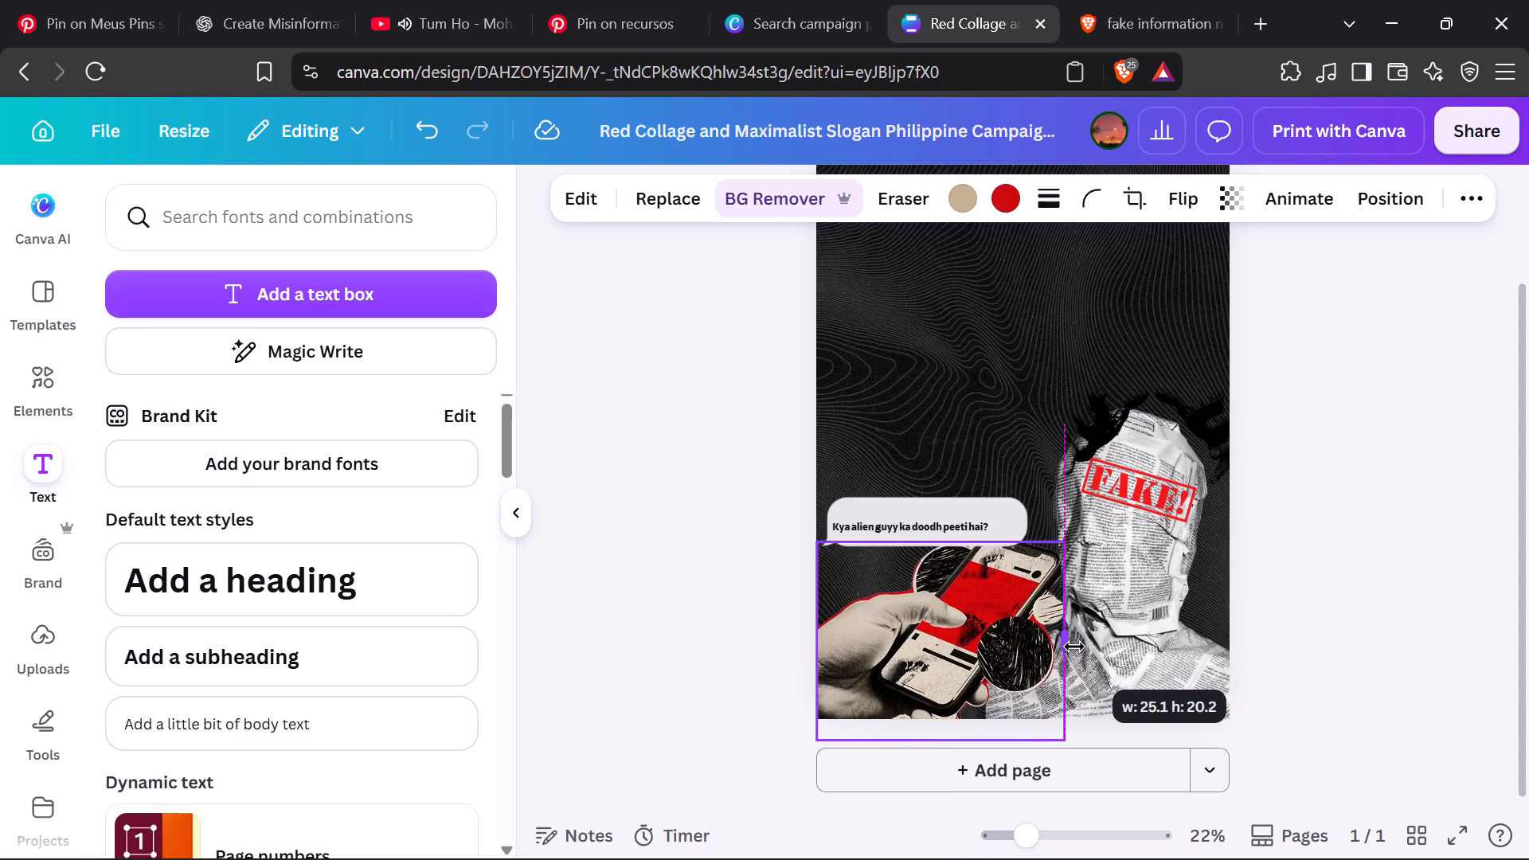
drag(1074, 647, 1108, 660)
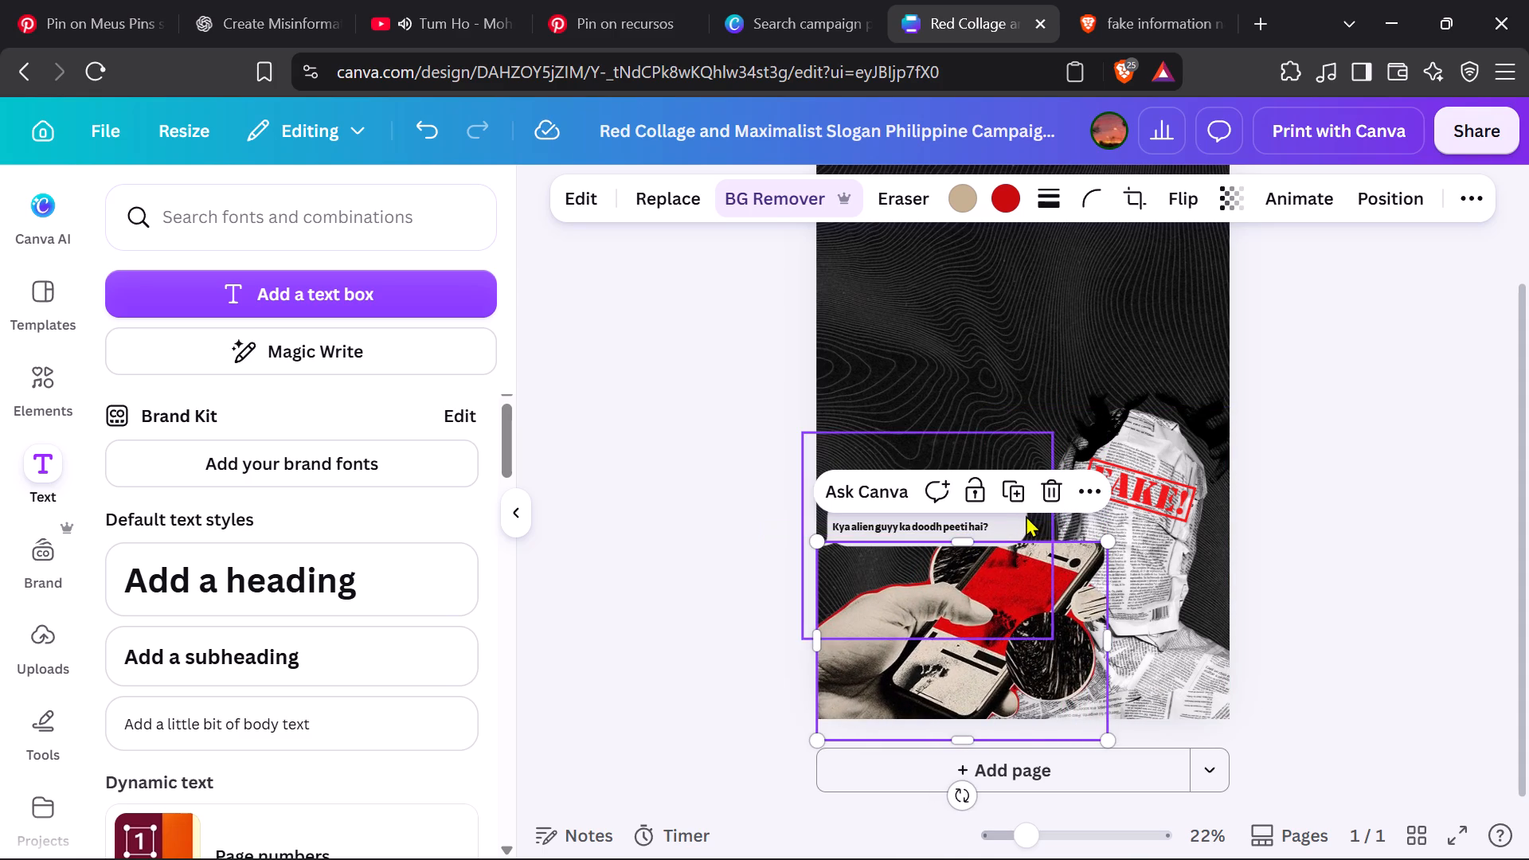
Nudge the "Kya alien guyy ka doodh peeti hai?" caption upward, farther from the phone.
click(740, 459)
click(878, 521)
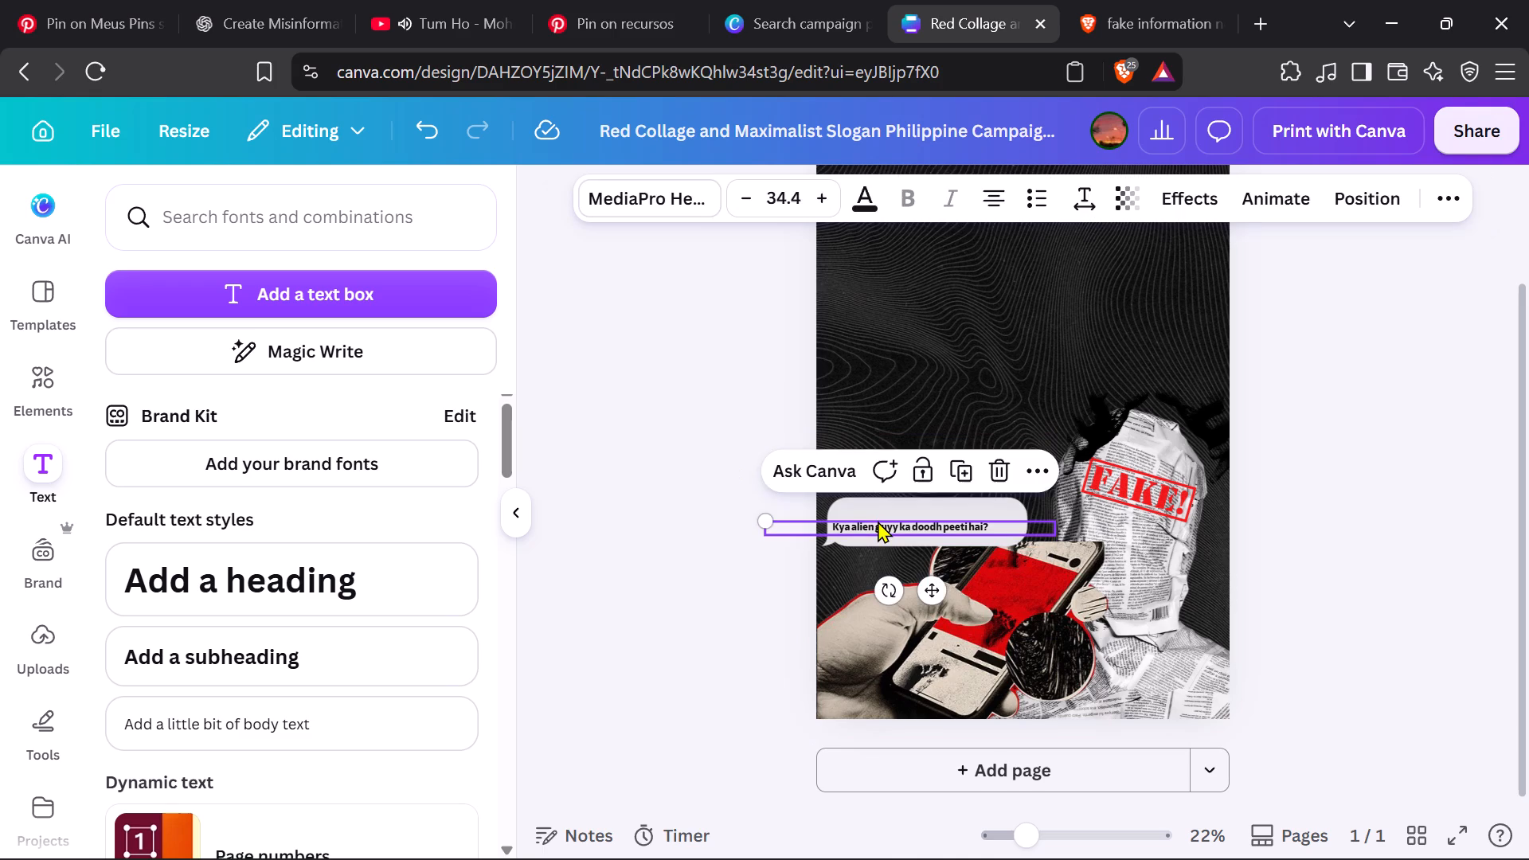
key(Up)
key(Up)
key(Up)
key(Up)
key(Up)
key(Up)
key(Up)
key(Up)
key(Up)
key(Up)
key(Up)
key(Up)
key(Up)
key(Up)
key(Up)
key(Up)
key(Up)
key(Up)
key(Up)
key(Up)
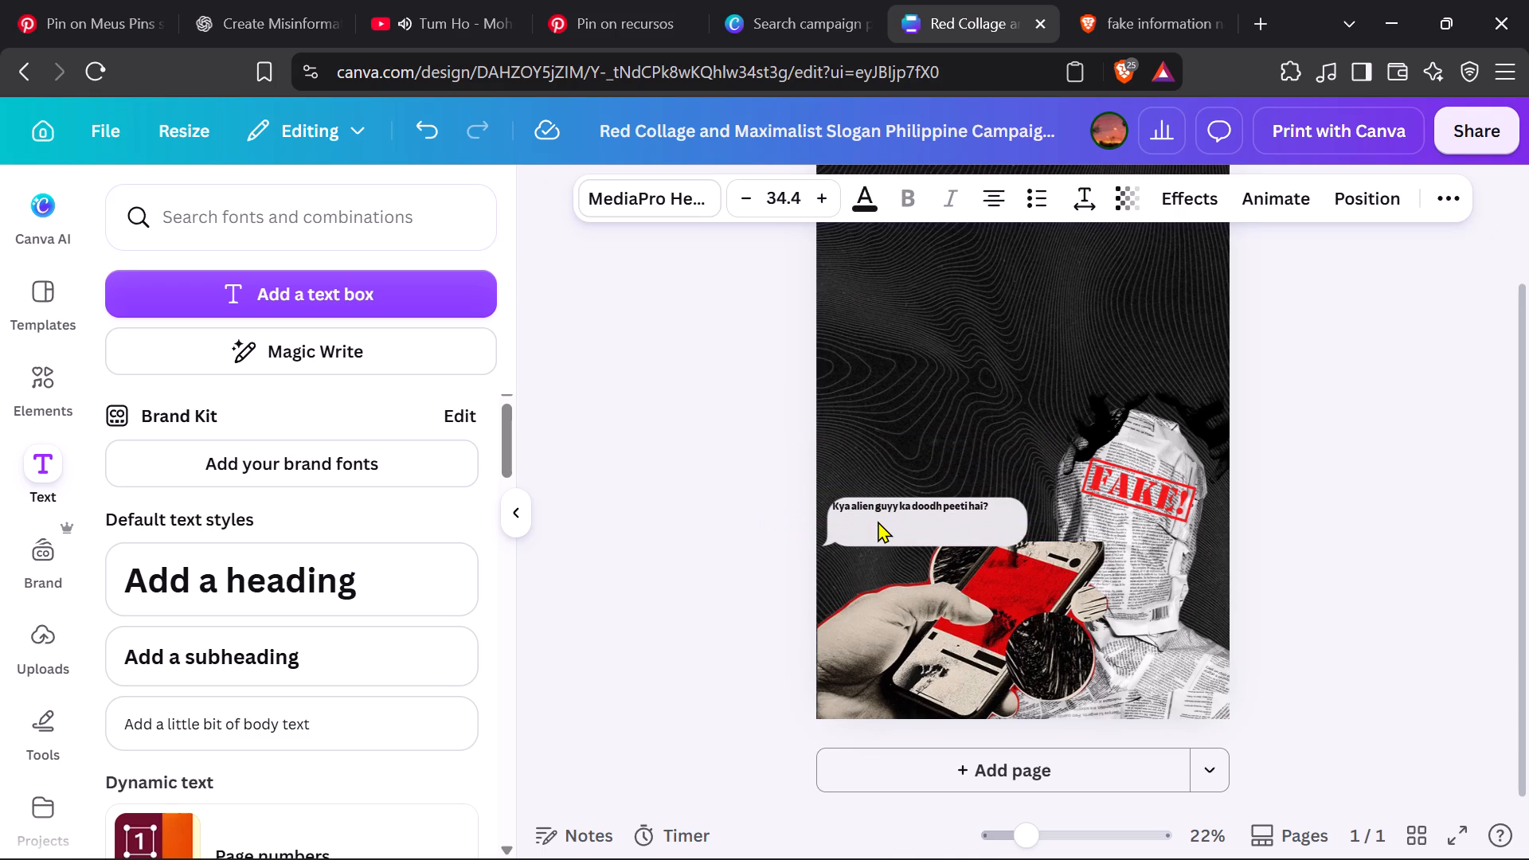
Nudge the speech bubble upward until it sits behind the raised caption.
click(905, 534)
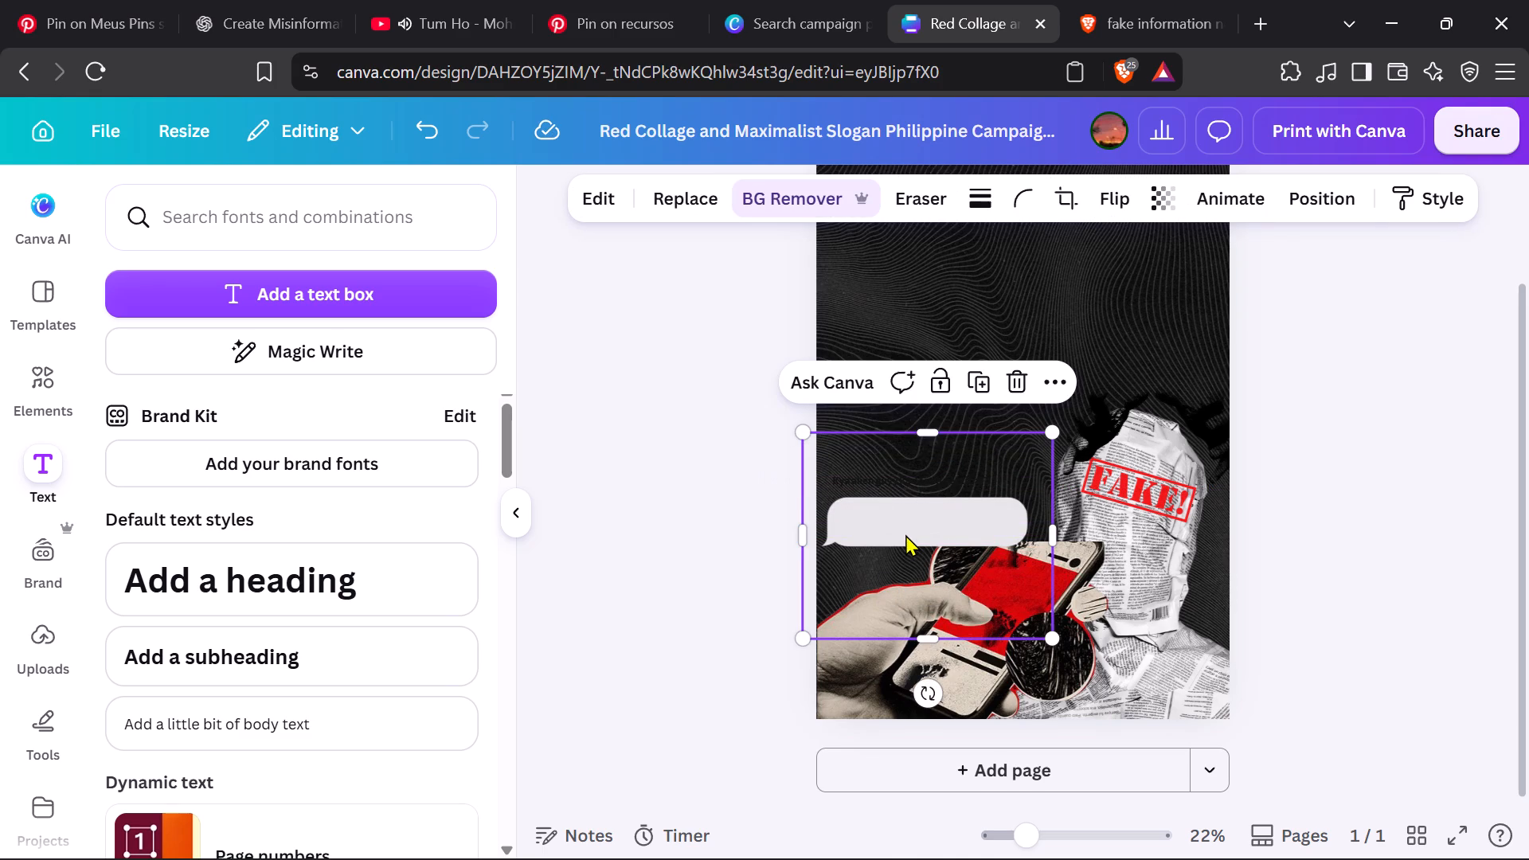
key(Up)
key(Up)
key(Up)
key(Up)
key(Up)
key(Up)
key(Up)
key(Up)
key(Up)
key(Up)
key(Up)
key(Up)
key(Up)
key(Up)
key(Up)
key(Up)
key(Up)
key(Up)
key(Up)
key(Up)
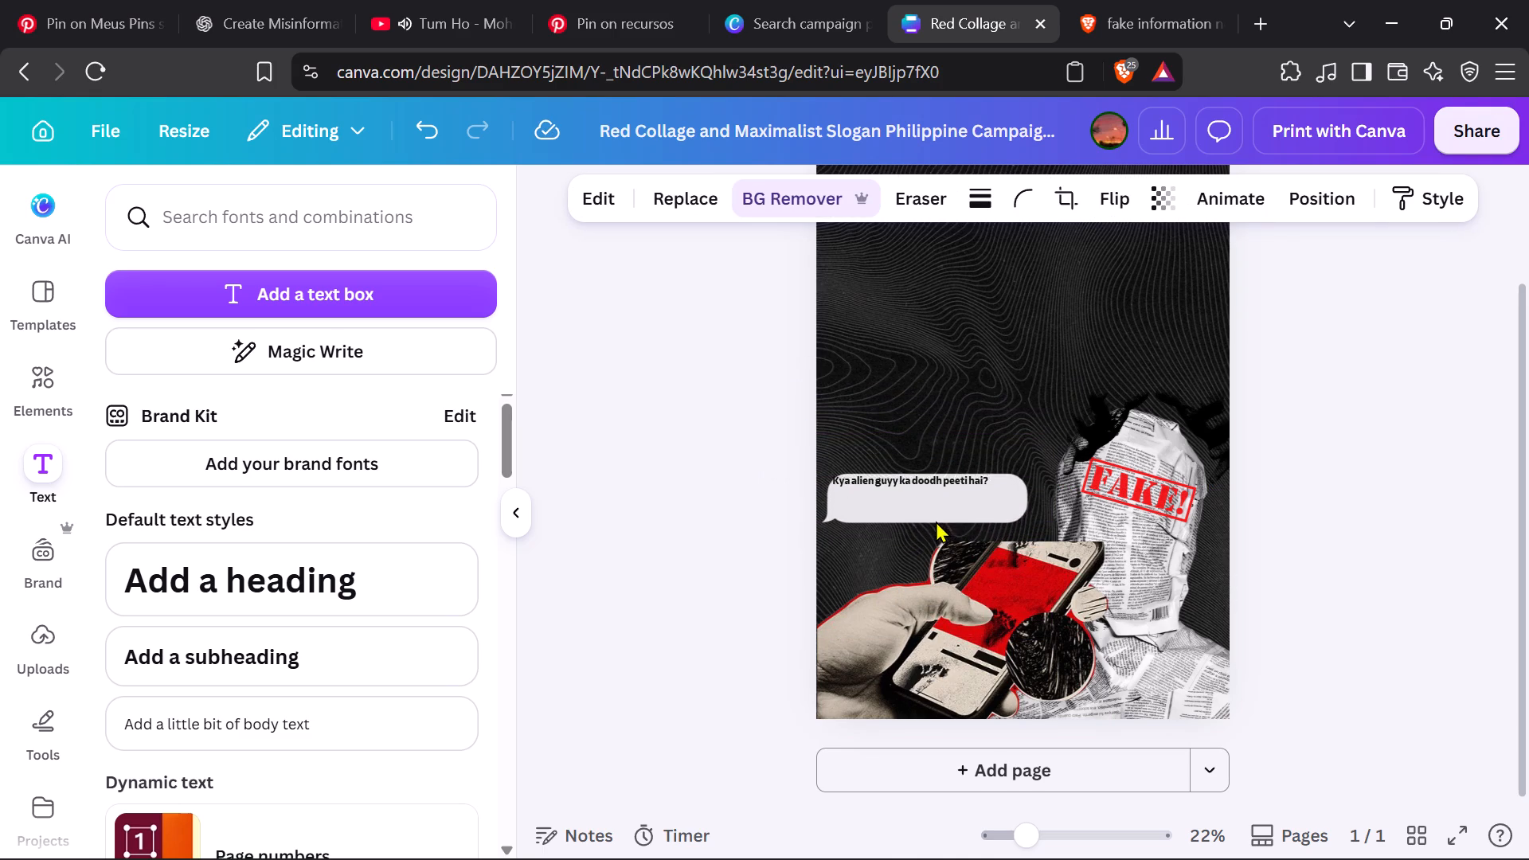
key(Up)
Extend the hand-and-phone collage upward until its top edge reaches just below the speech bubble.
click(962, 641)
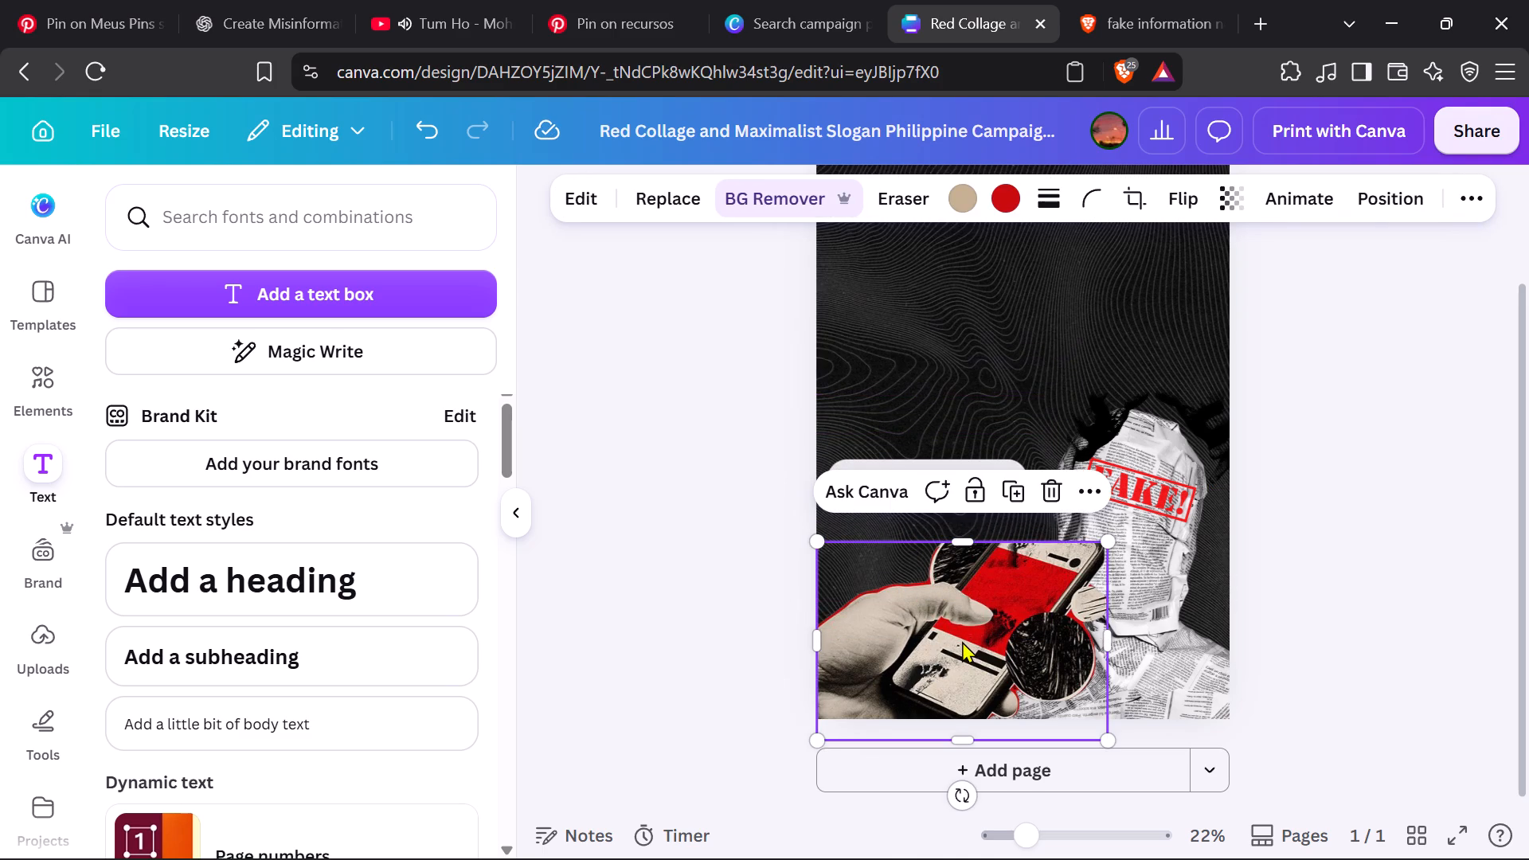
drag(964, 536, 962, 518)
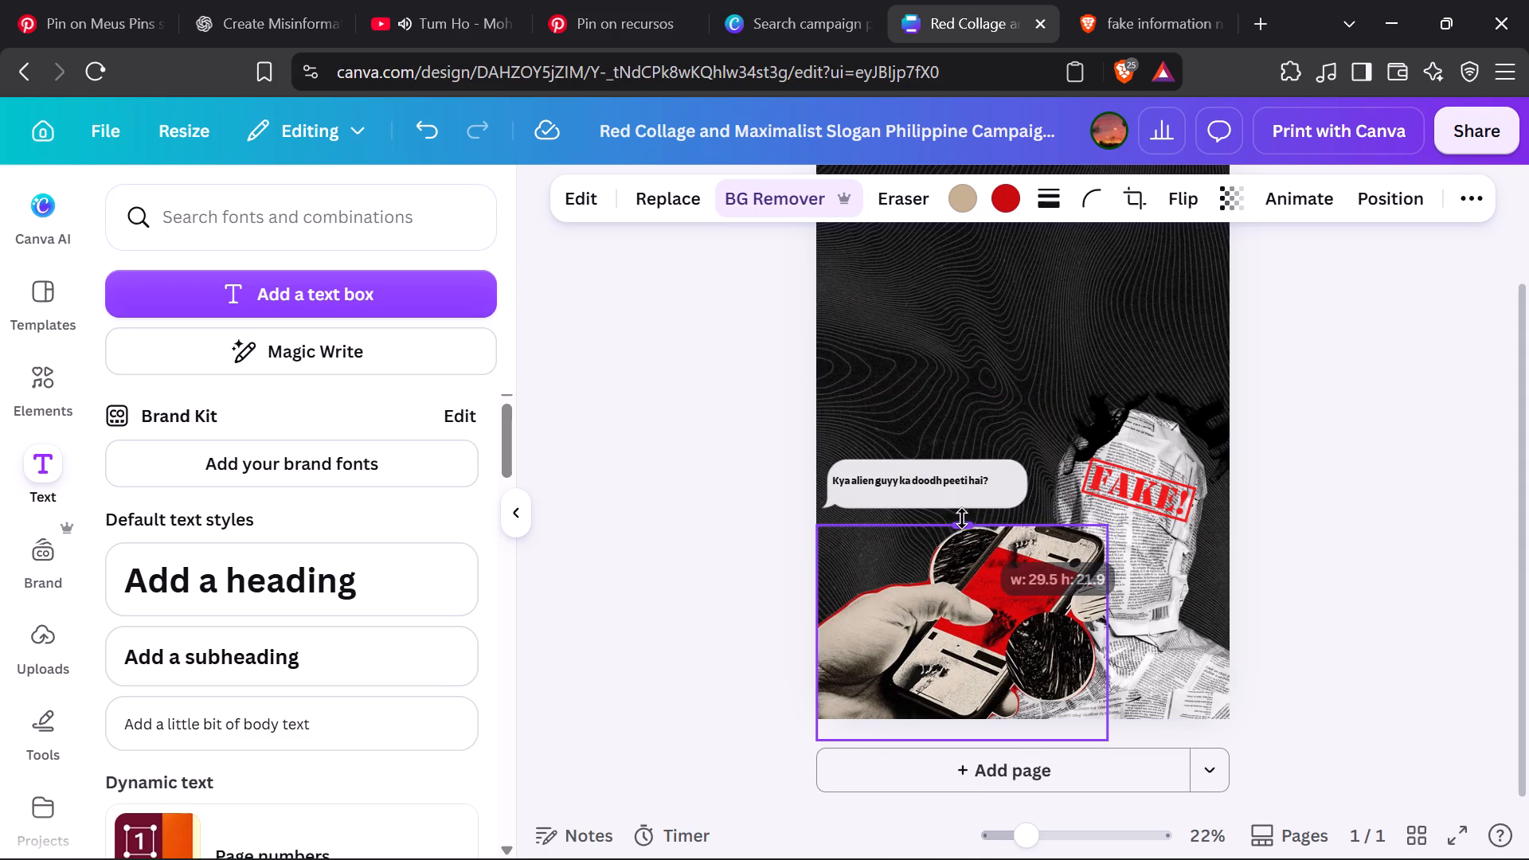
drag(962, 518, 960, 511)
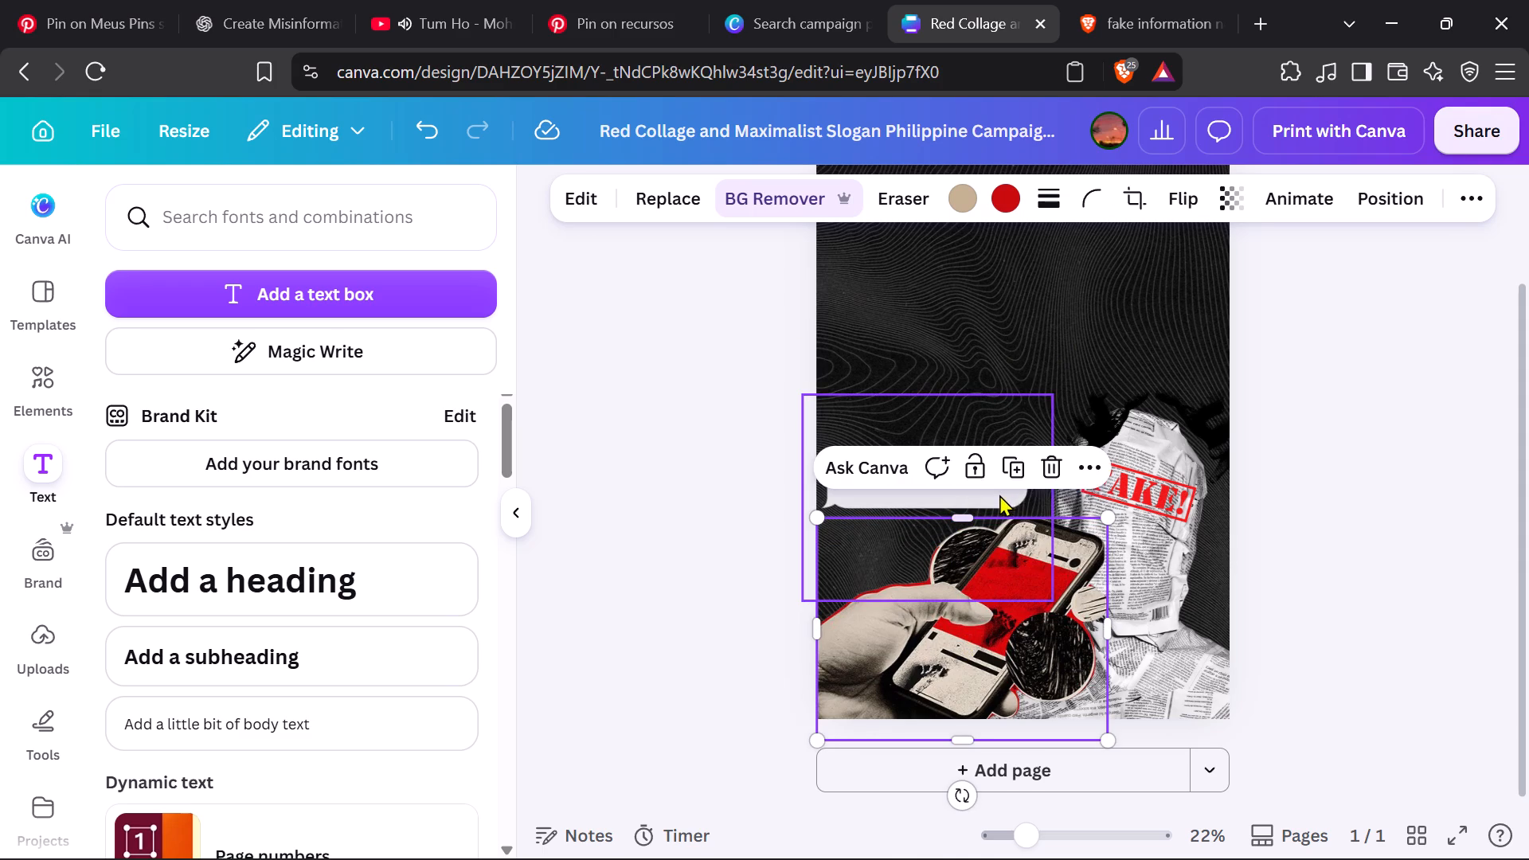
Stretch the hand-and-phone collage's top edge slightly further upward toward the speech bubble.
click(956, 517)
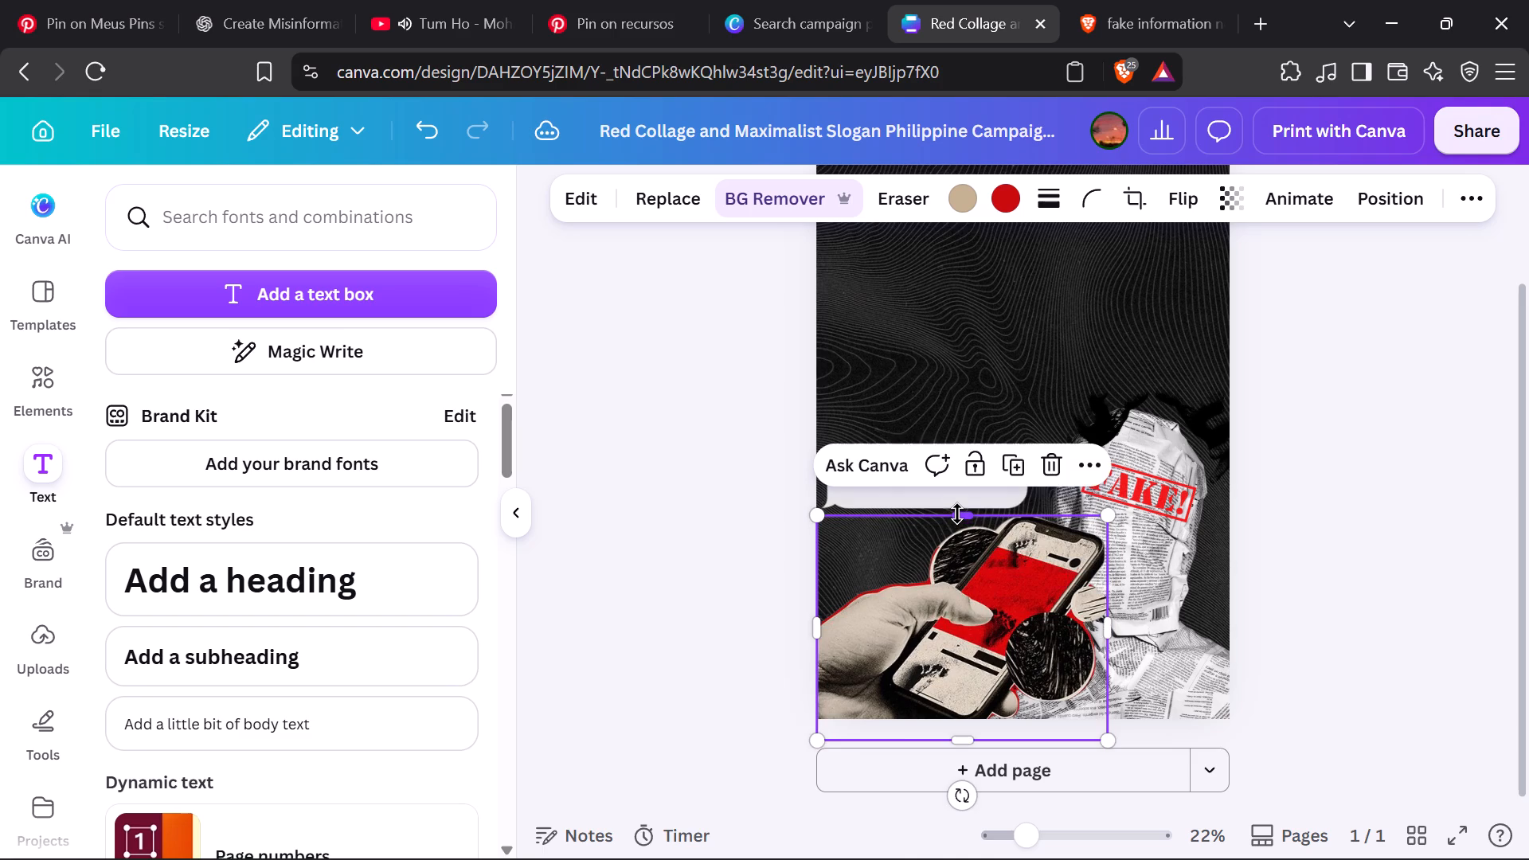
click(1318, 623)
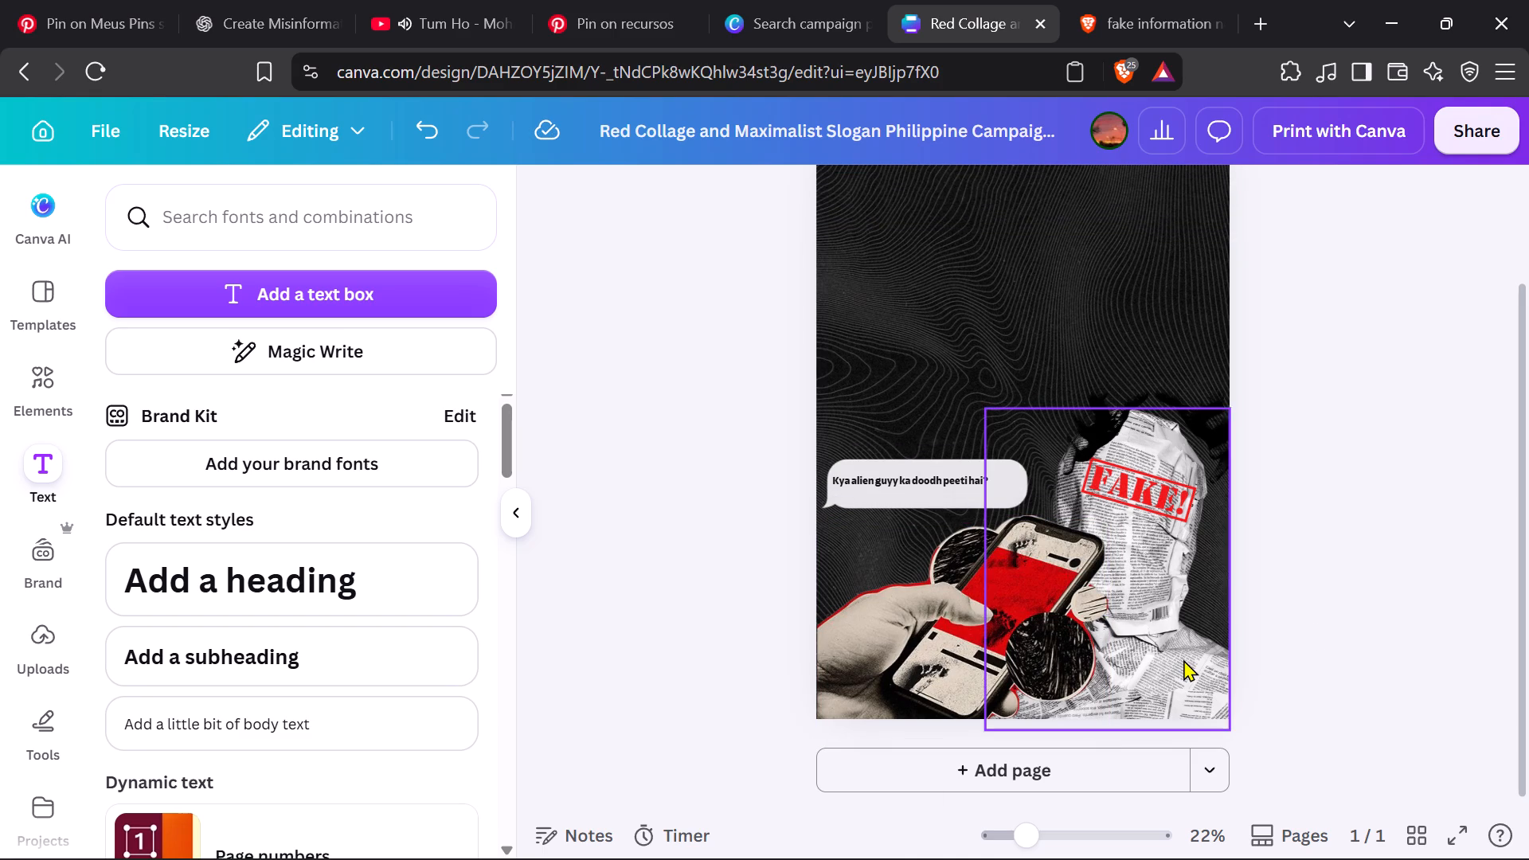
Nudge the newspaper-wrapped figure rightward until it extends past the page's right edge.
click(1183, 659)
key(Right)
key(Right)
key(Right)
key(Right)
key(Right)
key(Right)
key(Right)
key(Right)
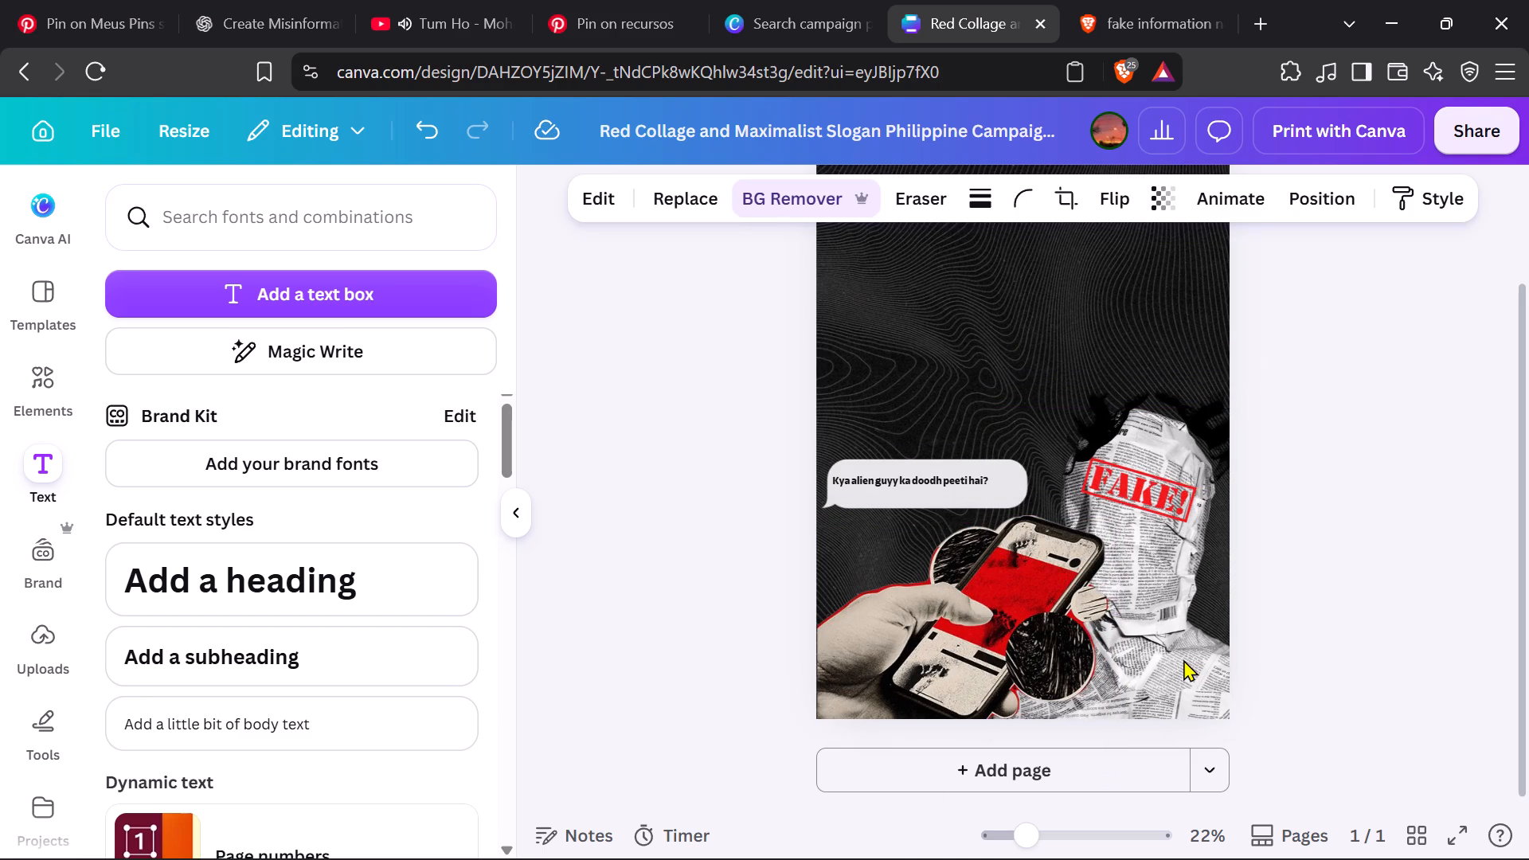
key(Right)
key(Right)
key(Right)
key(Right)
key(Right)
key(Right)
key(Right)
key(Right)
key(Right)
key(Right)
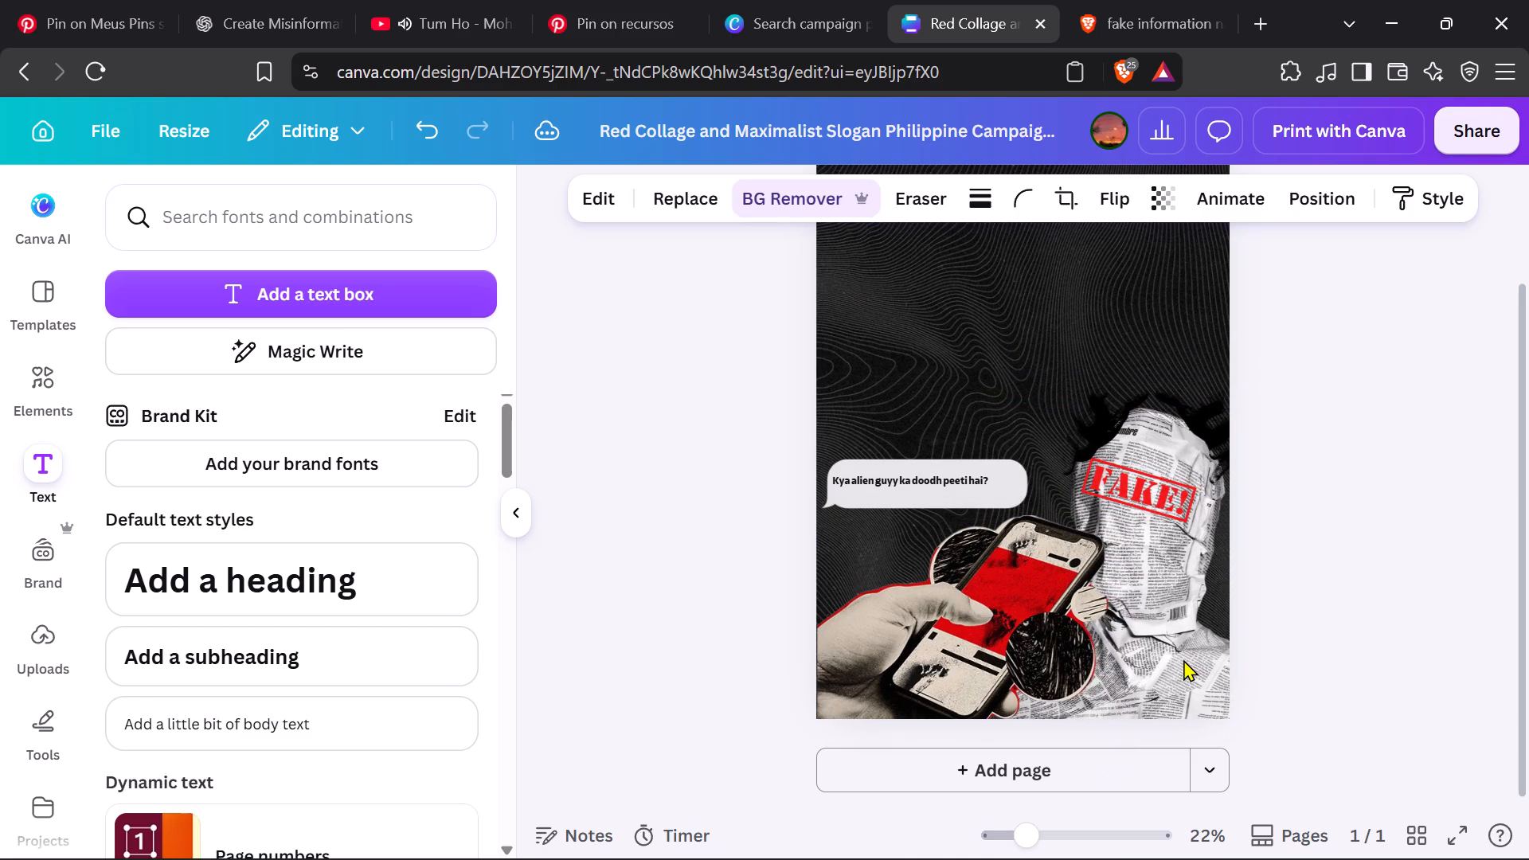
key(Right)
key(Right)
key(Right)
key(Right)
key(Right)
key(Right)
key(Right)
key(Right)
key(Right)
key(Right)
key(Right)
key(Right)
key(Right)
key(Right)
key(Right)
key(Right)
key(Right)
key(Right)
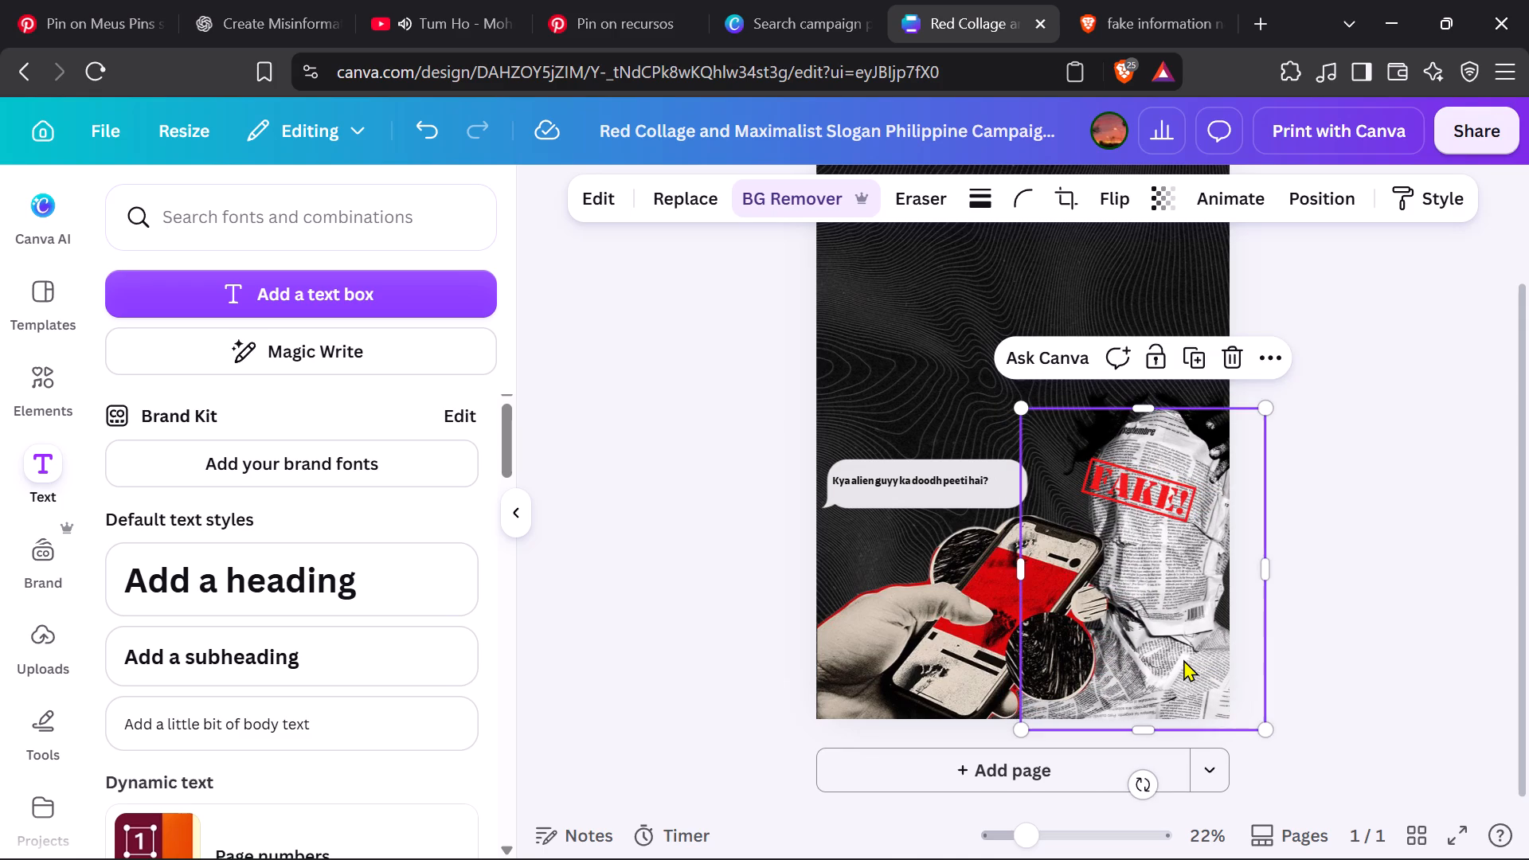
click(1202, 676)
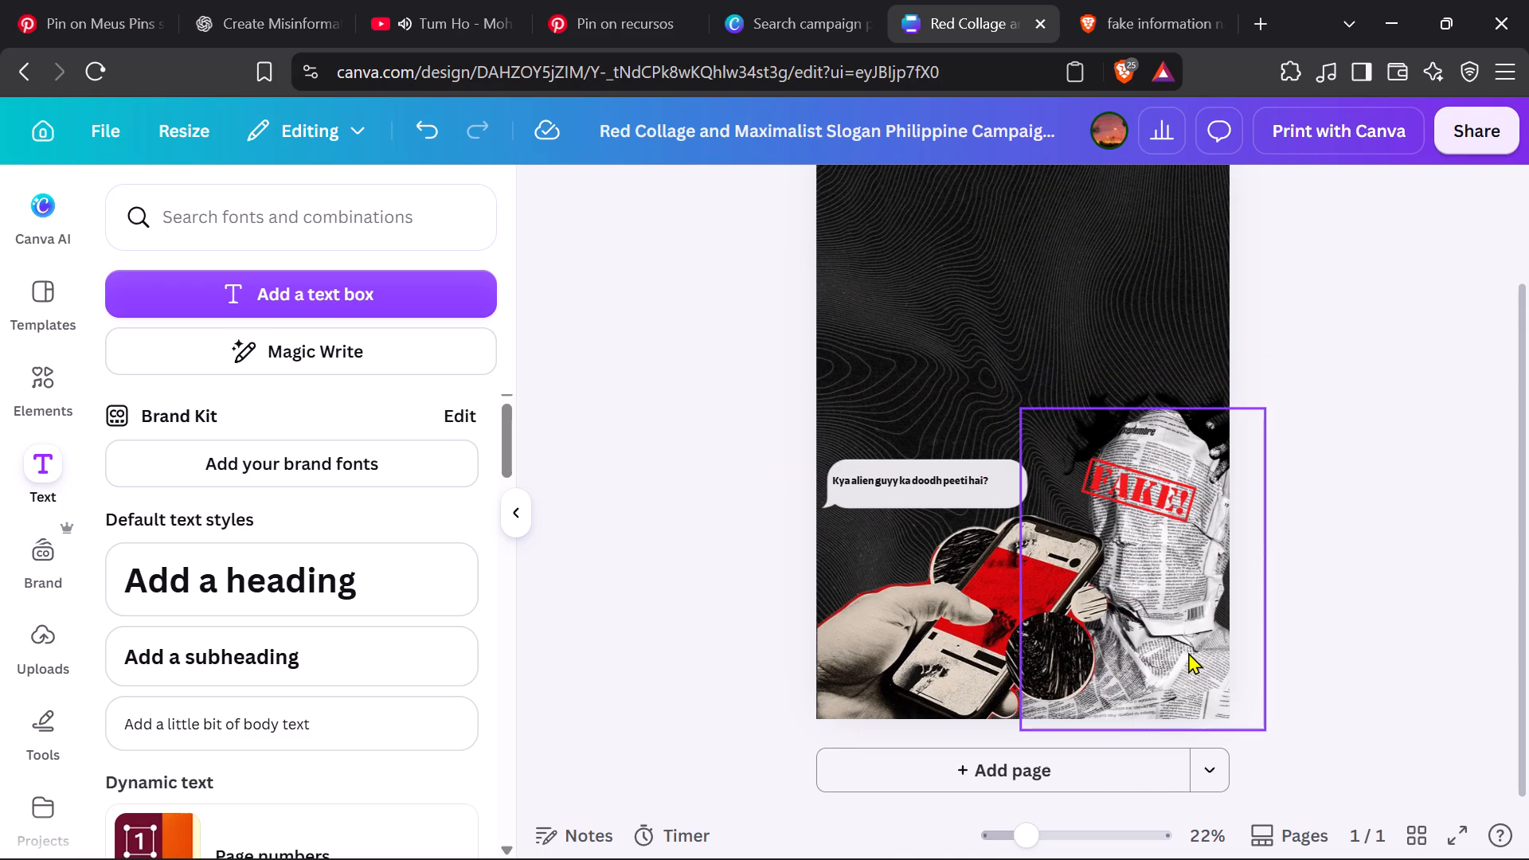
Shrink the newspaper-wrapped figure from its upper-left corner, keeping its base at the page's bottom.
click(1188, 652)
drag(1015, 405, 1019, 437)
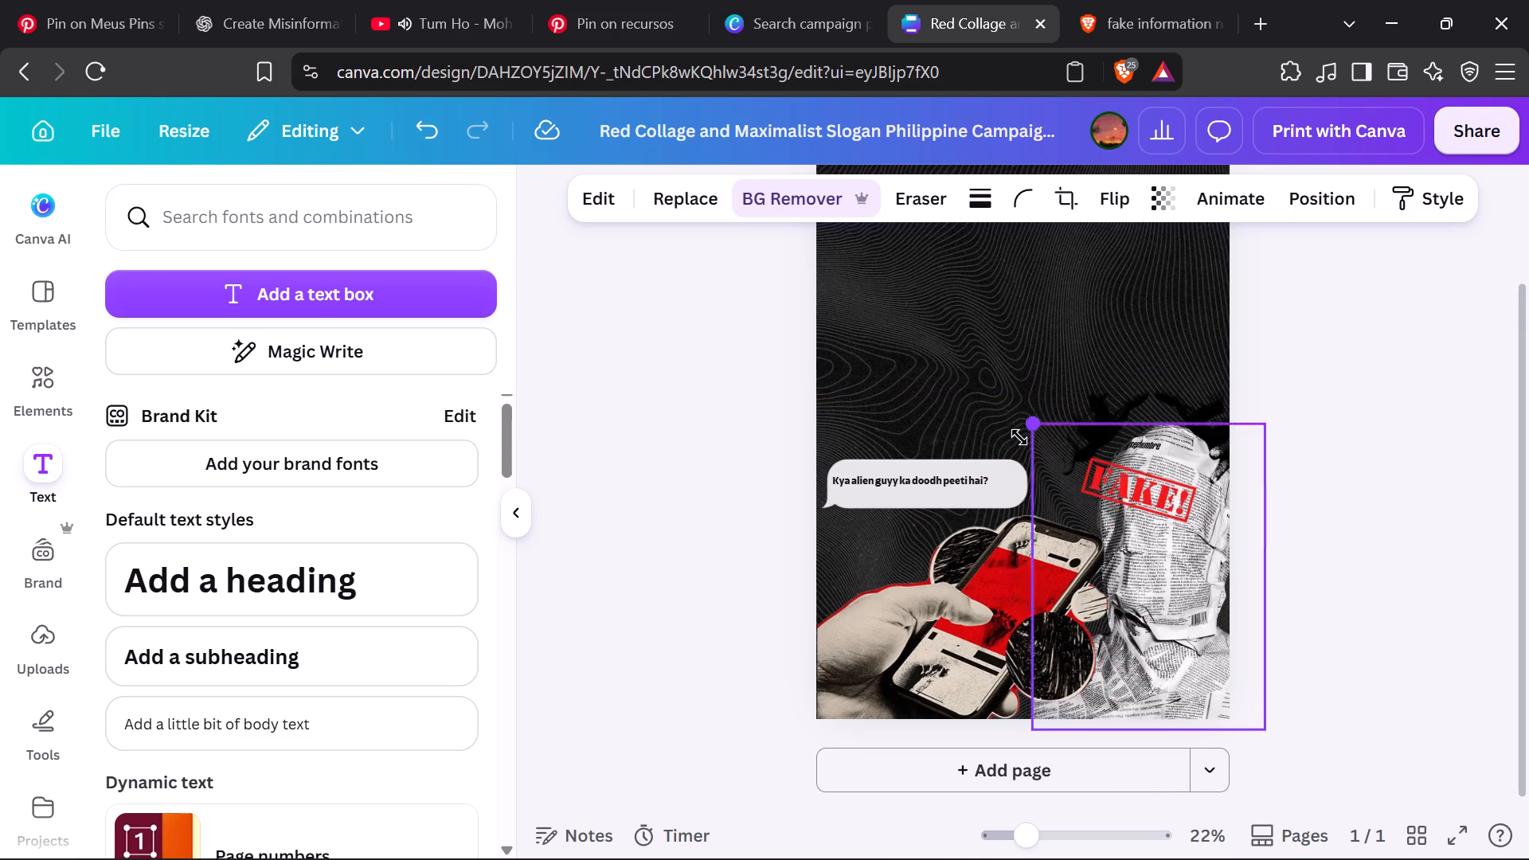
drag(1019, 437, 1031, 447)
click(1360, 557)
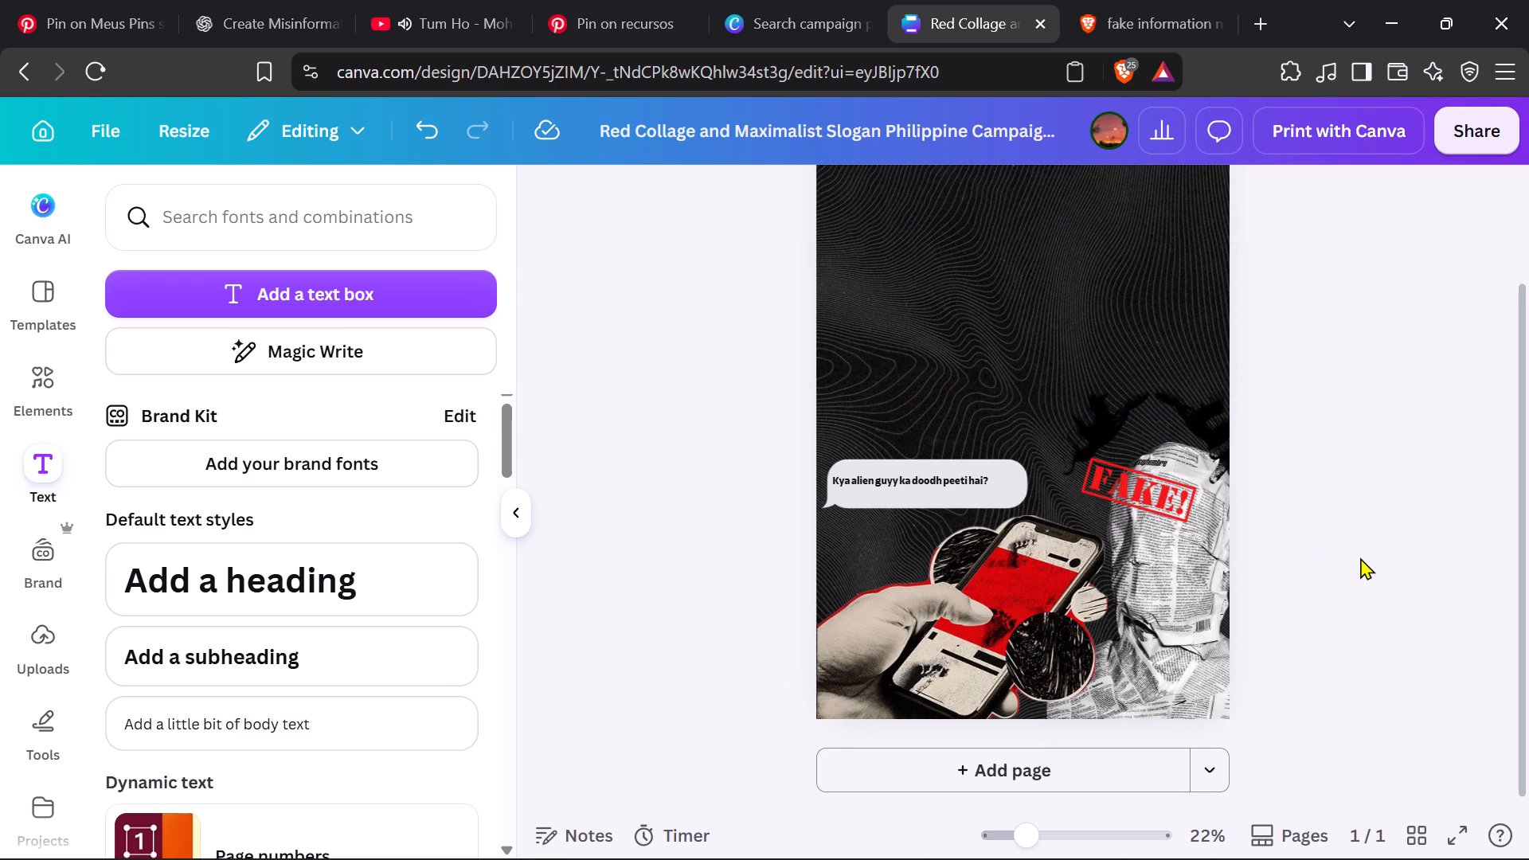
Nudge the newspaper-wrapped figure left so its head sits beneath the black hair.
click(1167, 646)
key(Left)
key(Left)
key(Left)
key(Left)
key(Left)
key(Left)
key(Left)
key(Left)
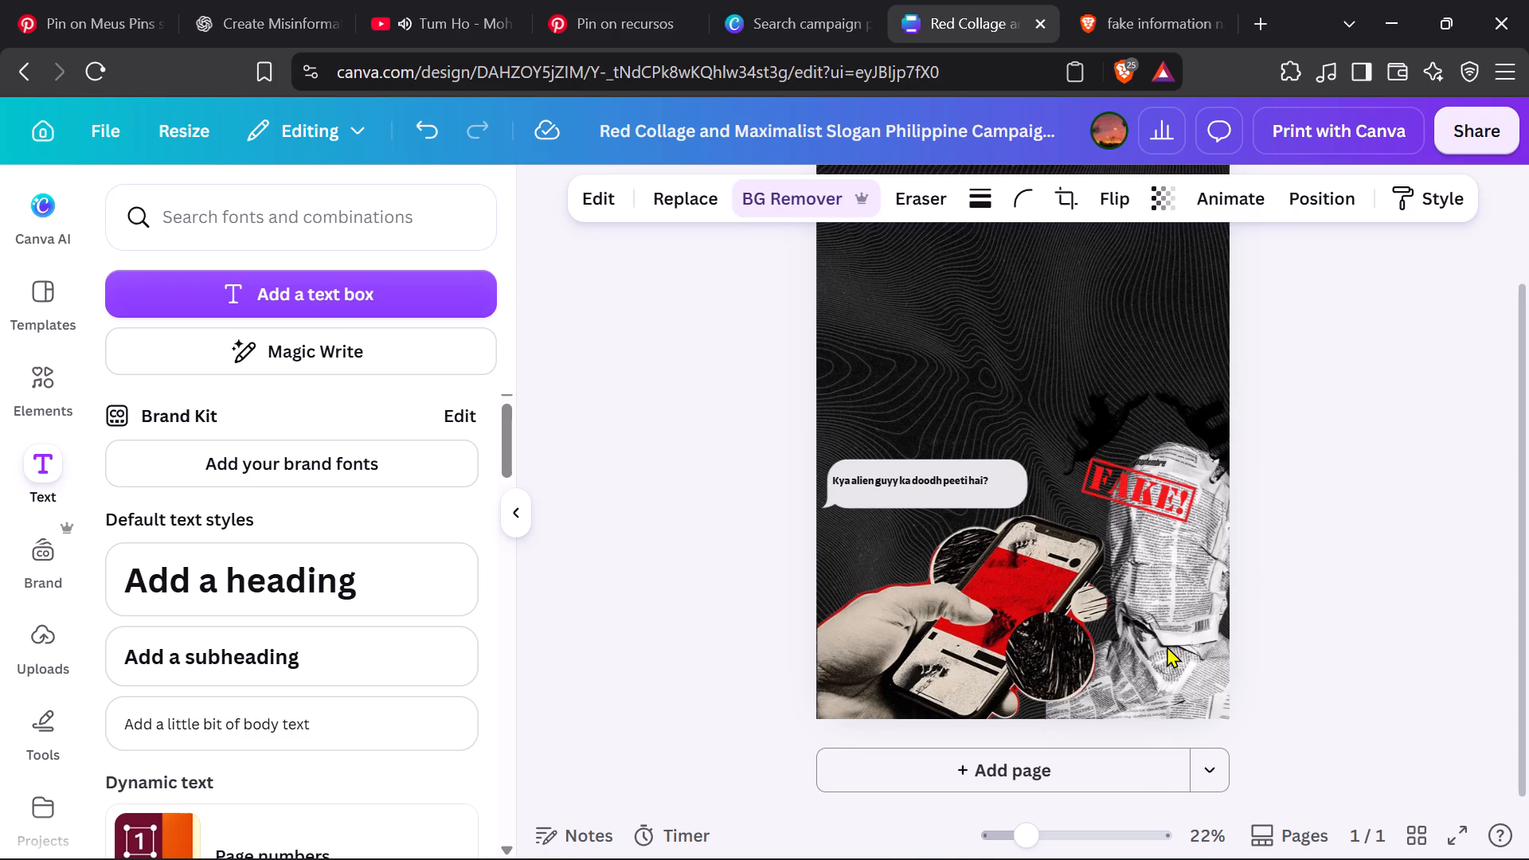
key(Left)
key(Left)
key(Left)
key(Left)
key(Left)
key(Left)
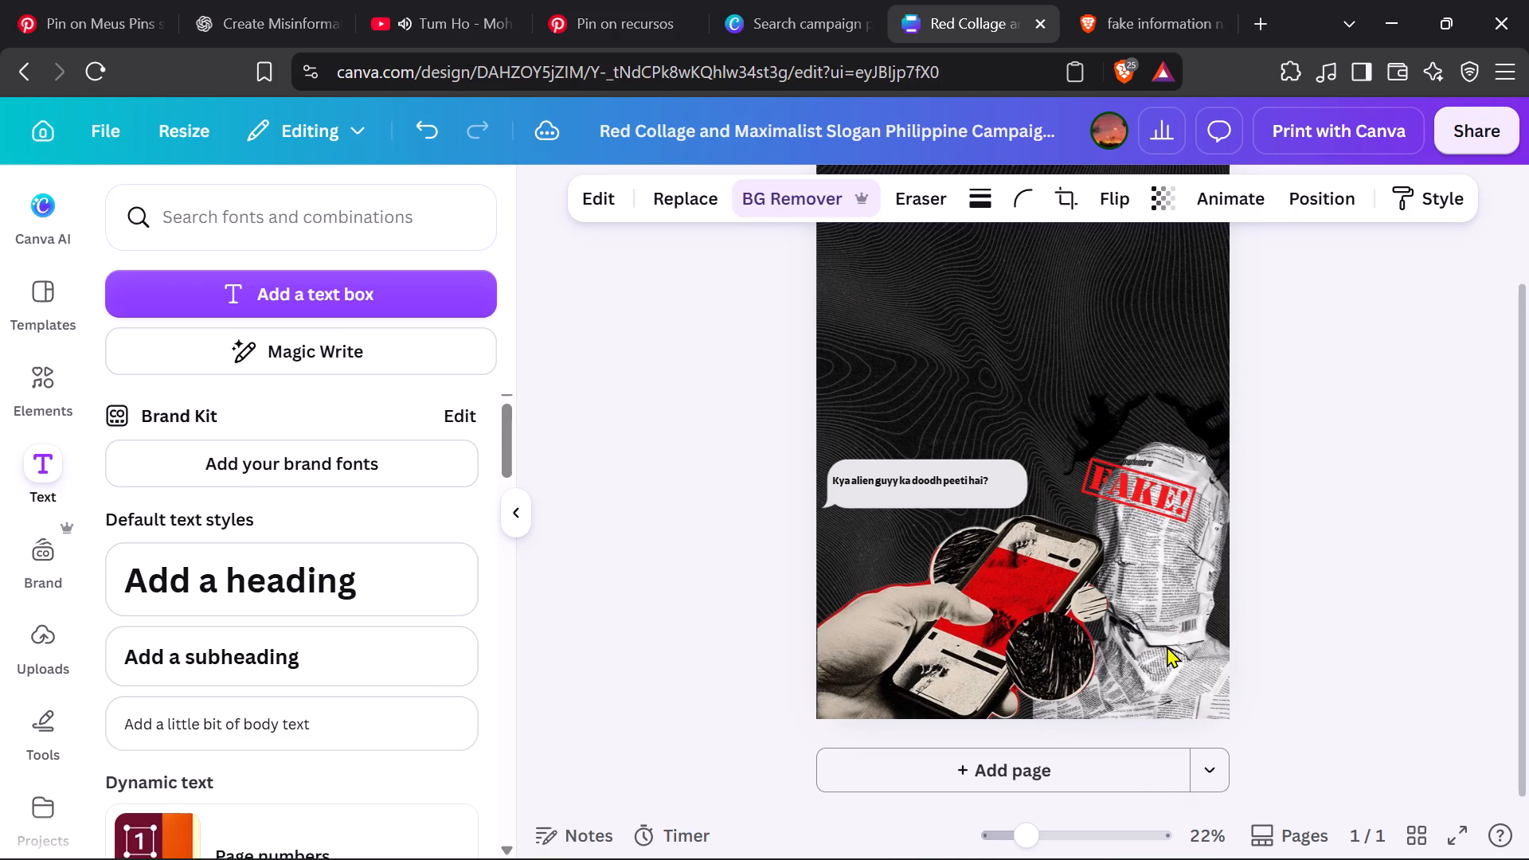
click(1335, 612)
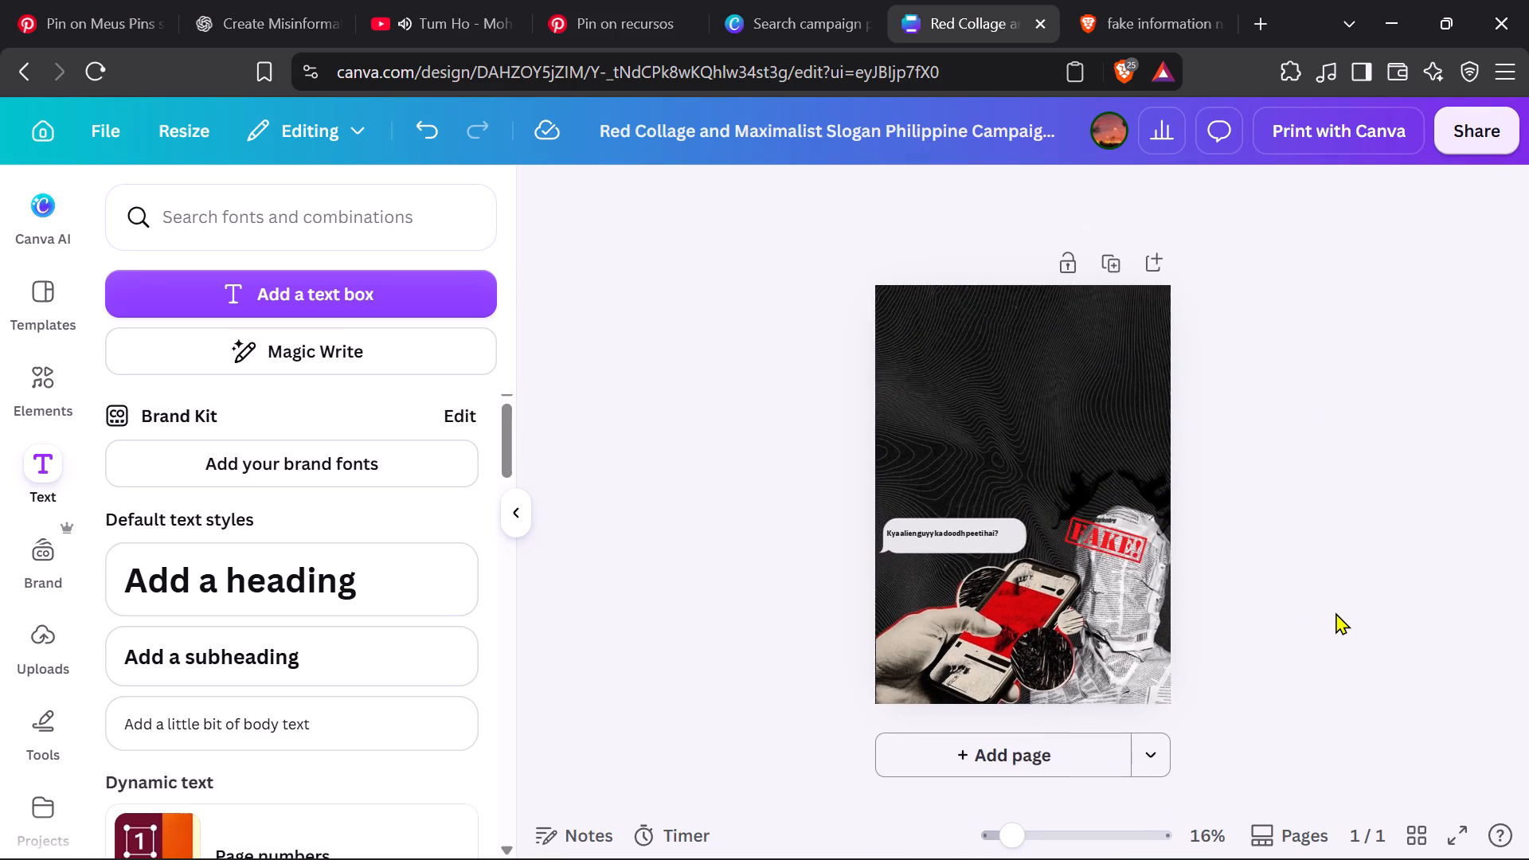
Move the FAKE! stamp from the newspaper-wrapped figure onto the phone's red screen and shrink it to fit there.
click(1134, 546)
drag(1141, 533, 1031, 608)
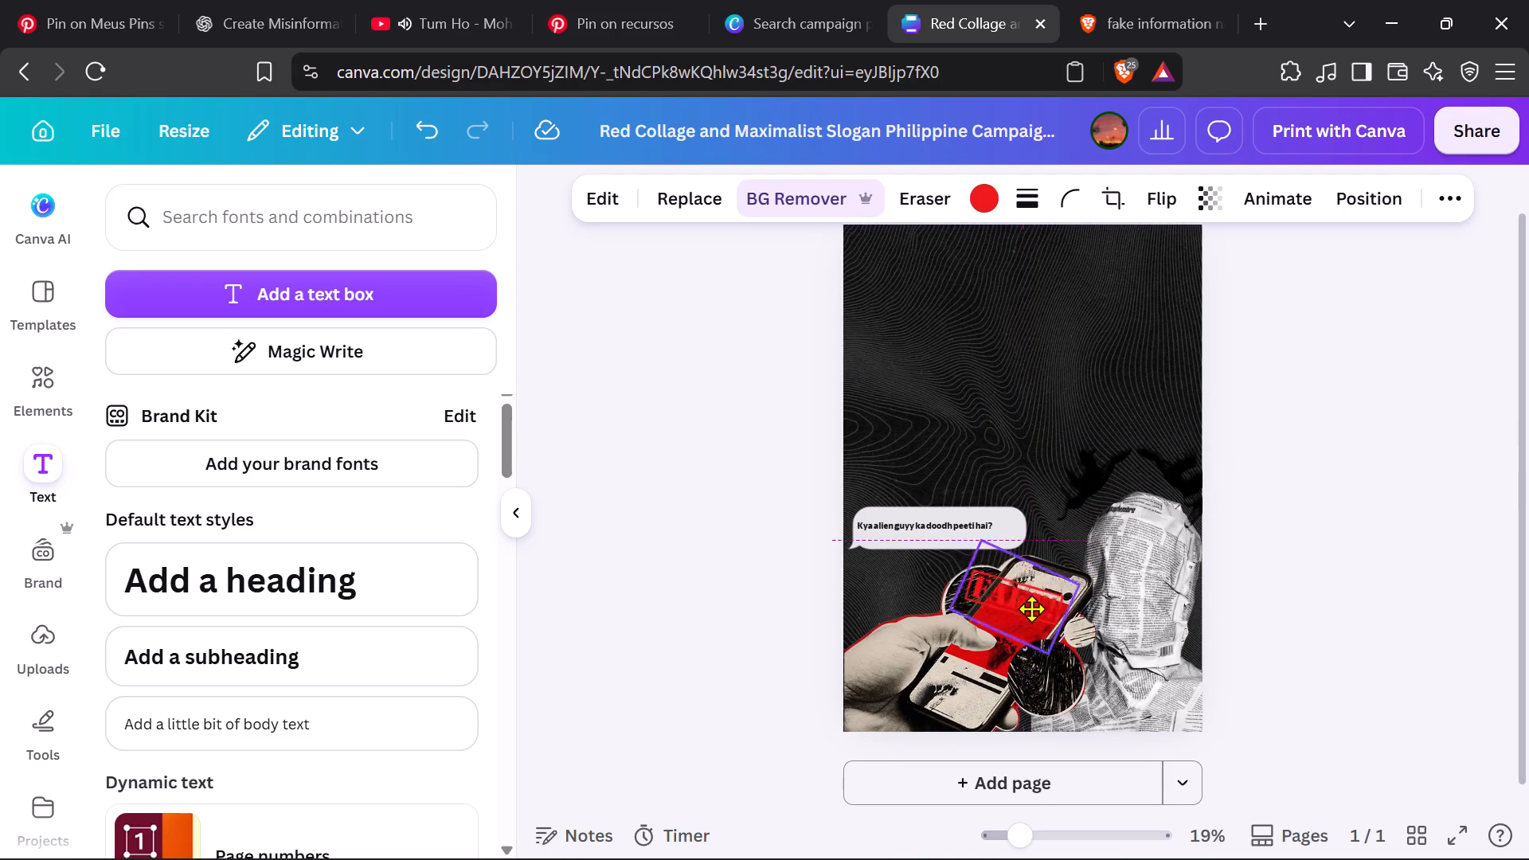
drag(1031, 608, 1027, 622)
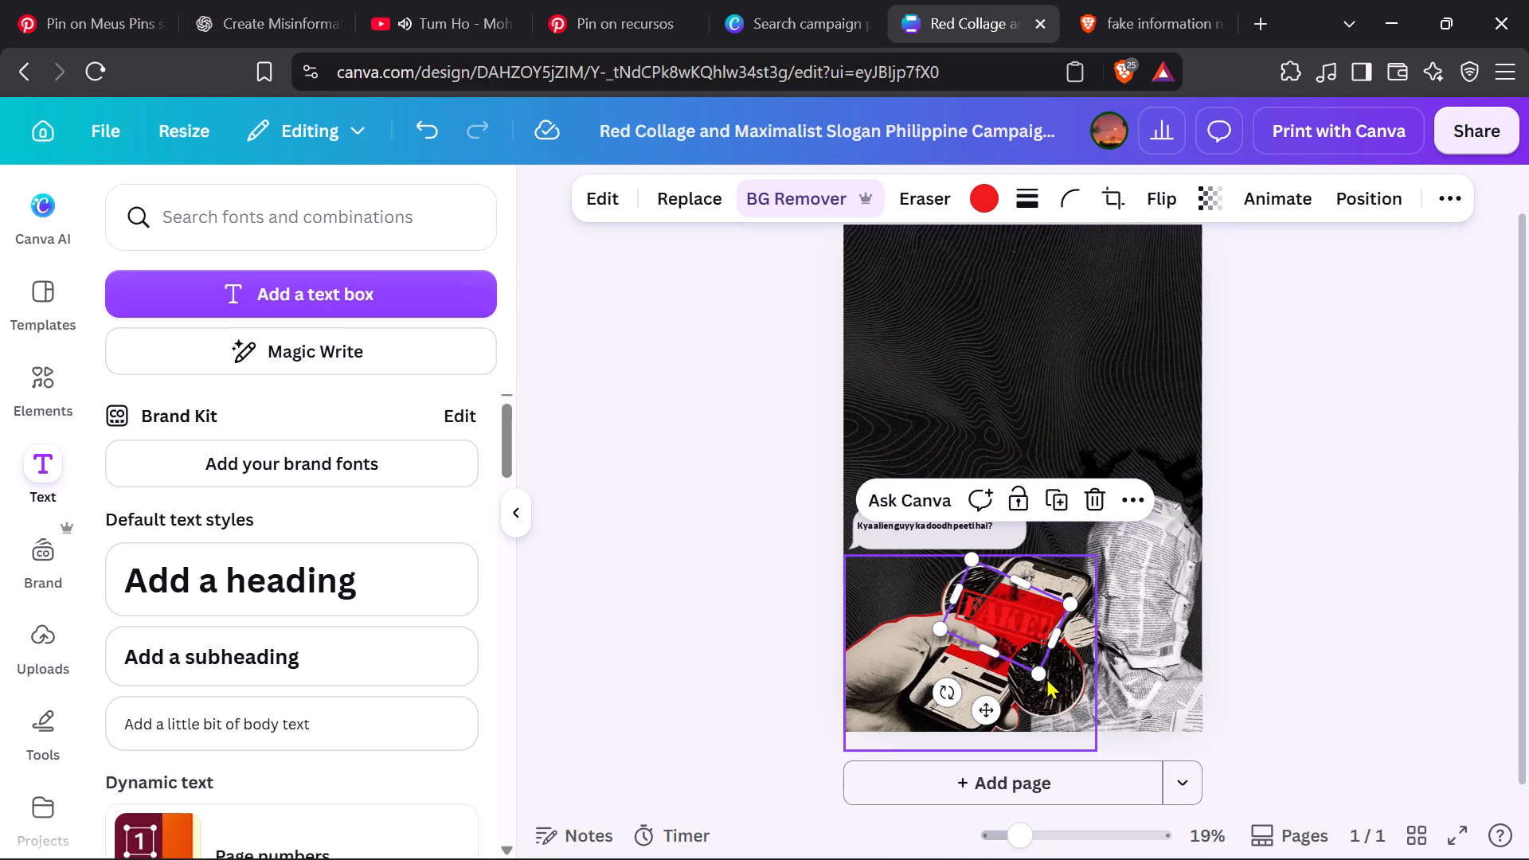
drag(1041, 676, 1023, 652)
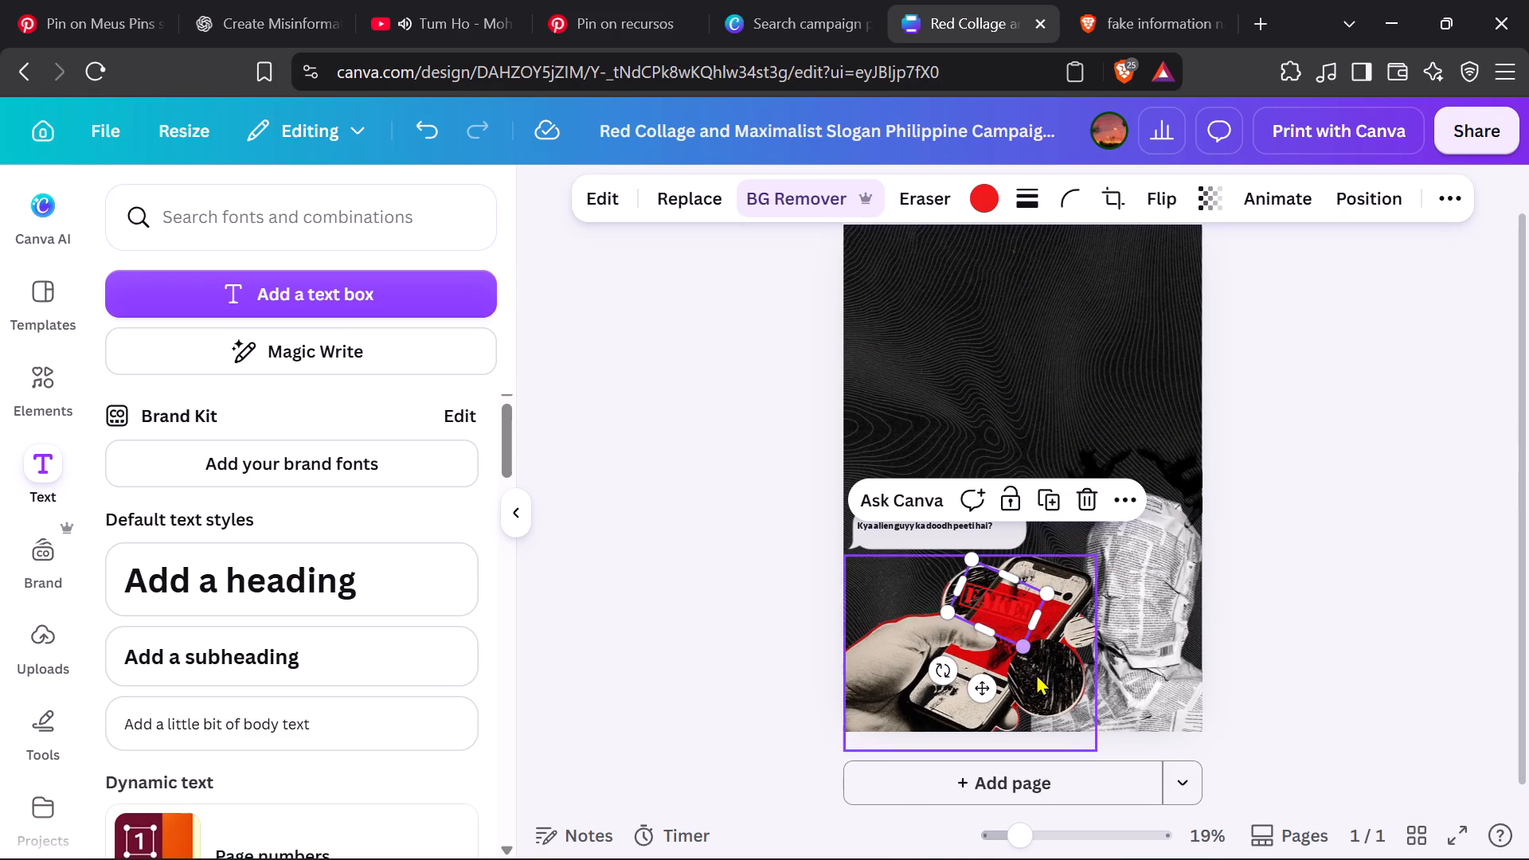
drag(989, 683, 1008, 720)
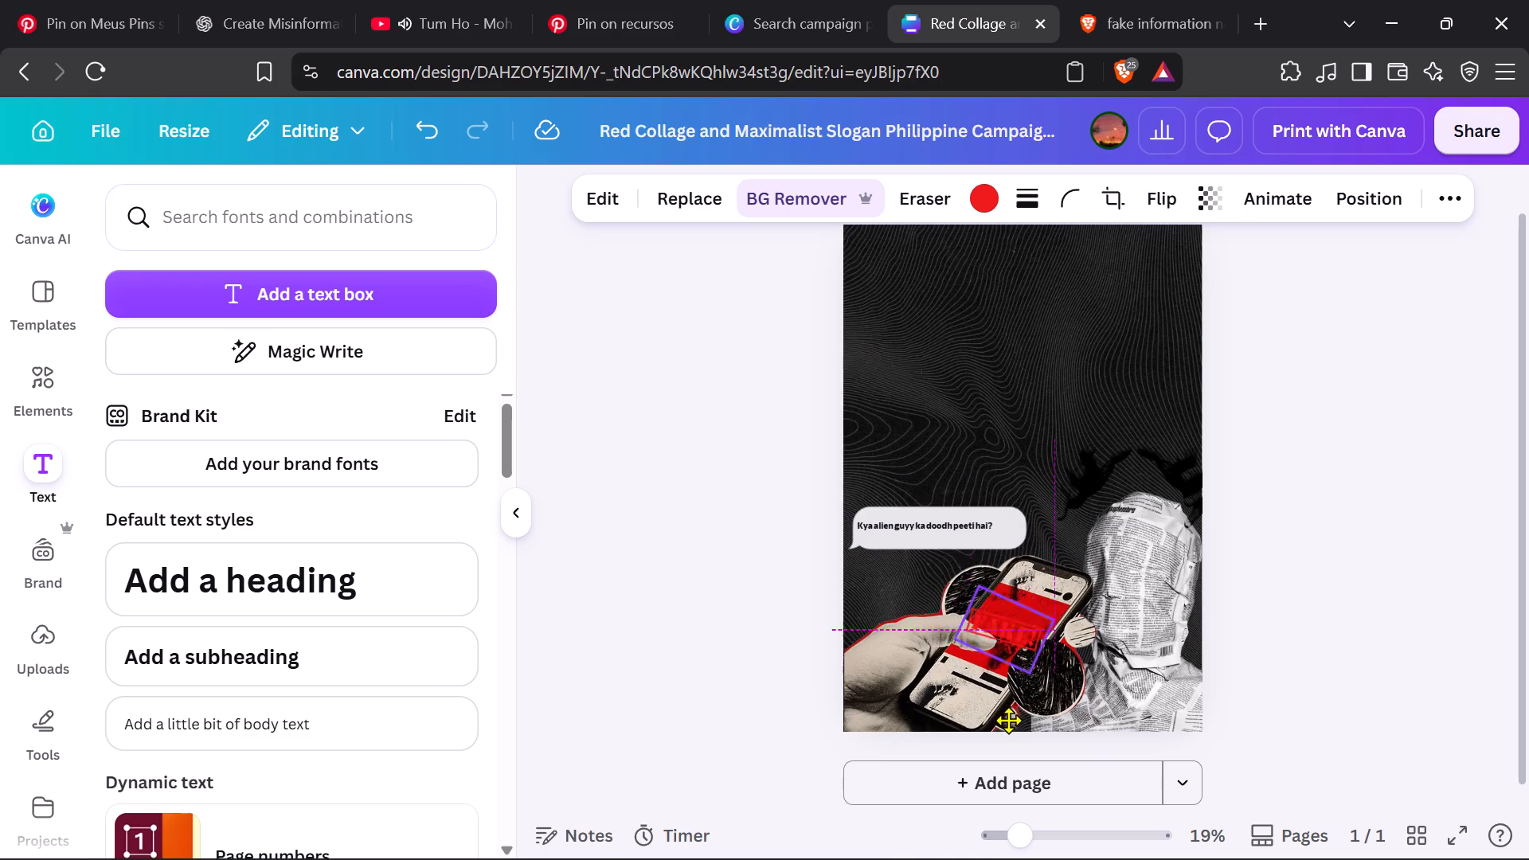
drag(1008, 720, 1006, 703)
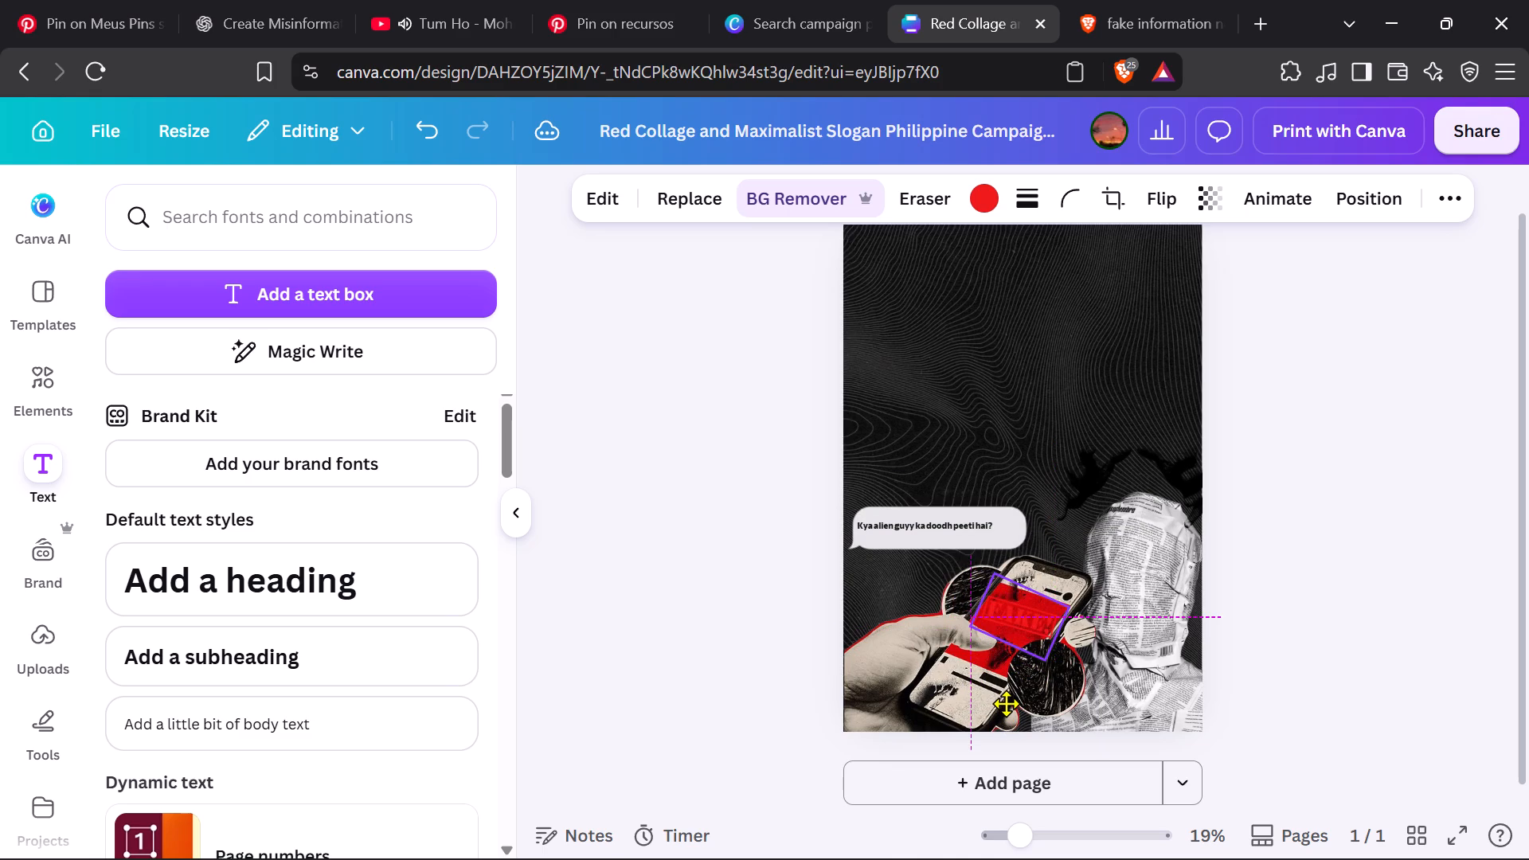
drag(1006, 703, 1004, 704)
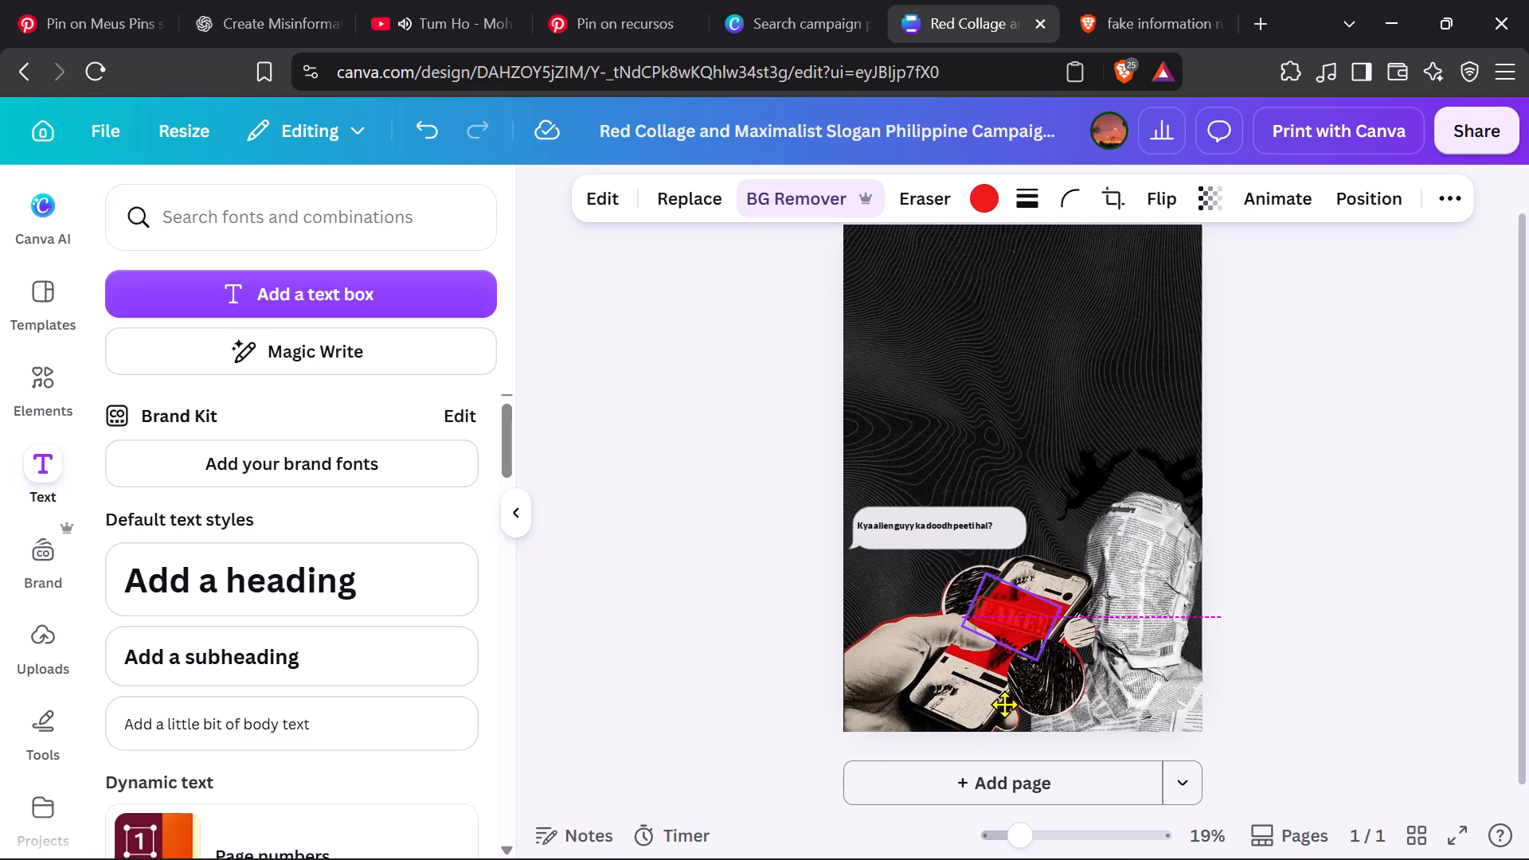
drag(1004, 704, 1003, 702)
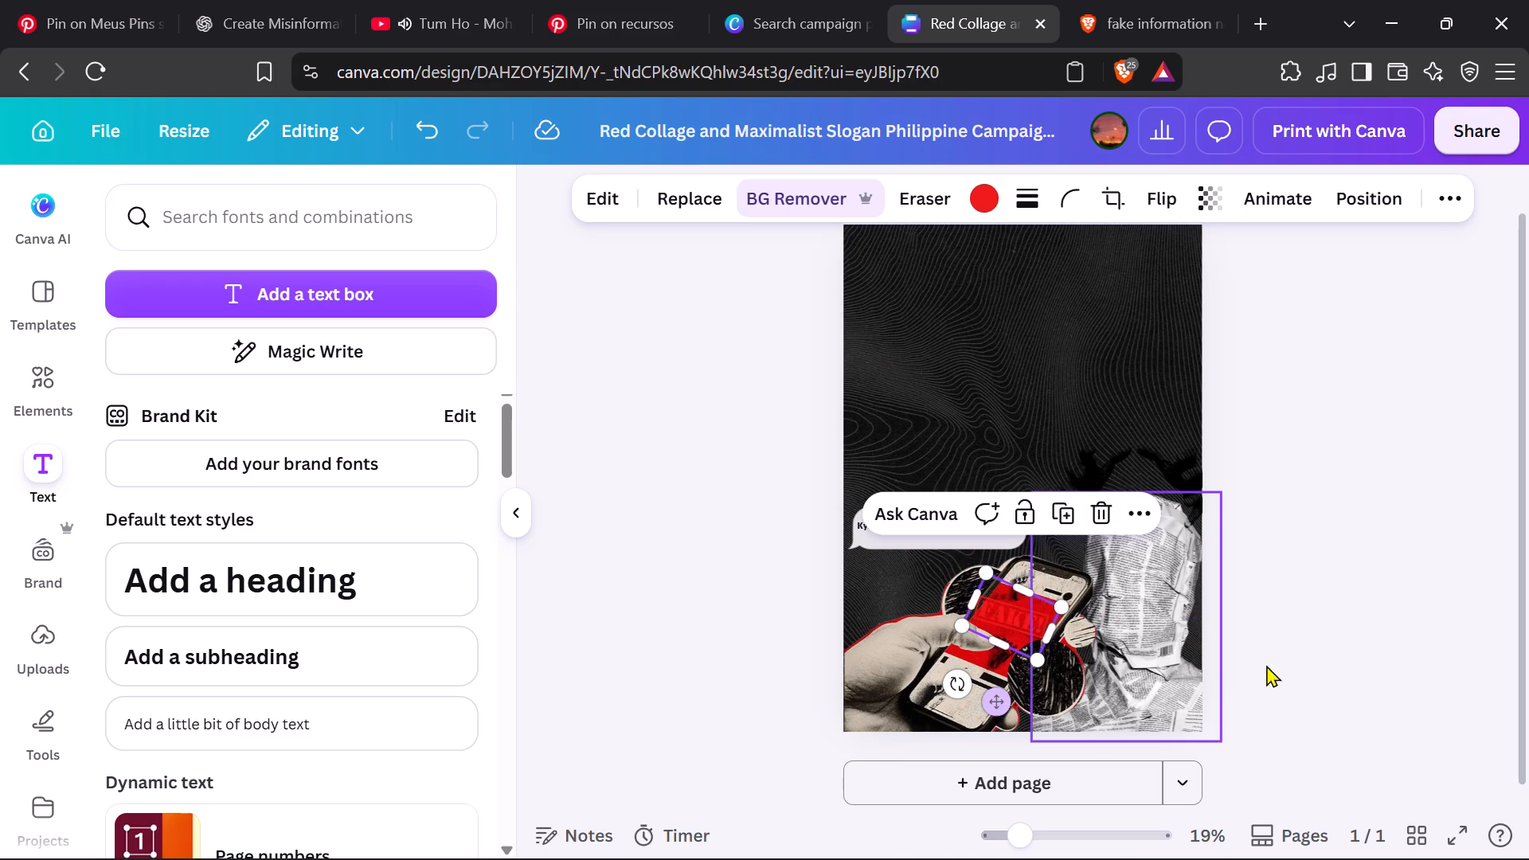
click(1283, 653)
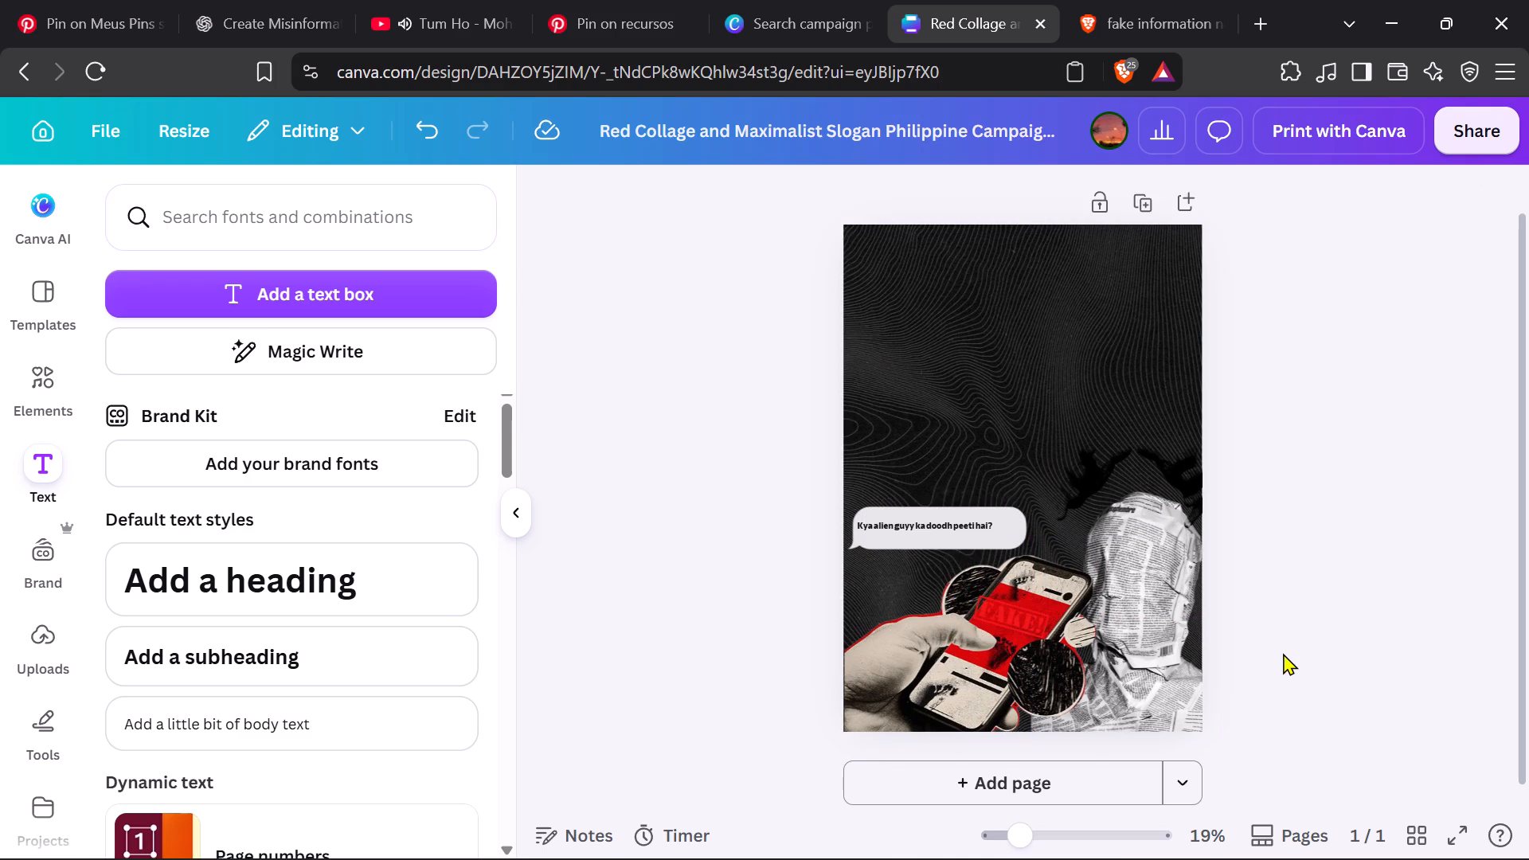
Nudge the black hair down and slightly right until it rests on the newspaper-wrapped figure's head.
click(1120, 481)
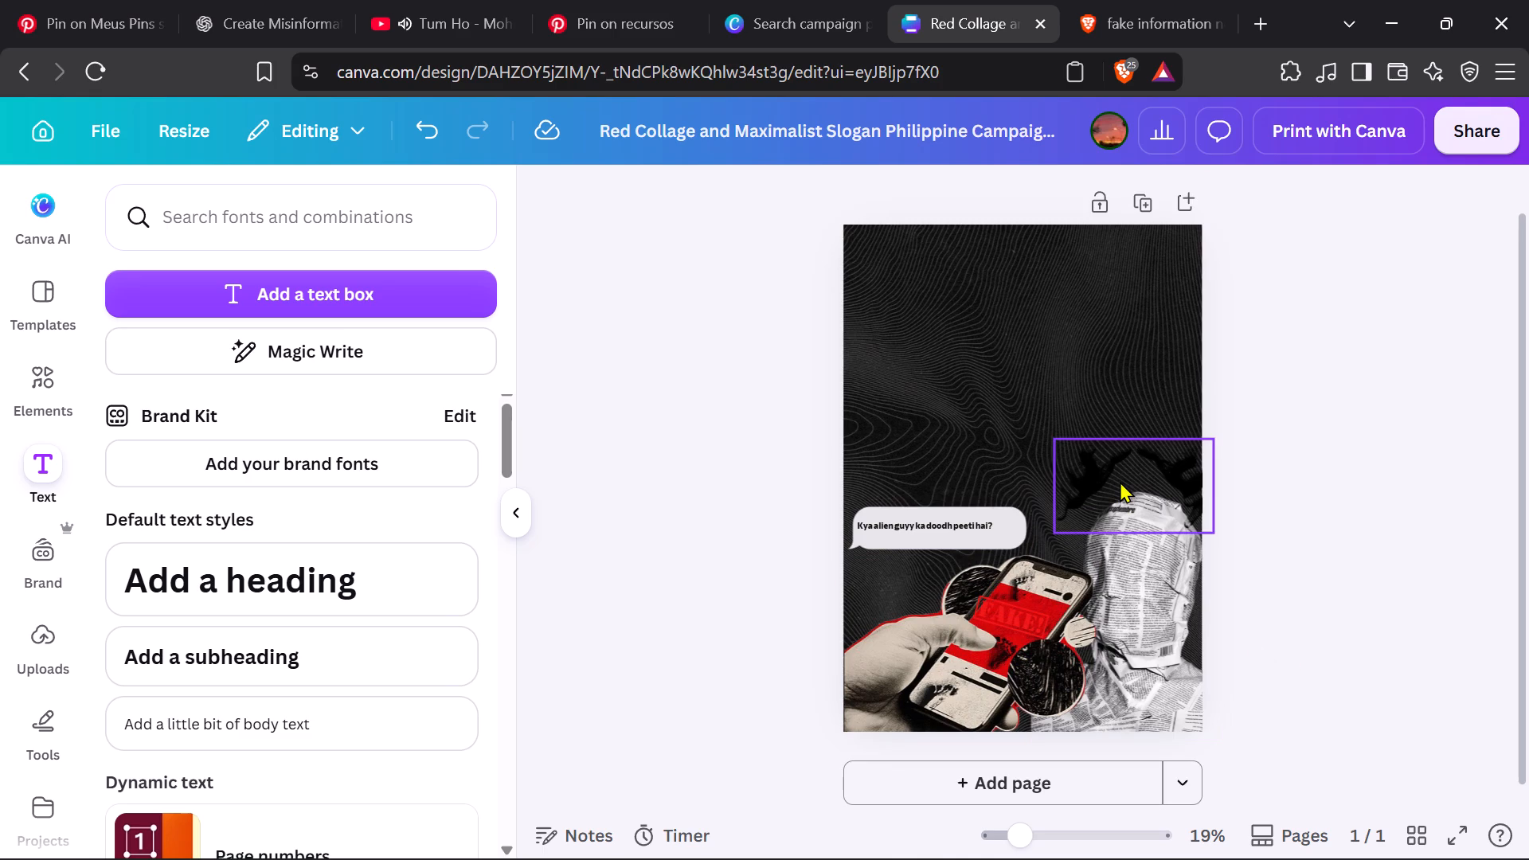
key(Down)
key(Down)
key(Down)
key(Down)
key(Down)
key(Down)
key(Down)
key(Down)
key(Down)
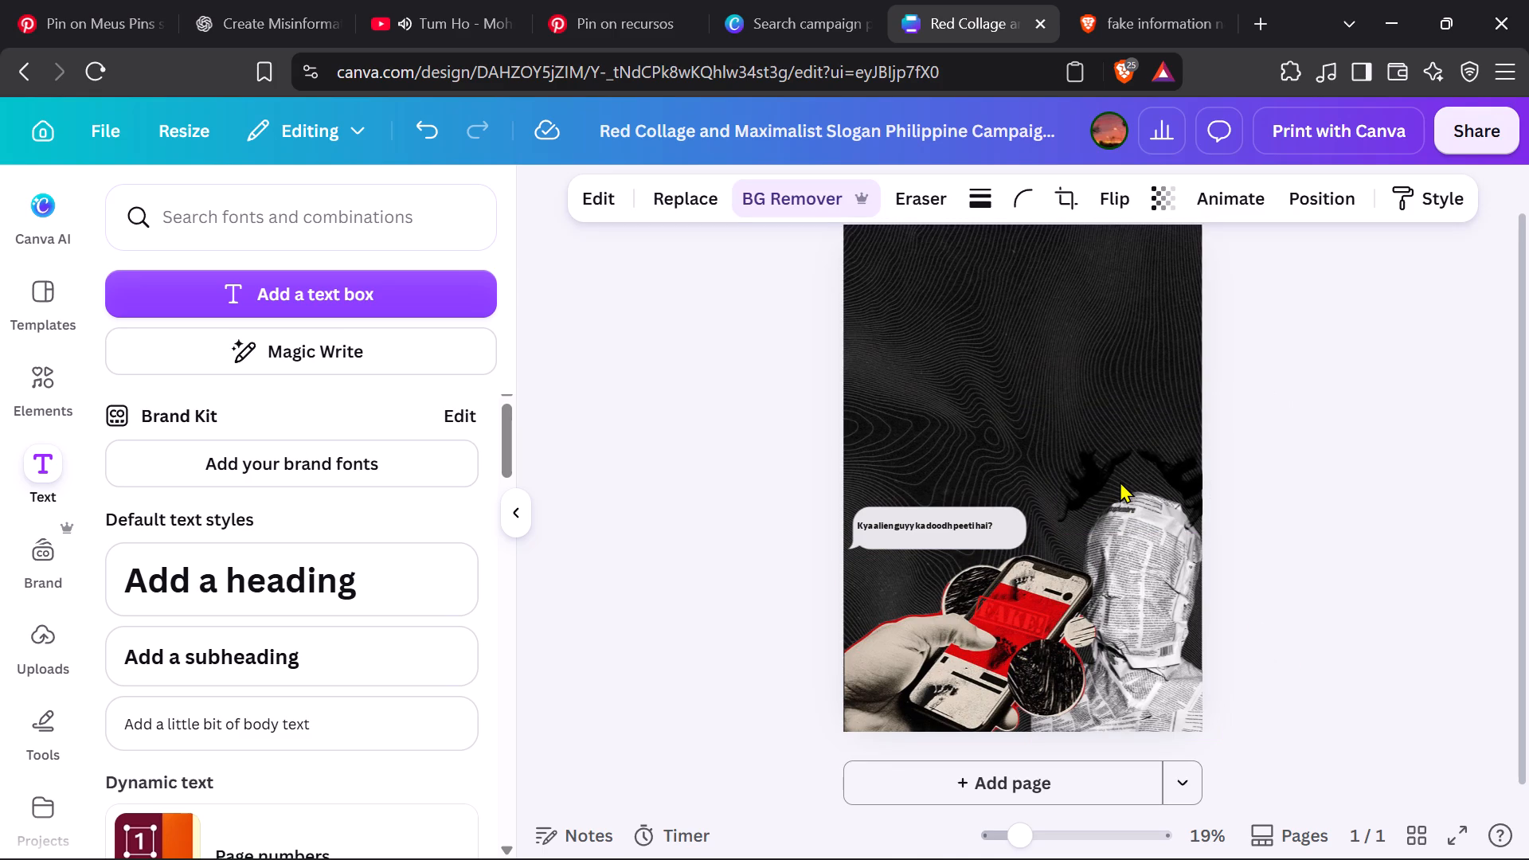
key(Down)
key(Down)
key(Down)
key(Down)
key(Down)
key(Down)
key(Down)
key(Down)
key(Down)
key(Down)
key(Down)
key(Down)
key(Down)
key(Down)
key(Down)
key(Down)
key(Down)
key(Down)
key(Down)
key(Down)
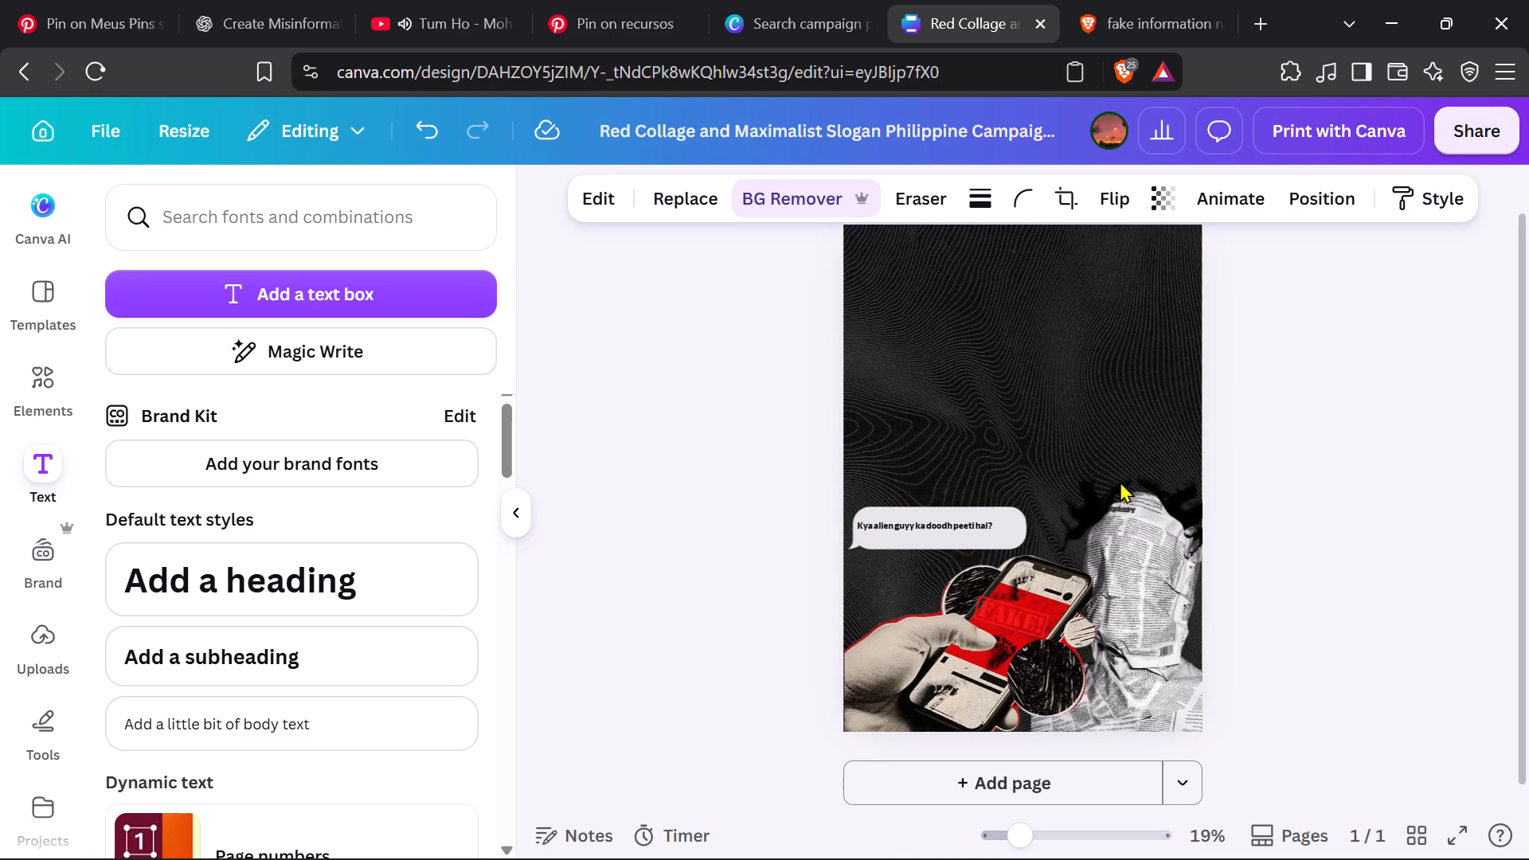
key(Right)
key(Right)
key(Right)
key(Right)
key(Right)
key(Right)
key(Right)
key(Right)
key(Right)
key(Right)
key(Right)
key(Right)
key(Right)
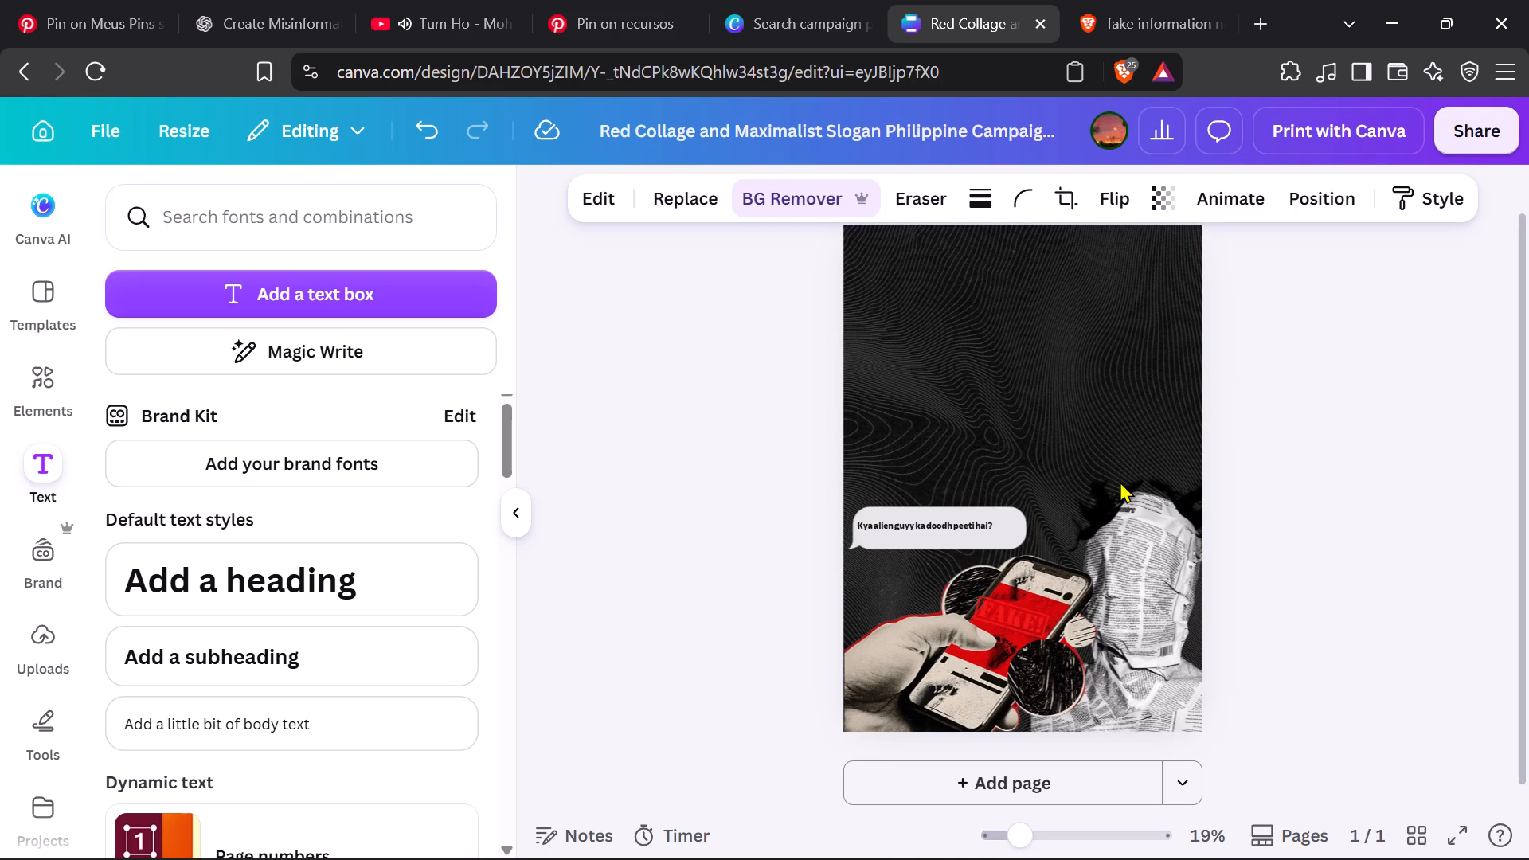
click(1436, 554)
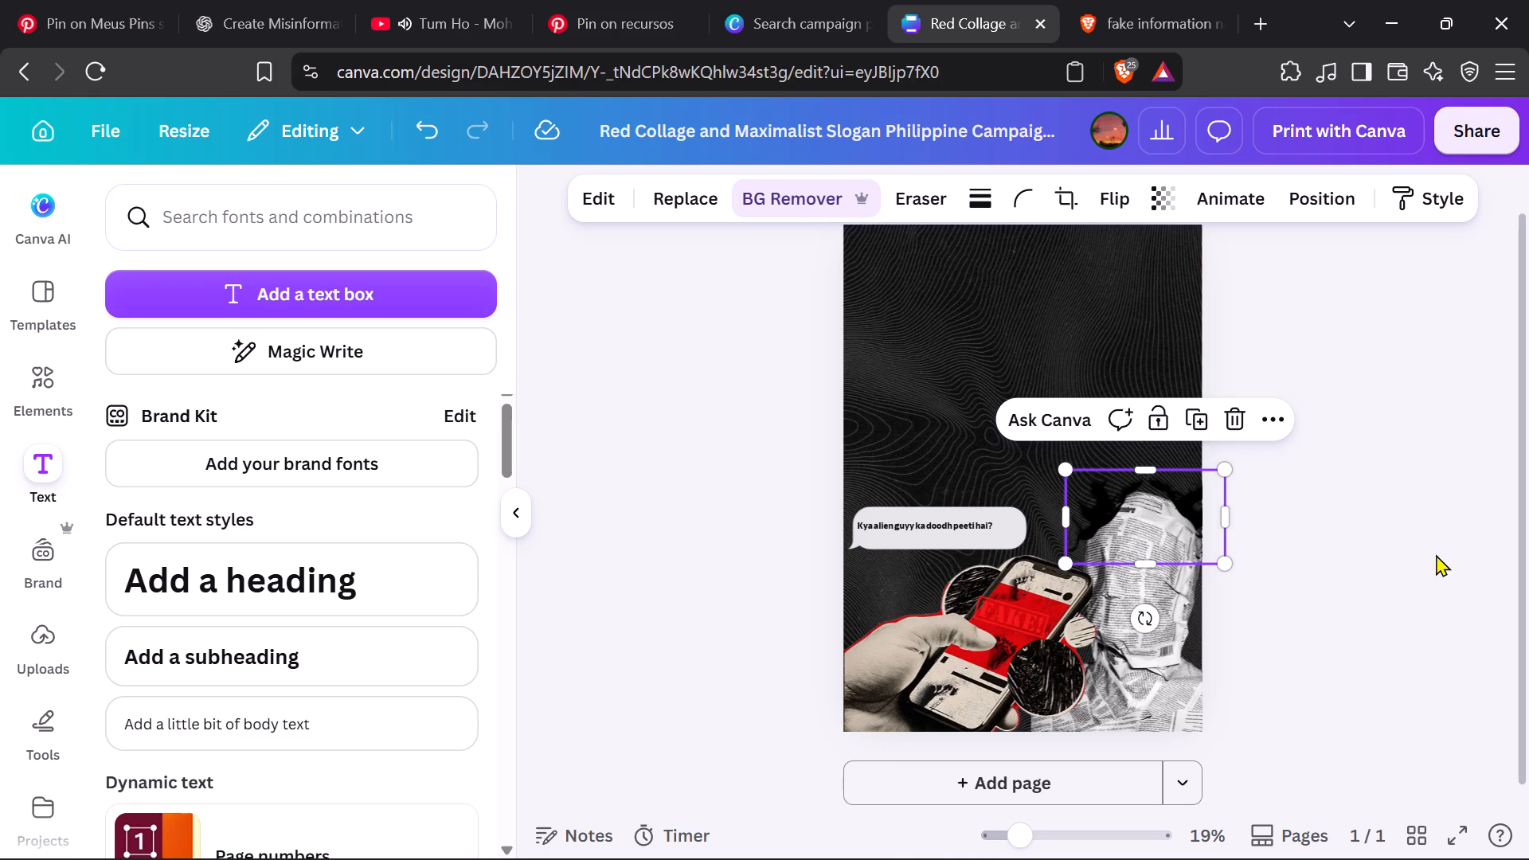
Nudge the "Kya alien guyy ka doodh peeti hai?" caption right to center it within the speech bubble.
click(965, 521)
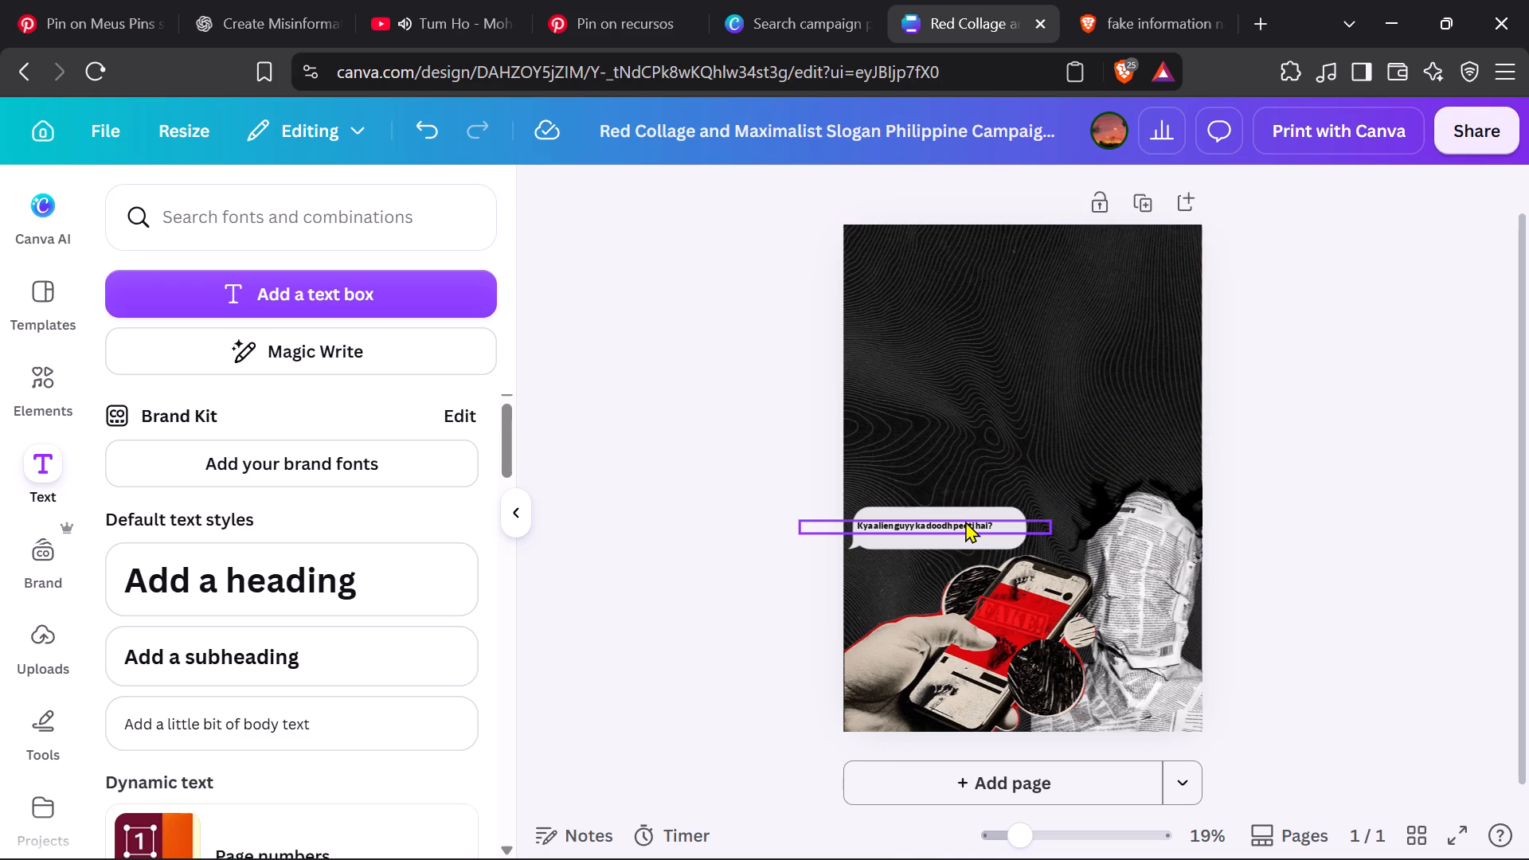
key(Right)
key(Right)
key(Right)
key(Right)
key(Right)
key(Right)
key(Right)
key(Right)
key(Right)
key(Right)
key(Right)
key(Right)
key(Right)
key(Right)
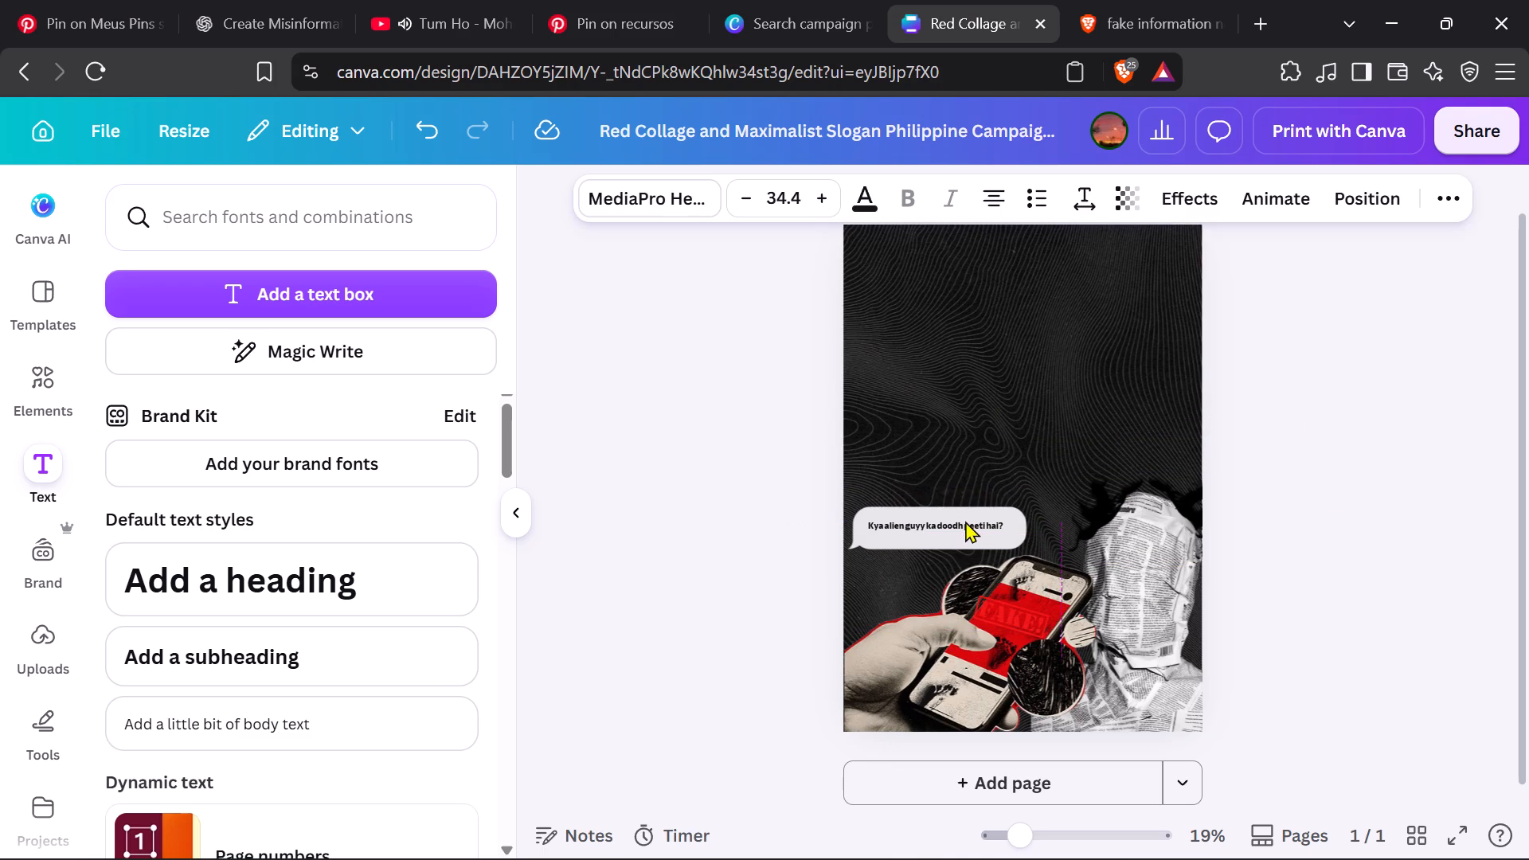
Shrink the speech bubble from its lower-left corner and shift it right, closer to the newspaper-wrapped figure.
click(952, 546)
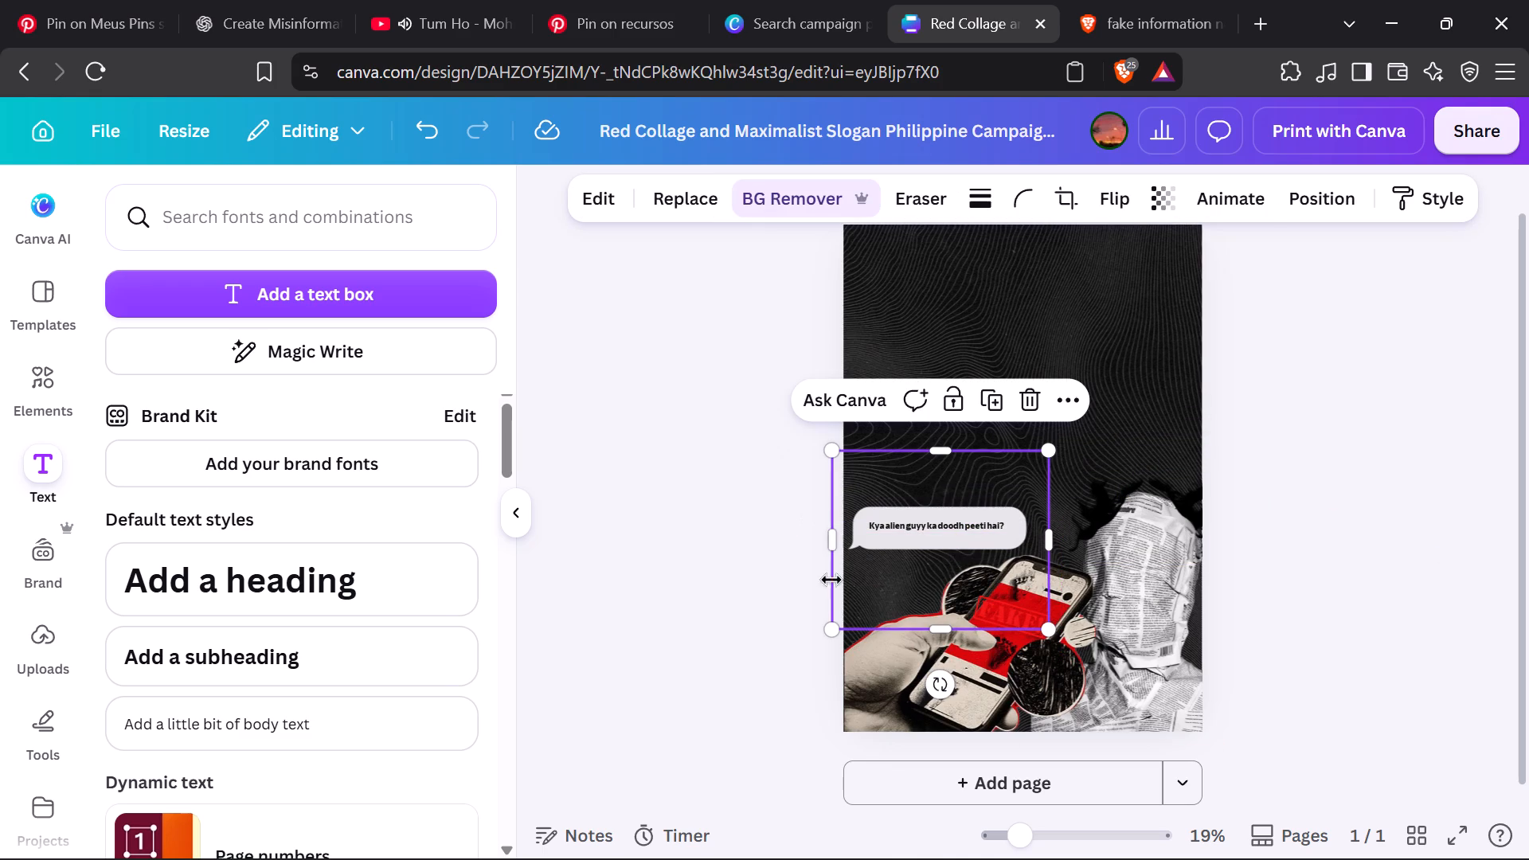
drag(837, 632, 846, 601)
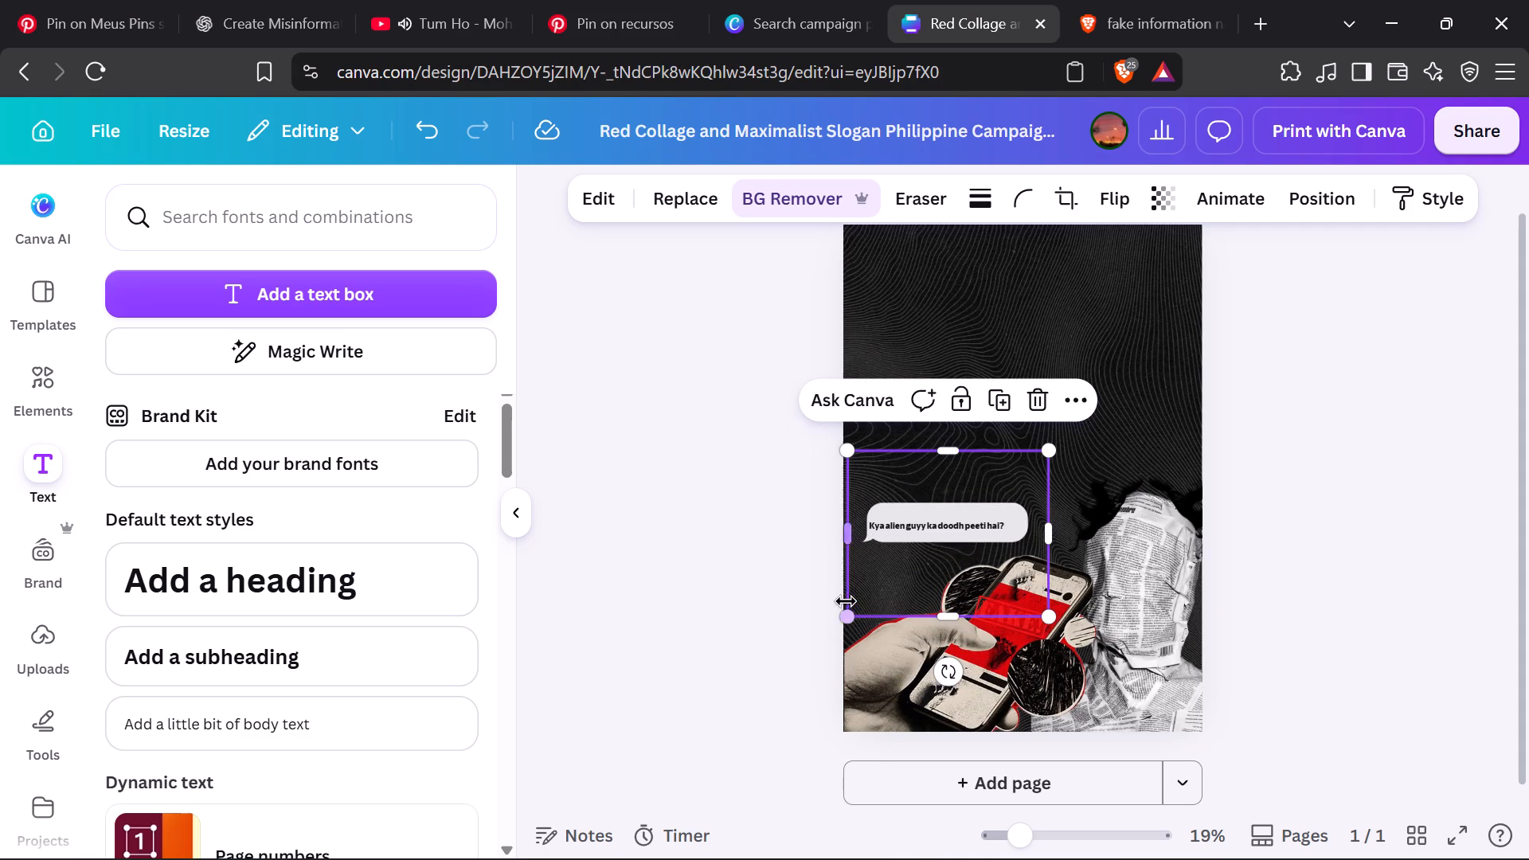
drag(1010, 489, 1107, 496)
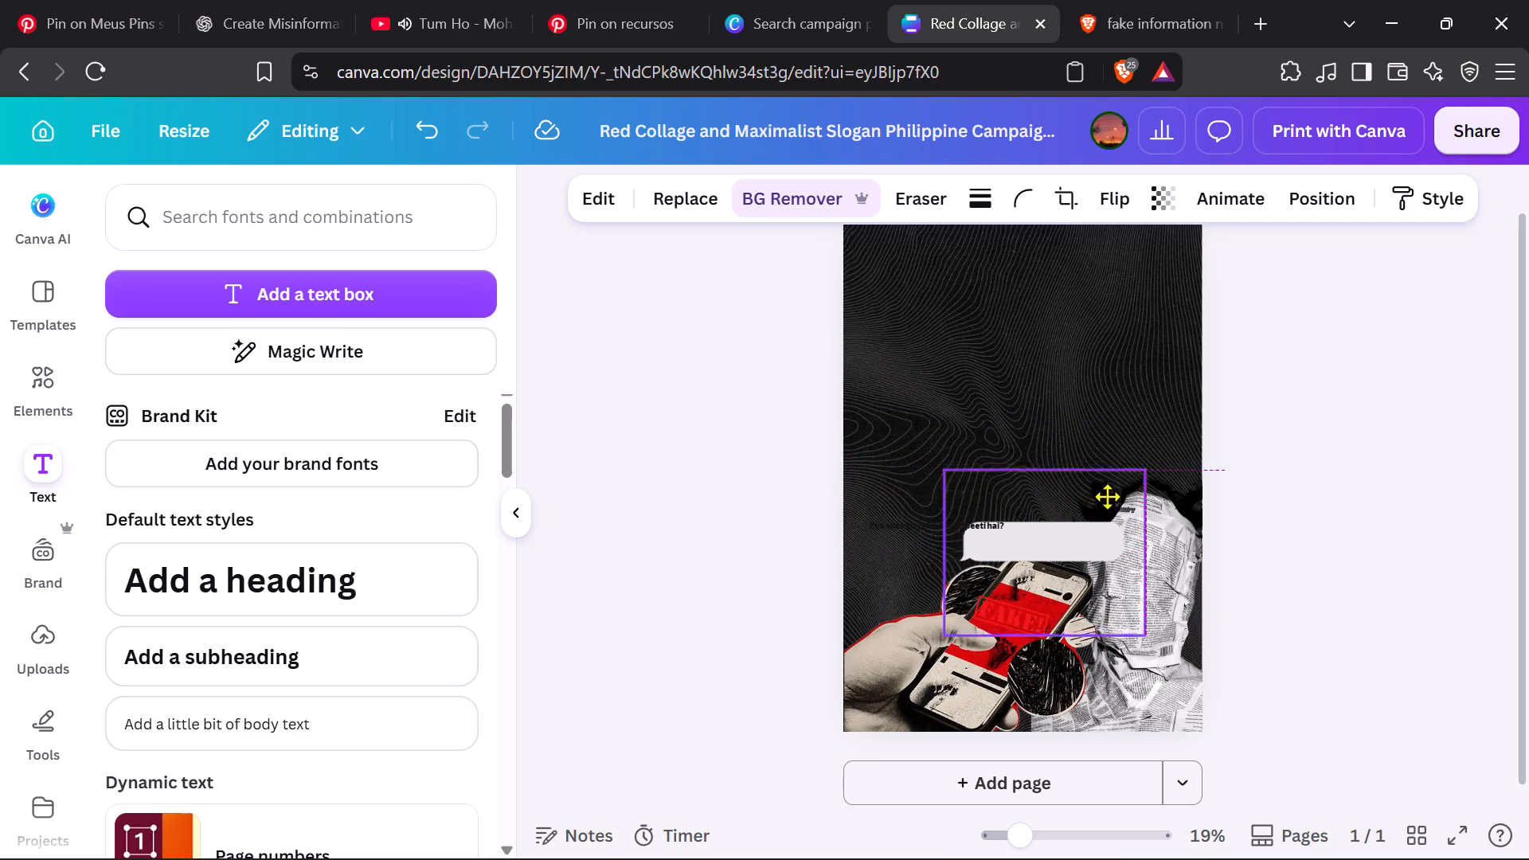
drag(1107, 496, 1068, 498)
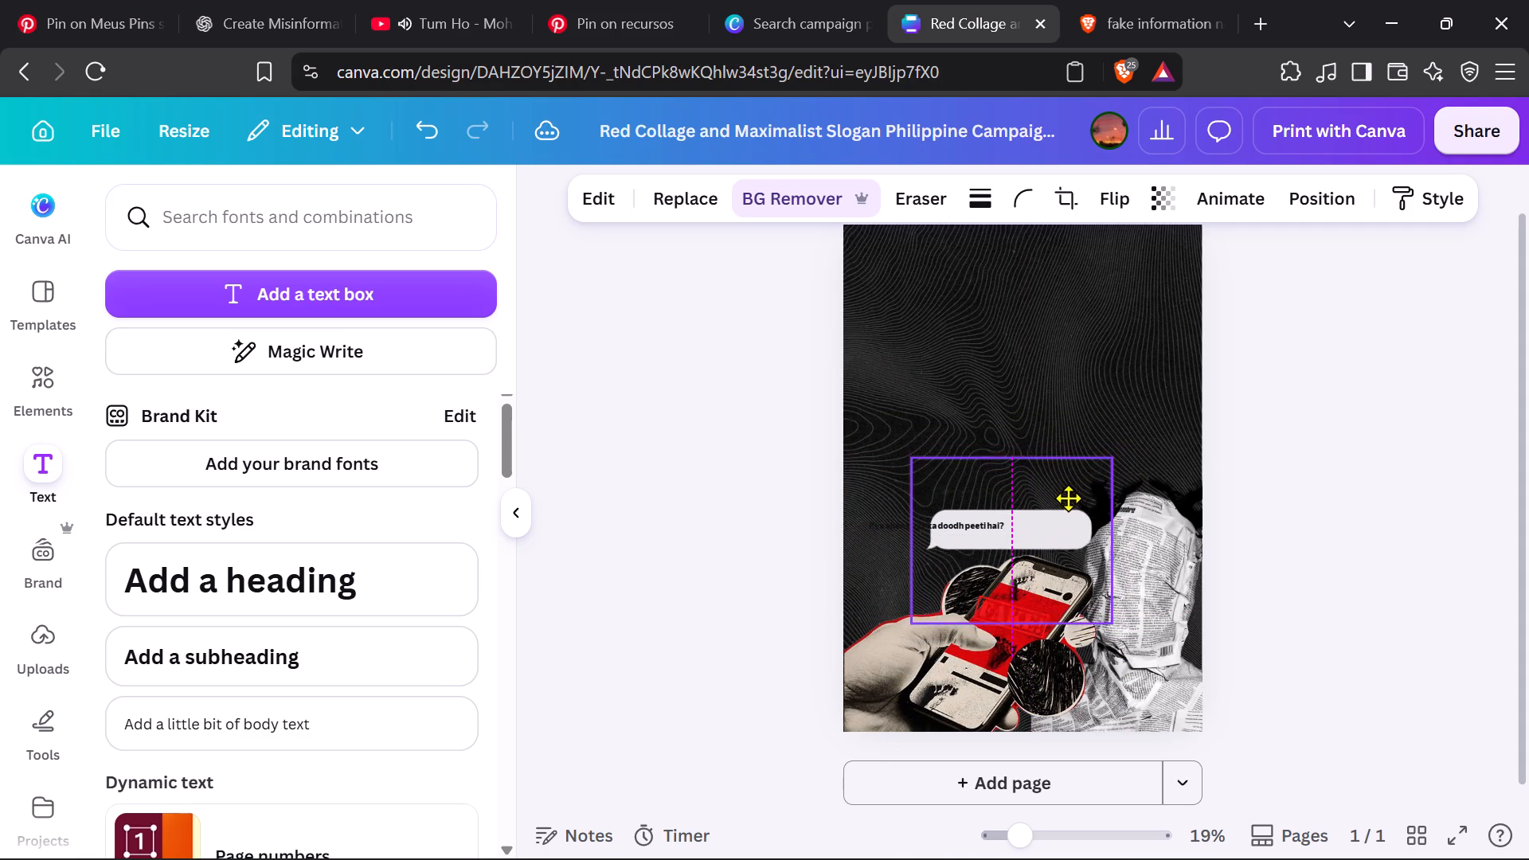
drag(1068, 498, 1036, 498)
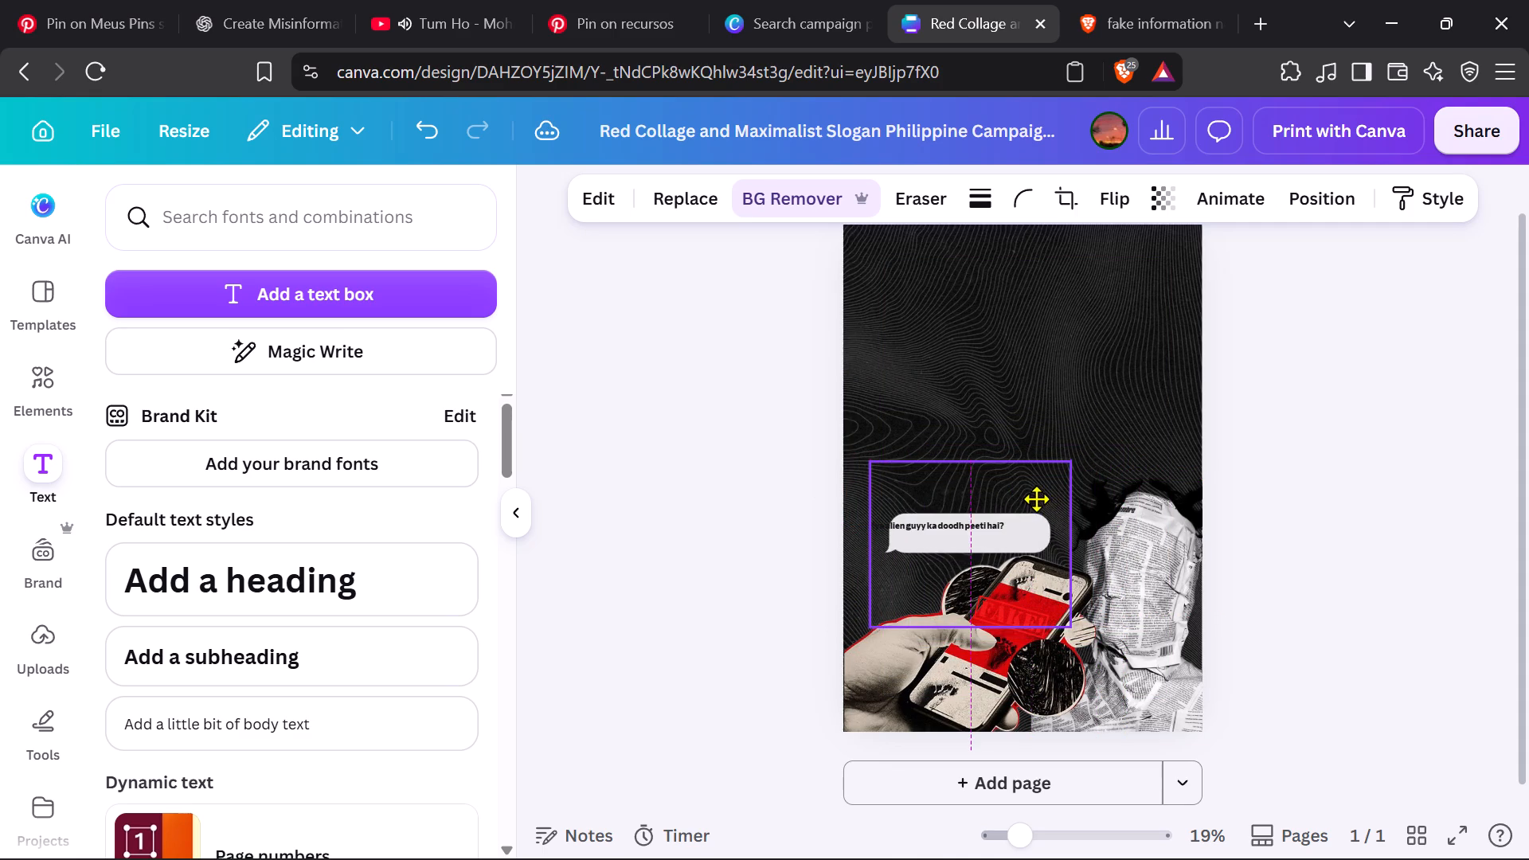
drag(1036, 498, 1034, 490)
Flip the speech bubble horizontally so its tail points toward the newspaper-wrapped figure.
click(1129, 190)
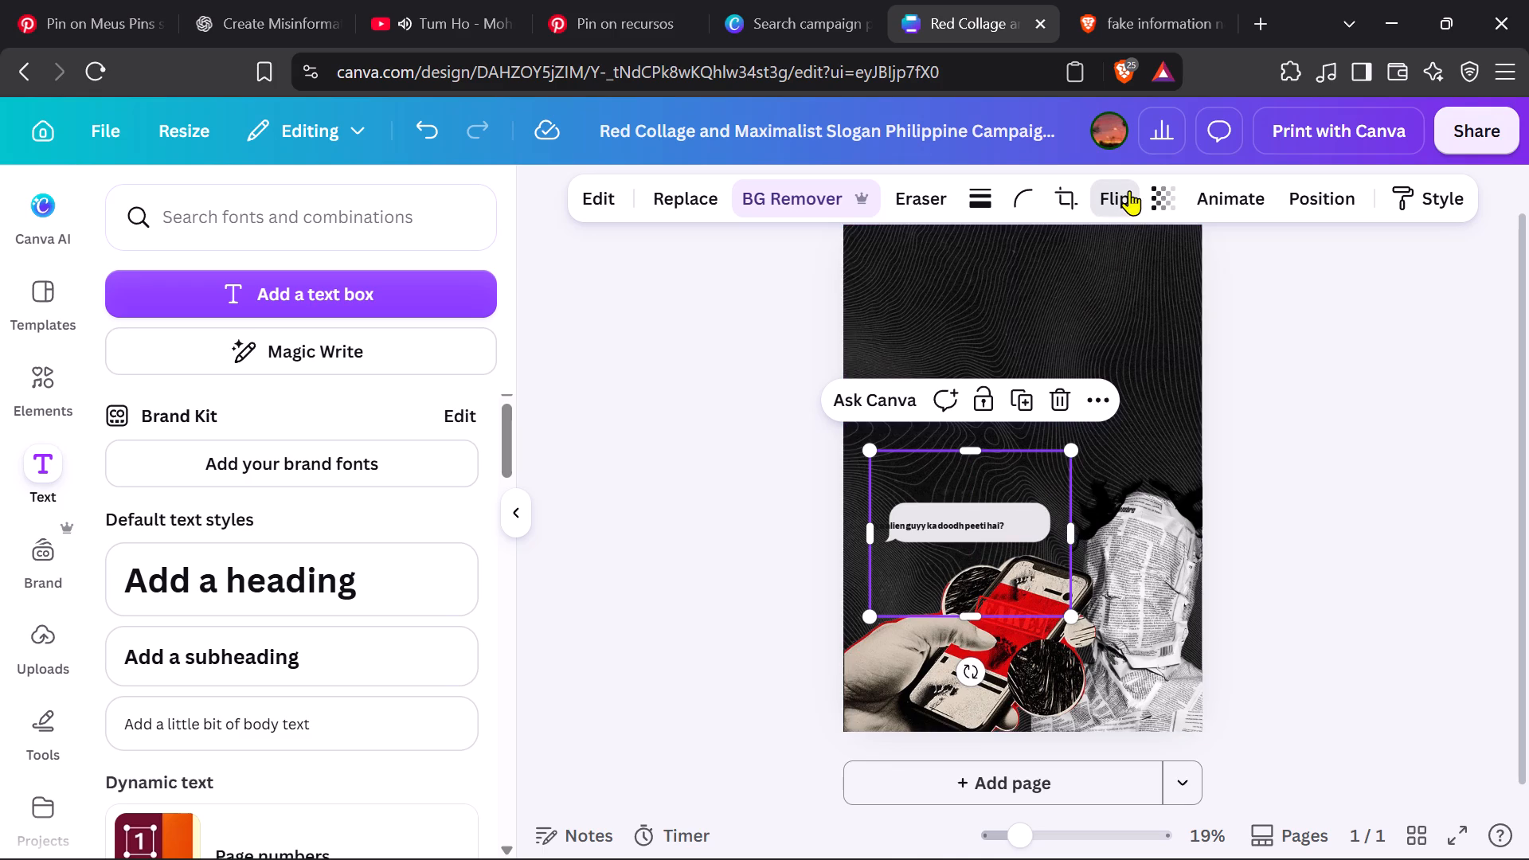
click(1138, 310)
click(1138, 310)
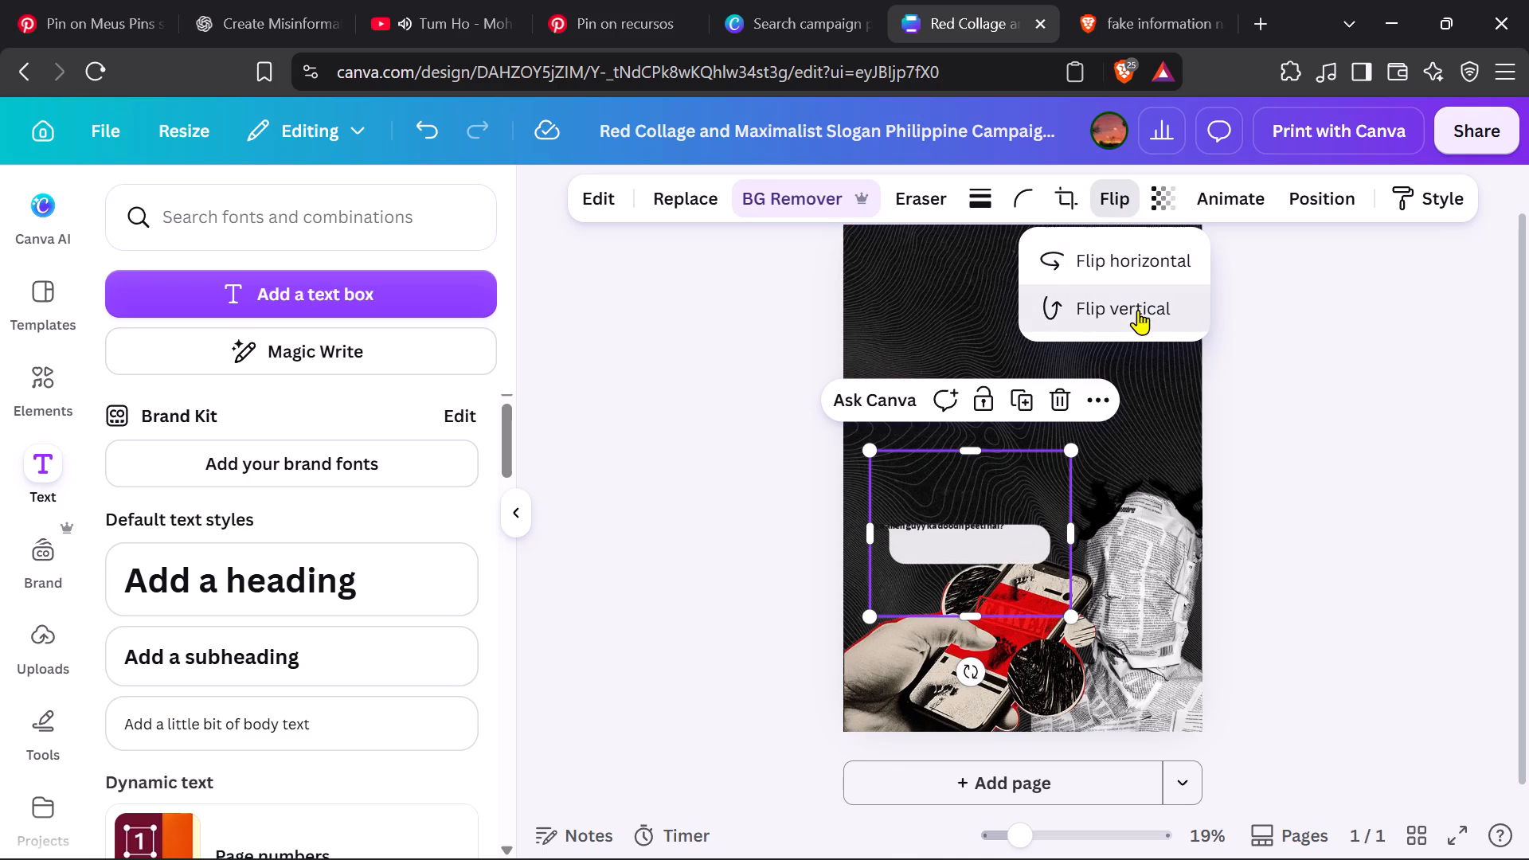
click(1147, 252)
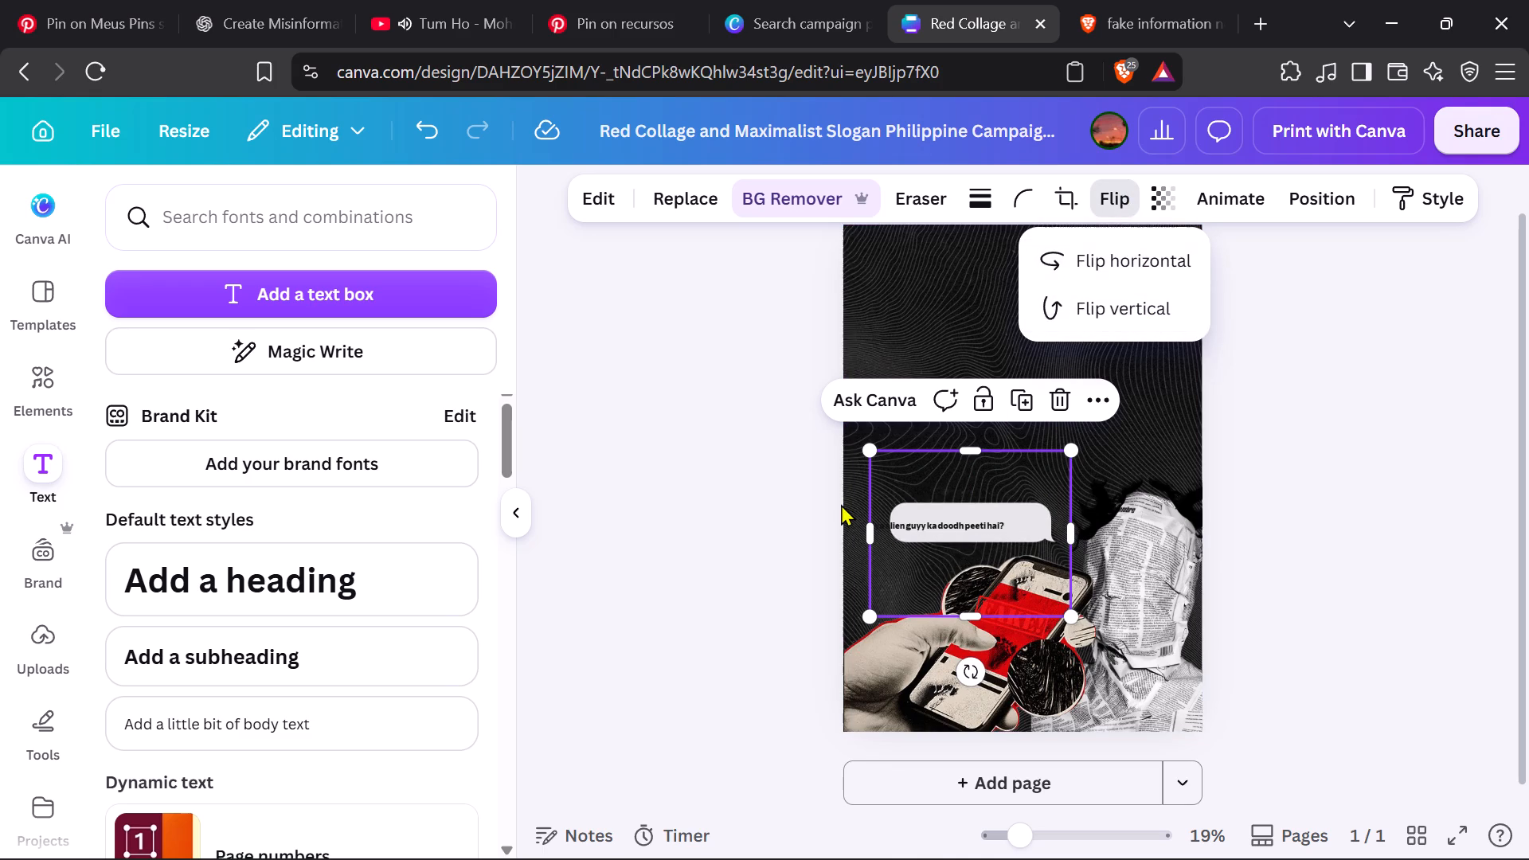
click(725, 580)
click(725, 580)
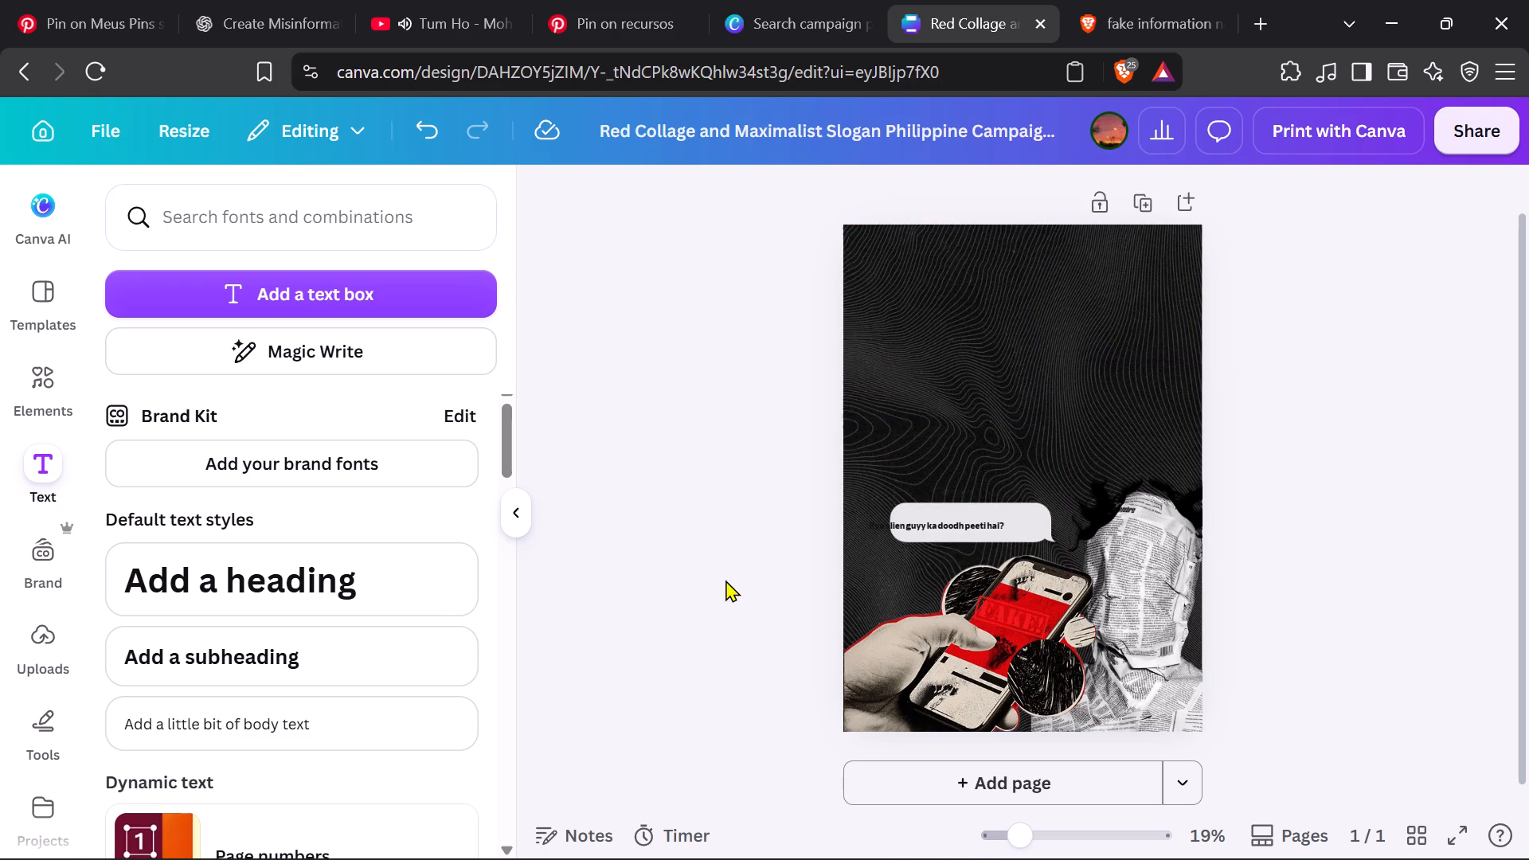
Nudge the "Kya alien guyy ka doodh peeti hai?" caption right and slightly up until it sits inside the speech bubble.
click(937, 504)
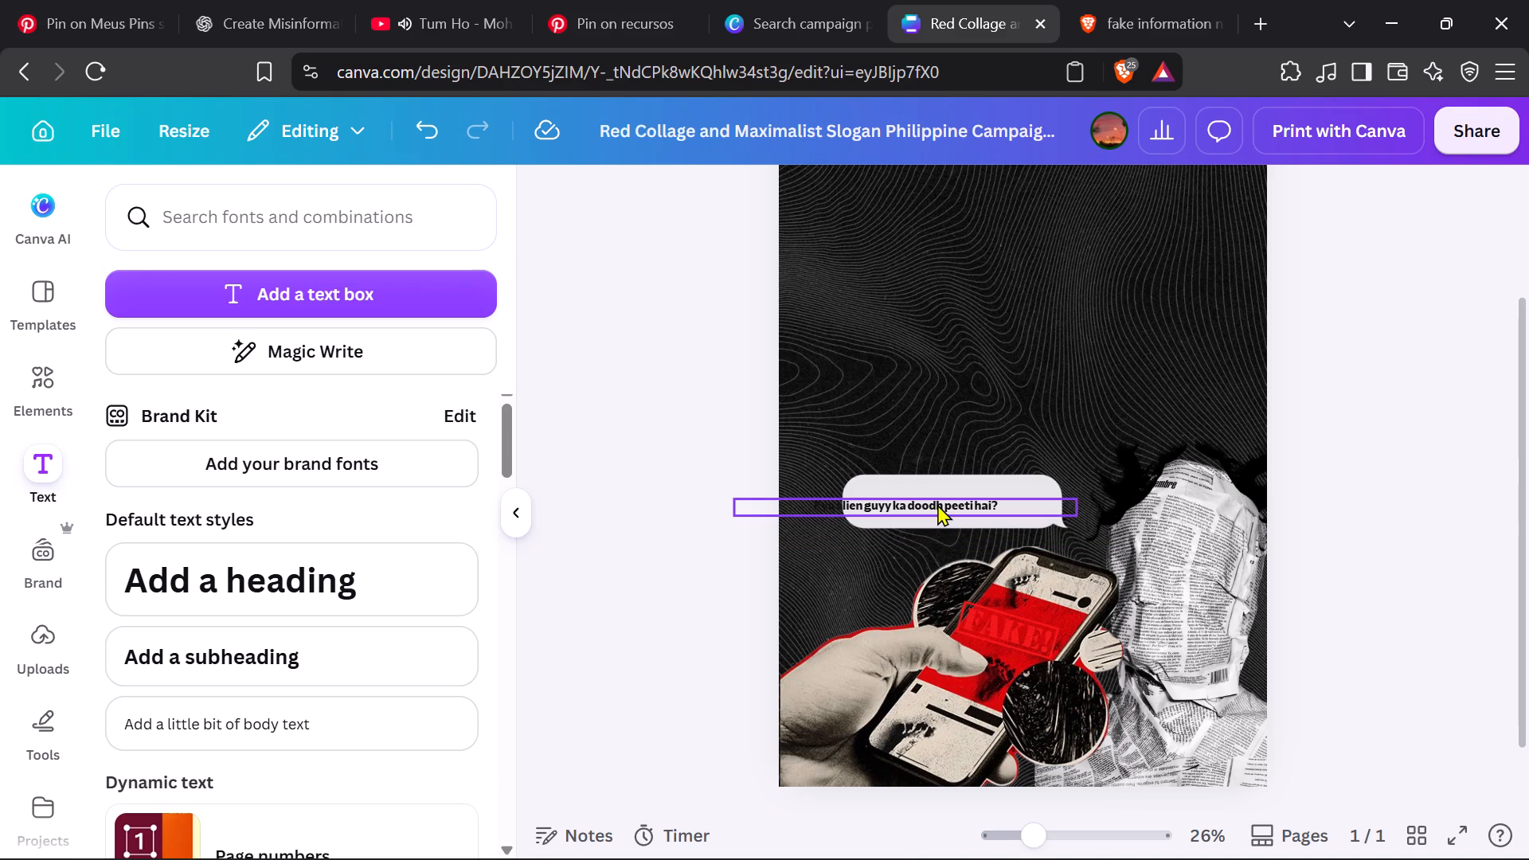
key(Right)
key(Right)
key(Right)
key(Right)
key(Right)
key(Right)
key(Right)
key(Right)
key(Right)
key(Right)
key(Right)
key(Right)
key(Right)
key(Right)
key(Right)
key(Right)
key(Right)
key(Right)
key(Right)
key(Right)
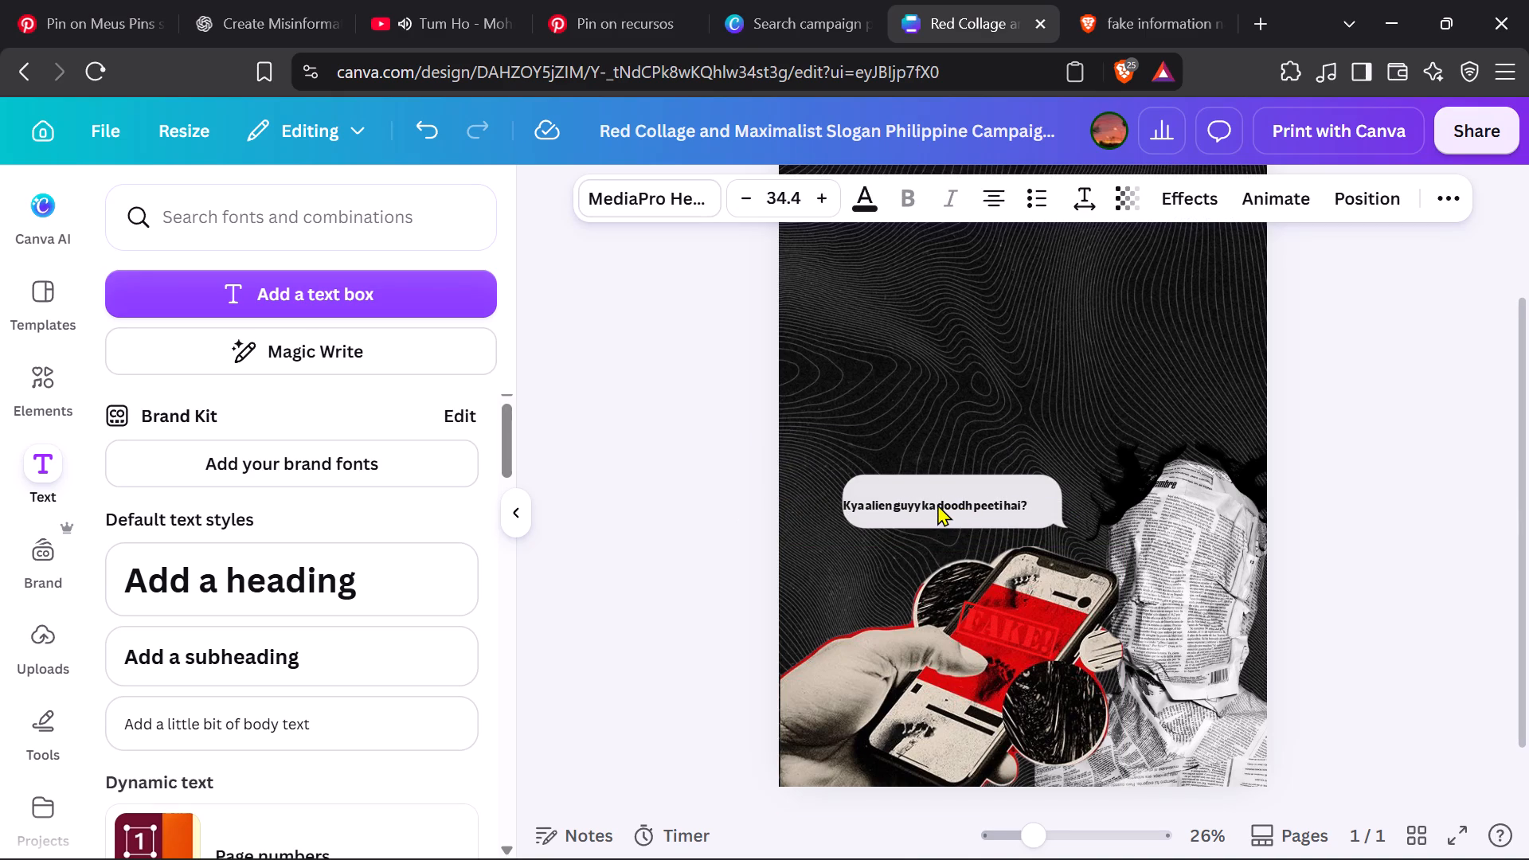
key(Right)
key(Right)
key(Up)
key(Up)
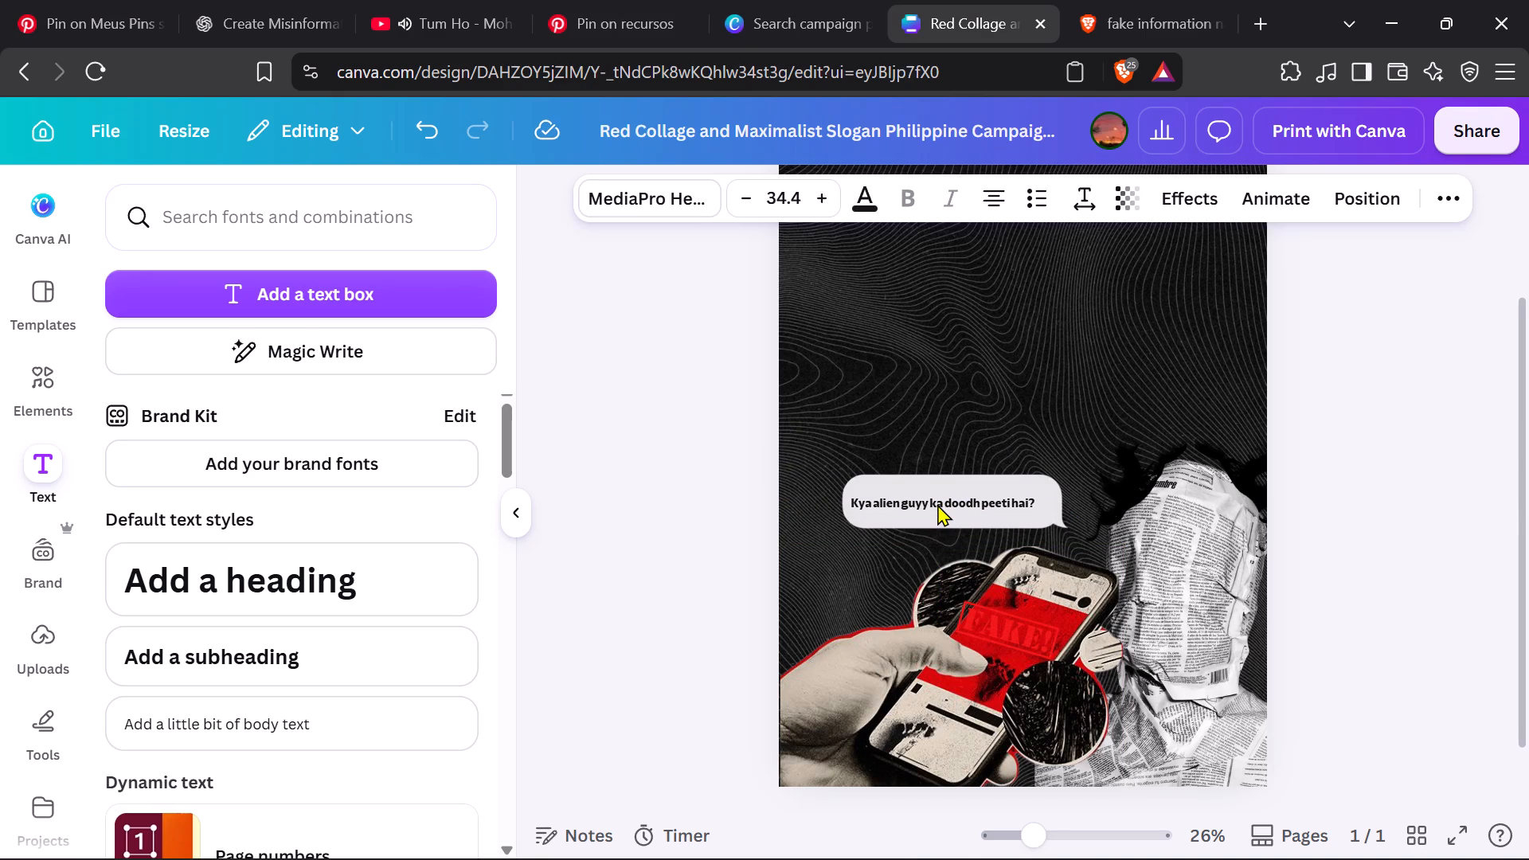
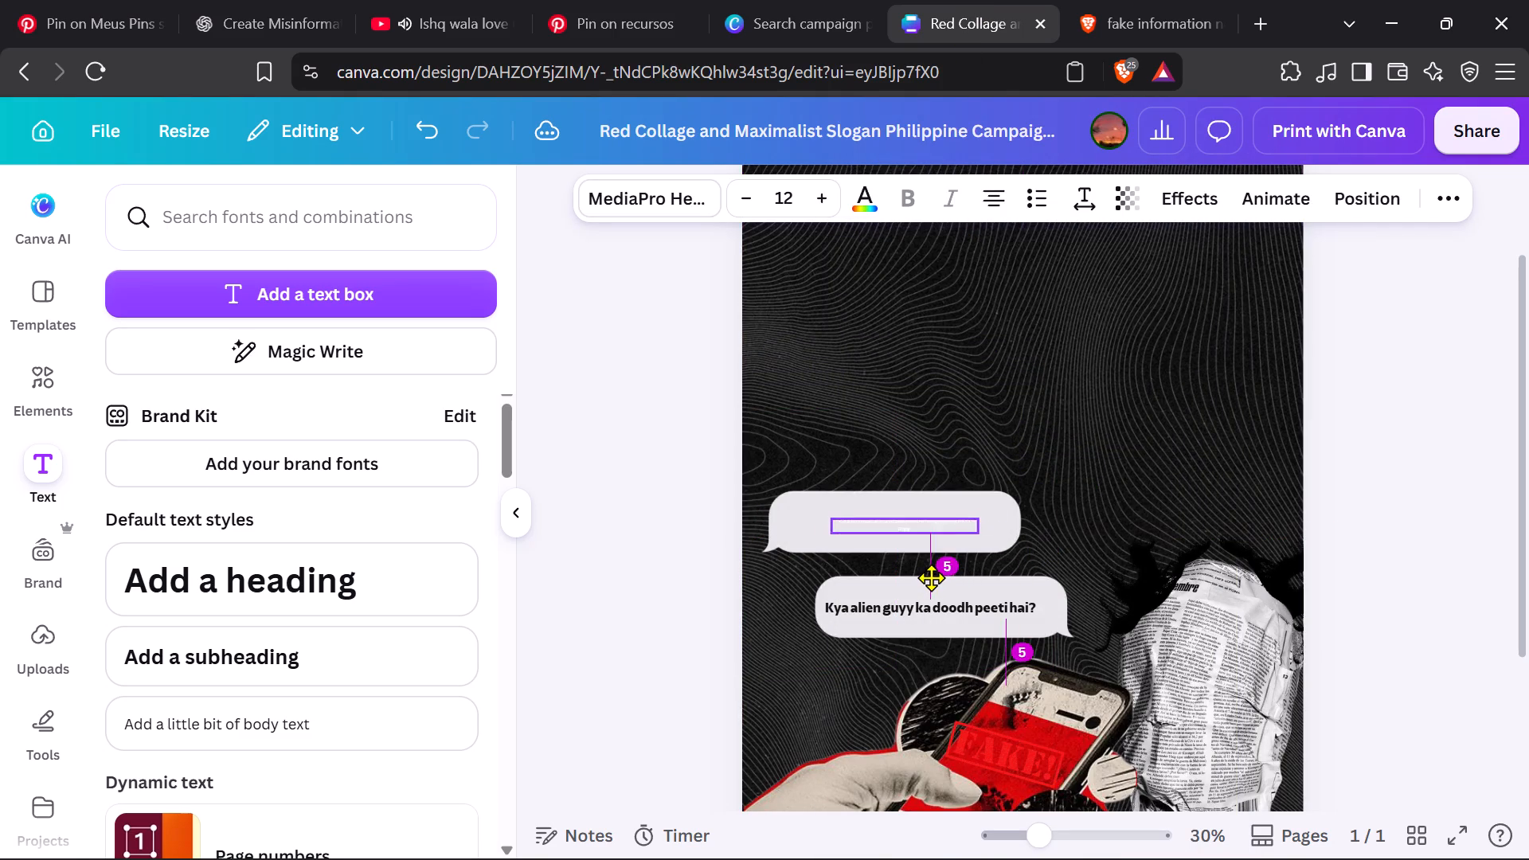
drag(931, 577, 929, 579)
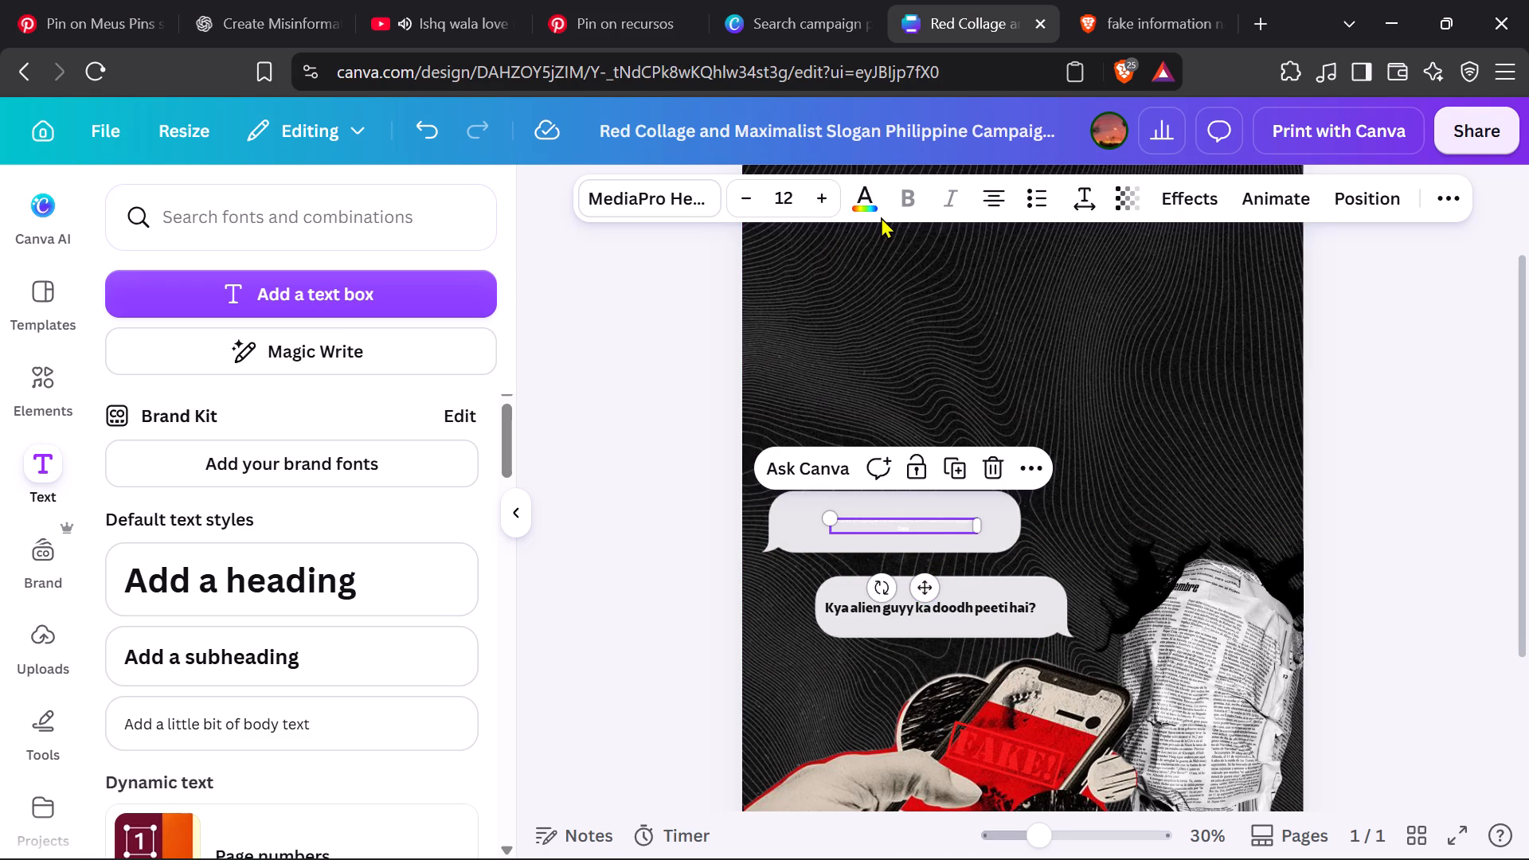
click(874, 206)
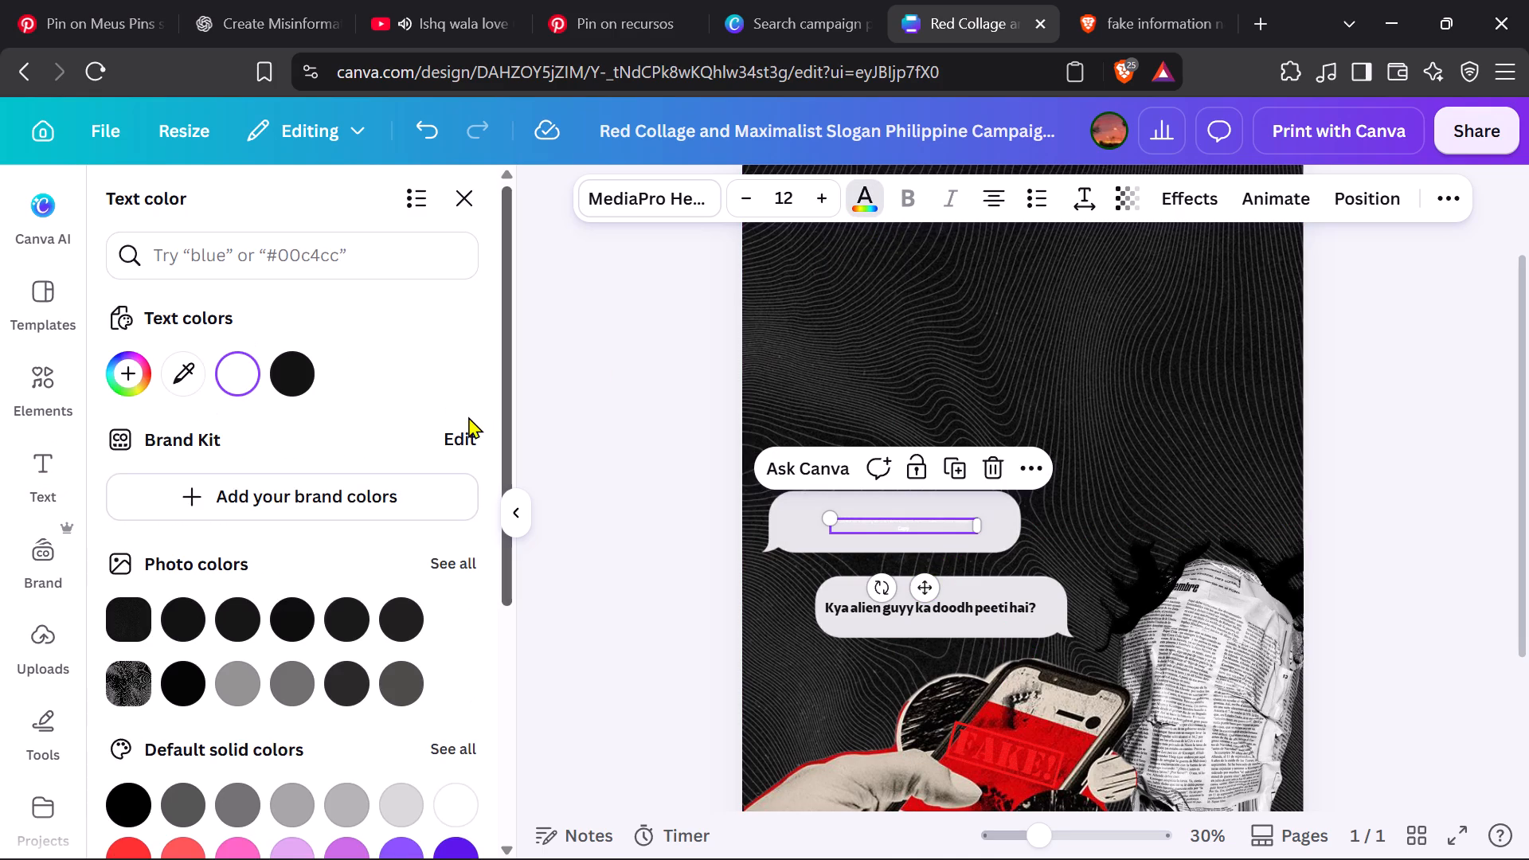
click(186, 667)
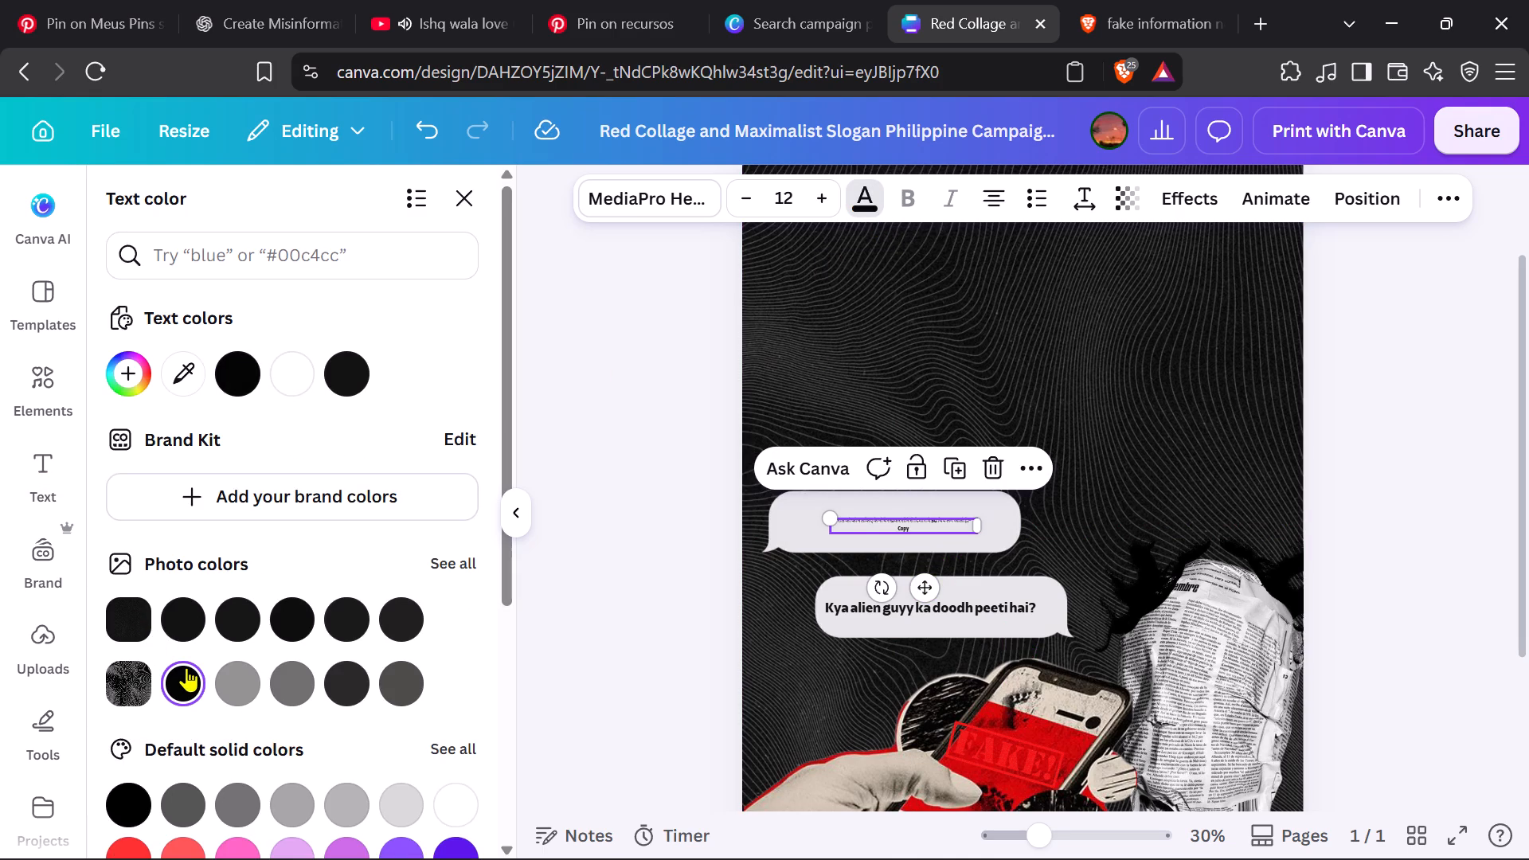
Increase the Hindi caption's font size to 22.
click(842, 604)
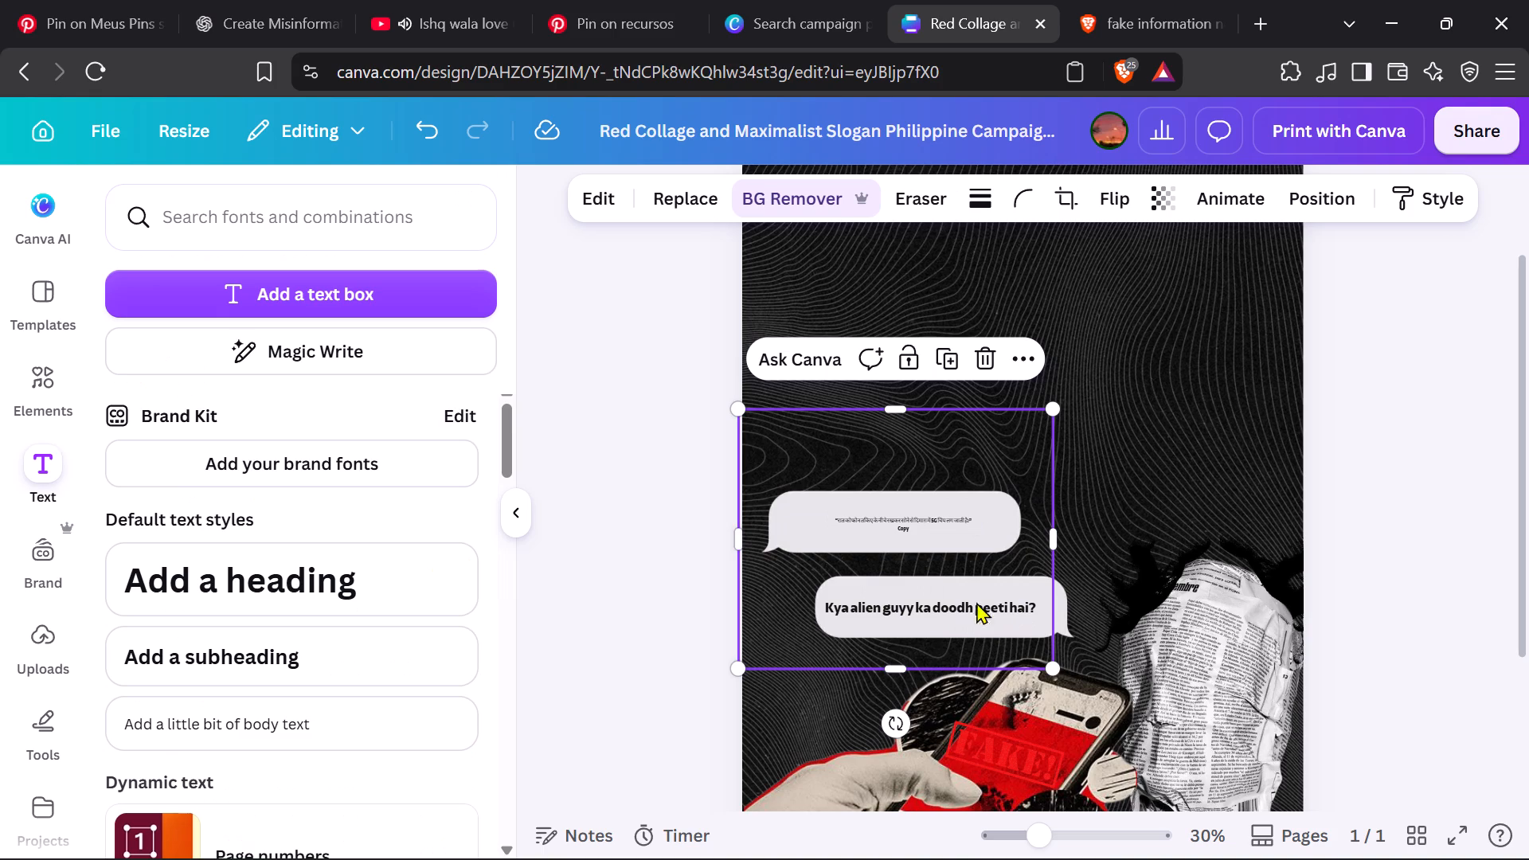
click(938, 600)
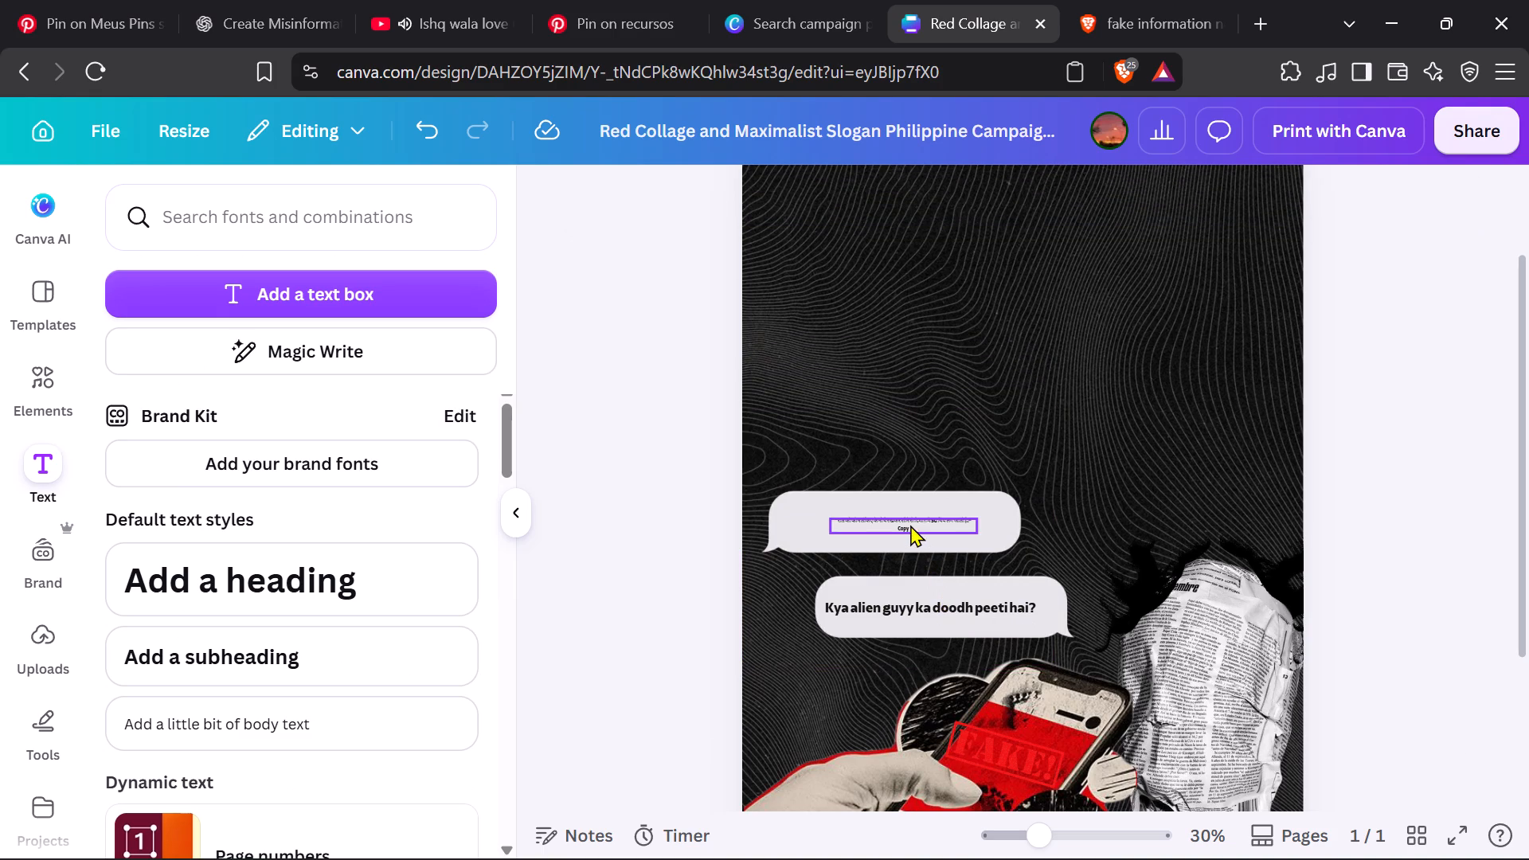
click(910, 525)
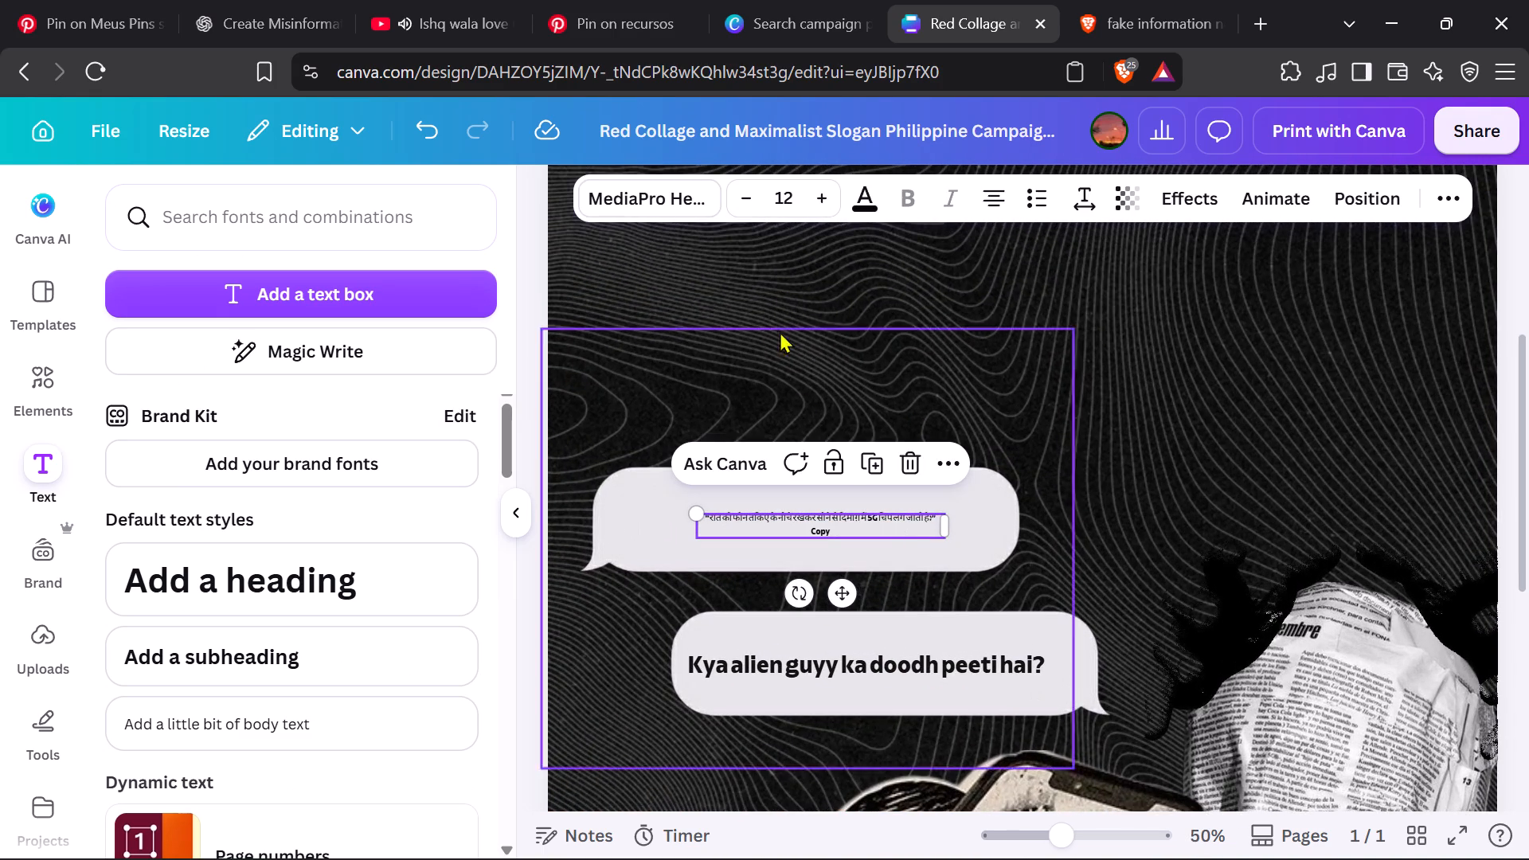
triple_click(820, 204)
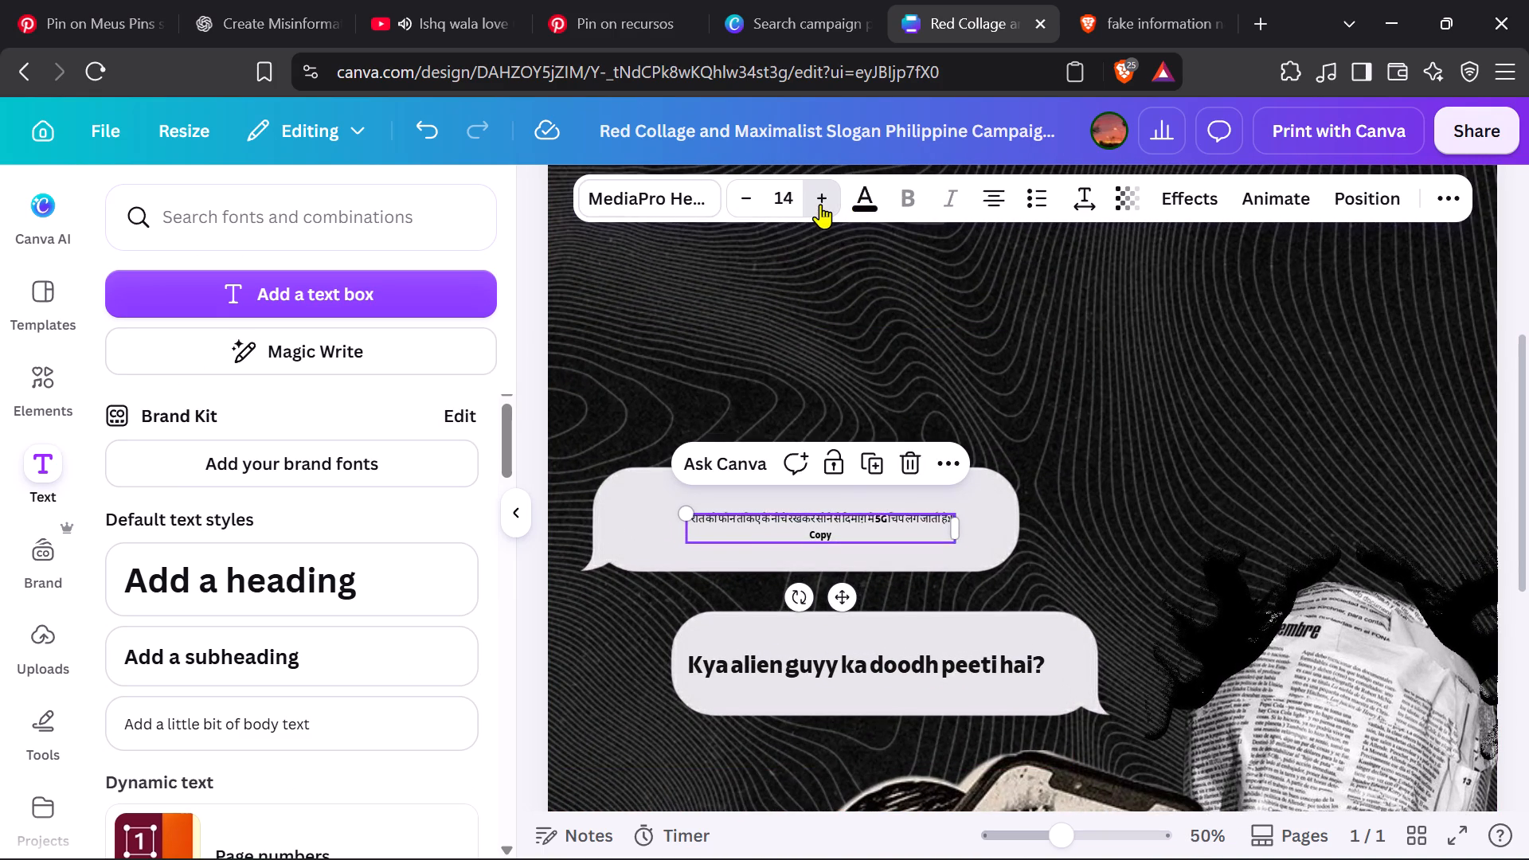
triple_click(820, 204)
triple_click(820, 204)
click(820, 204)
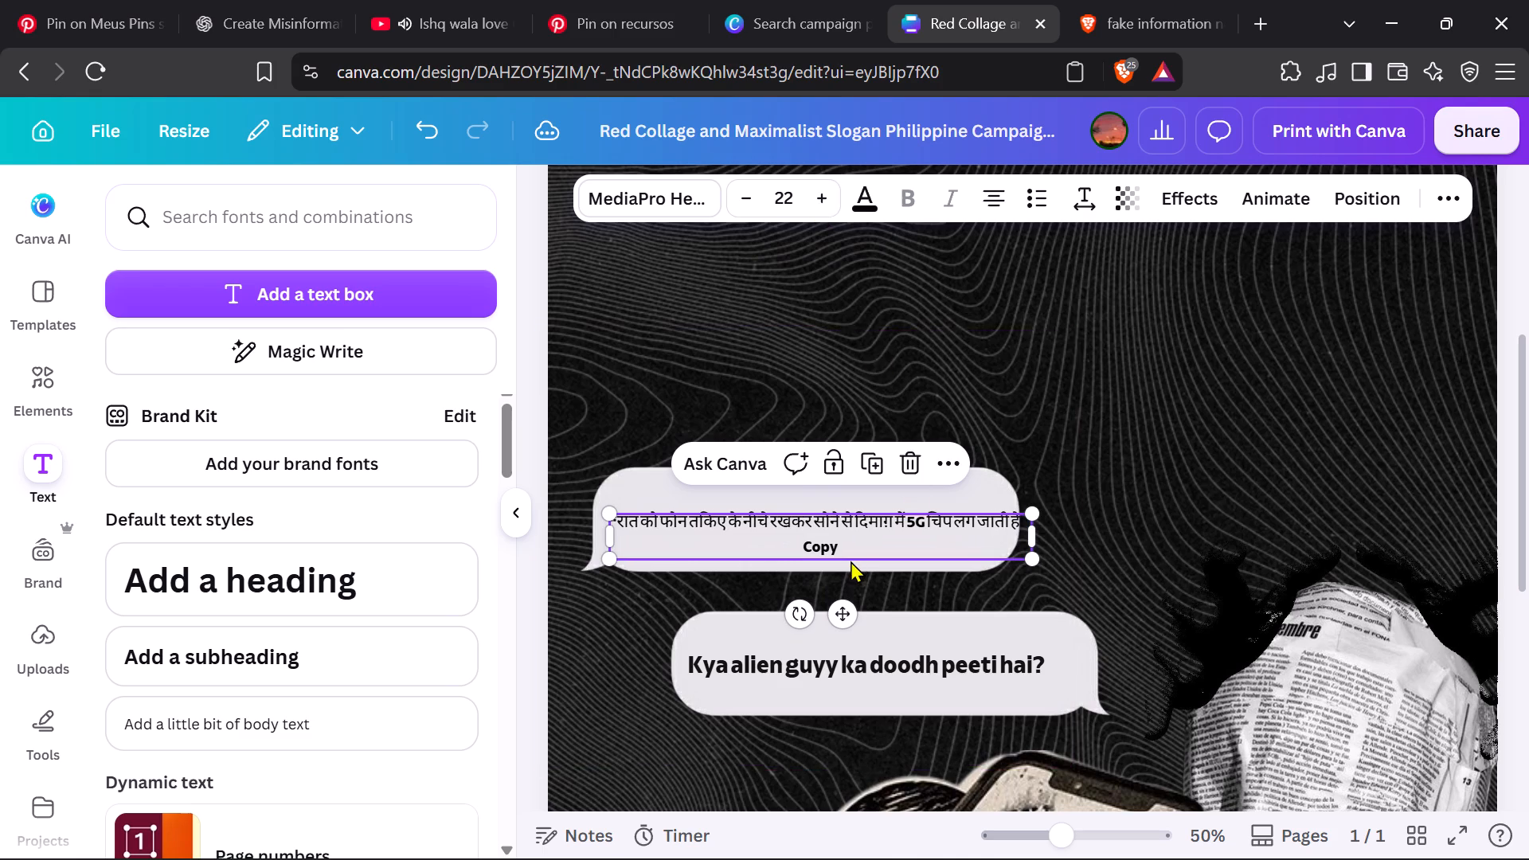
Delete the stray word "Copy" beneath the Hindi caption.
click(844, 549)
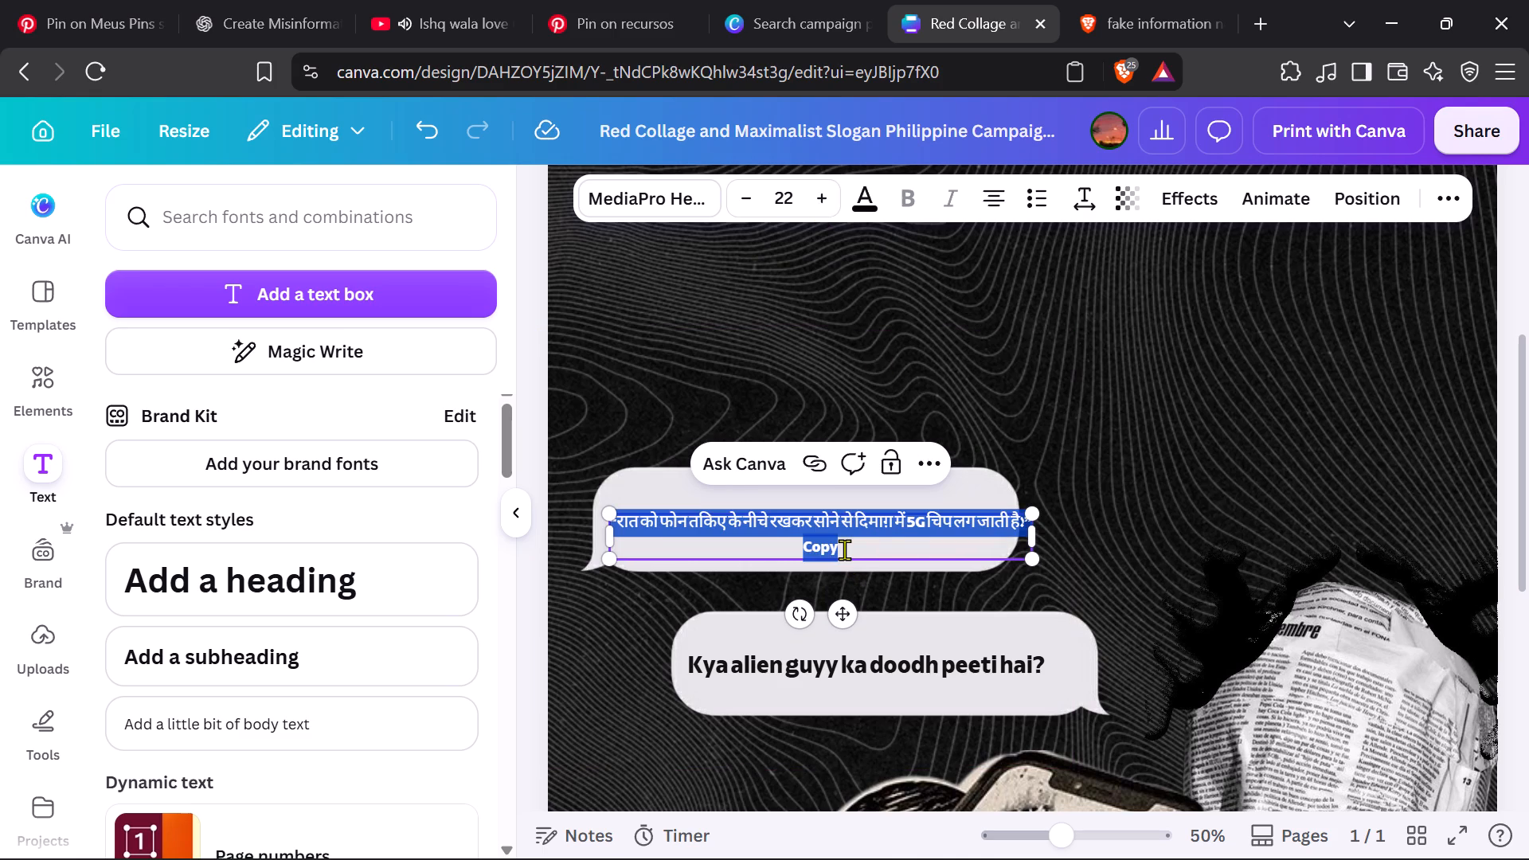
click(844, 549)
key(BackSpace)
key(BackSpace)
key(BackSpace)
key(BackSpace)
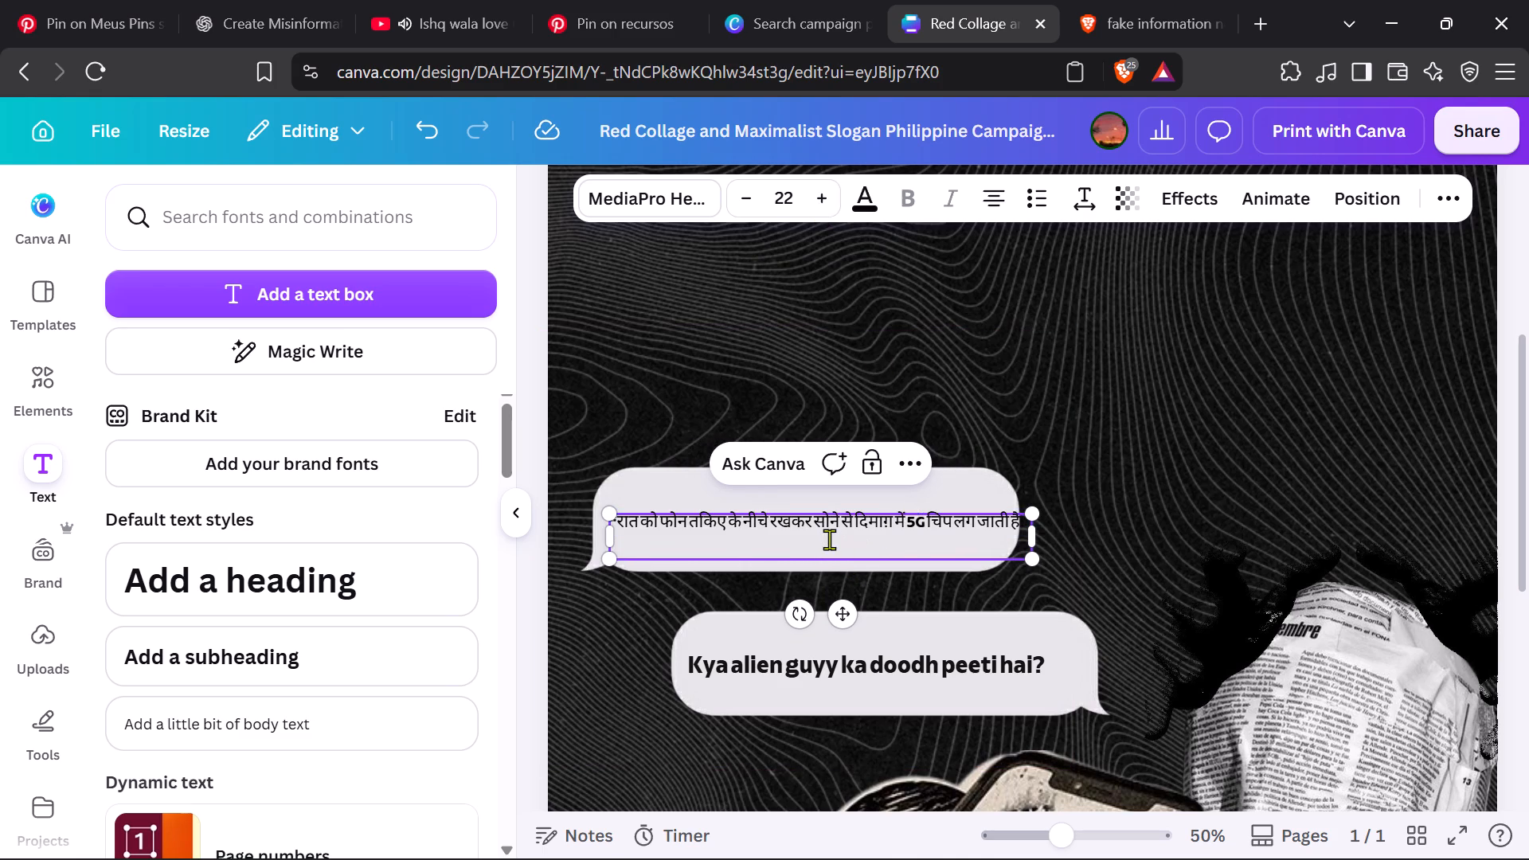
click(530, 570)
Nudge the Hindi caption left until it is centred within the upper speech bubble.
click(691, 510)
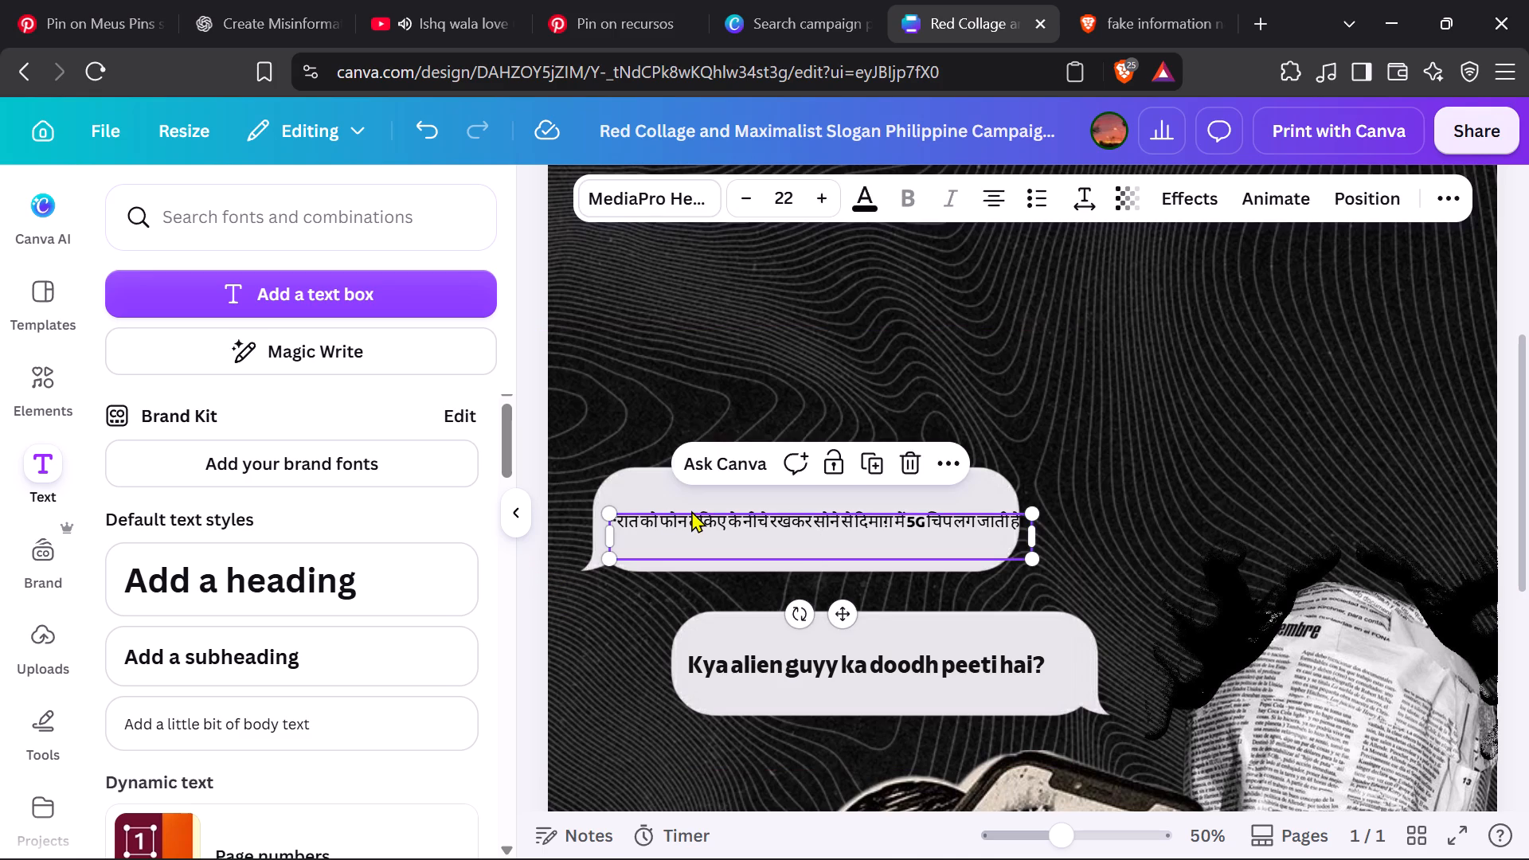
key(Left)
key(Left)
key(Left)
key(Left)
key(Left)
key(Left)
key(Left)
key(Left)
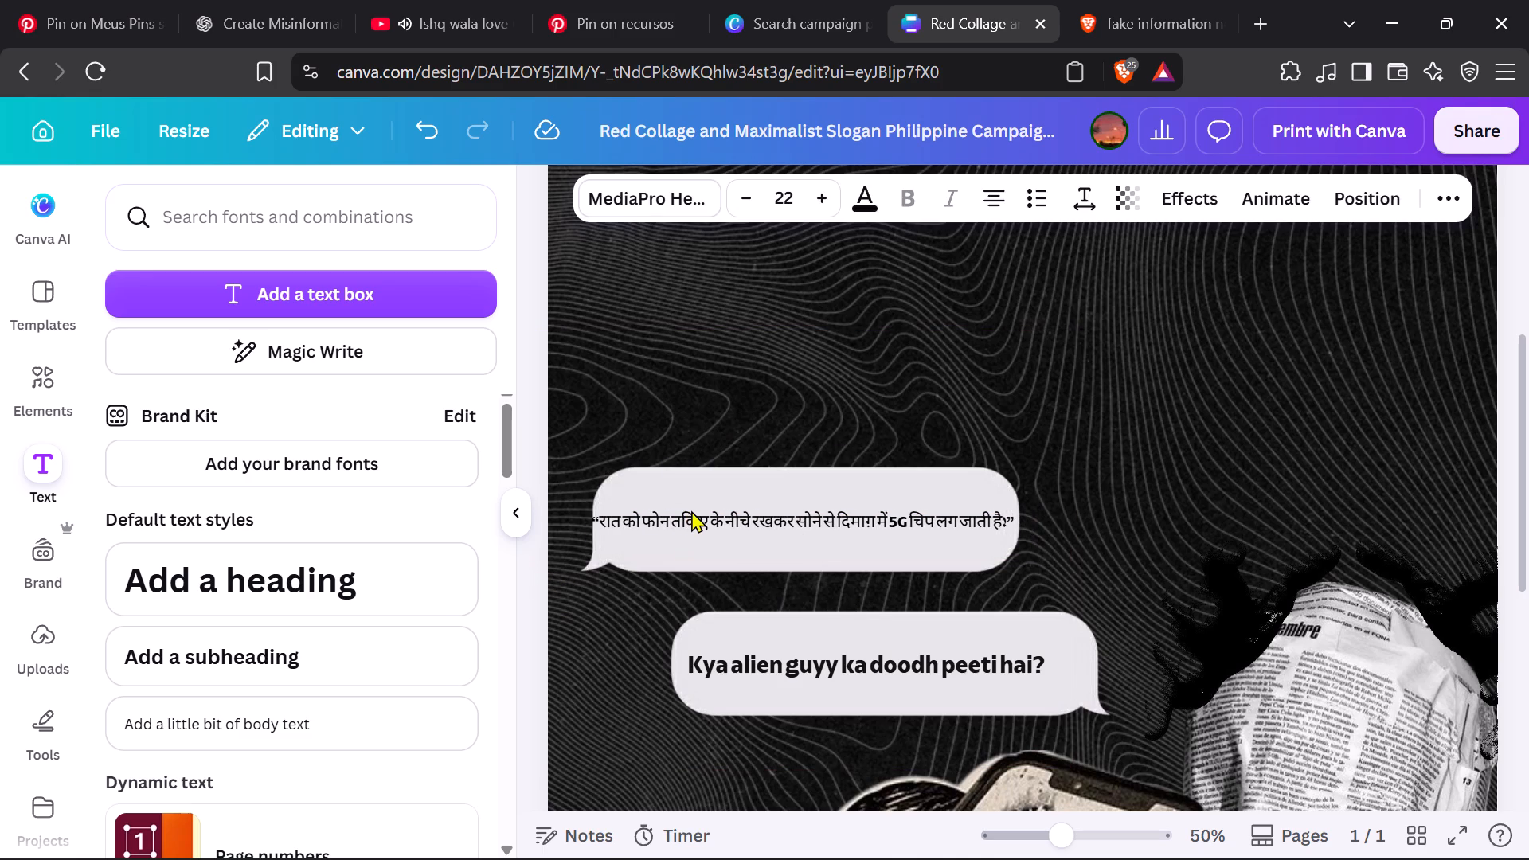
key(Right)
key(Right)
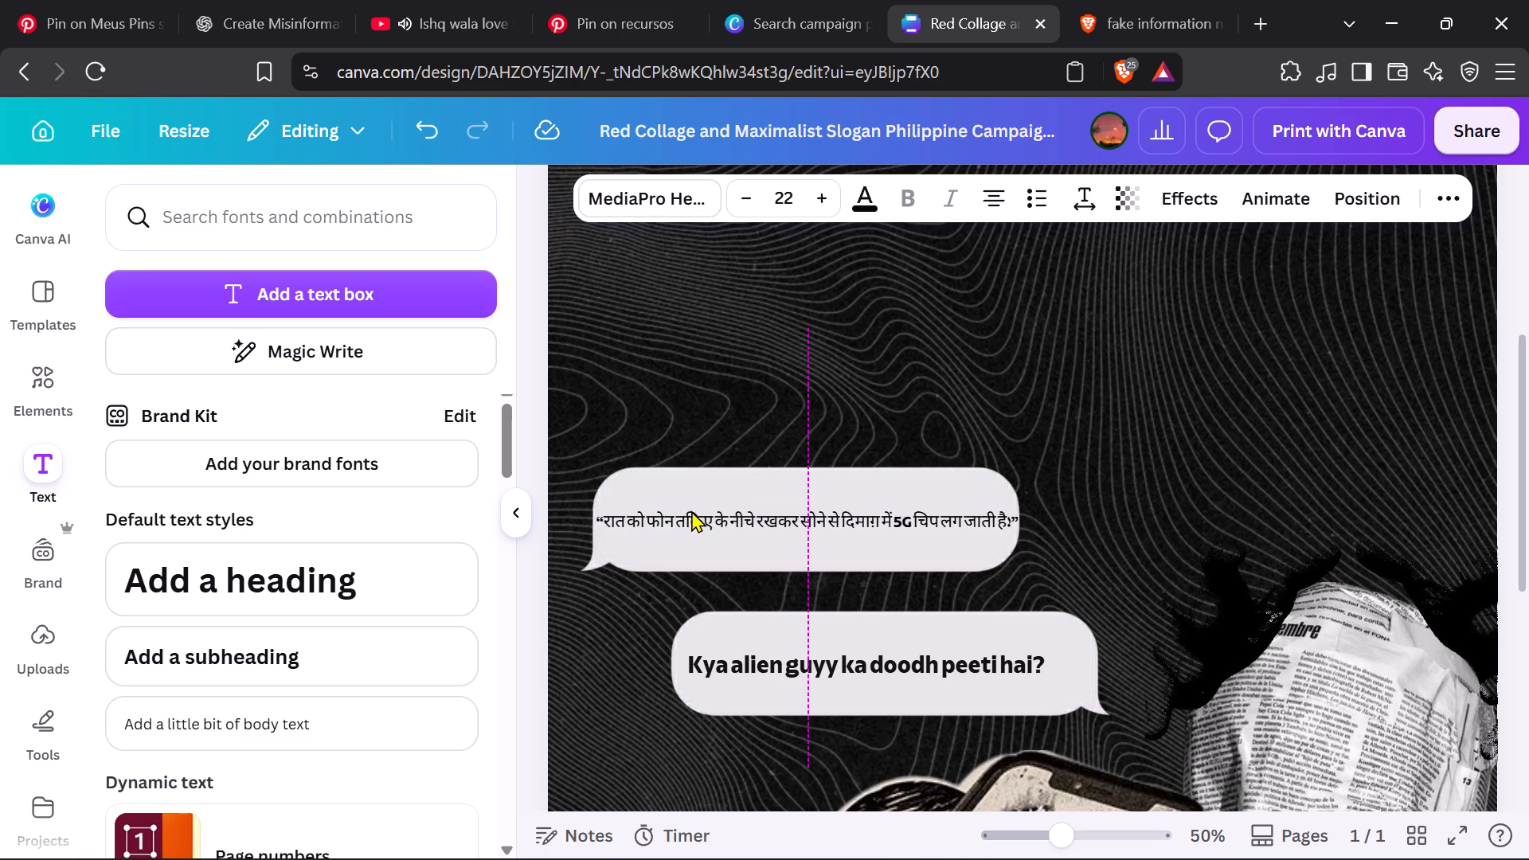
Delete the opening quotation mark from the Hindi caption.
click(606, 519)
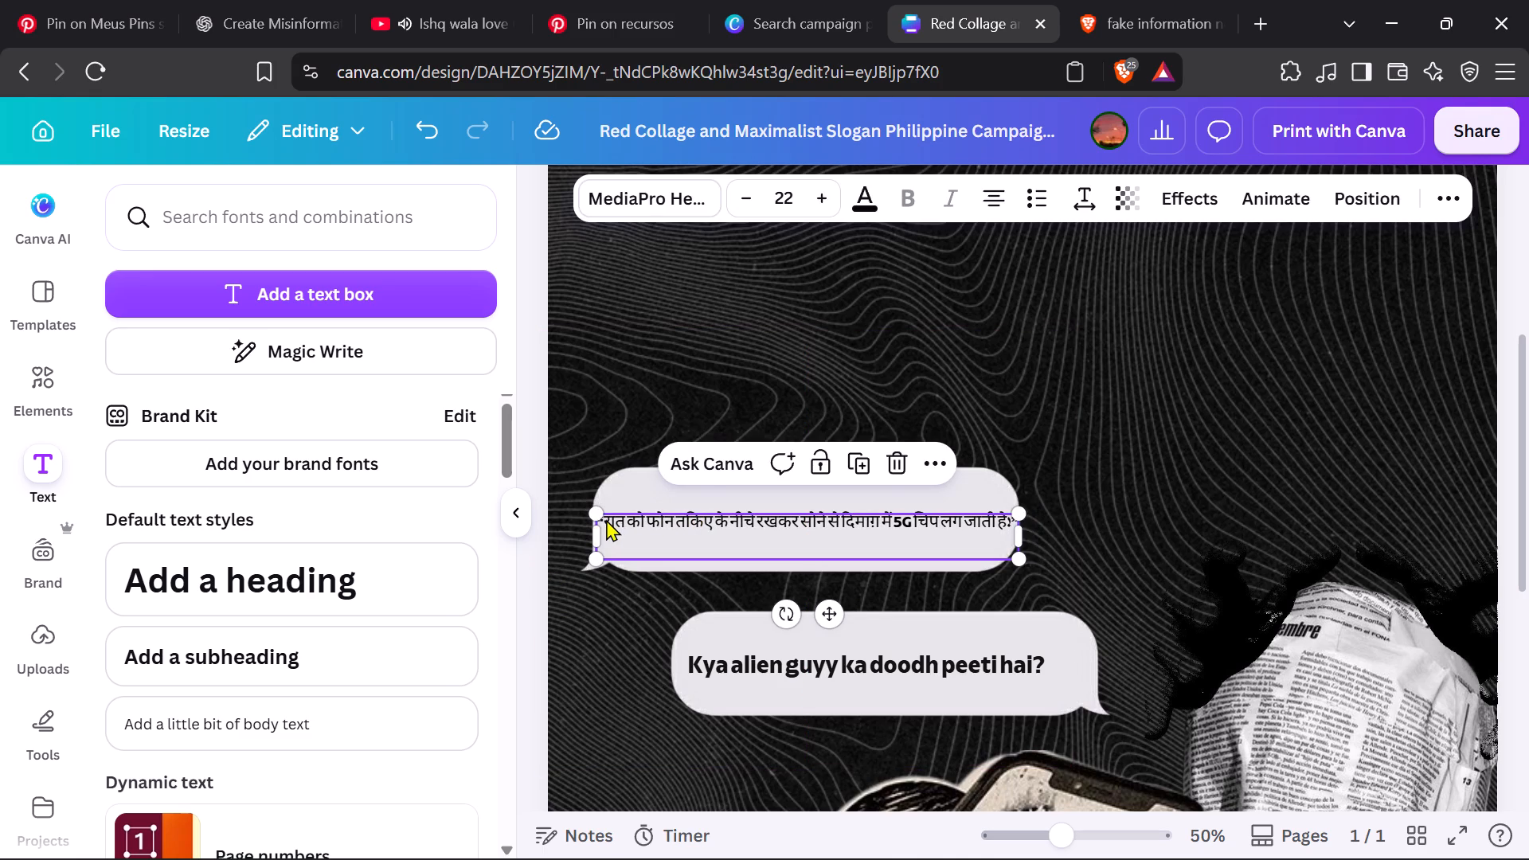
key(BackSpace)
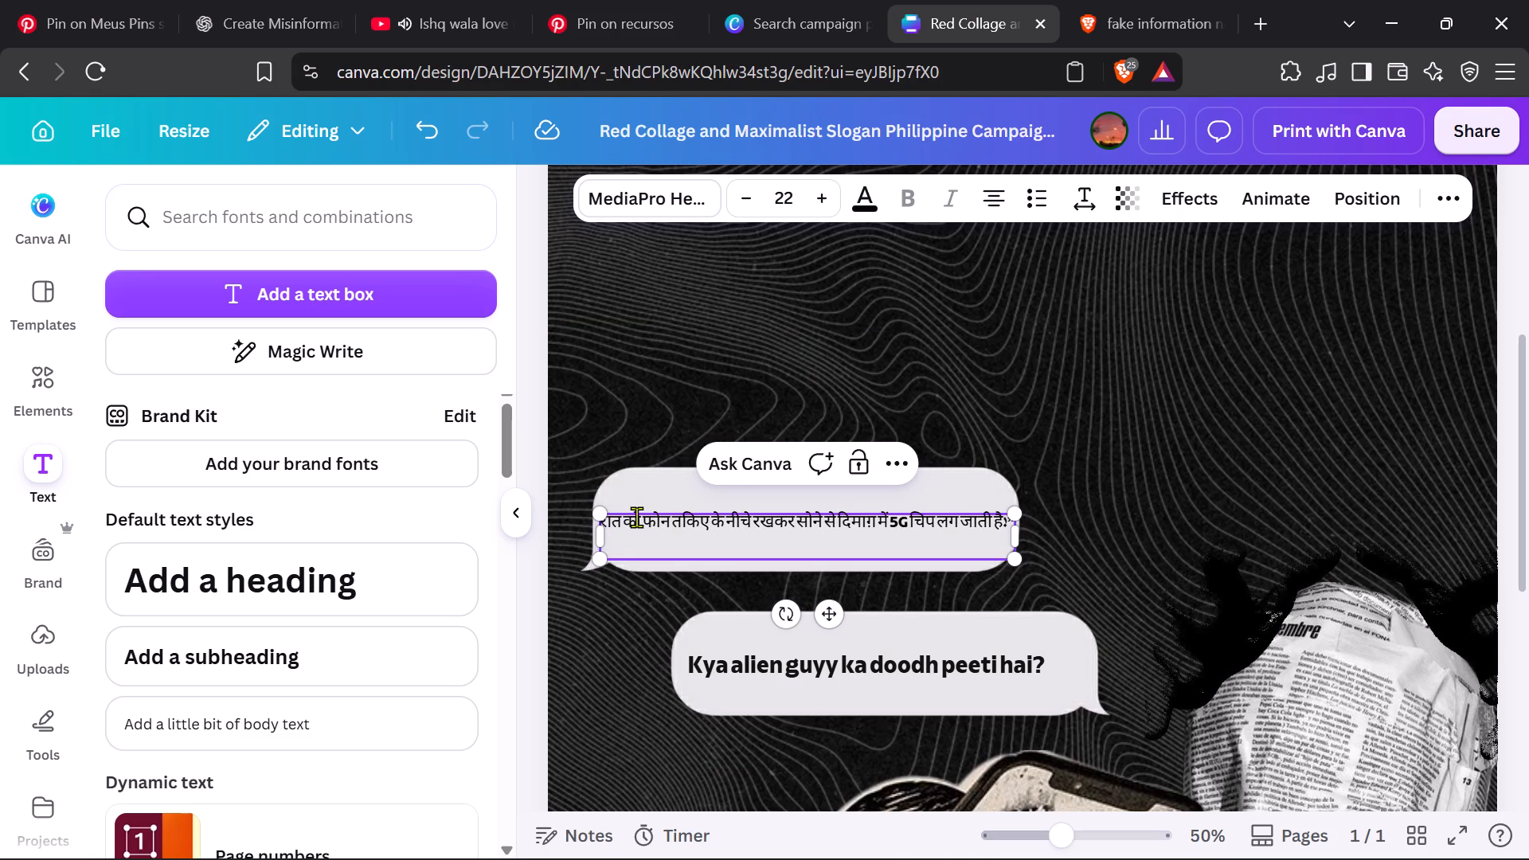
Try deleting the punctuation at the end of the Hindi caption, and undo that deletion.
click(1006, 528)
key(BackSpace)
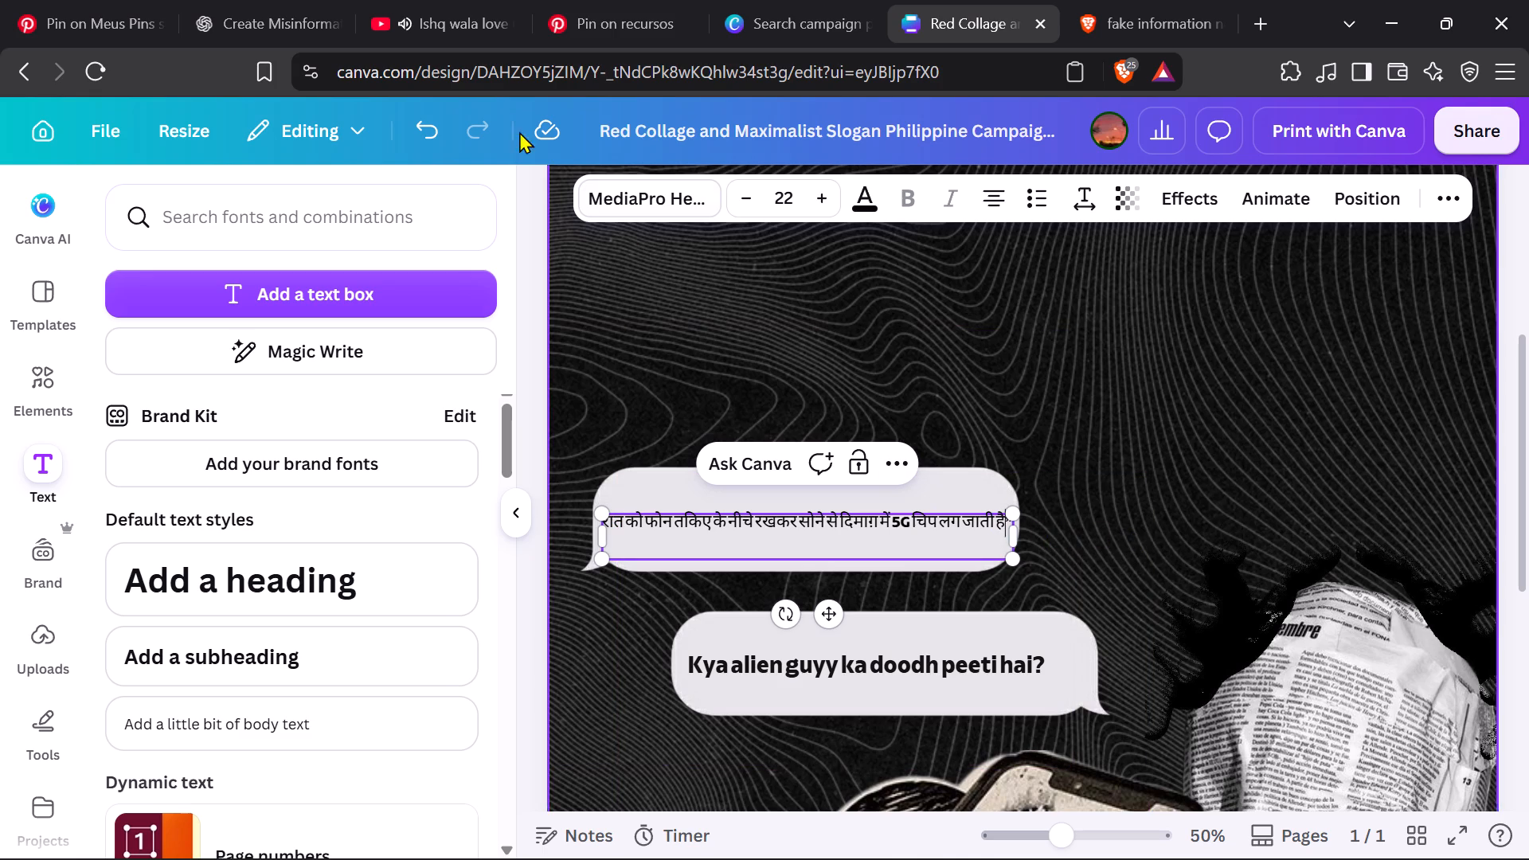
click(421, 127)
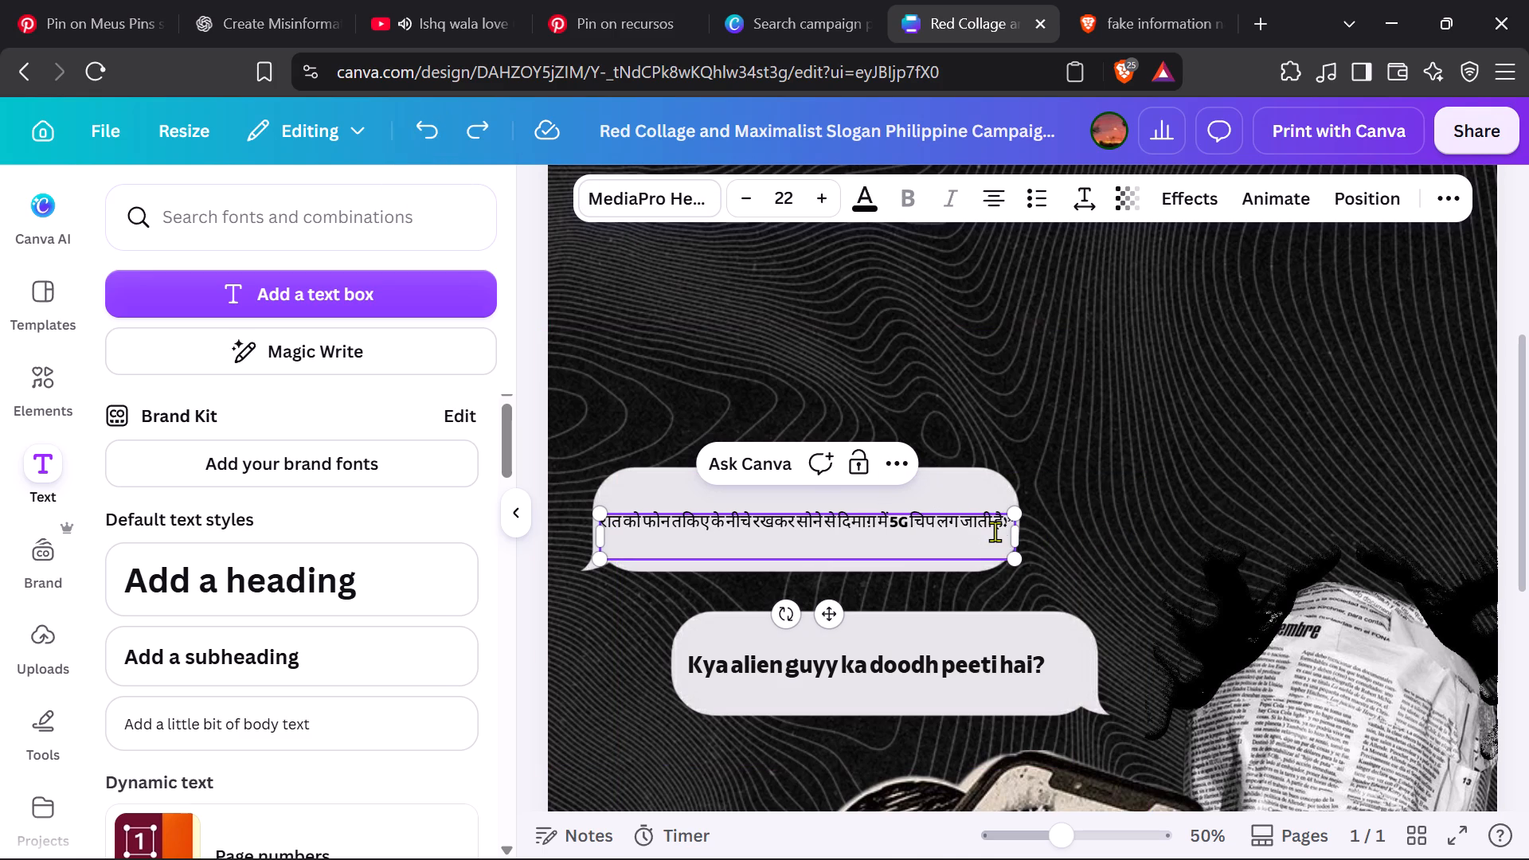
Delete the closing quotation mark from the end of the Hindi caption in the upper speech bubble.
key(Right)
key(BackSpace)
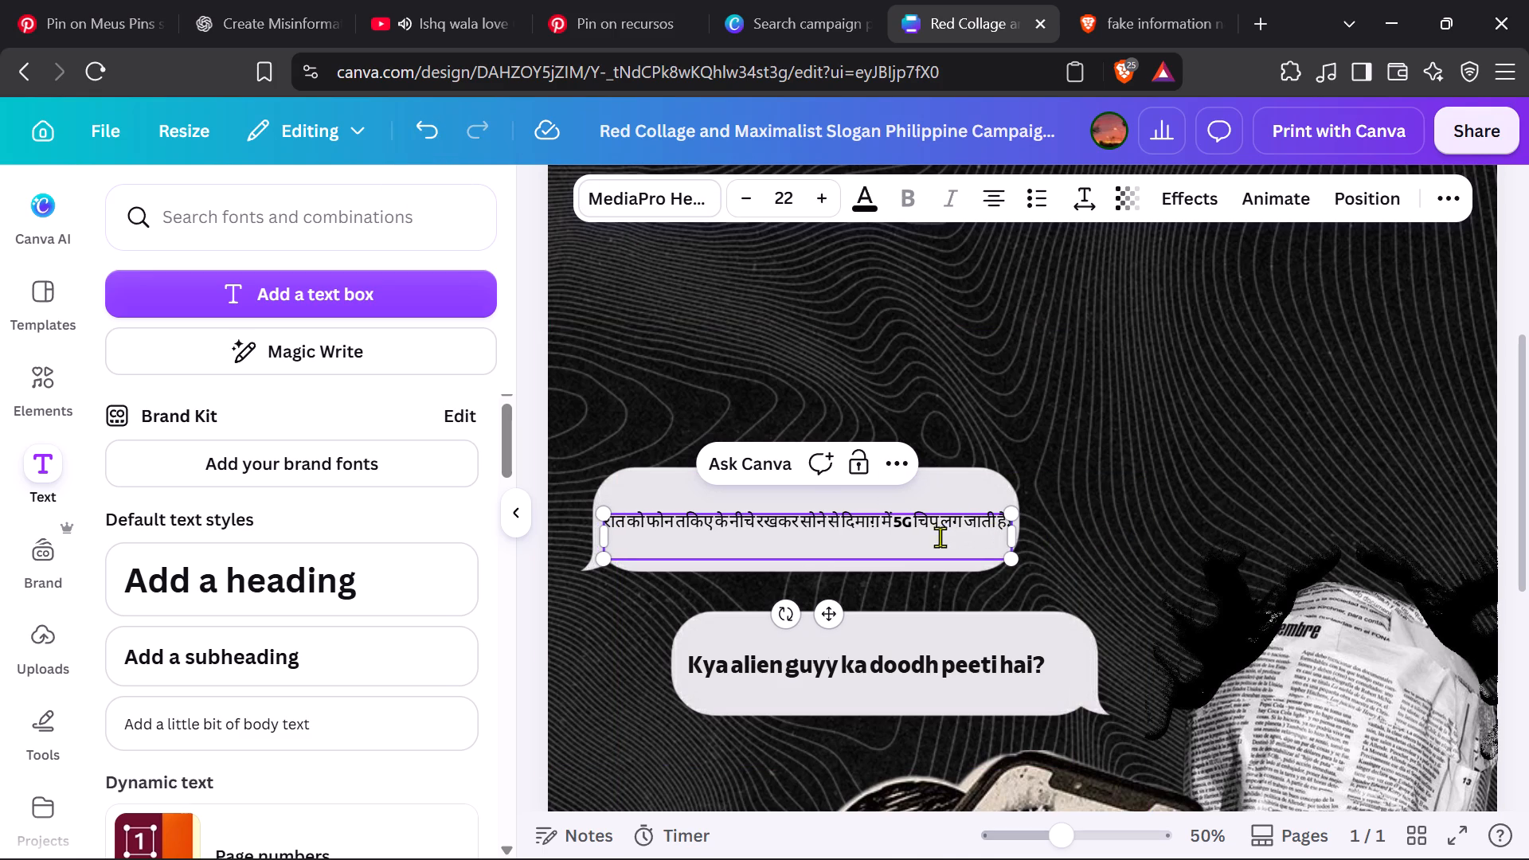
click(534, 684)
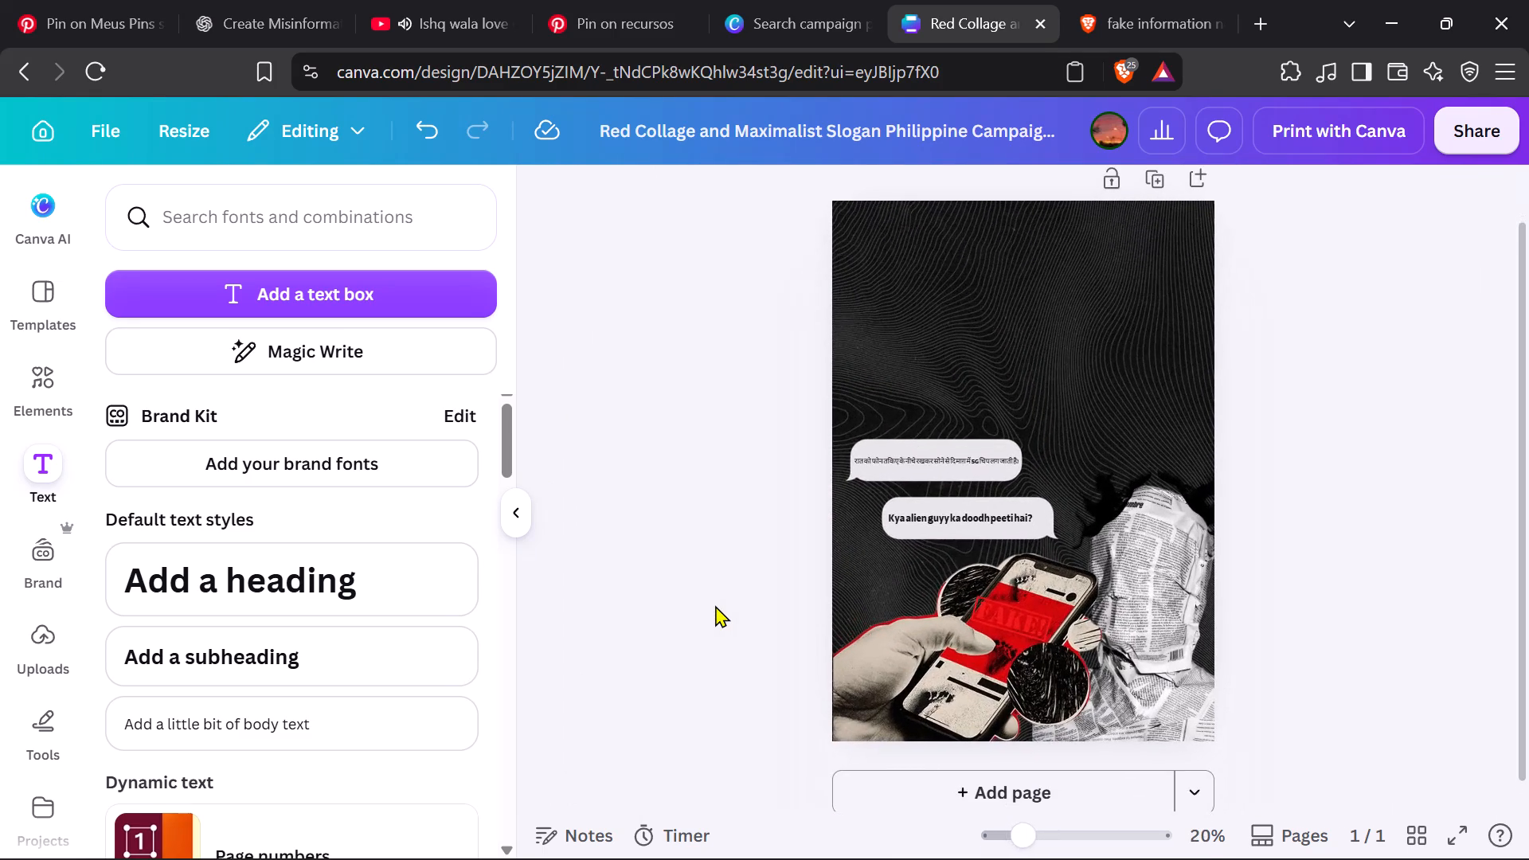
Delete the black scribble graphic around the head of the newspaper-wrapped figure.
click(1157, 461)
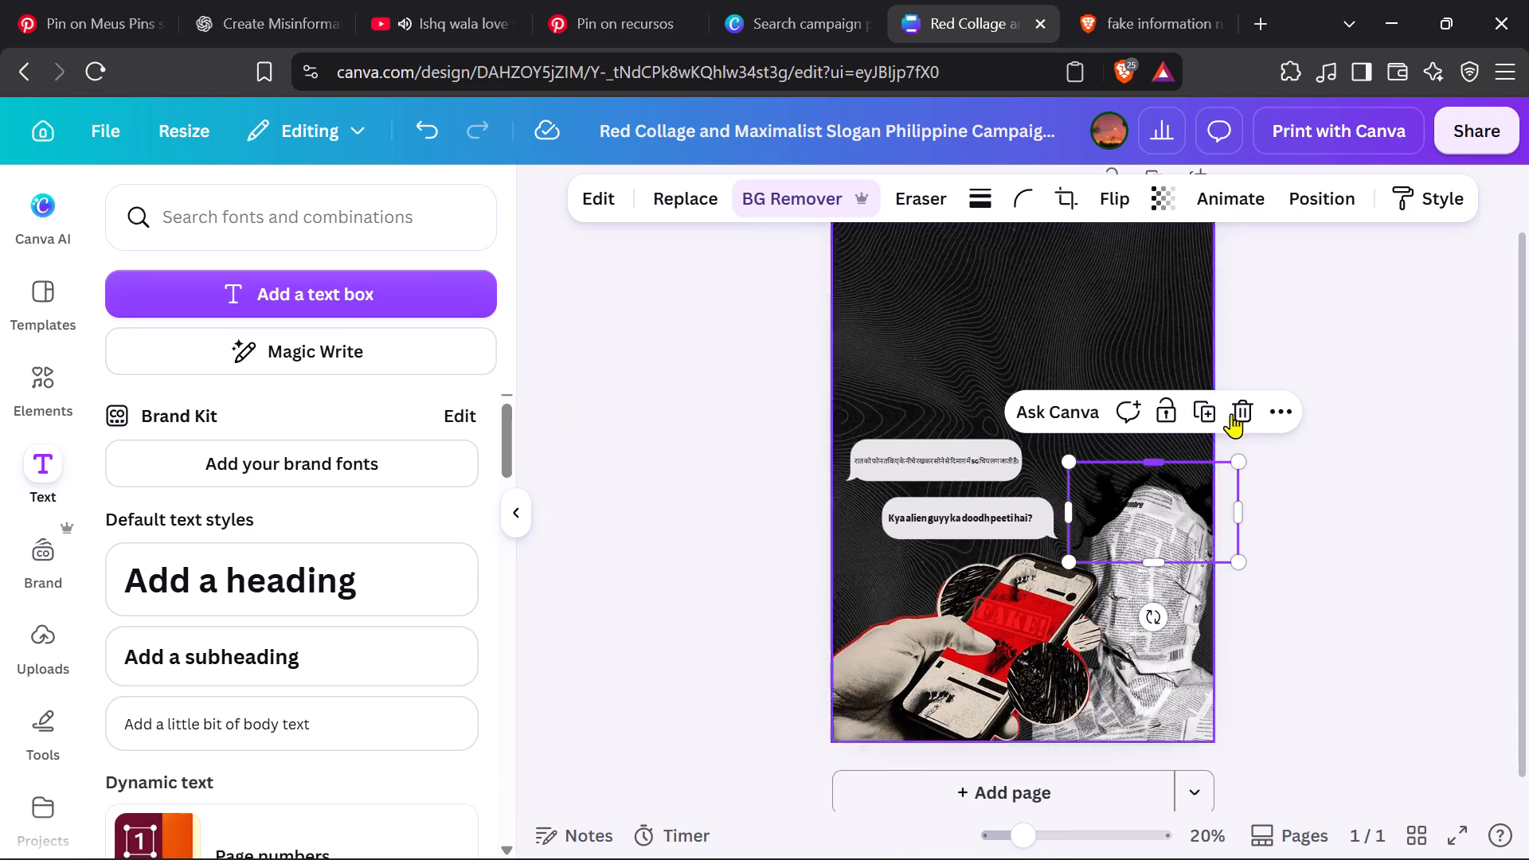
click(1254, 409)
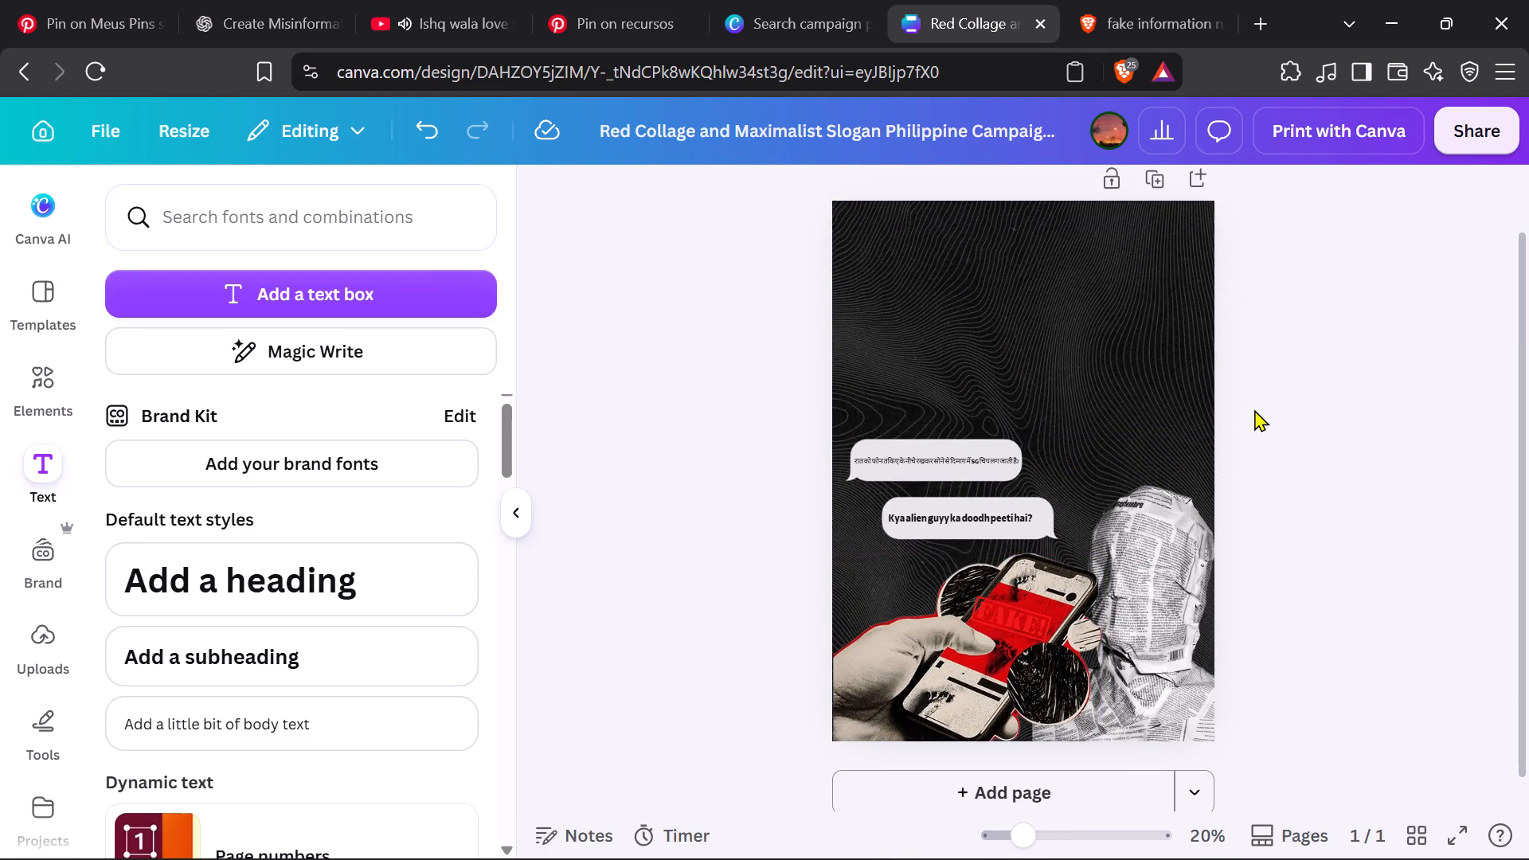
Scale the hand-and-phone collage down slightly, keeping it anchored at the poster's lower-left corner.
click(897, 670)
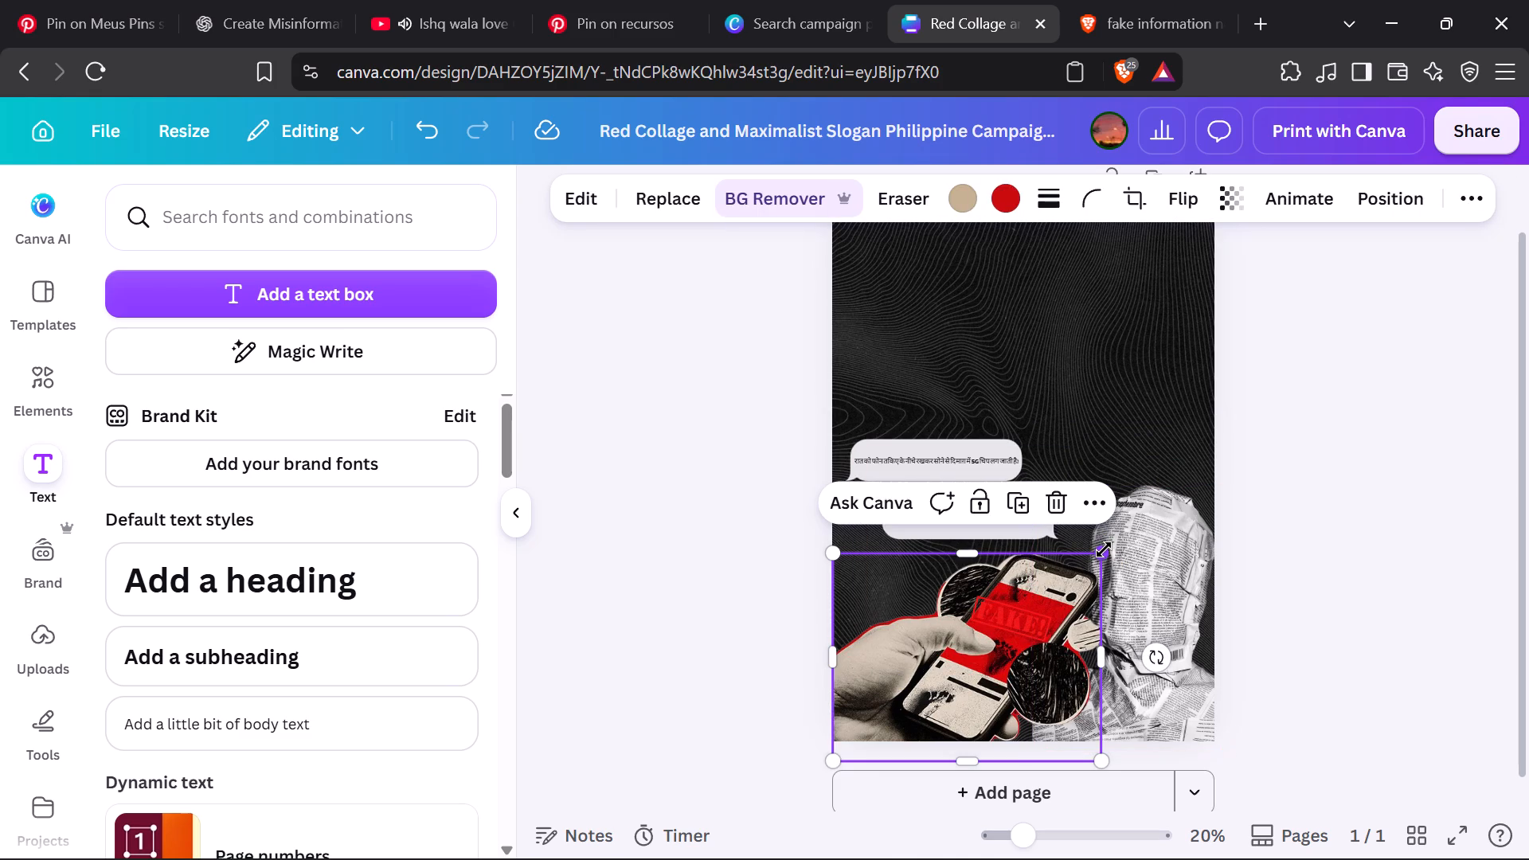
right_drag(1104, 549, 1085, 562)
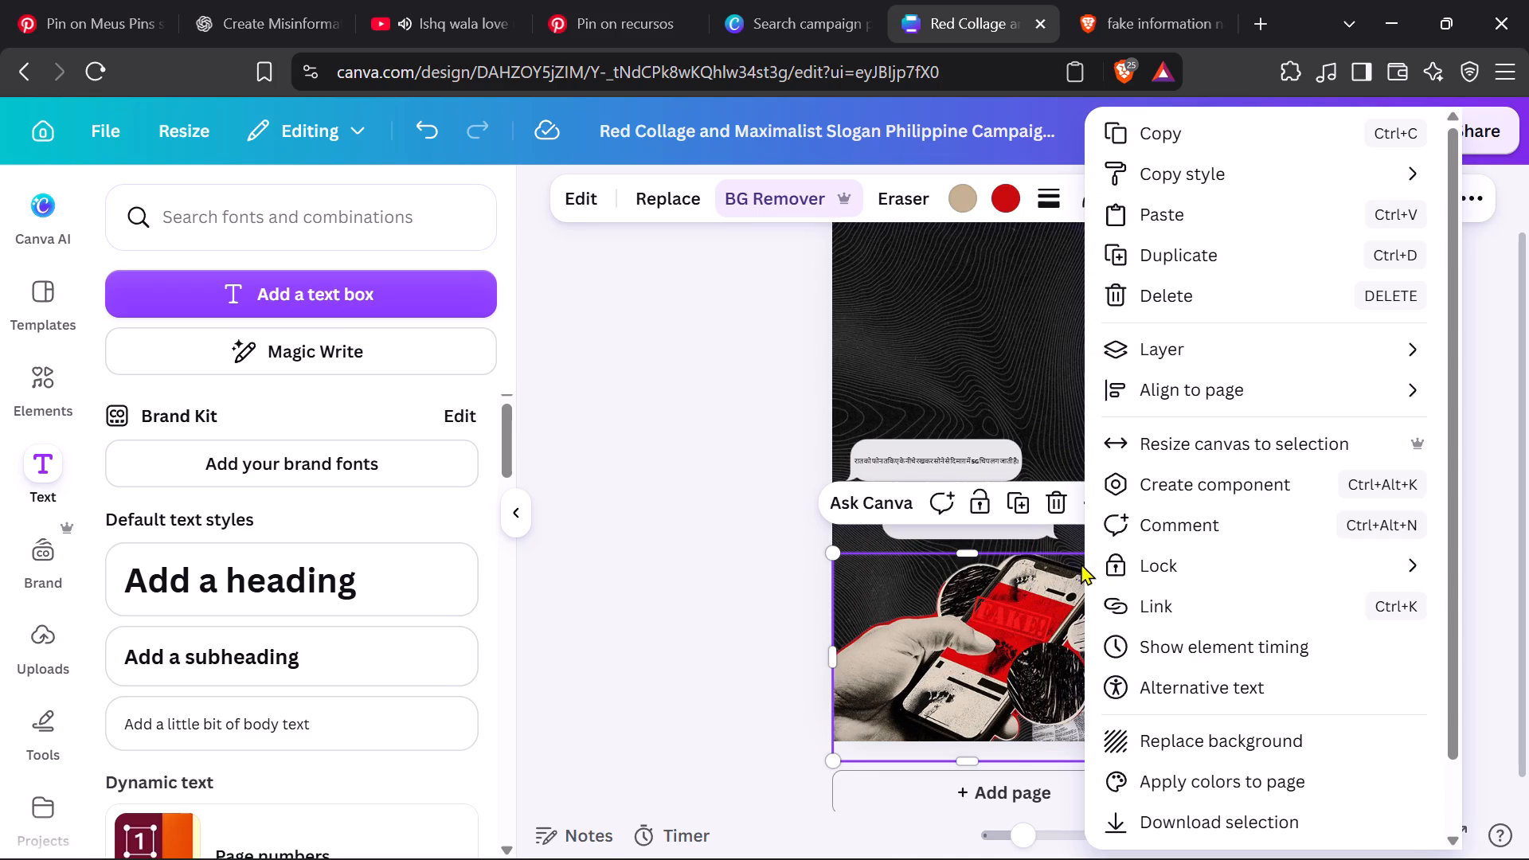
double_click(757, 598)
click(960, 626)
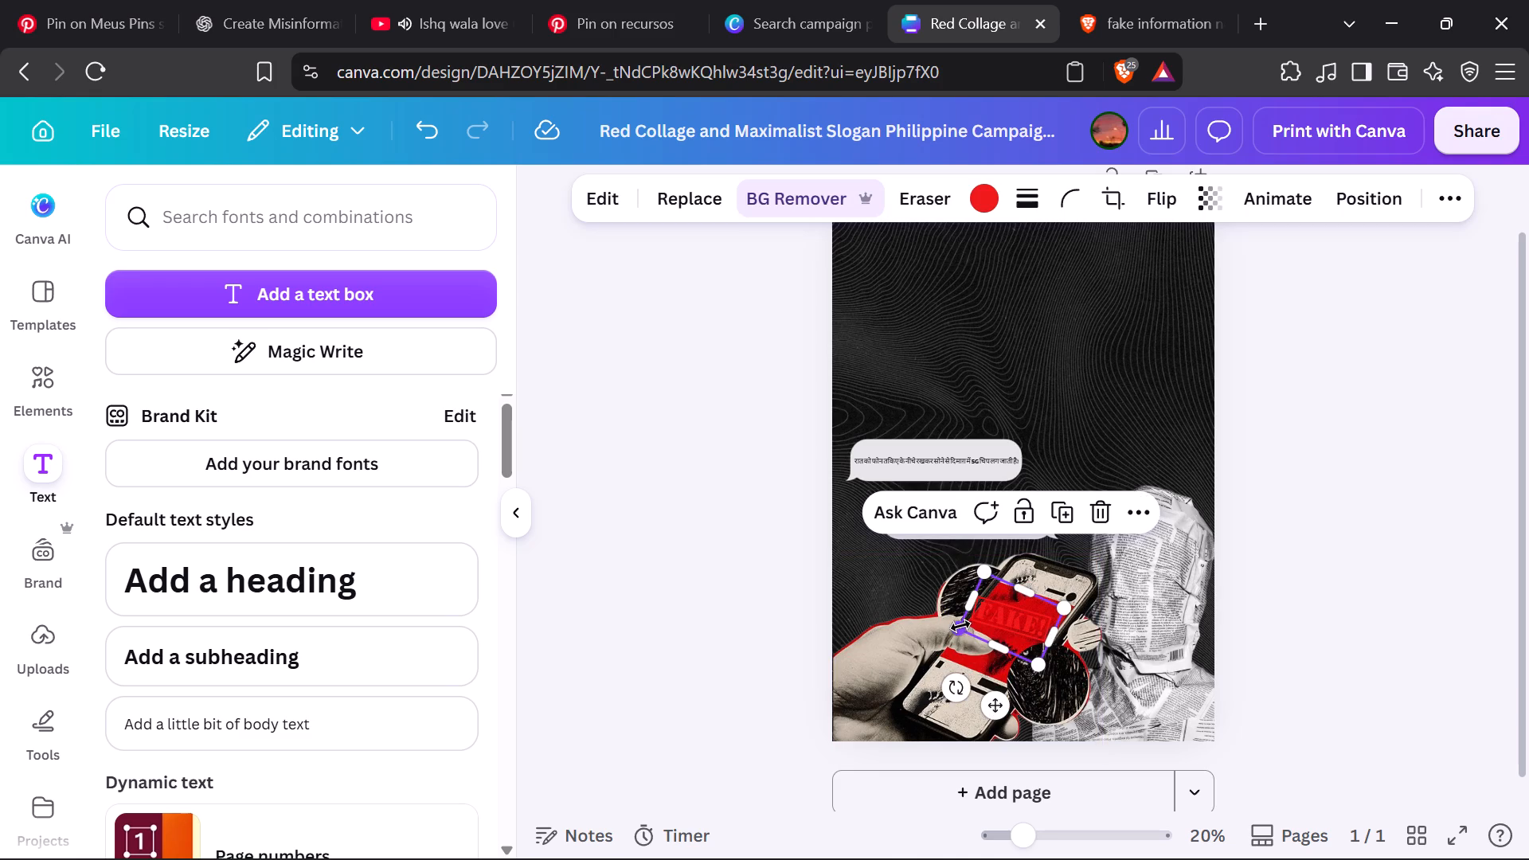
click(887, 659)
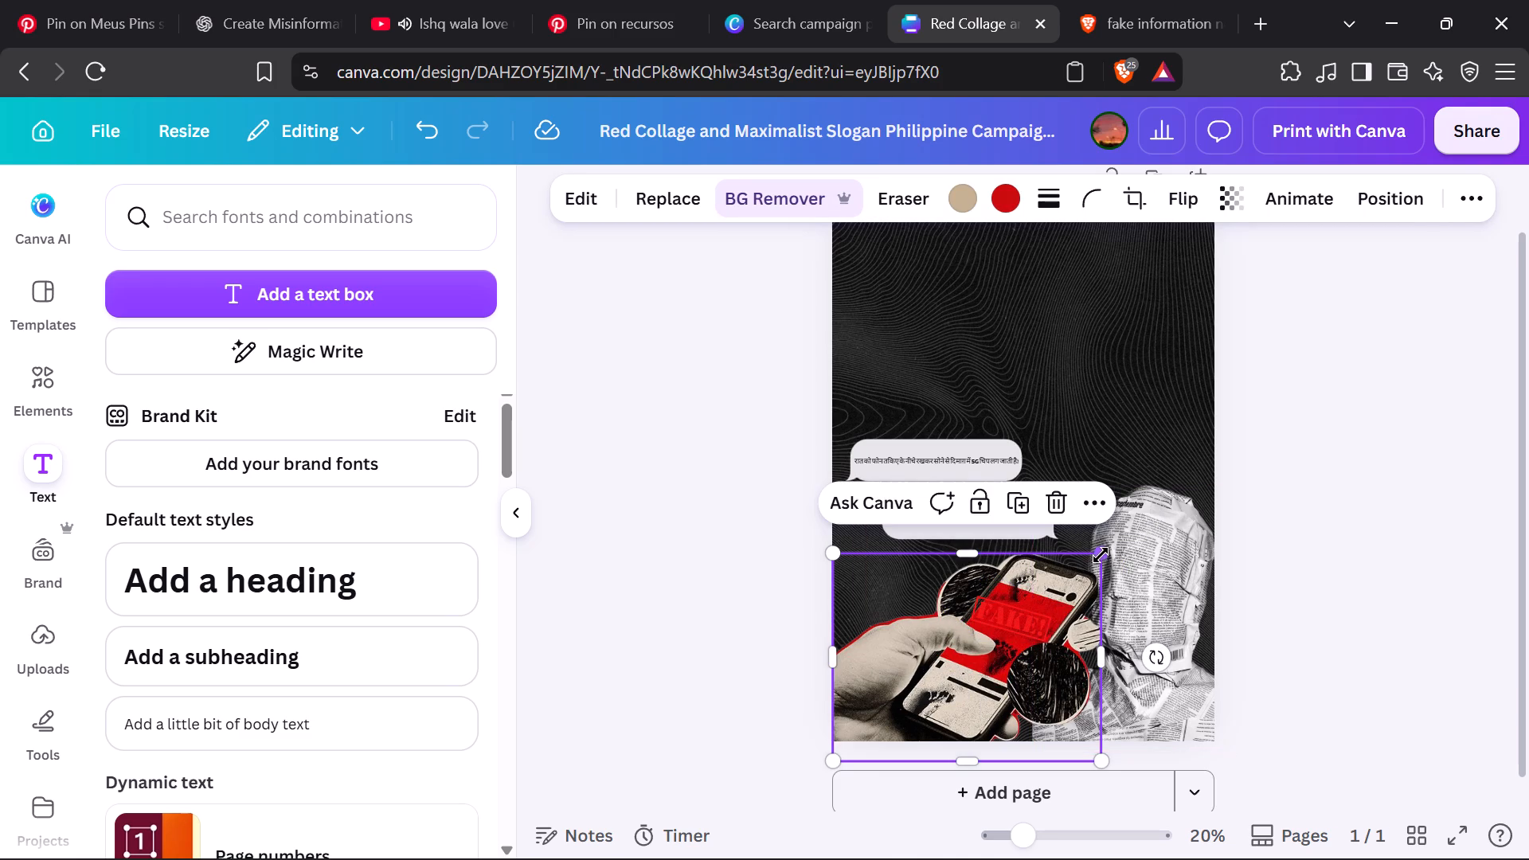
drag(1101, 557, 1069, 568)
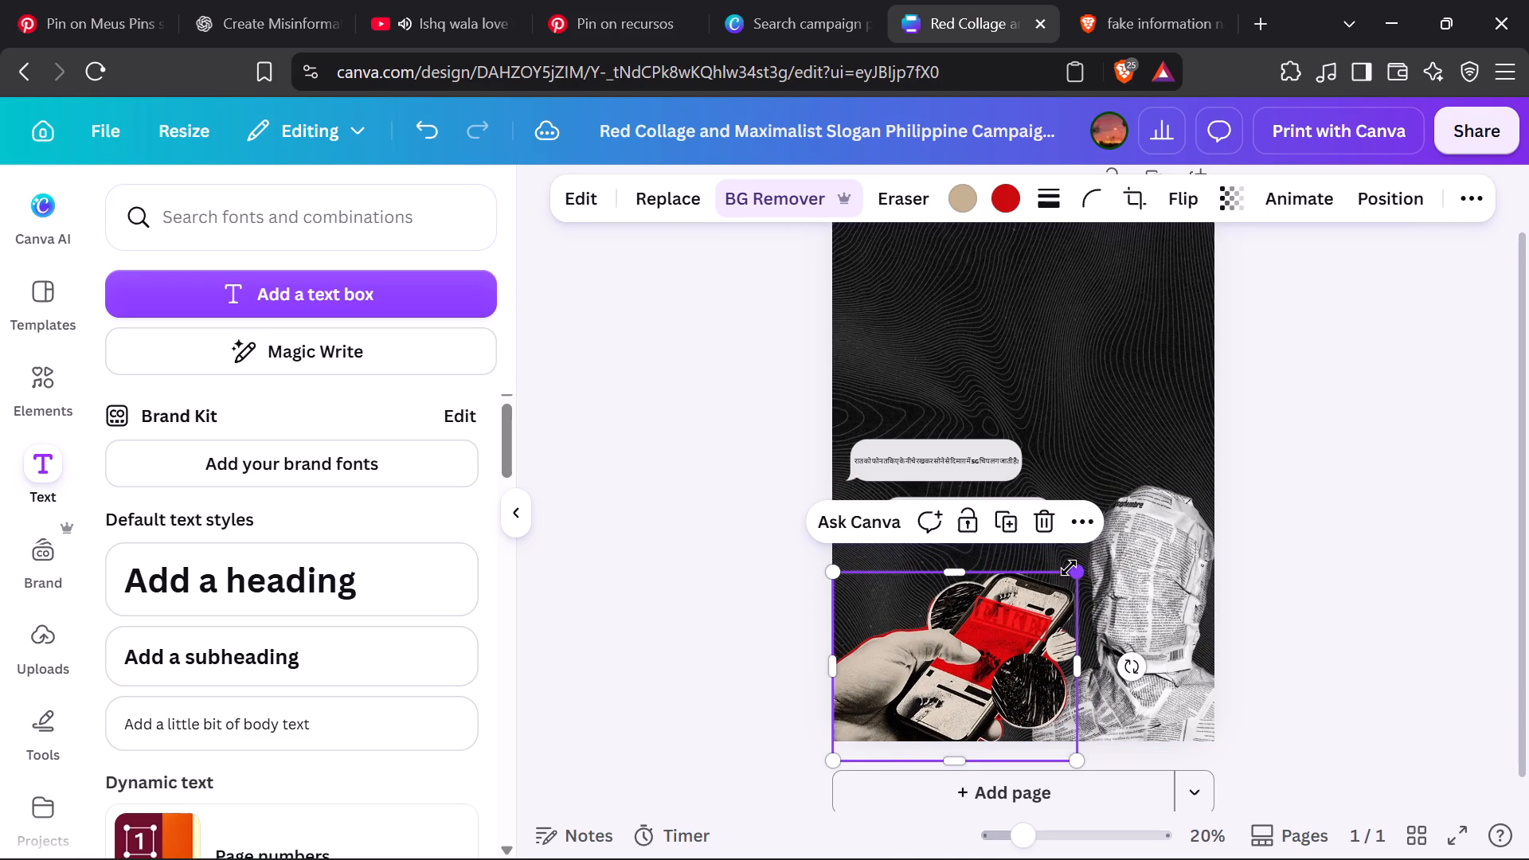
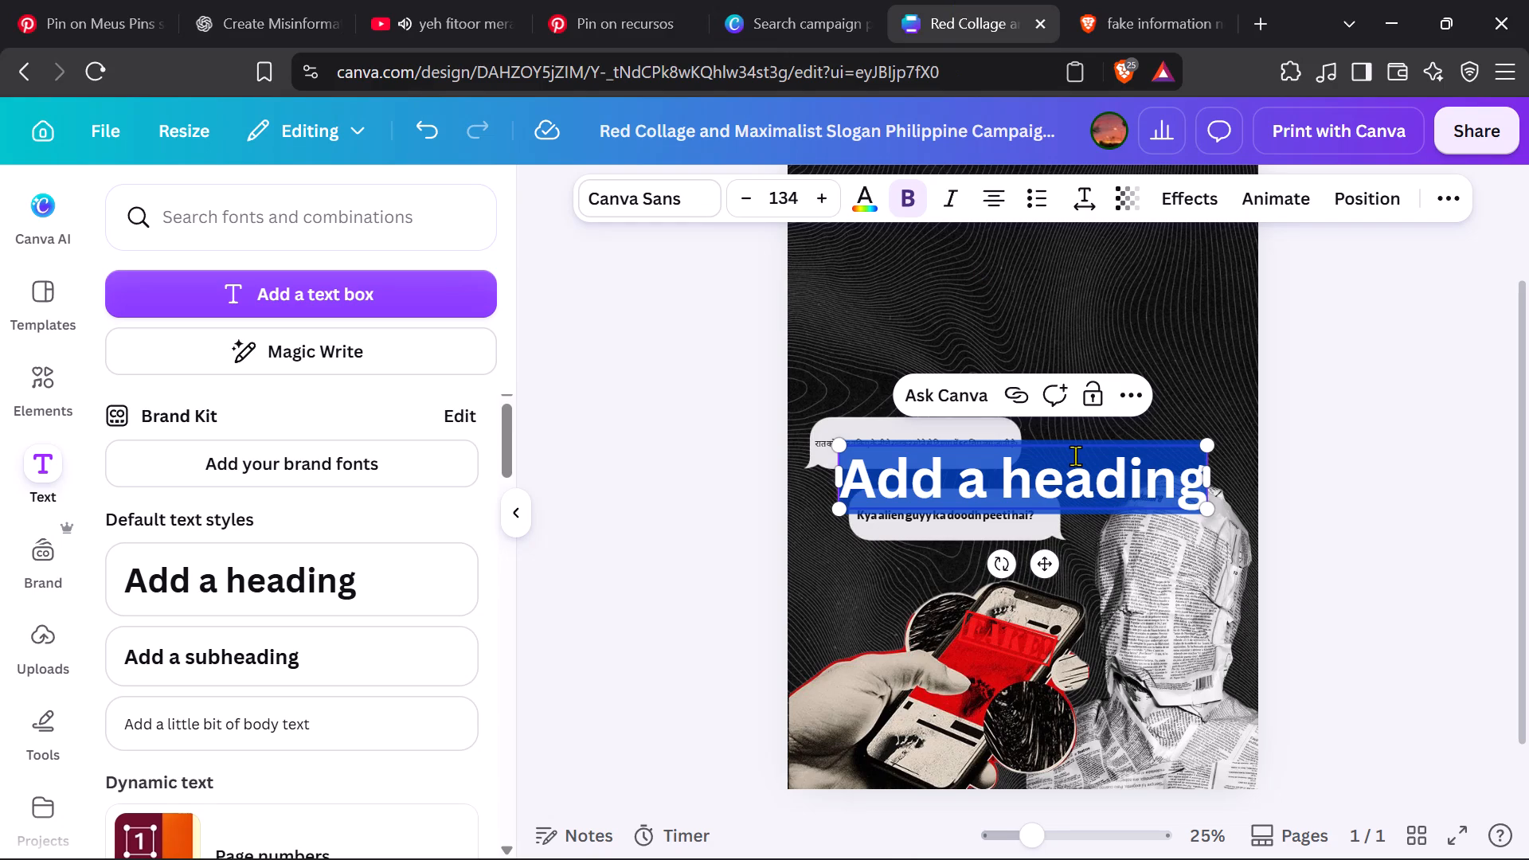
click(1074, 465)
double_click(1092, 500)
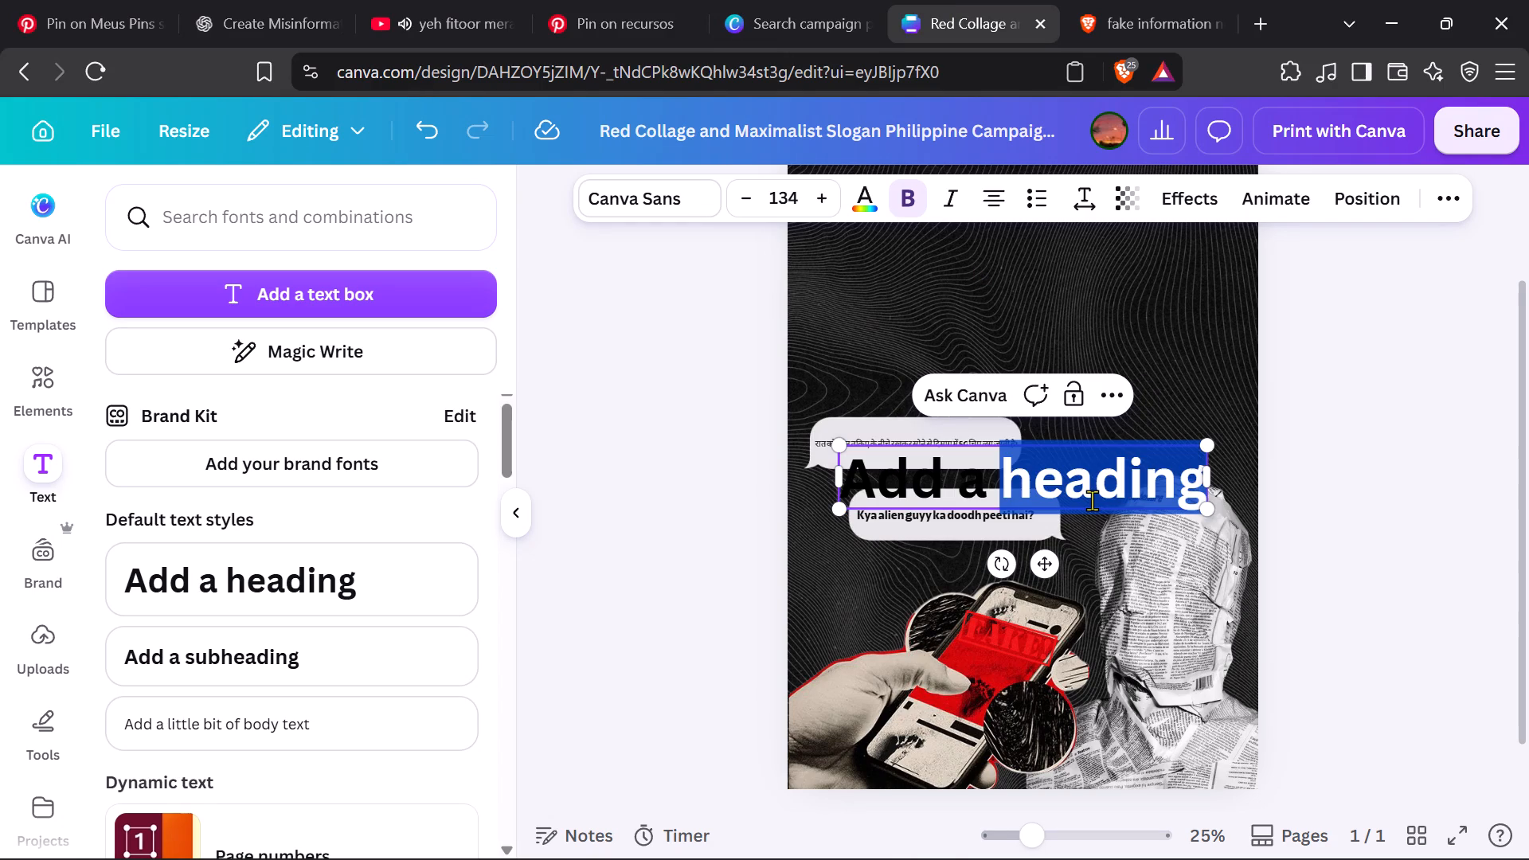
right_click(1092, 500)
click(1092, 500)
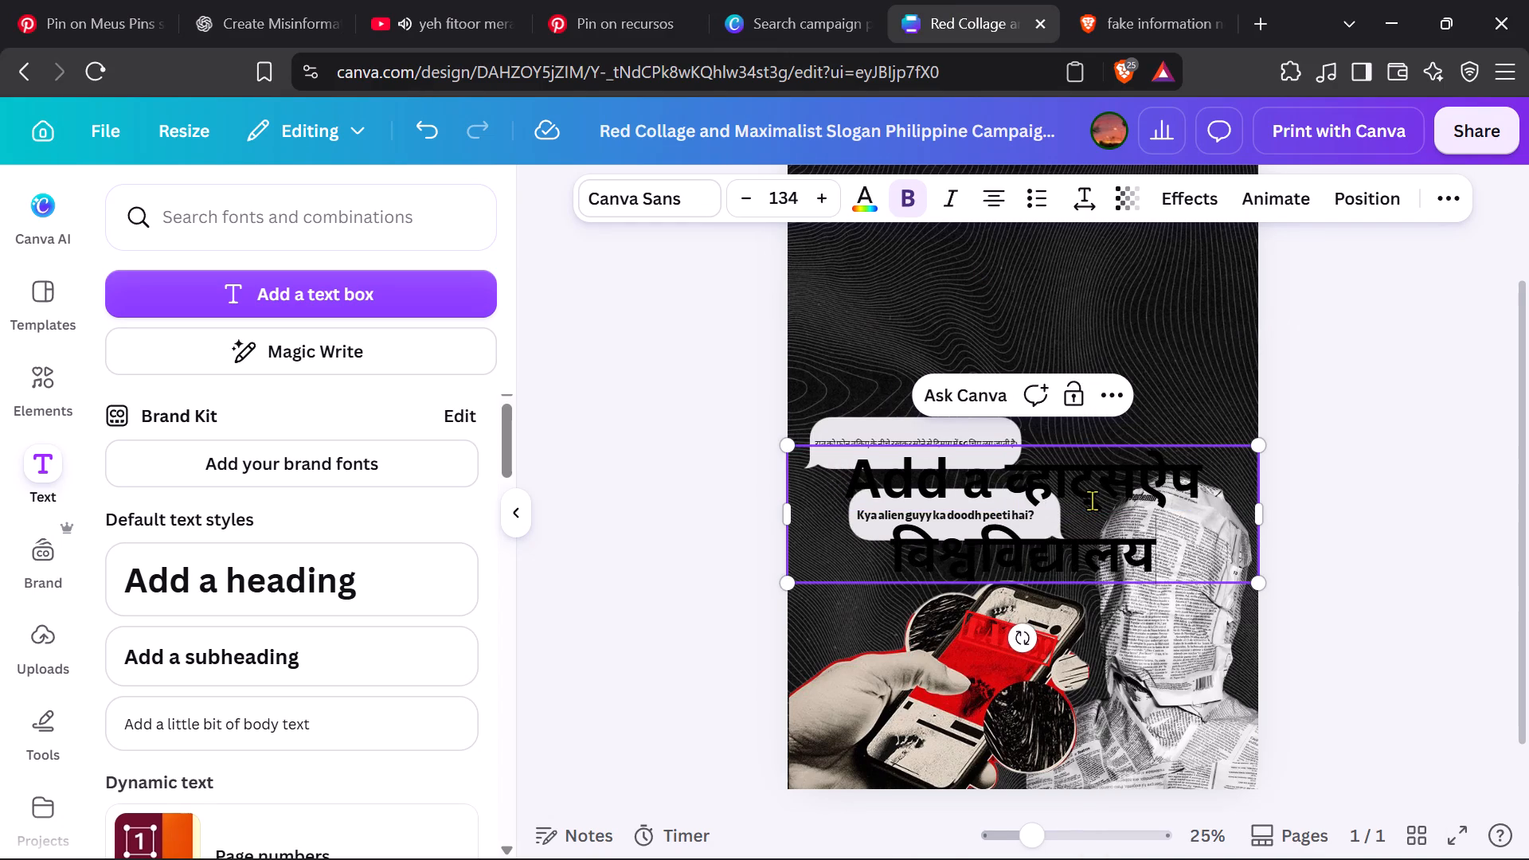
click(991, 495)
key(BackSpace)
key(BackSpace)
key(BackSpace)
key(BackSpace)
key(BackSpace)
key(BackSpace)
key(BackSpace)
key(BackSpace)
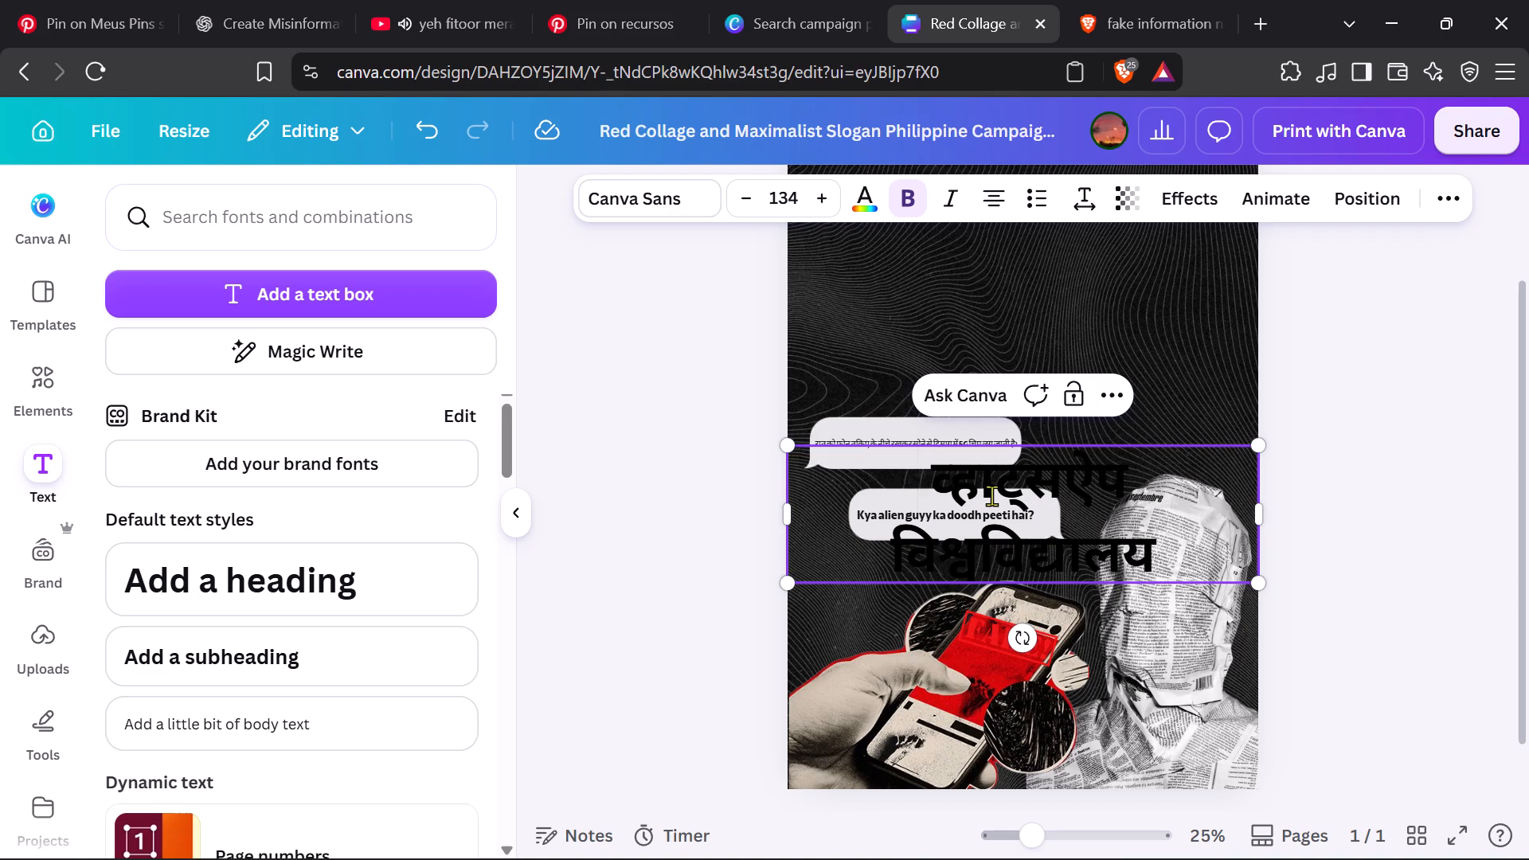
triple_click(746, 183)
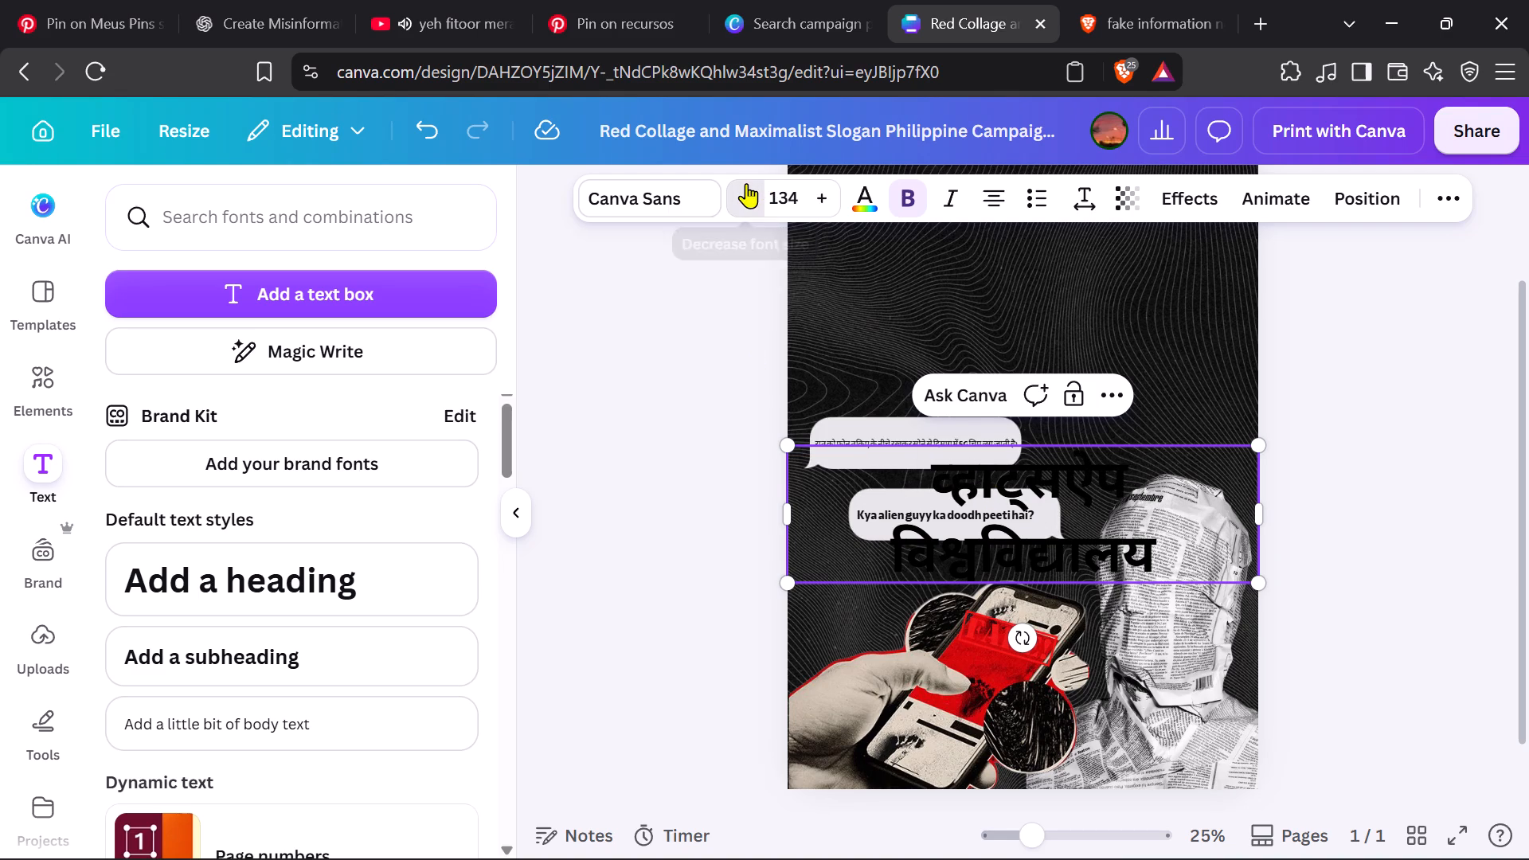
click(746, 183)
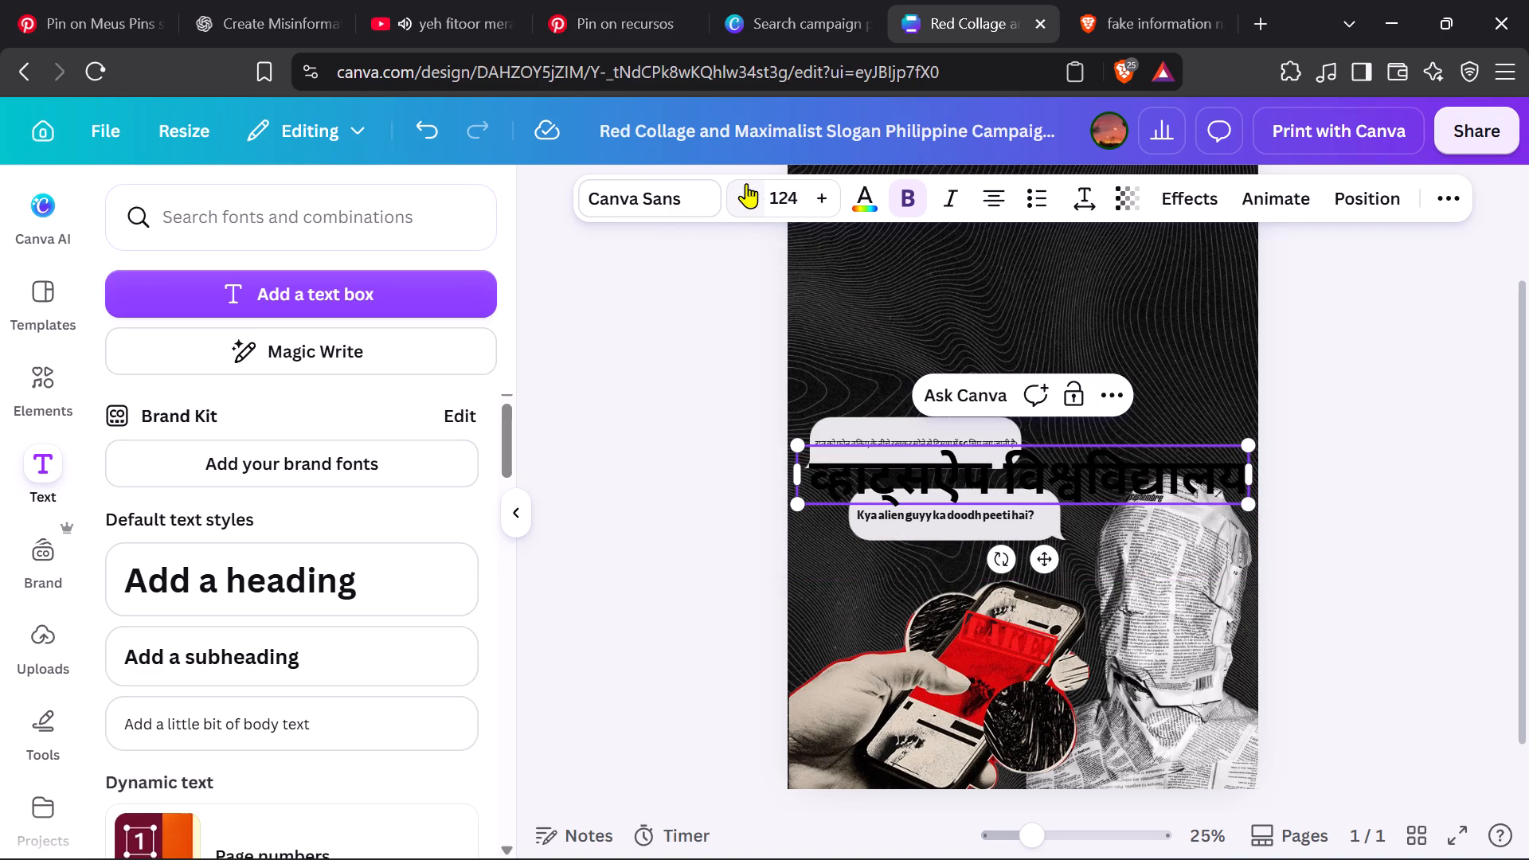
Move the red FAKE stamp down from the phone screen to the phone's lower end, near the poster's bottom edge.
click(1005, 647)
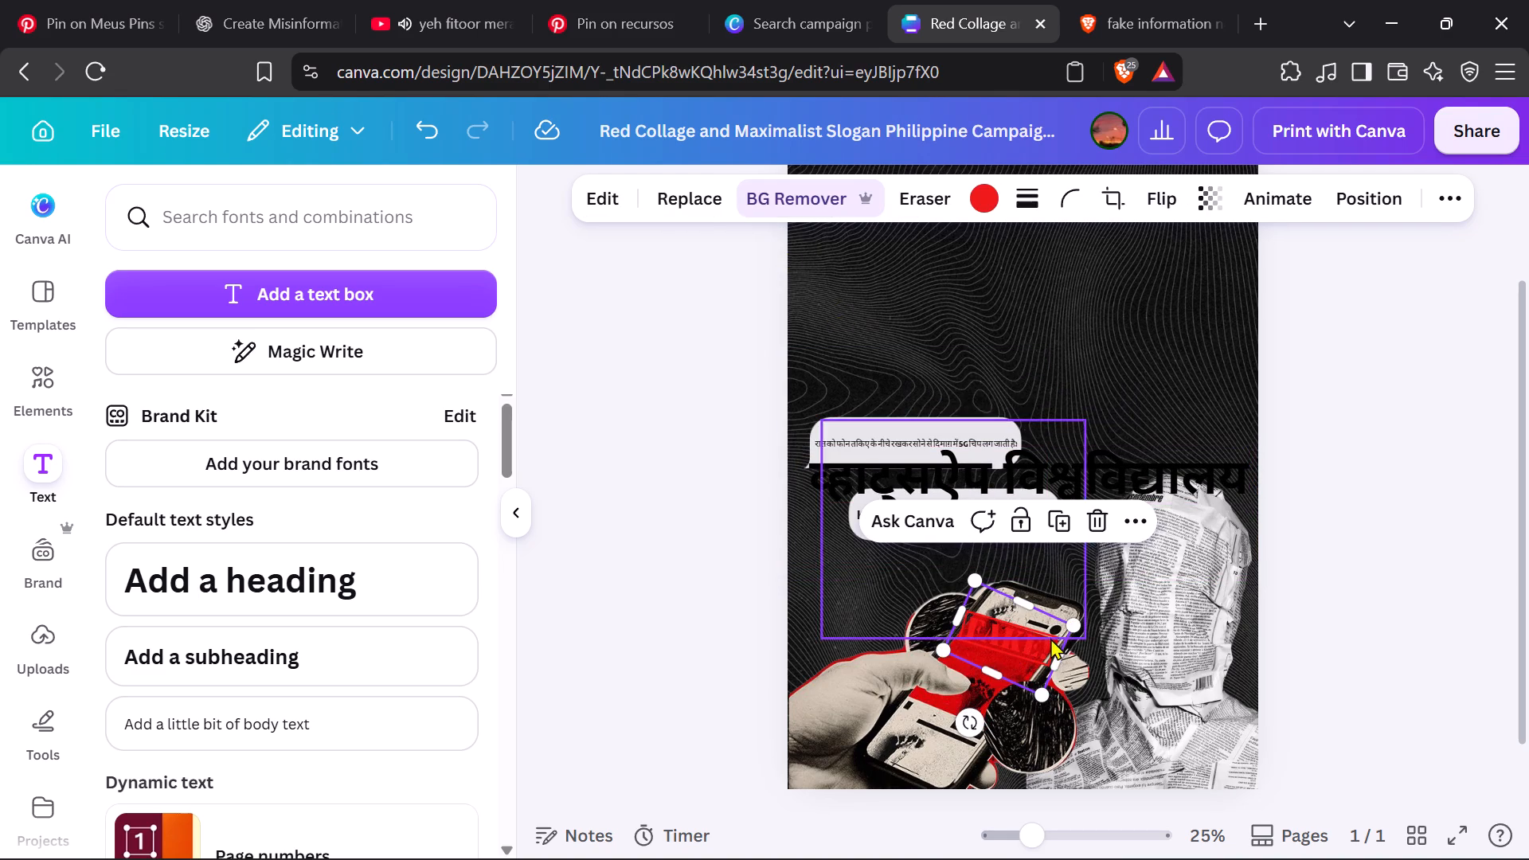
key(Down)
key(Down)
key(Down)
key(Down)
key(Down)
key(Down)
key(Down)
key(Down)
key(Down)
key(Down)
key(Down)
key(Down)
key(Down)
key(Down)
key(Down)
key(Down)
key(Down)
key(Down)
key(Down)
key(Down)
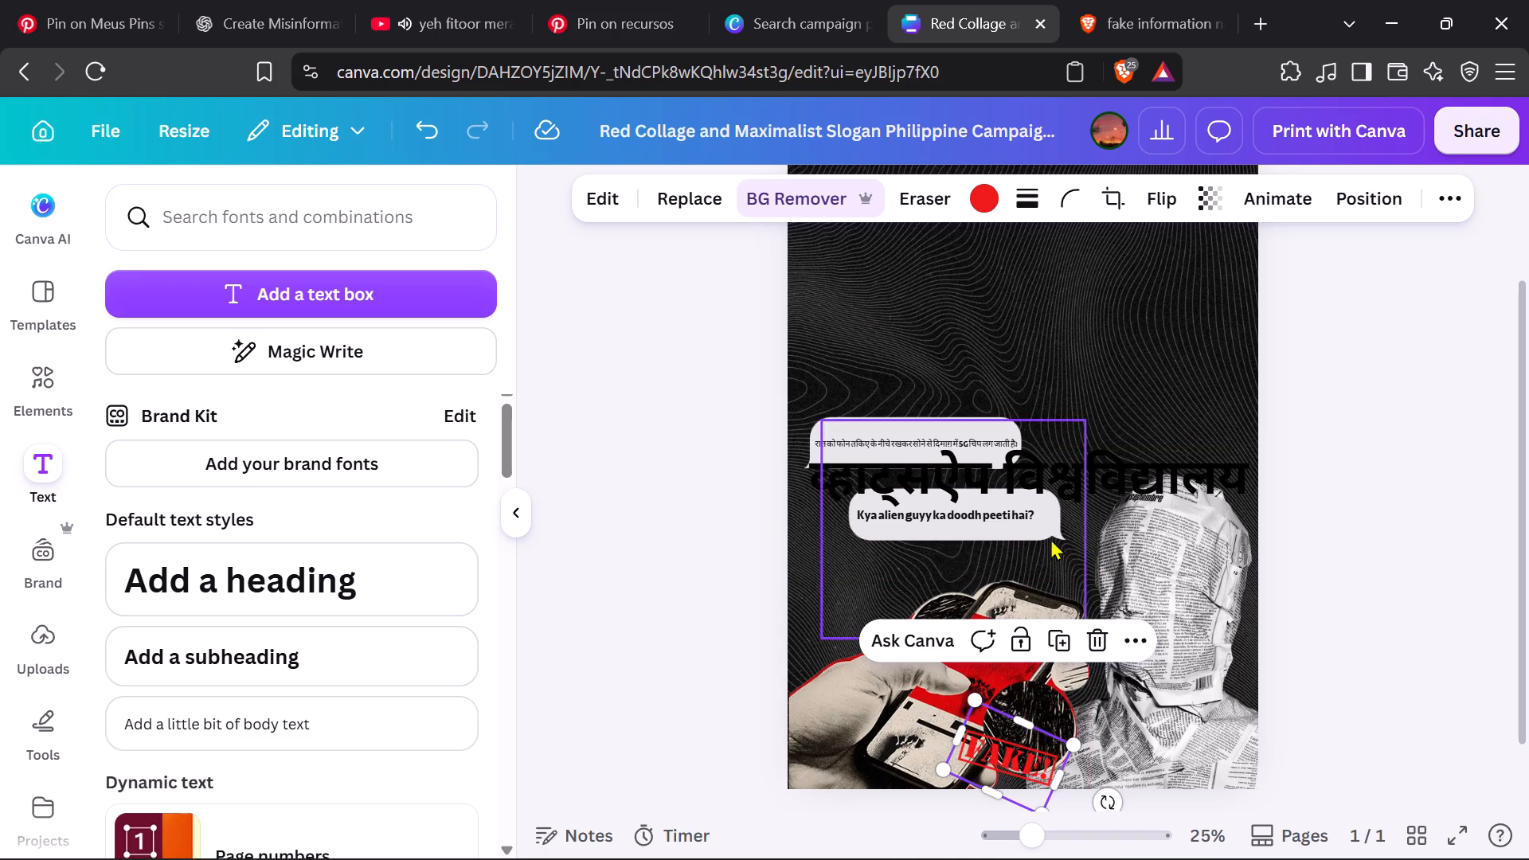
Scale the Hindi heading down to a font size of about 80.
click(1184, 459)
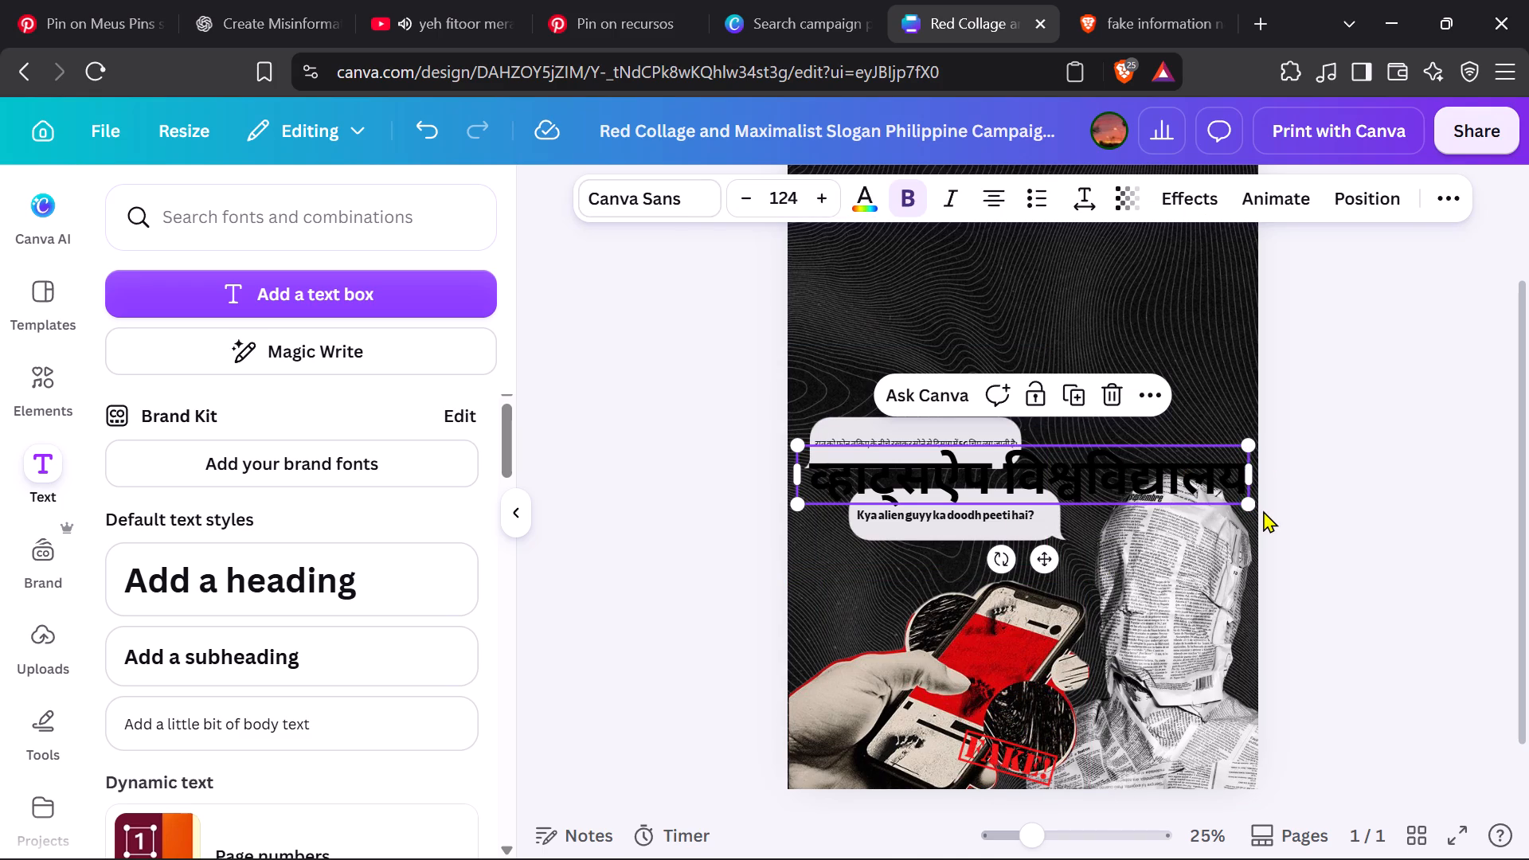
drag(1252, 506, 1122, 502)
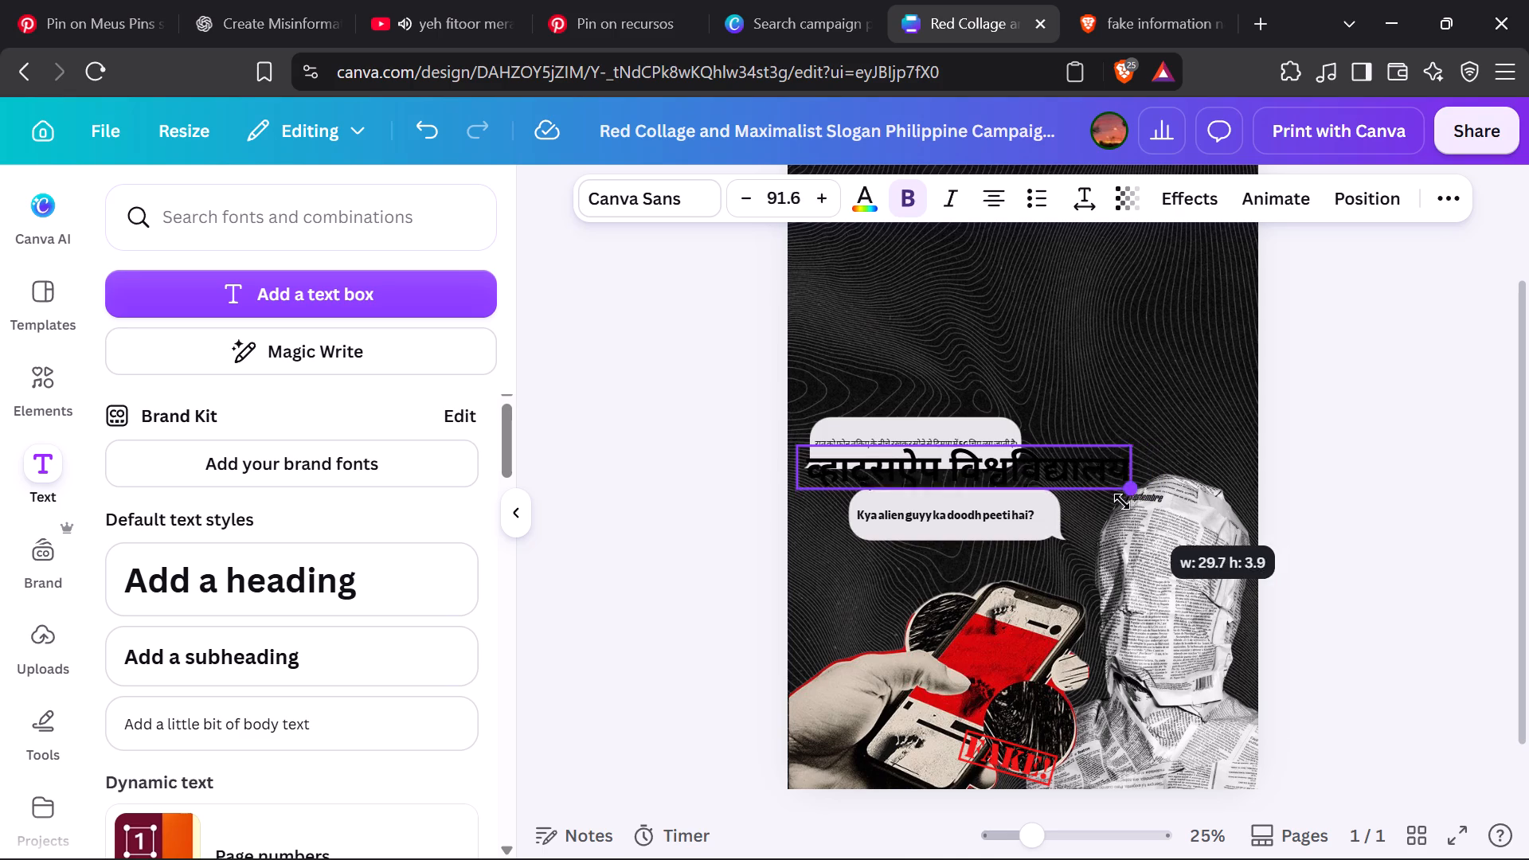
drag(1122, 502, 1090, 499)
right_click(1090, 499)
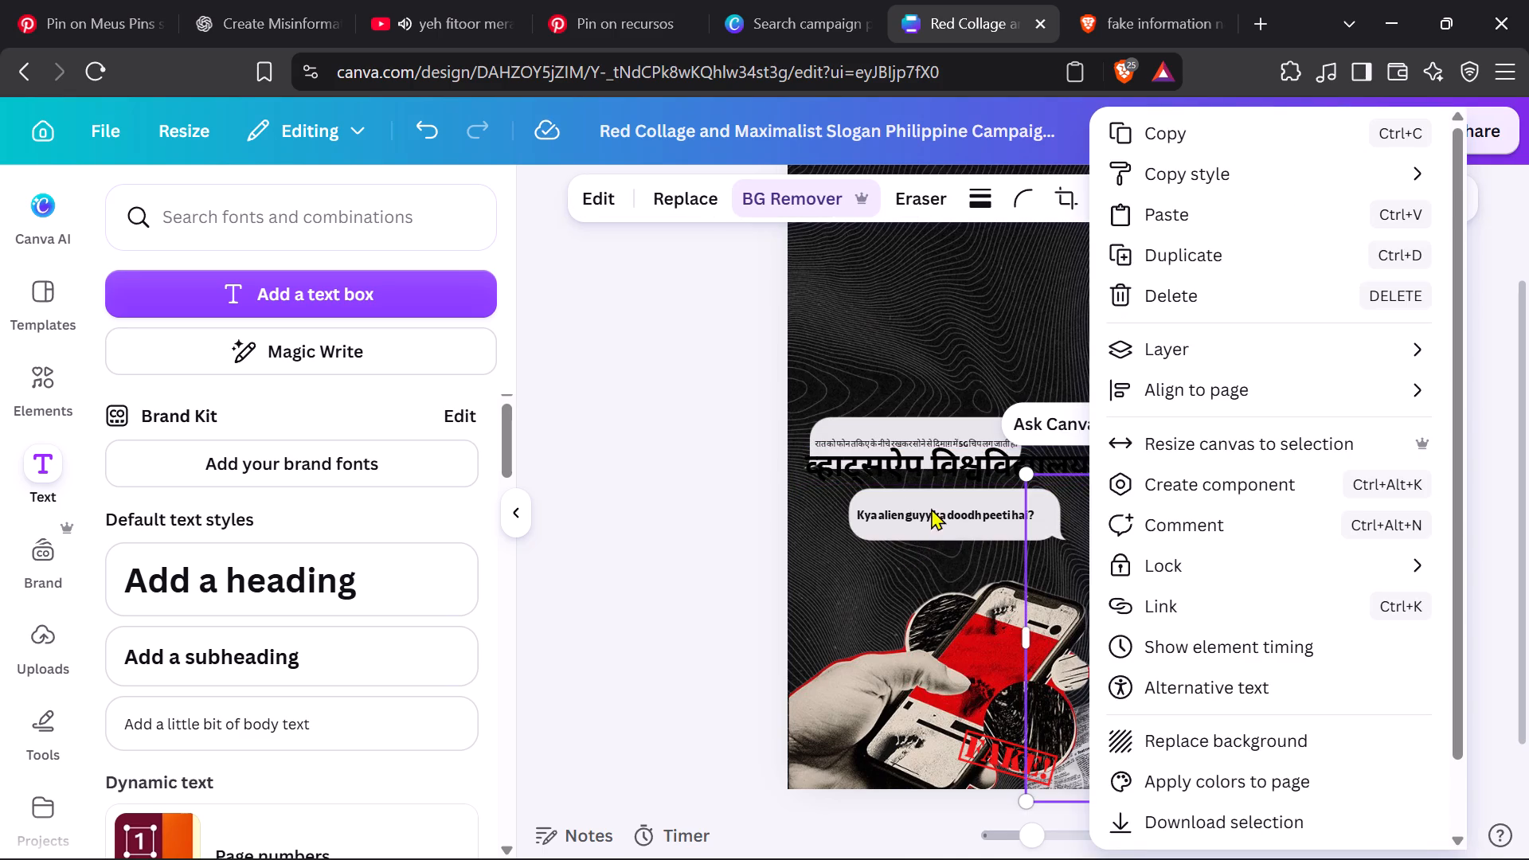
click(953, 456)
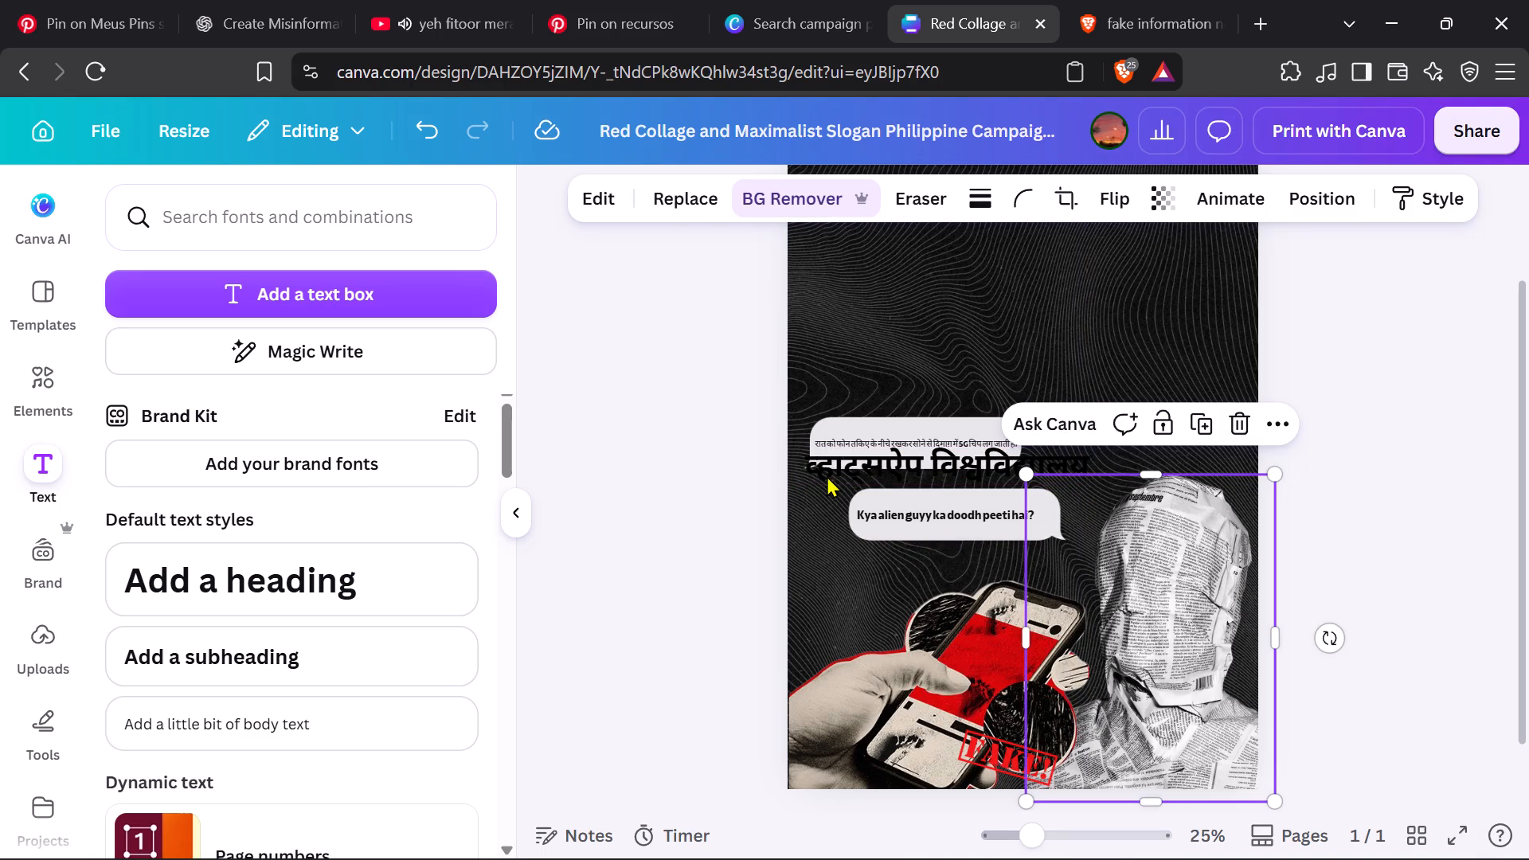
Tilt the Hindi heading clockwise to follow the slant of the phone in the collage.
click(827, 475)
drag(921, 530, 900, 530)
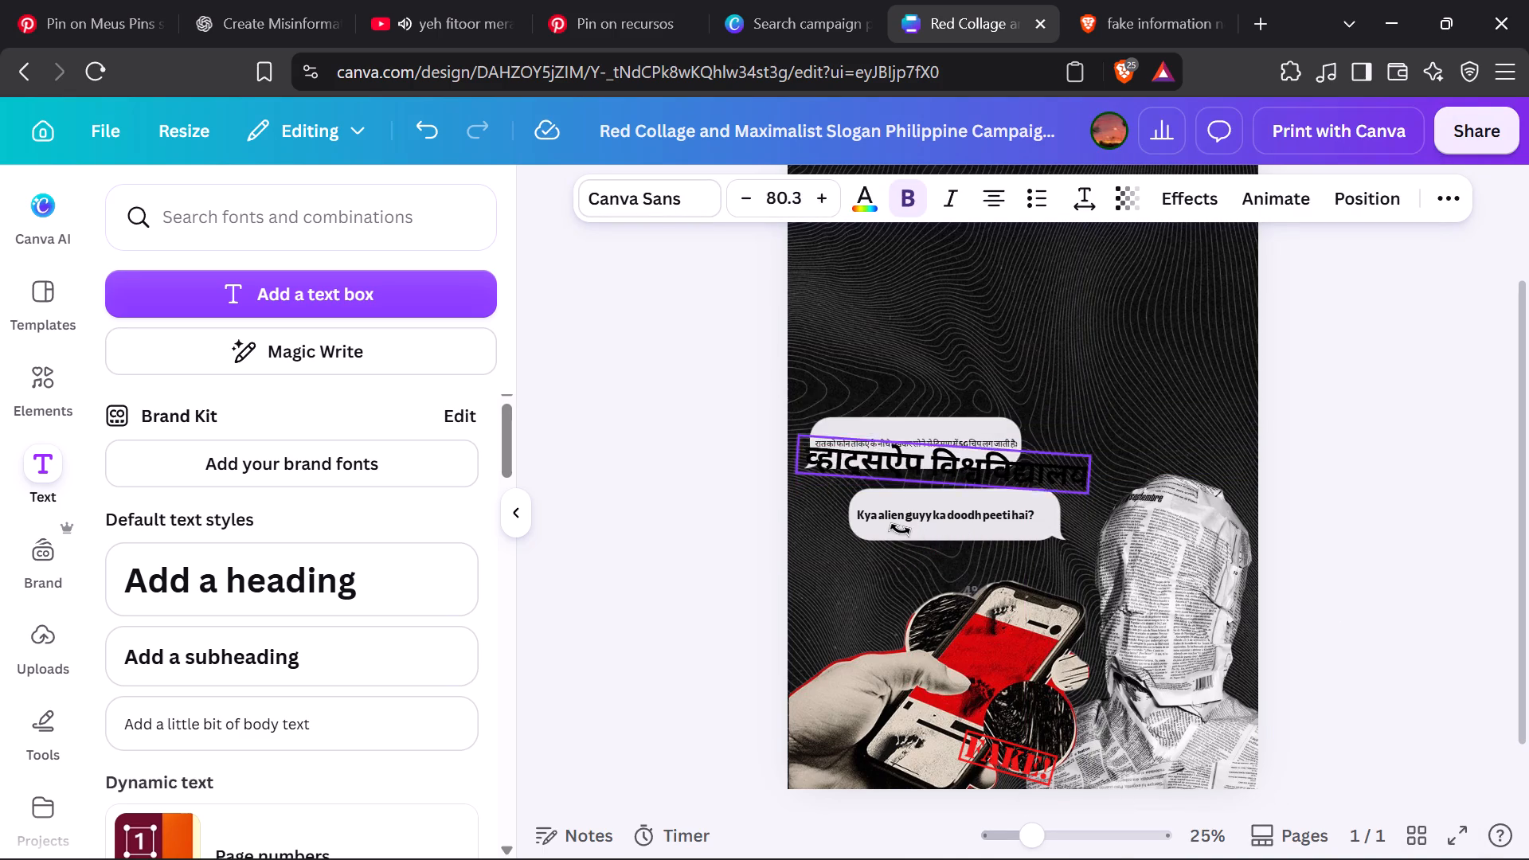
drag(900, 530, 895, 529)
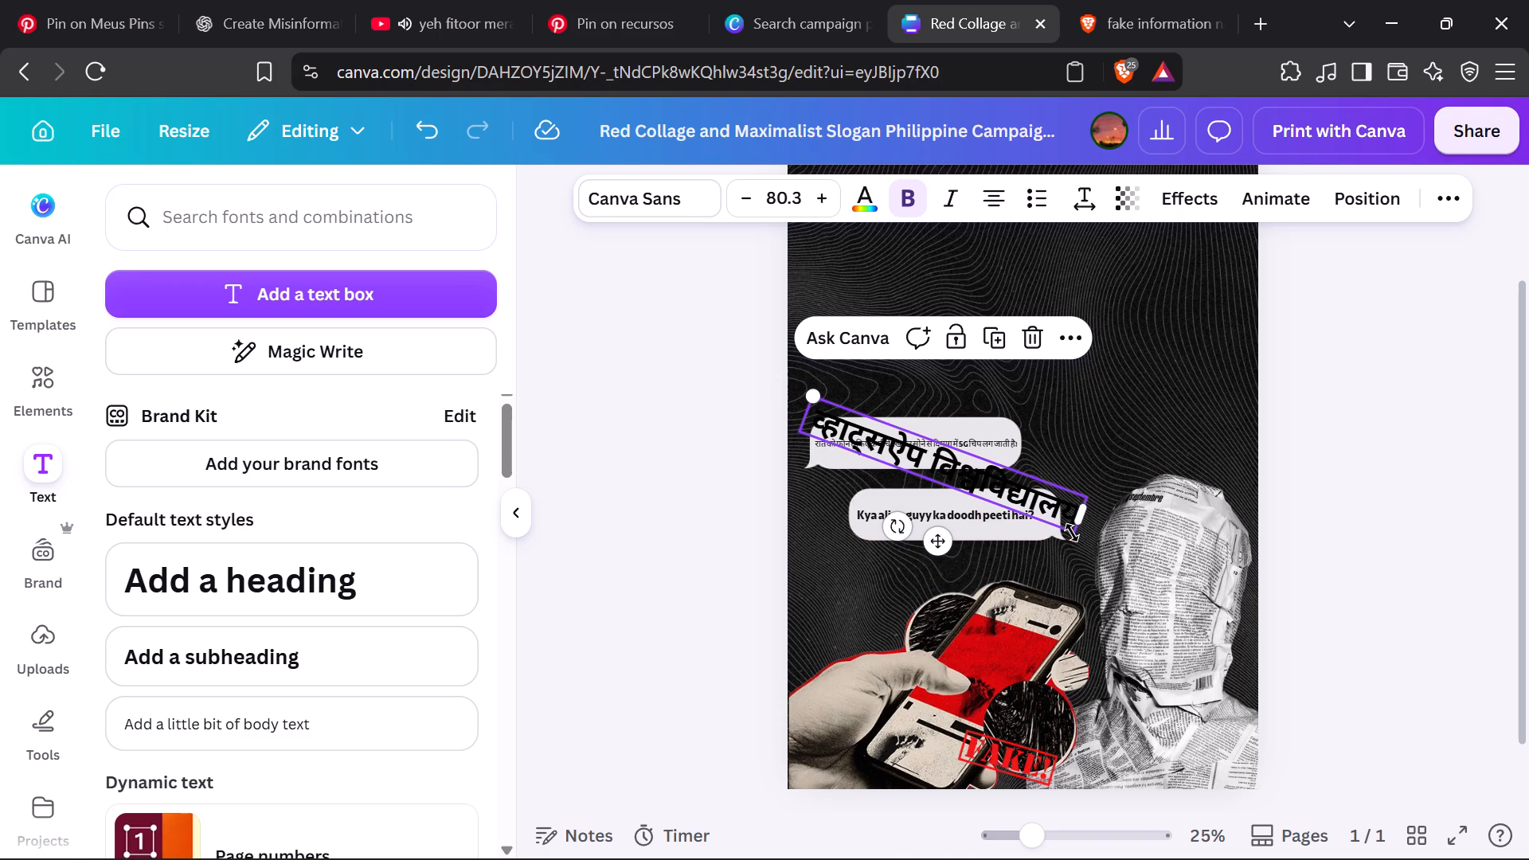
Shrink the tilted Hindi text to a font size of about 27 and place it on the phone's red screen.
drag(1072, 532, 960, 492)
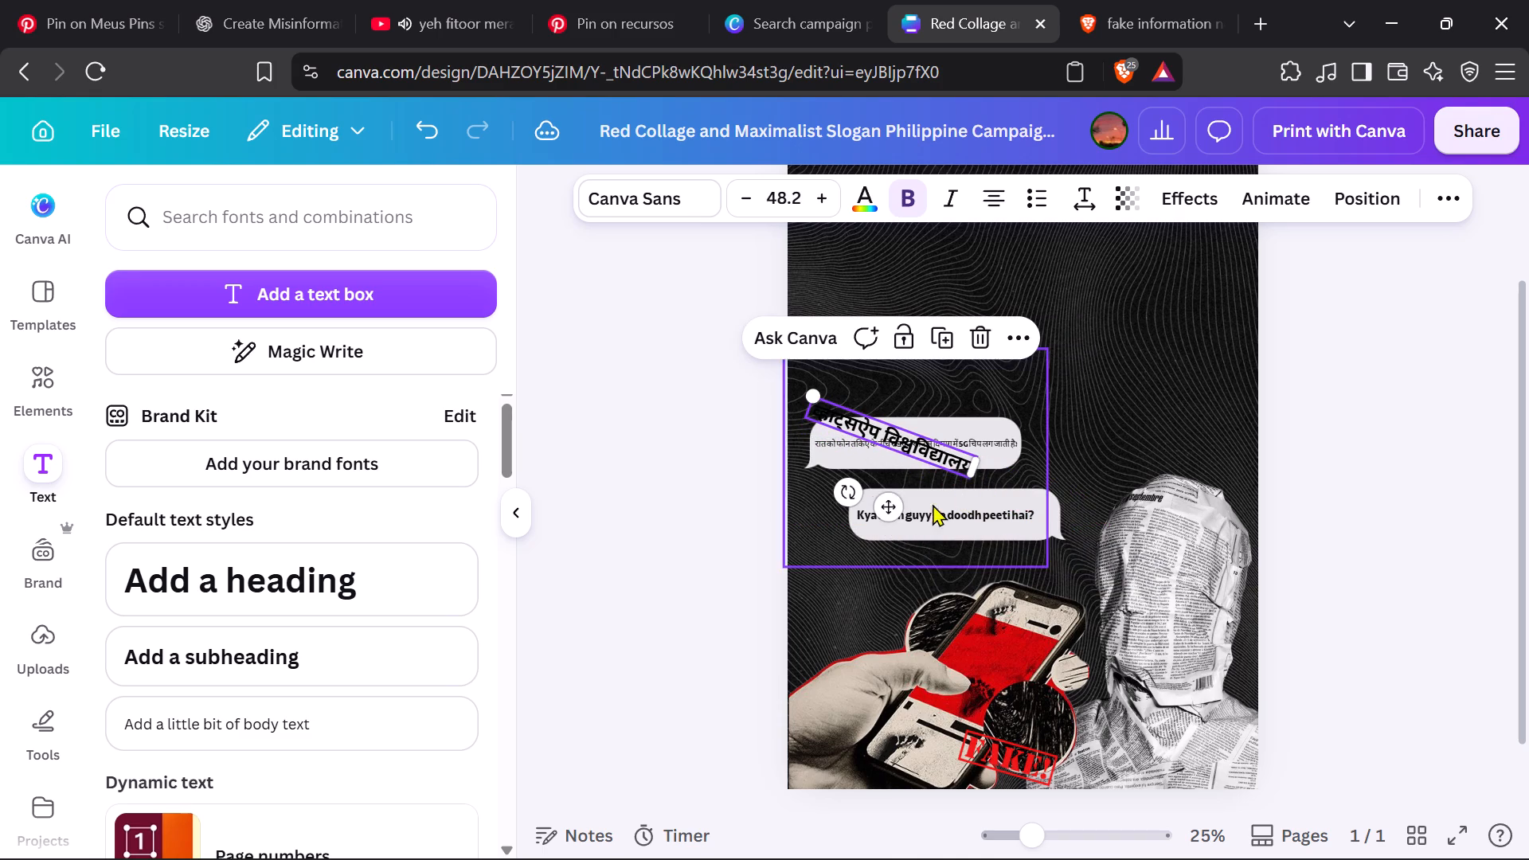
drag(894, 502, 988, 681)
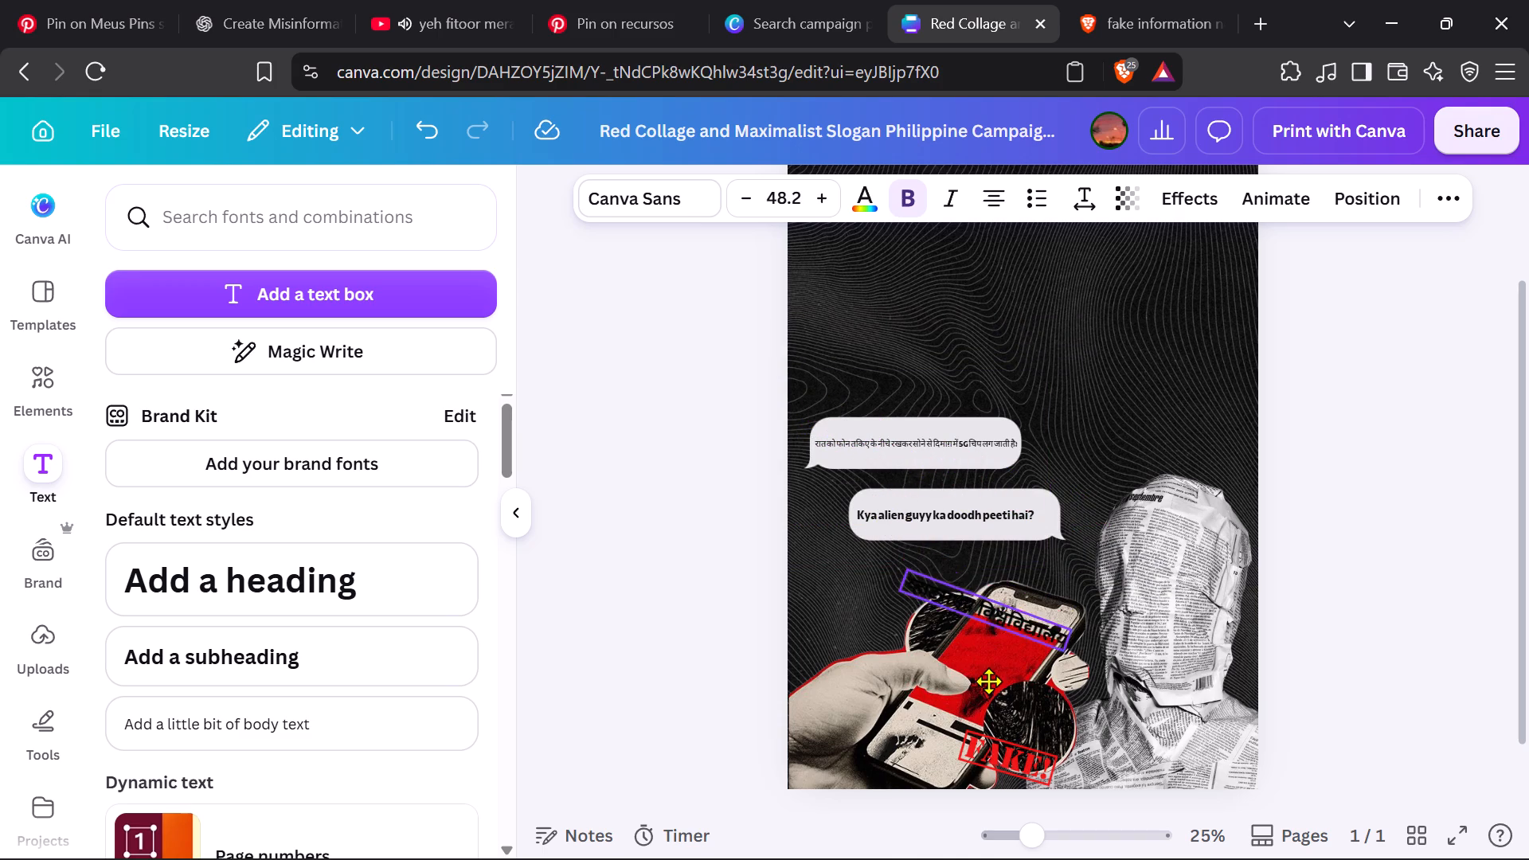
drag(988, 681, 997, 712)
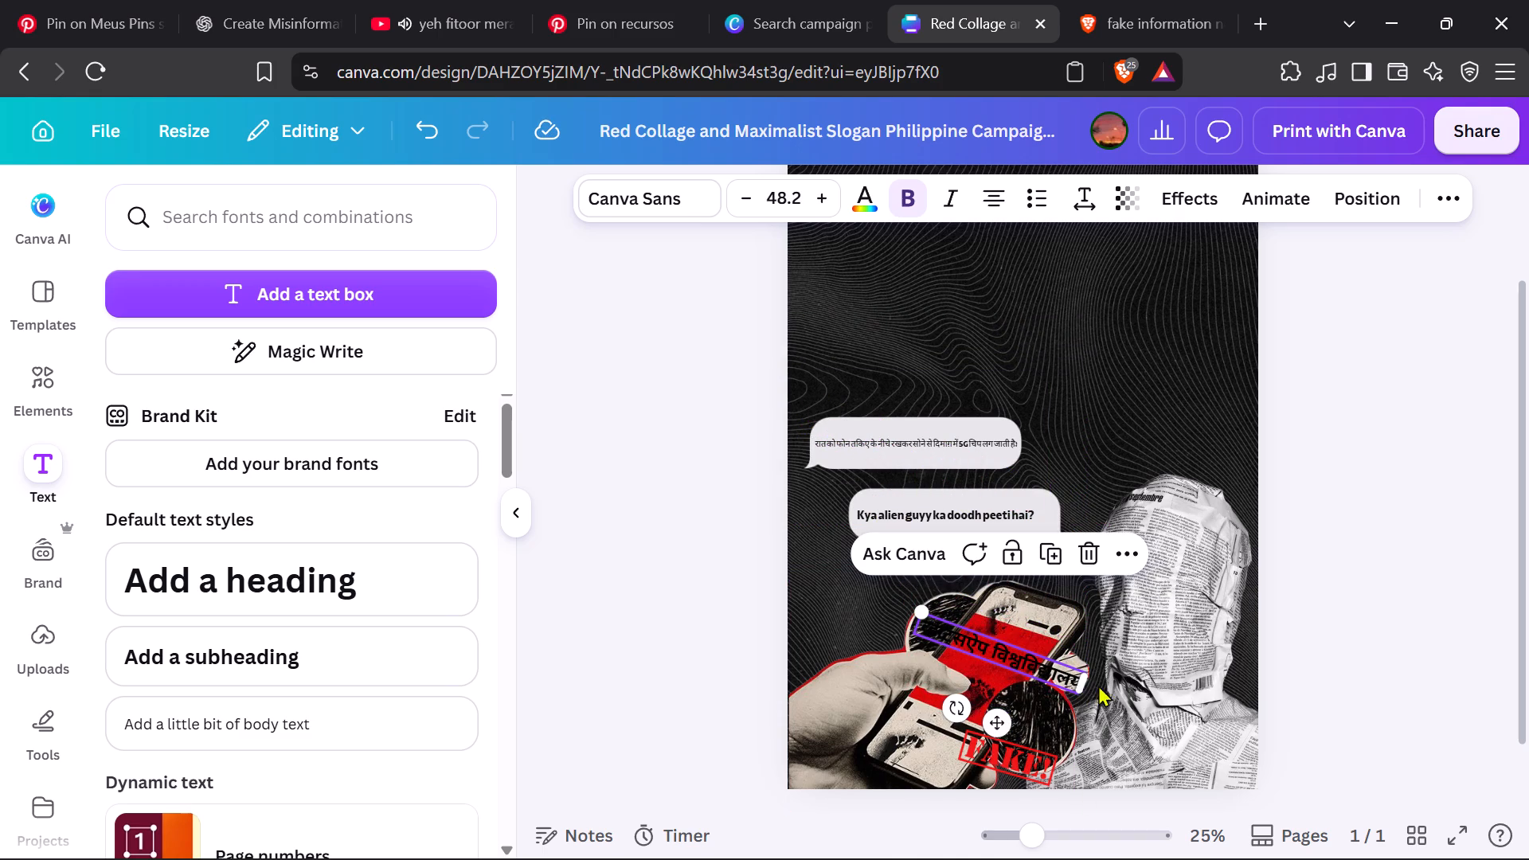
drag(1082, 698, 1018, 679)
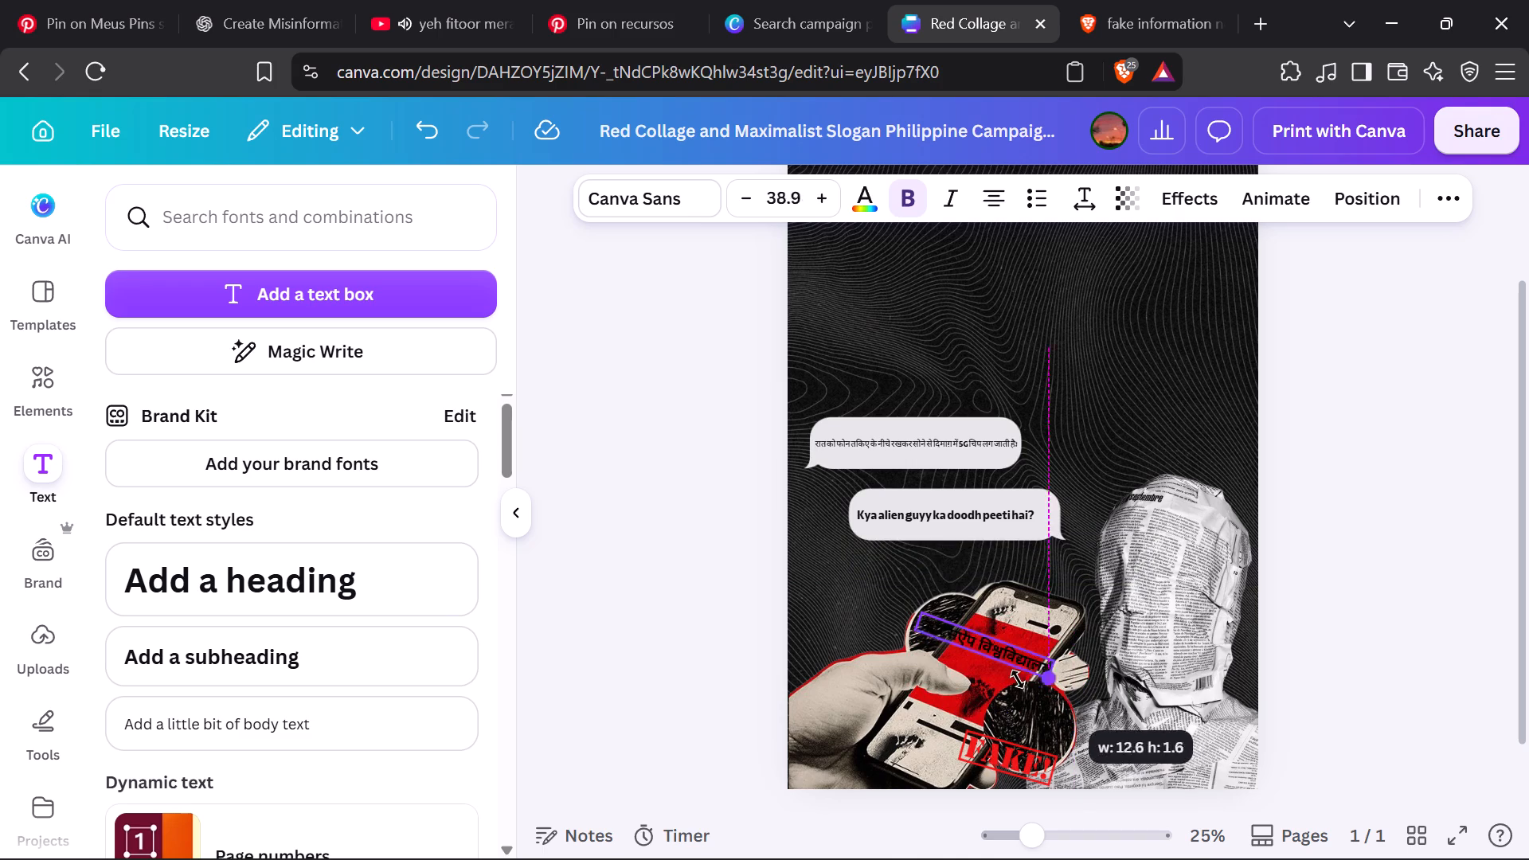
drag(1018, 679, 999, 677)
drag(965, 700, 966, 701)
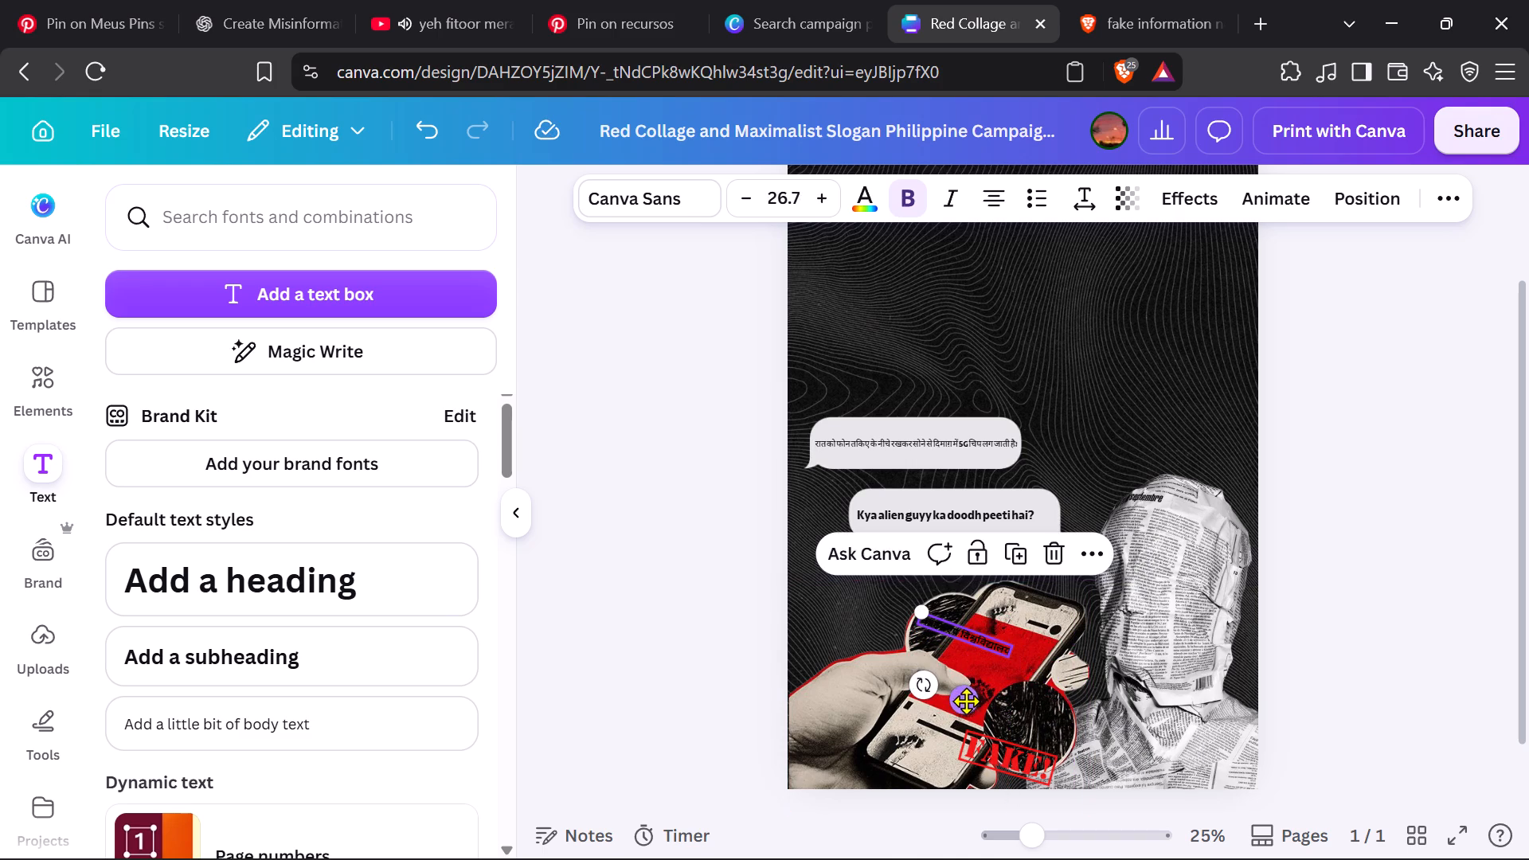
drag(966, 701, 998, 714)
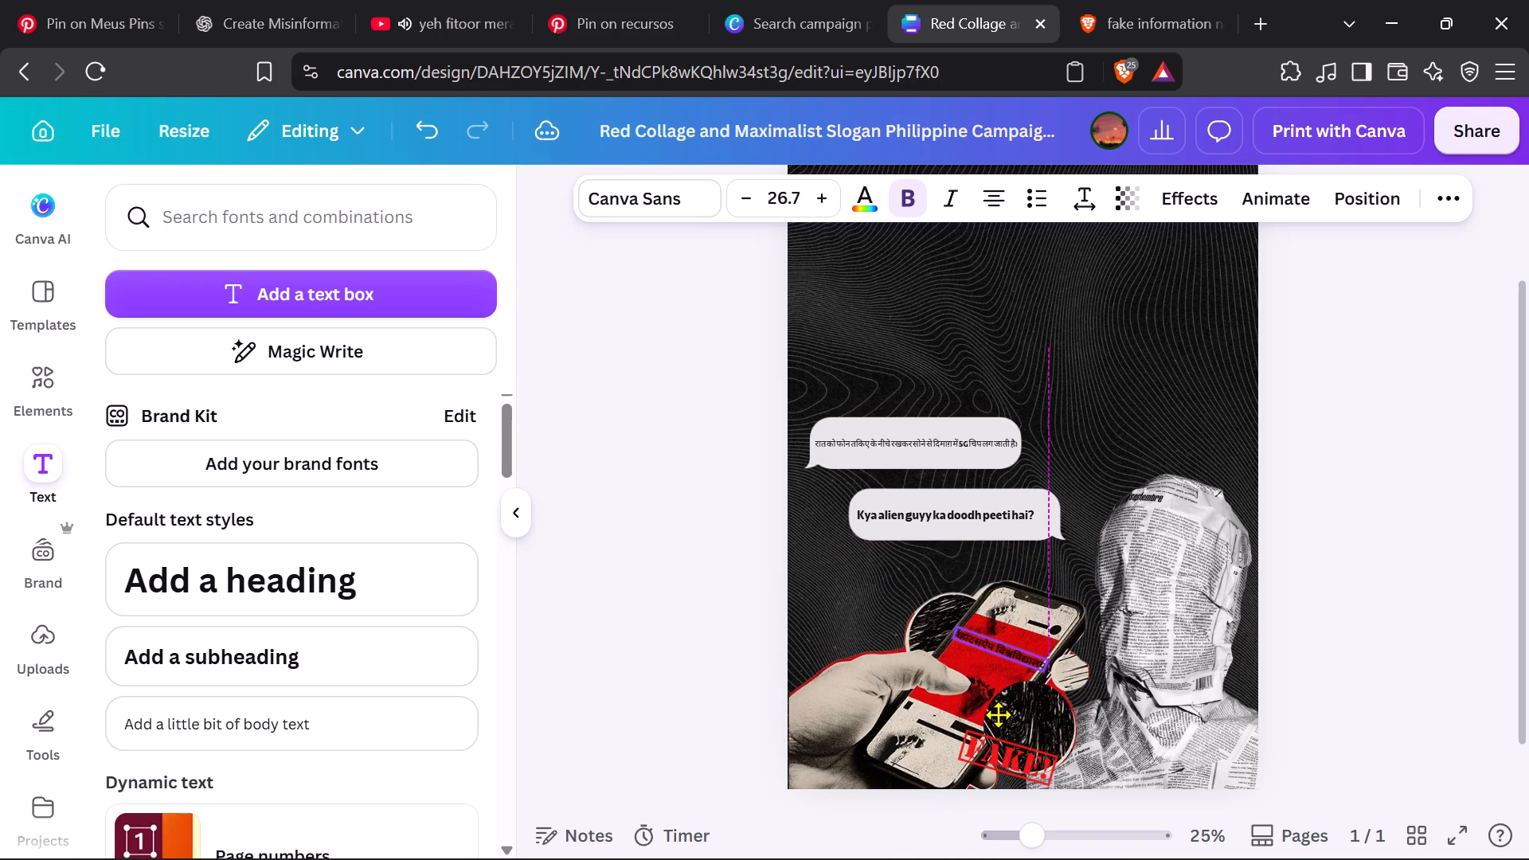
drag(998, 714, 996, 714)
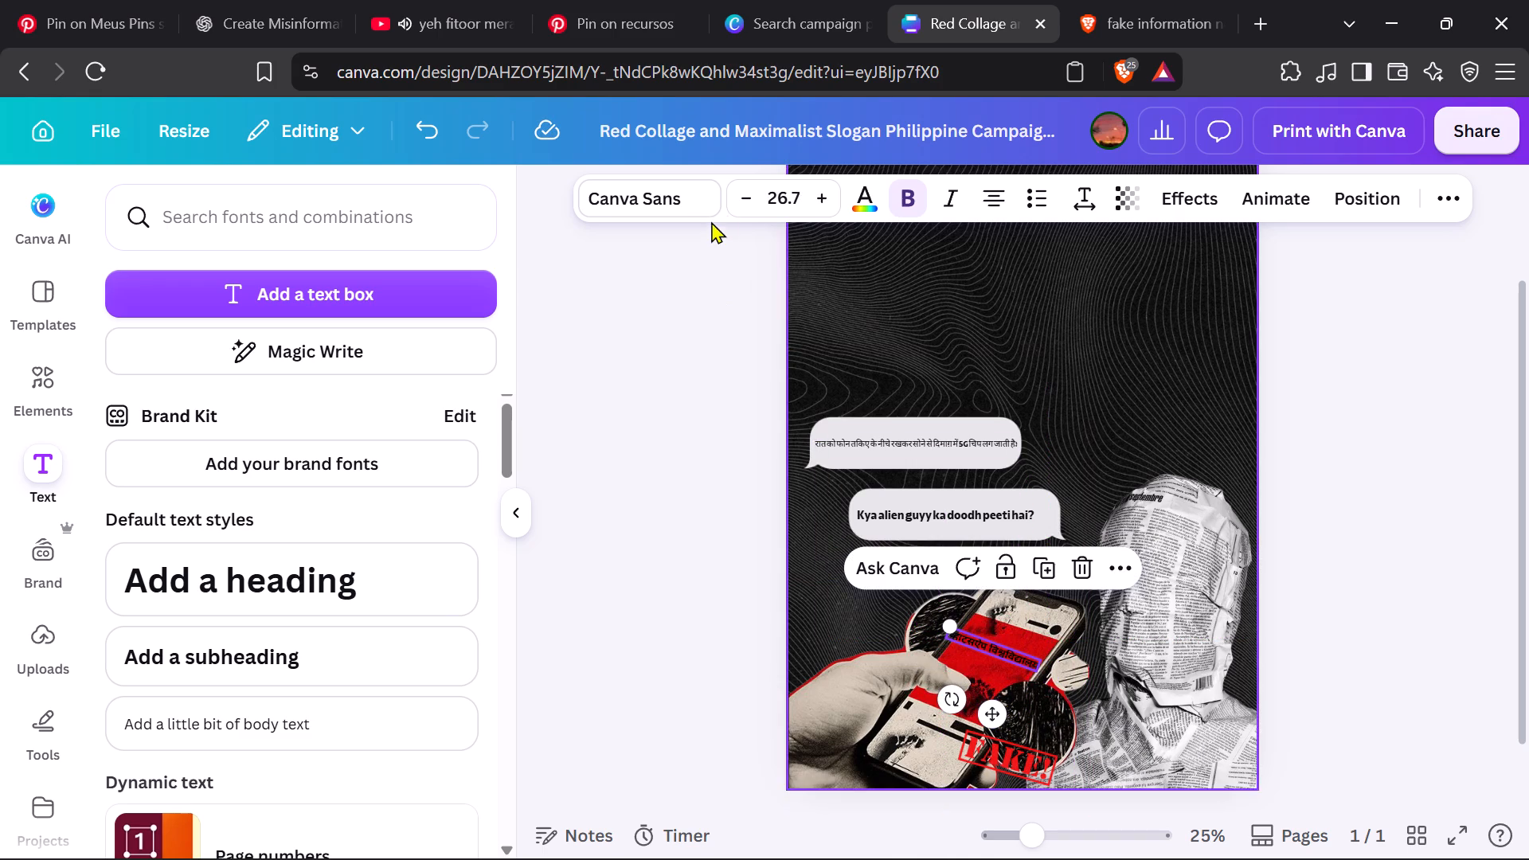
Reduce the font size of the Hindi text on the phone screen to 21.7.
triple_click(746, 193)
double_click(746, 193)
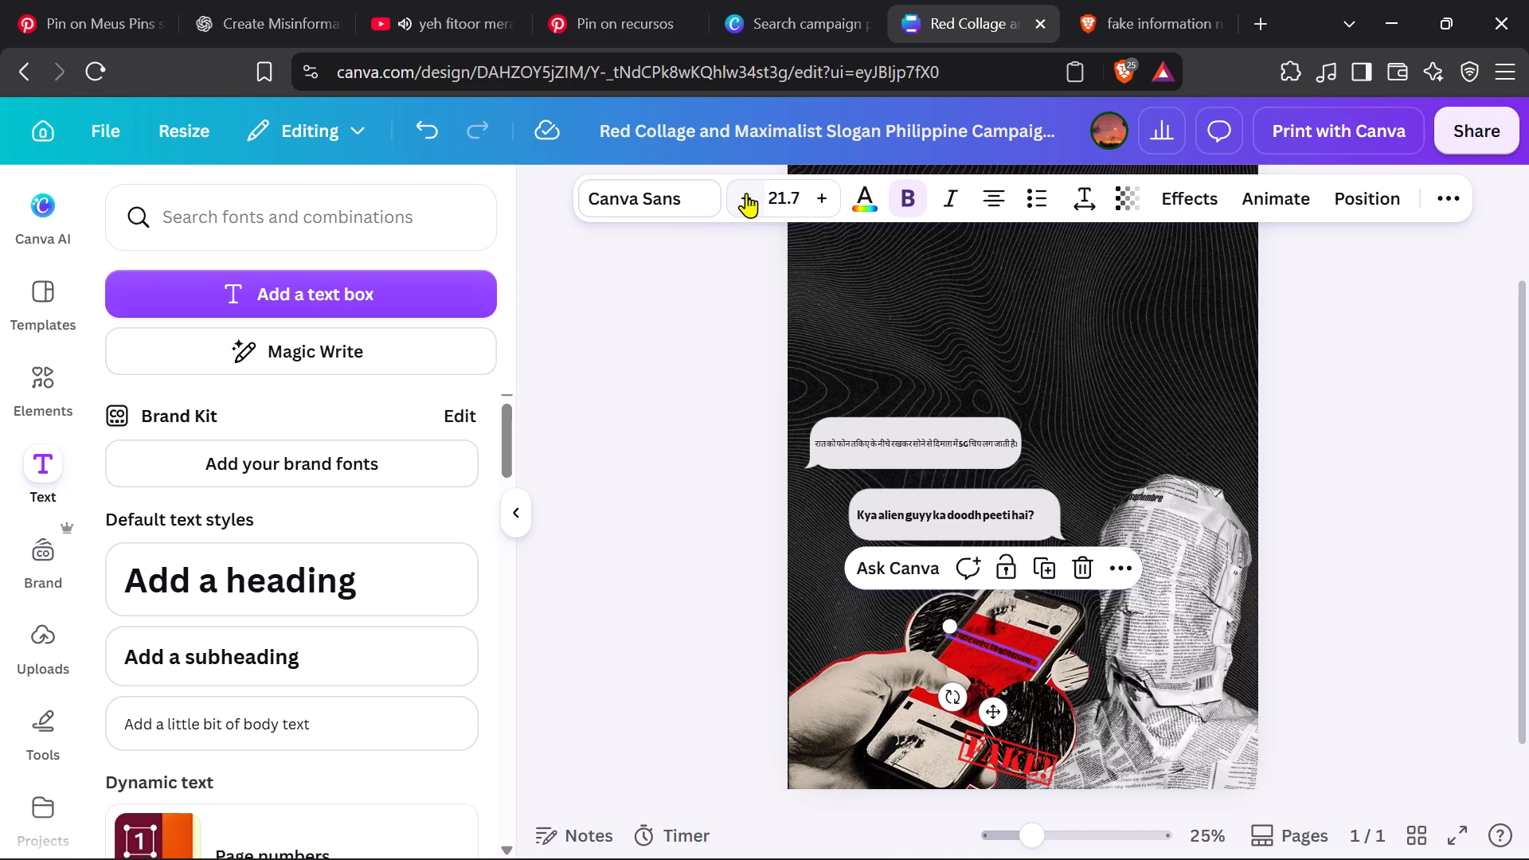
click(641, 444)
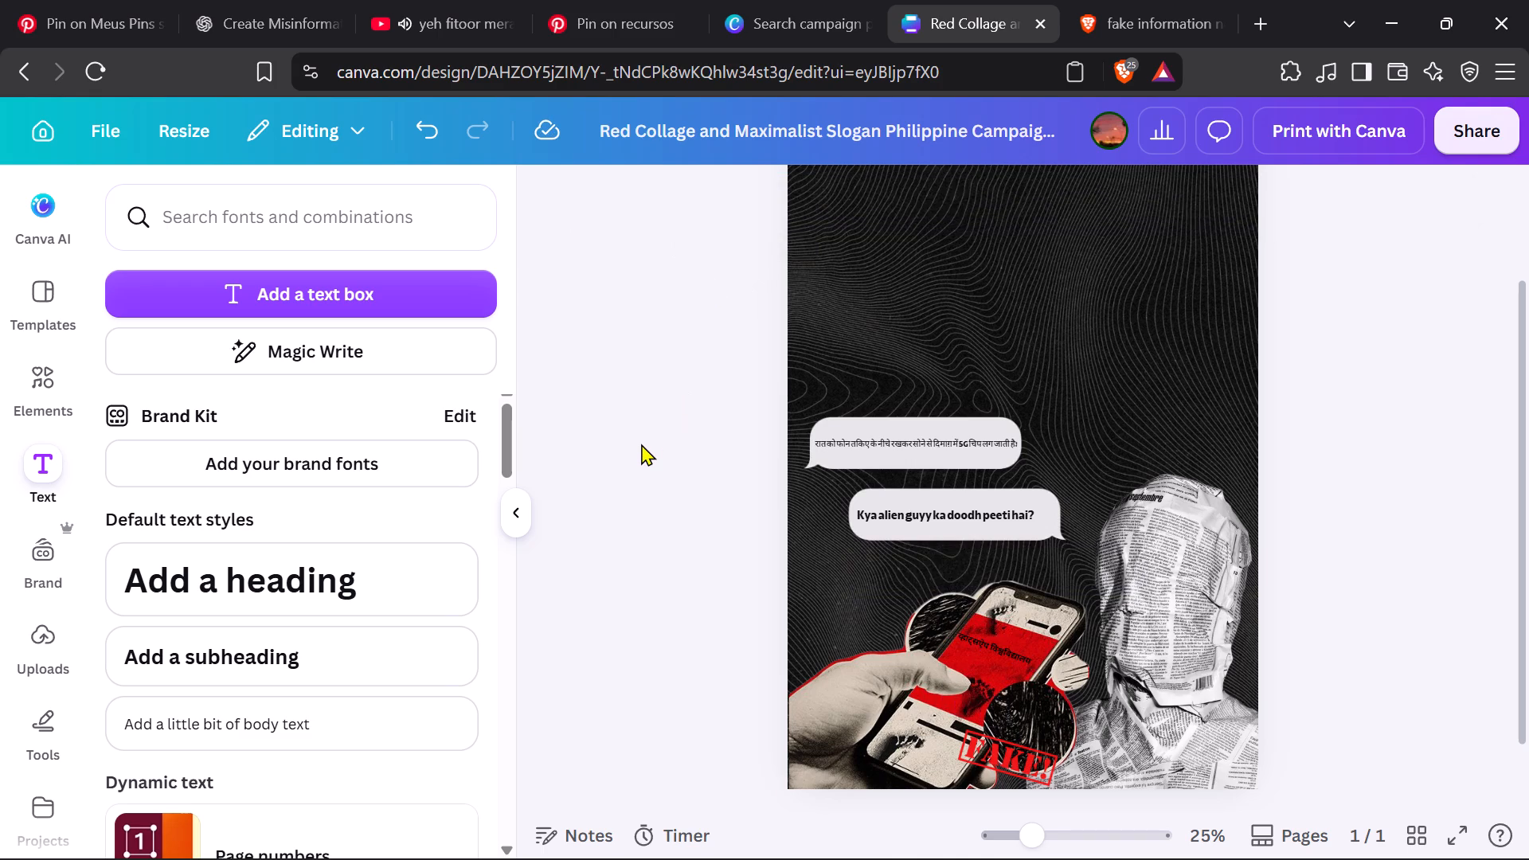
Nudge the Hindi text slightly down and toward the thumb to position it within the phone's red screen.
scroll(641, 444, down, 2)
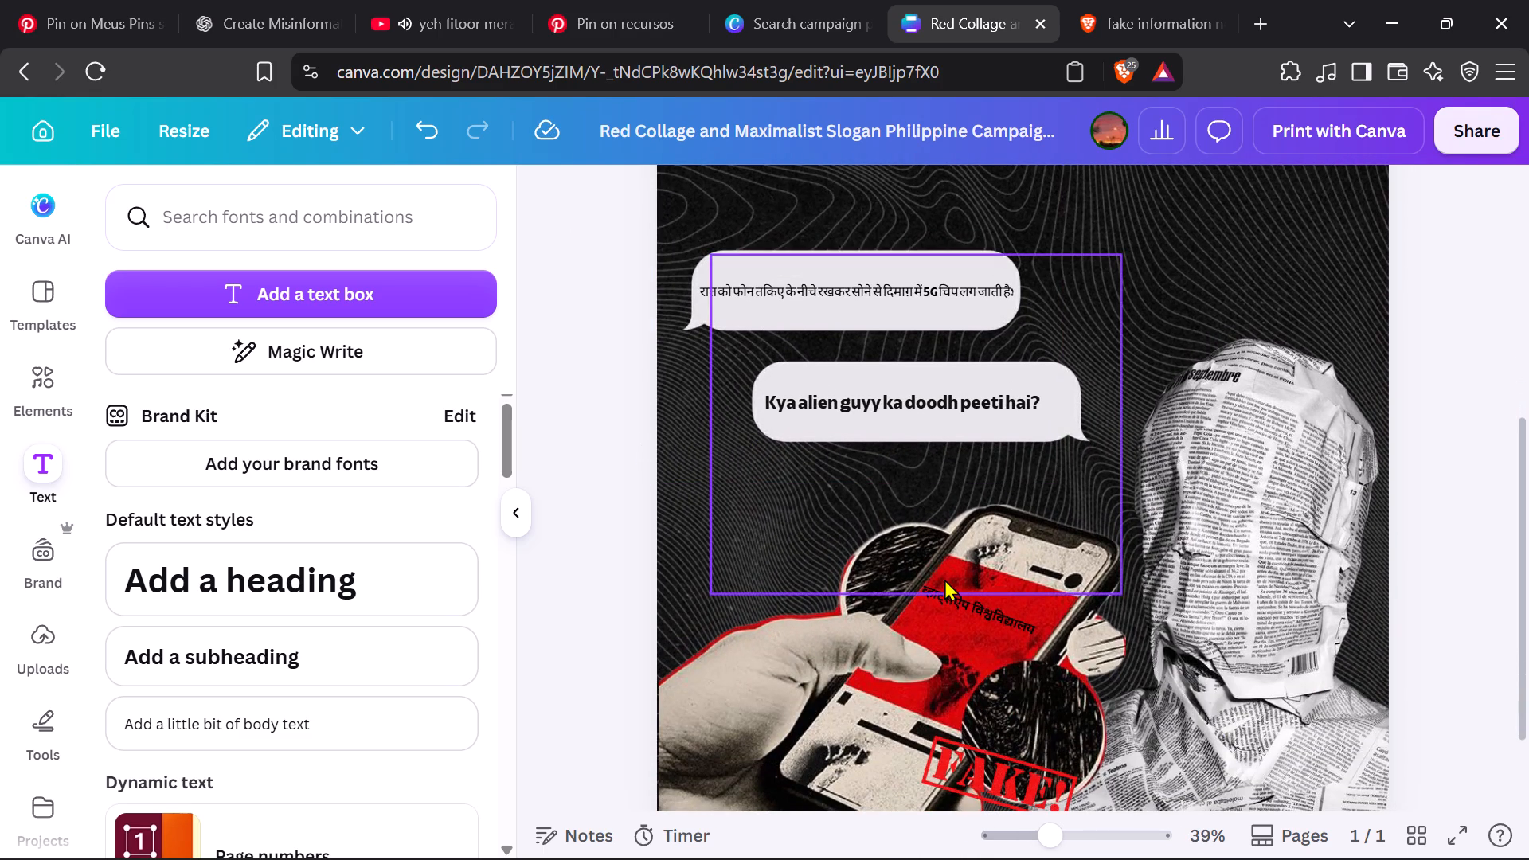
click(976, 608)
key(Down)
key(Down)
key(Down)
key(Down)
key(Down)
key(Down)
key(Down)
key(Down)
key(Down)
key(Down)
key(Down)
key(Down)
key(Down)
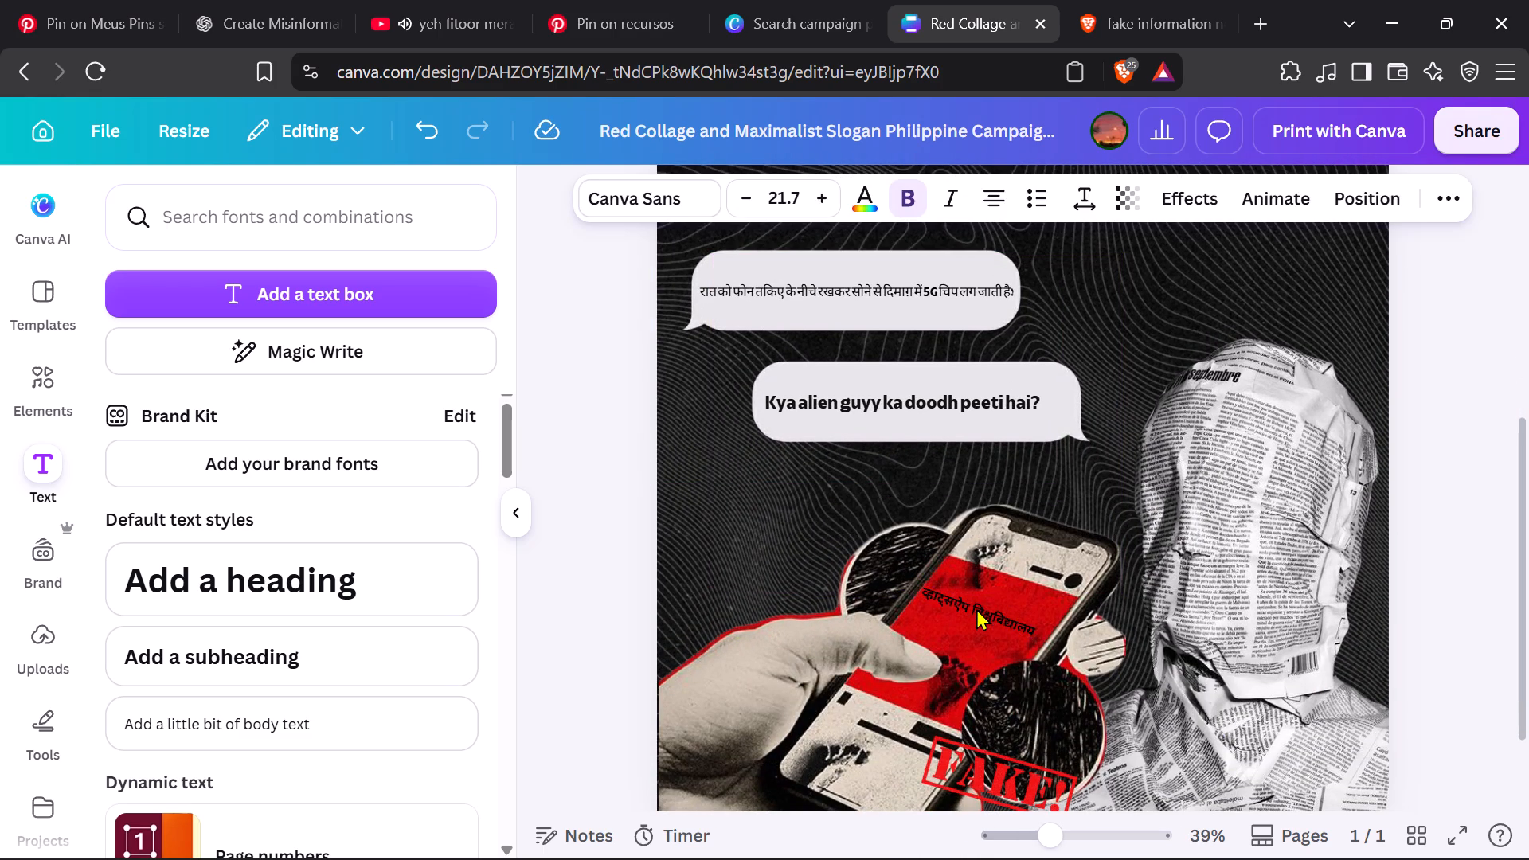
key(Left)
key(Left)
key(Left)
key(Left)
key(Left)
key(Left)
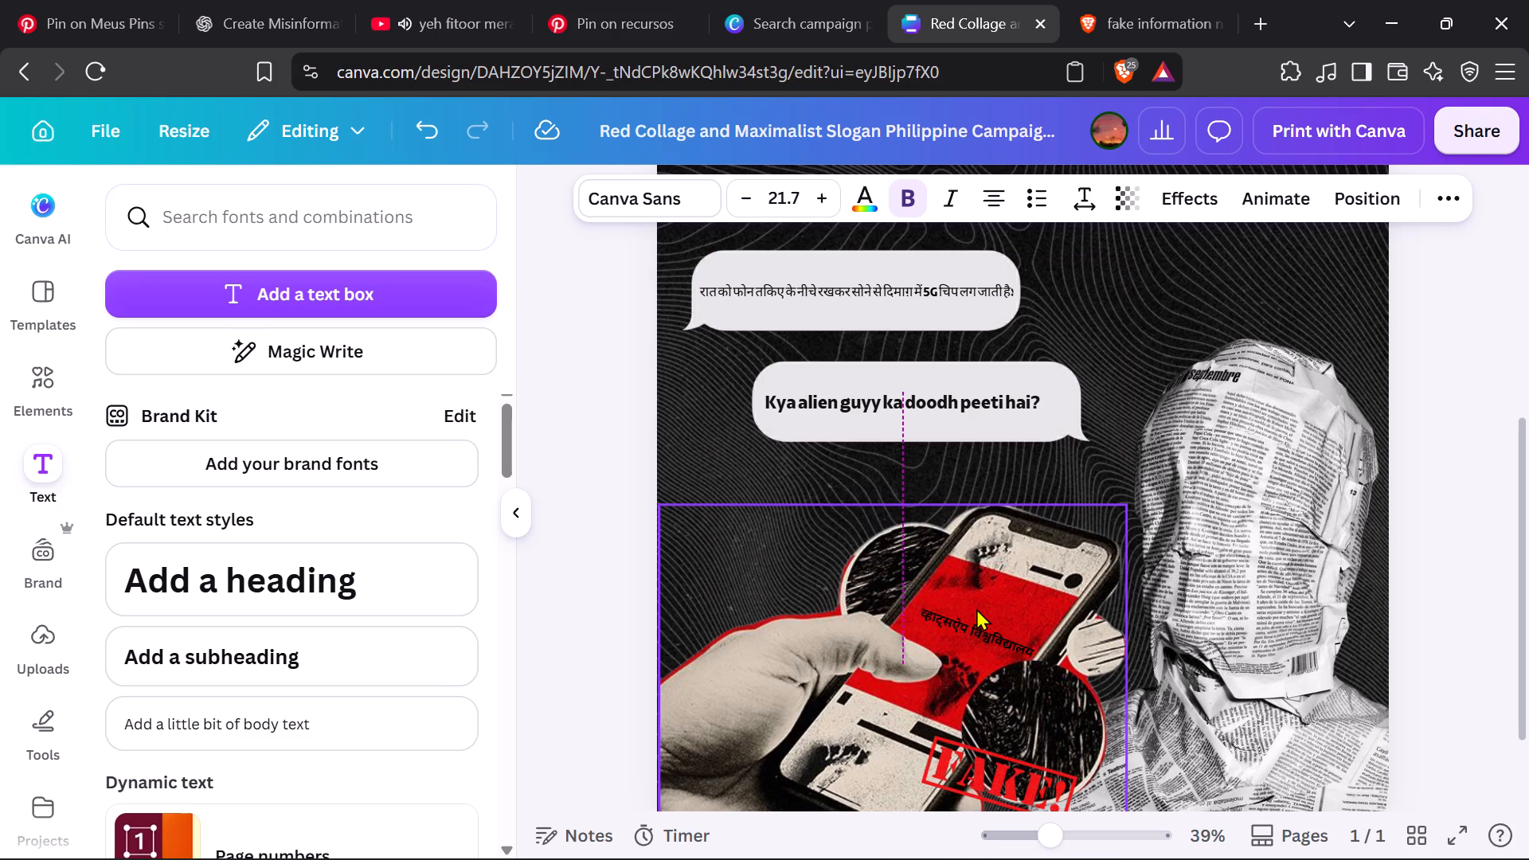
key(Left)
key(Left)
key(Left)
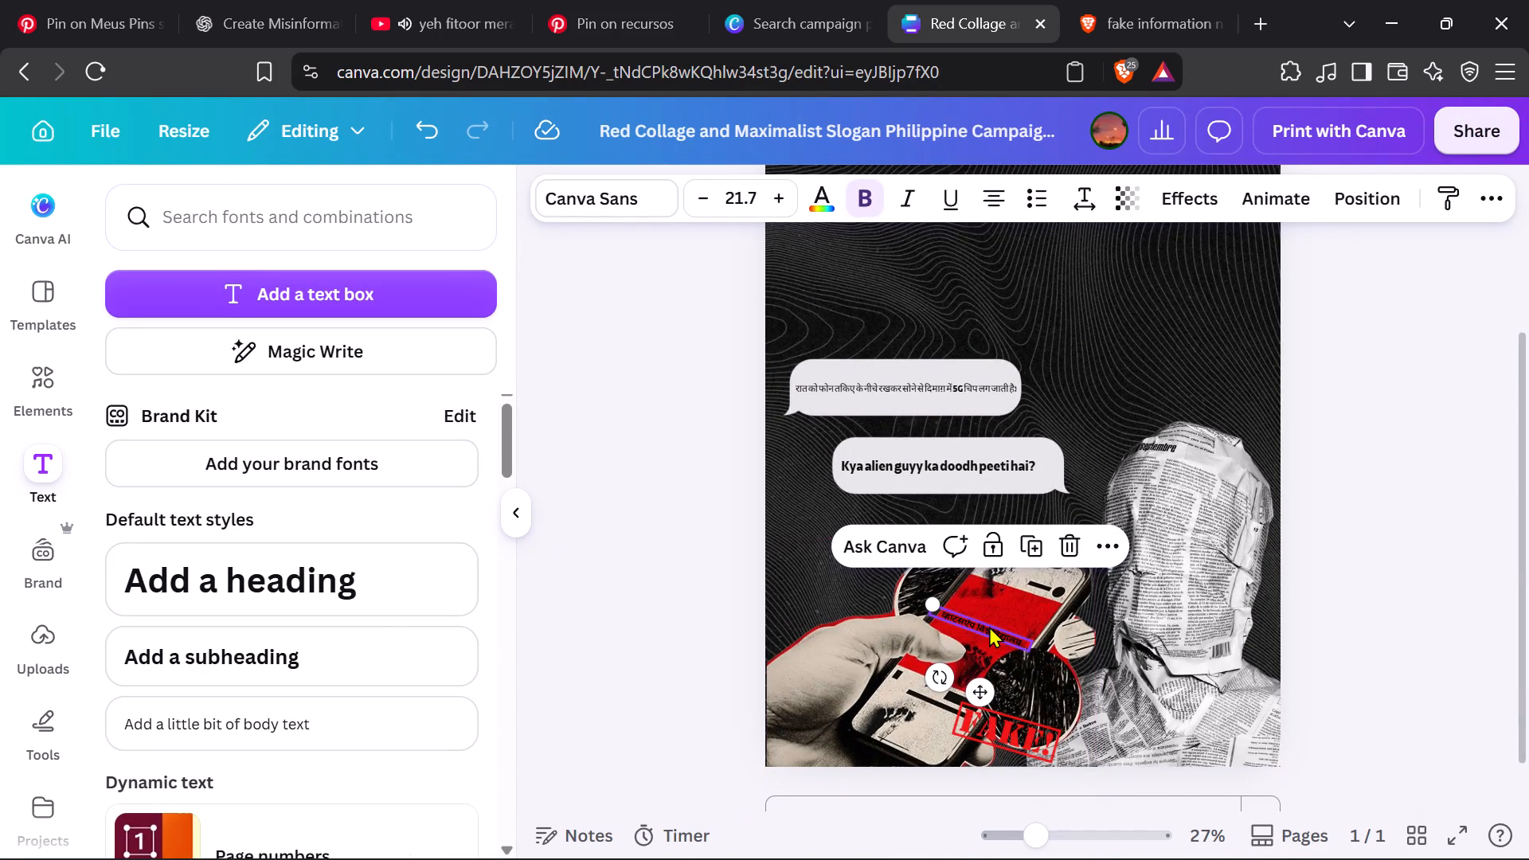
Copy the text "व्हाट्सऐप विश्वविद्यालय" from the phone screen and paste it as a separate text element just below.
click(989, 626)
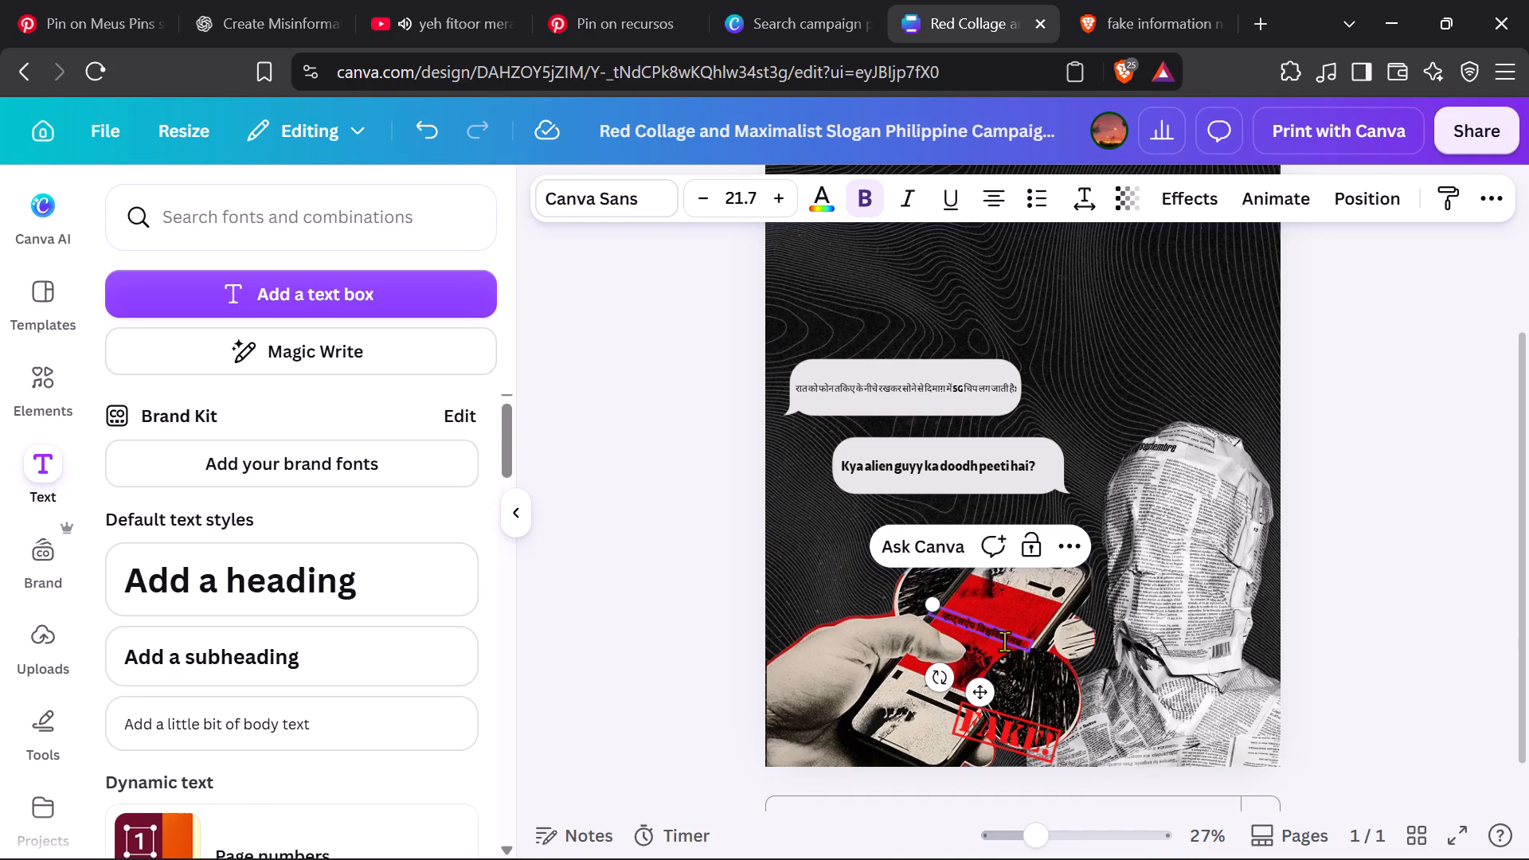
right_click(1004, 641)
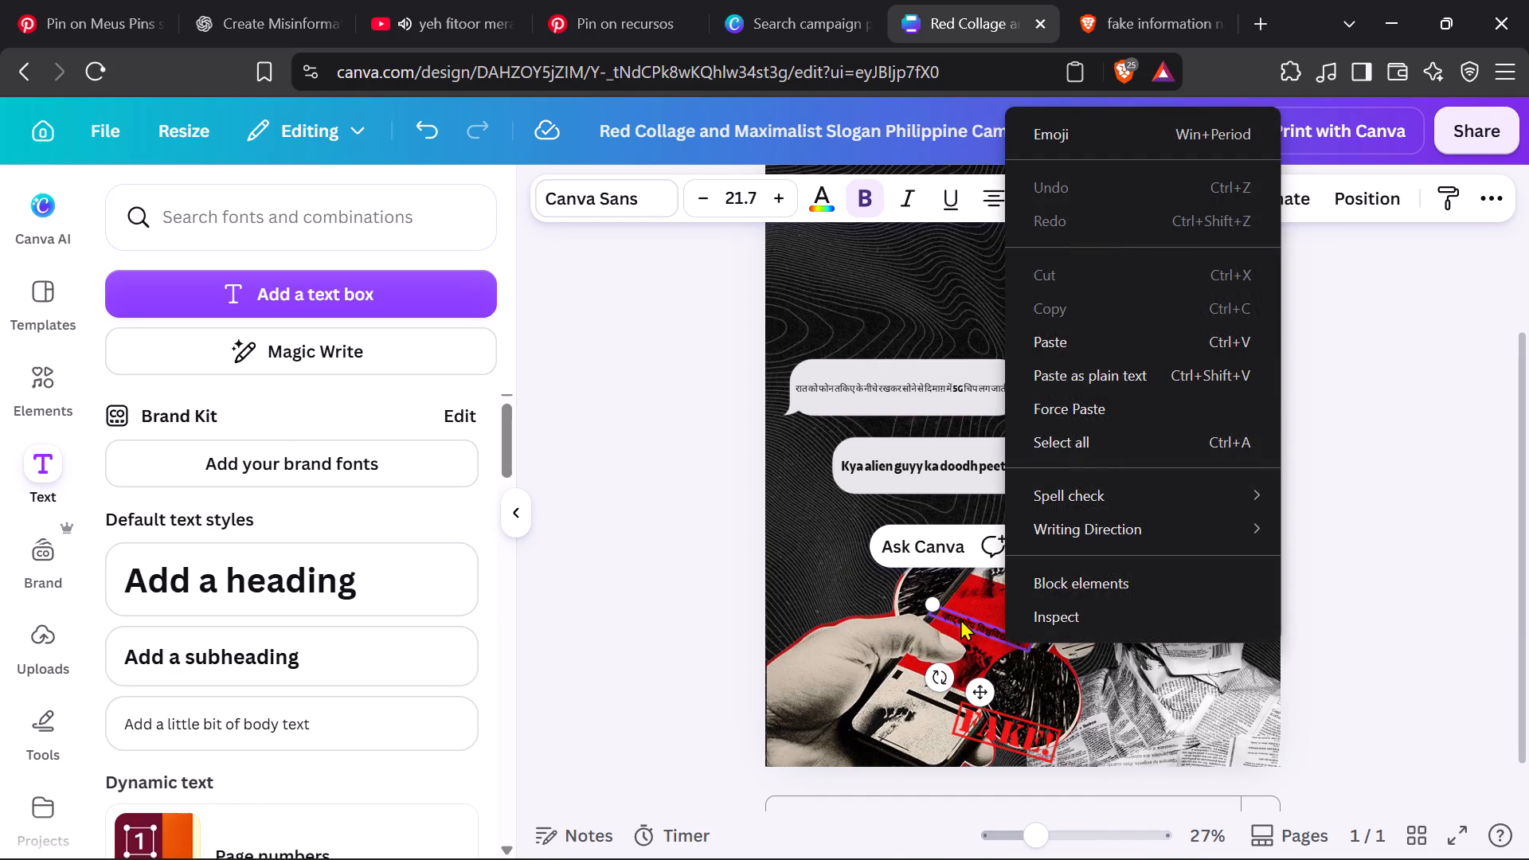
click(986, 629)
triple_click(986, 629)
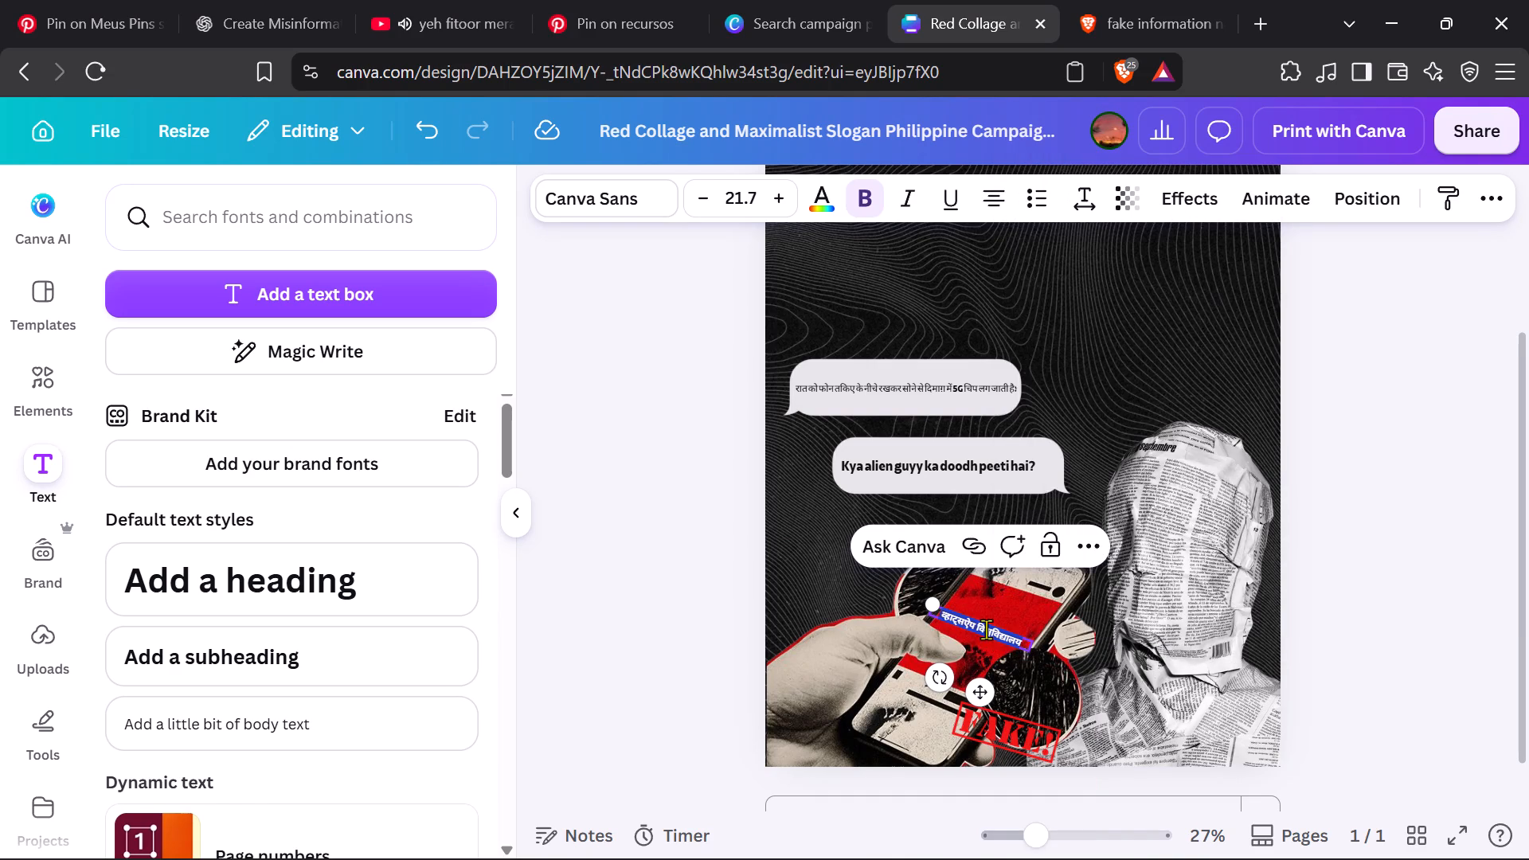
right_click(986, 629)
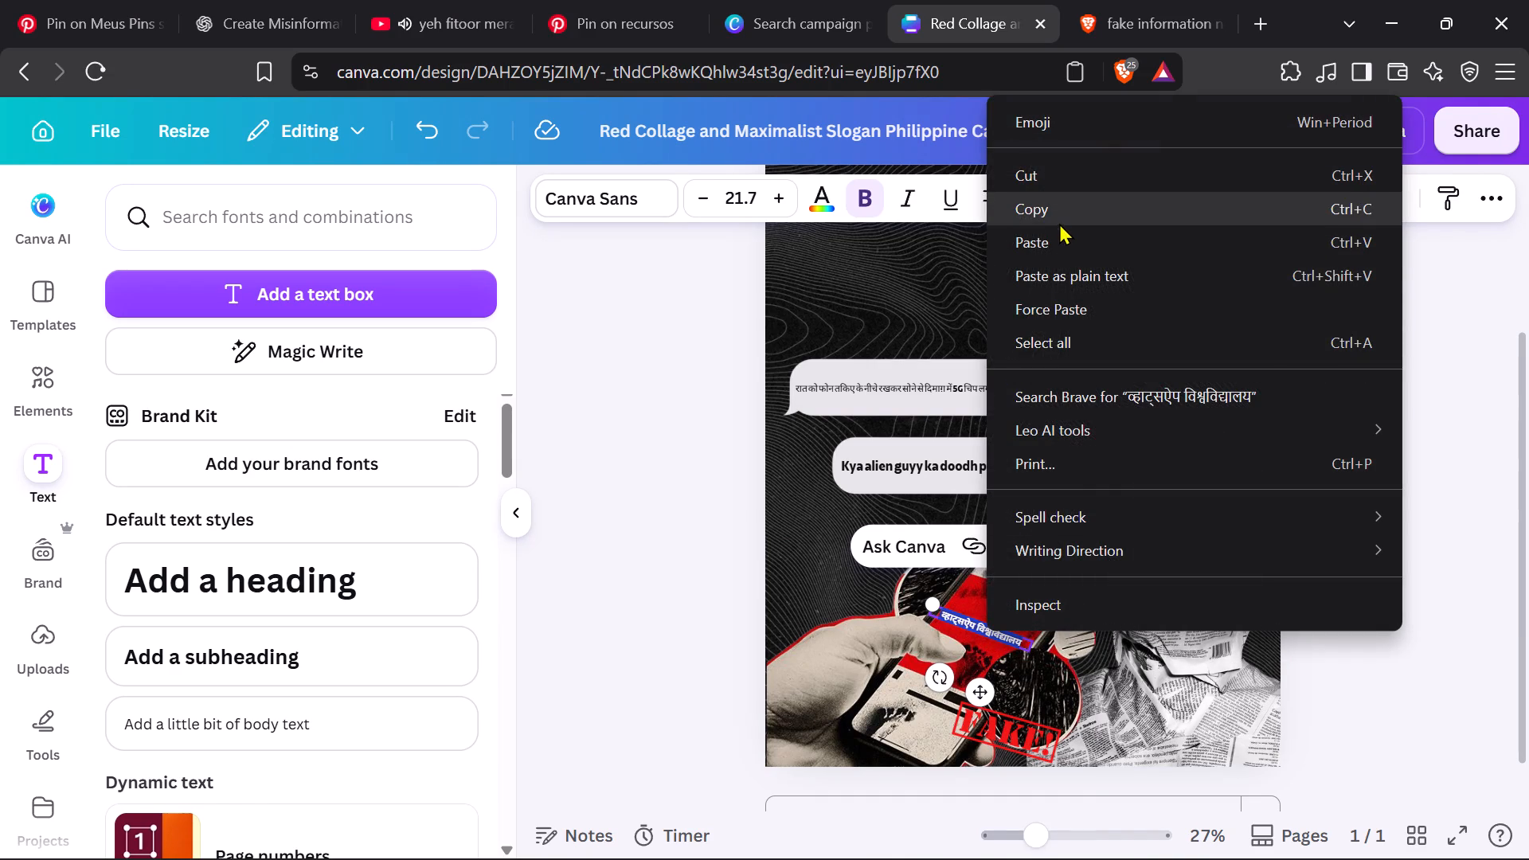
click(1059, 224)
right_click(1002, 619)
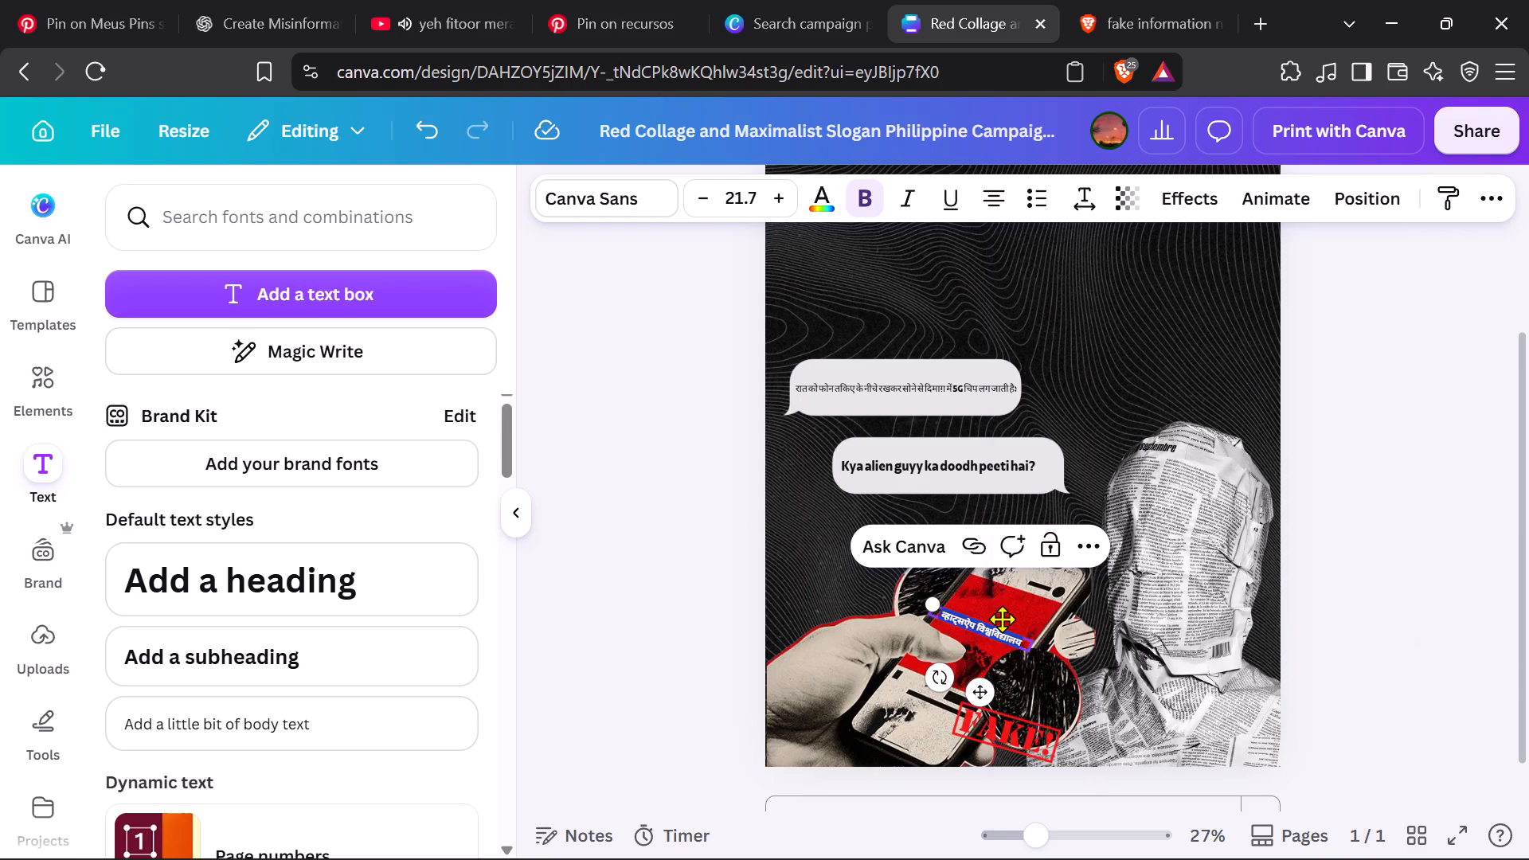
click(1093, 330)
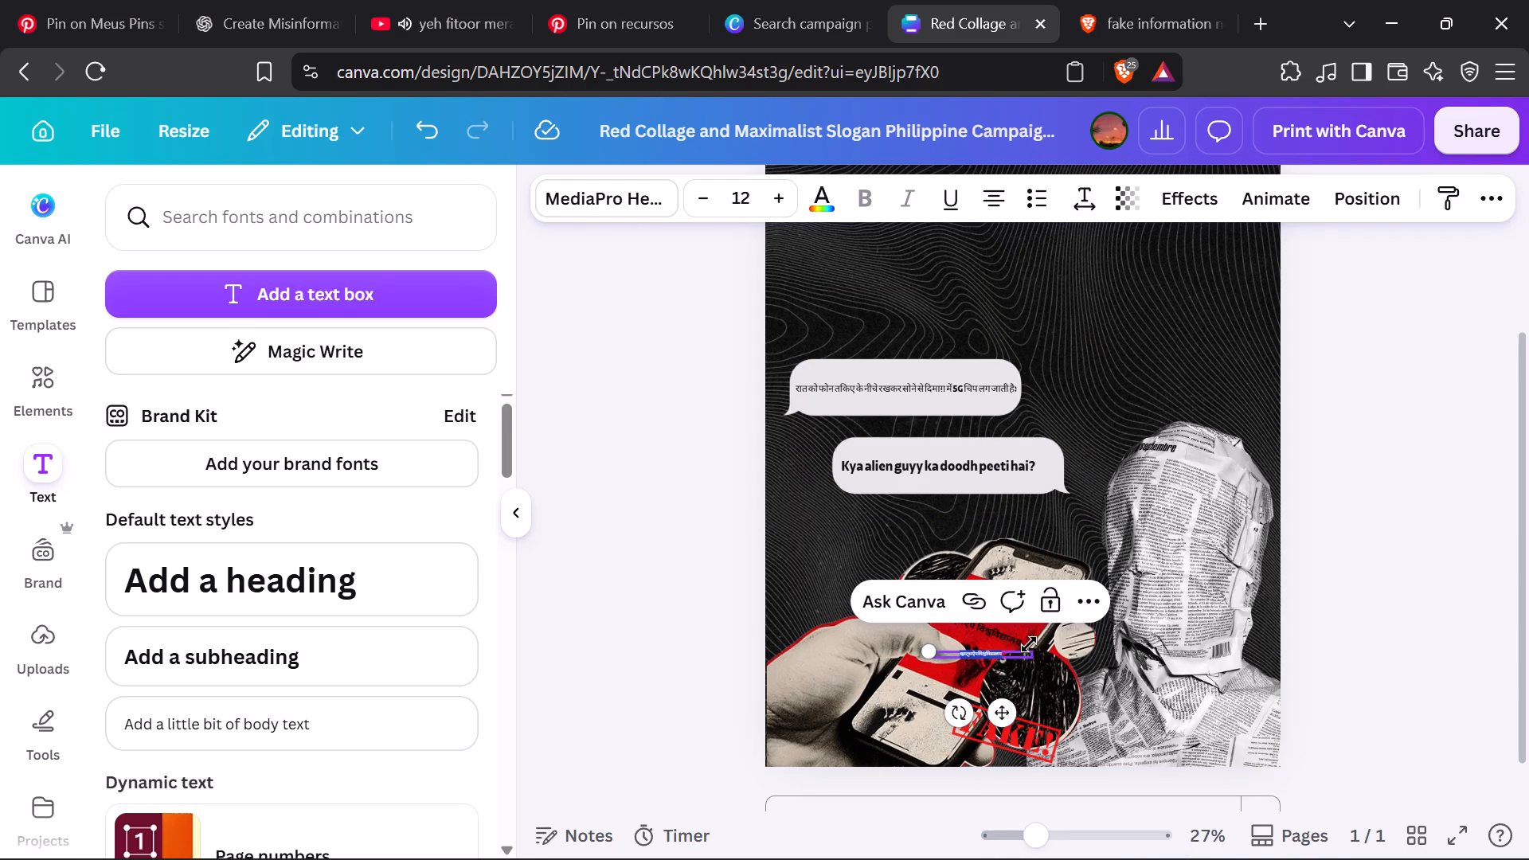
Tilt the pasted Hindi text to match the phone's angle and place it on the red screen just above the existing Hindi label.
drag(956, 708, 931, 706)
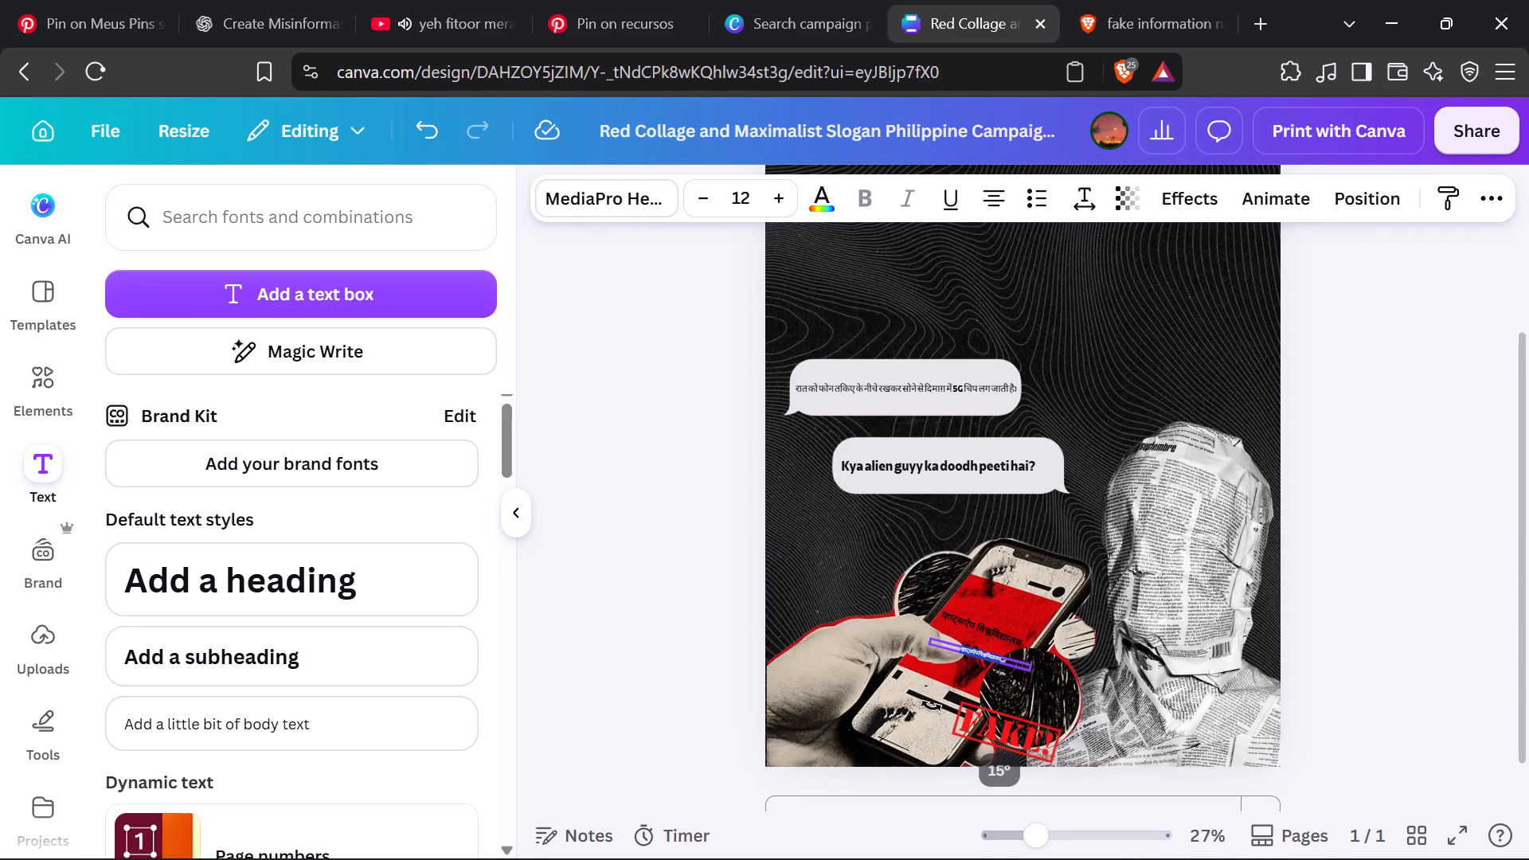
drag(931, 706, 930, 707)
drag(984, 717, 988, 679)
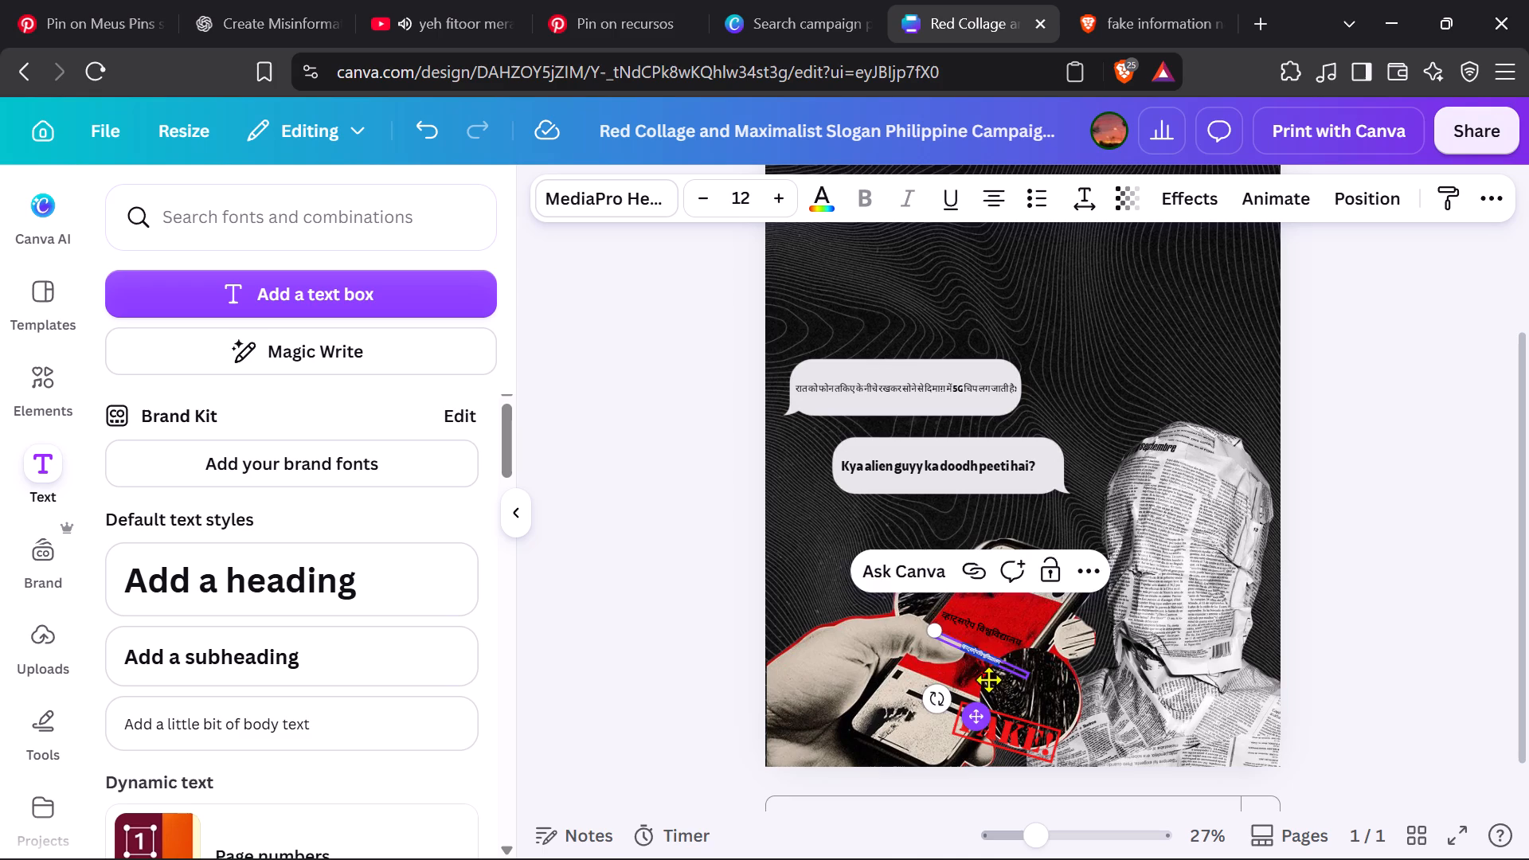
drag(988, 679, 1007, 675)
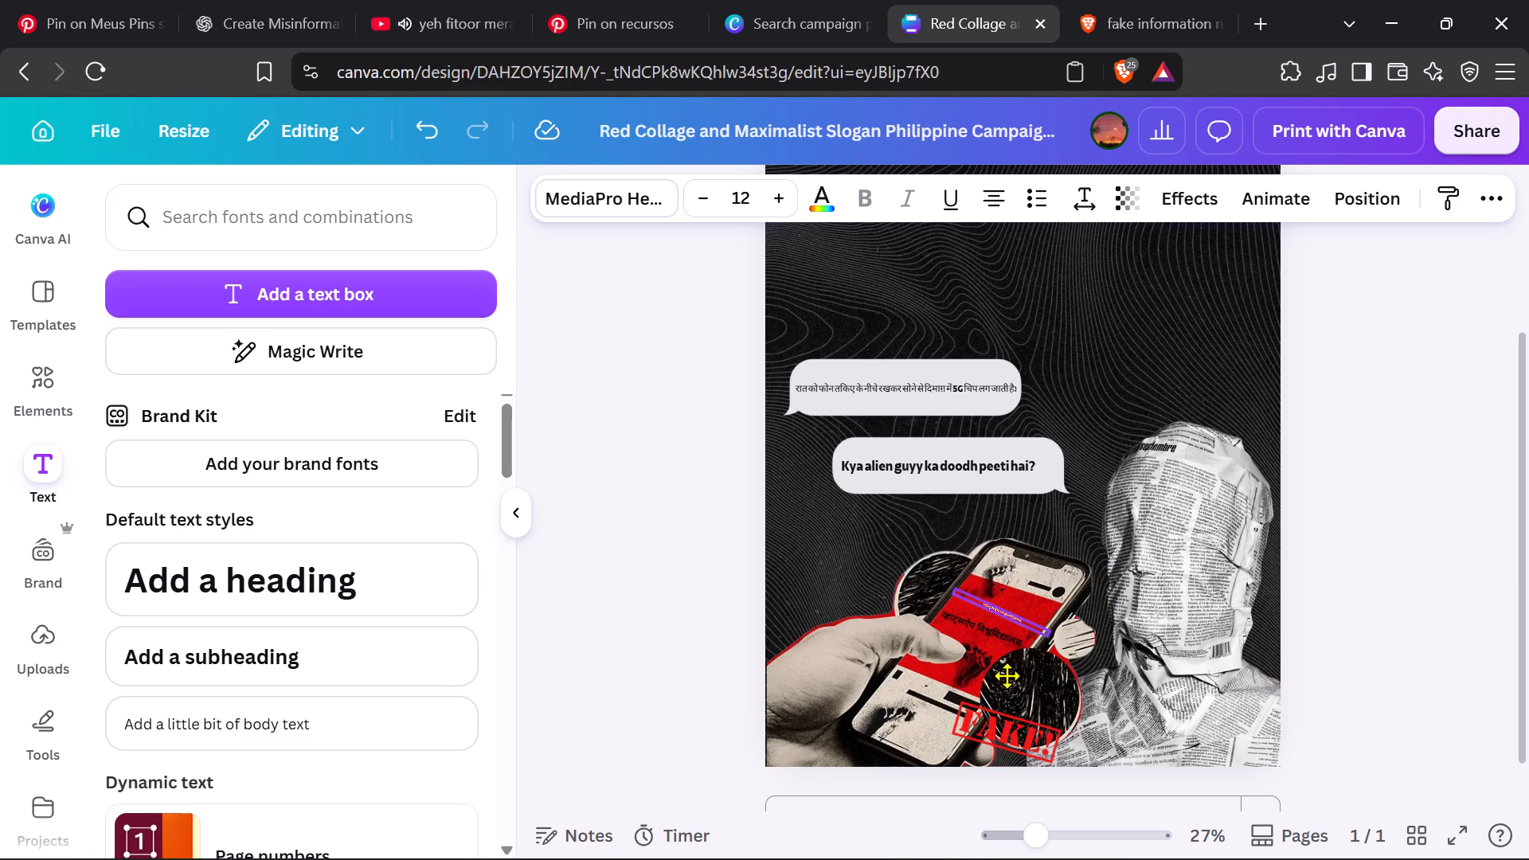
drag(1007, 675, 1006, 674)
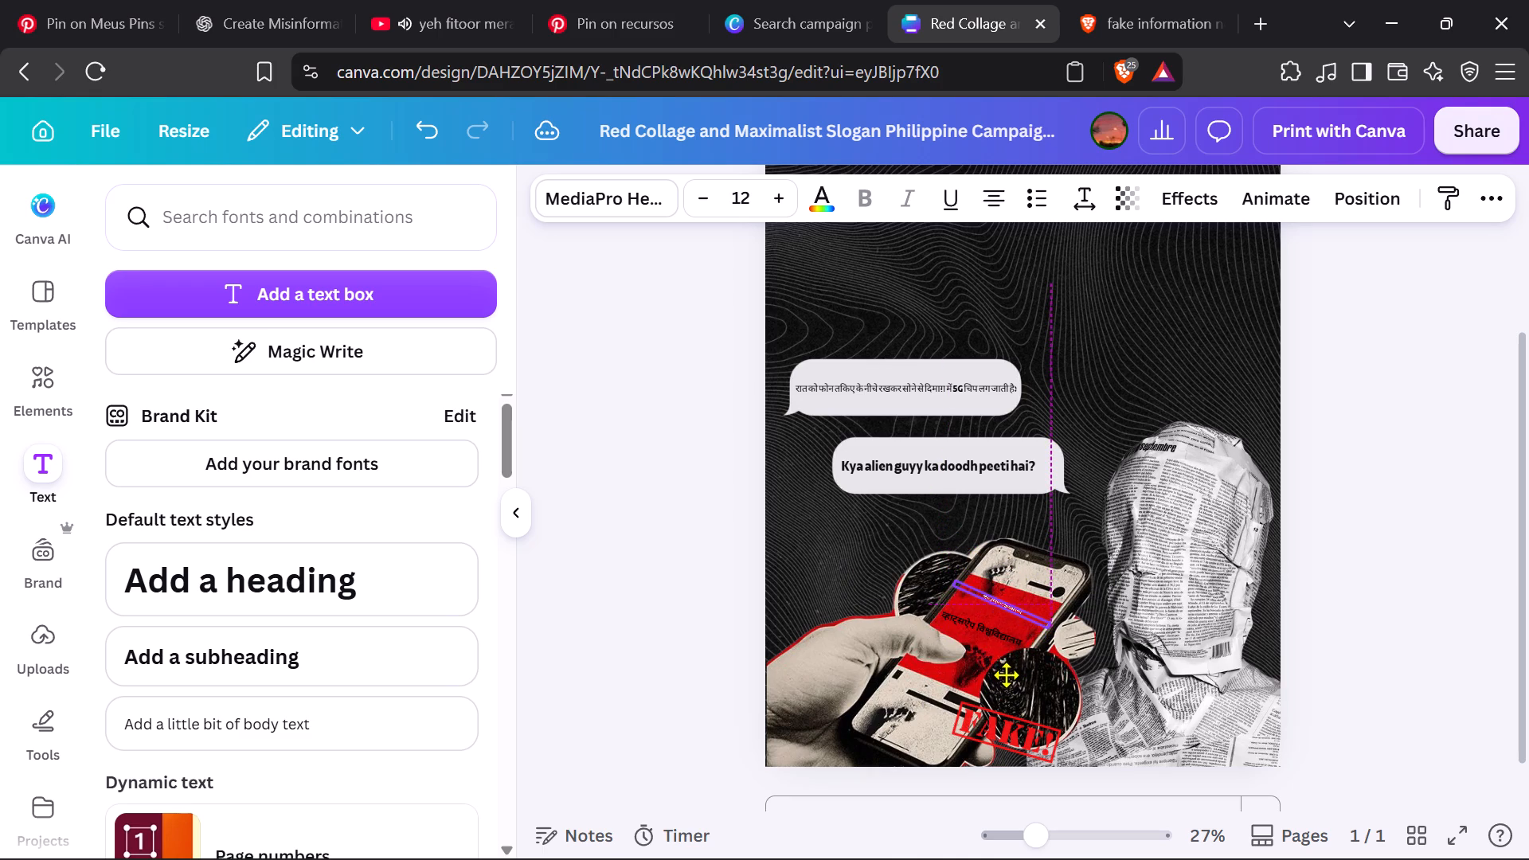
drag(1006, 674, 1005, 678)
drag(957, 663, 957, 664)
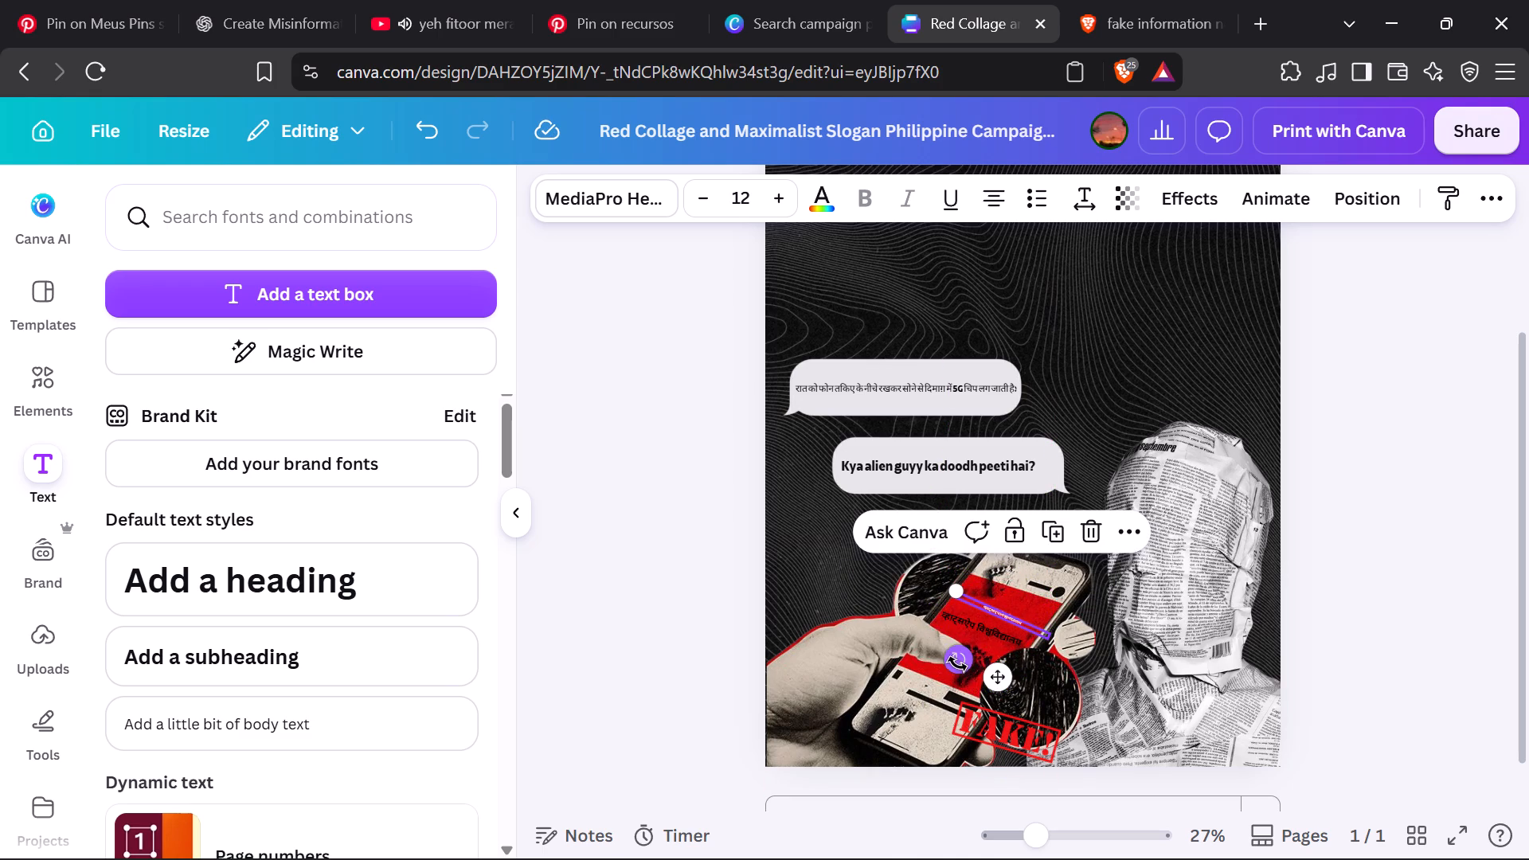
drag(957, 664, 957, 672)
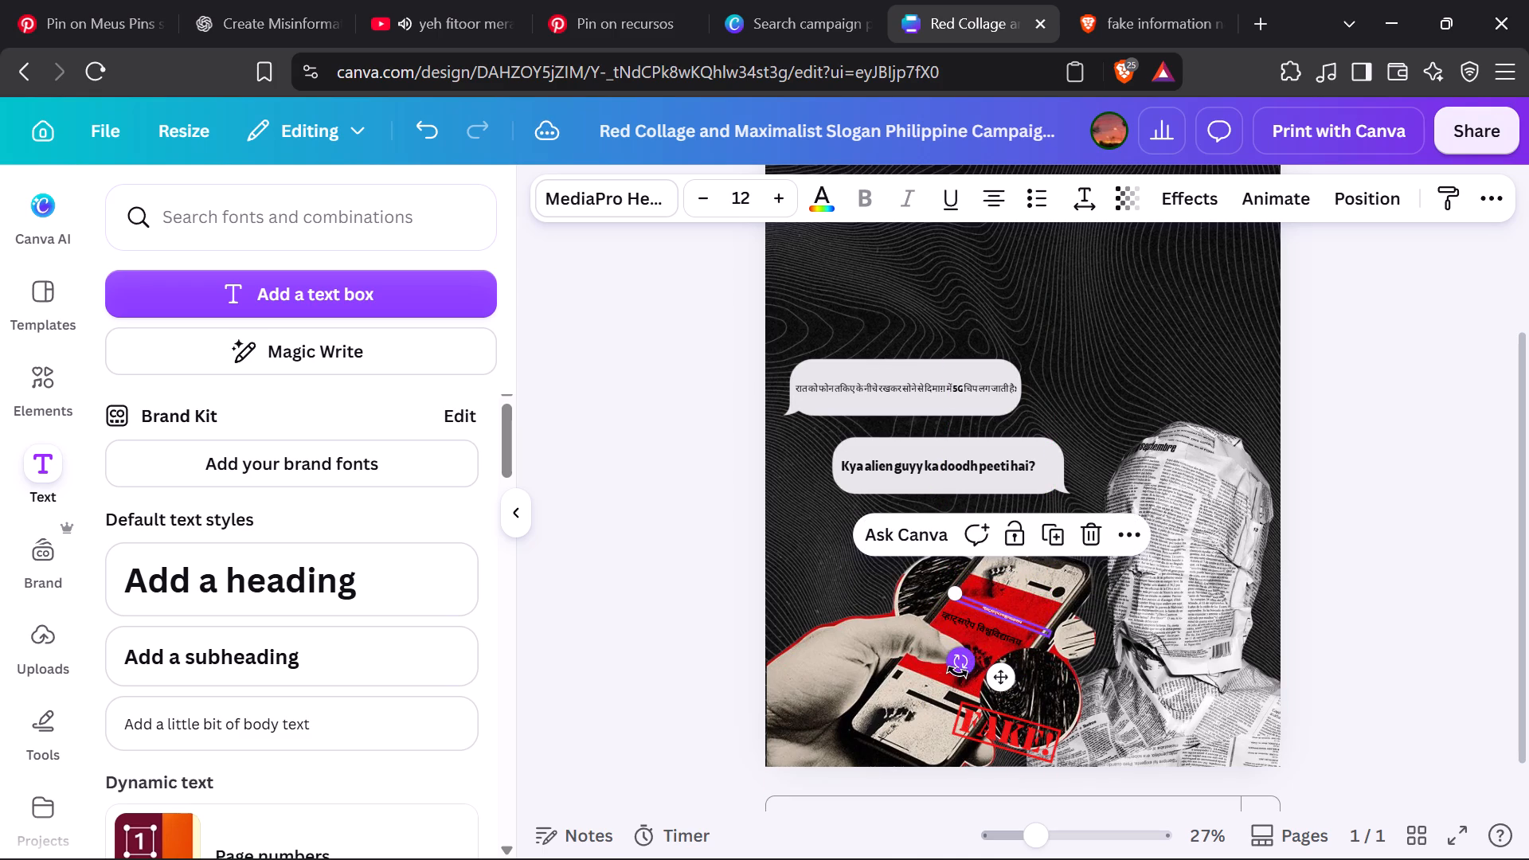
Set the pasted Hindi text's font size to 21.7, matching the existing label on the phone.
click(979, 625)
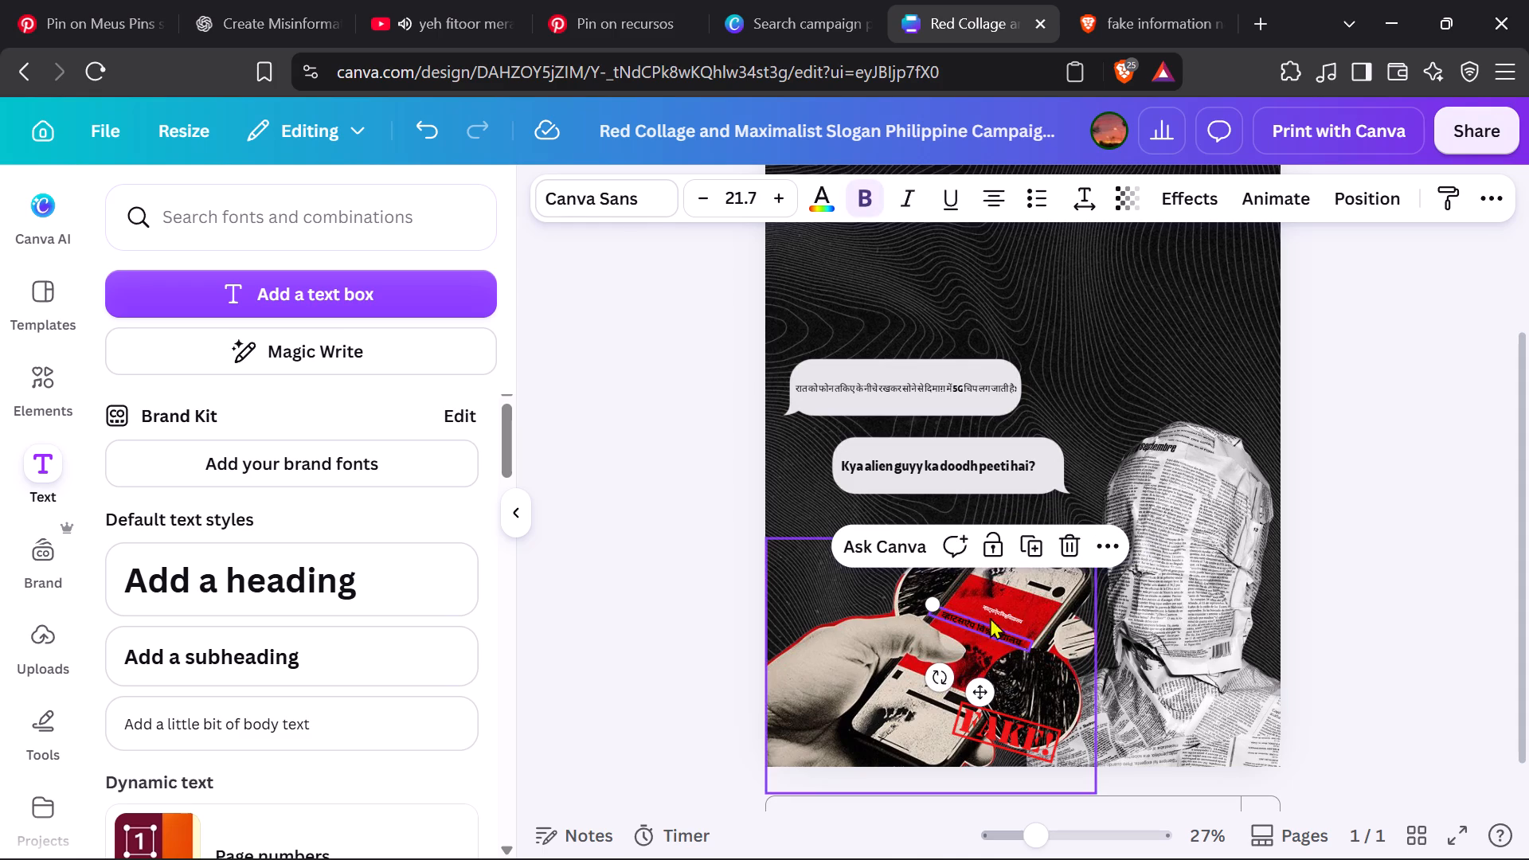
click(1004, 616)
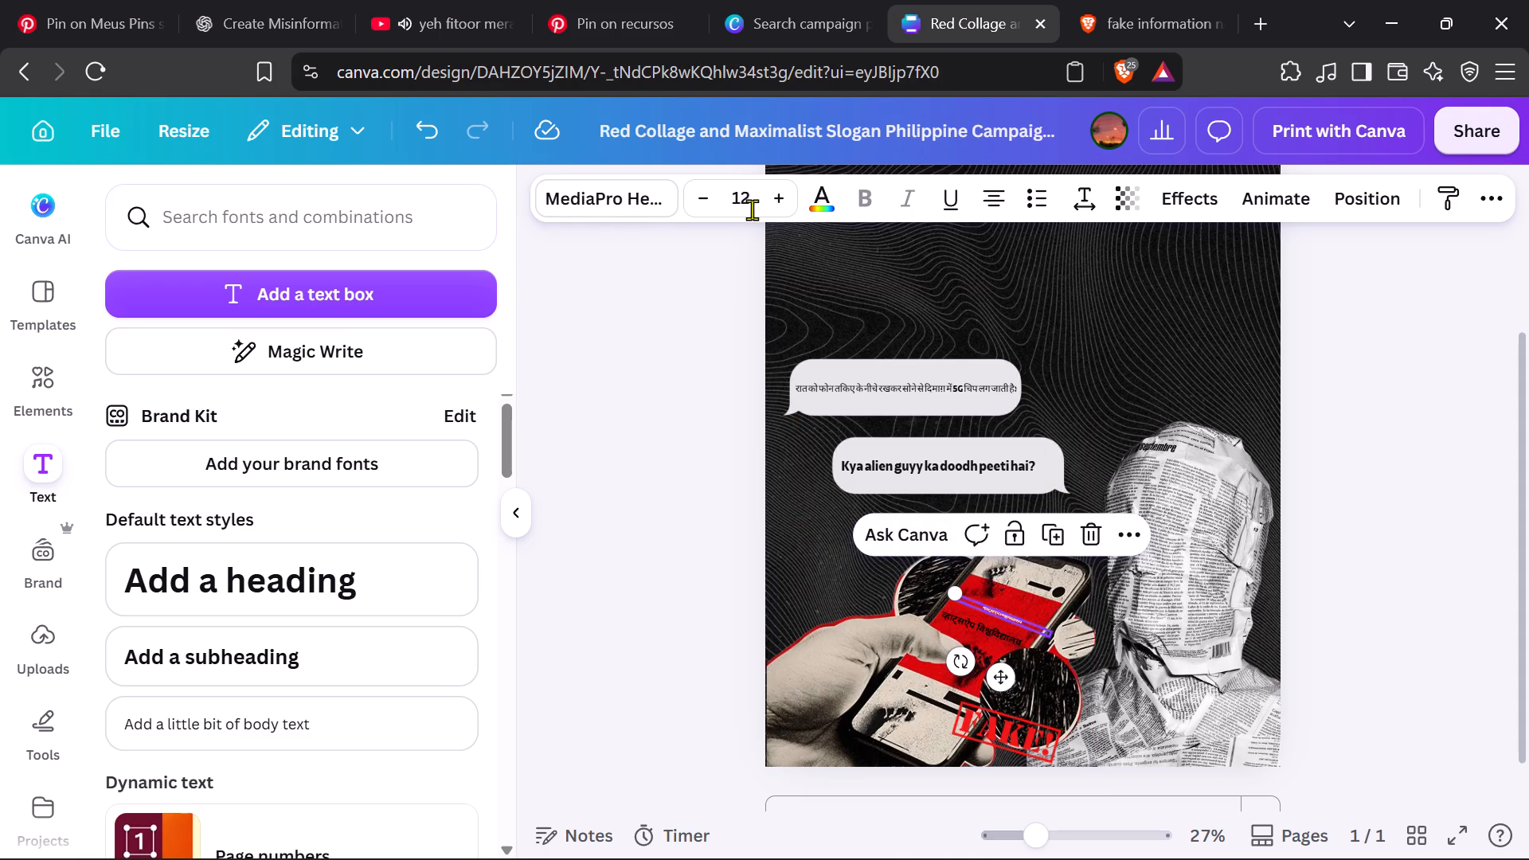
double_click(758, 201)
text(21.7)
key(Return)
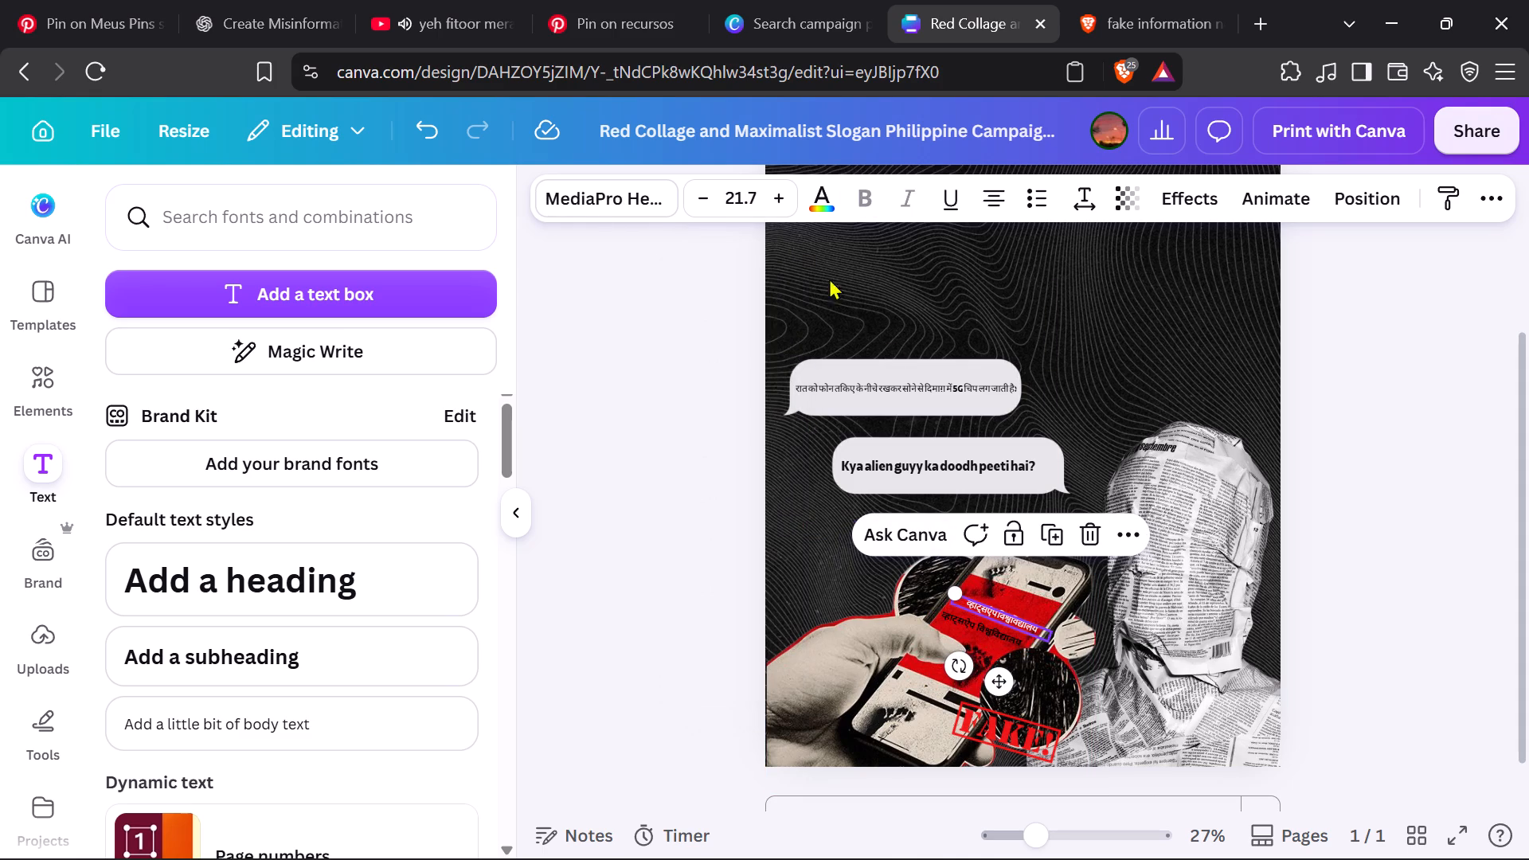
Recolour the pasted Hindi text with the first near-black swatch among the document's text colours.
click(817, 193)
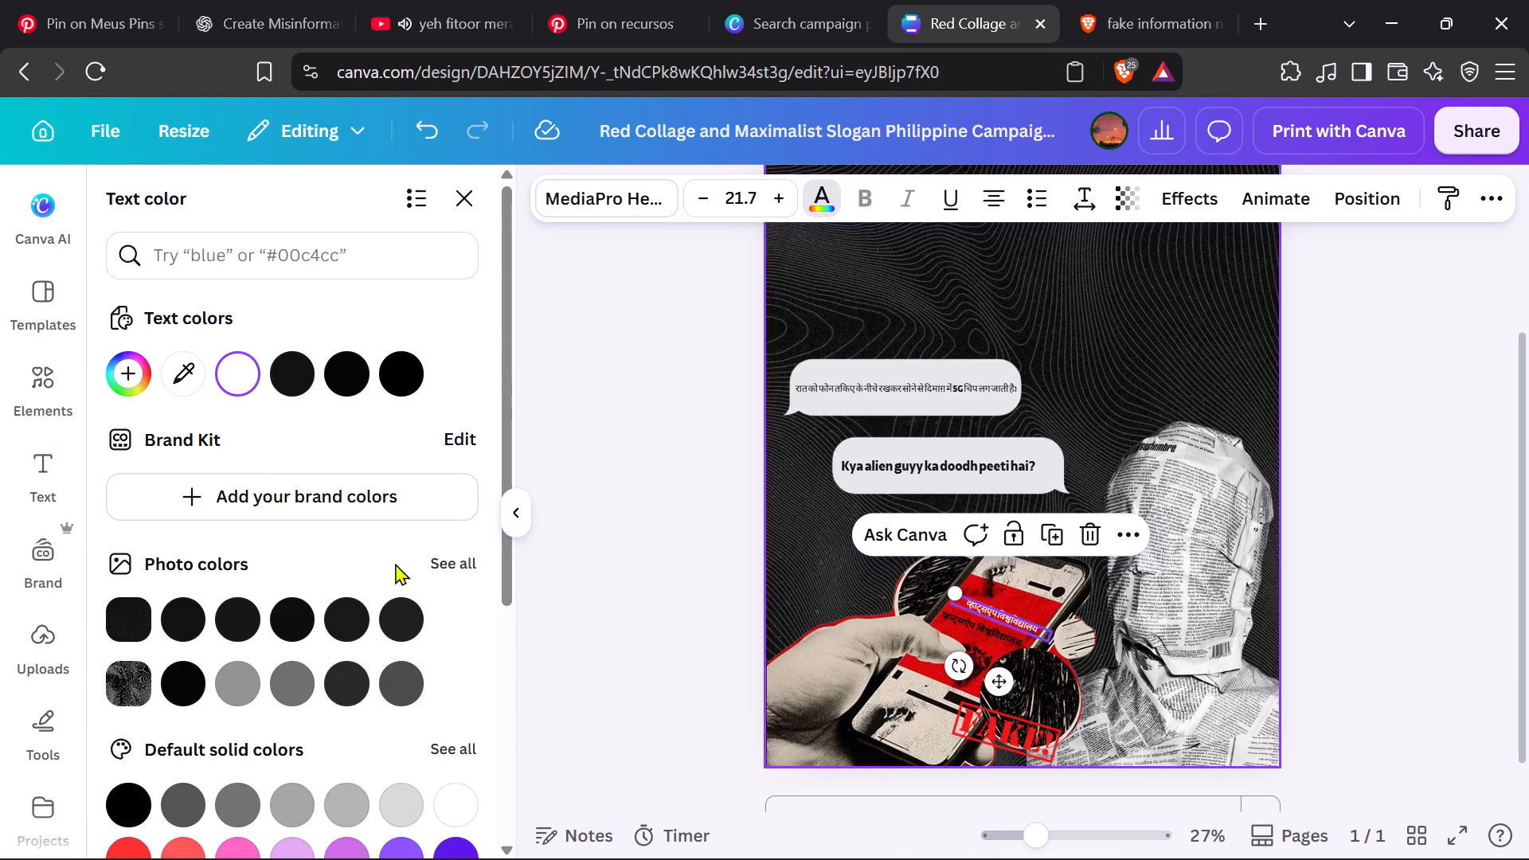
click(288, 382)
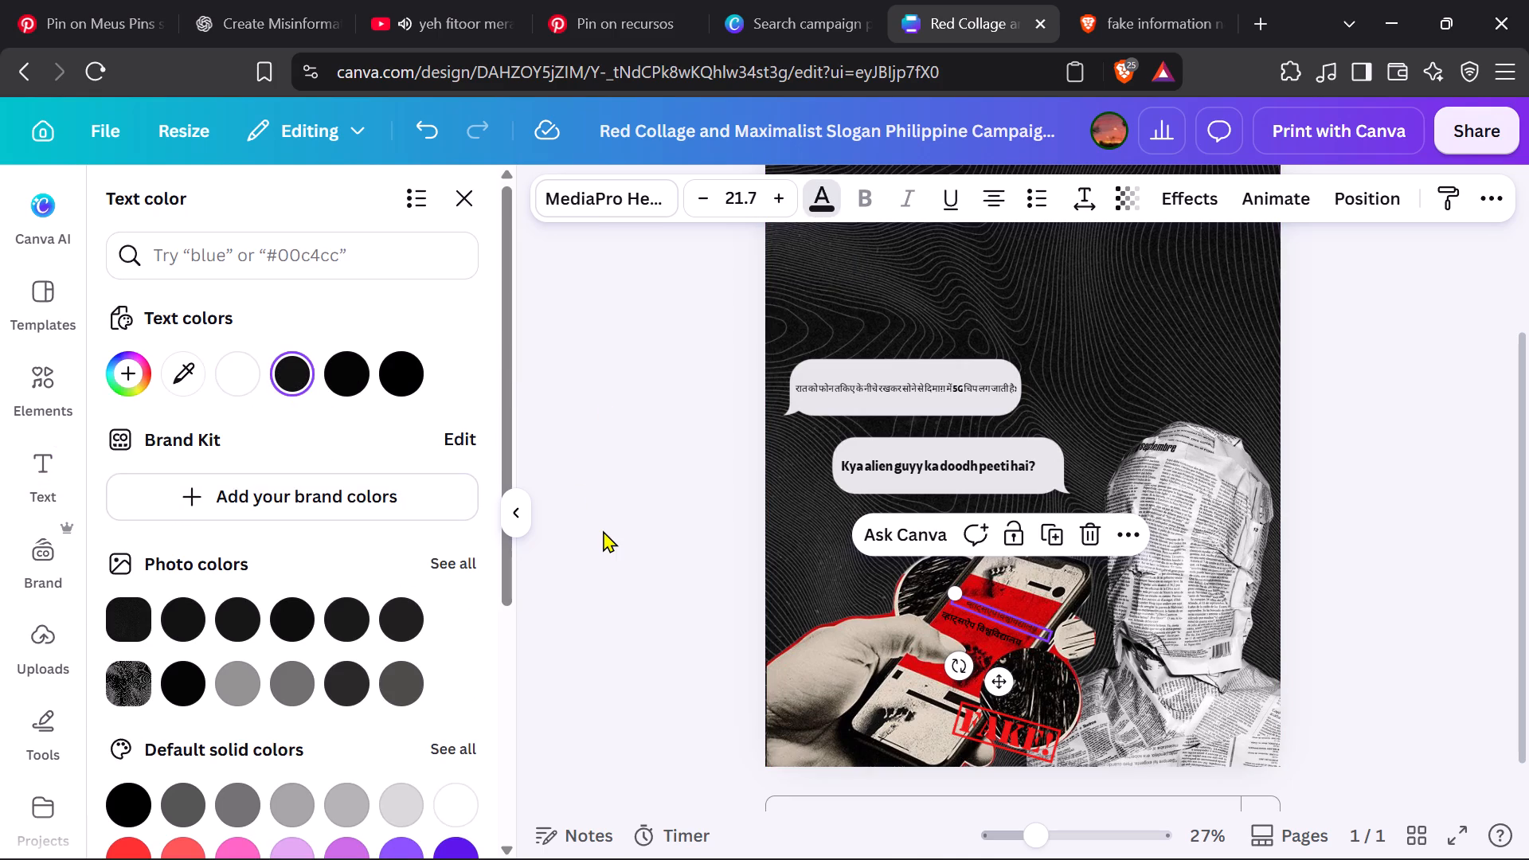
Change the pasted Hindi text's font to Canva Sans, the same as the original label.
click(964, 623)
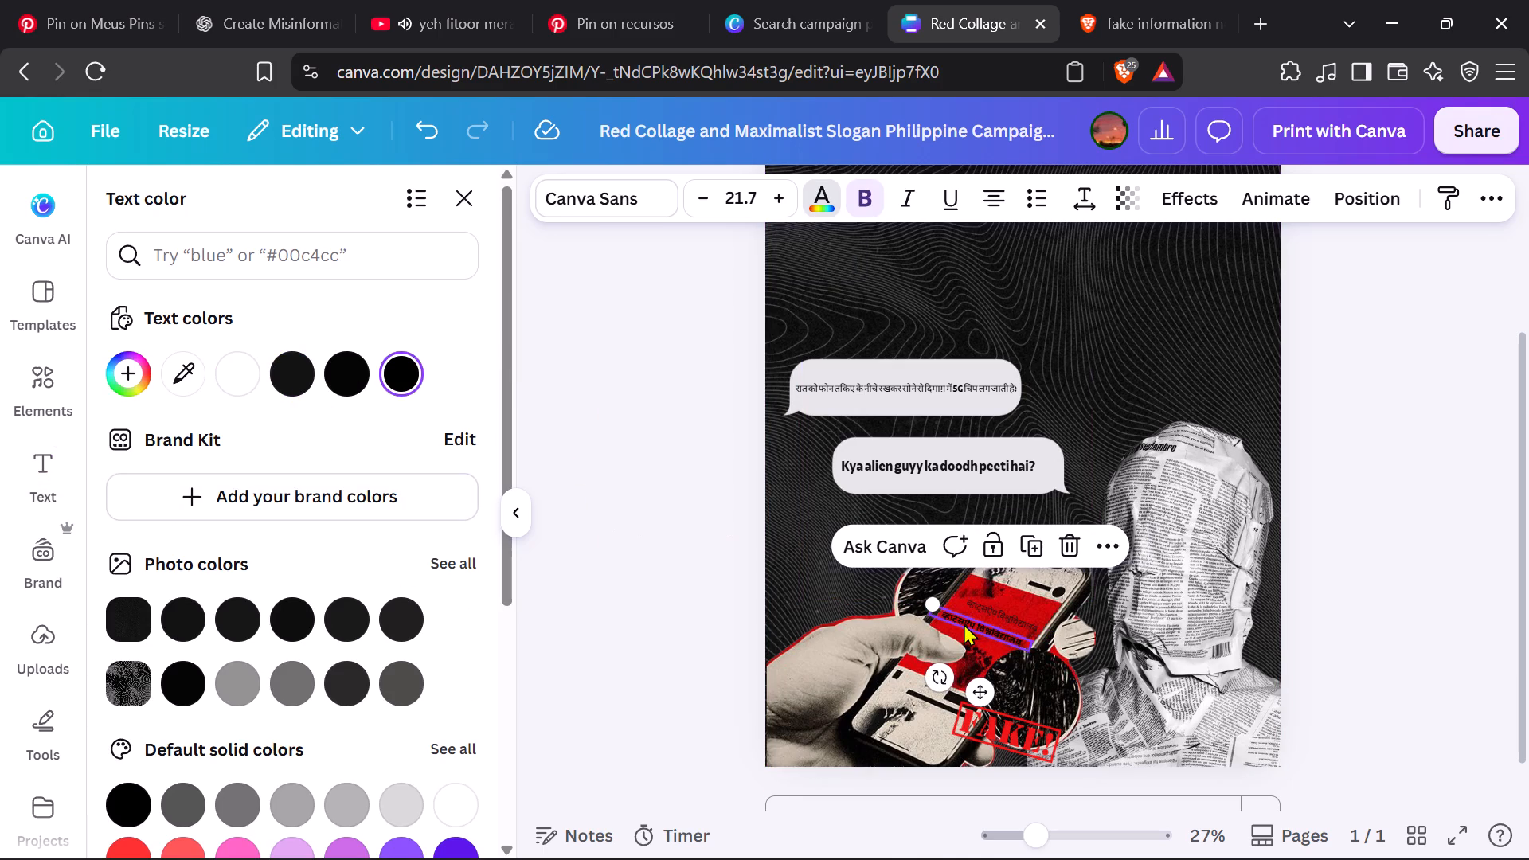
click(1000, 619)
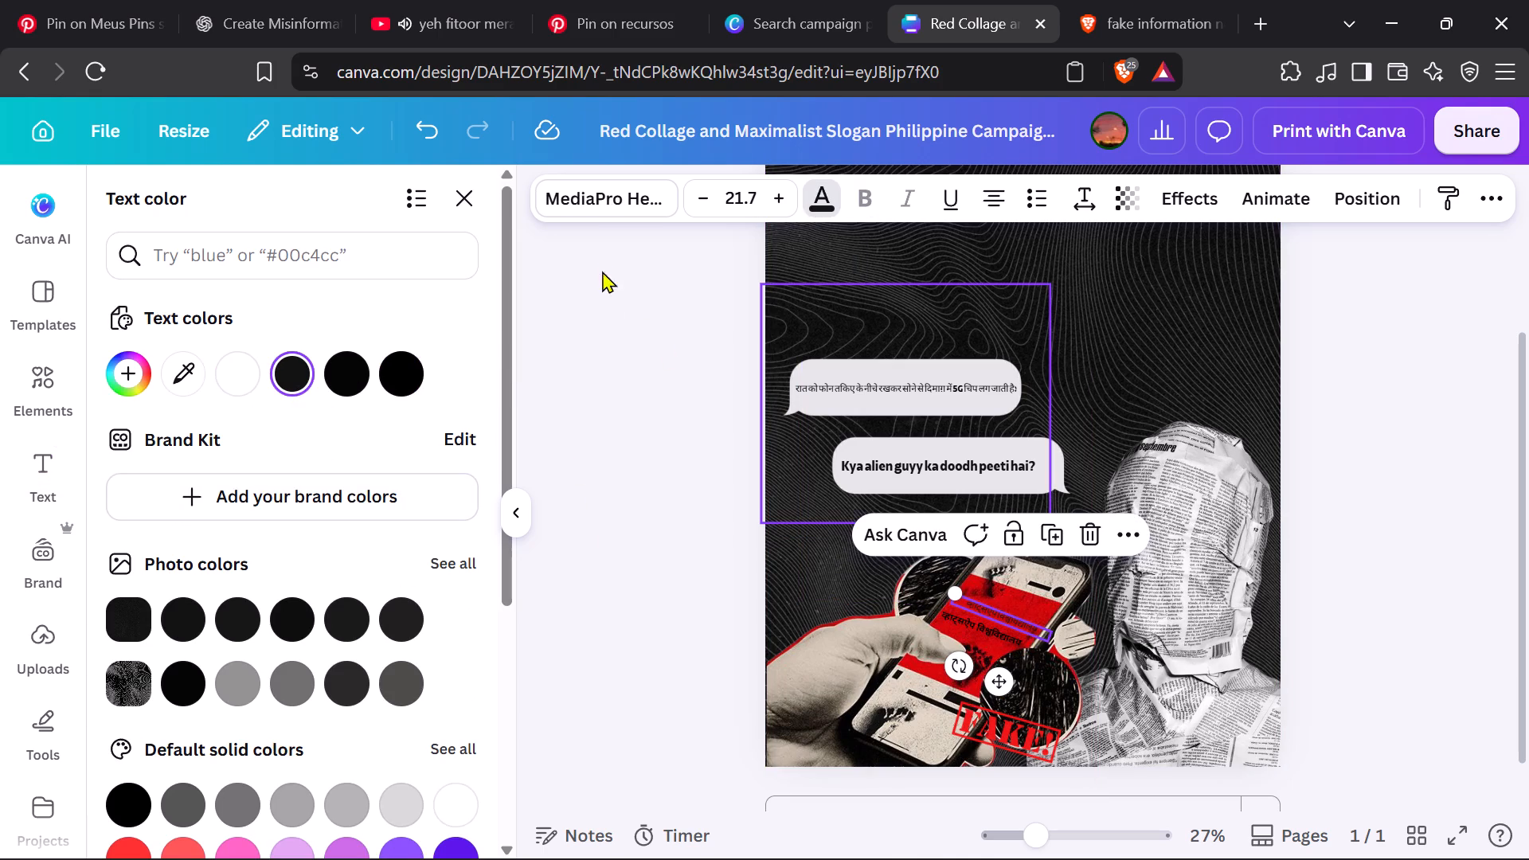
click(625, 192)
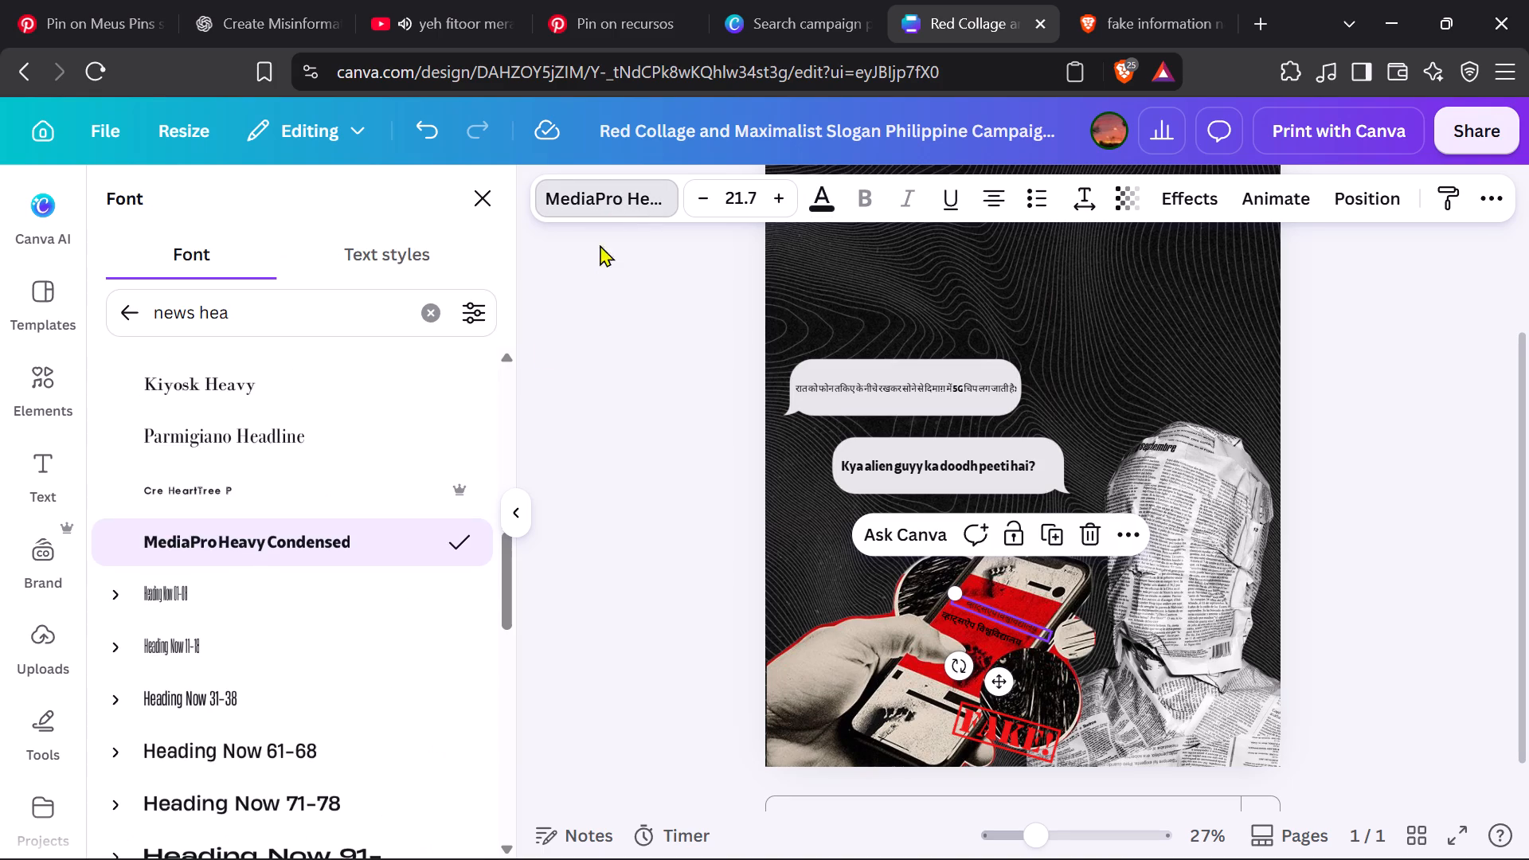
scroll(362, 449, up, 5)
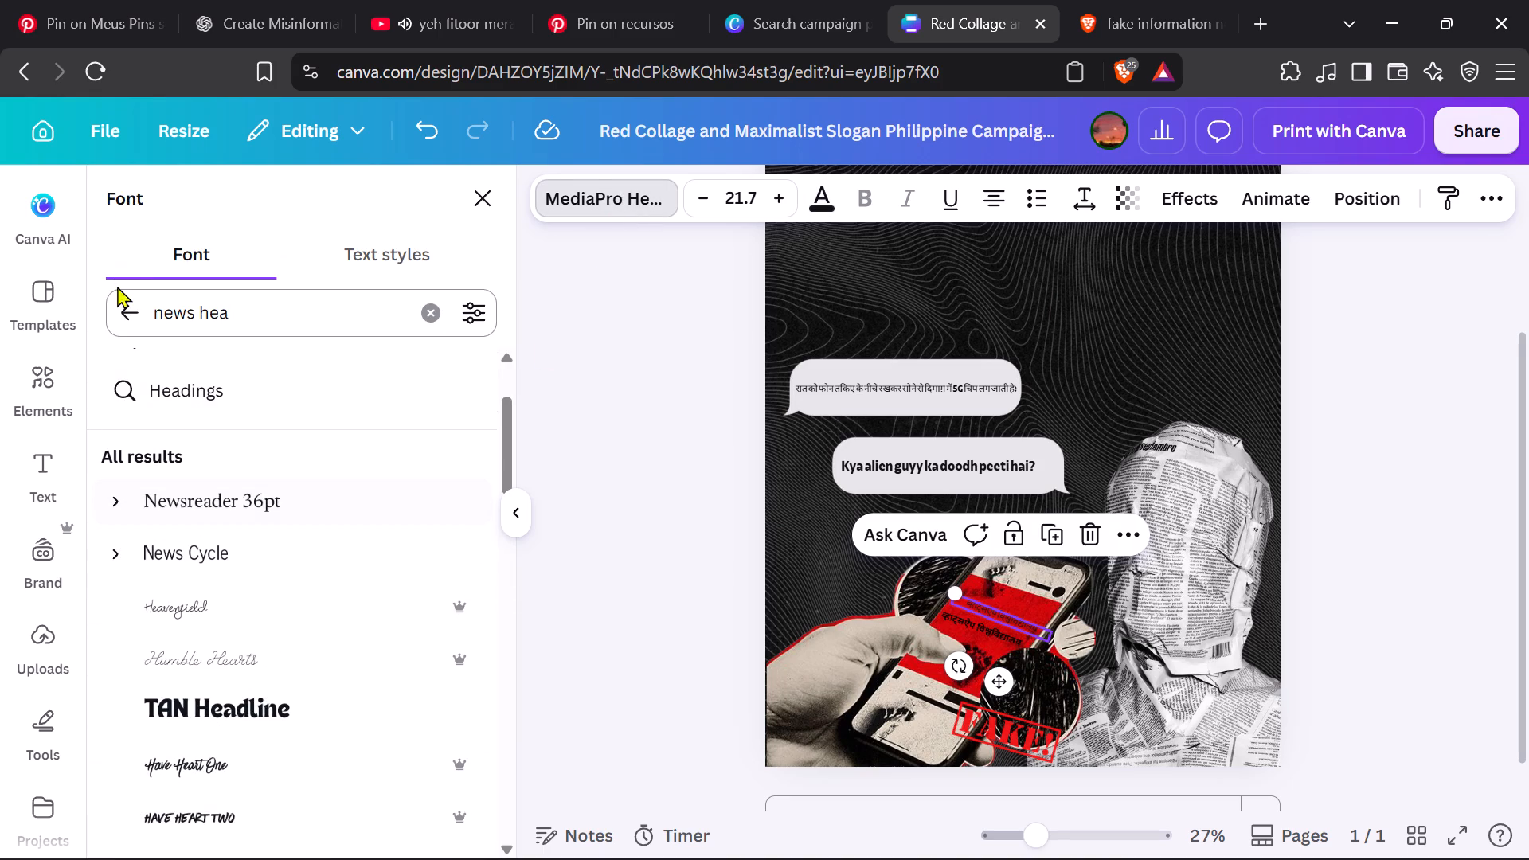
click(141, 332)
click(135, 325)
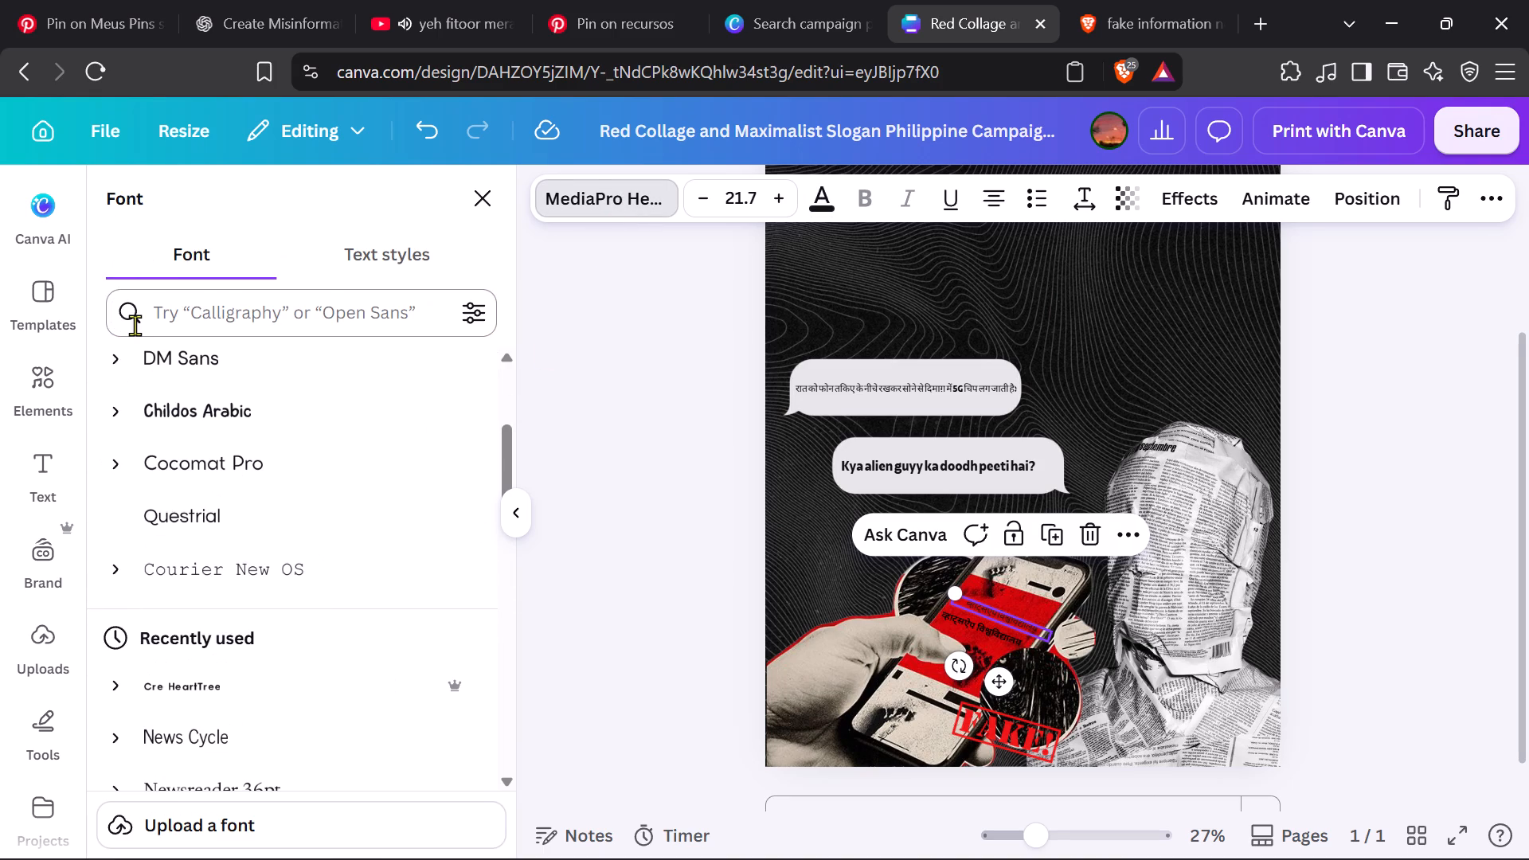
scroll(220, 464, up, 9)
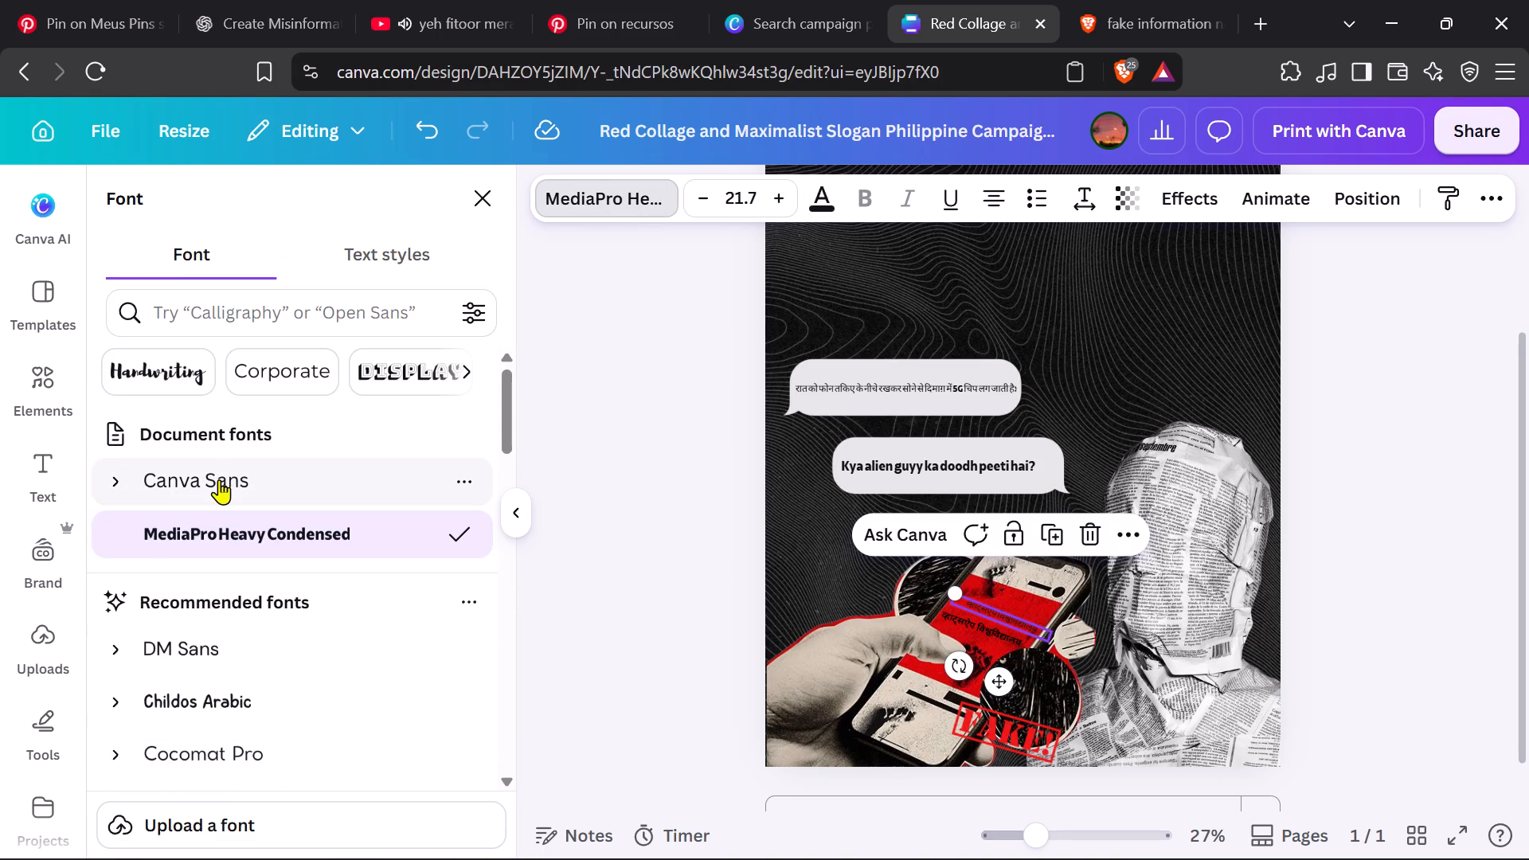
click(221, 477)
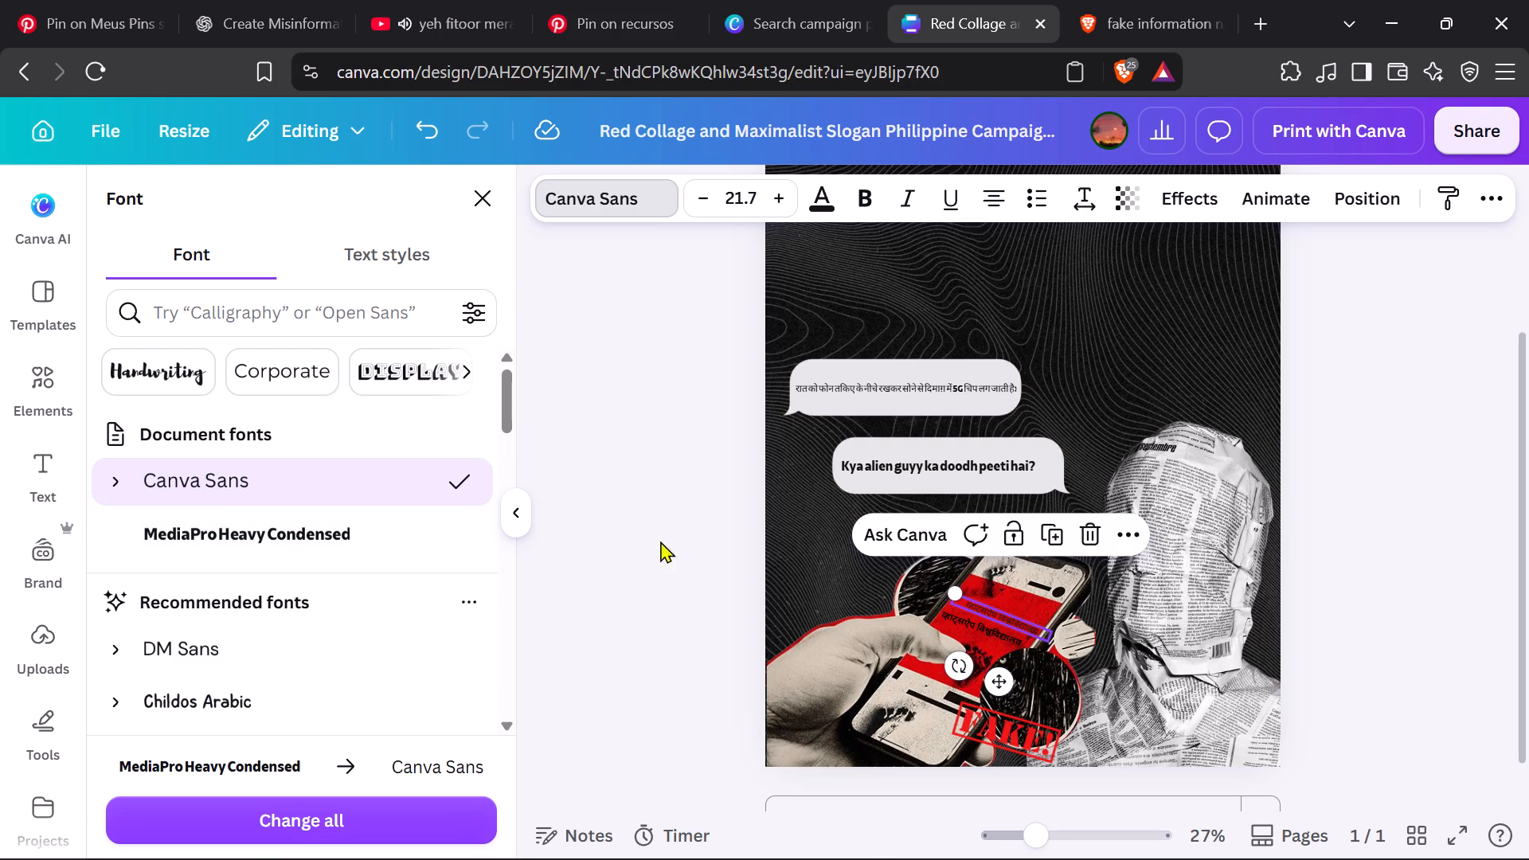
click(702, 561)
click(702, 561)
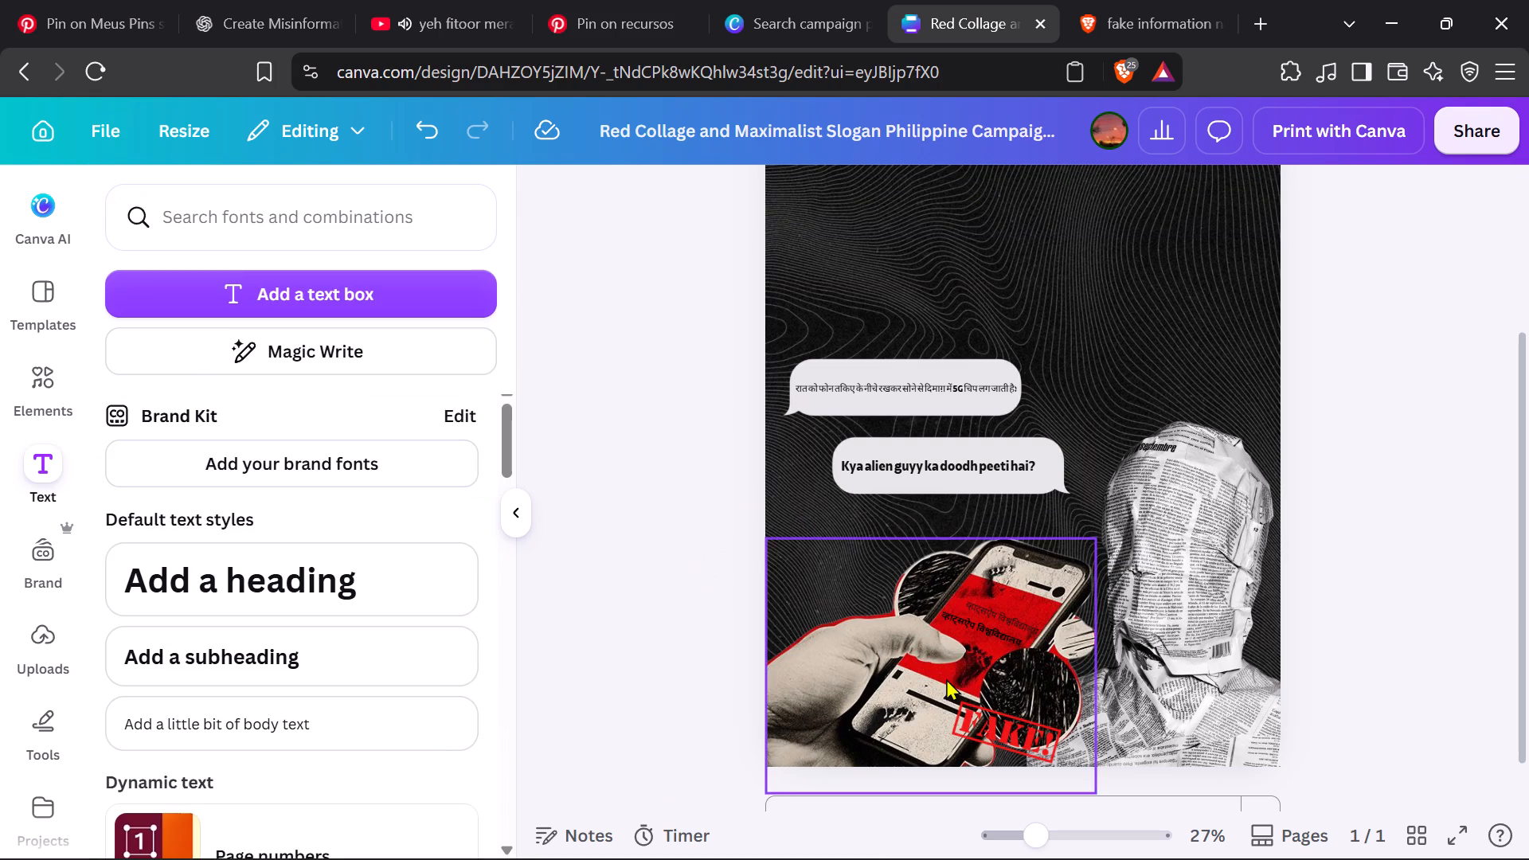
Nudge the lighter Hindi text on the phone's red screen left and slightly up, directly above the bold label.
click(714, 664)
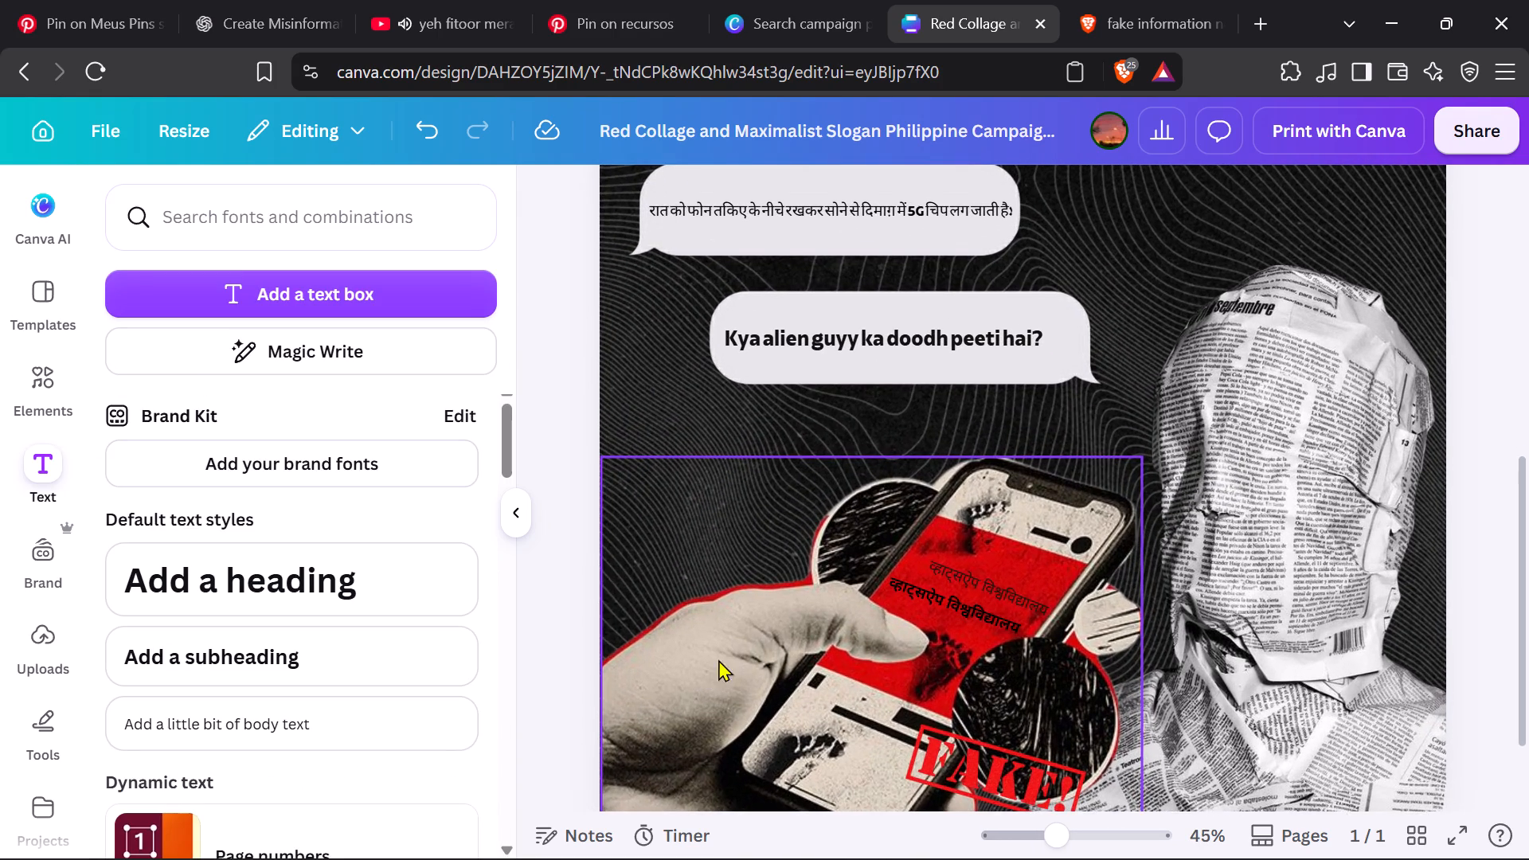
click(996, 586)
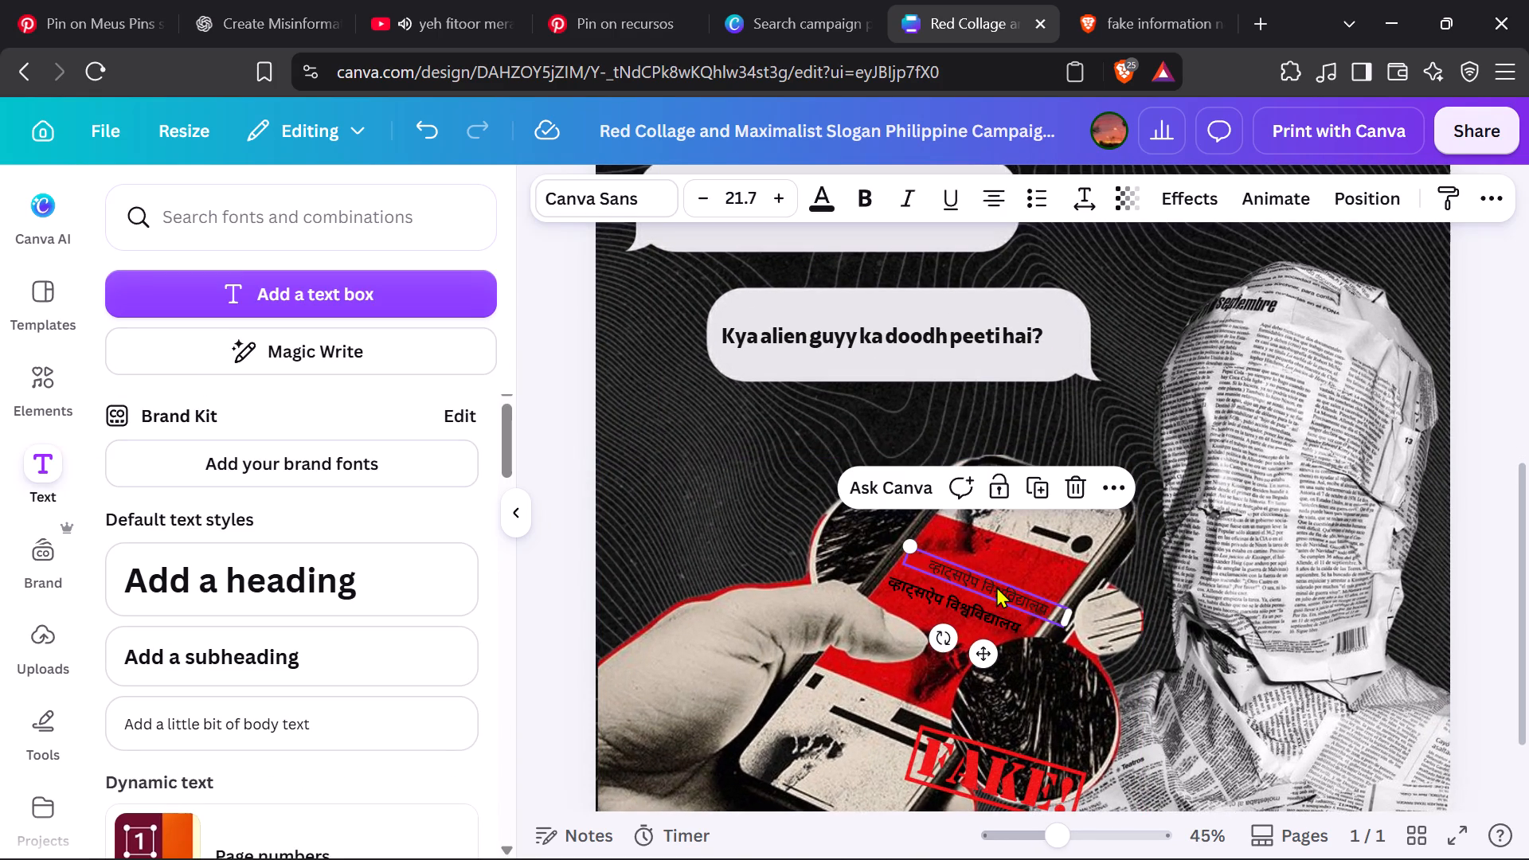
key(Left)
key(Left)
key(Left)
key(Left)
key(Left)
key(Left)
key(Left)
key(Left)
key(Left)
key(Left)
key(Left)
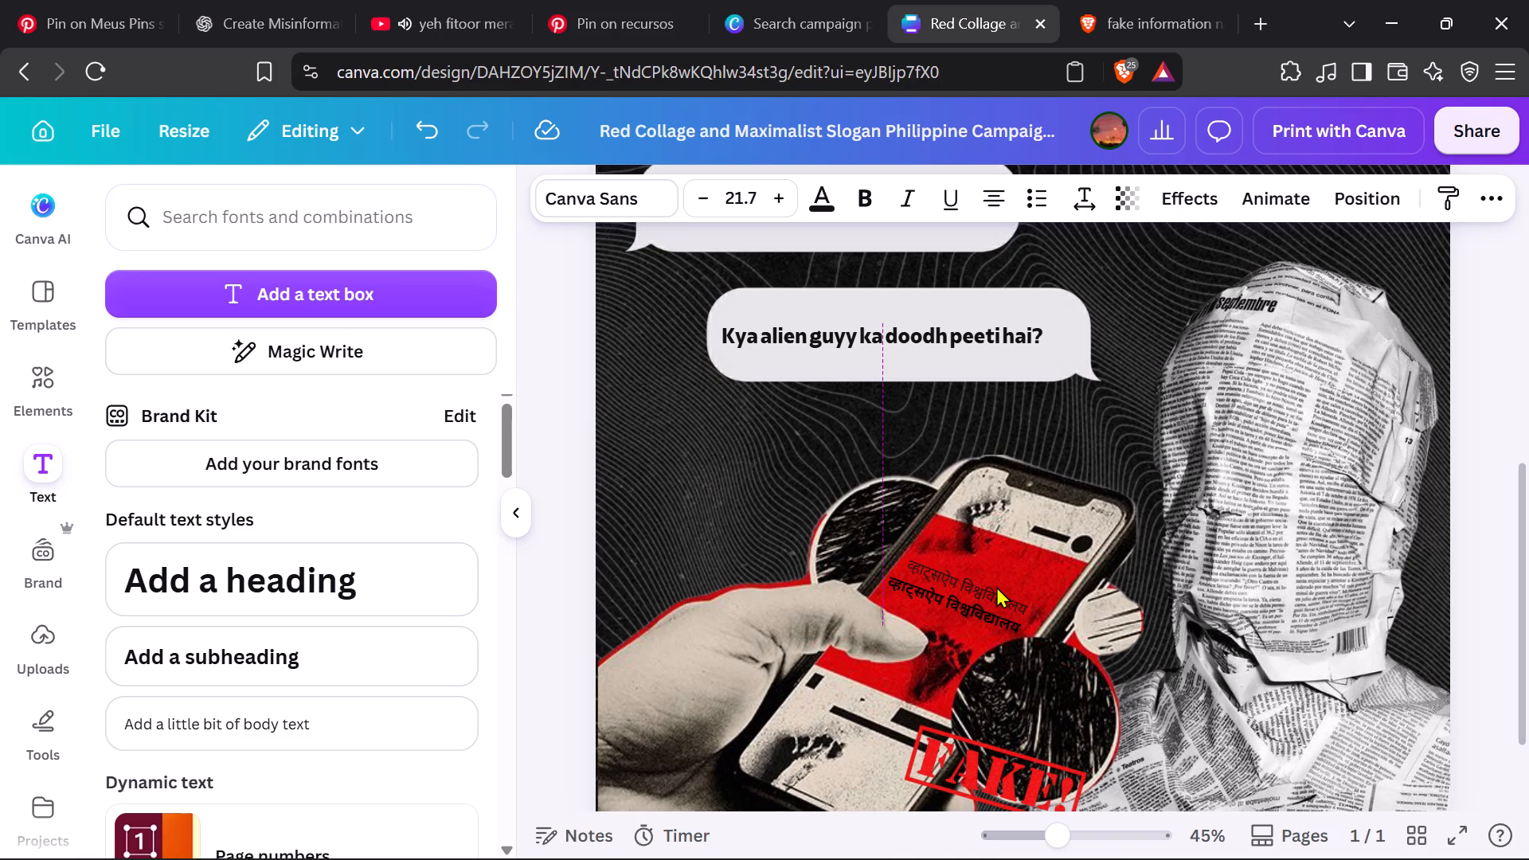
key(Up)
key(Up)
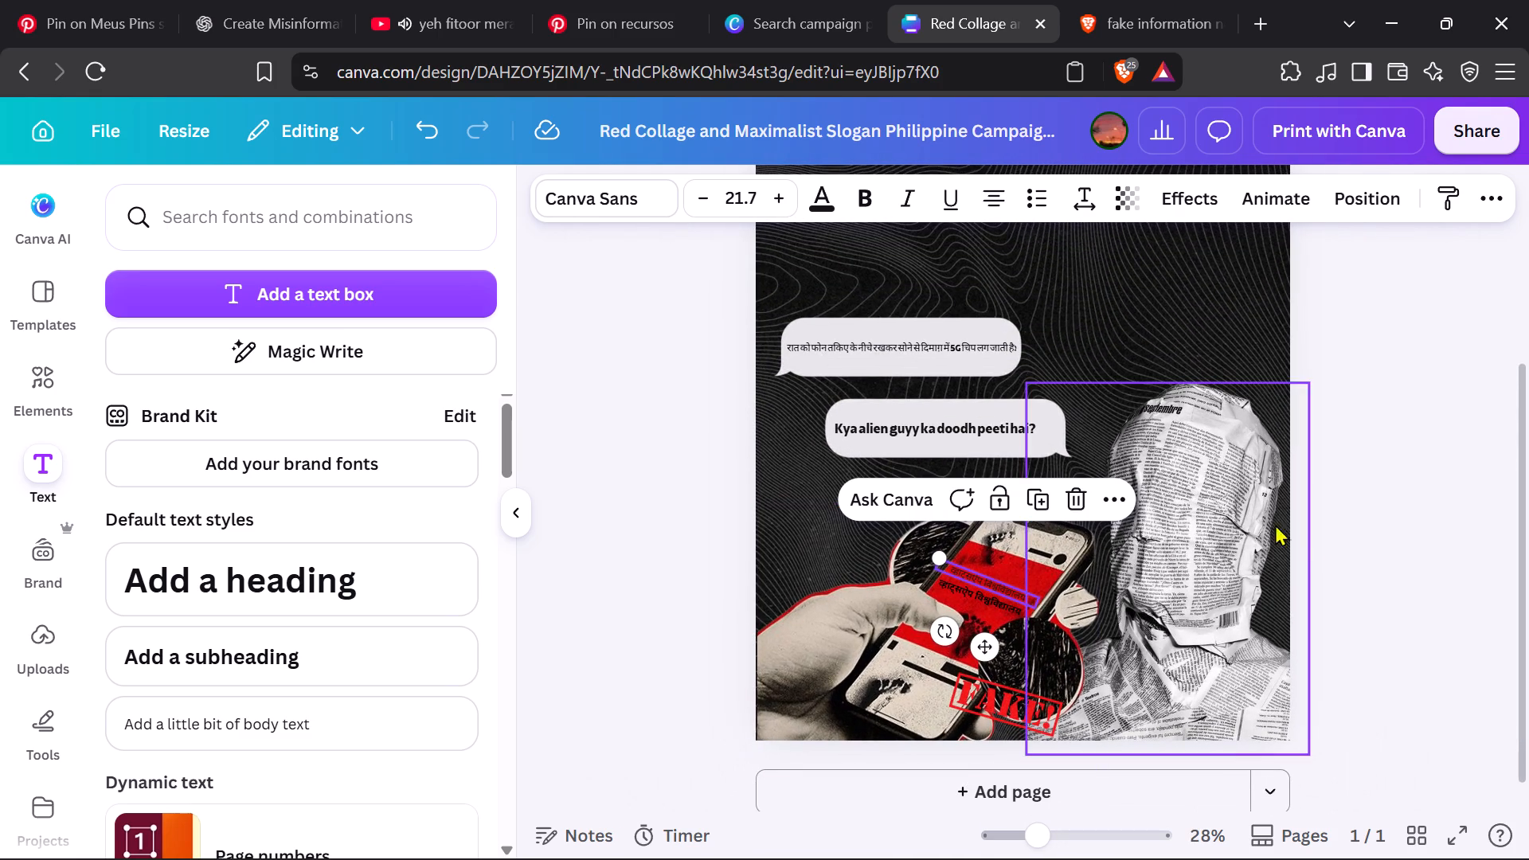
click(1355, 561)
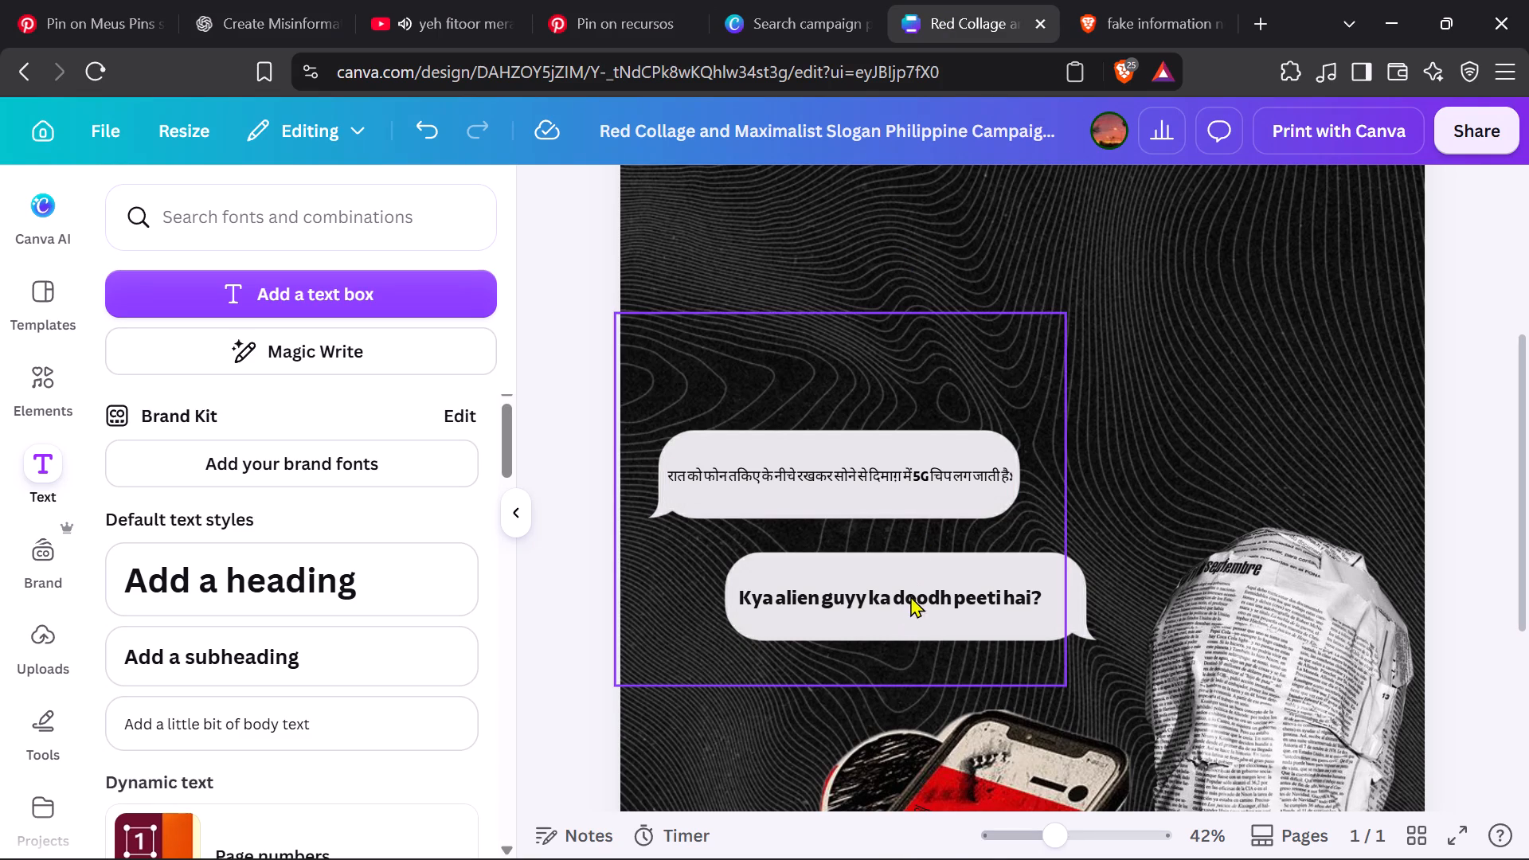
click(961, 534)
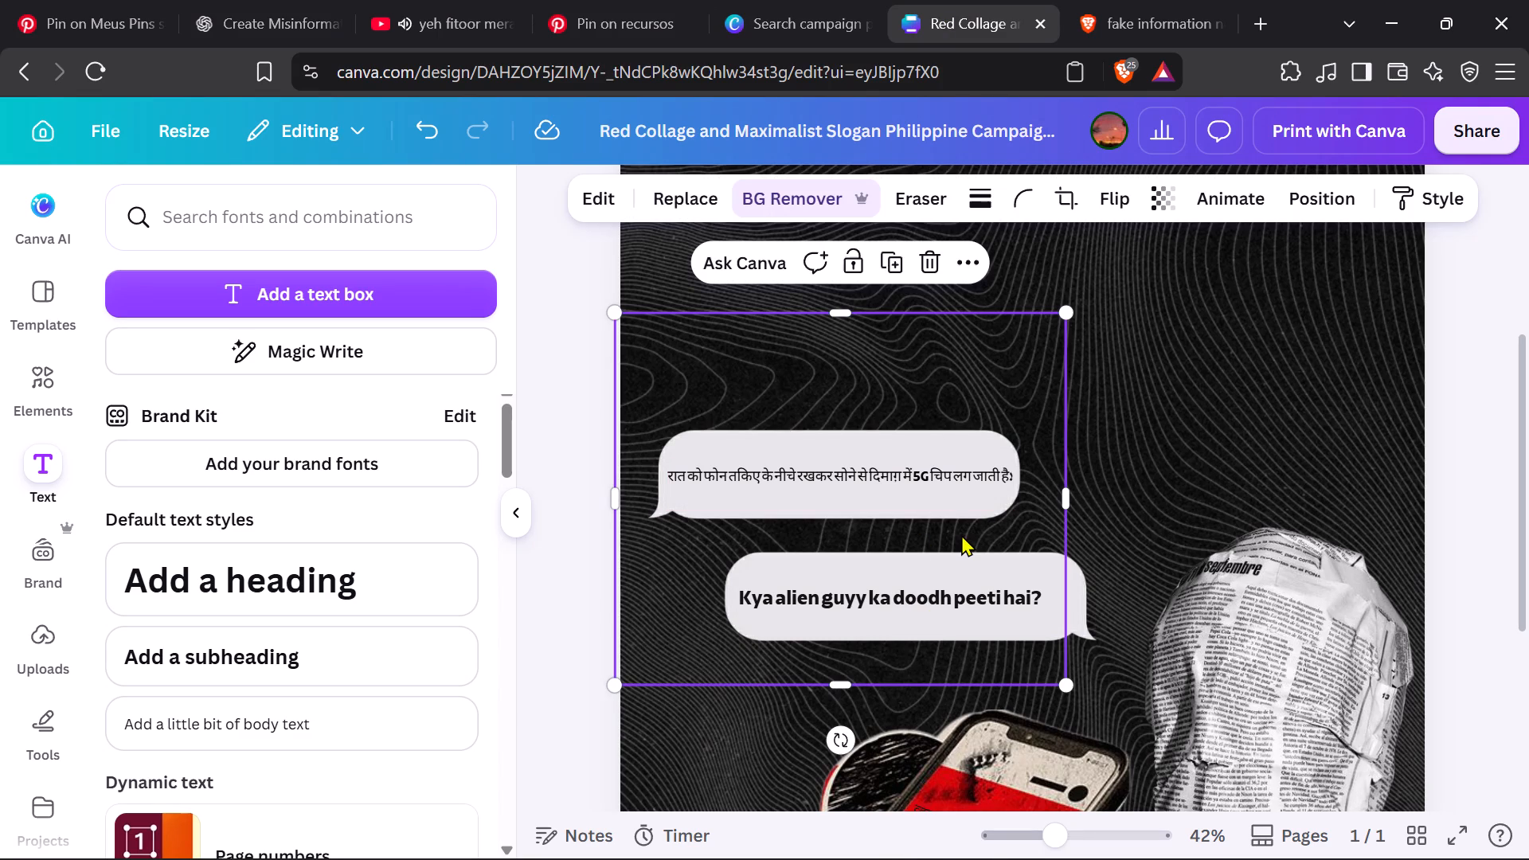
key(Up)
key(Up)
key(Up)
key(Up)
key(Up)
key(Up)
key(Up)
key(Up)
key(Up)
key(Up)
key(Up)
key(Up)
key(Up)
key(Up)
key(Up)
key(Up)
key(Up)
key(Up)
key(Up)
key(Up)
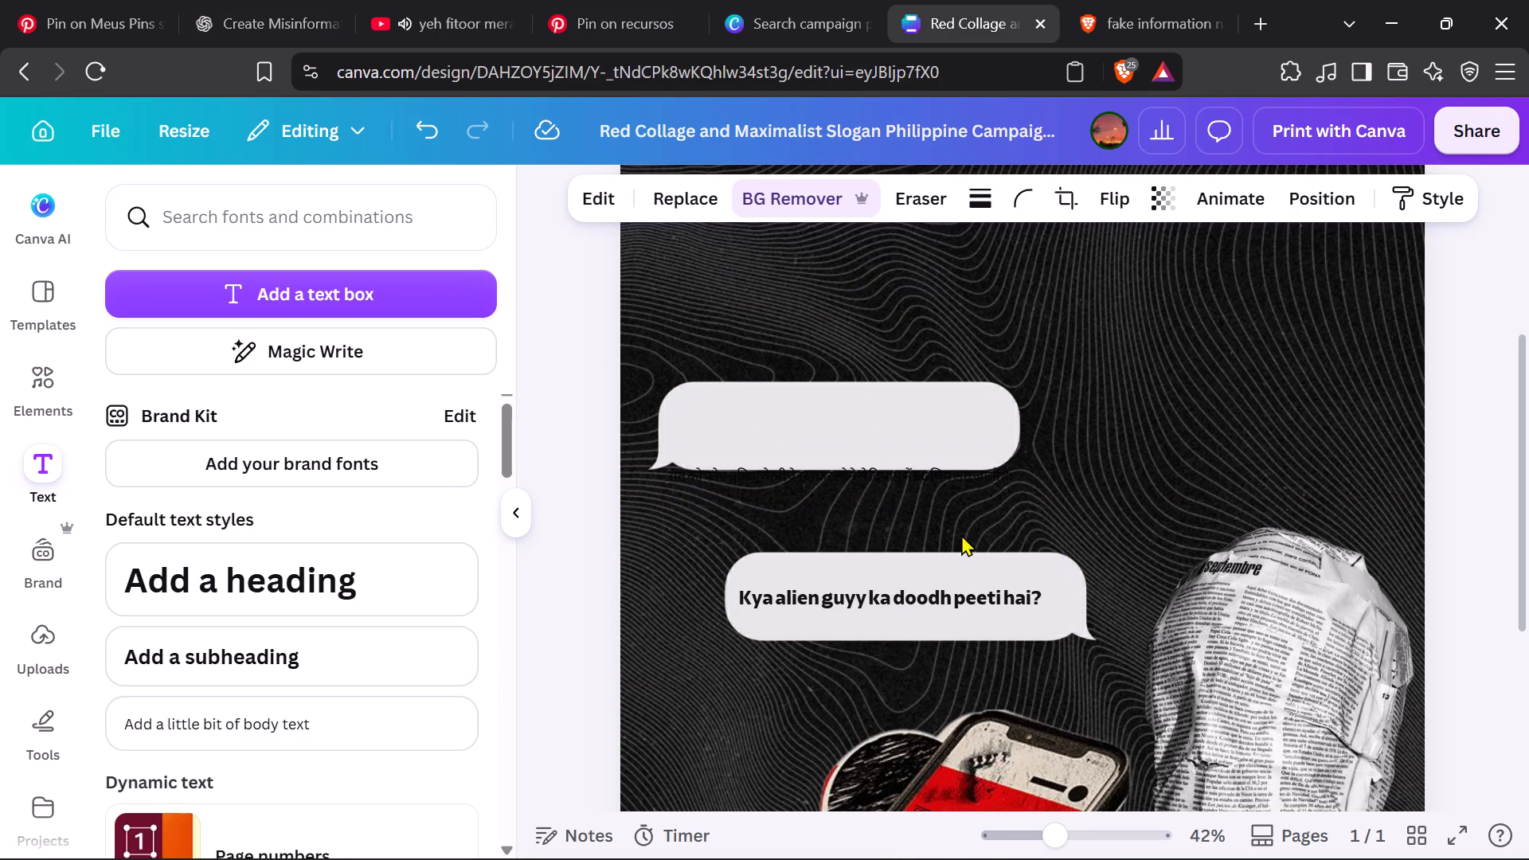
Nudge the upper chat bubble graphic straight up, fully clear of the small Hindi text line about the 5G chip.
click(1013, 614)
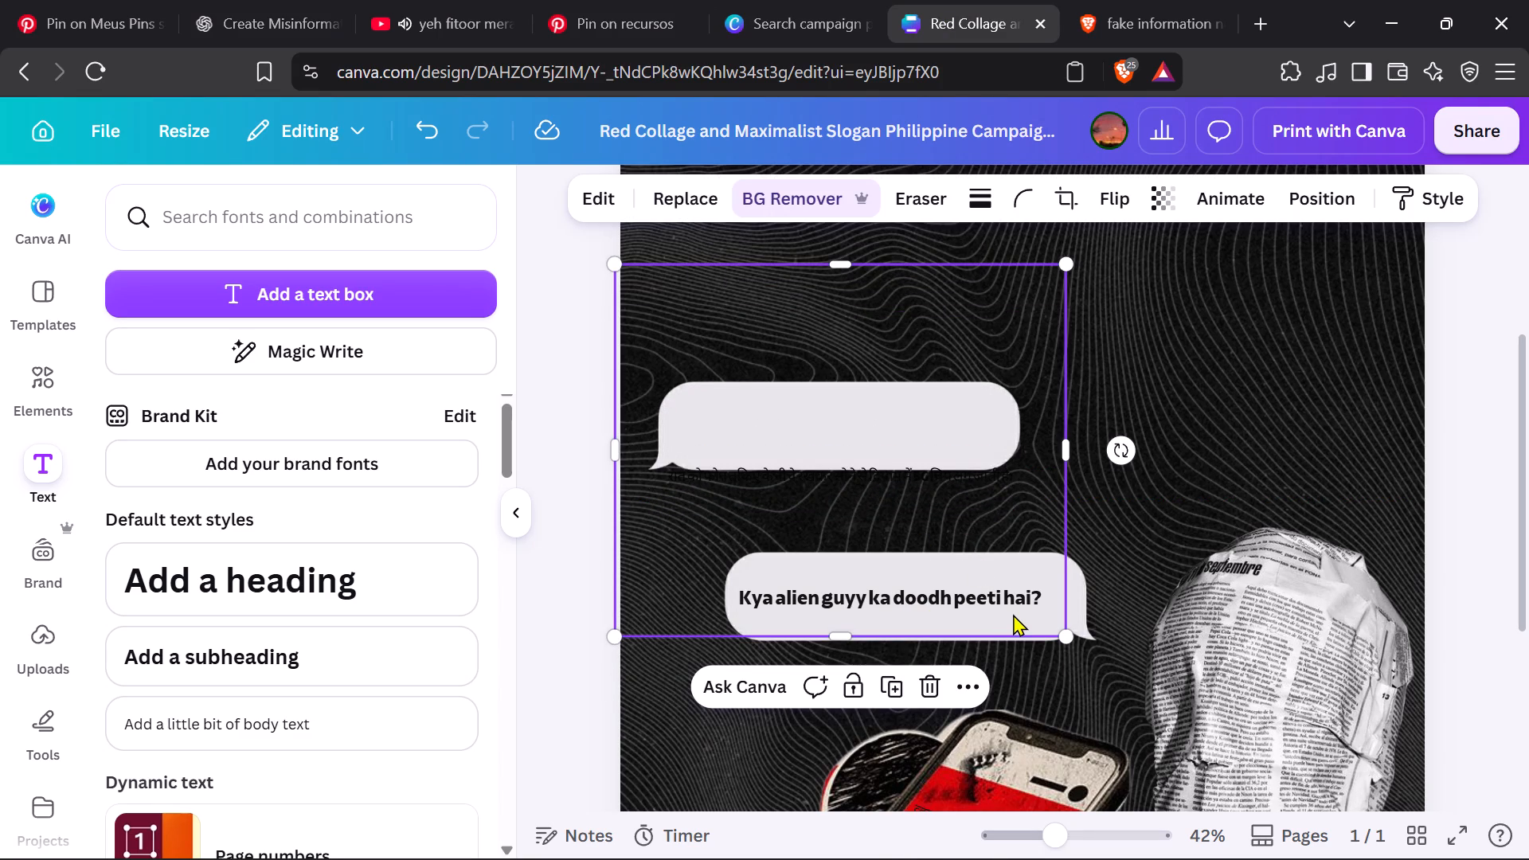
key(Up)
key(Up)
key(Up)
key(Up)
key(Up)
key(Up)
key(Up)
key(Up)
key(Up)
key(Up)
key(Up)
key(Up)
key(Up)
key(Up)
key(Up)
key(Up)
key(Up)
key(Up)
key(Up)
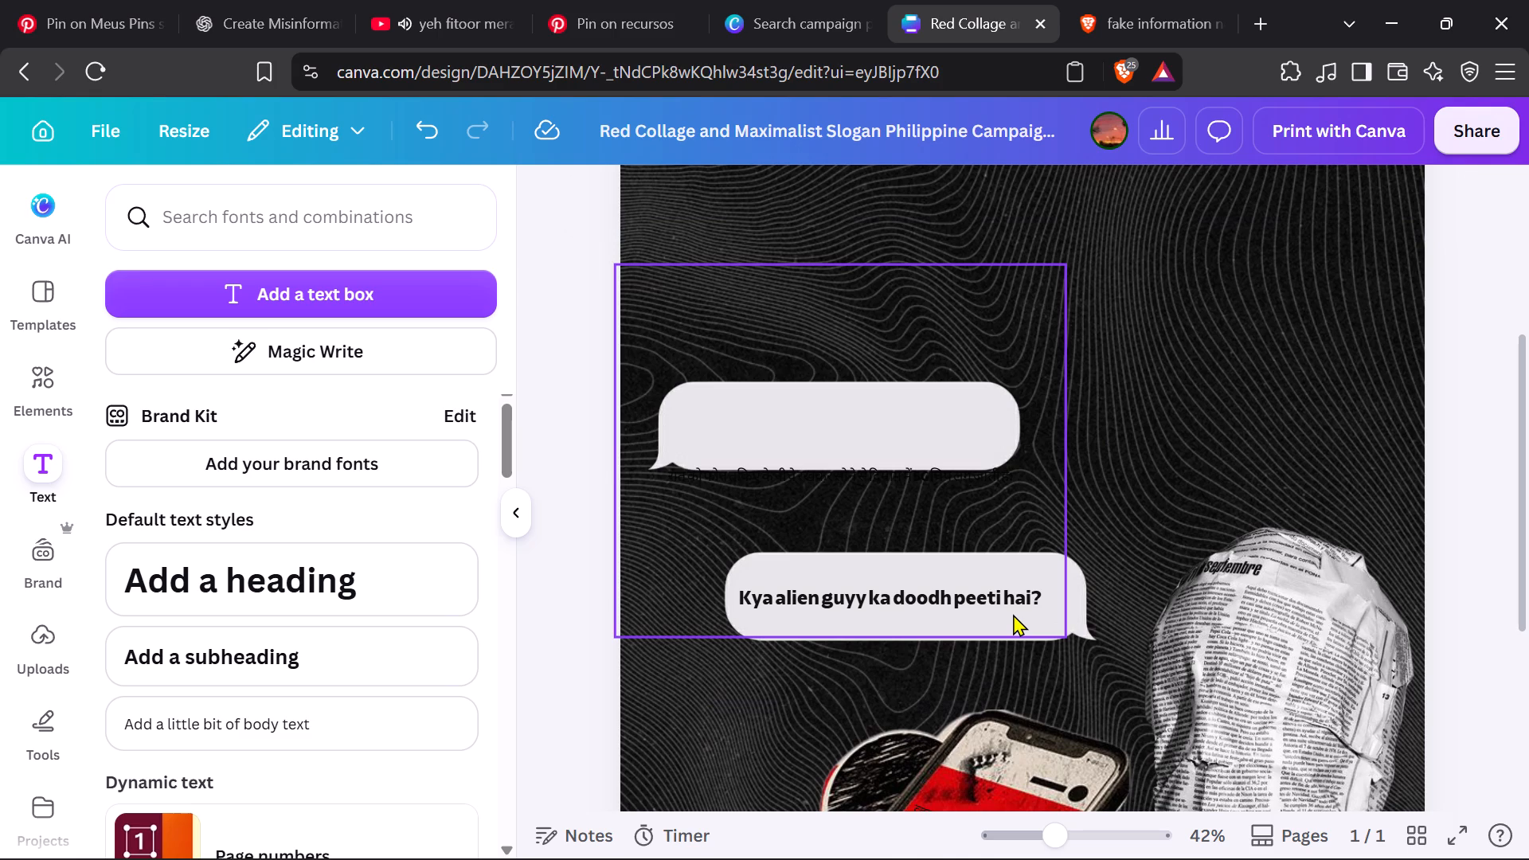
key(Up)
click(1013, 614)
key(Up)
key(Up)
key(Up)
key(Up)
key(Up)
key(Up)
key(Up)
key(Up)
key(Up)
key(Up)
key(Up)
key(Up)
key(Up)
key(Up)
key(Up)
key(Up)
key(Up)
key(Up)
key(Up)
key(Up)
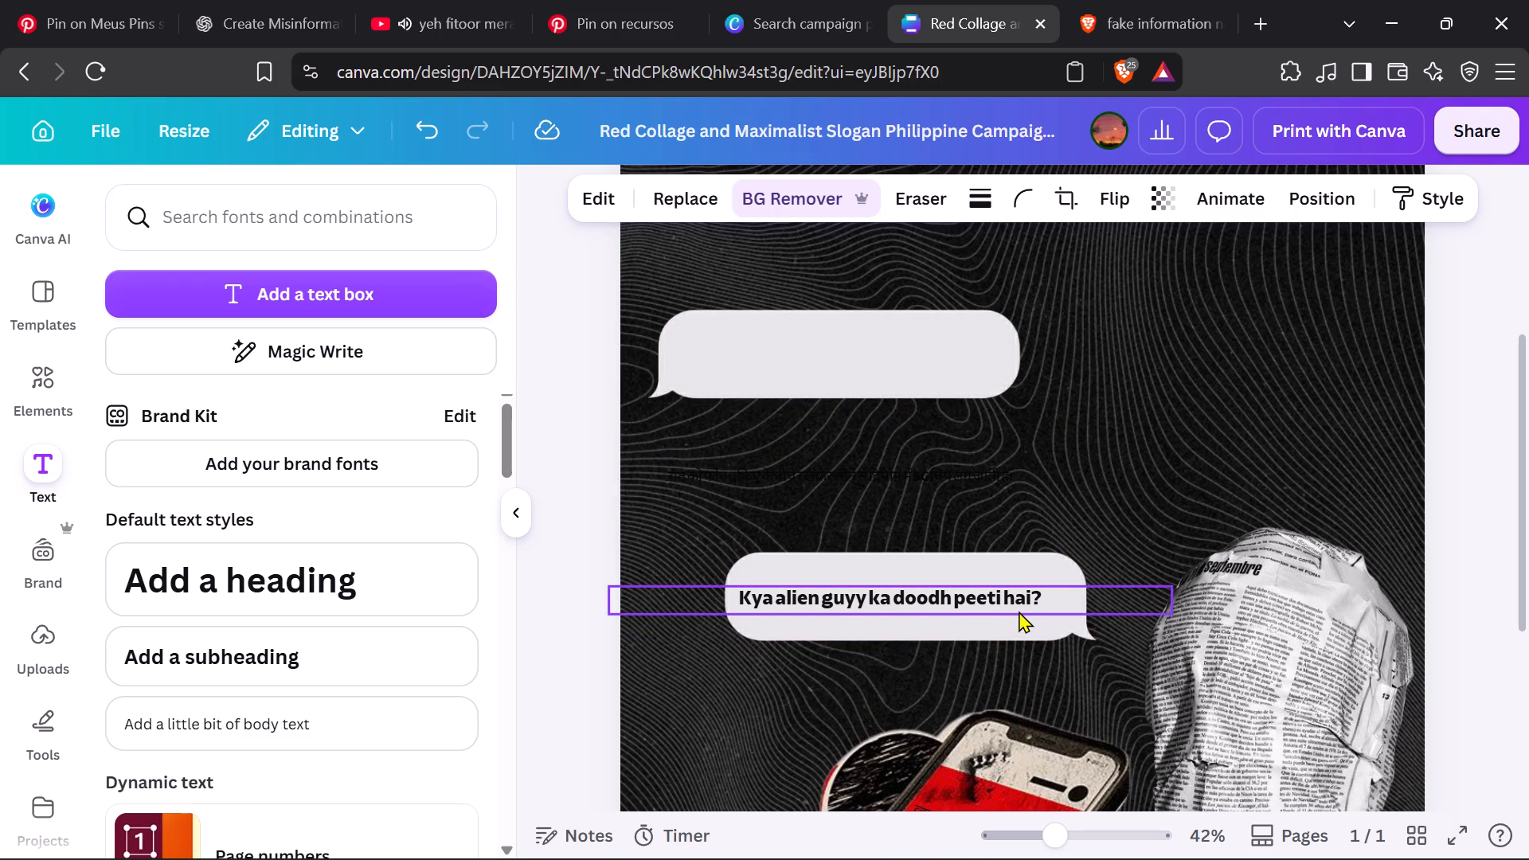
Replace the text "Kya alien guyy ka doodh peeti hai?" in the lower chat bubble with the copied Hindi response.
triple_click(1038, 600)
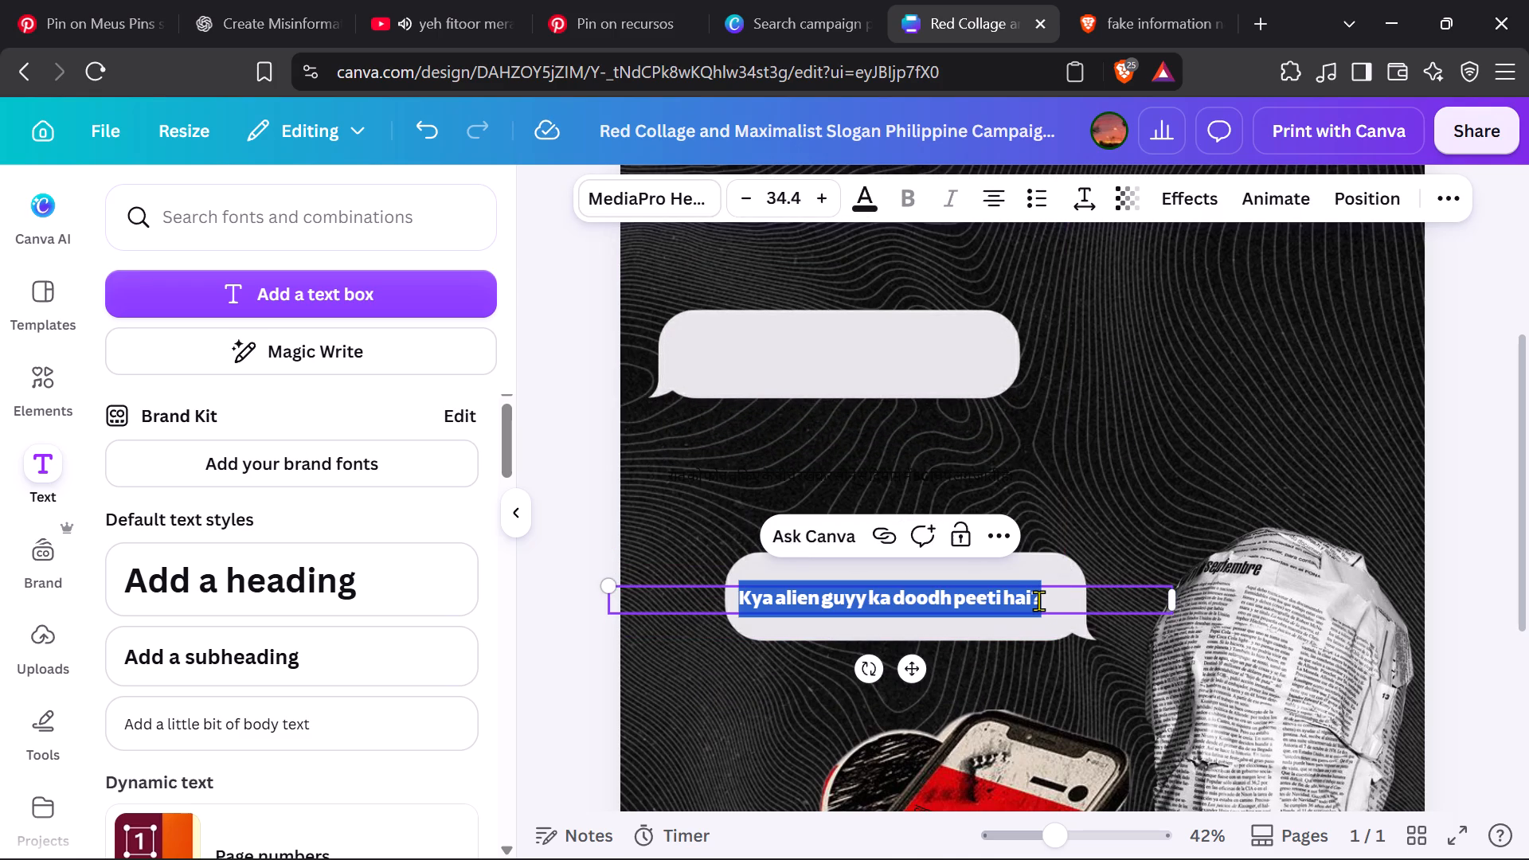
key(BackSpace)
right_click(1038, 600)
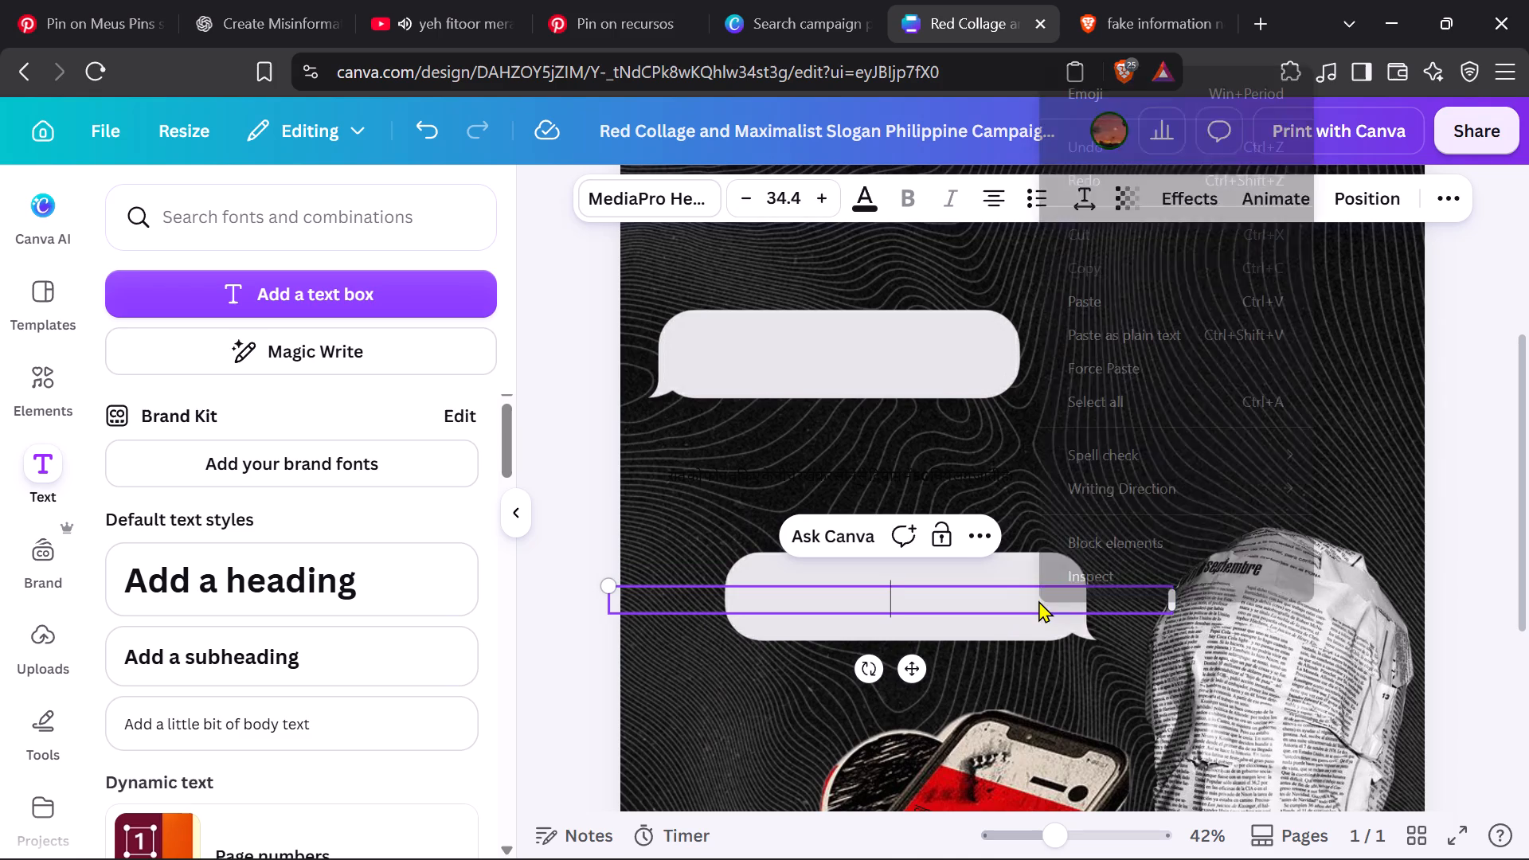
click(1112, 302)
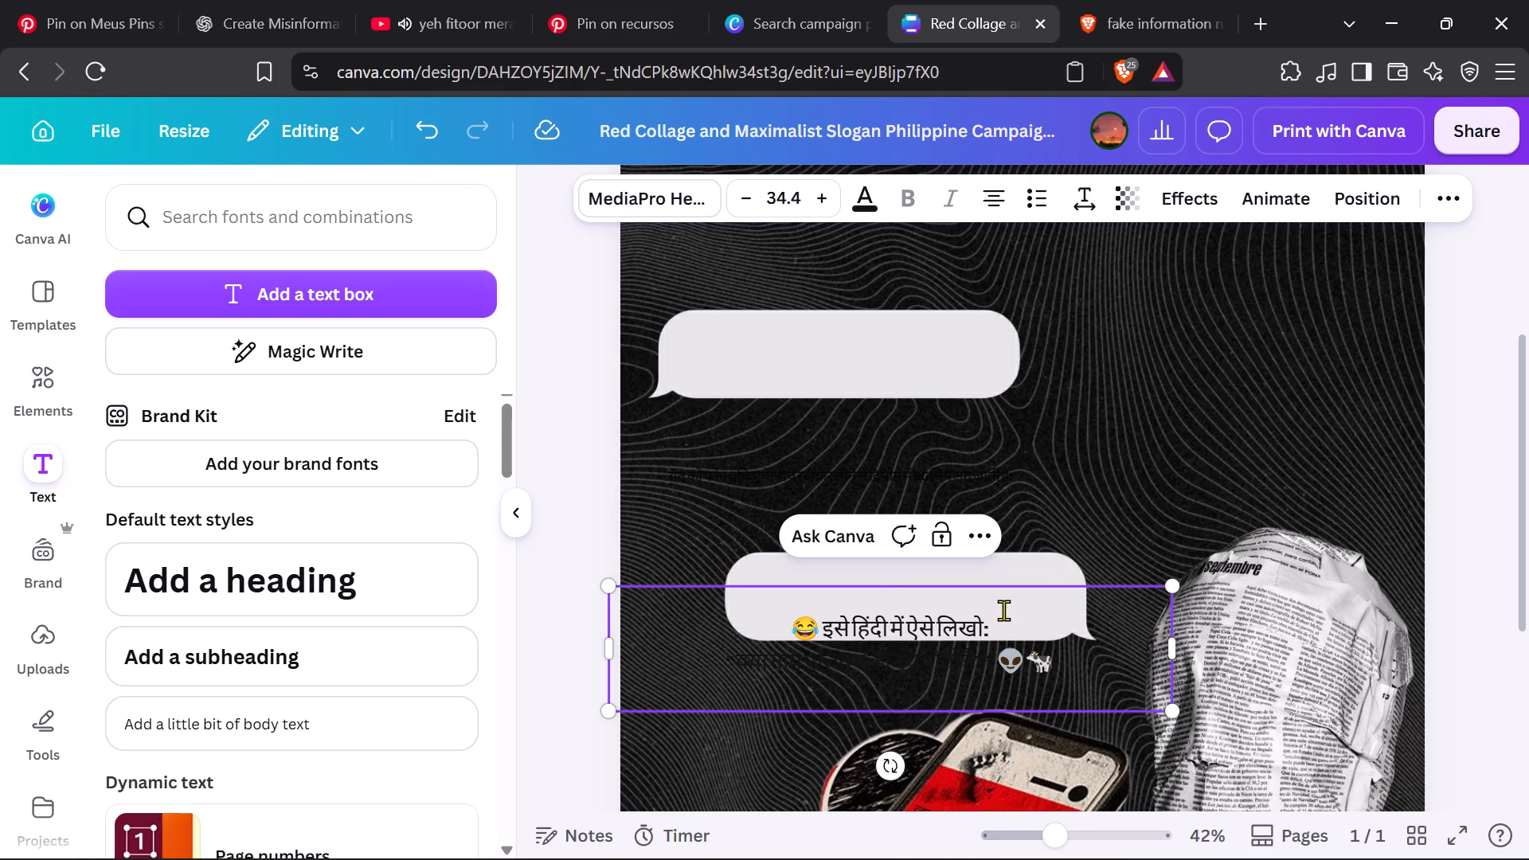
Delete the intro line "😂 इसे हिंदी में ऐसे लिखो:" from the pasted text.
click(1004, 626)
key(BackSpace)
key(BackSpace)
key(BackSpace)
key(BackSpace)
key(BackSpace)
key(BackSpace)
key(BackSpace)
key(BackSpace)
key(BackSpace)
key(BackSpace)
key(BackSpace)
key(BackSpace)
key(BackSpace)
key(BackSpace)
key(BackSpace)
key(BackSpace)
key(BackSpace)
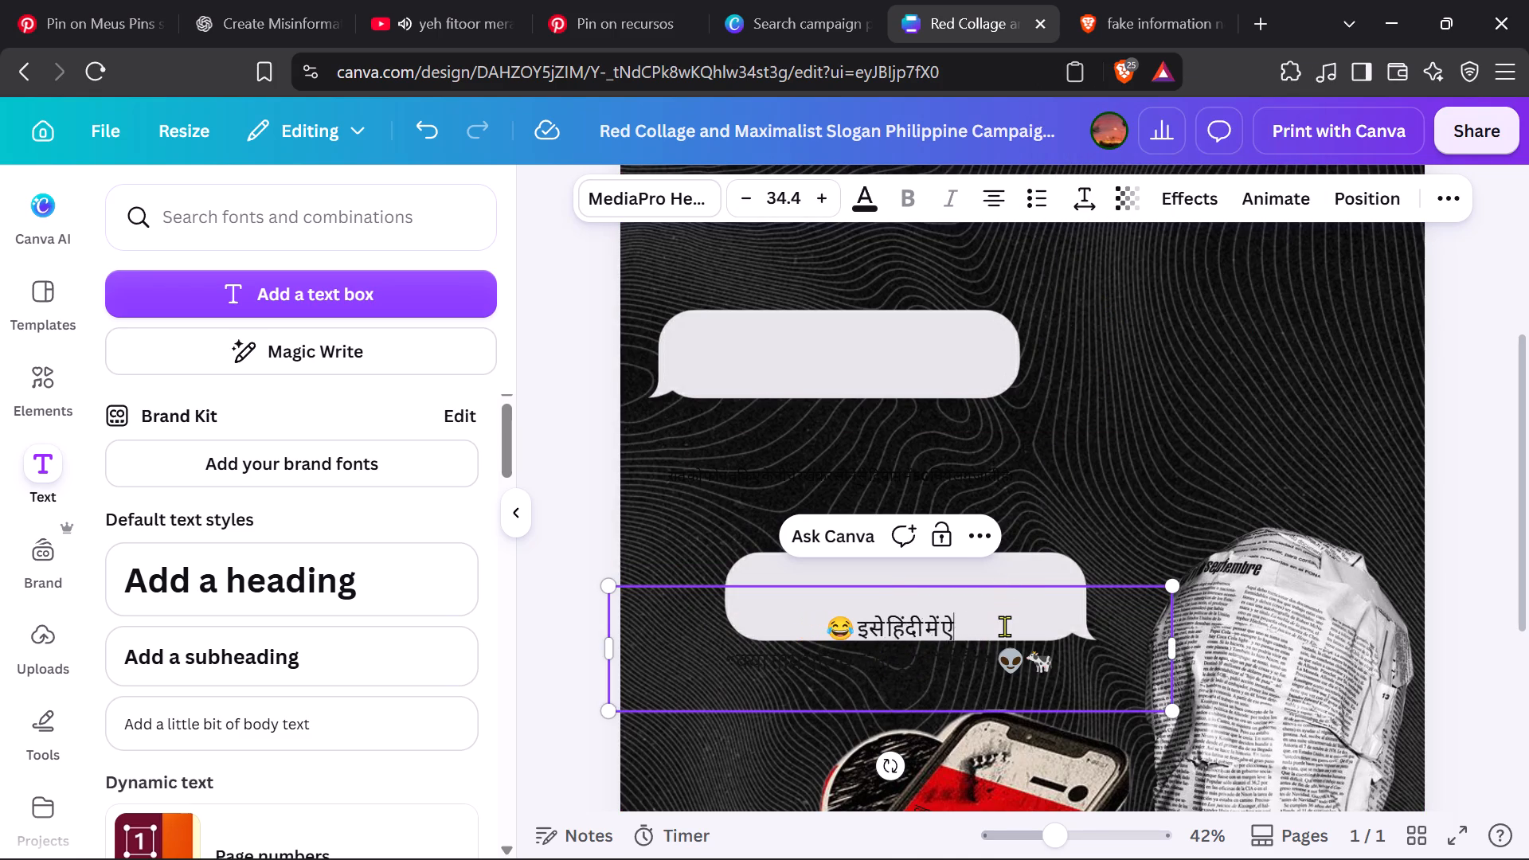
key(BackSpace)
key(BackSpace)
key(BackSpace)
key(BackSpace)
key(BackSpace)
key(BackSpace)
key(BackSpace)
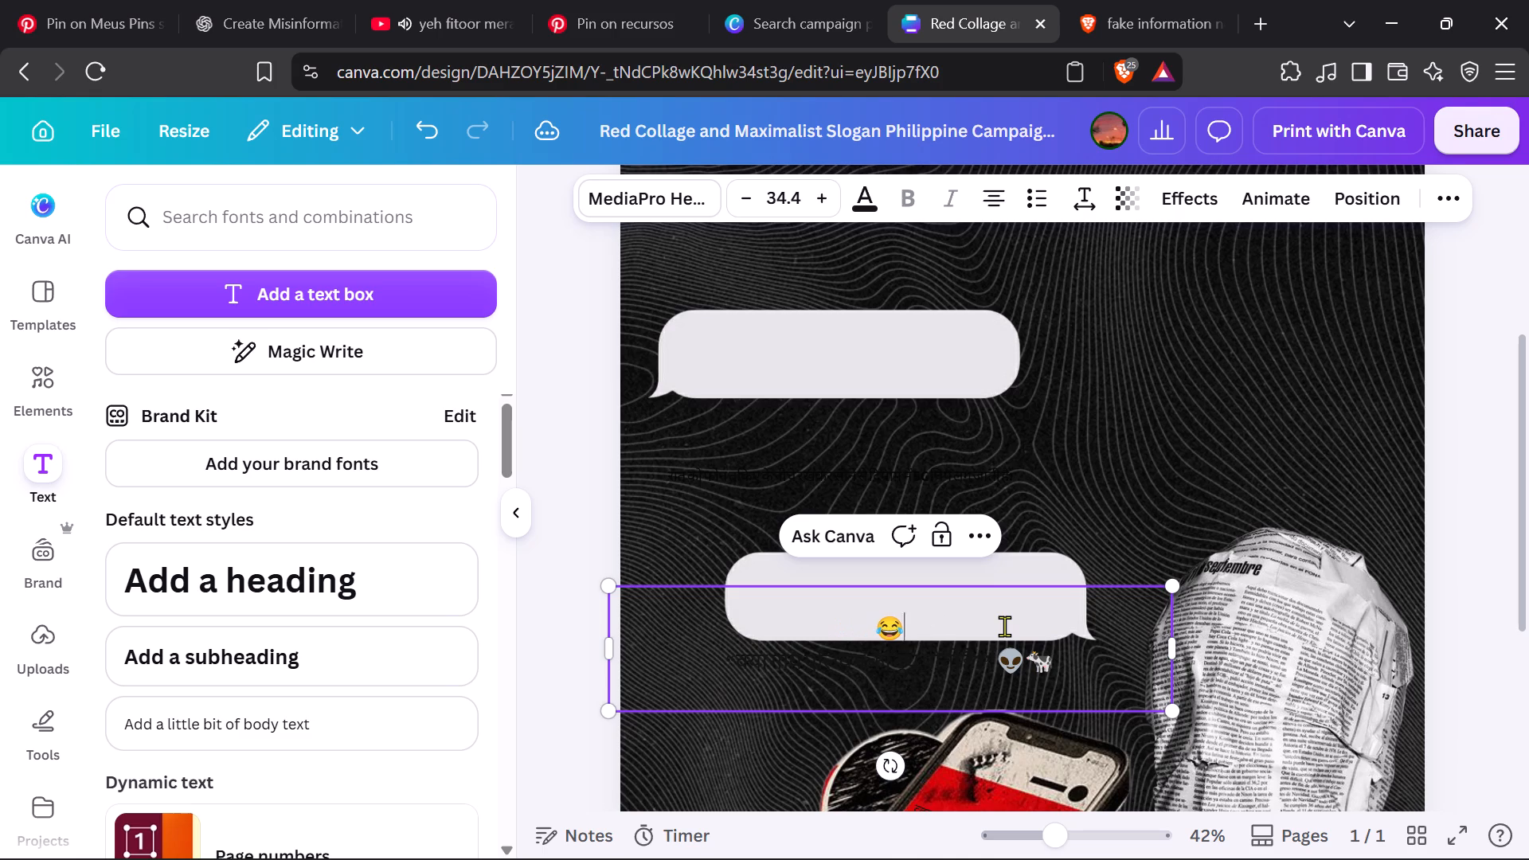
key(BackSpace)
Nudge the pasted Hindi text box straight up so the question sits inside the lower chat bubble.
click(1076, 659)
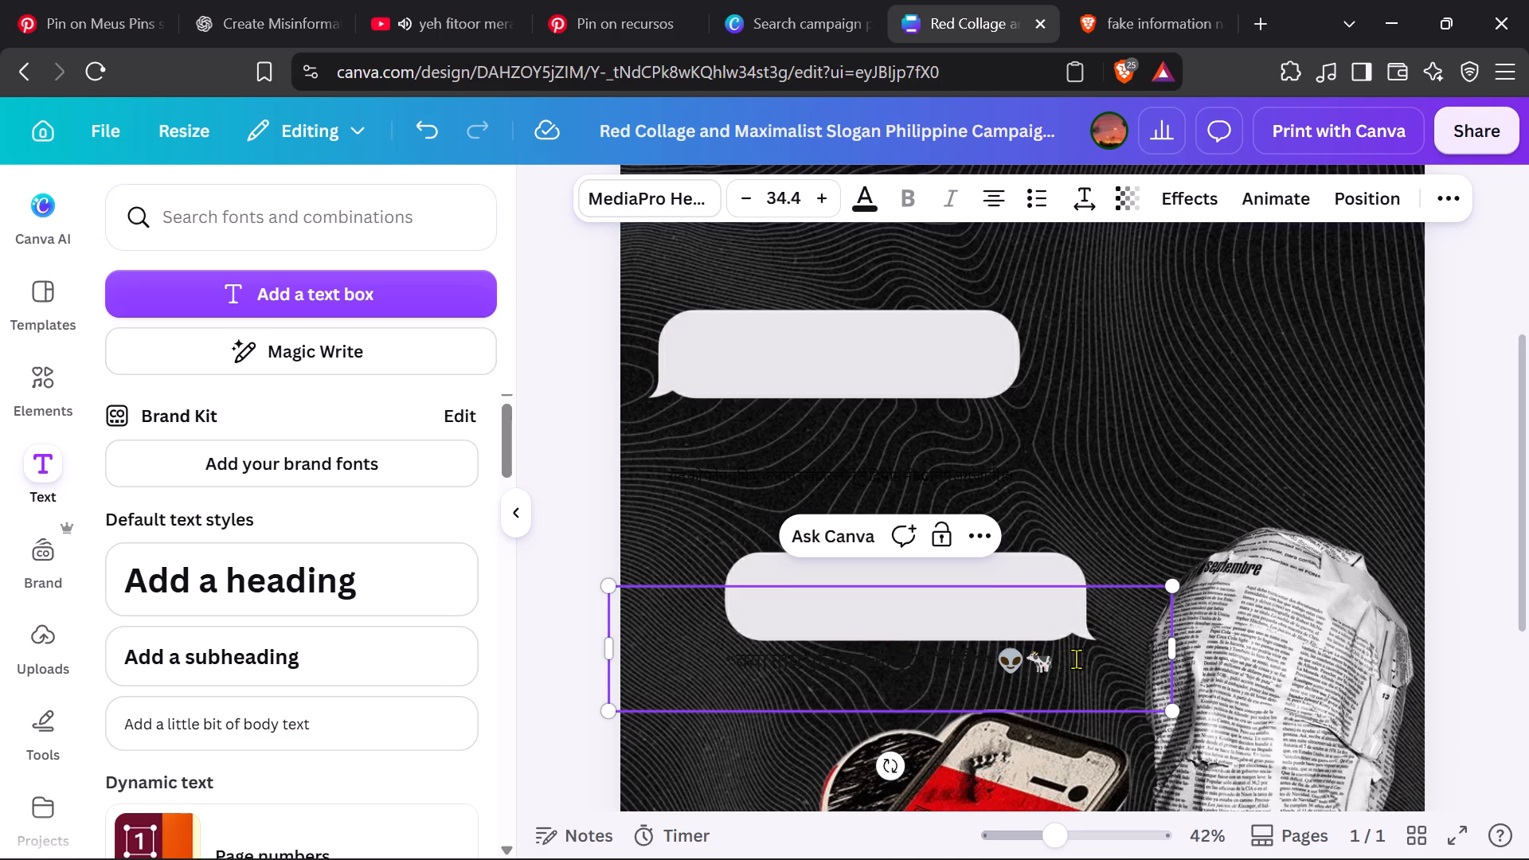
click(1062, 665)
click(1062, 665)
key(Up)
key(Up)
key(Up)
key(Up)
click(1085, 694)
click(1130, 524)
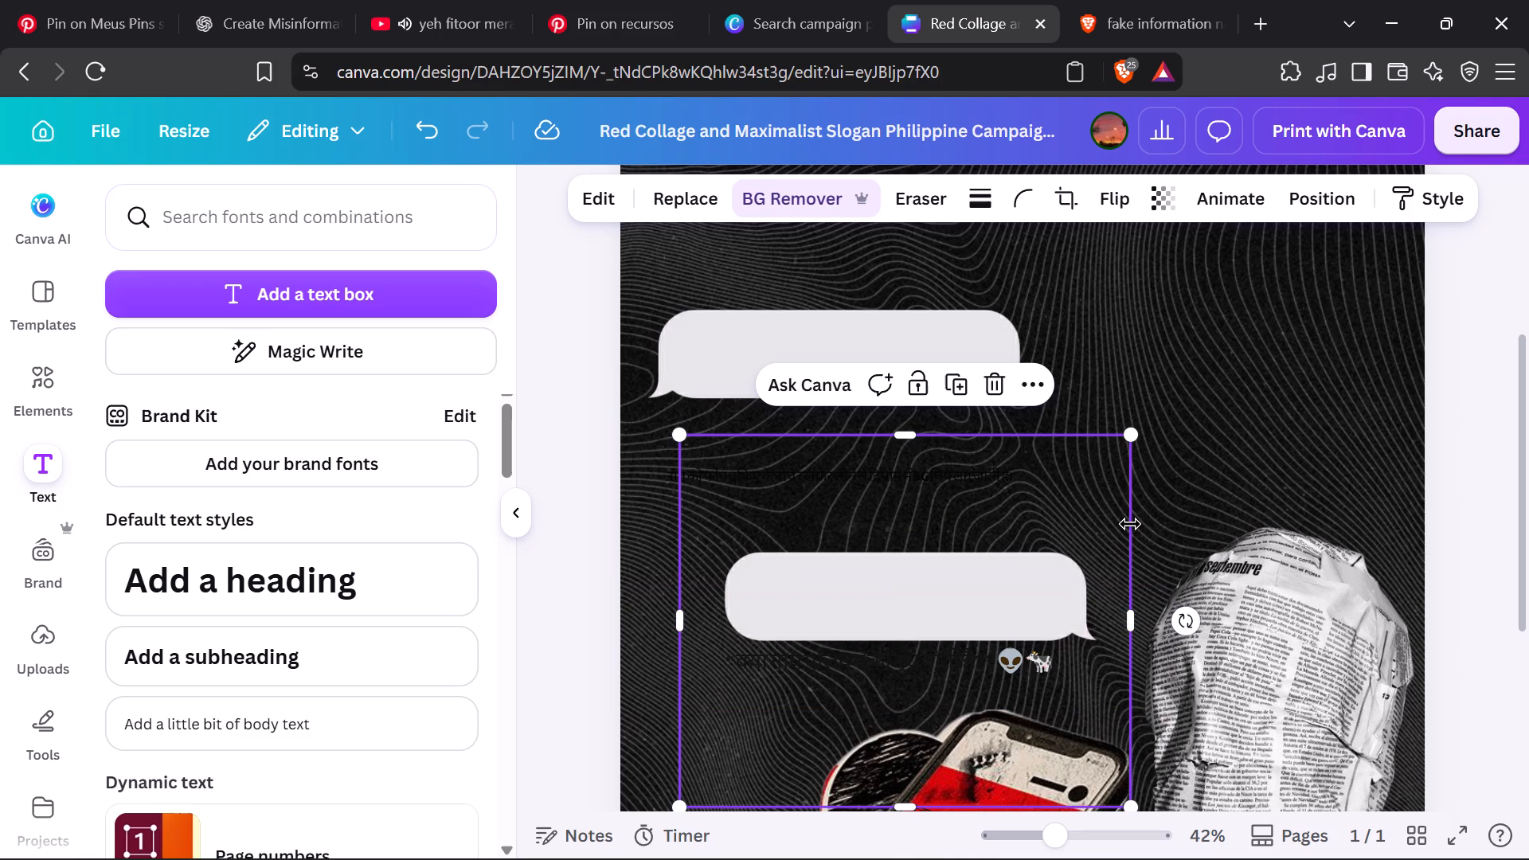
click(1053, 687)
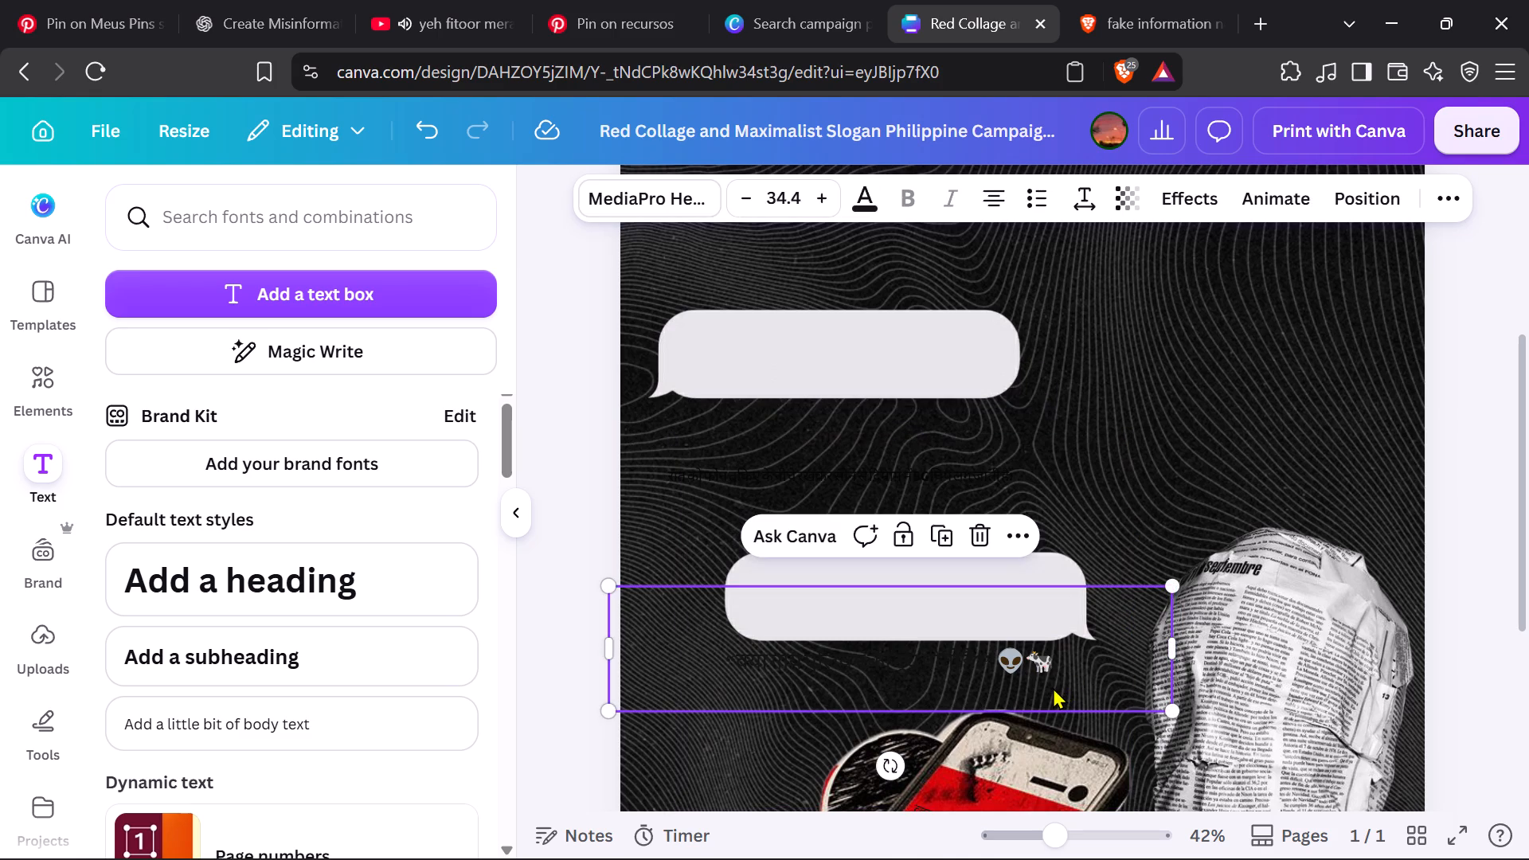
key(Up)
key(Up)
key(Up)
key(Up)
key(Up)
key(Up)
key(Up)
key(Up)
key(Up)
key(Up)
key(Up)
key(Up)
key(Up)
key(Up)
key(Up)
key(Up)
key(Up)
key(Up)
key(Up)
key(Up)
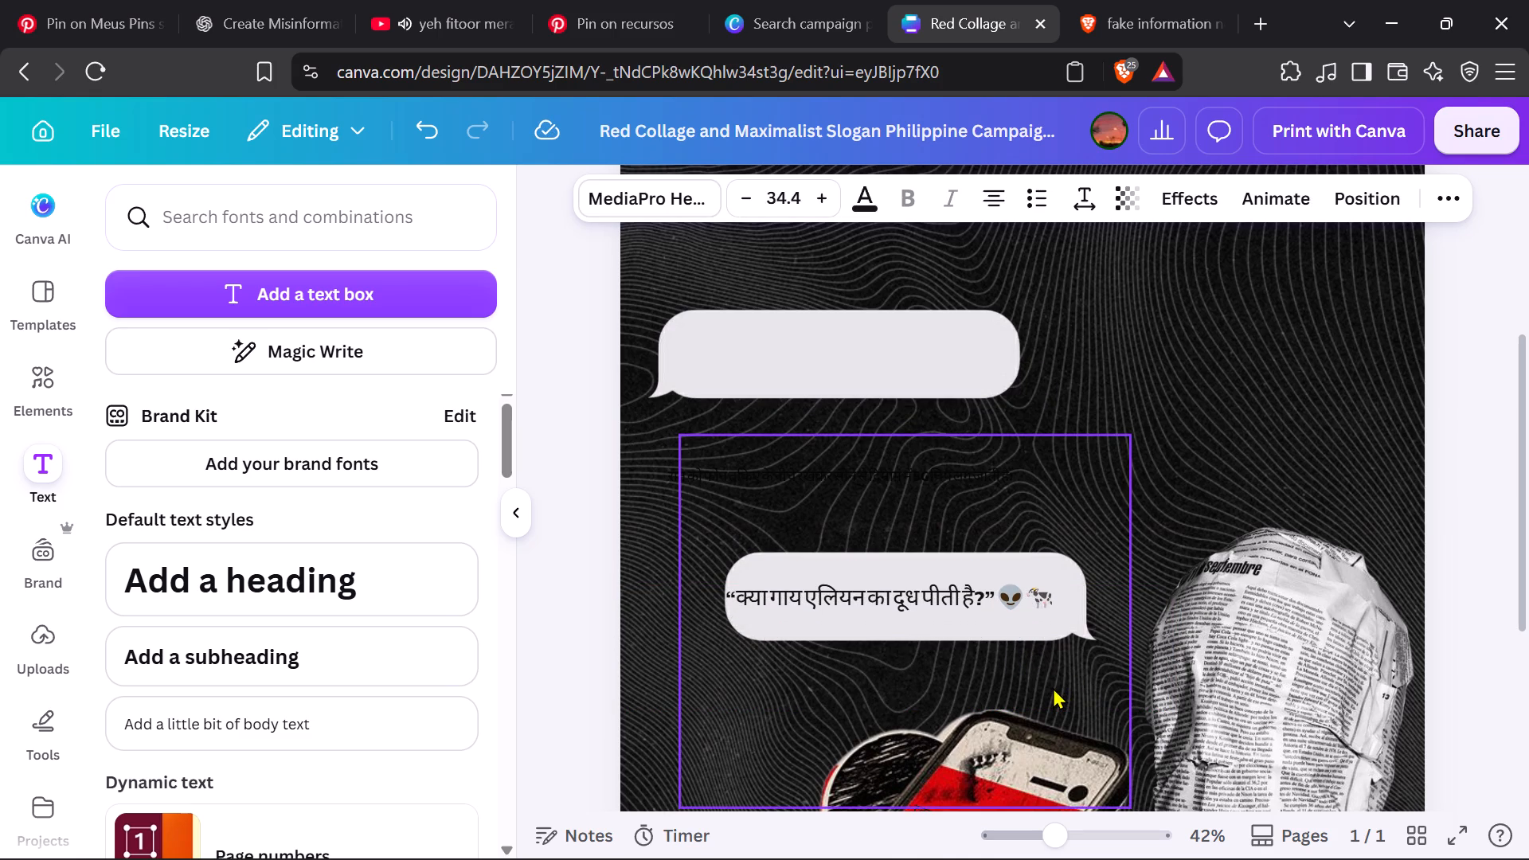
Remove the emojis and quotation marks from the lower bubble's text, leaving "क्या गाय एलियन का दूध पीती है?".
click(1053, 605)
click(1053, 605)
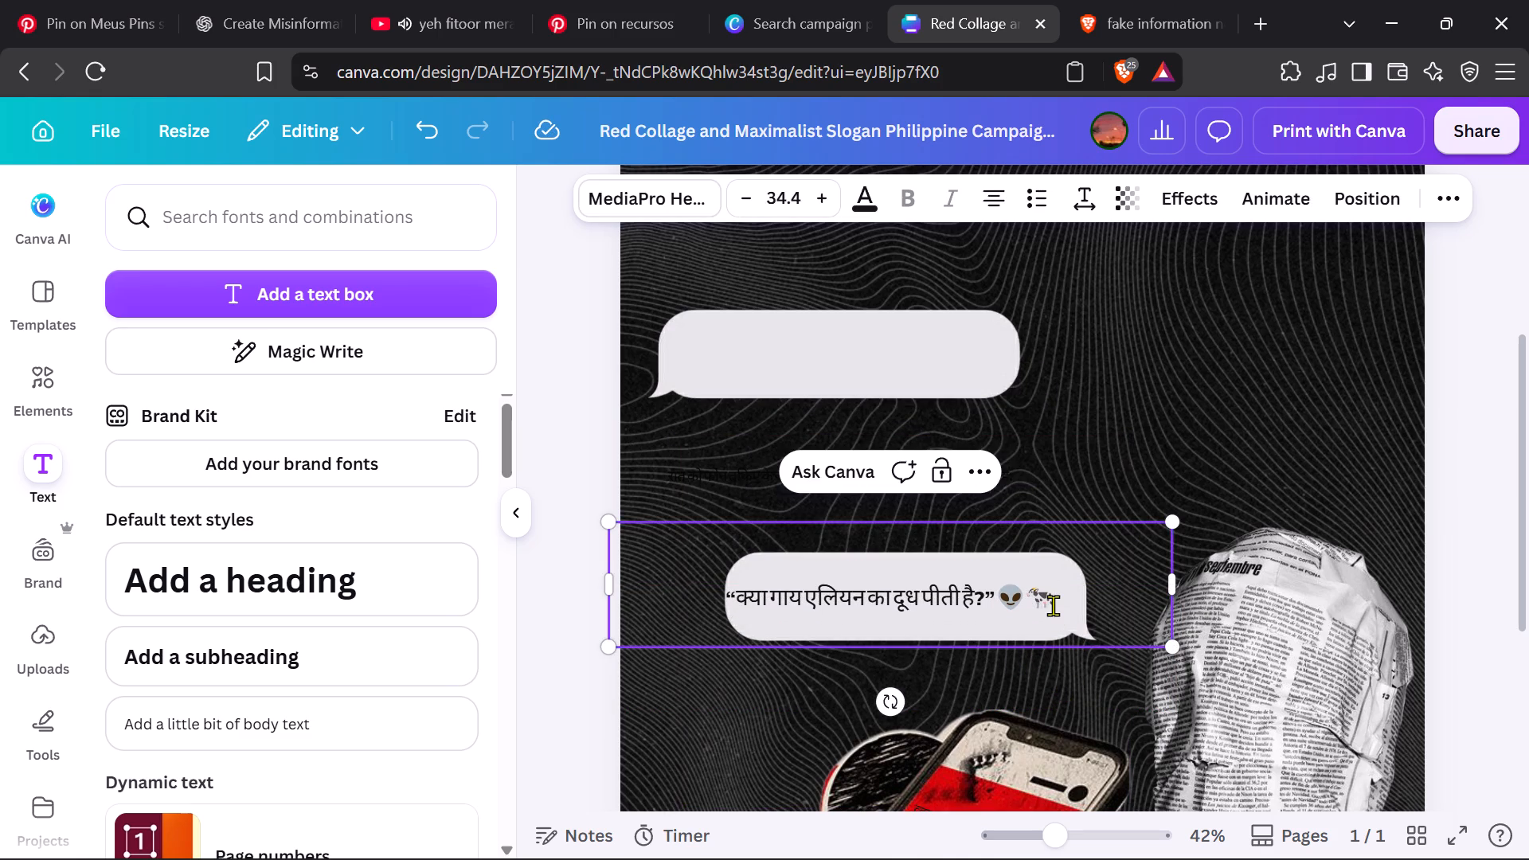
click(1053, 605)
key(BackSpace)
key(BackSpace)
key(BackSpace)
key(BackSpace)
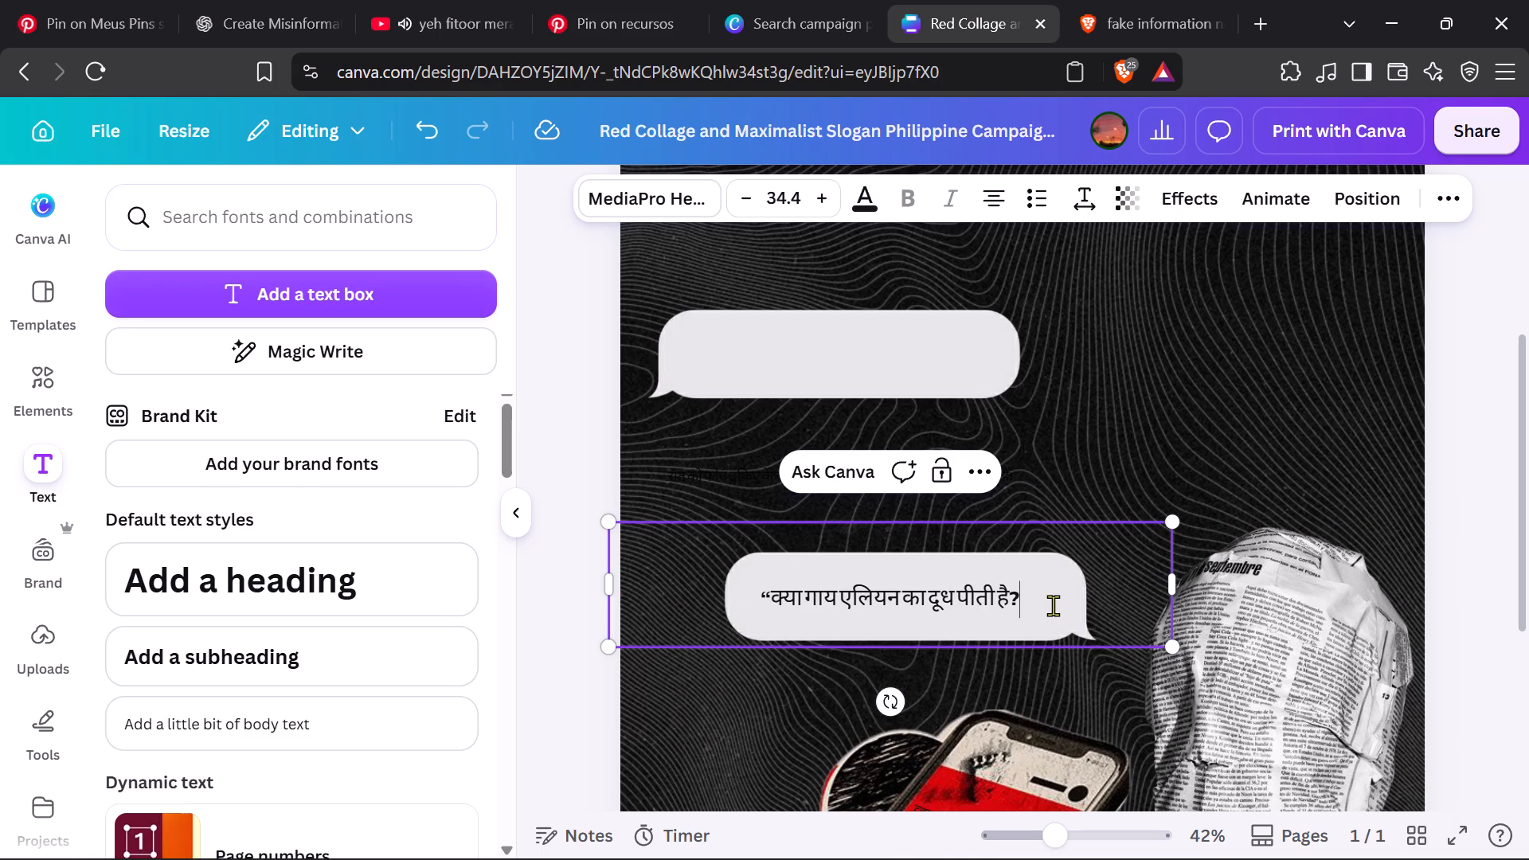
click(774, 599)
key(BackSpace)
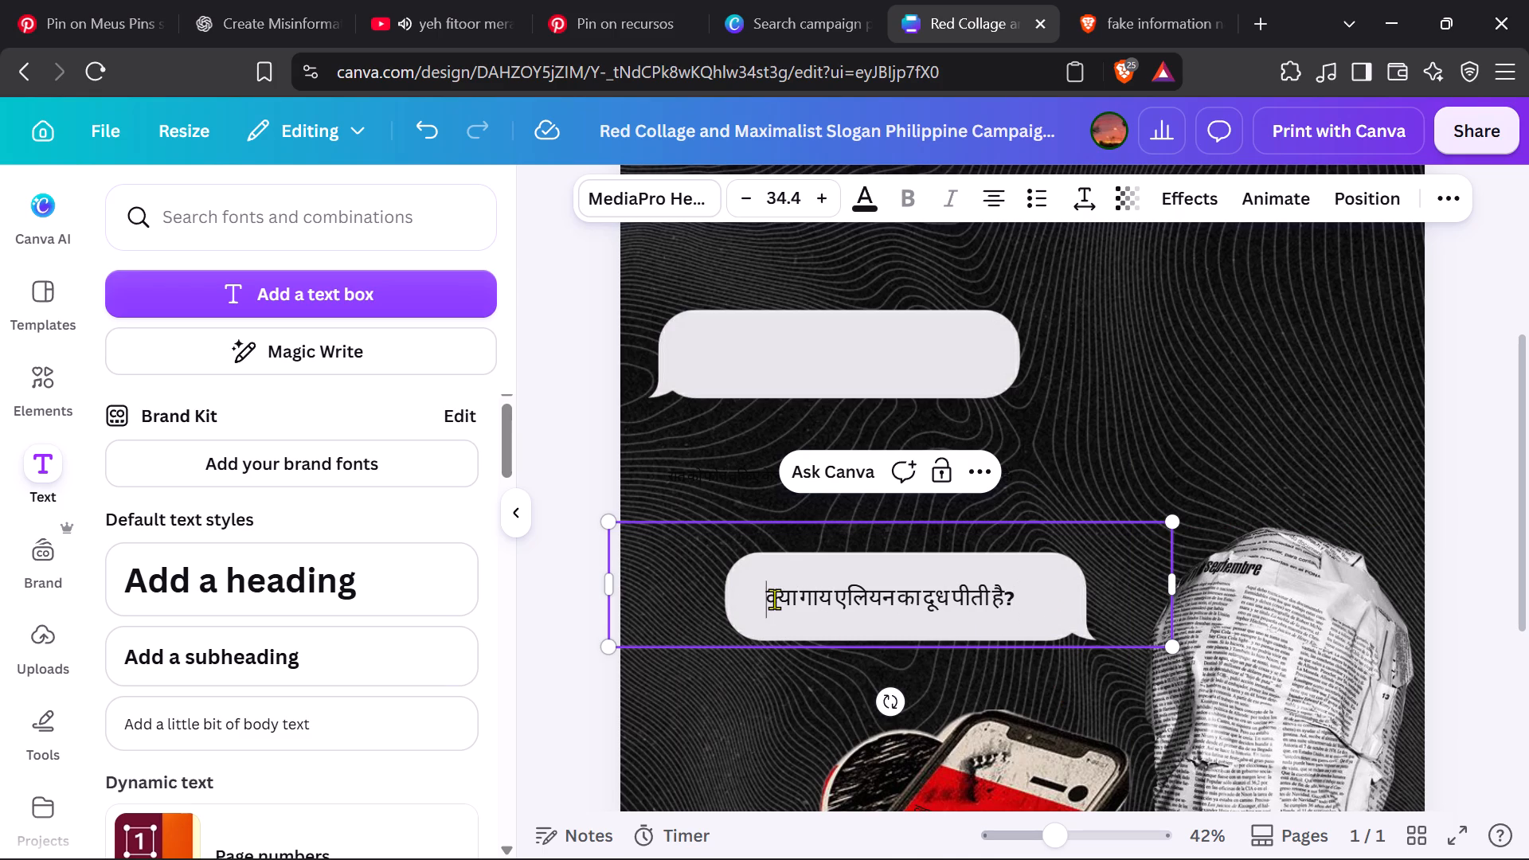
click(1244, 428)
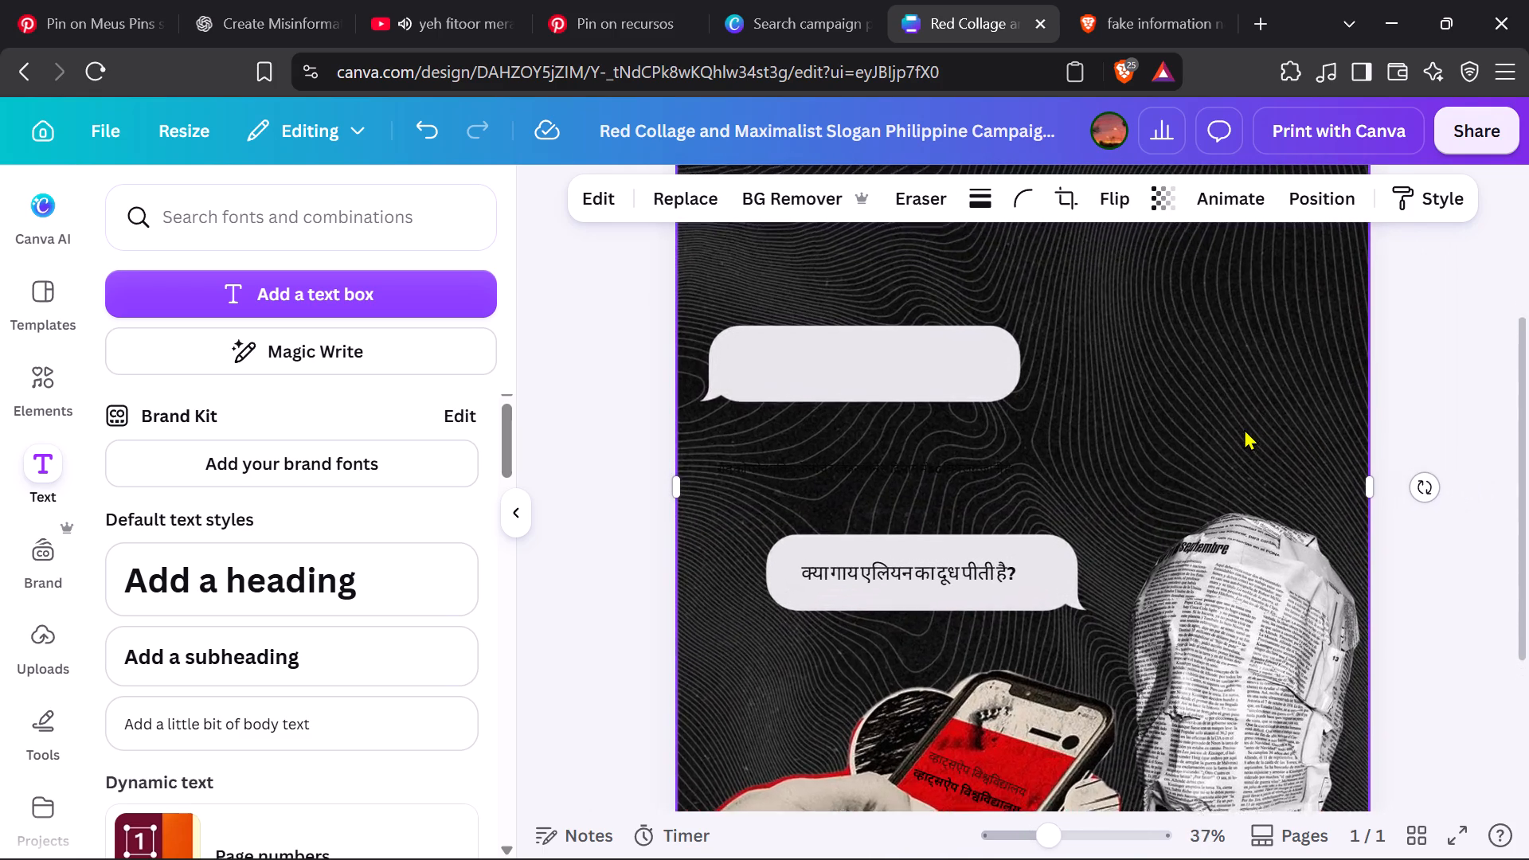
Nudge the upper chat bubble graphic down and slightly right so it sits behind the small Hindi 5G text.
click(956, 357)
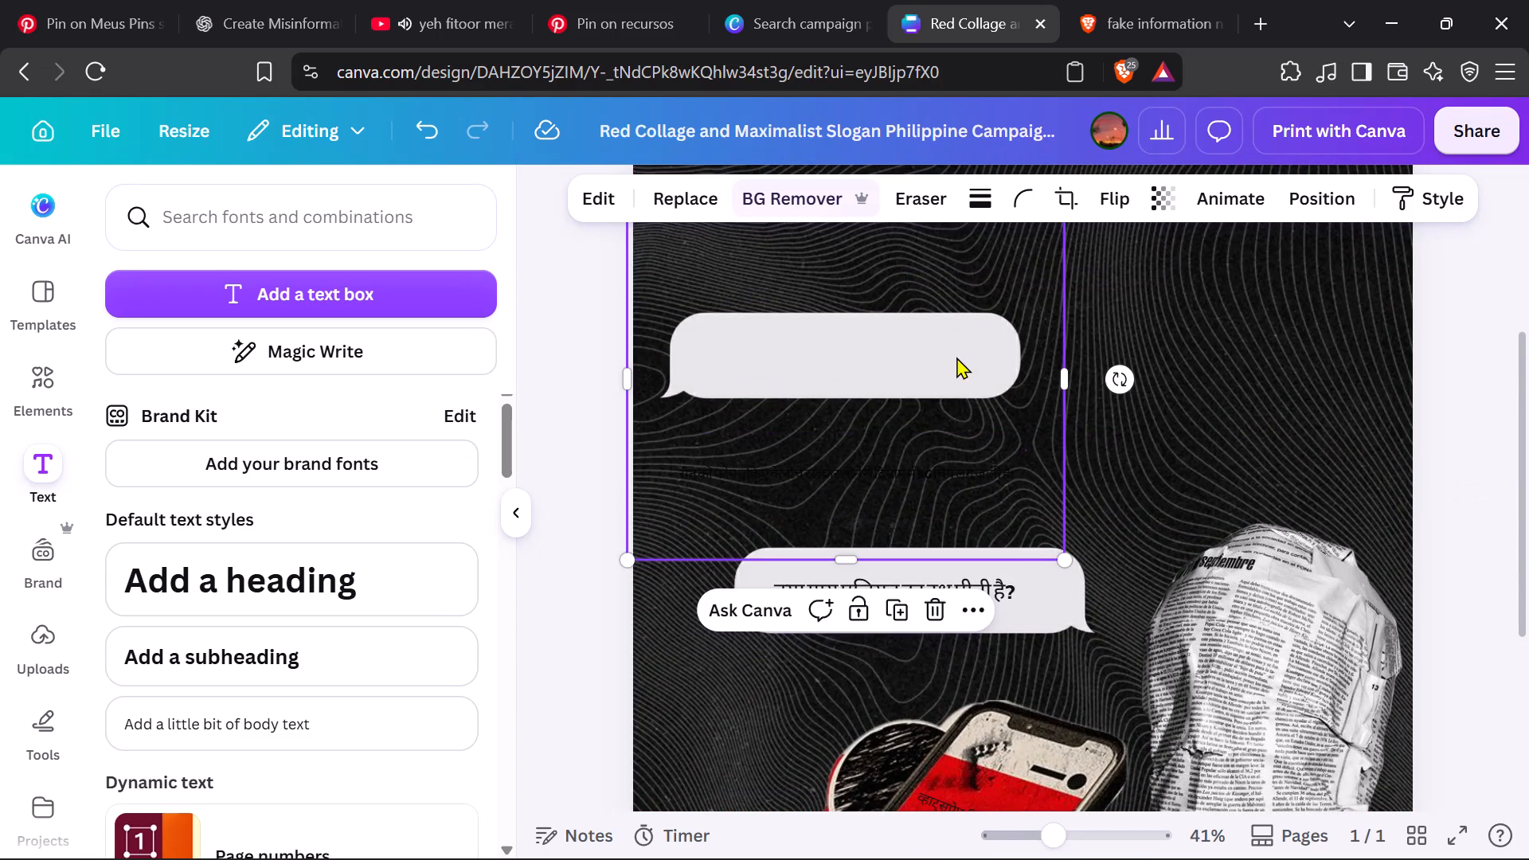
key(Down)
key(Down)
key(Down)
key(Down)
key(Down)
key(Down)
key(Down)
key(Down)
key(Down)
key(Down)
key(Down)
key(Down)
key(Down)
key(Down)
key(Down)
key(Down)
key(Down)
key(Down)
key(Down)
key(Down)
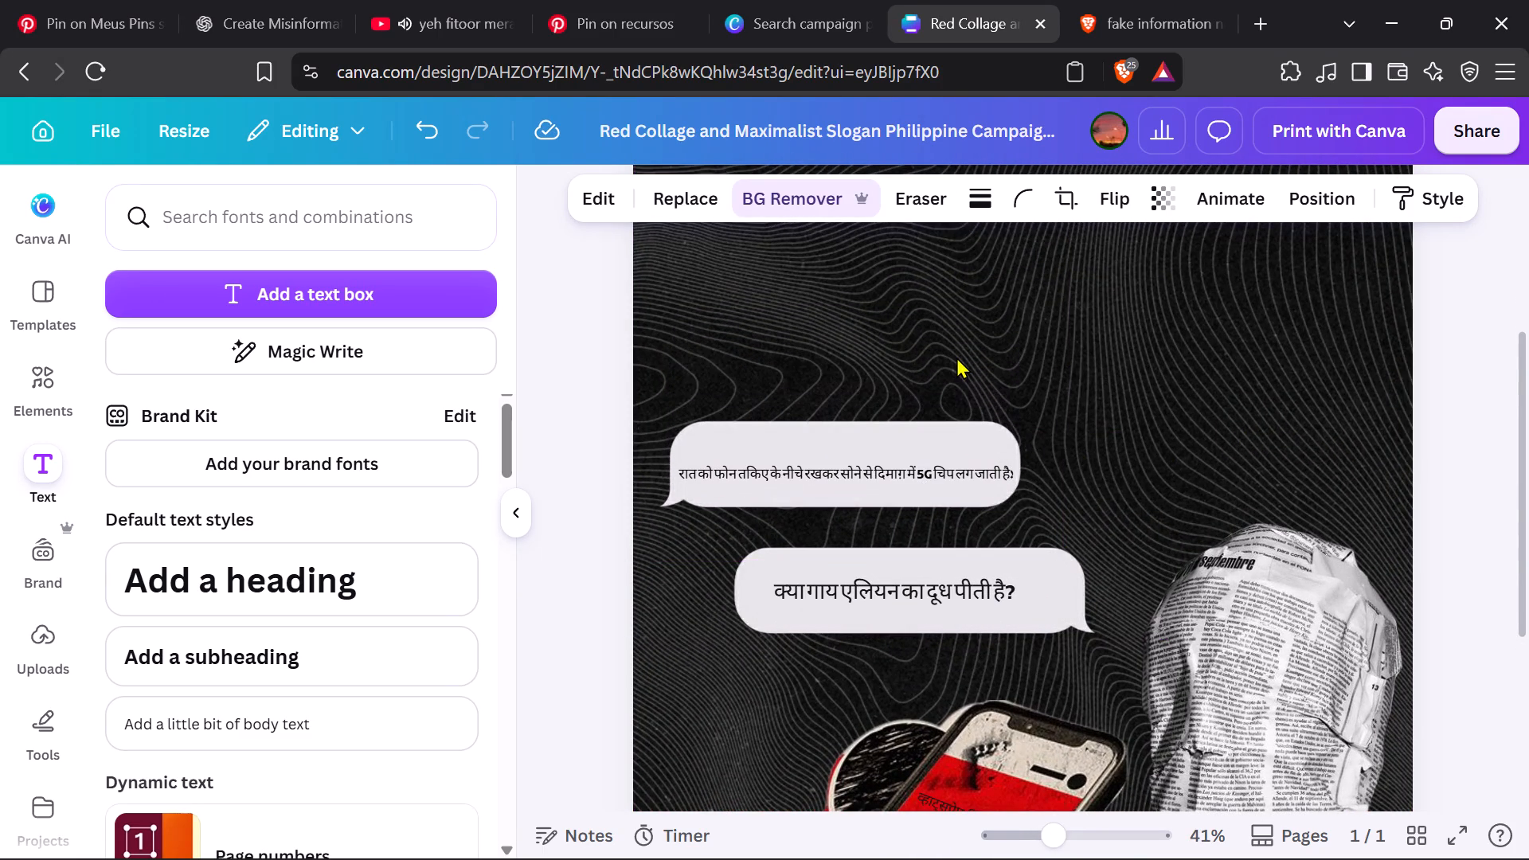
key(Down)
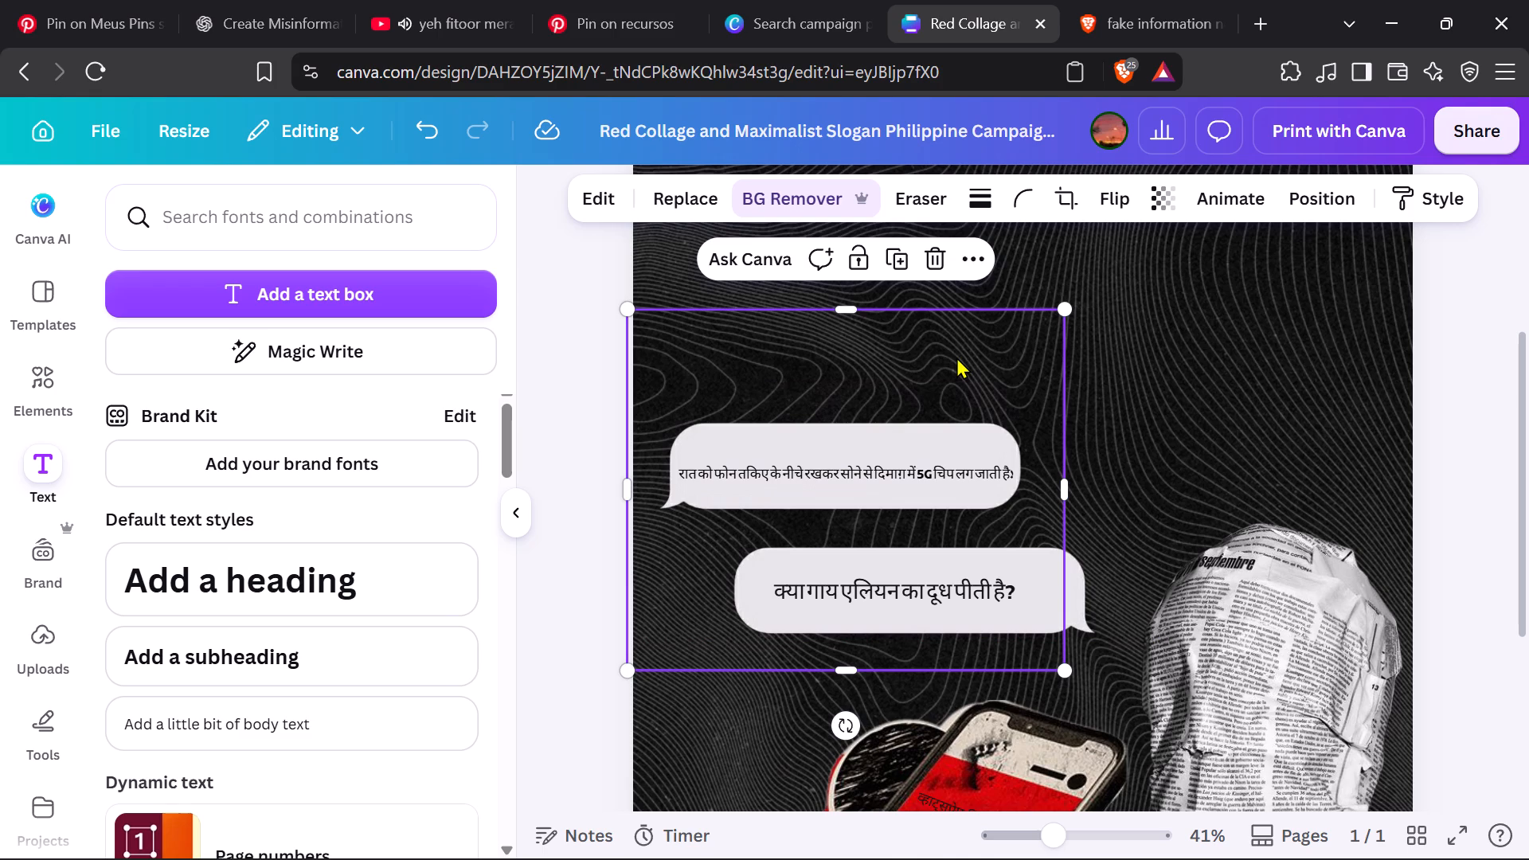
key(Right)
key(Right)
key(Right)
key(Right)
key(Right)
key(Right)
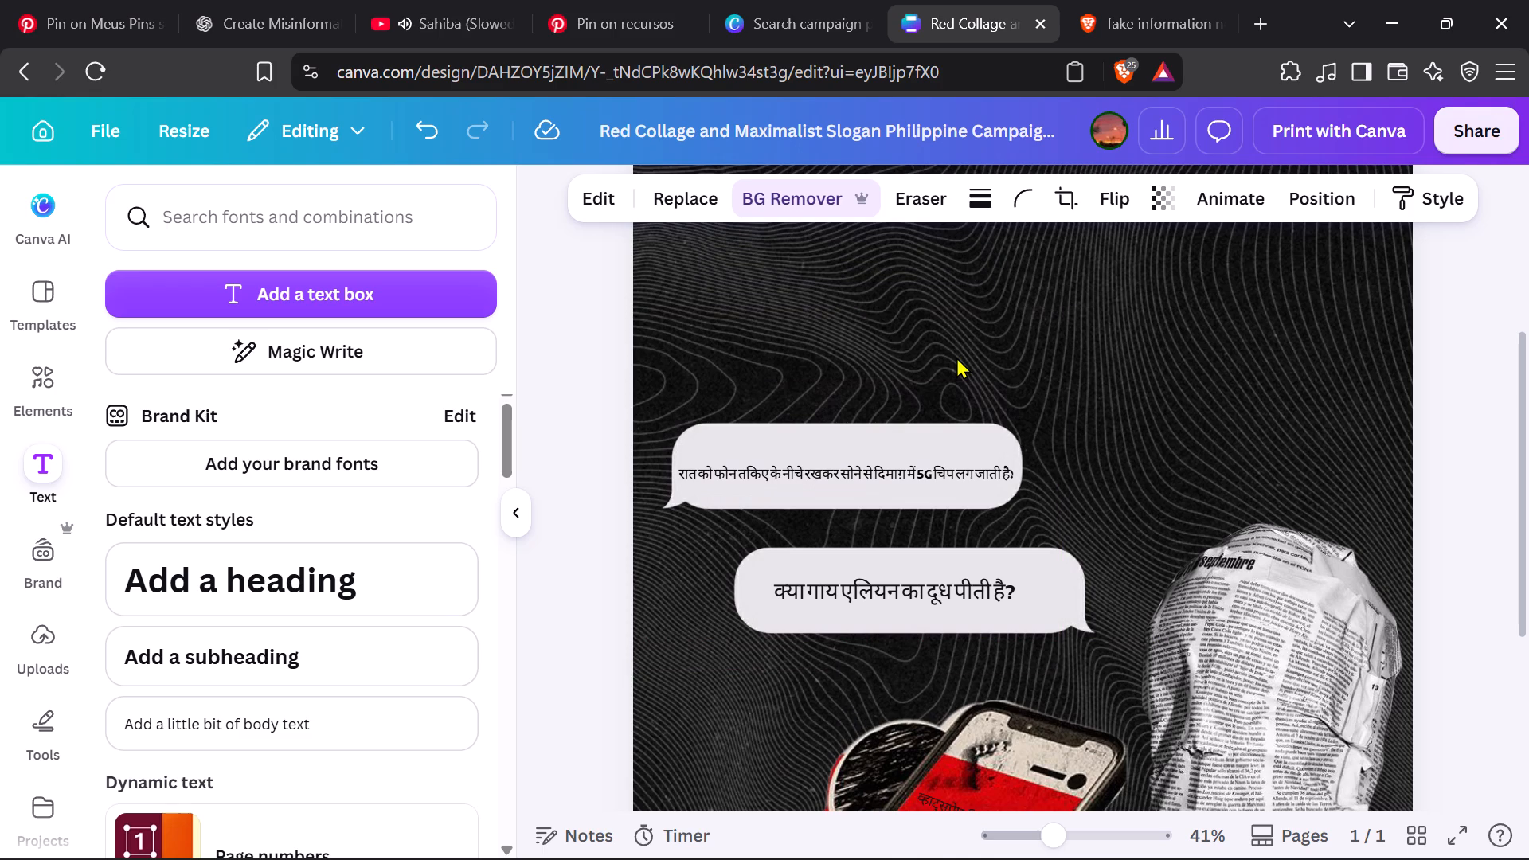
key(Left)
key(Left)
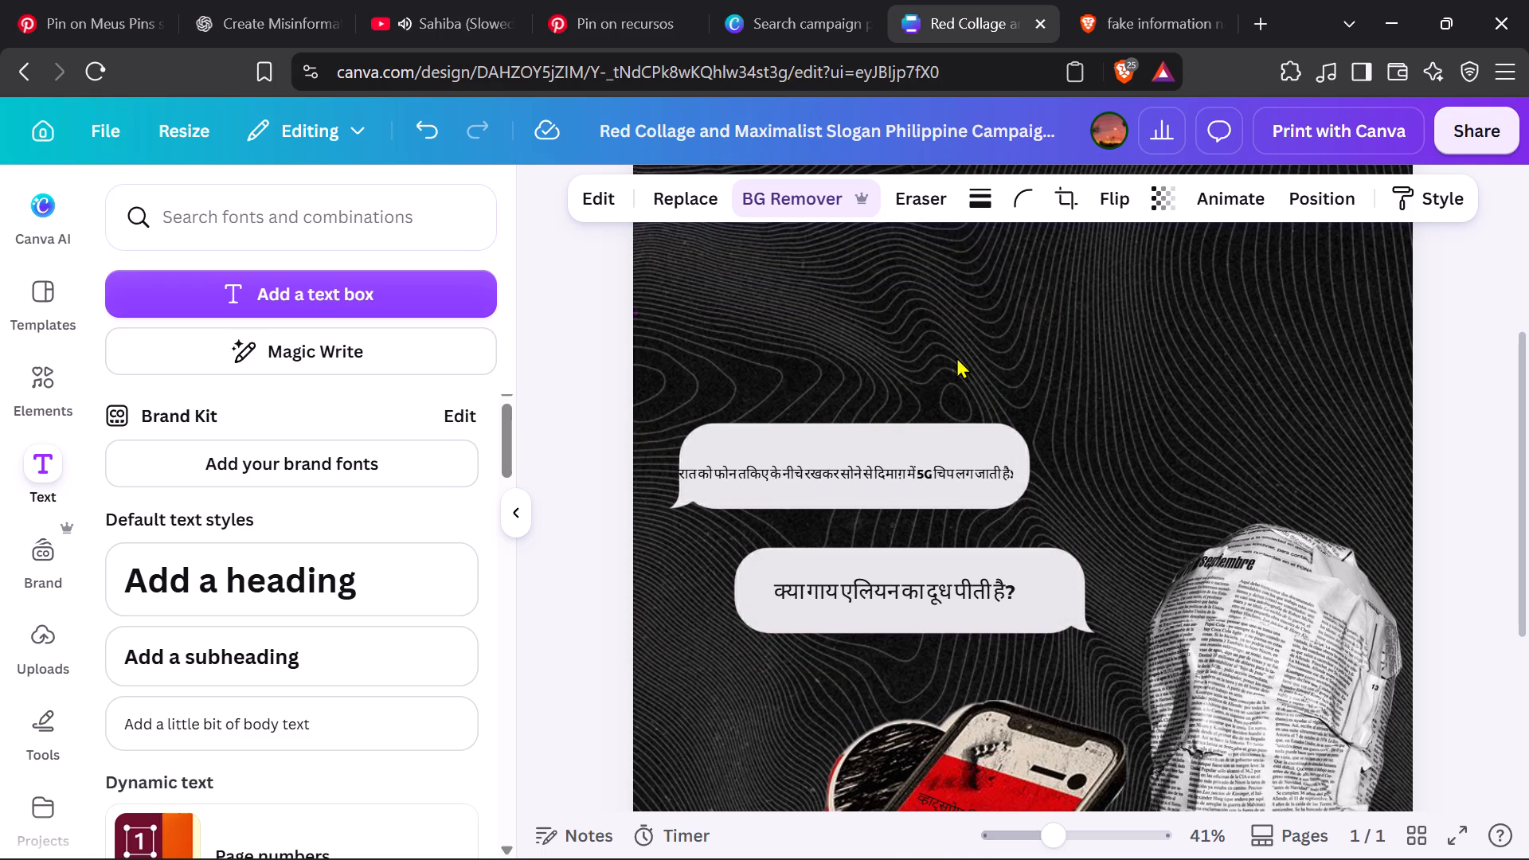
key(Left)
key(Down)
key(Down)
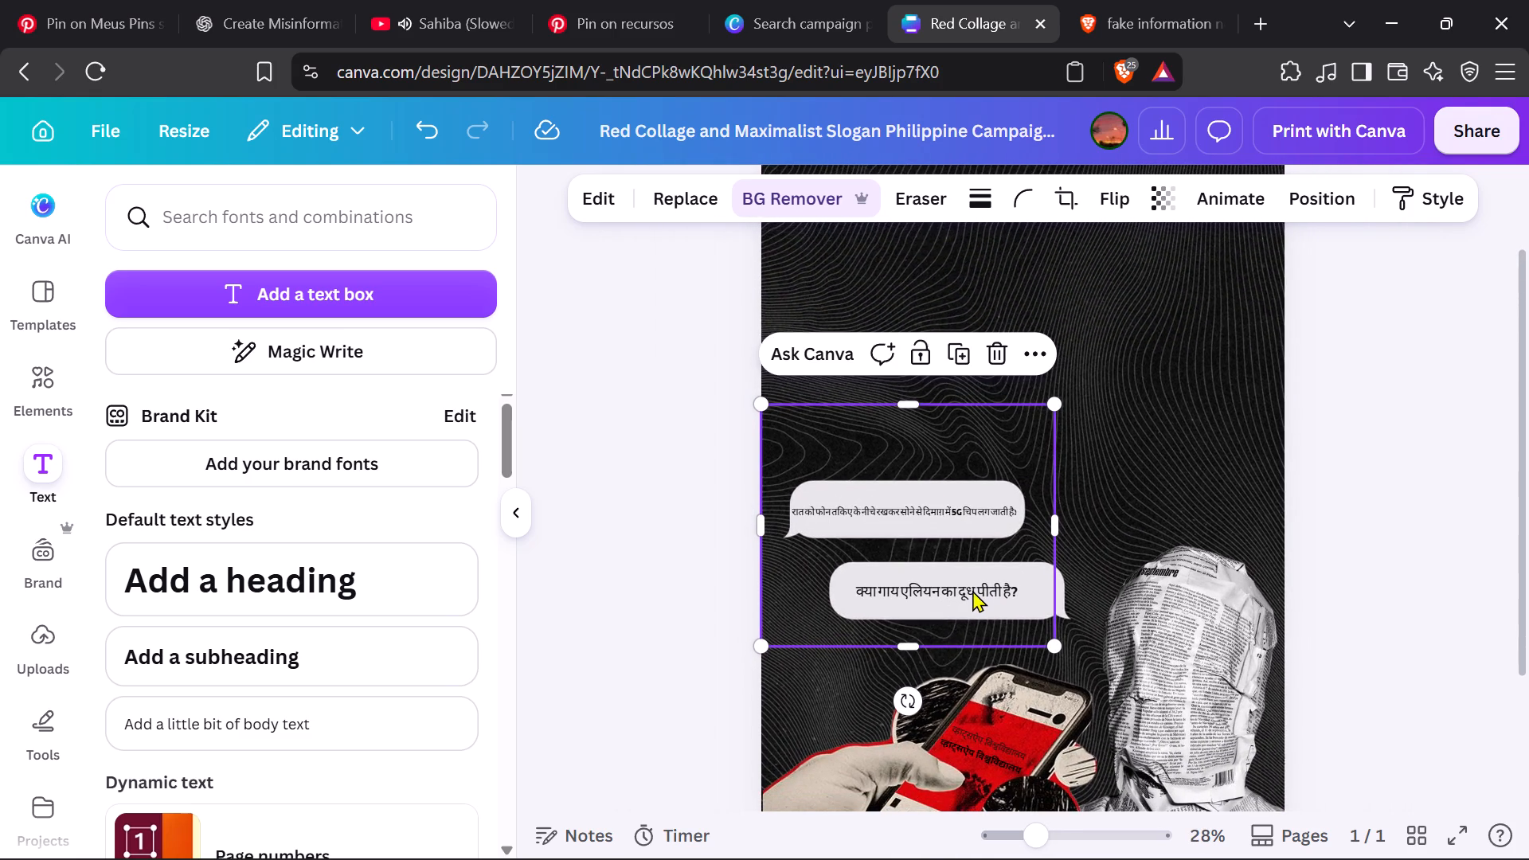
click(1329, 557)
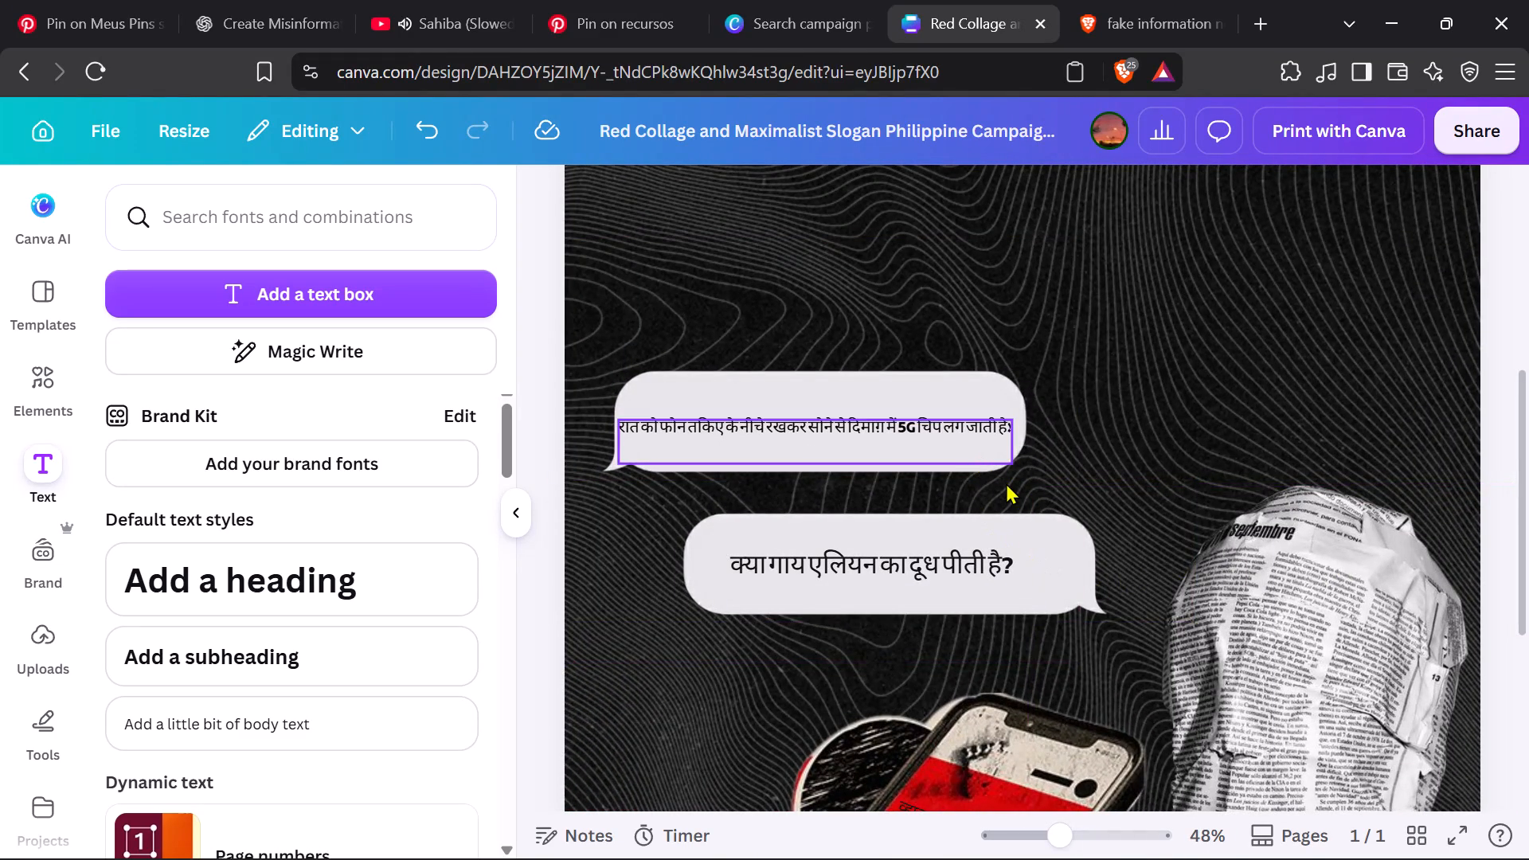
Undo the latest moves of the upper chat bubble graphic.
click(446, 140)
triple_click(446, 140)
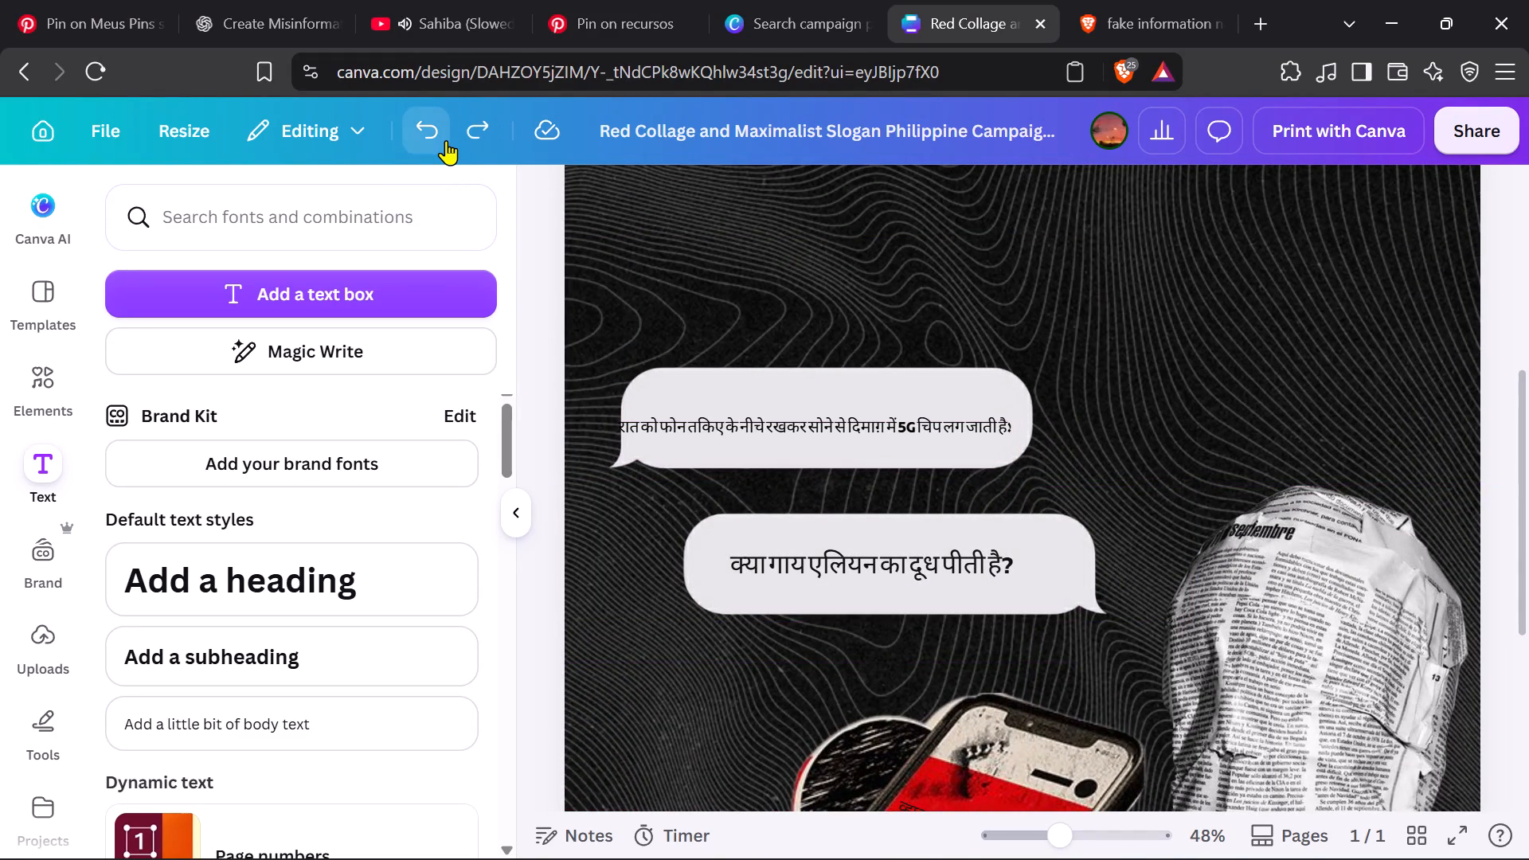
Set the font size of the small Hindi 5G text between the two chat bubbles to 33.4.
click(896, 556)
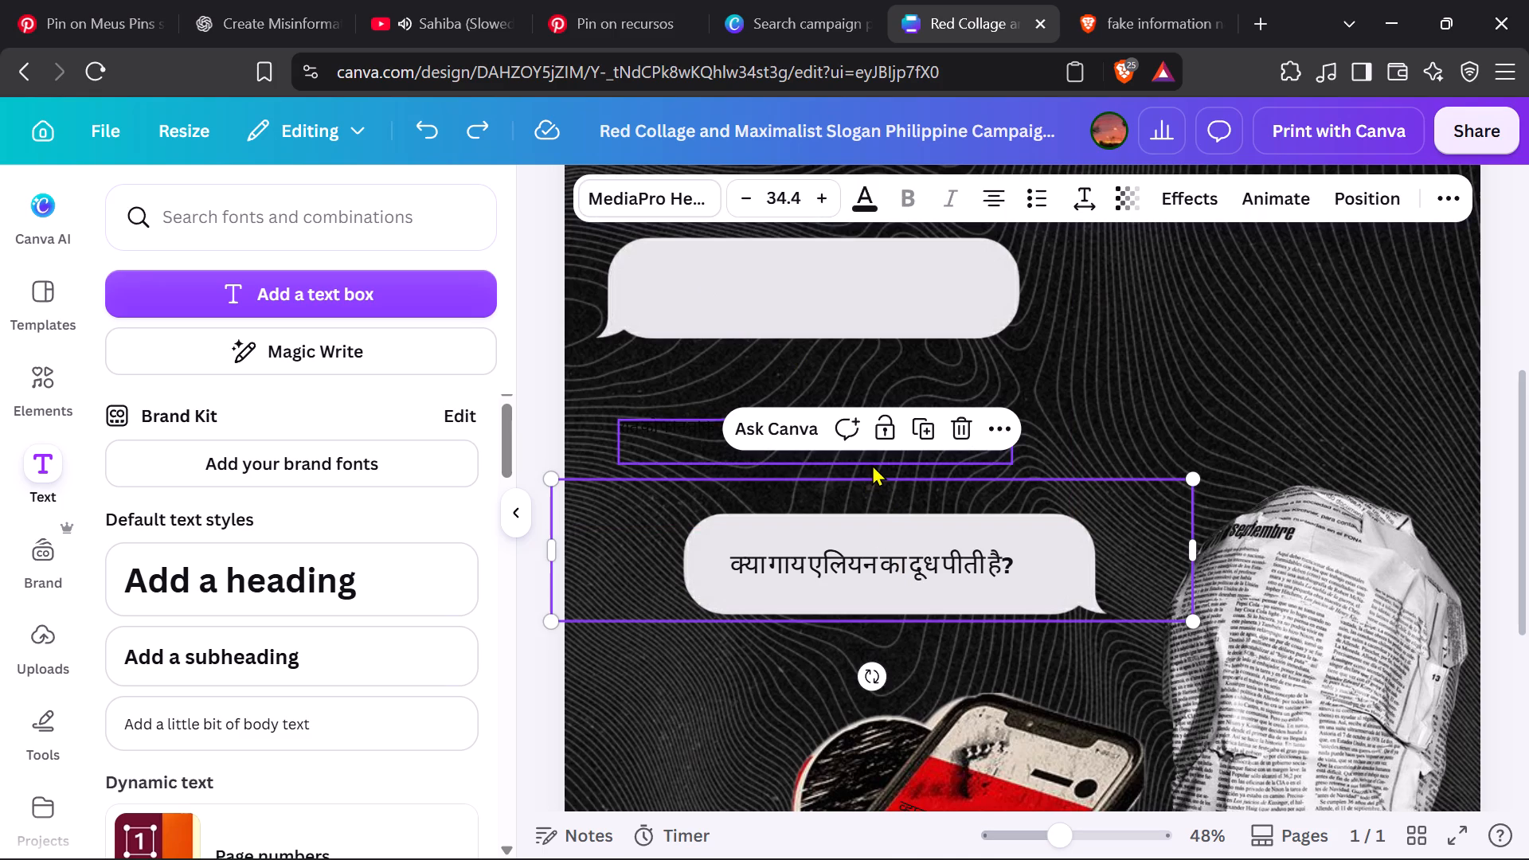
click(876, 457)
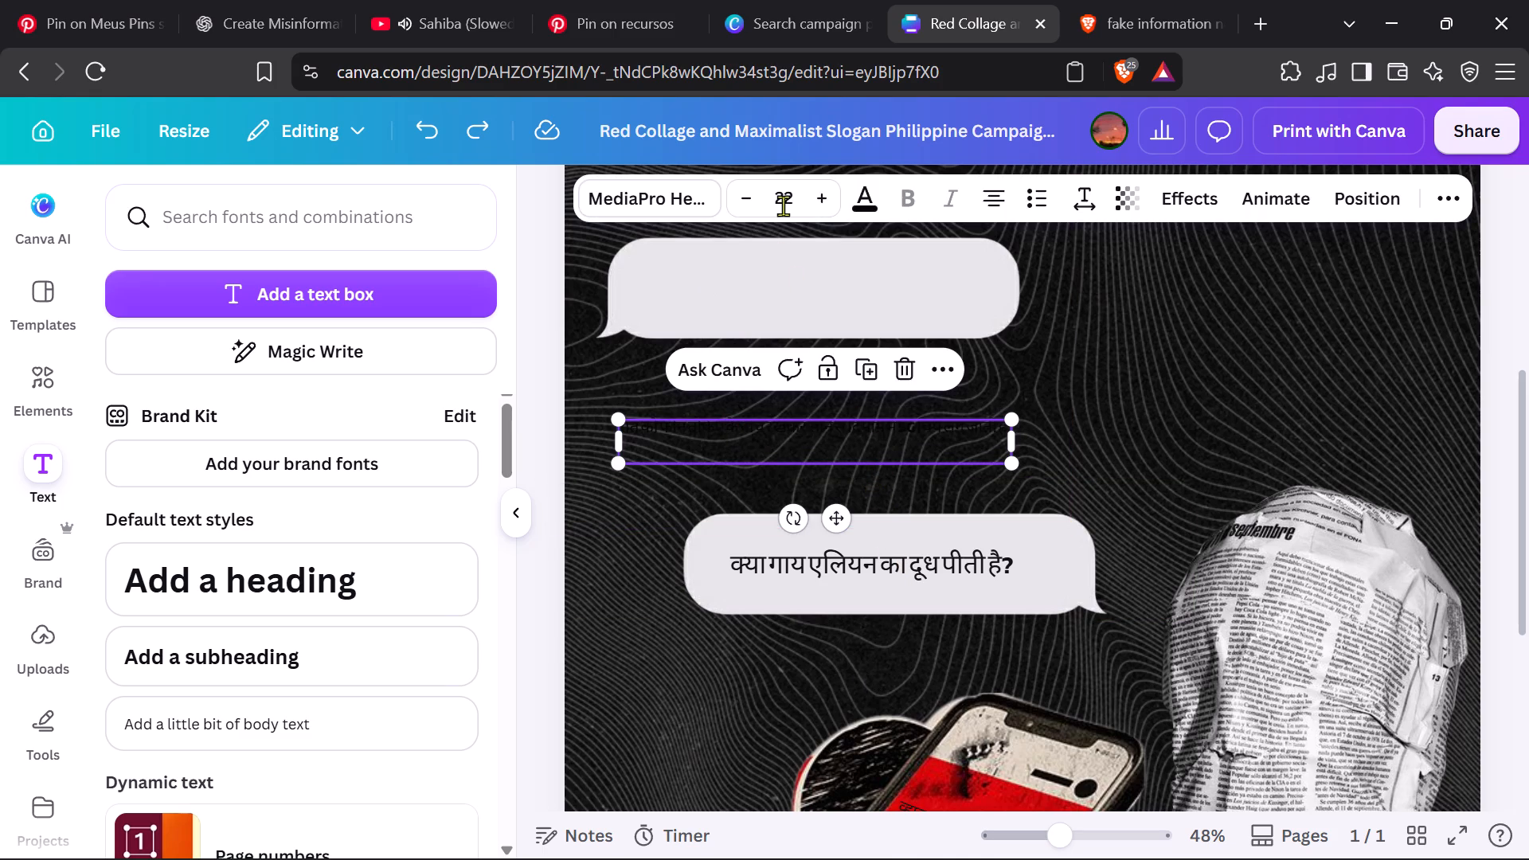
double_click(790, 200)
text(33.4)
key(Return)
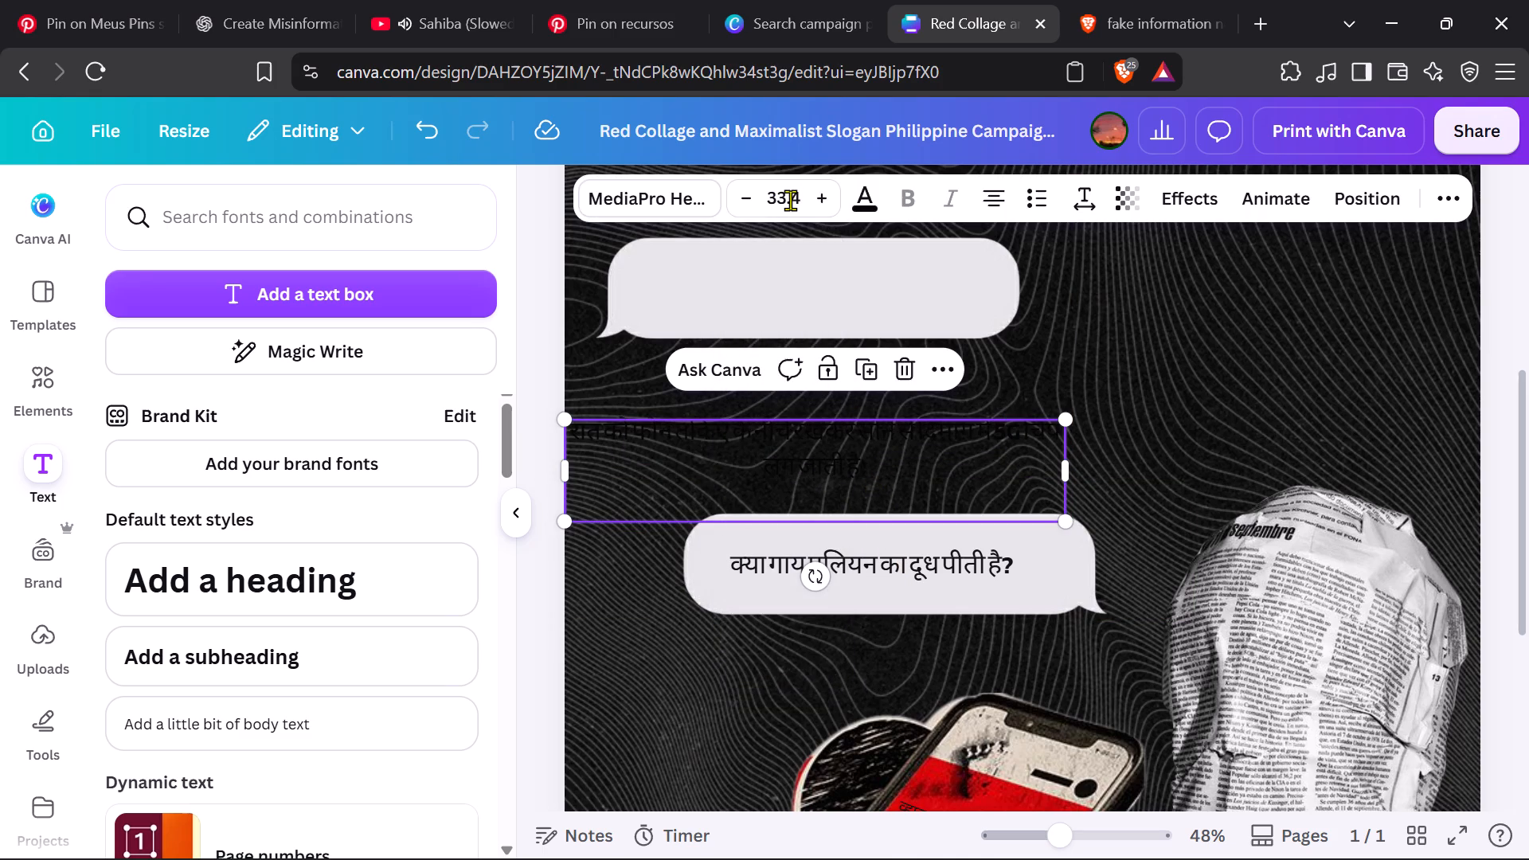
Move the empty upper chat bubble graphic straight down so it sits behind the Hindi 5G text.
click(932, 298)
key(Down)
key(Down)
key(Down)
key(Down)
key(Down)
key(Down)
key(Down)
key(Down)
key(Down)
key(Down)
key(Down)
key(Down)
key(Down)
key(Down)
key(Down)
key(Down)
key(Down)
key(Down)
key(Down)
key(Down)
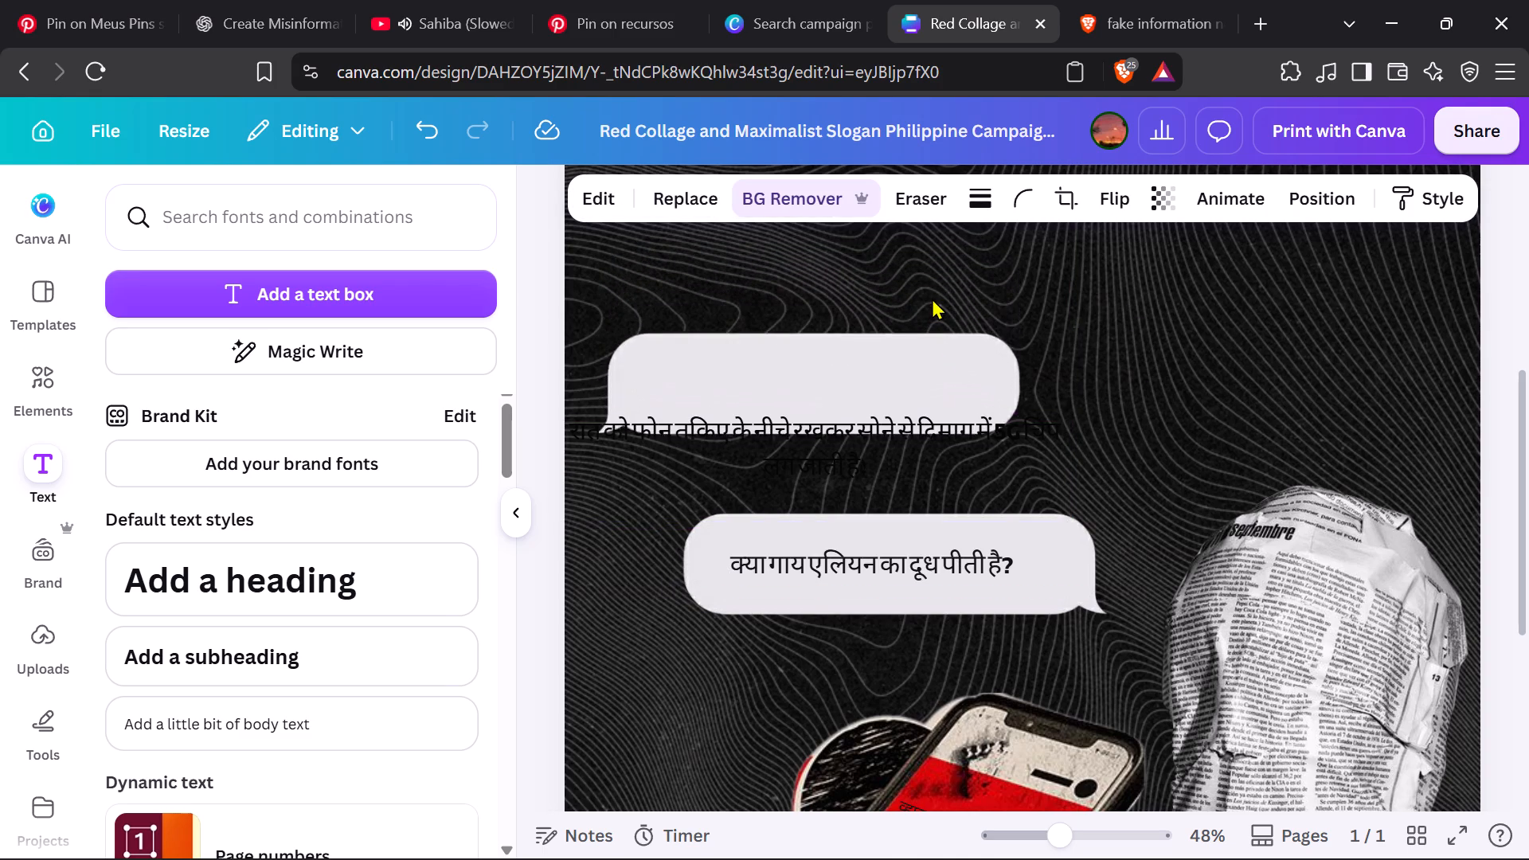
key(Down)
key(Down)
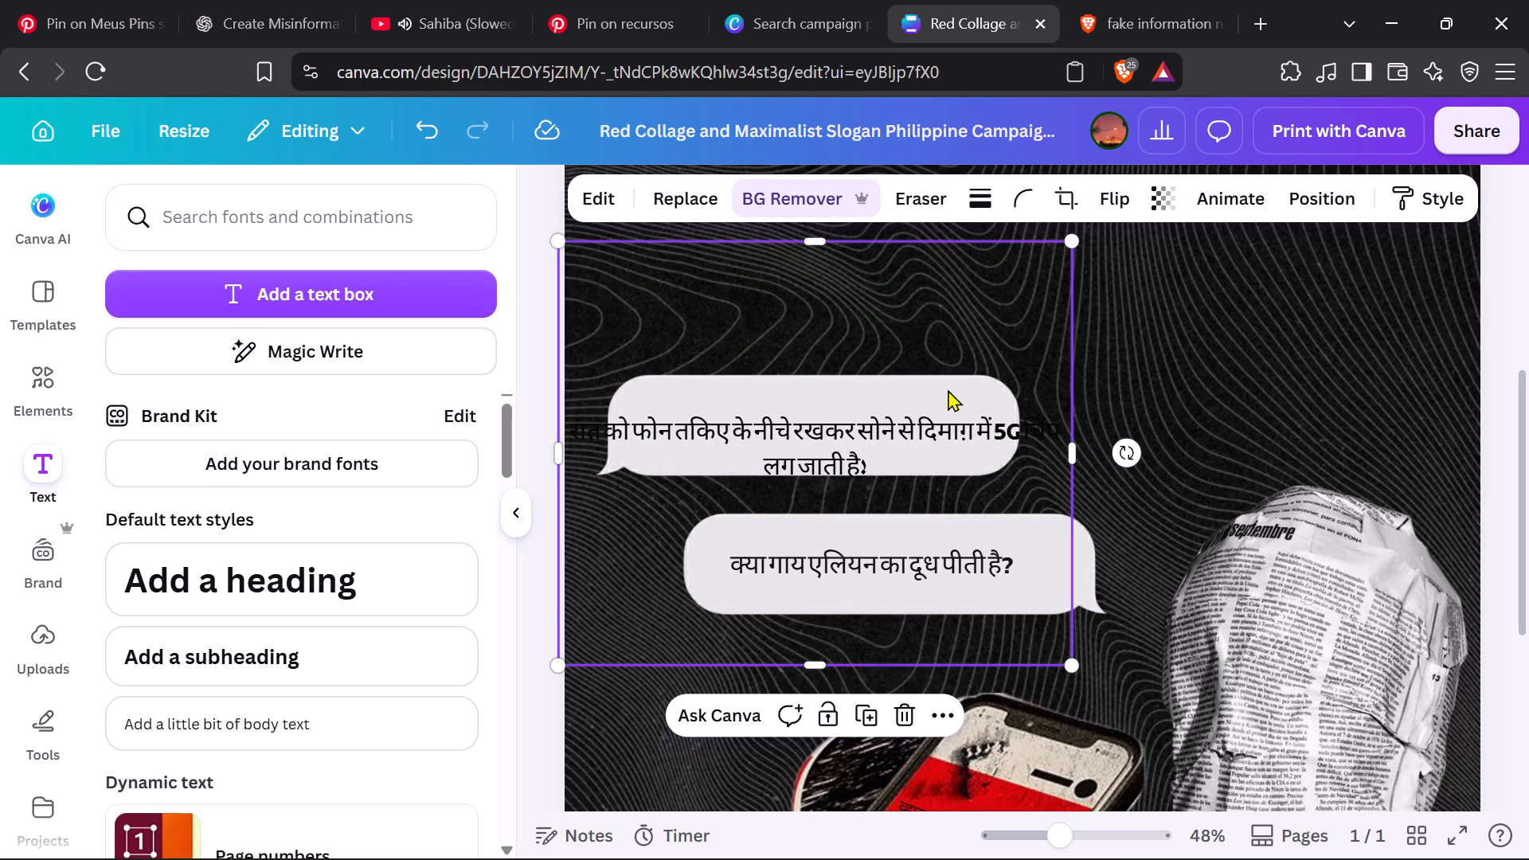
Widen the Hindi 5G text box to a width of about 28 so its sentence runs on one line.
click(954, 418)
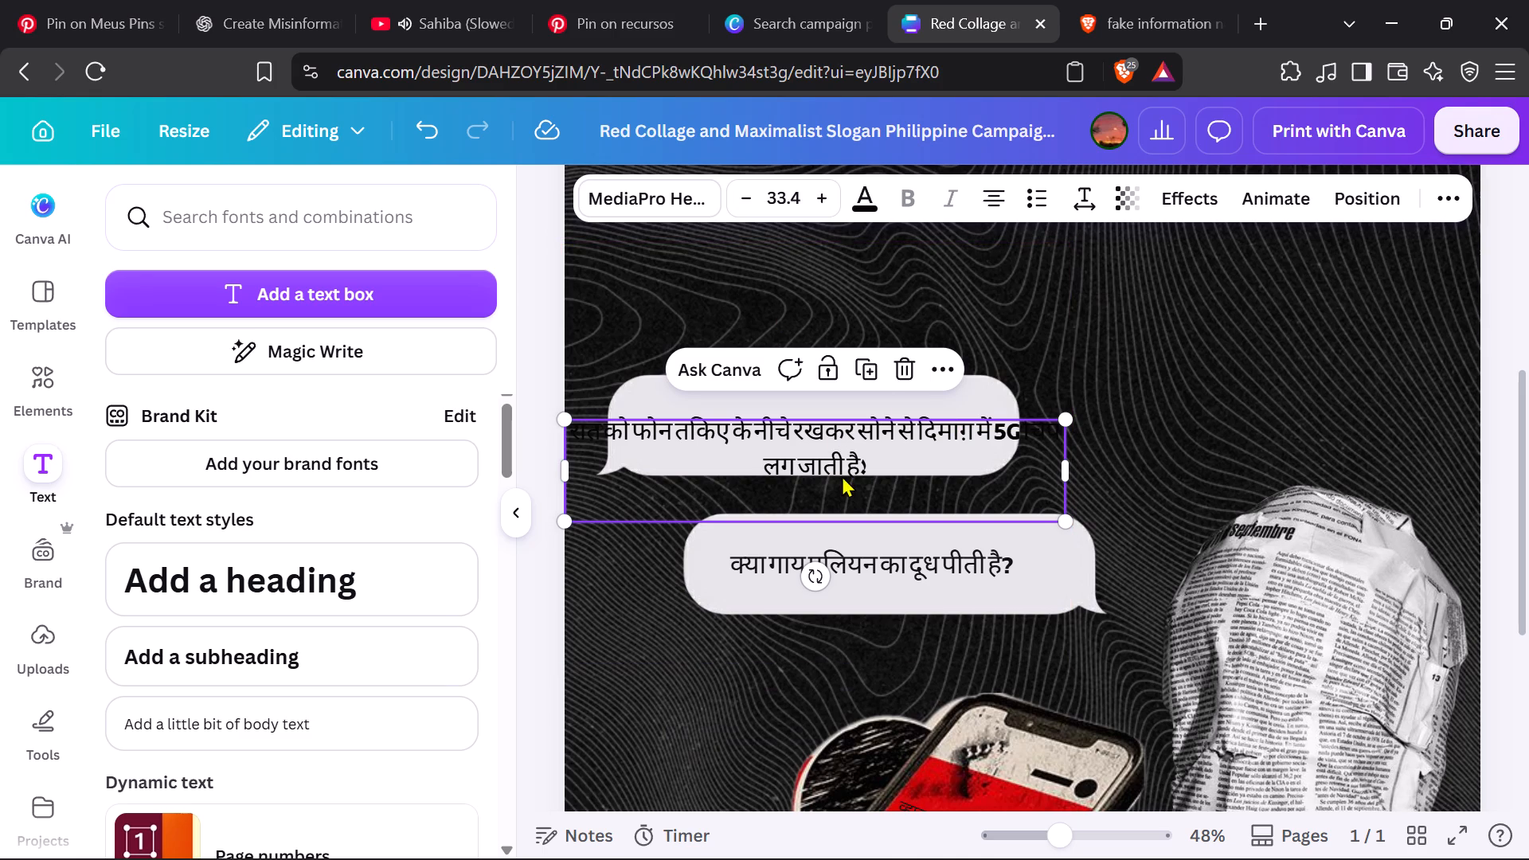
drag(1071, 478, 1191, 432)
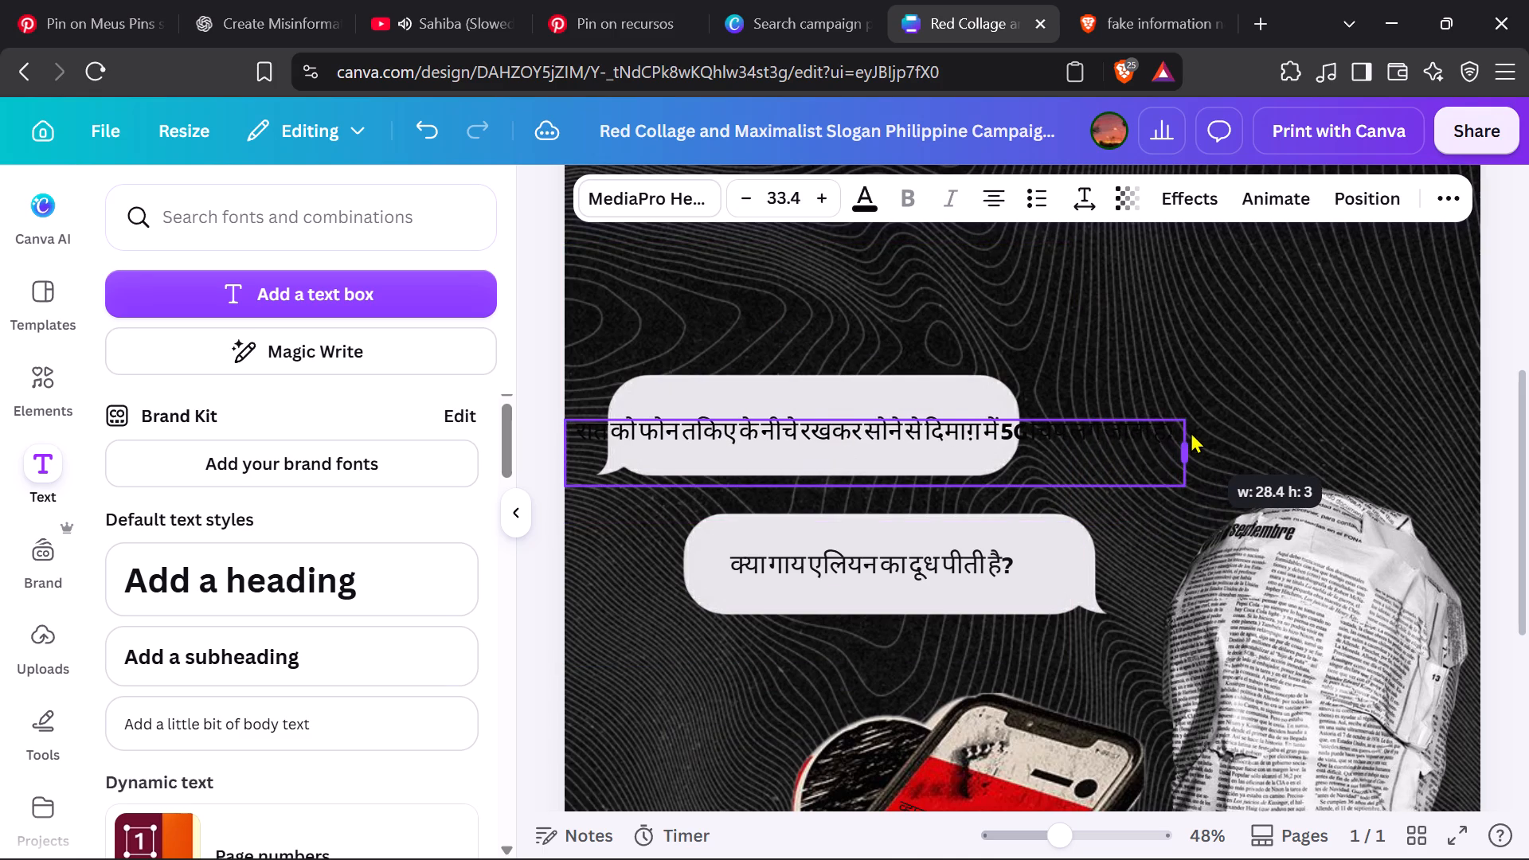
drag(1191, 432, 1184, 431)
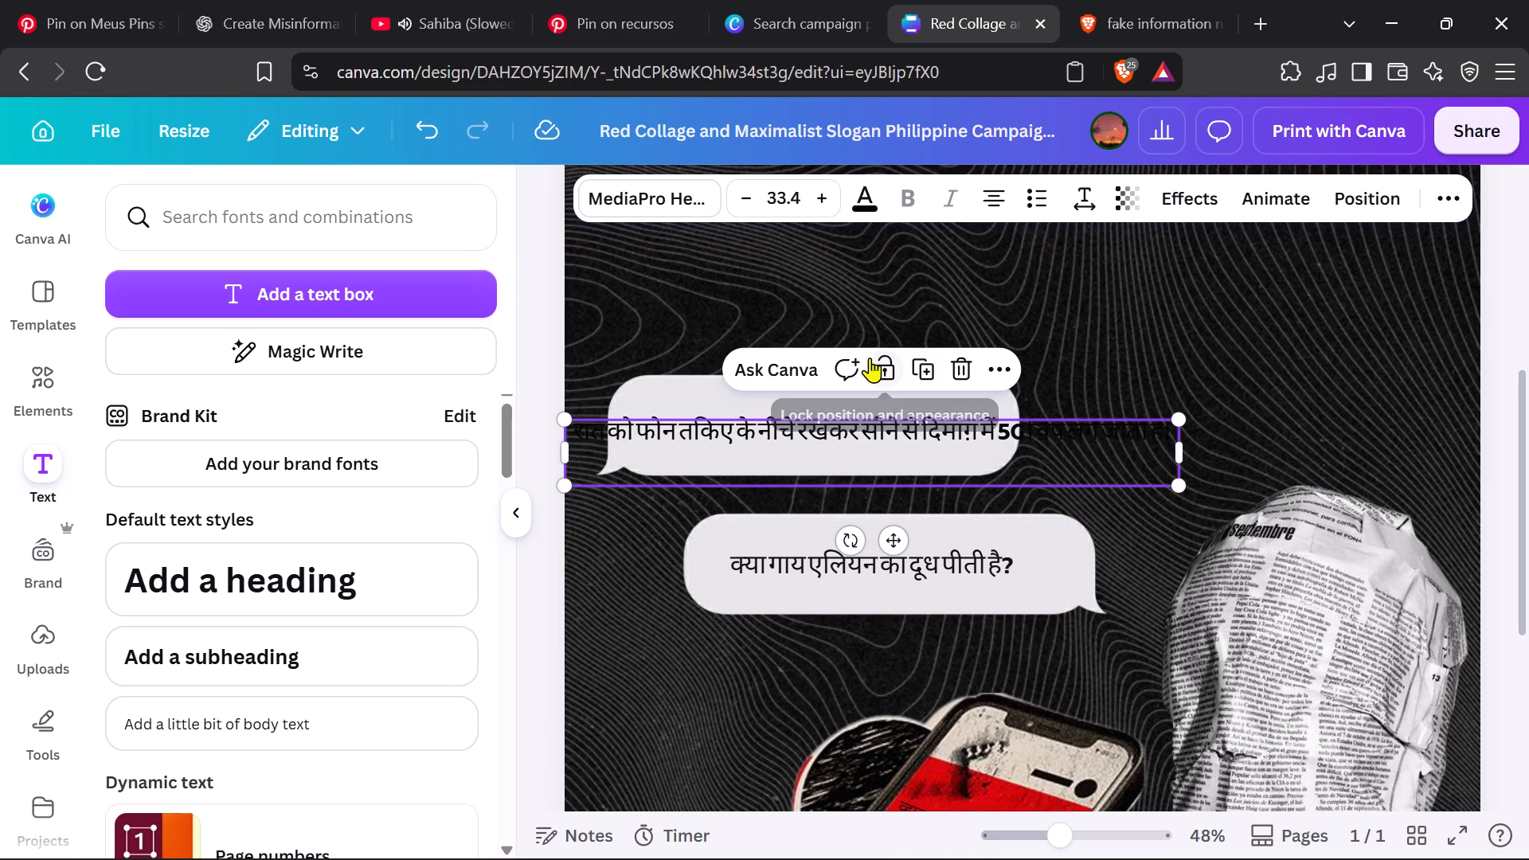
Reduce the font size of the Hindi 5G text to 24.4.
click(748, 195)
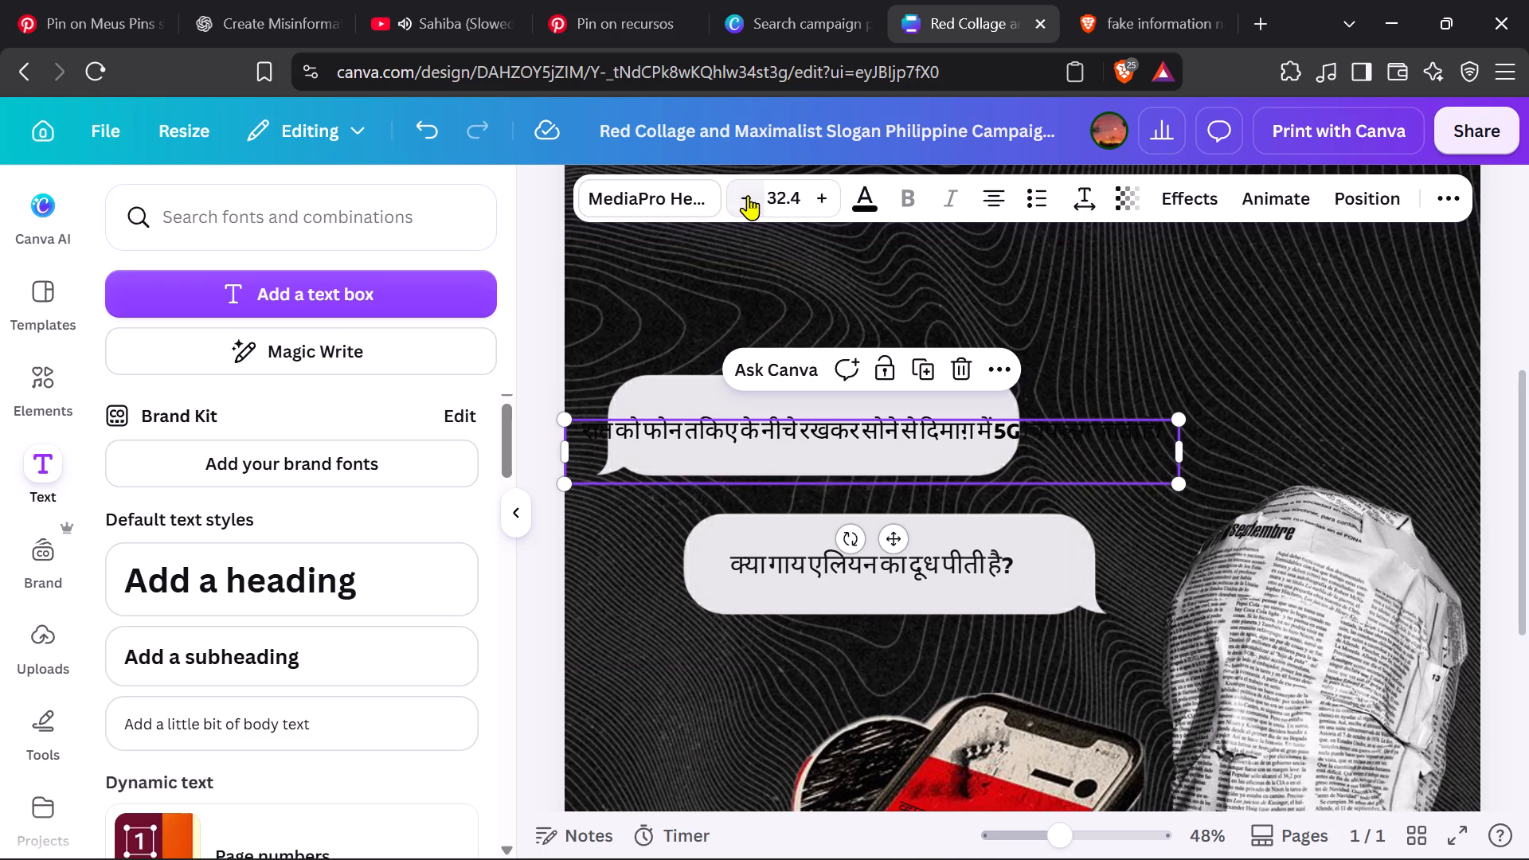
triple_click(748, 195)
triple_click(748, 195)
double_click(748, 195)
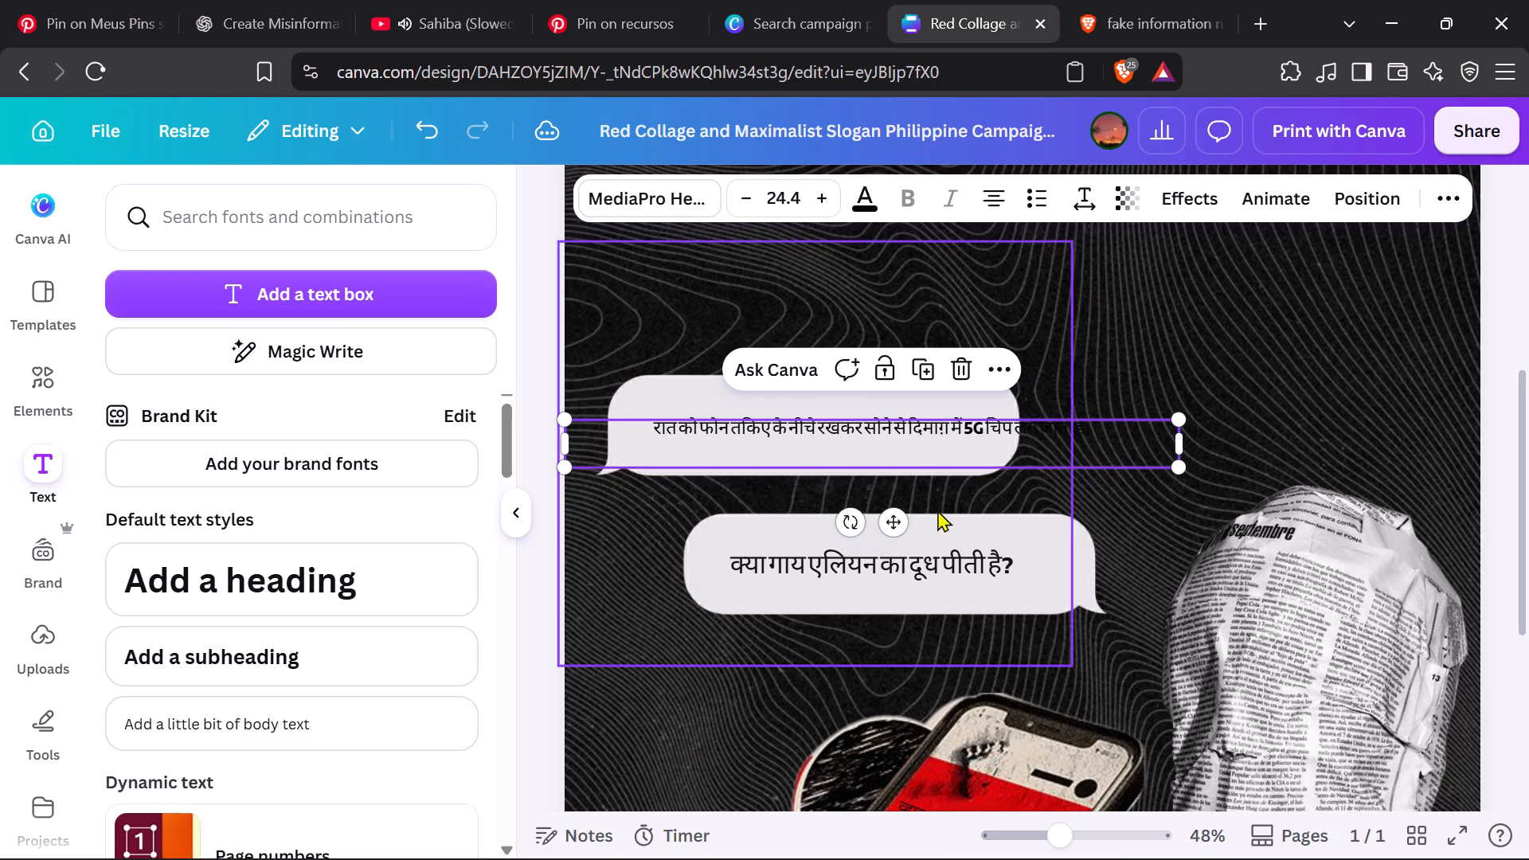
Shift the 5G text slightly up and left over the upper bubble and break its line before "सोने".
drag(894, 518, 857, 510)
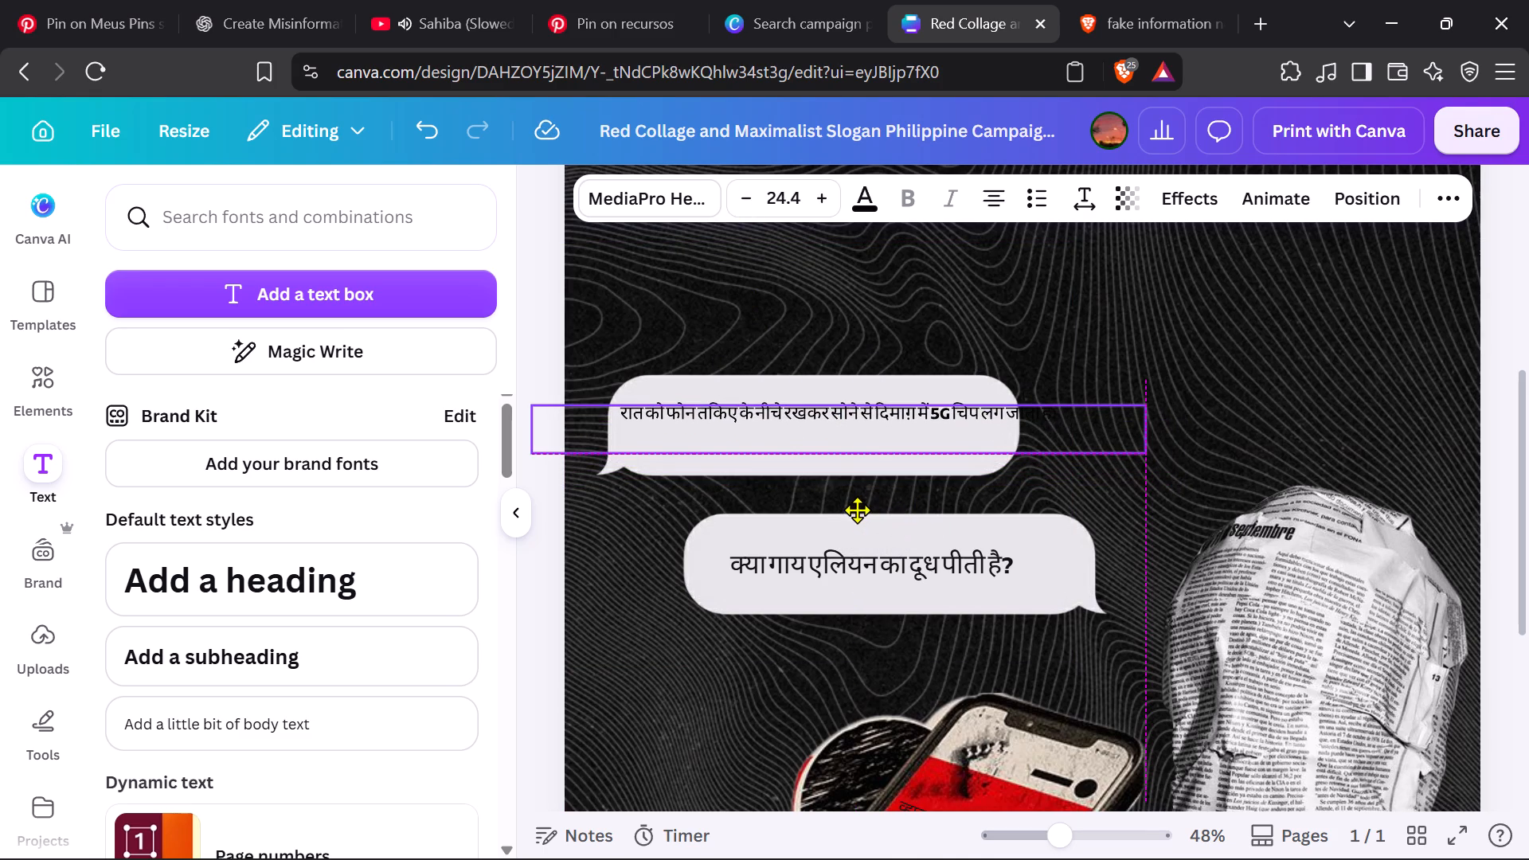
drag(857, 510, 859, 510)
click(835, 412)
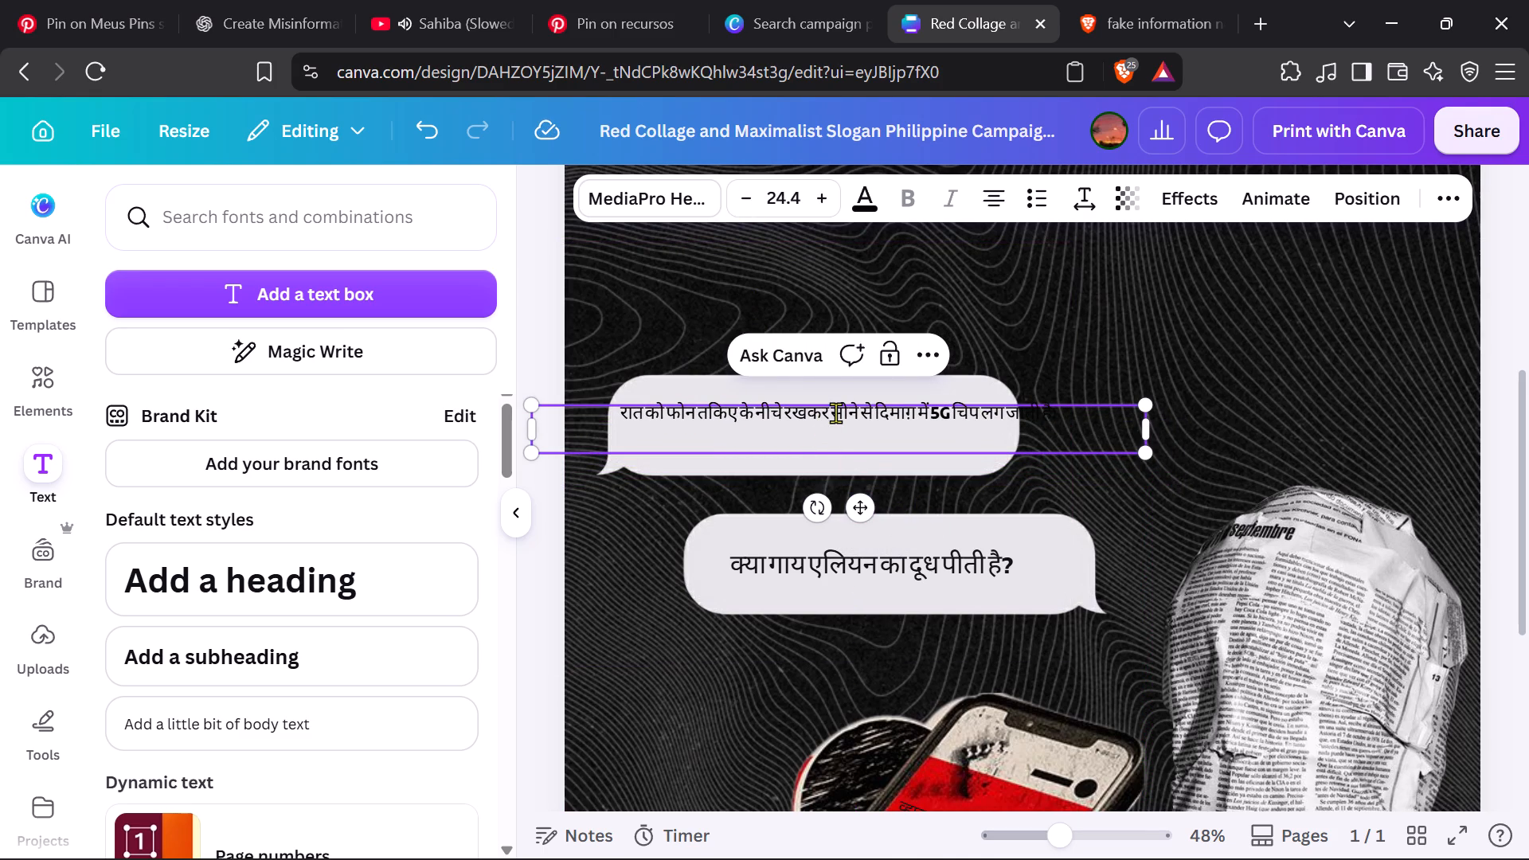
key(Return)
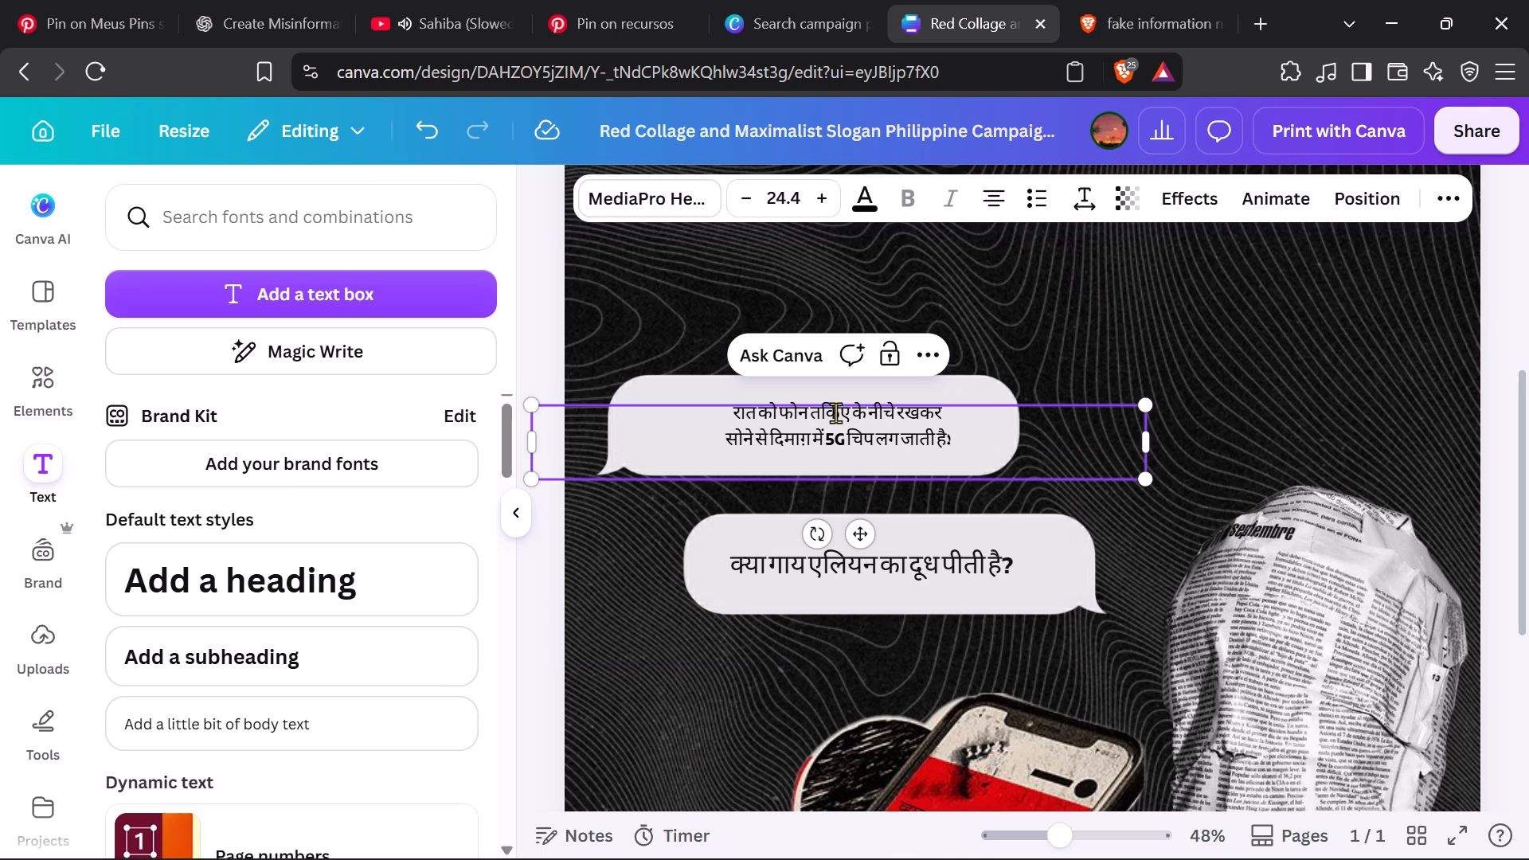
Set the font size of both lines of the Hindi 5G text to 33.4.
double_click(792, 213)
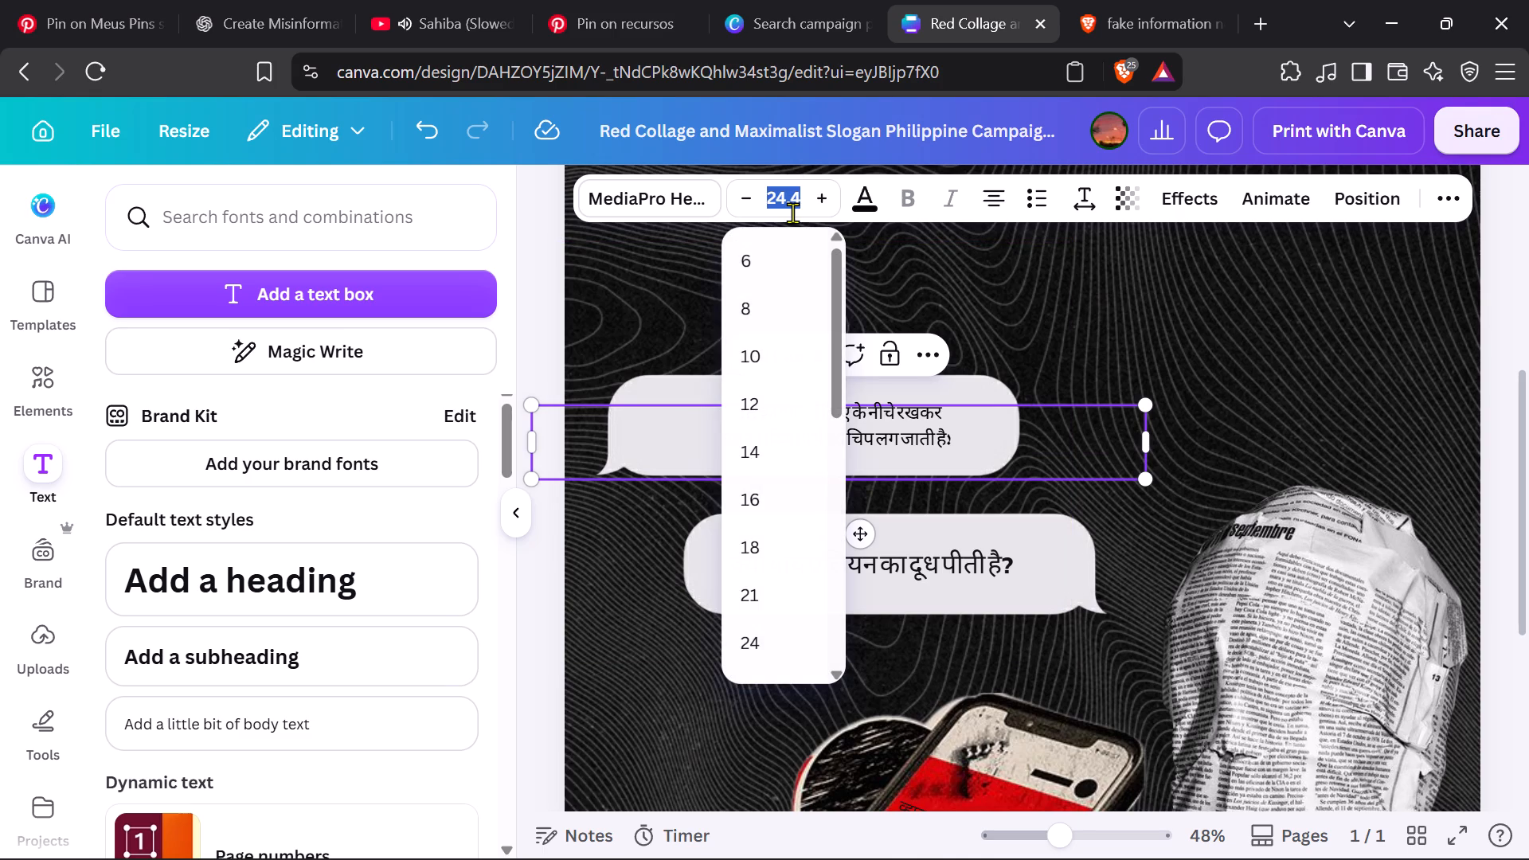
text(34.)
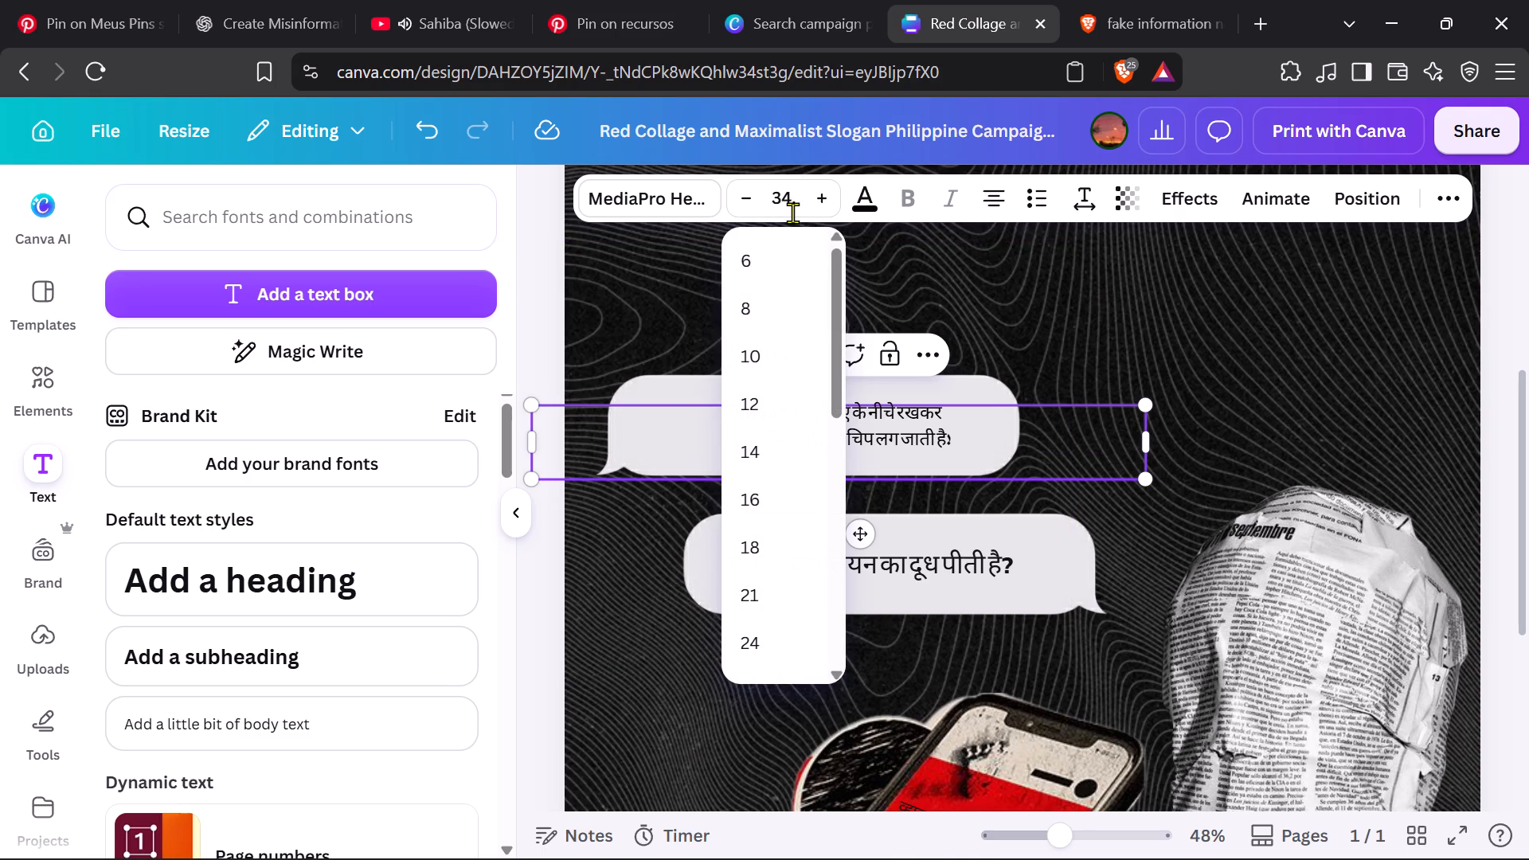
key(Delete)
key(Delete)
key(BackSpace)
key(BackSpace)
text(3.4)
key(Return)
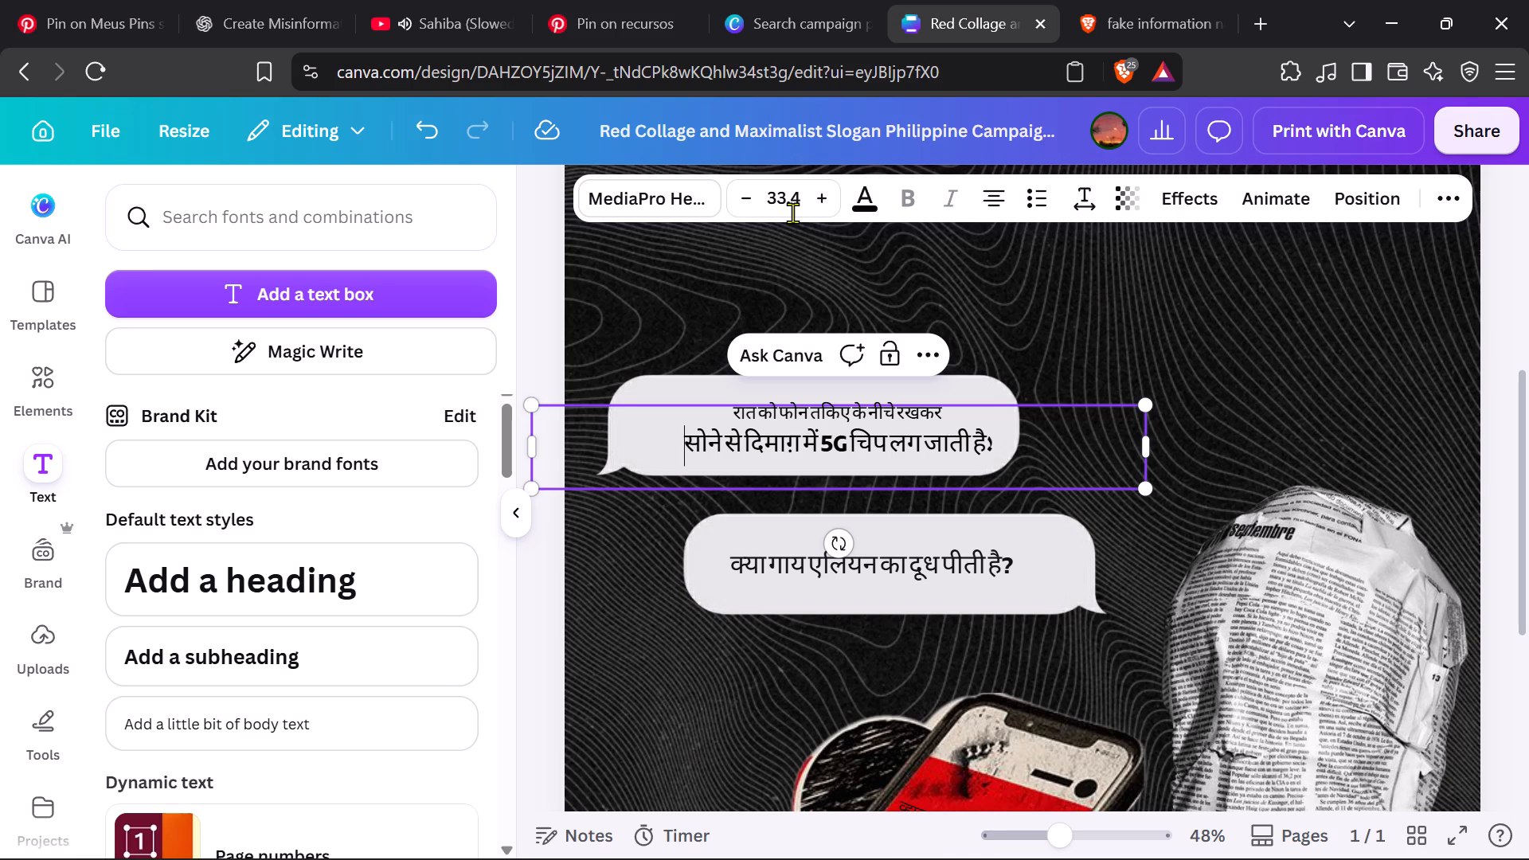
triple_click(900, 418)
click(900, 418)
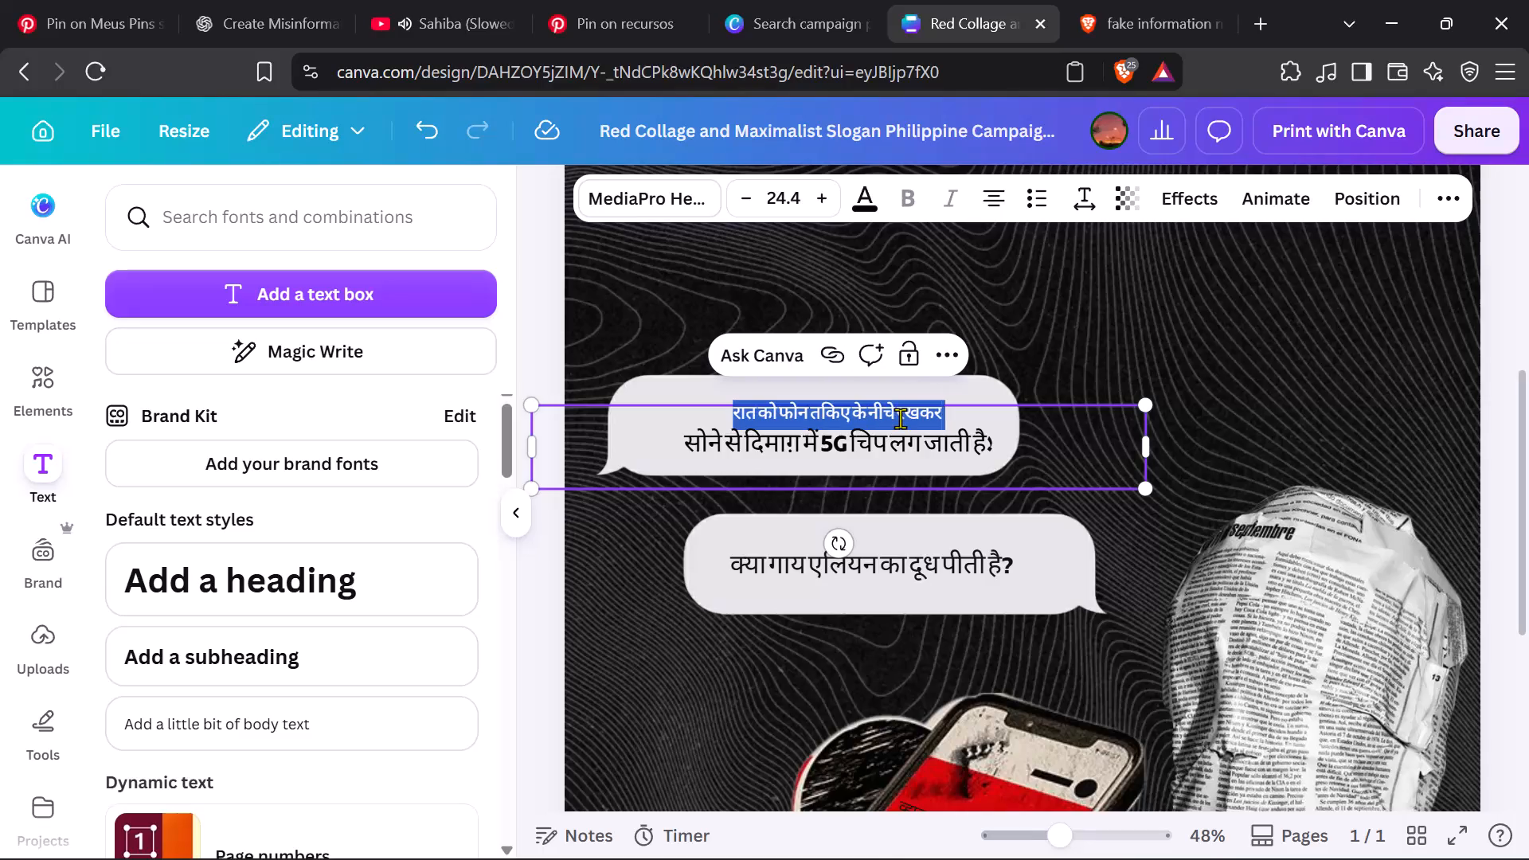
click(797, 203)
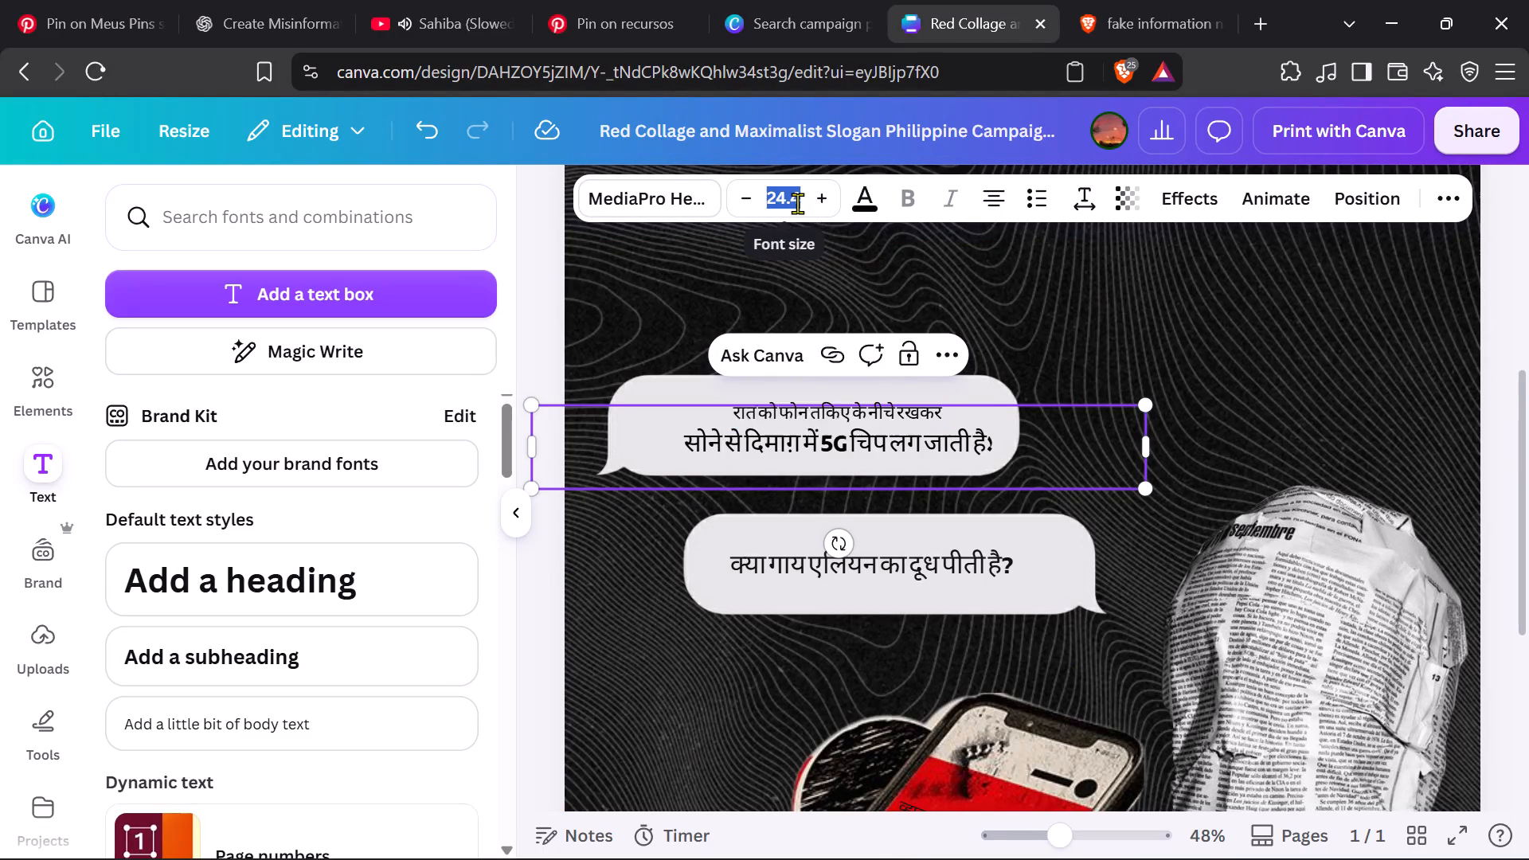
text(33.4)
key(Return)
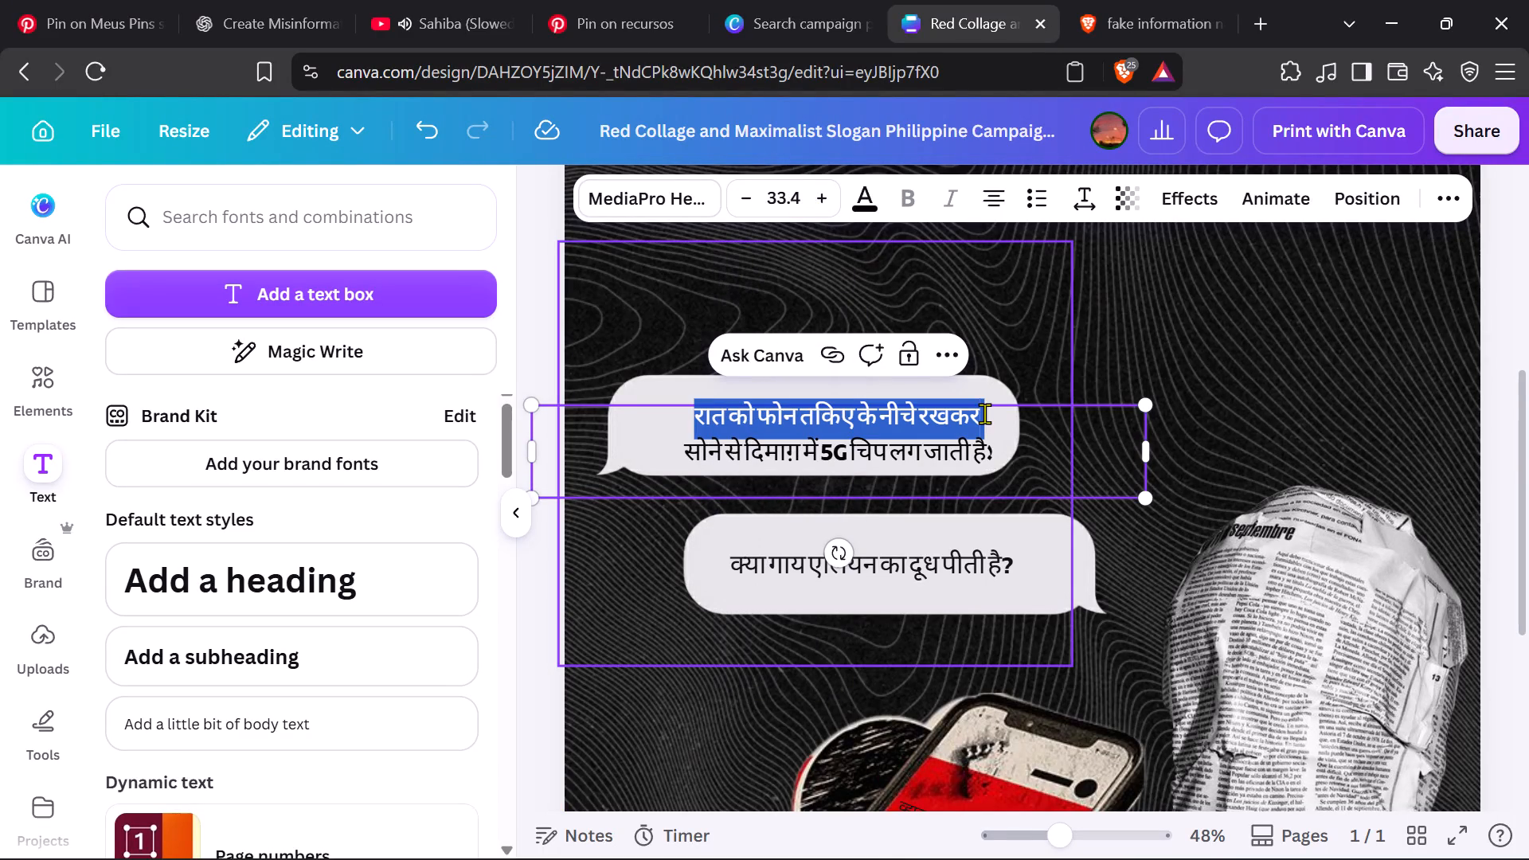
click(1175, 320)
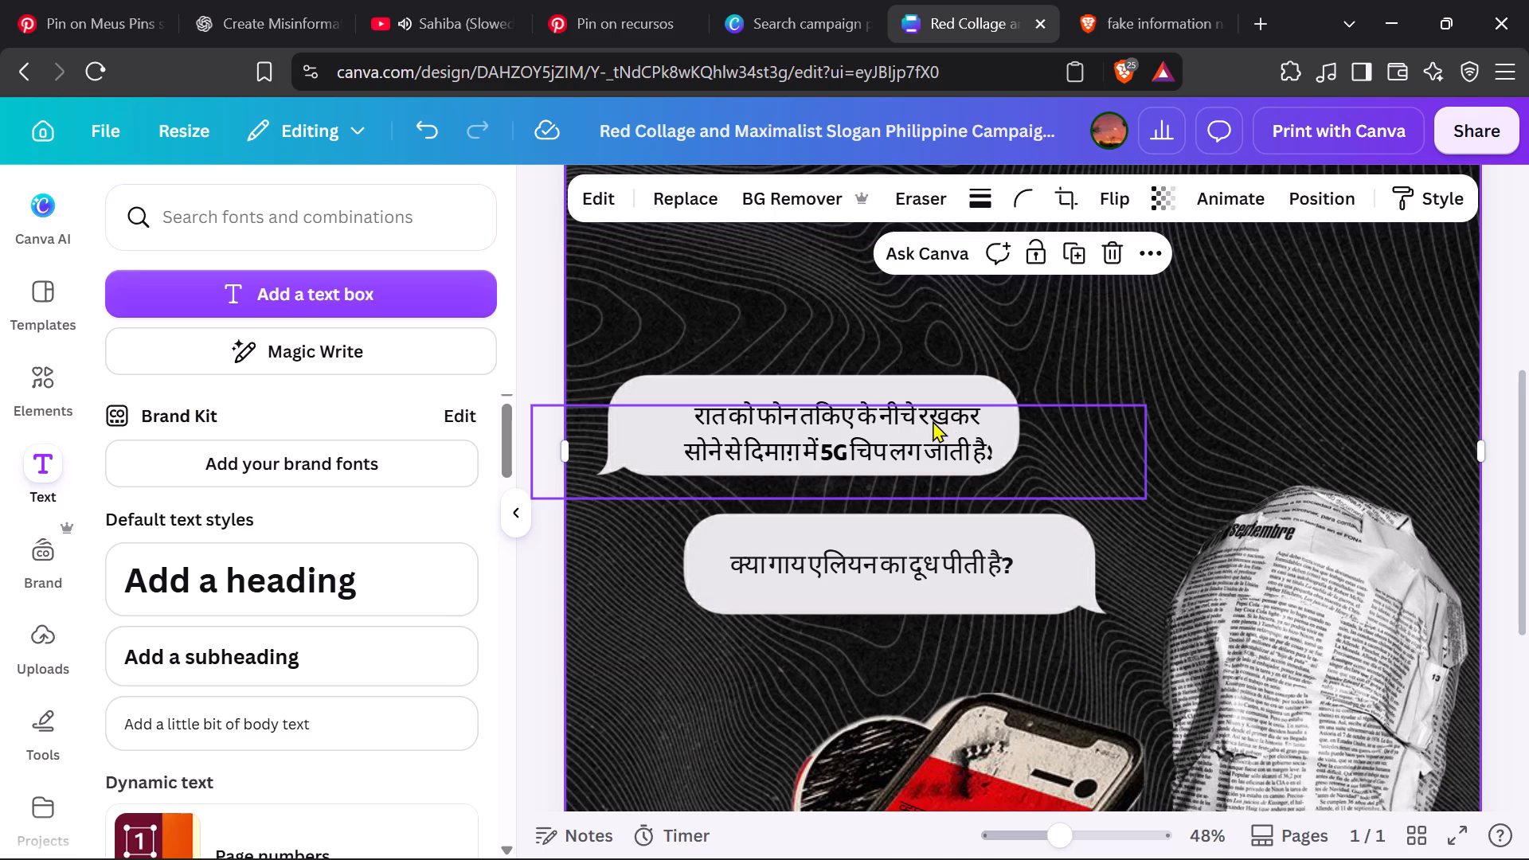
Nudge the two-line 5G text left and slightly up so it sits centred in the upper chat bubble.
click(933, 420)
key(Left)
key(Left)
key(Left)
key(Left)
key(Left)
key(Left)
key(Left)
key(Left)
key(Left)
key(Left)
key(Left)
key(Left)
key(Left)
key(Left)
key(Left)
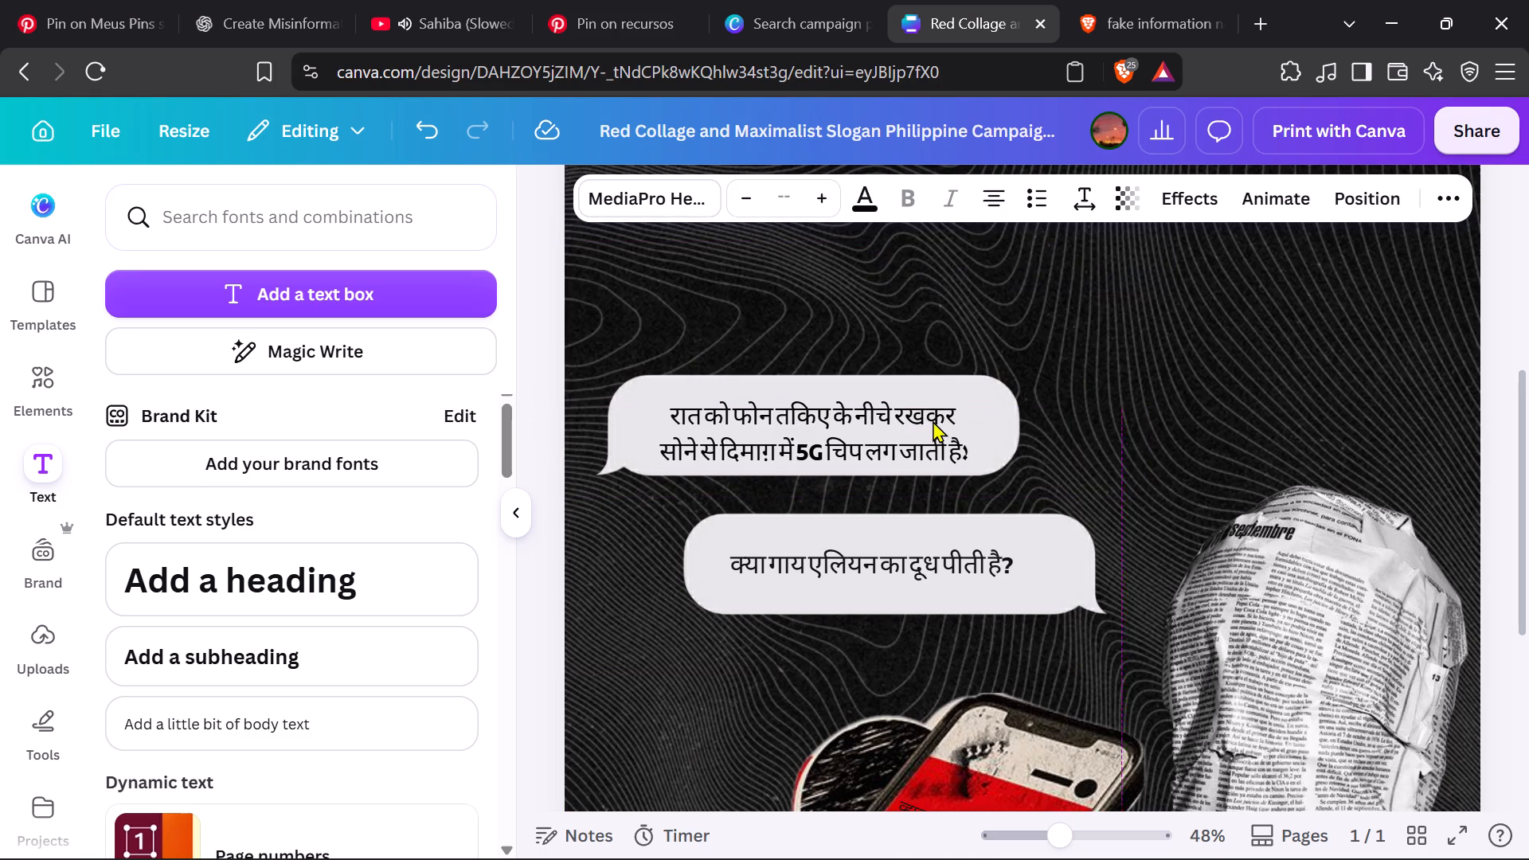
key(Up)
key(Up)
key(Up)
key(Up)
key(Up)
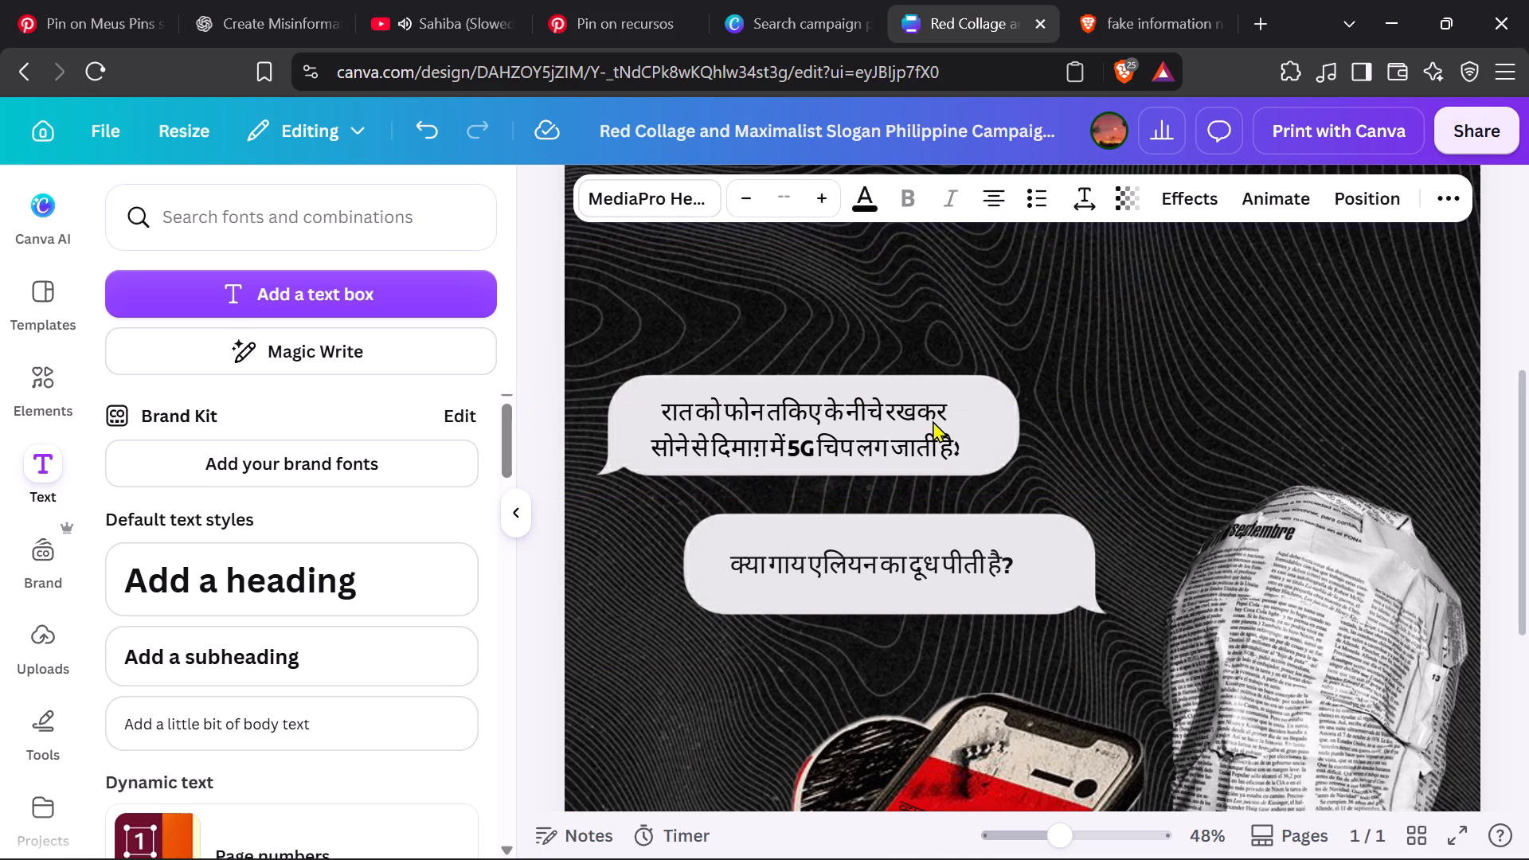
key(Right)
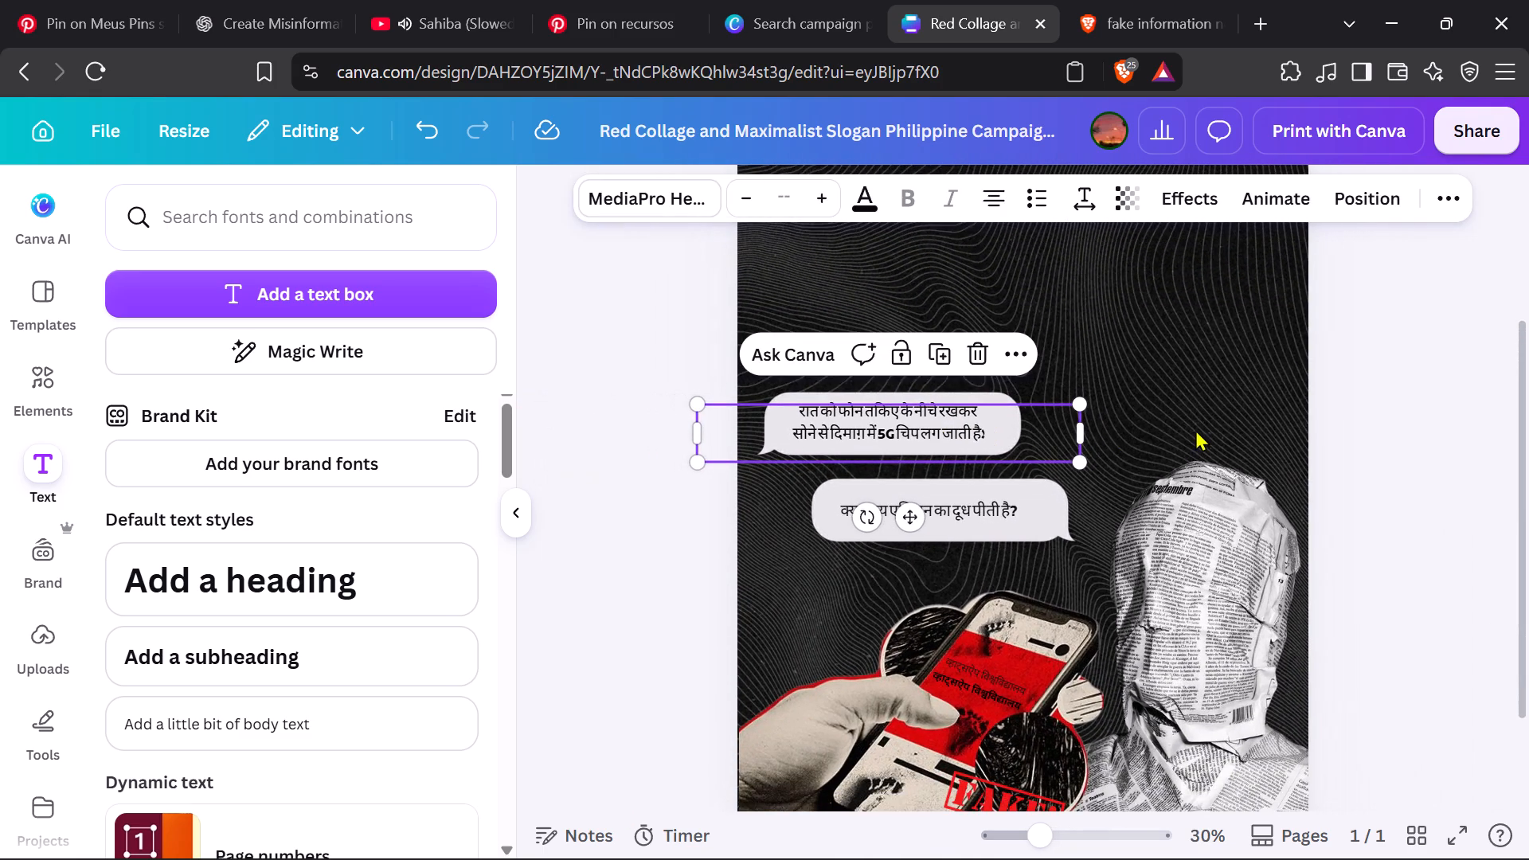
click(1358, 451)
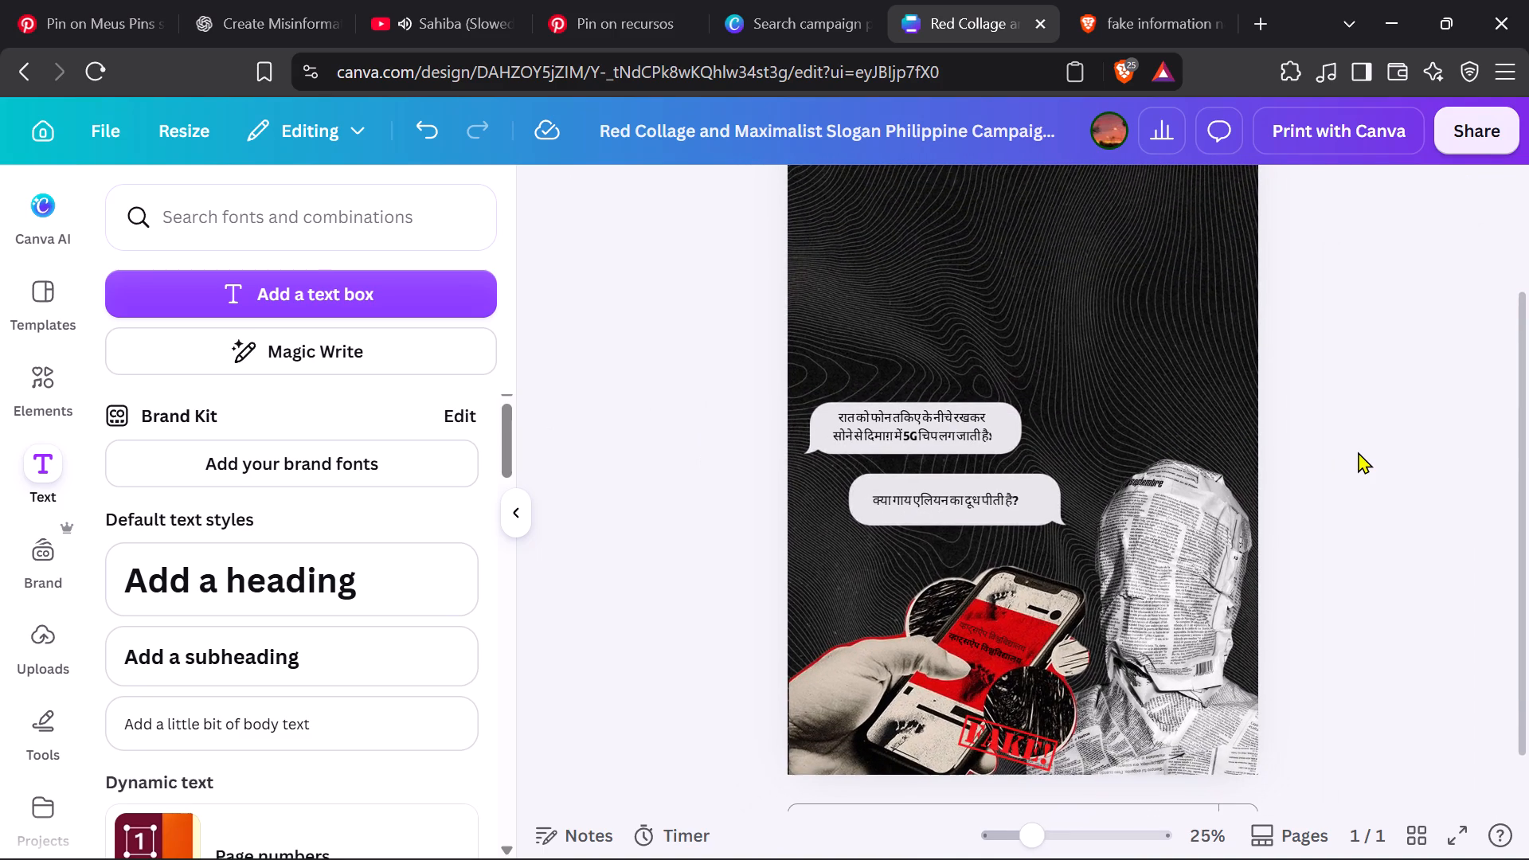
Move the text "क्या गाय एलियन का दूध पीती है?" straight down, closer to the phone.
click(1066, 506)
key(Down)
key(Down)
key(Down)
key(Down)
key(Down)
key(Down)
key(Down)
key(Down)
key(Down)
key(Down)
key(Down)
key(Down)
key(Down)
key(Down)
key(Down)
key(Down)
key(Down)
key(Down)
key(Down)
key(Down)
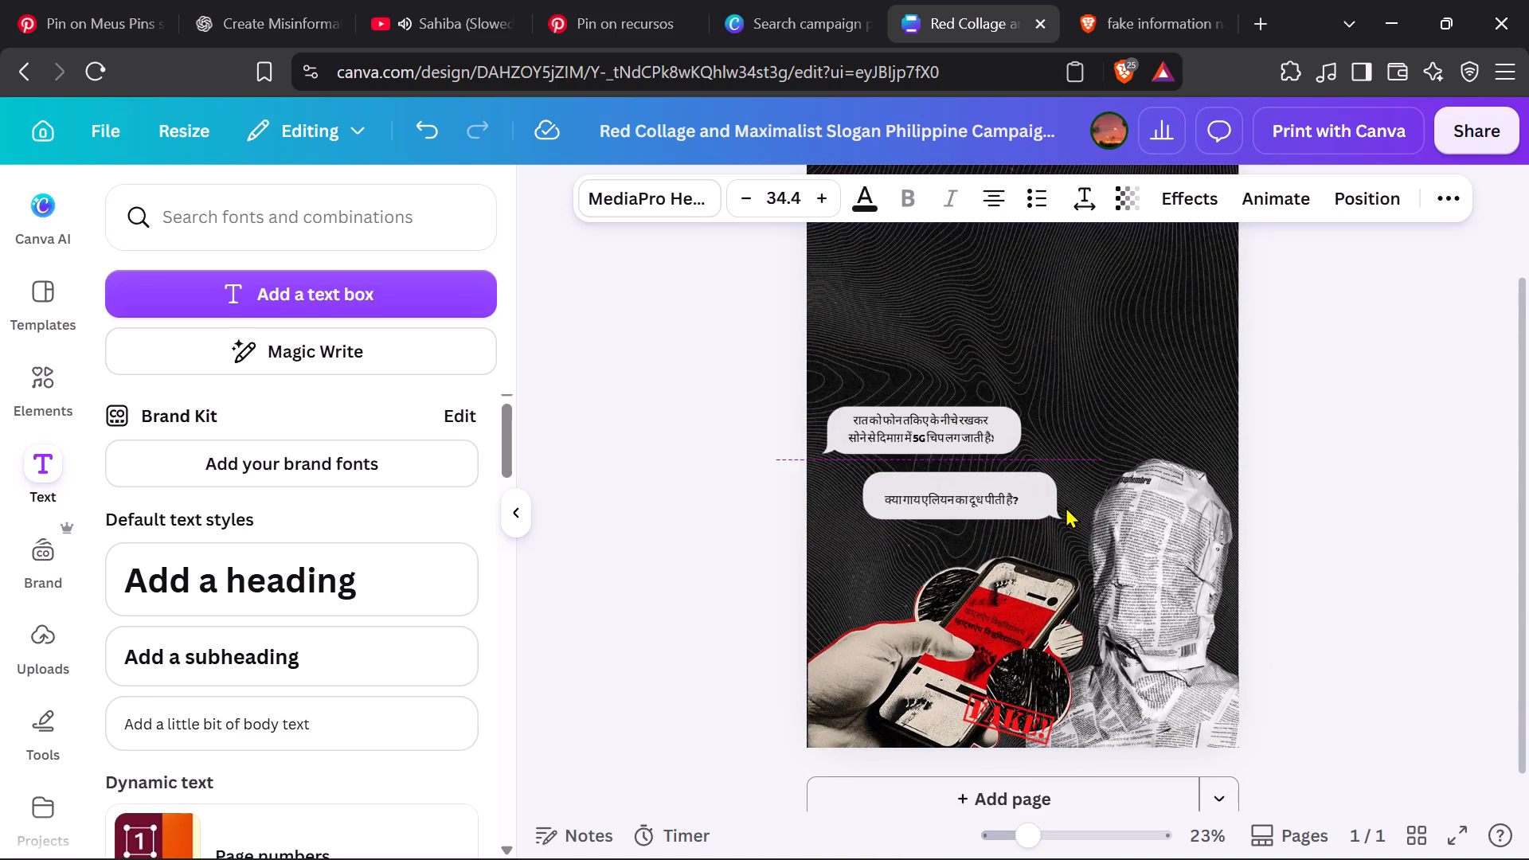
key(Down)
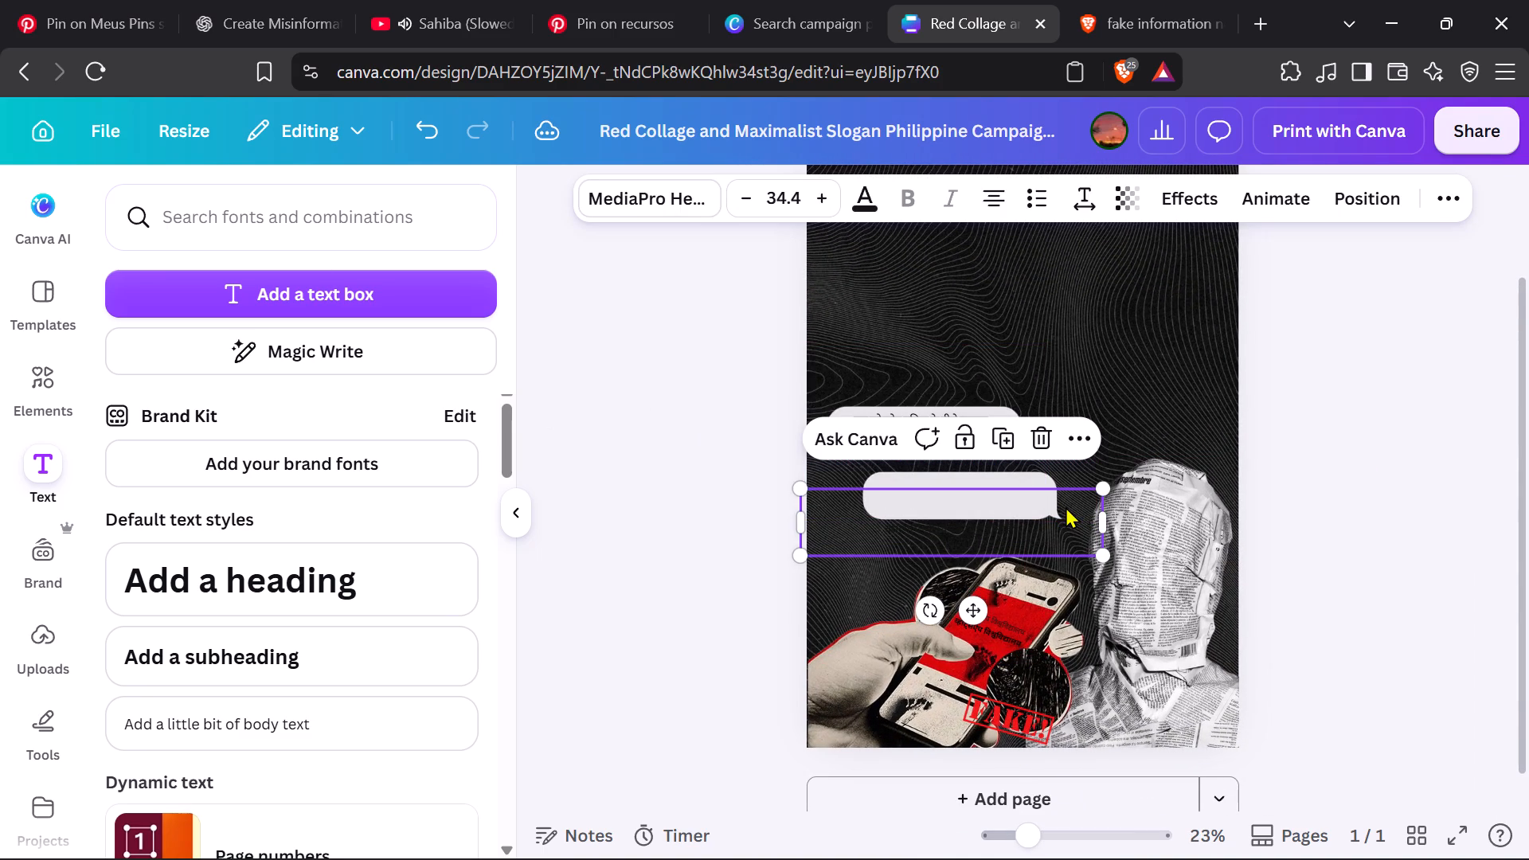
Move the lower chat bubble graphic straight down until it is centred behind its cow-and-alien text.
click(1060, 471)
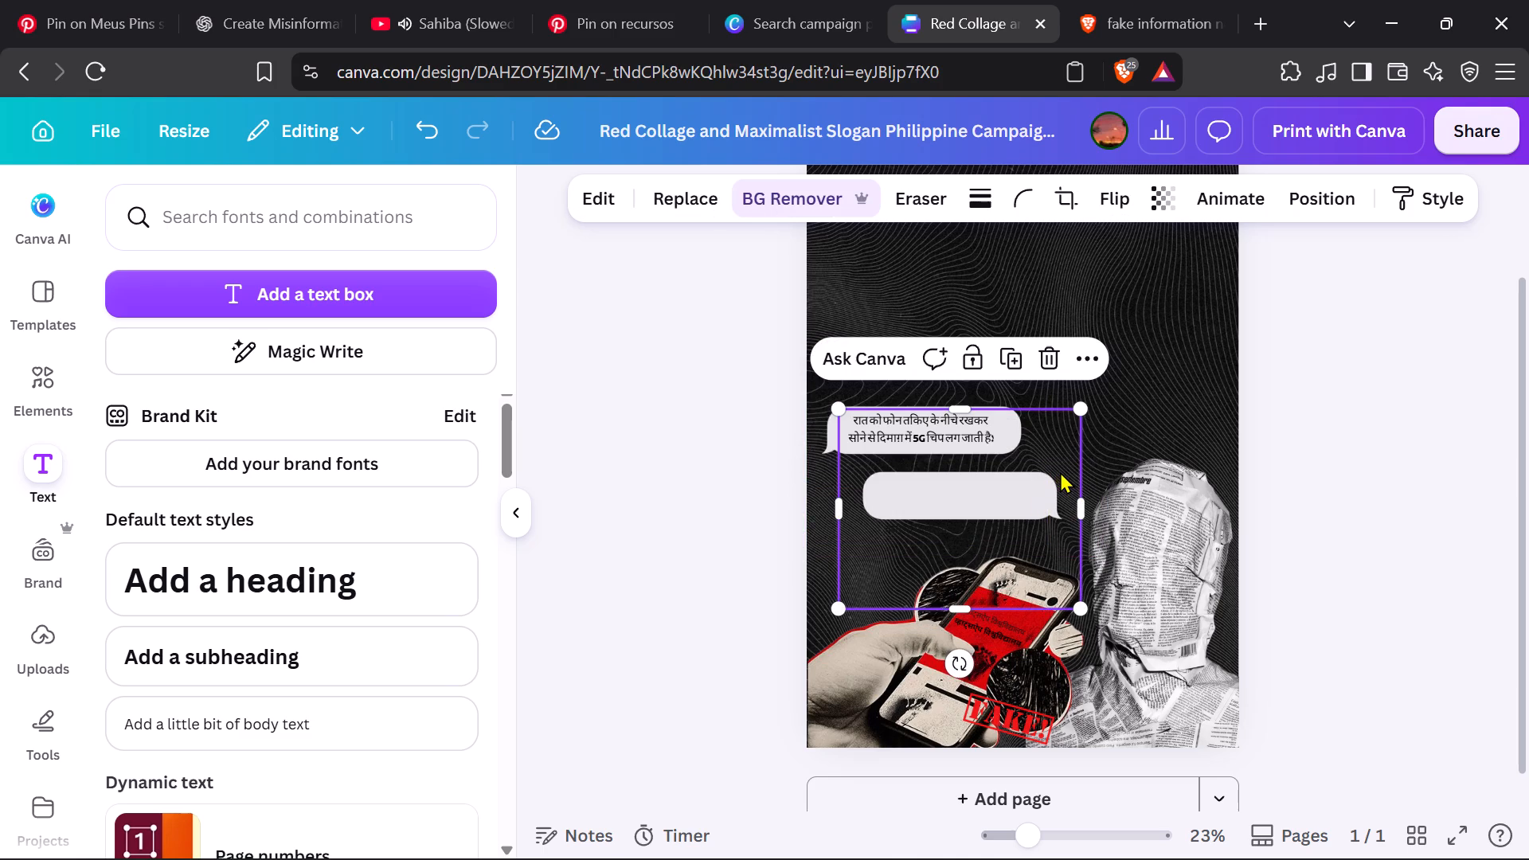
key(Down)
key(Down)
key(Down)
key(Down)
key(Down)
key(Down)
key(Down)
key(Down)
key(Down)
key(Down)
key(Down)
key(Down)
key(Down)
key(Down)
key(Down)
key(Down)
key(Down)
key(Down)
key(Down)
key(Down)
key(Down)
key(Down)
key(Down)
key(Down)
key(Down)
key(Down)
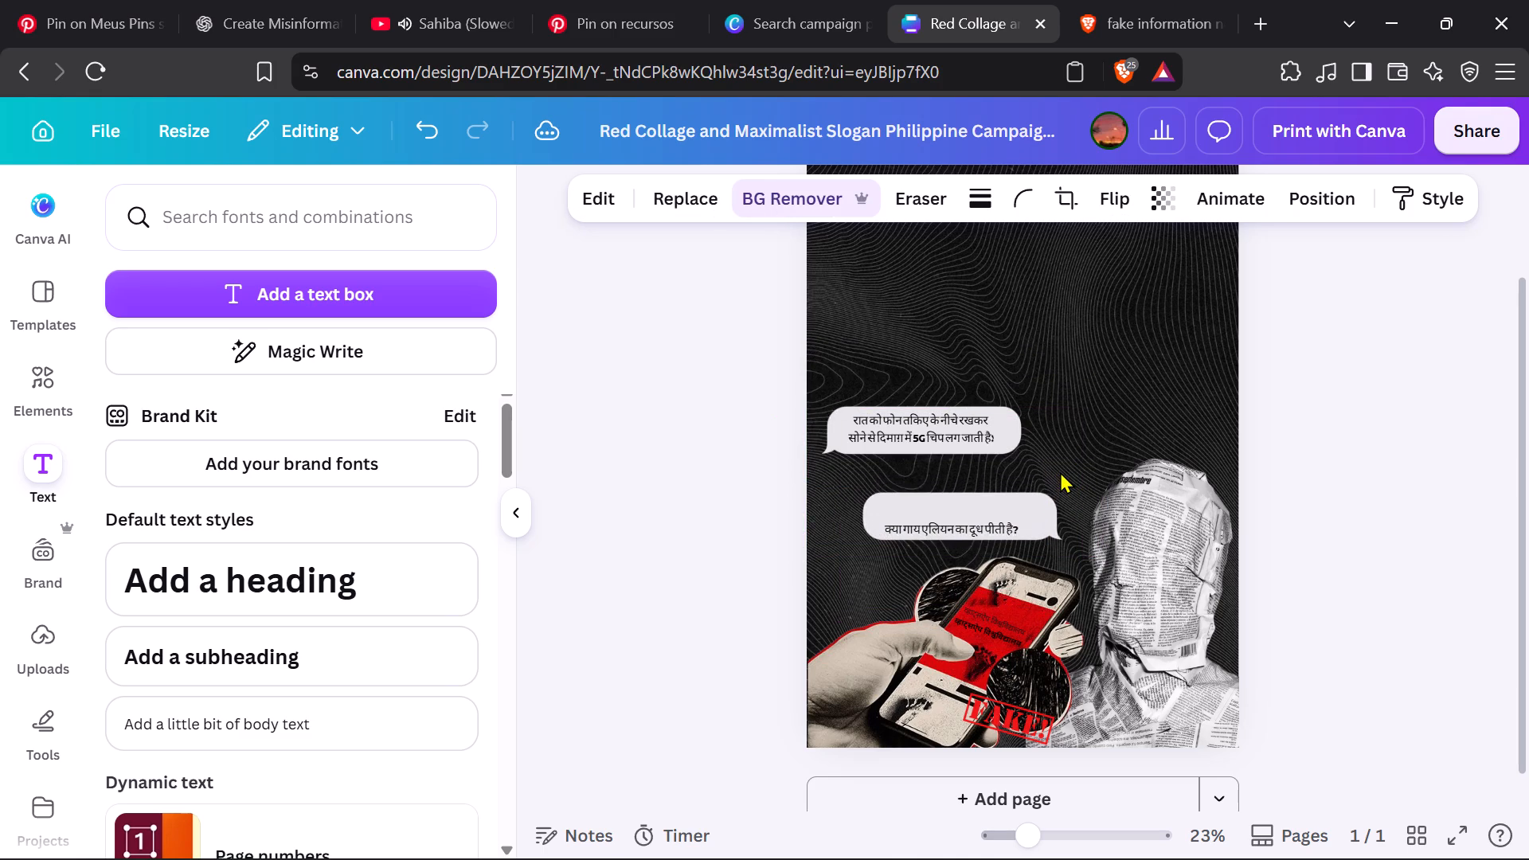
key(Down)
key(Down)
key(Down)
key(Down)
key(Down)
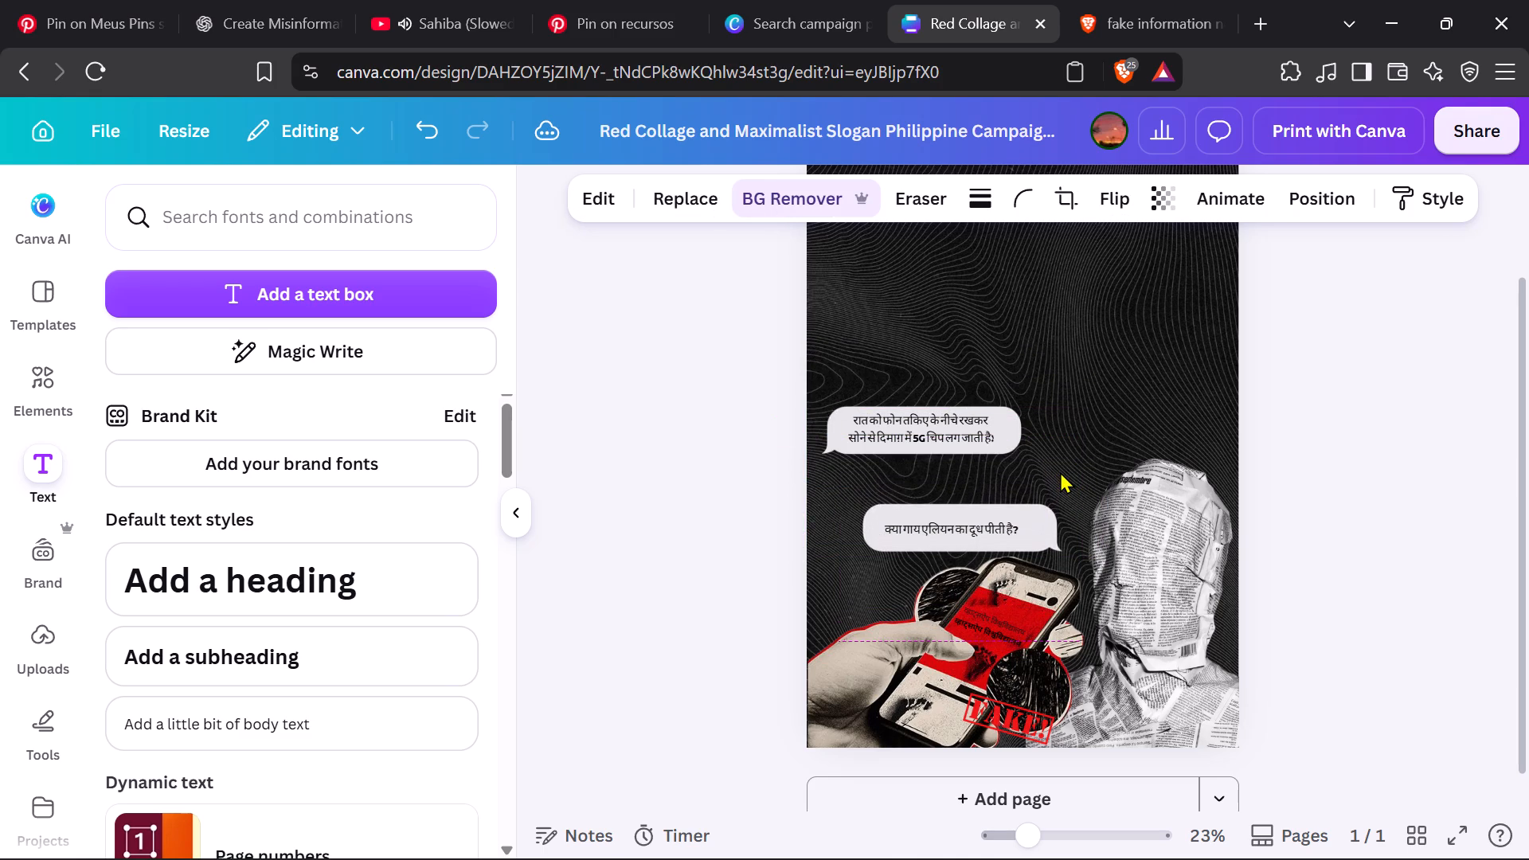
key(Down)
key(Down)
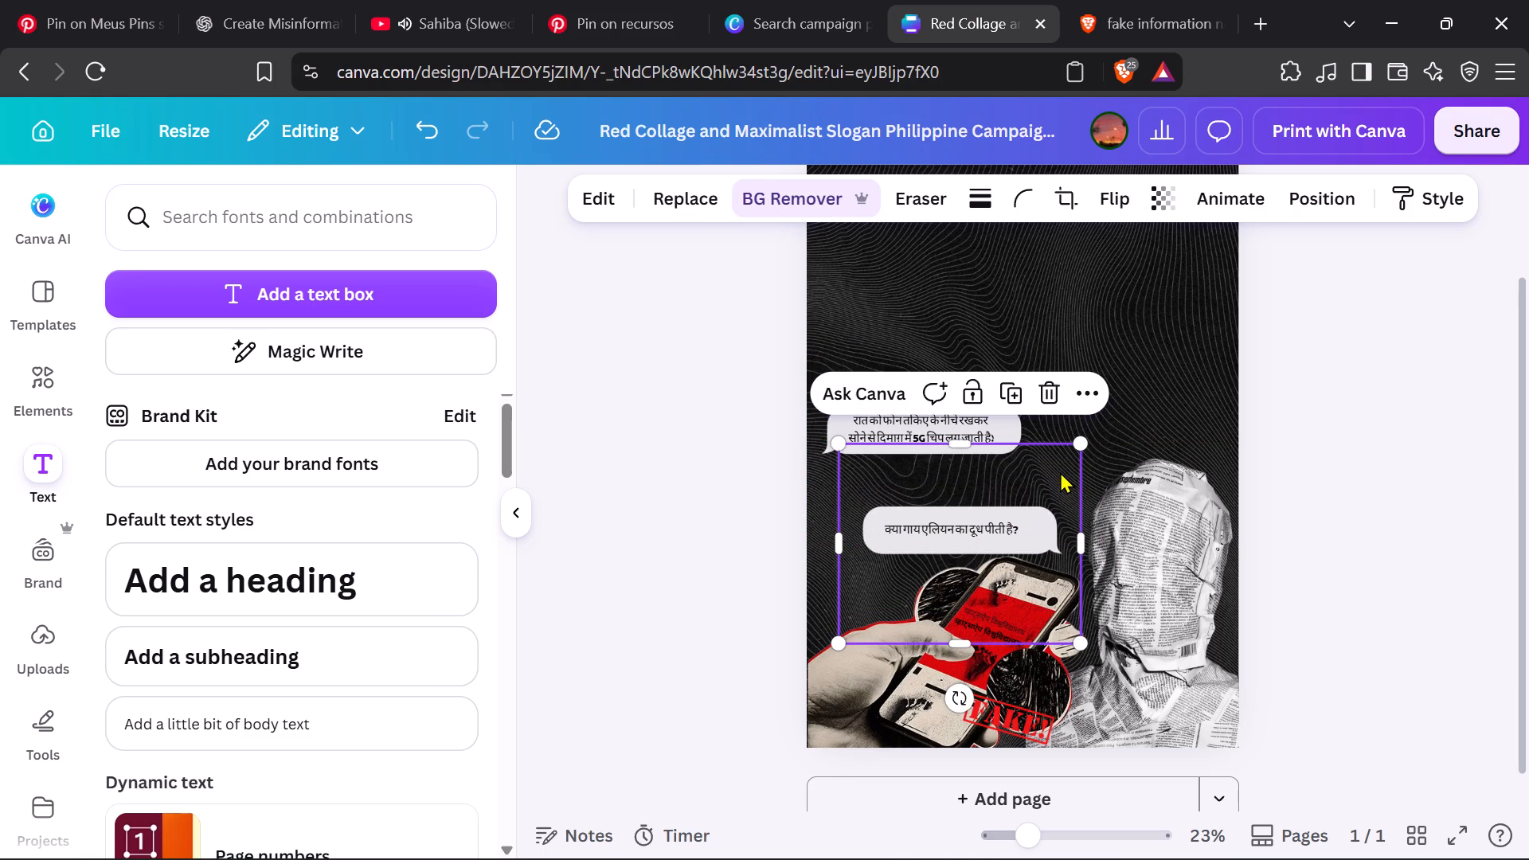
Move the upper chat bubble graphic straight down until it sits just above the lower bubble.
click(995, 526)
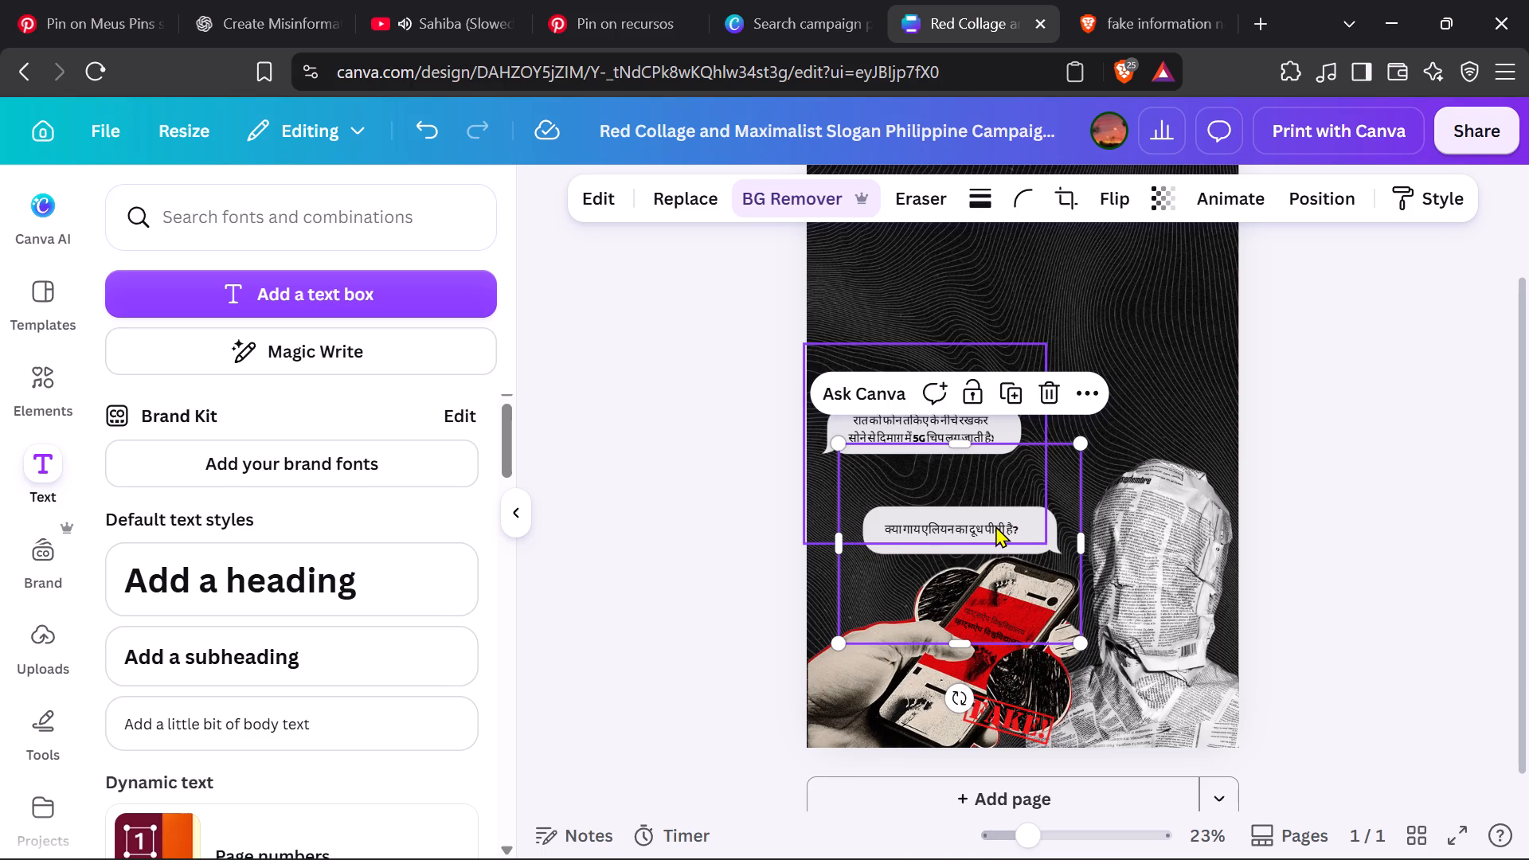
key(Down)
key(Down)
key(Down)
key(Down)
key(Down)
key(Down)
key(Down)
key(Down)
key(Down)
key(Down)
key(Down)
key(Down)
key(Down)
key(Down)
key(Down)
key(Down)
key(Down)
key(Down)
key(Down)
key(Down)
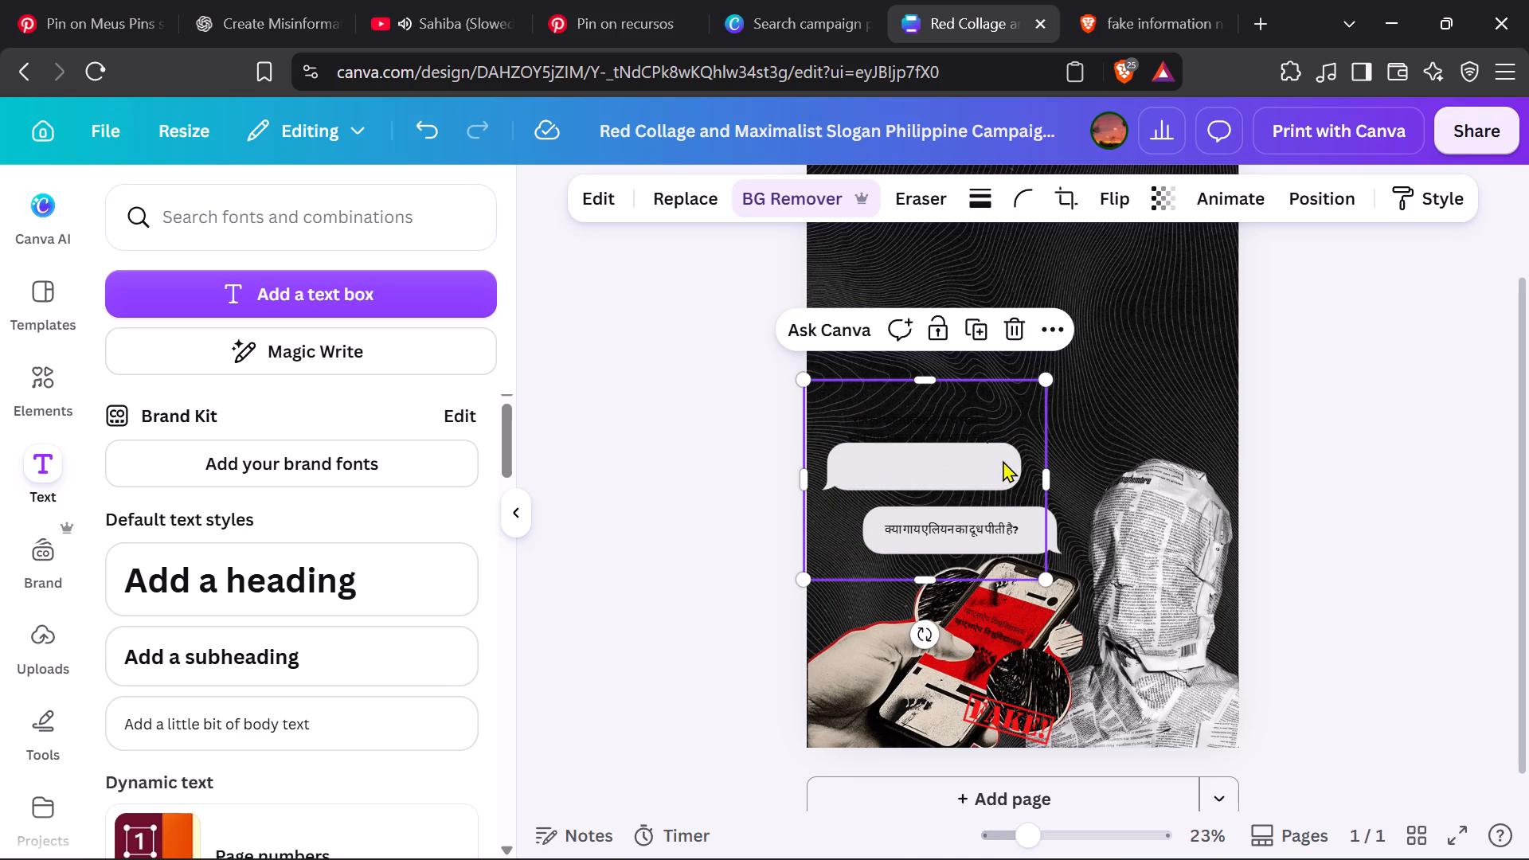
Move the two-line 5G text straight down until it sits inside the empty upper chat bubble.
click(971, 440)
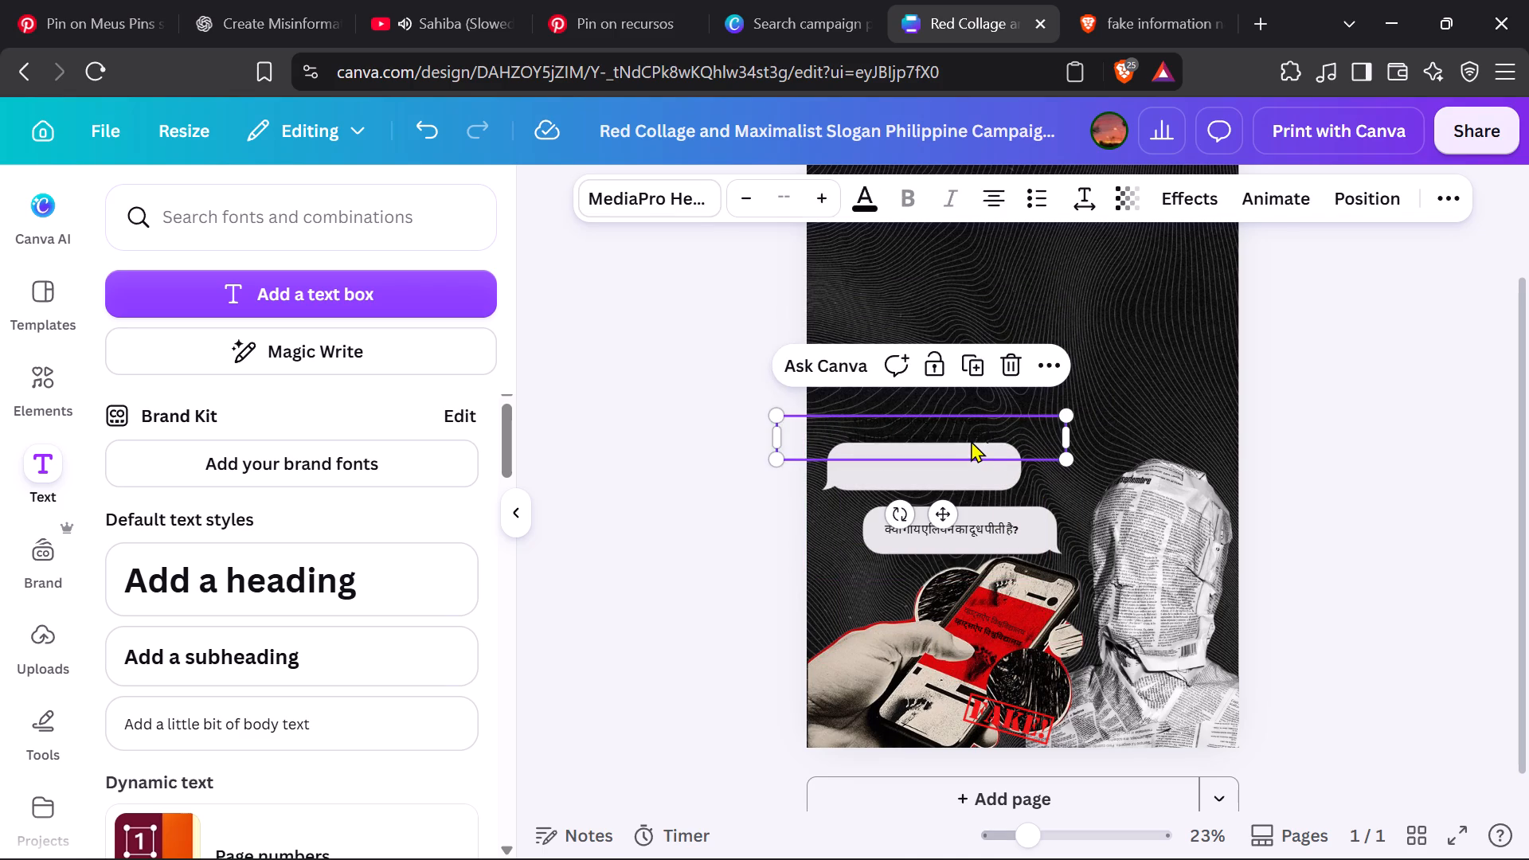
key(Down)
key(Down)
key(Down)
key(Down)
key(Down)
key(Down)
key(Down)
key(Down)
key(Down)
key(Down)
key(Down)
key(Down)
key(Down)
key(Down)
key(Down)
key(Down)
key(Down)
key(Down)
key(Down)
key(Down)
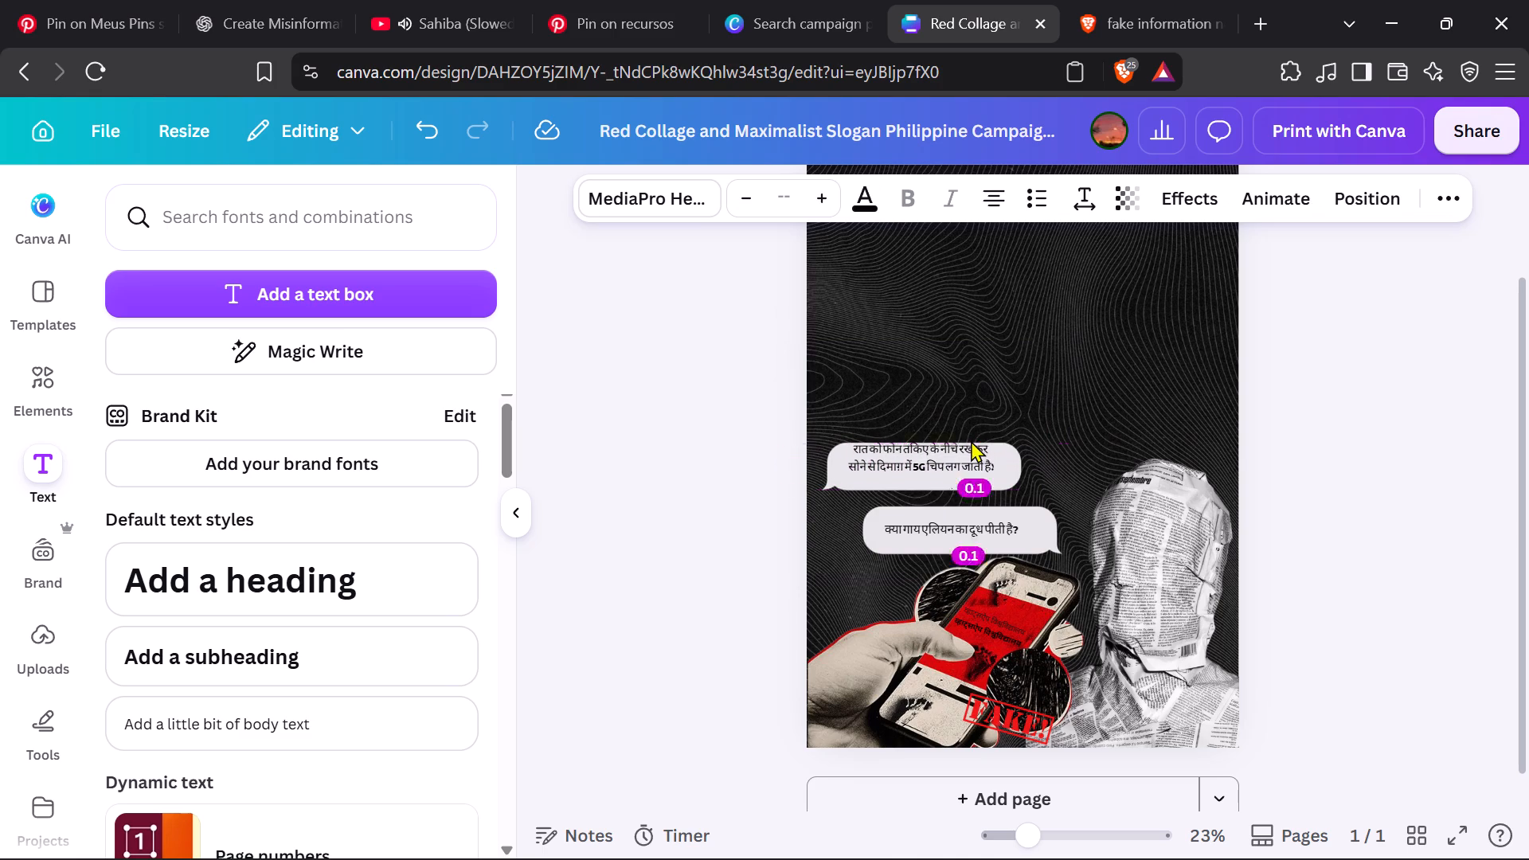
key(Down)
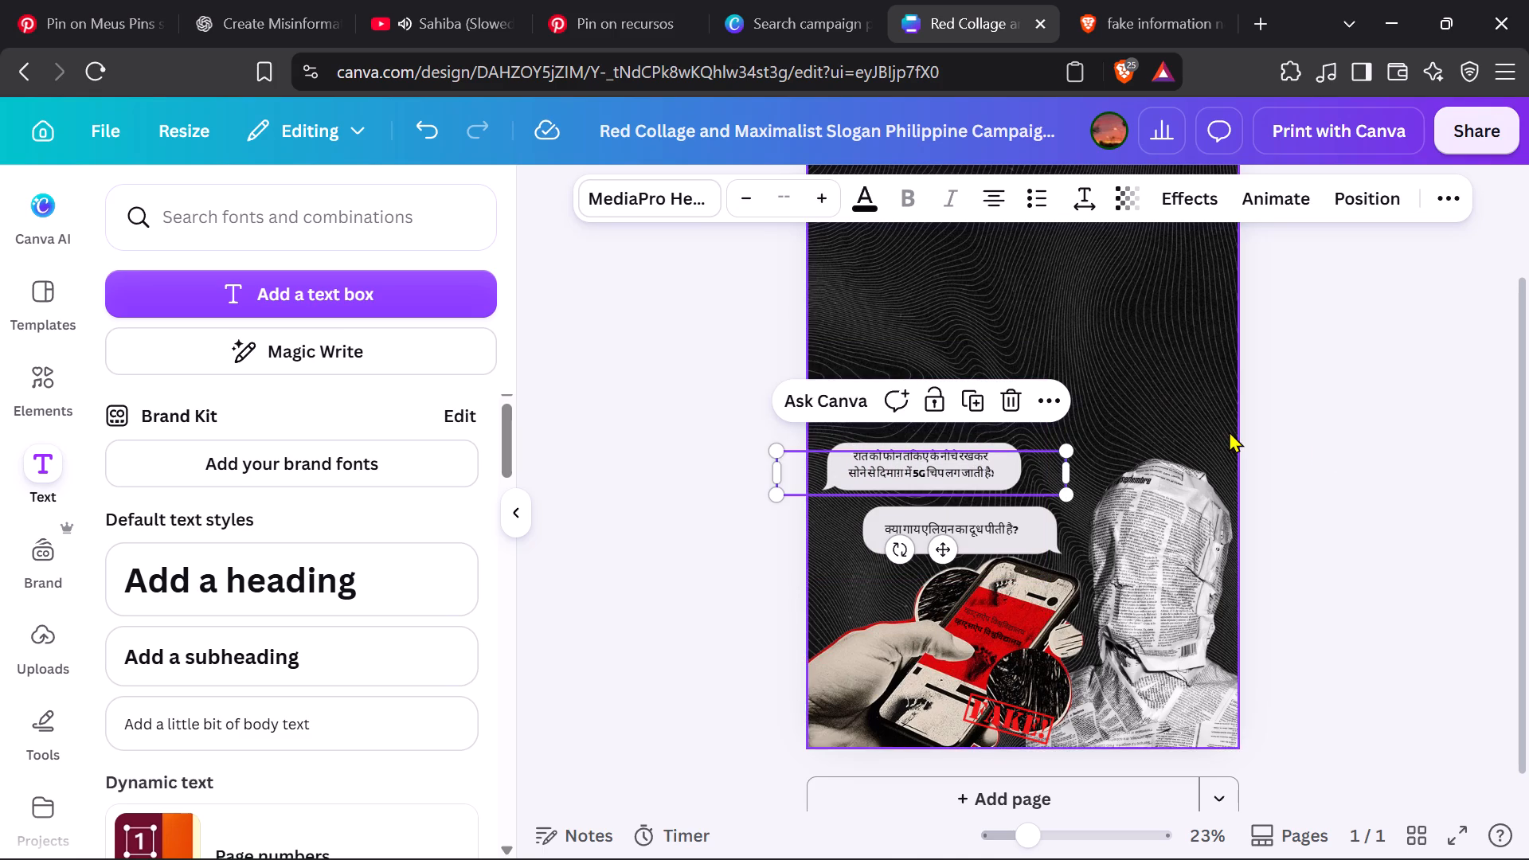
click(1366, 461)
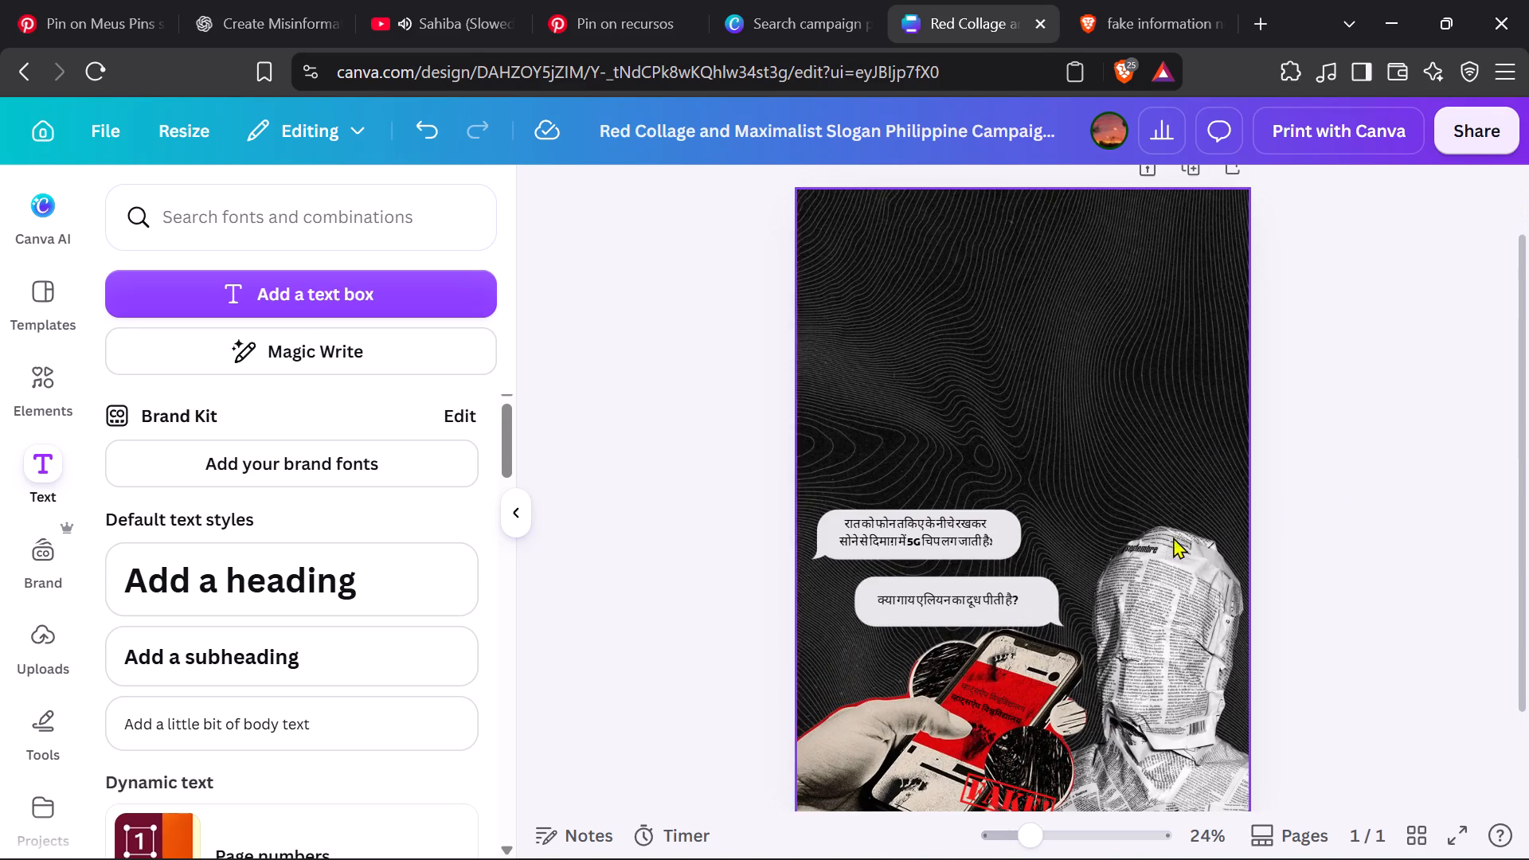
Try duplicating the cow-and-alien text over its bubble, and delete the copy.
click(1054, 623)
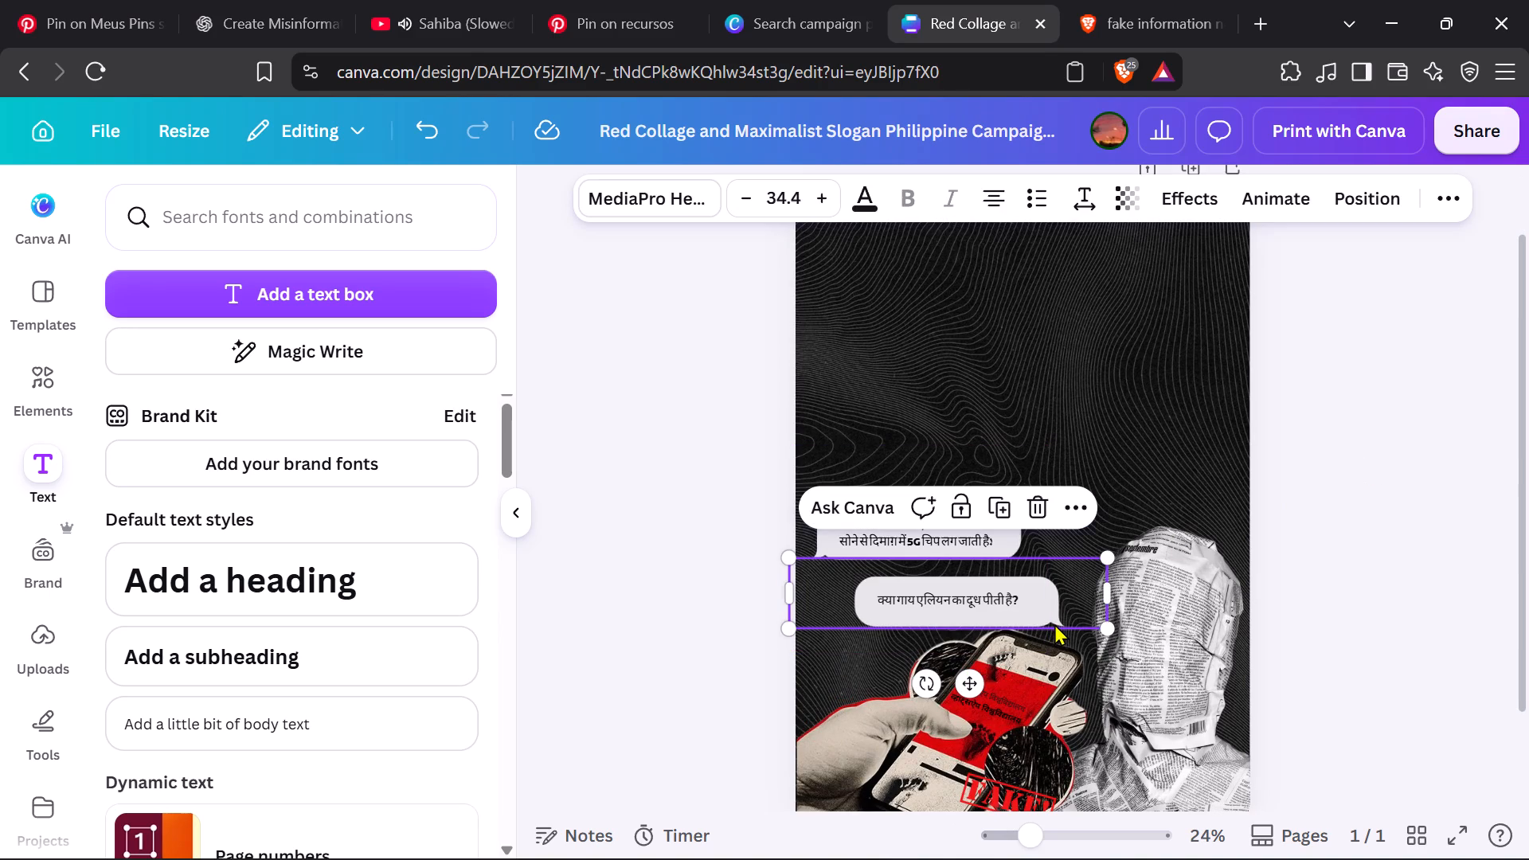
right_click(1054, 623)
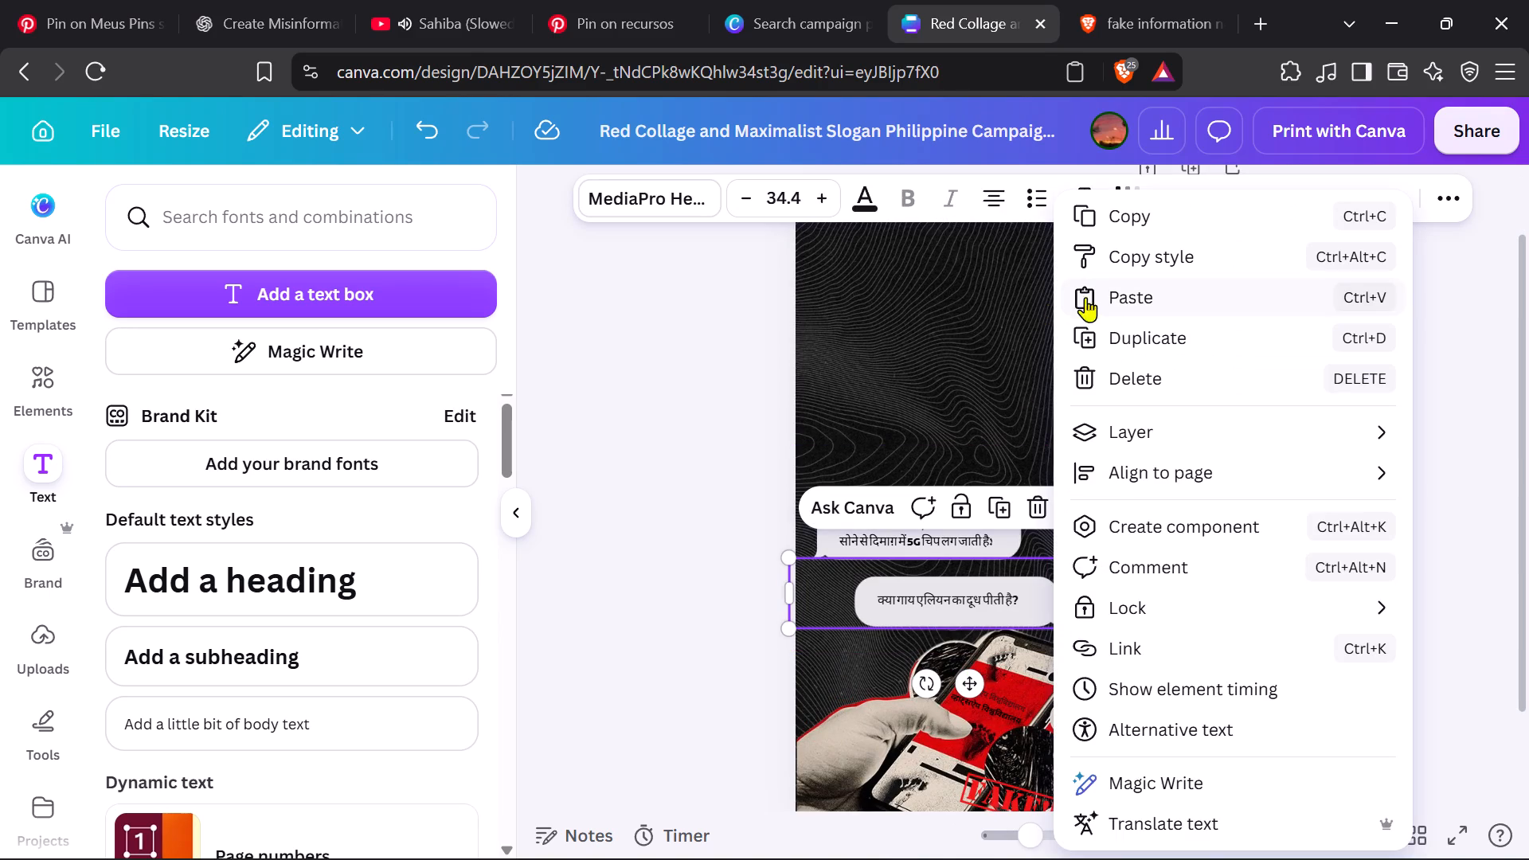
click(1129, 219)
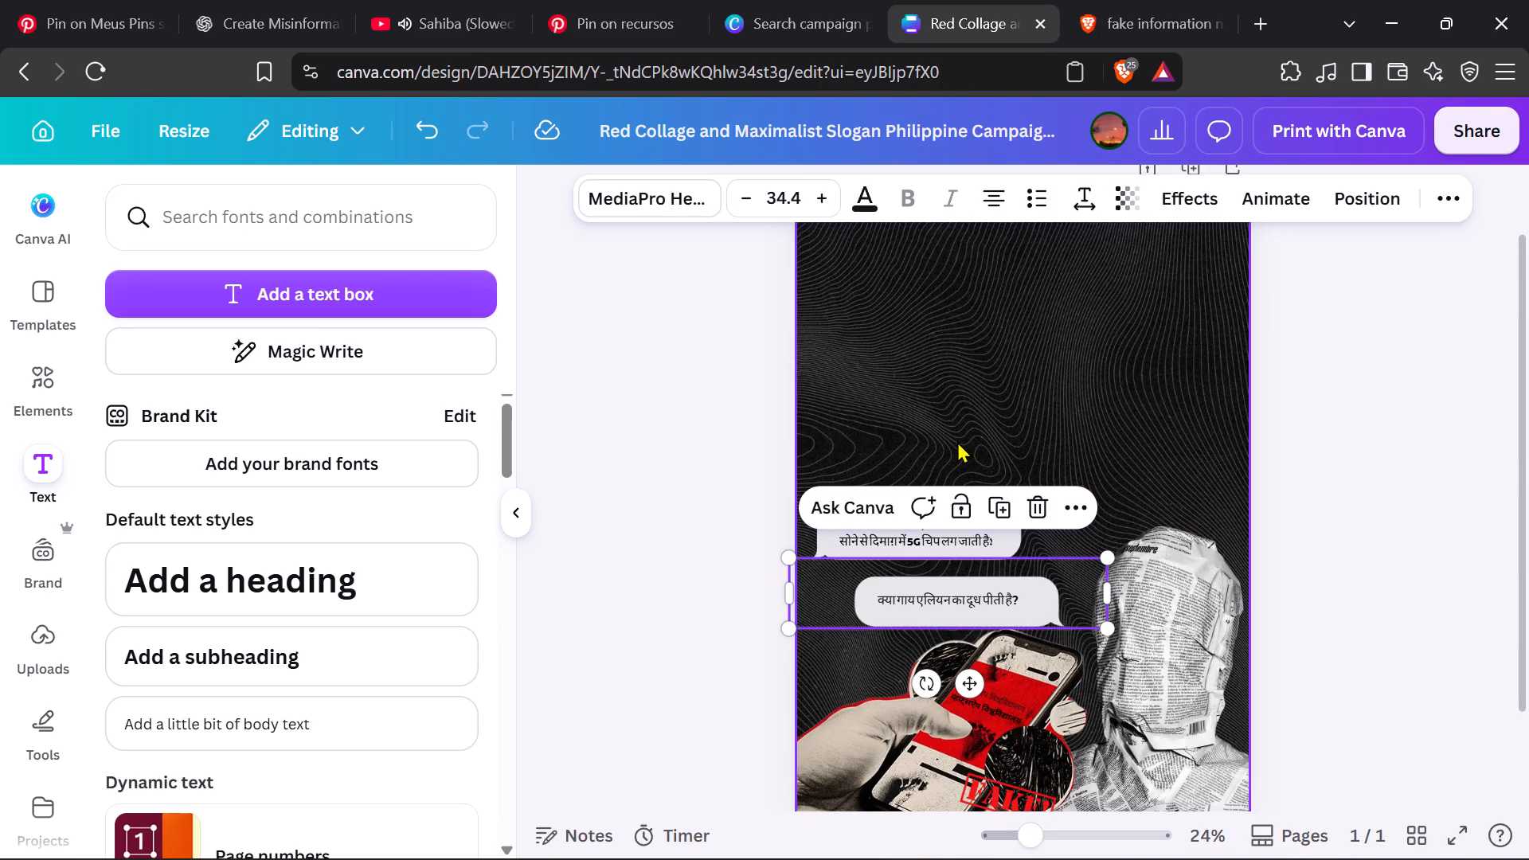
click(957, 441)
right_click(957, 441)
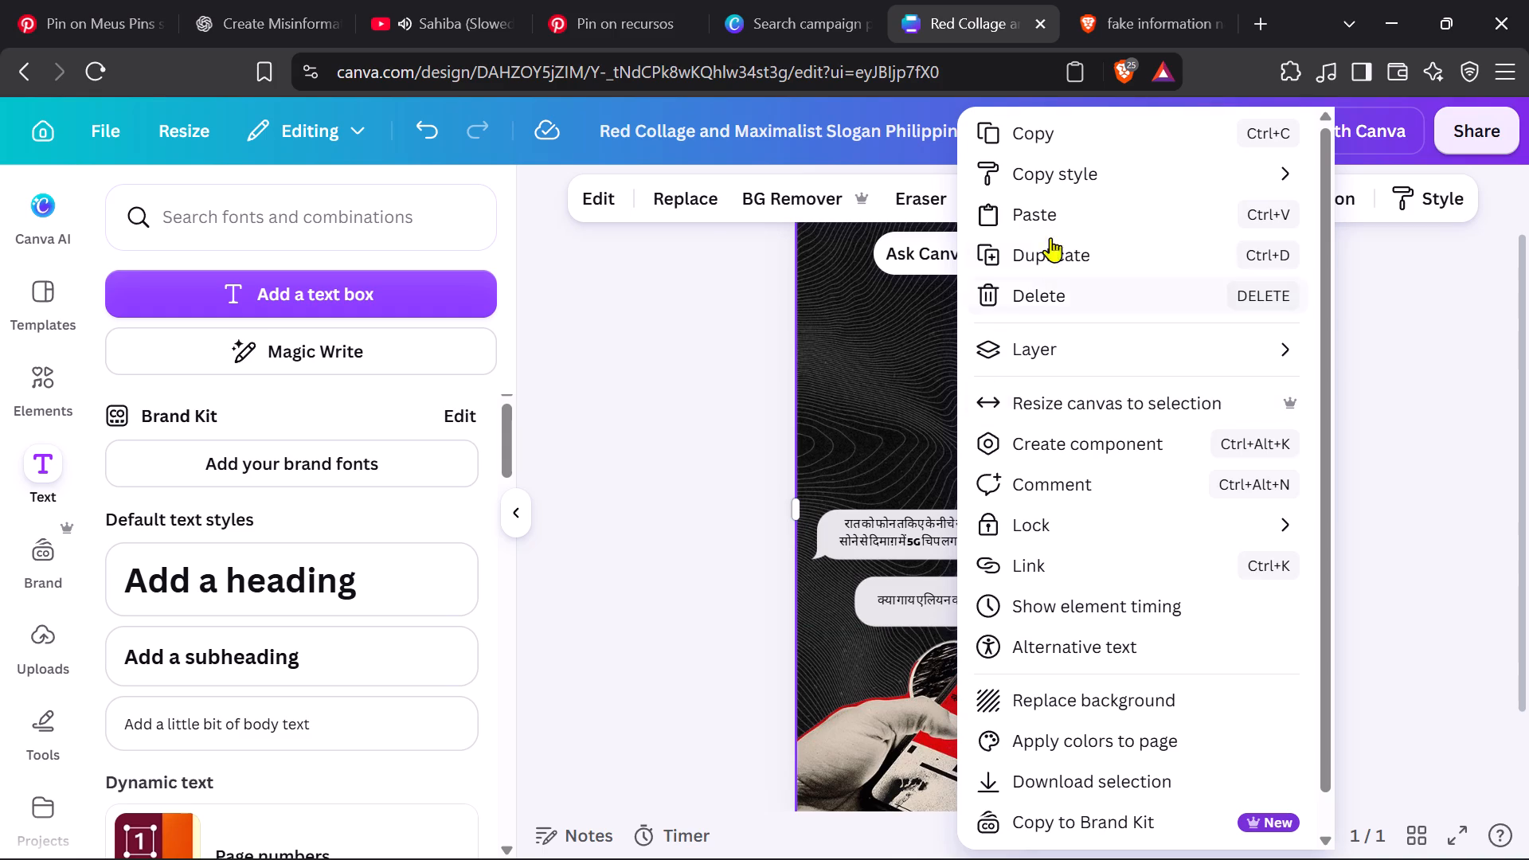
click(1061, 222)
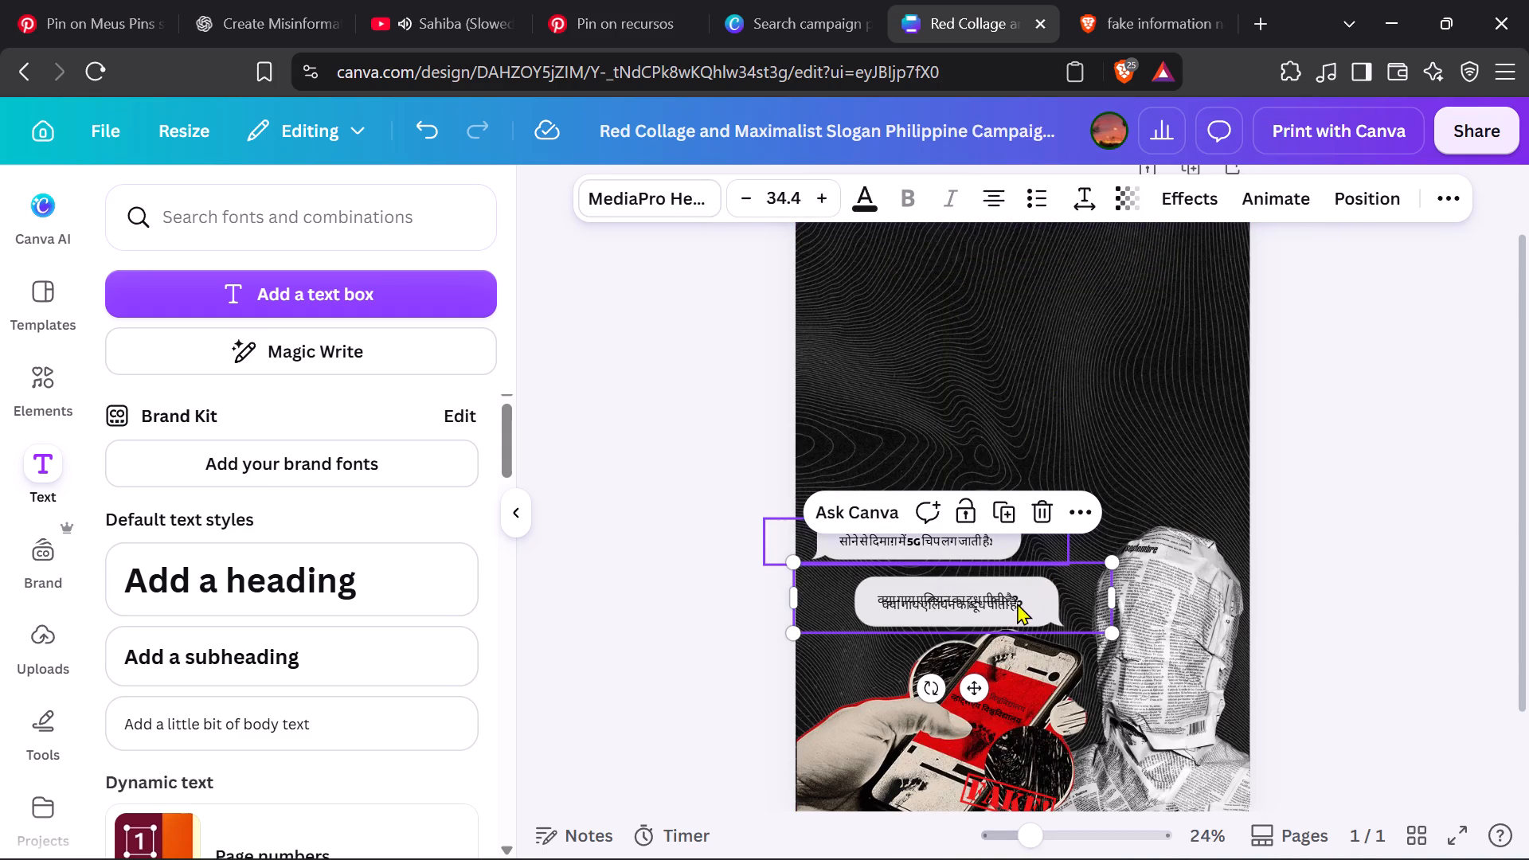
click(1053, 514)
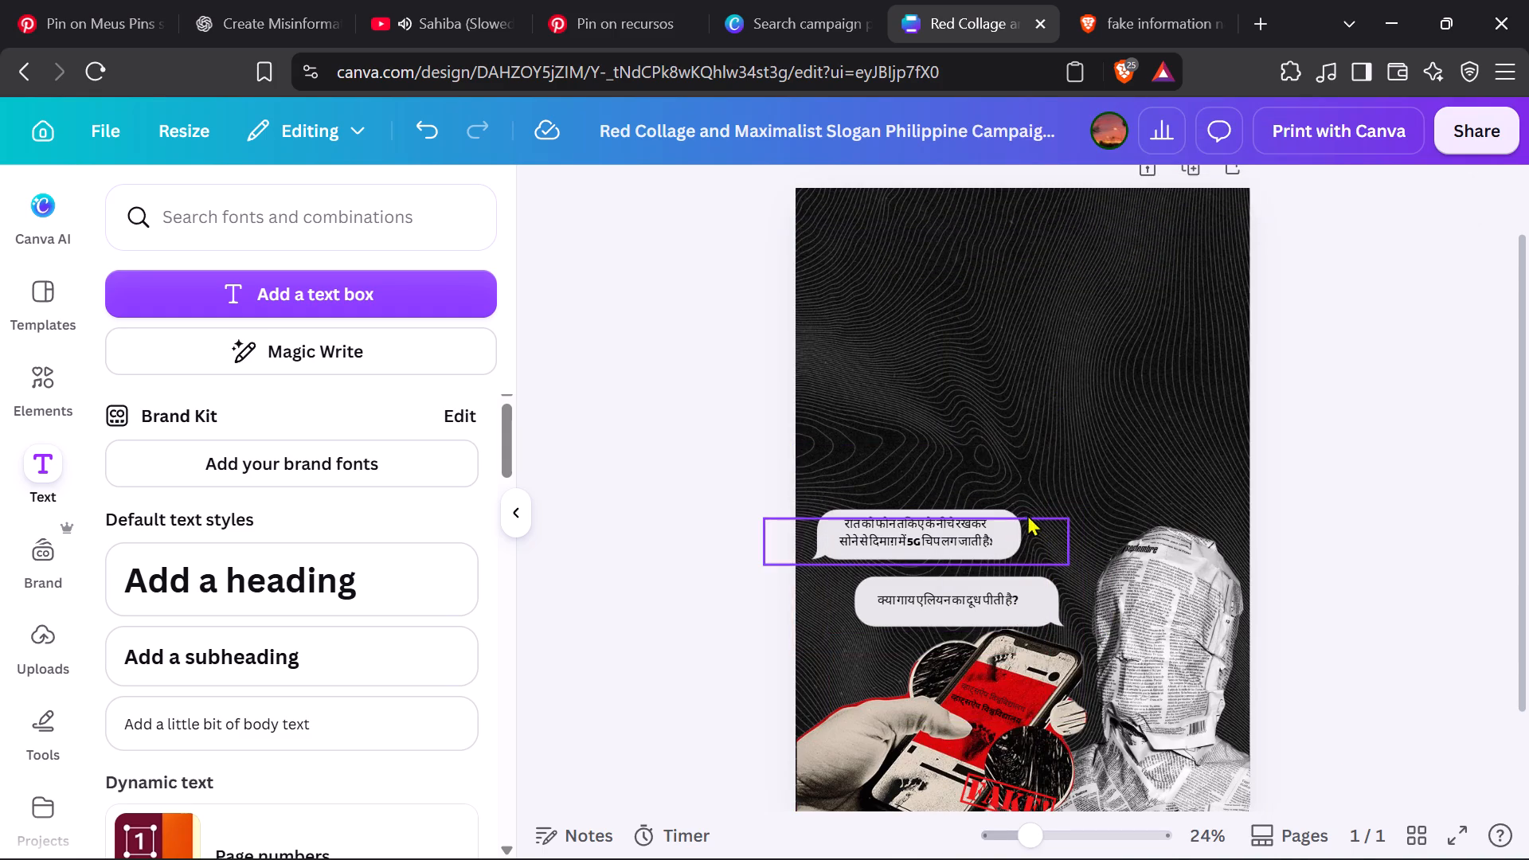
Copy the upper chat bubble graphic behind the 5G text and paste a duplicate of it.
click(1011, 498)
right_click(1011, 498)
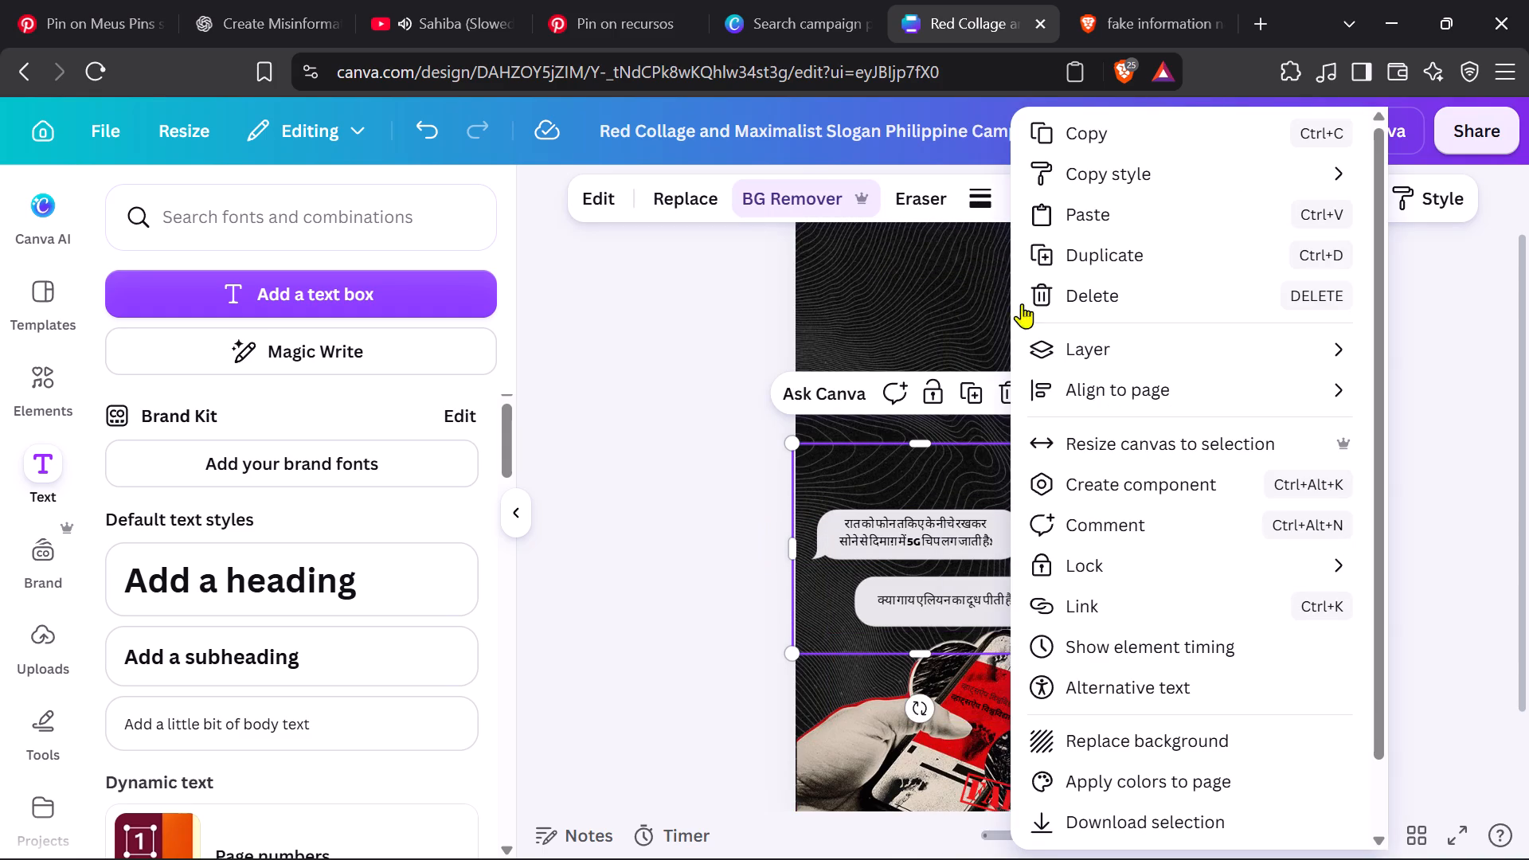
click(1106, 145)
click(1076, 302)
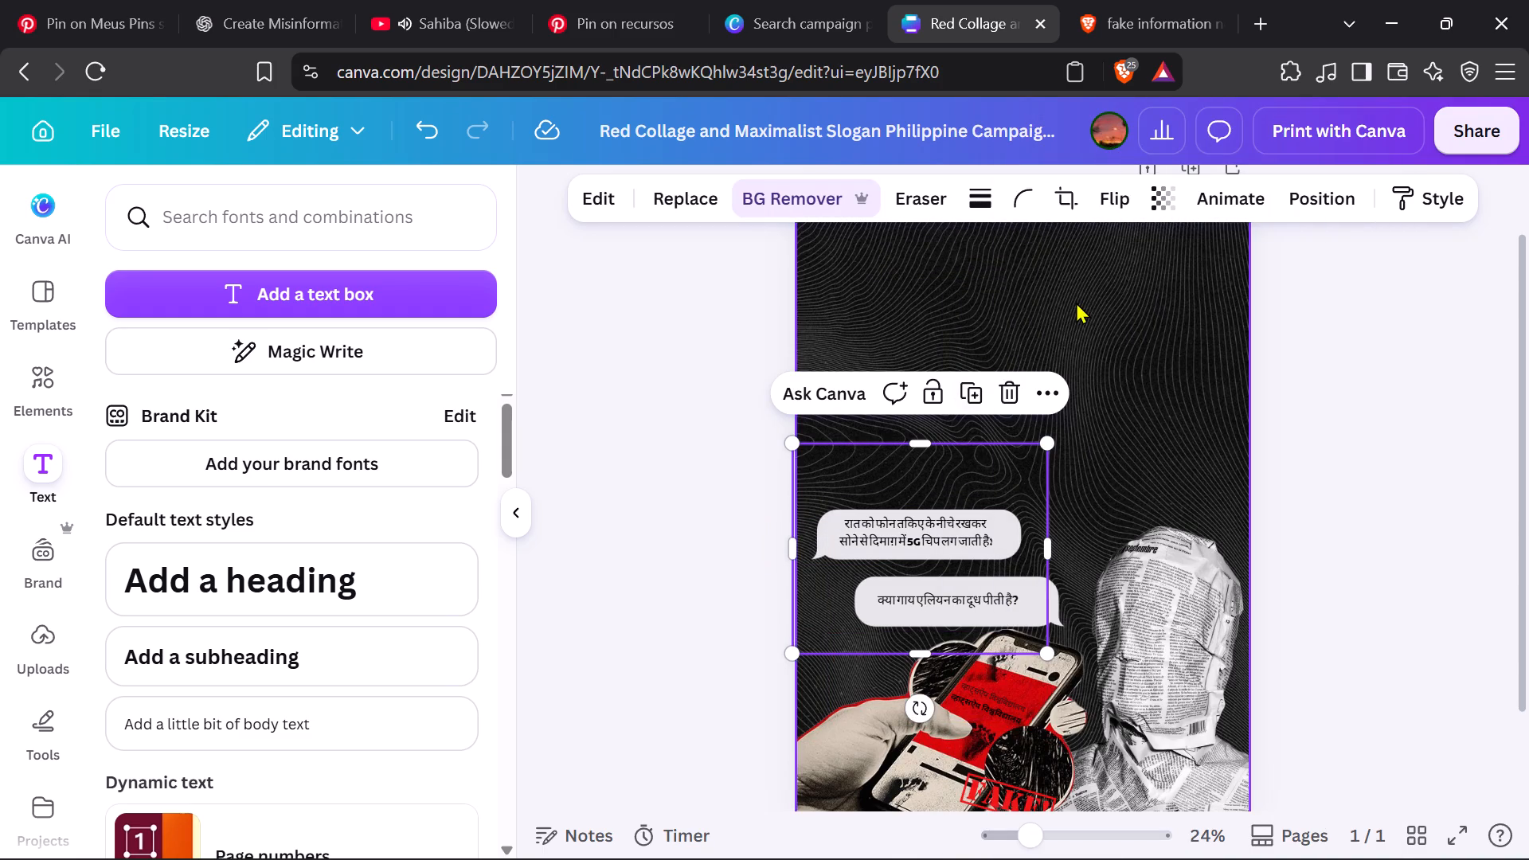
right_click(940, 459)
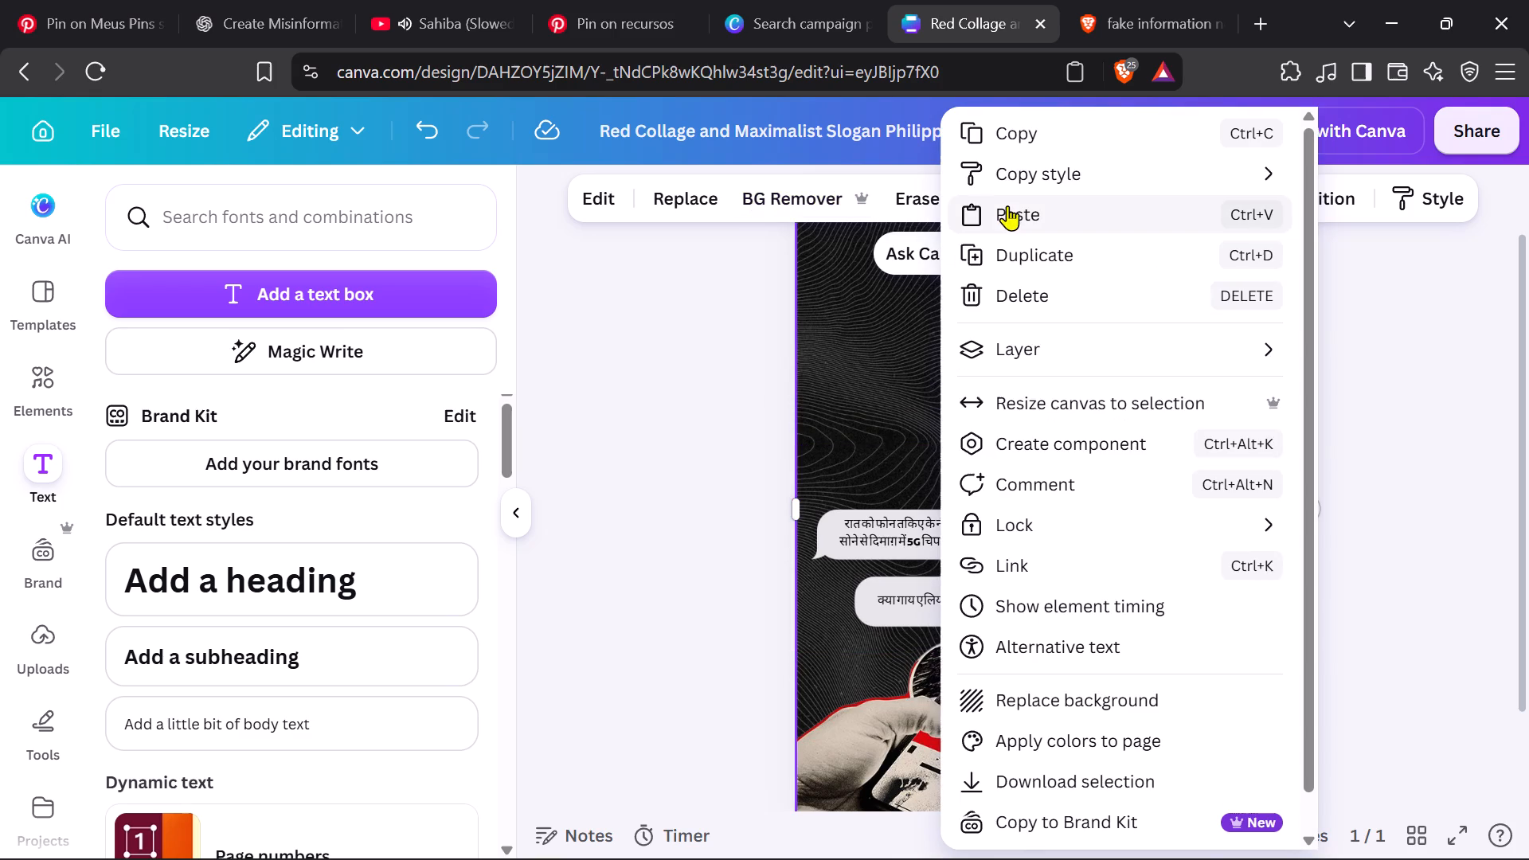
click(1007, 205)
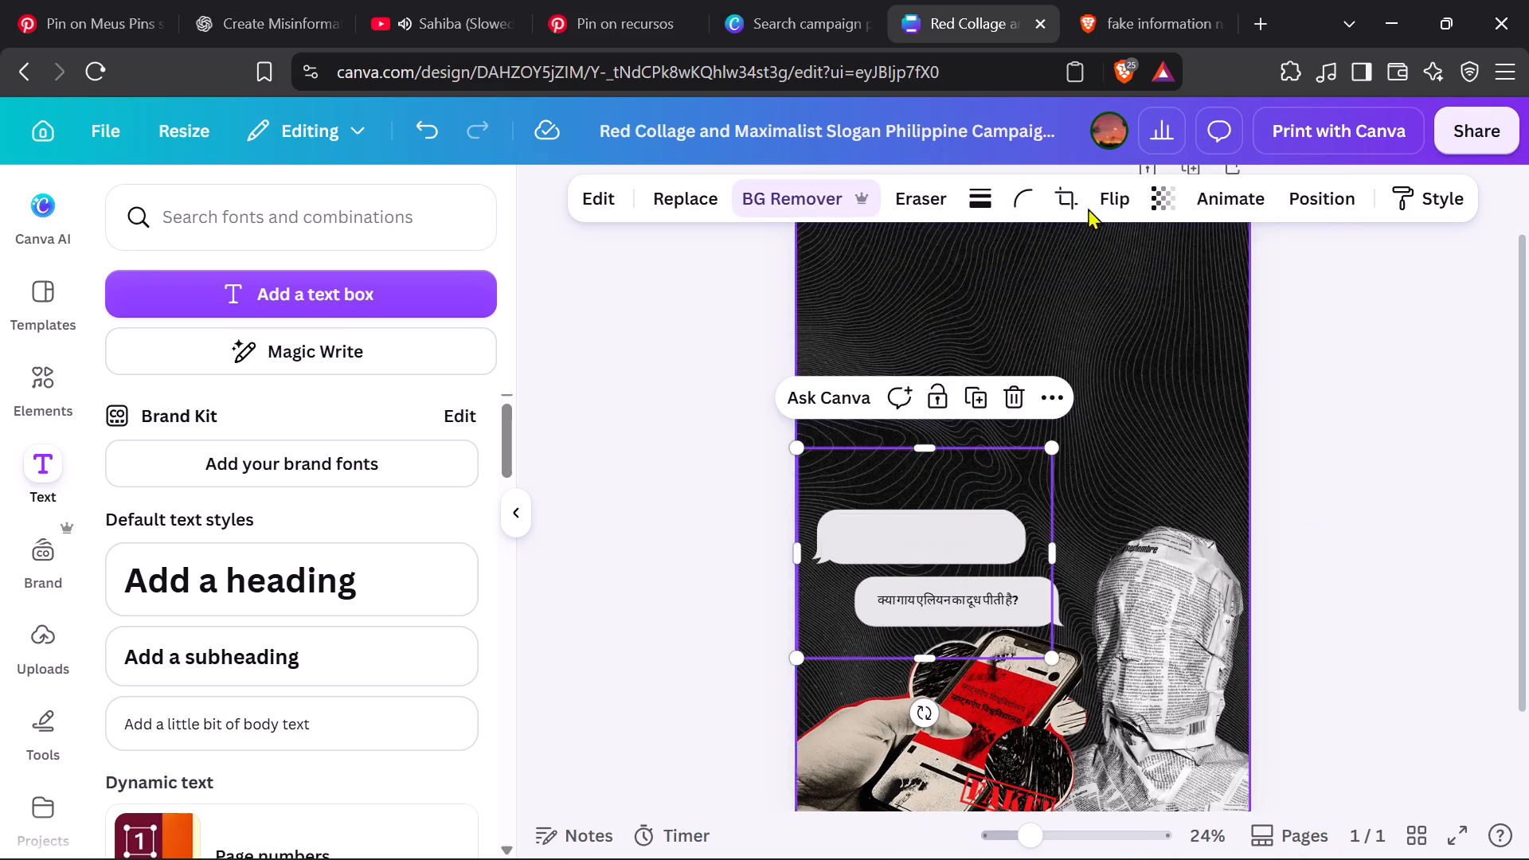
Flip the duplicated chat bubble horizontally so its tail points to the right.
click(1124, 189)
click(1158, 258)
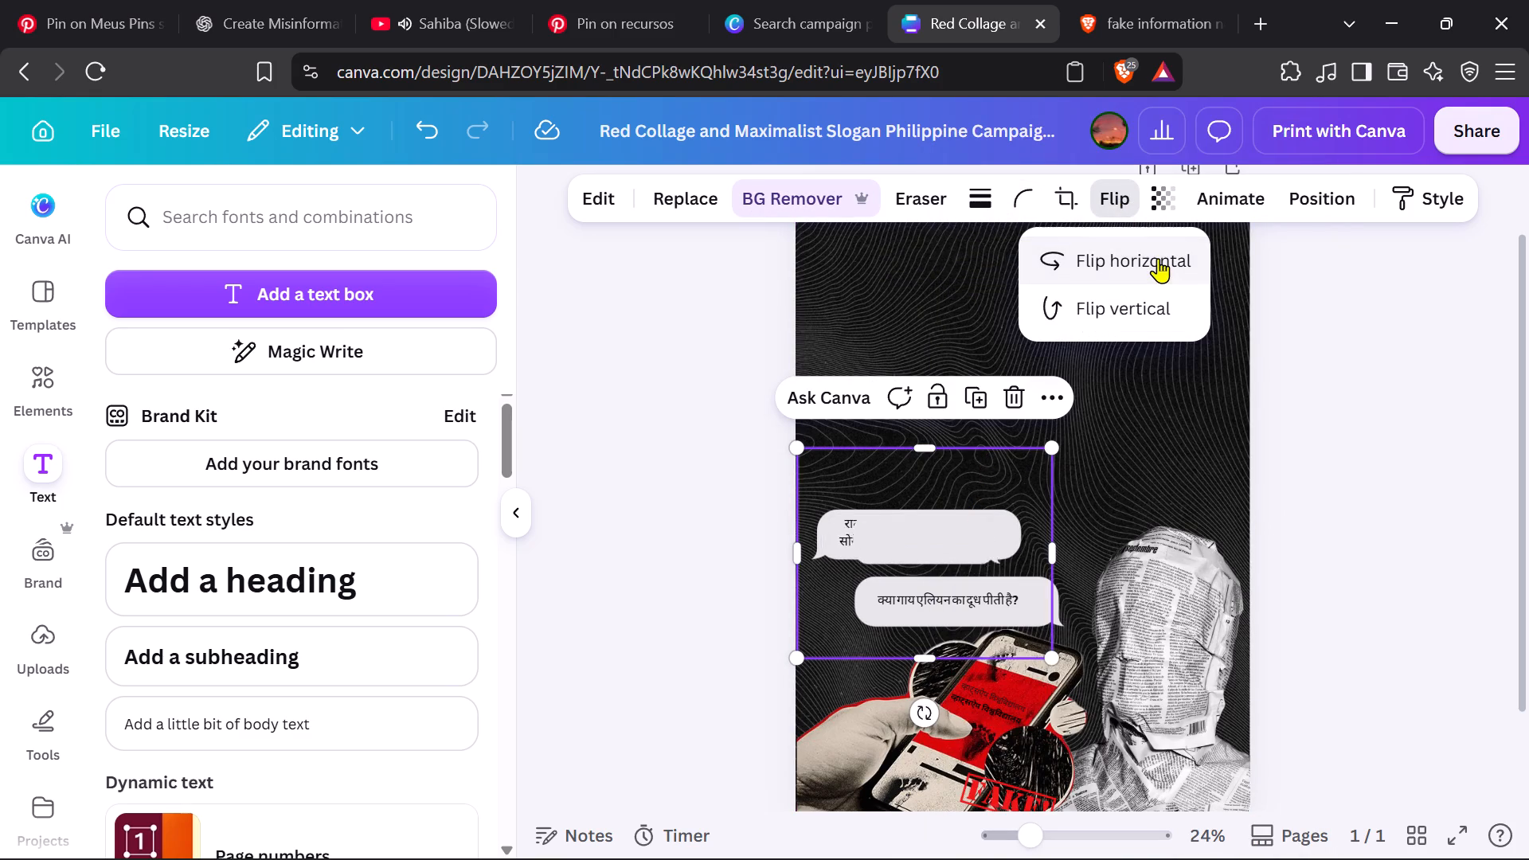
click(1158, 258)
click(1158, 258)
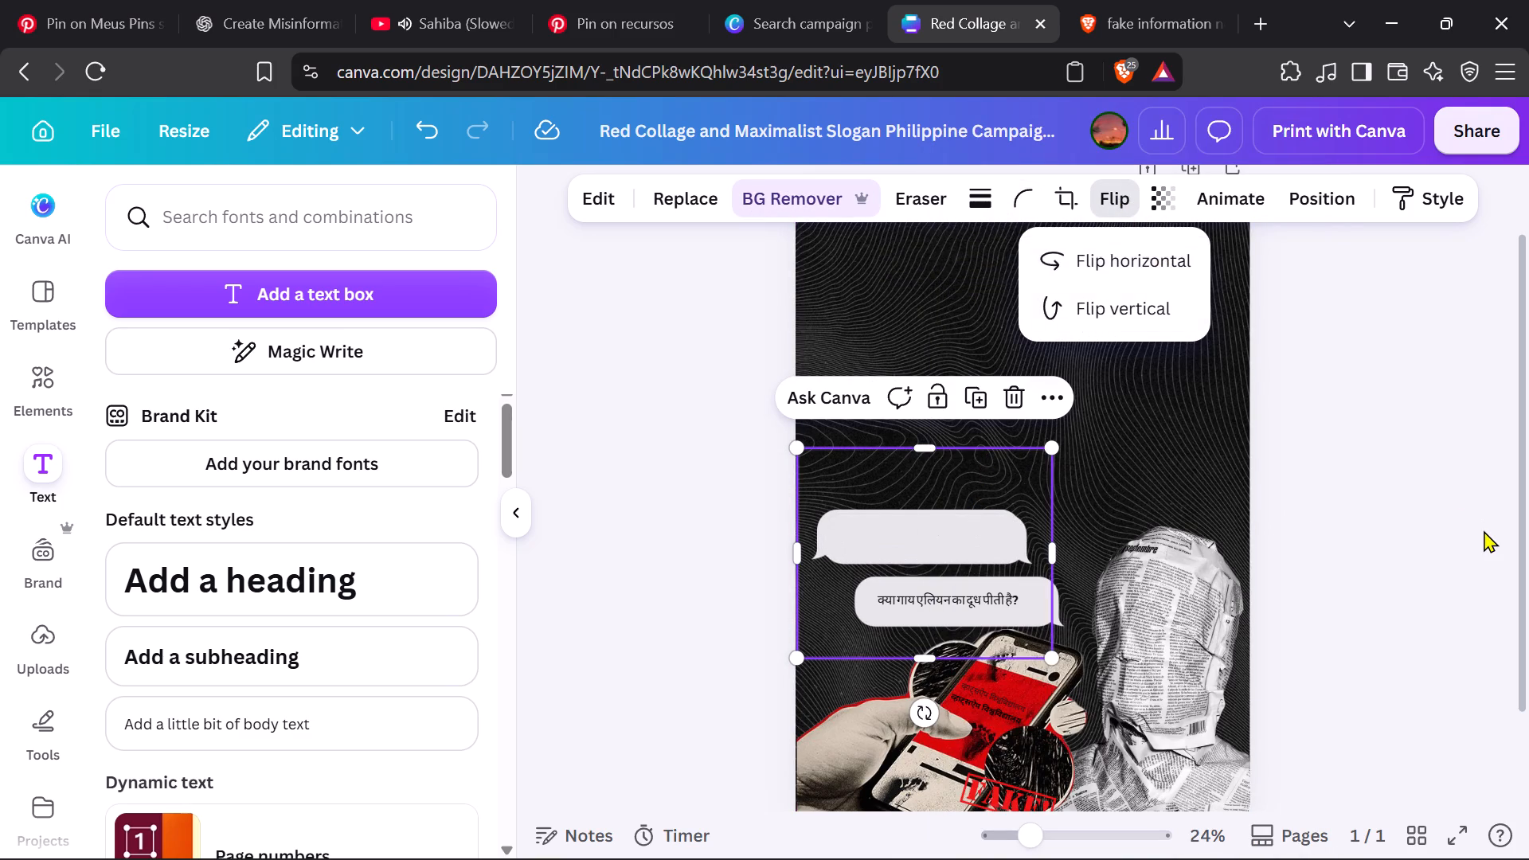
click(1484, 530)
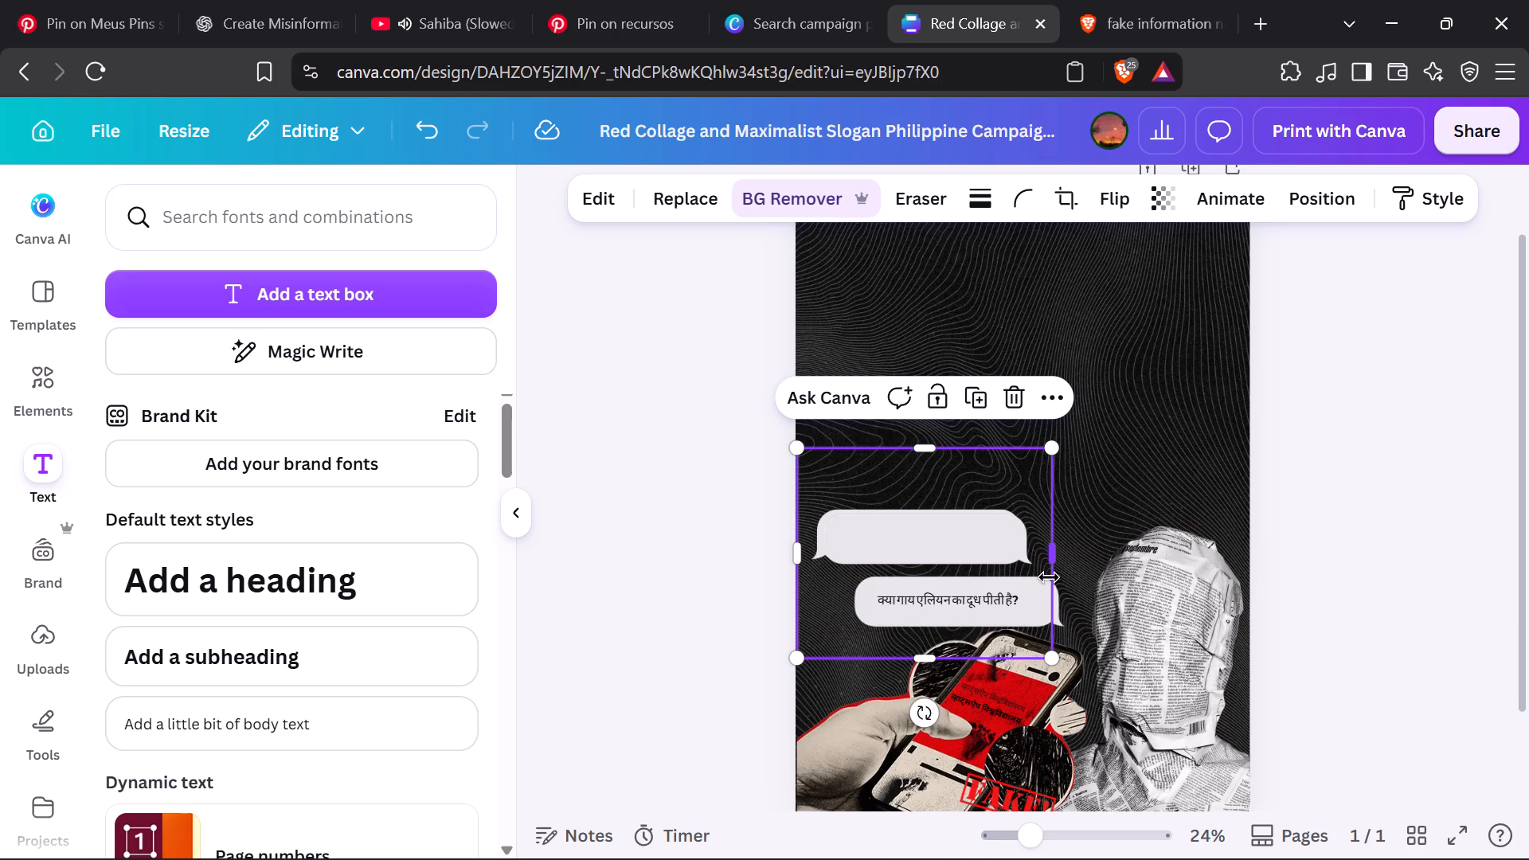
Move the flipped empty bubble straight up until it sits clear above the 5G bubble.
key(Up)
click(745, 579)
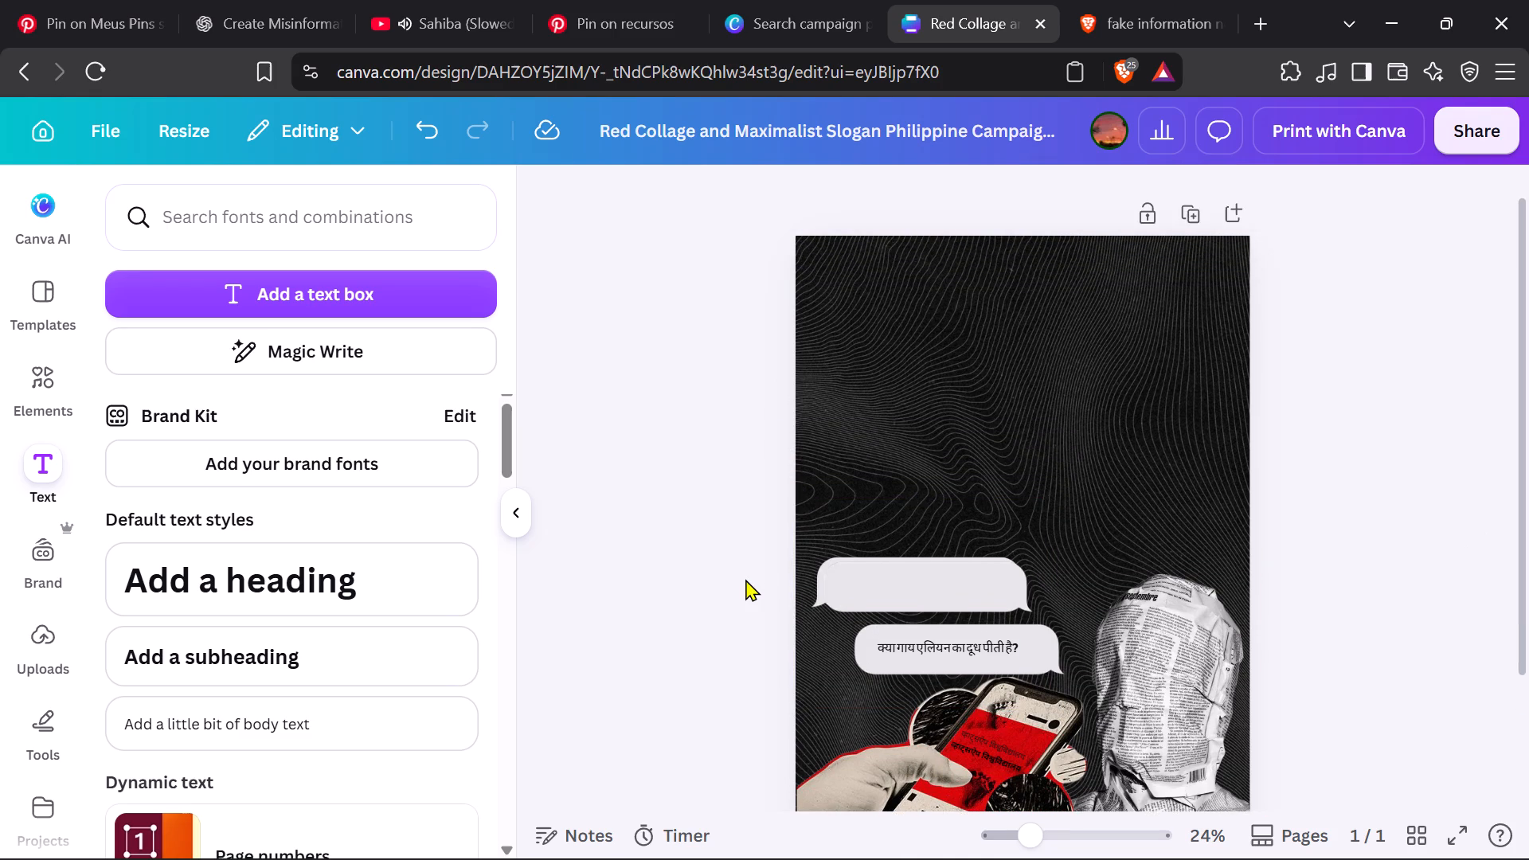
click(844, 594)
key(Up)
key(Up)
key(Up)
key(Up)
key(Up)
key(Up)
key(Up)
key(Up)
key(Up)
key(Up)
key(Up)
key(Up)
key(Up)
key(Up)
key(Up)
key(Up)
key(Up)
key(Up)
key(Up)
key(Up)
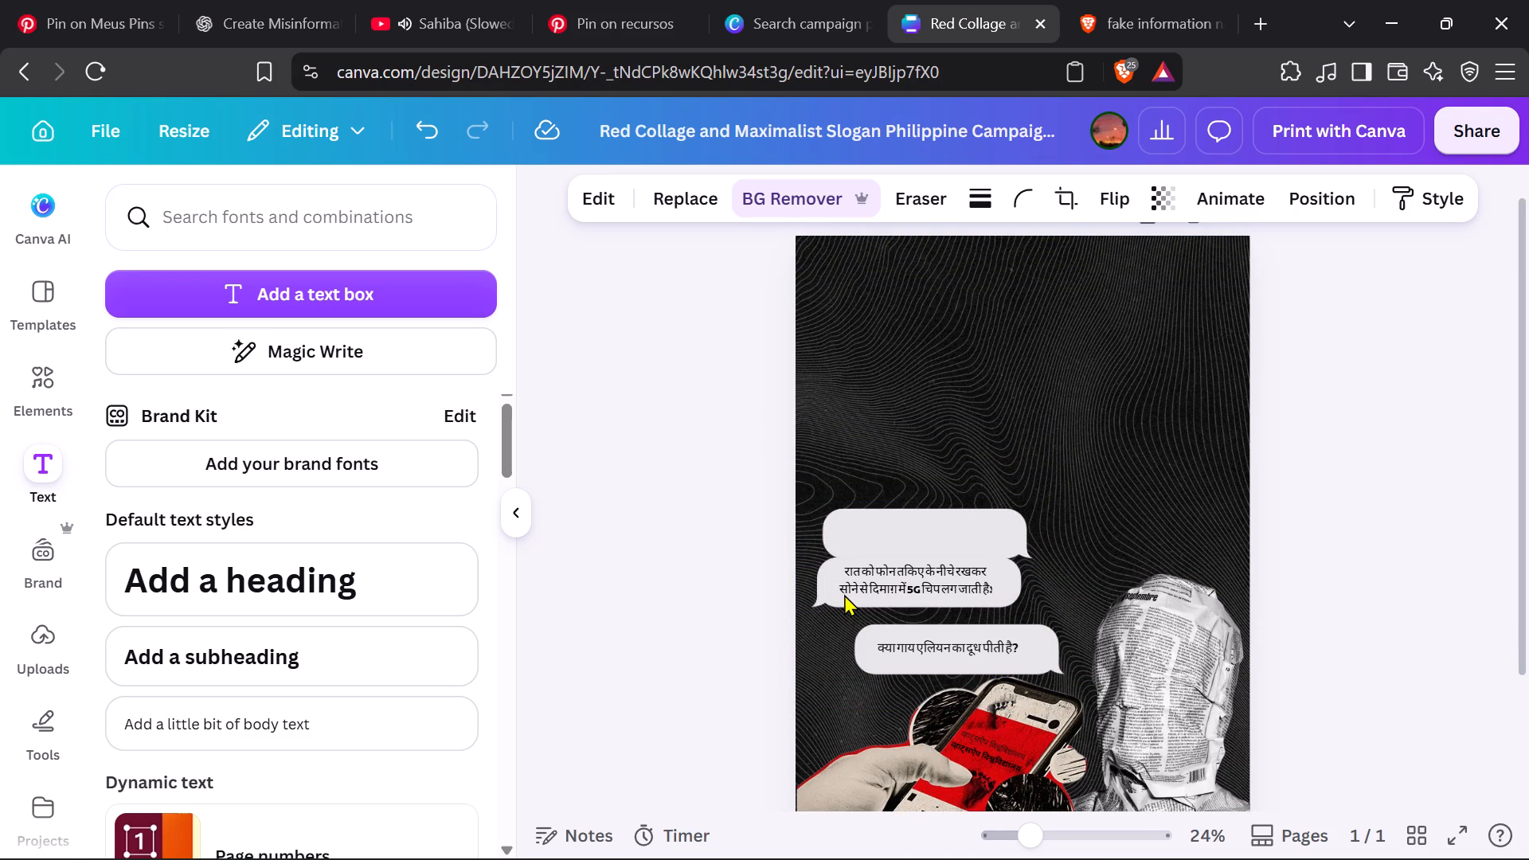
key(Up)
key(Up)
key(Up)
key(Up)
key(Up)
key(Up)
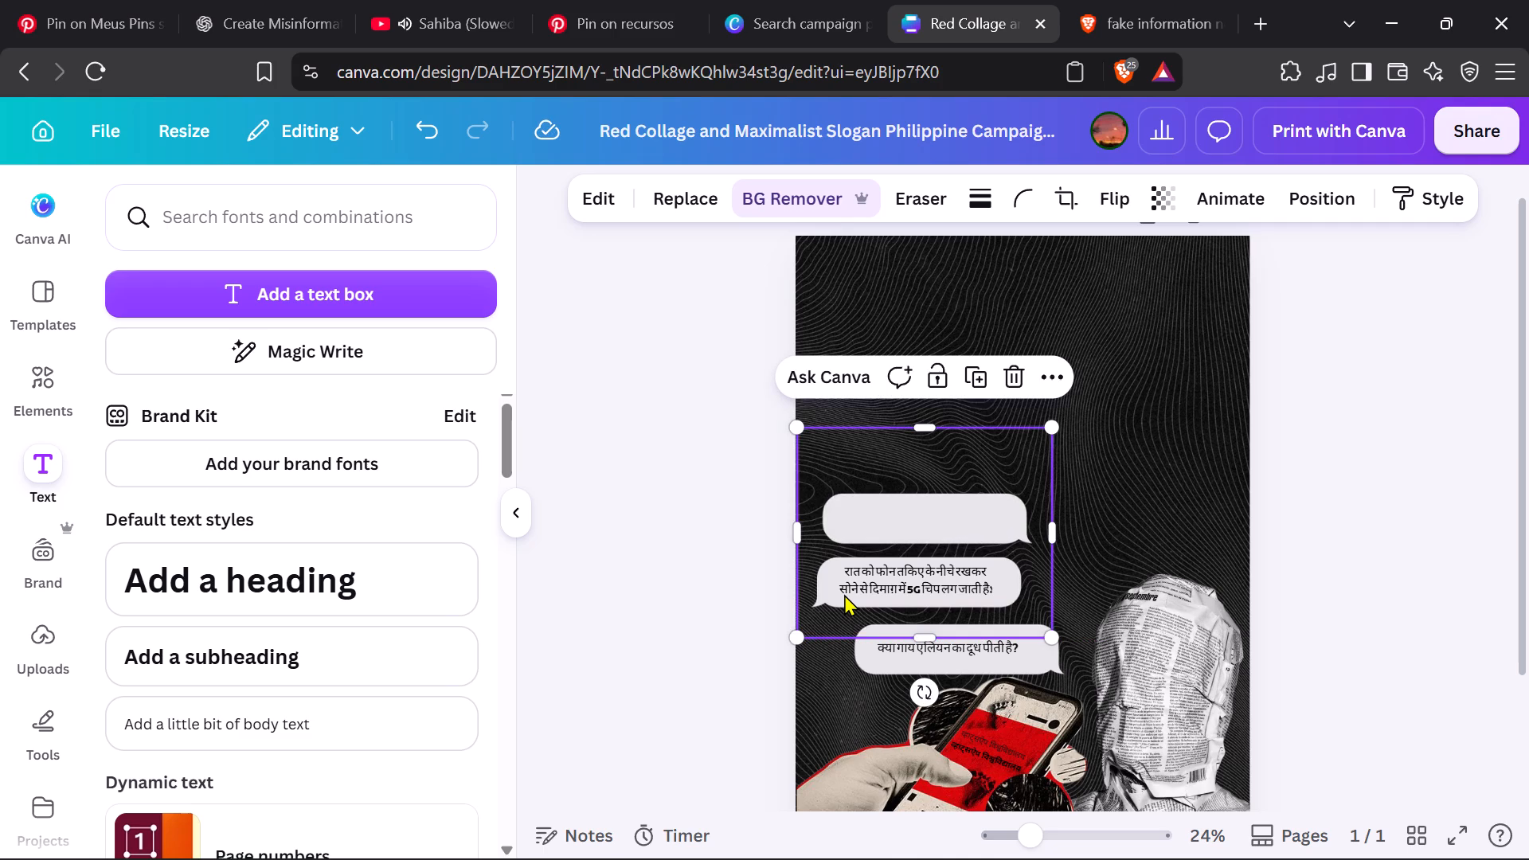
Shift the empty bubble slightly right and further up, leaving a wide gap above the 5G bubble.
click(814, 593)
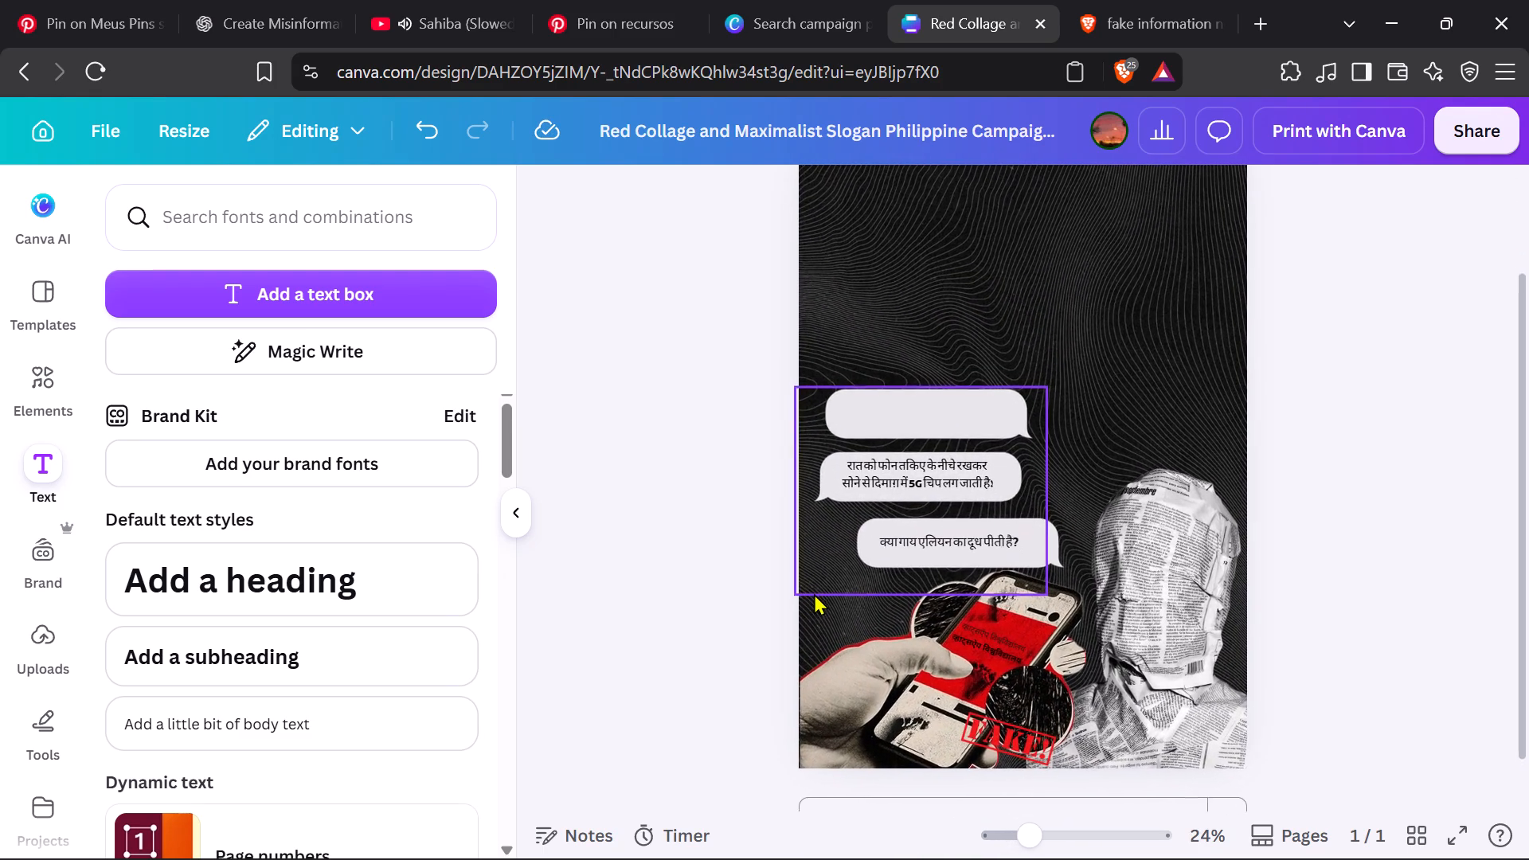
click(823, 520)
key(Right)
key(Right)
key(Right)
key(Right)
key(Right)
key(Right)
key(Right)
key(Right)
key(Right)
key(Right)
key(Right)
key(Right)
key(Right)
key(Right)
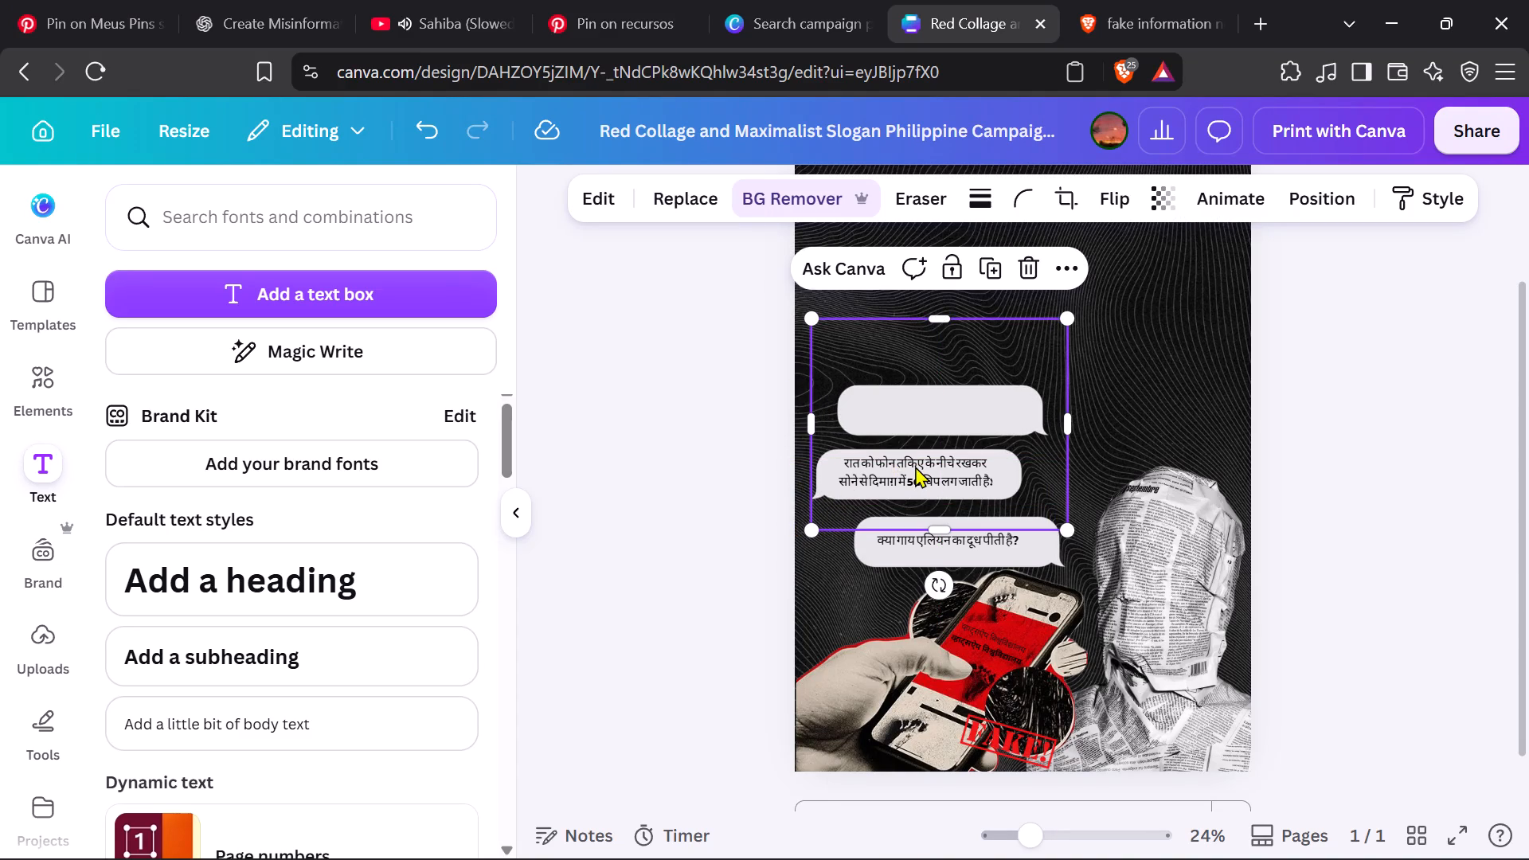
key(Up)
key(Up)
key(Up)
key(Up)
key(Up)
key(Up)
key(Up)
key(Up)
key(Up)
key(Up)
key(Up)
key(Up)
key(Up)
key(Up)
key(Up)
key(Up)
key(Up)
key(Up)
key(Up)
key(Up)
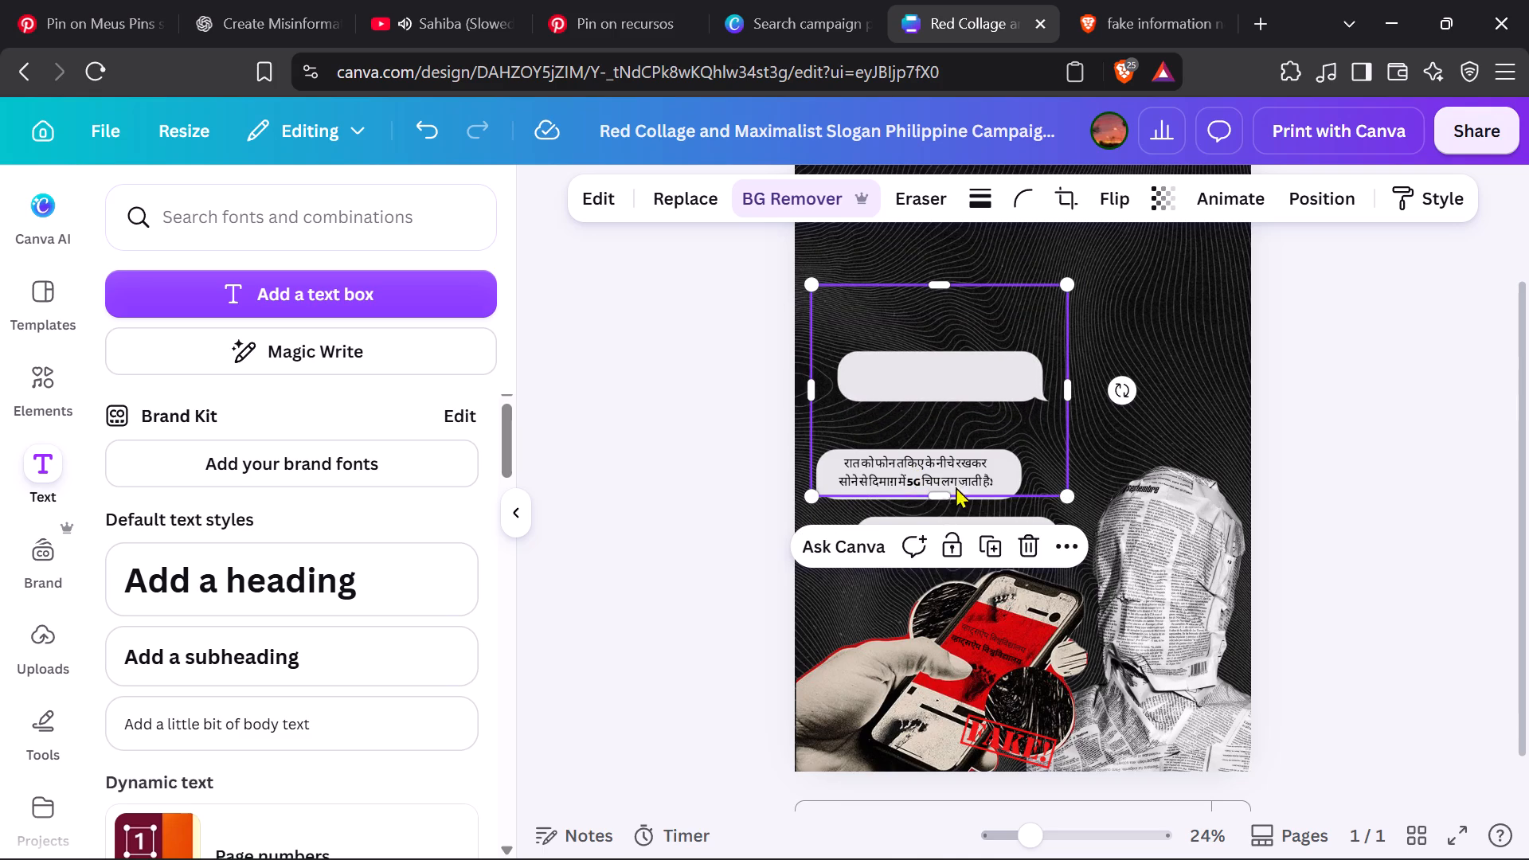
Move the chat bubble graphic behind the 5G text right, closer in line with the bubble below it.
click(997, 508)
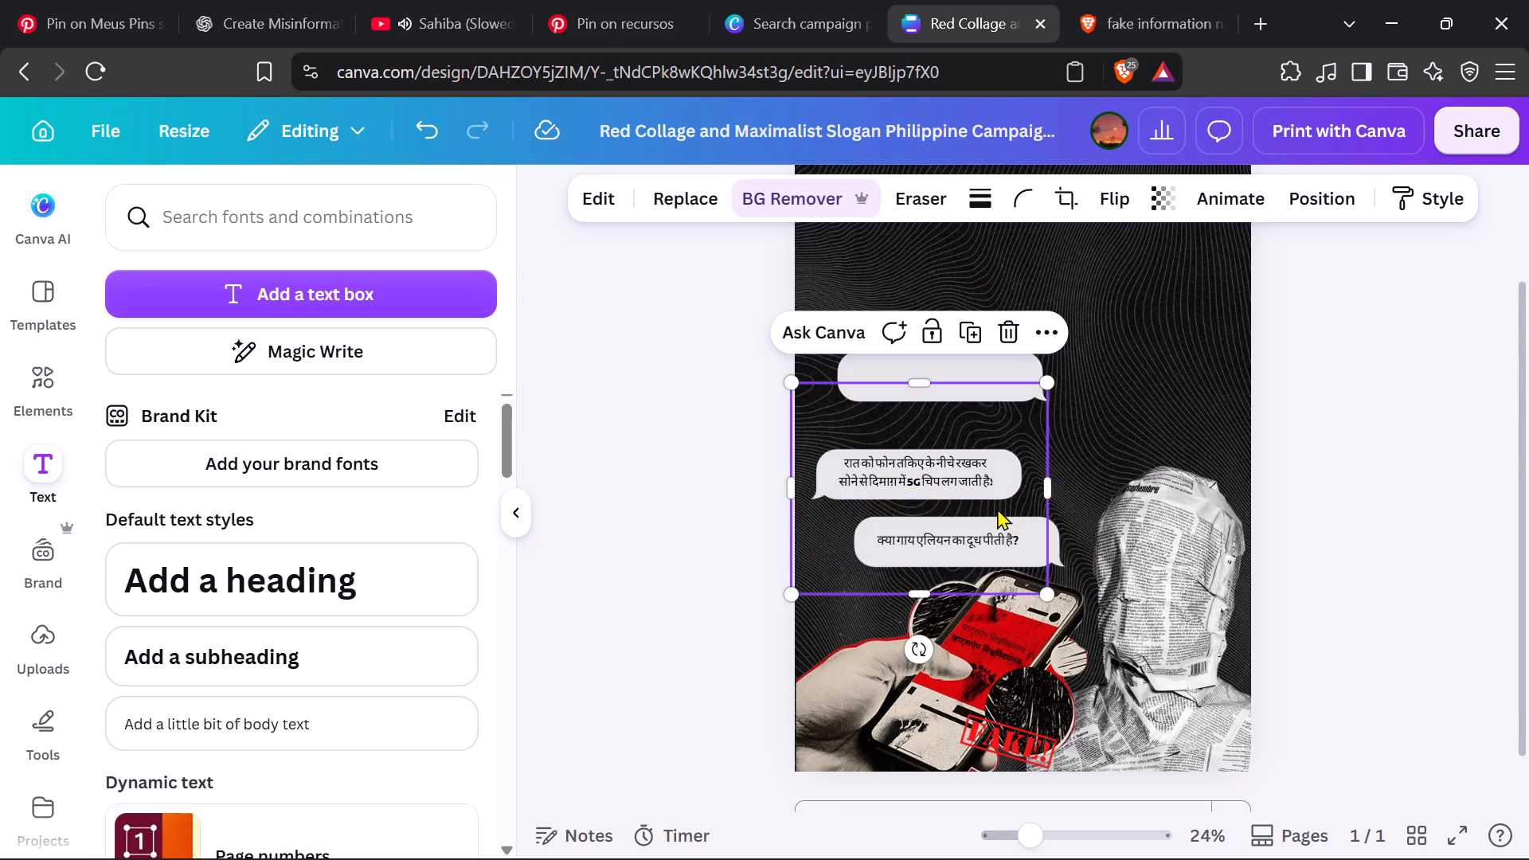
key(Right)
key(Right)
key(Right)
key(Right)
key(Right)
key(Right)
key(Right)
key(Right)
key(Right)
key(Right)
key(Right)
key(Right)
key(Right)
key(Right)
key(Right)
key(Right)
key(Right)
key(Right)
key(Right)
key(Right)
key(Right)
key(Right)
key(Right)
key(Right)
key(Right)
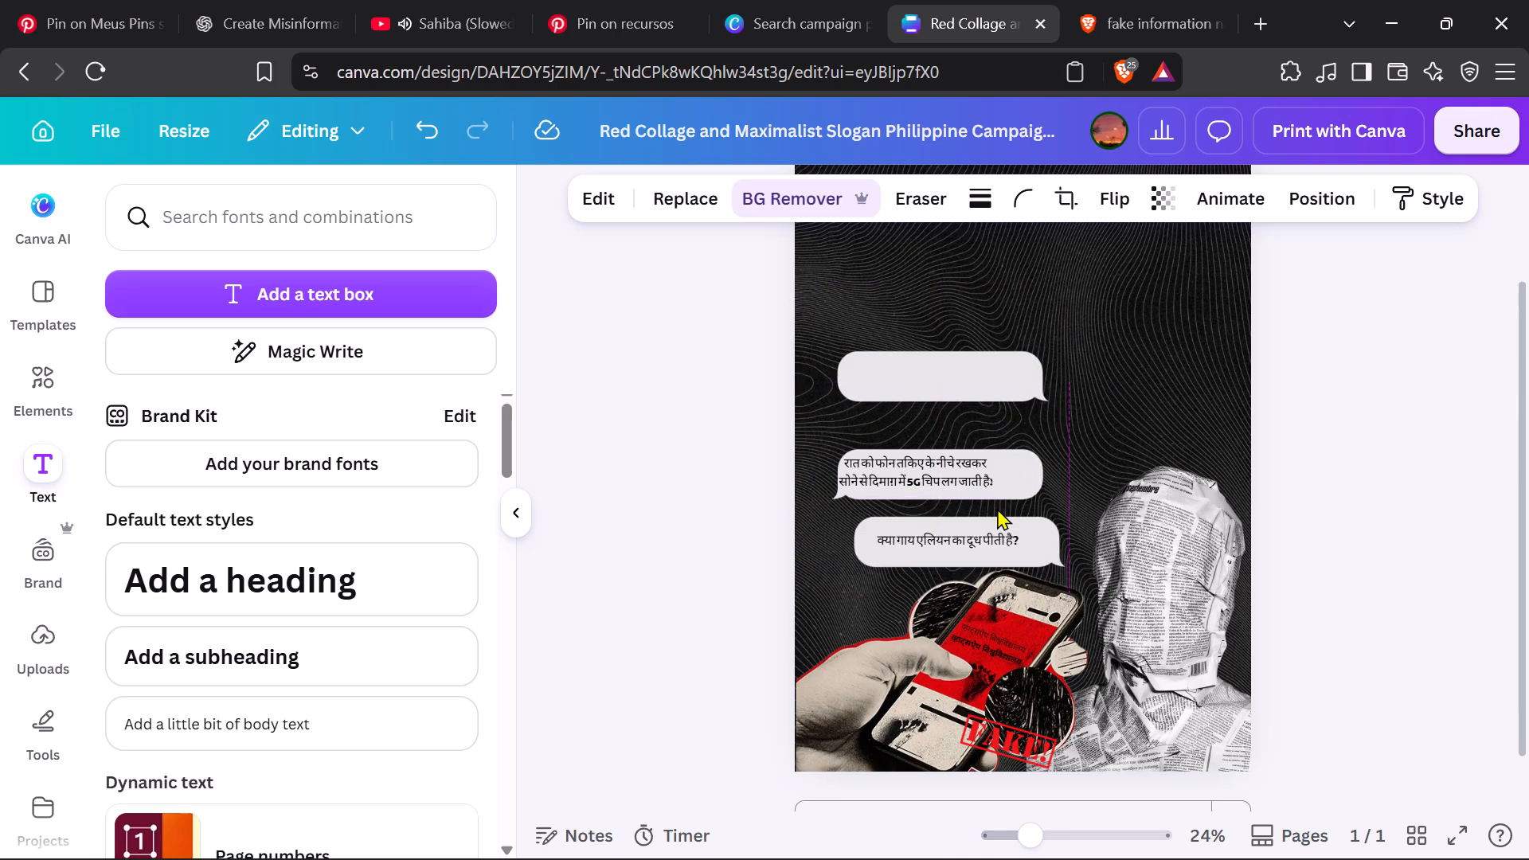
key(Right)
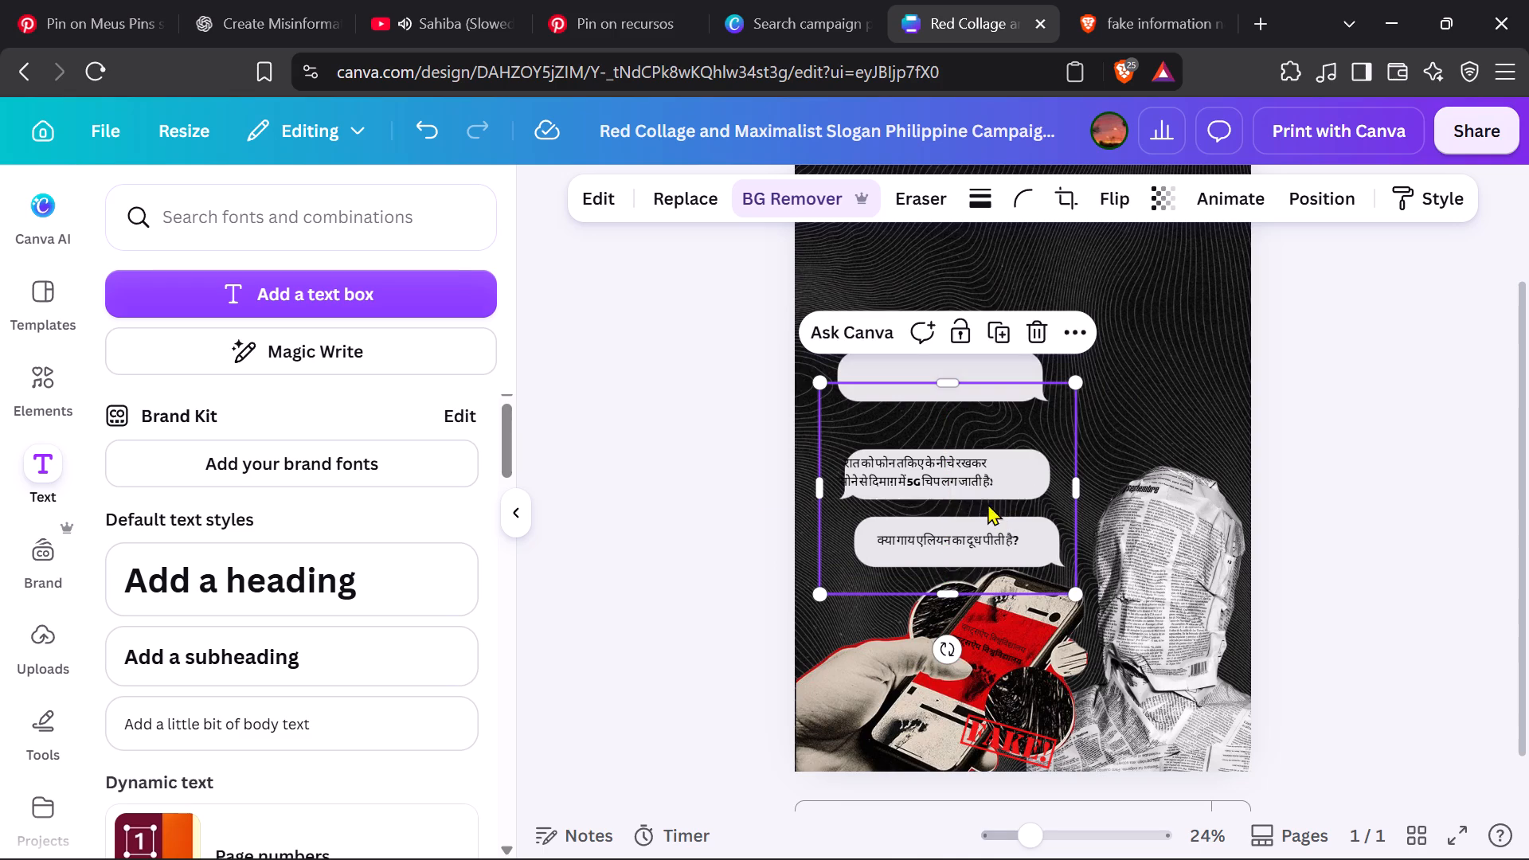
Move the two-line 5G text right until it is centred in its shifted bubble.
click(975, 498)
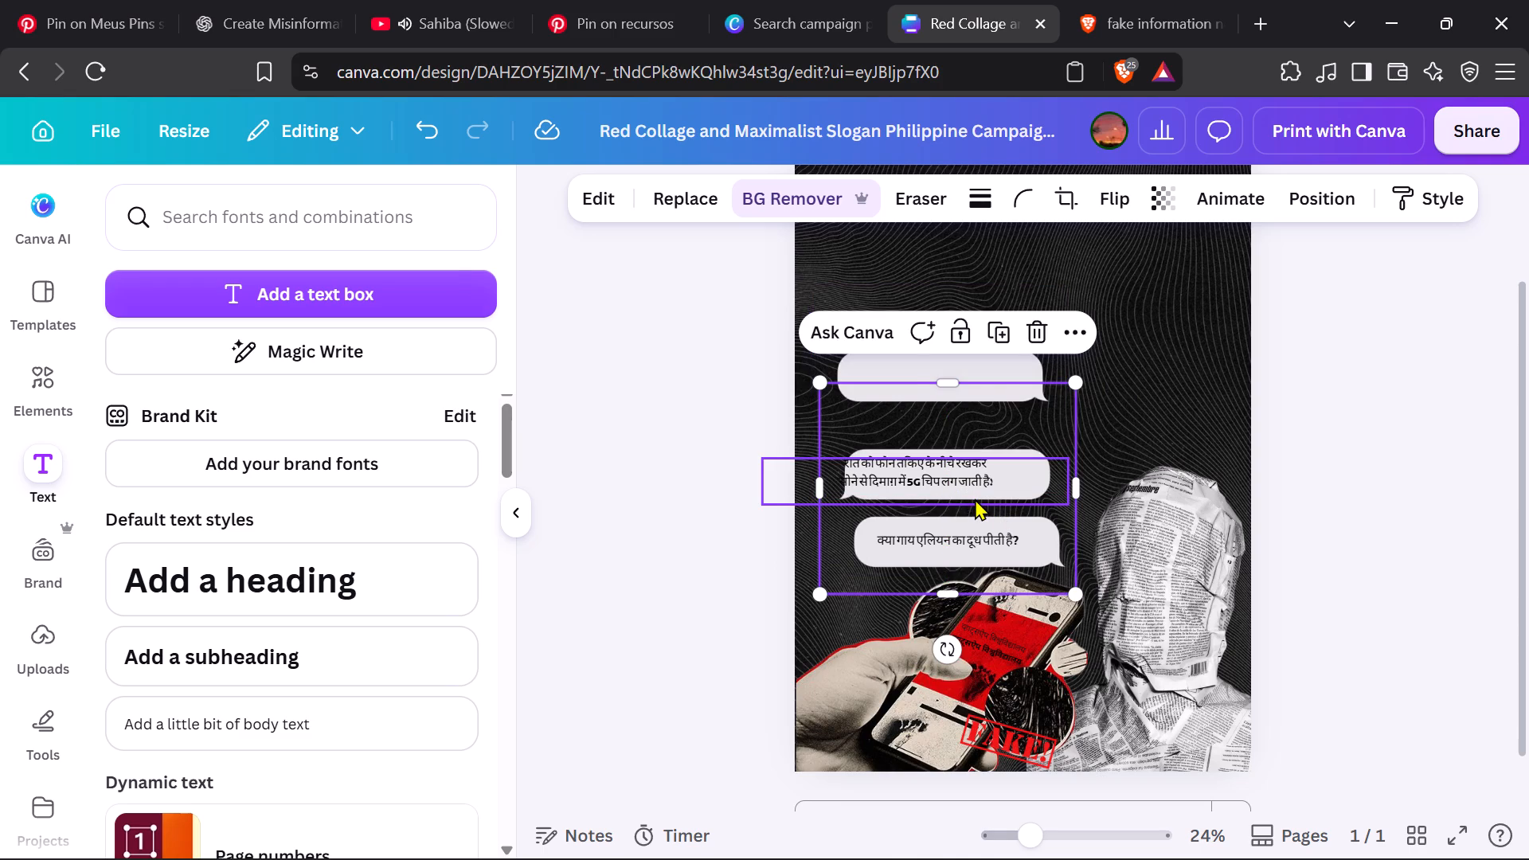
key(Right)
key(Right)
key(Right)
key(Right)
key(Right)
key(Right)
key(Right)
key(Right)
key(Right)
key(Right)
key(Right)
key(Right)
key(Right)
key(Right)
key(Right)
key(Right)
key(Right)
key(Right)
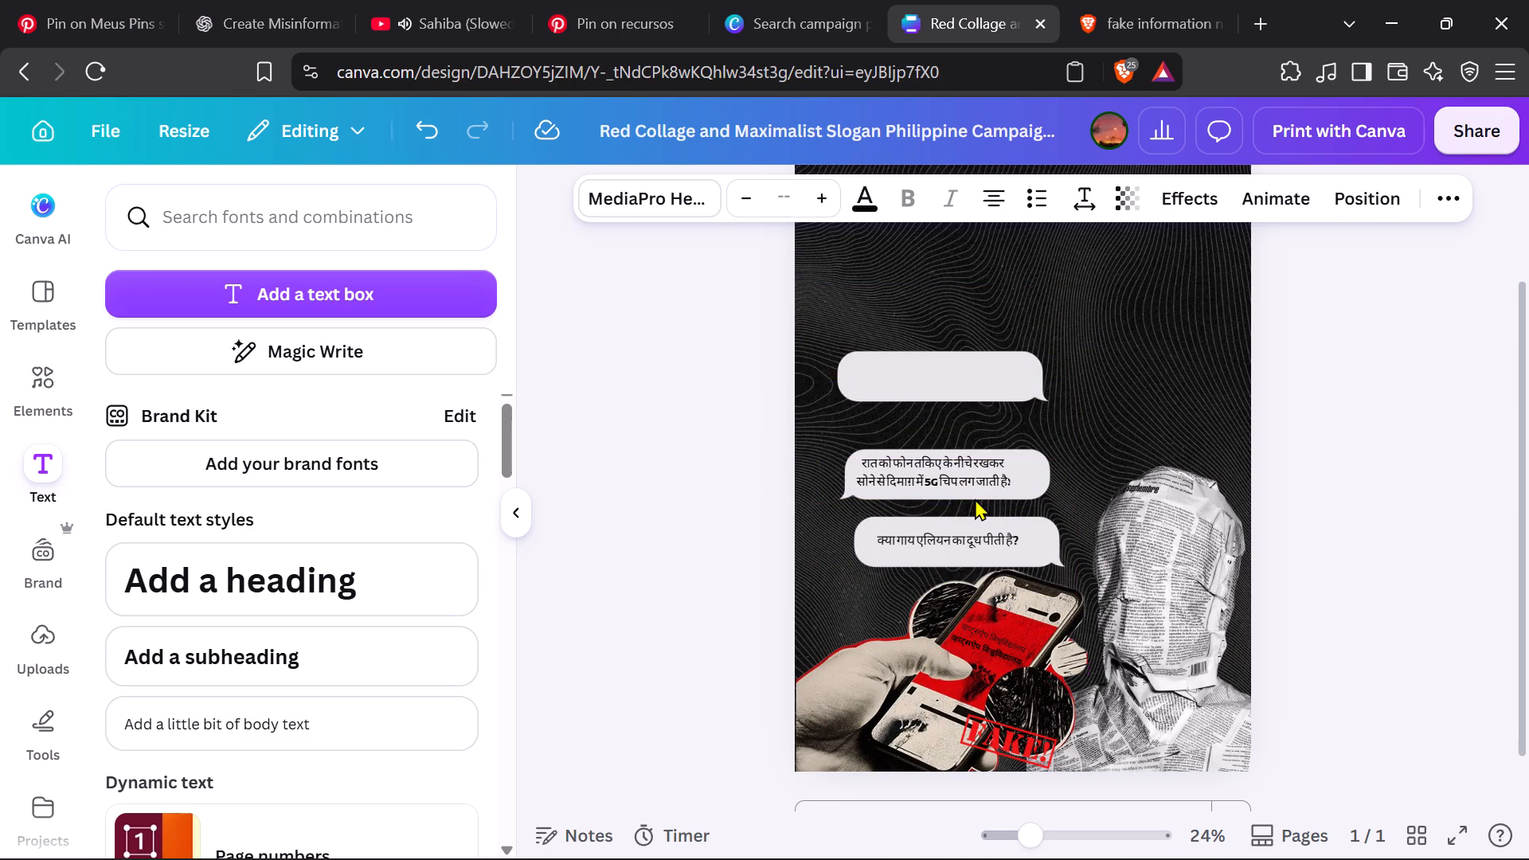
key(Right)
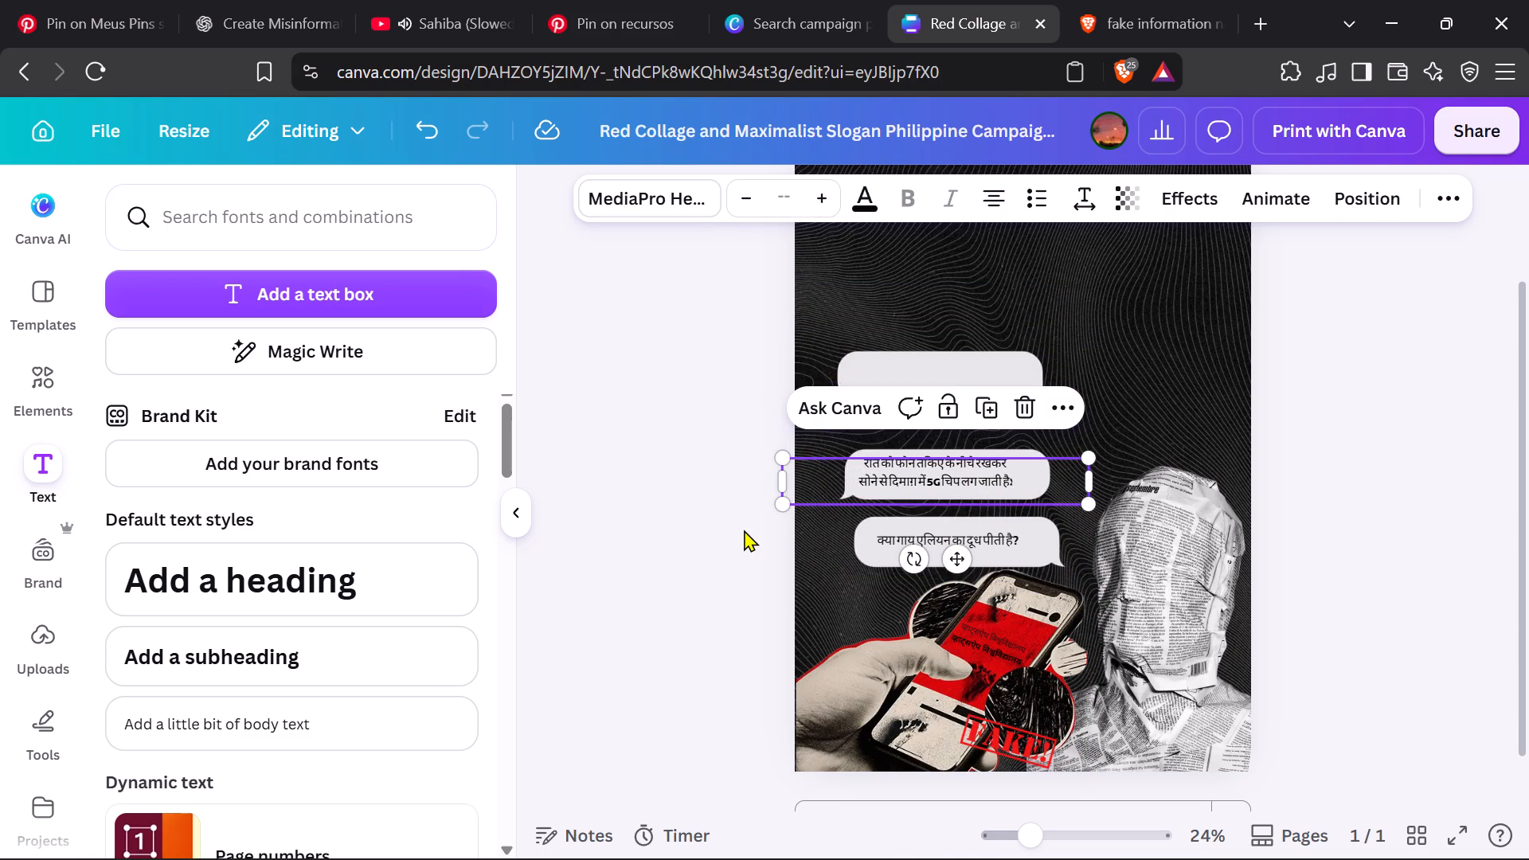
click(744, 530)
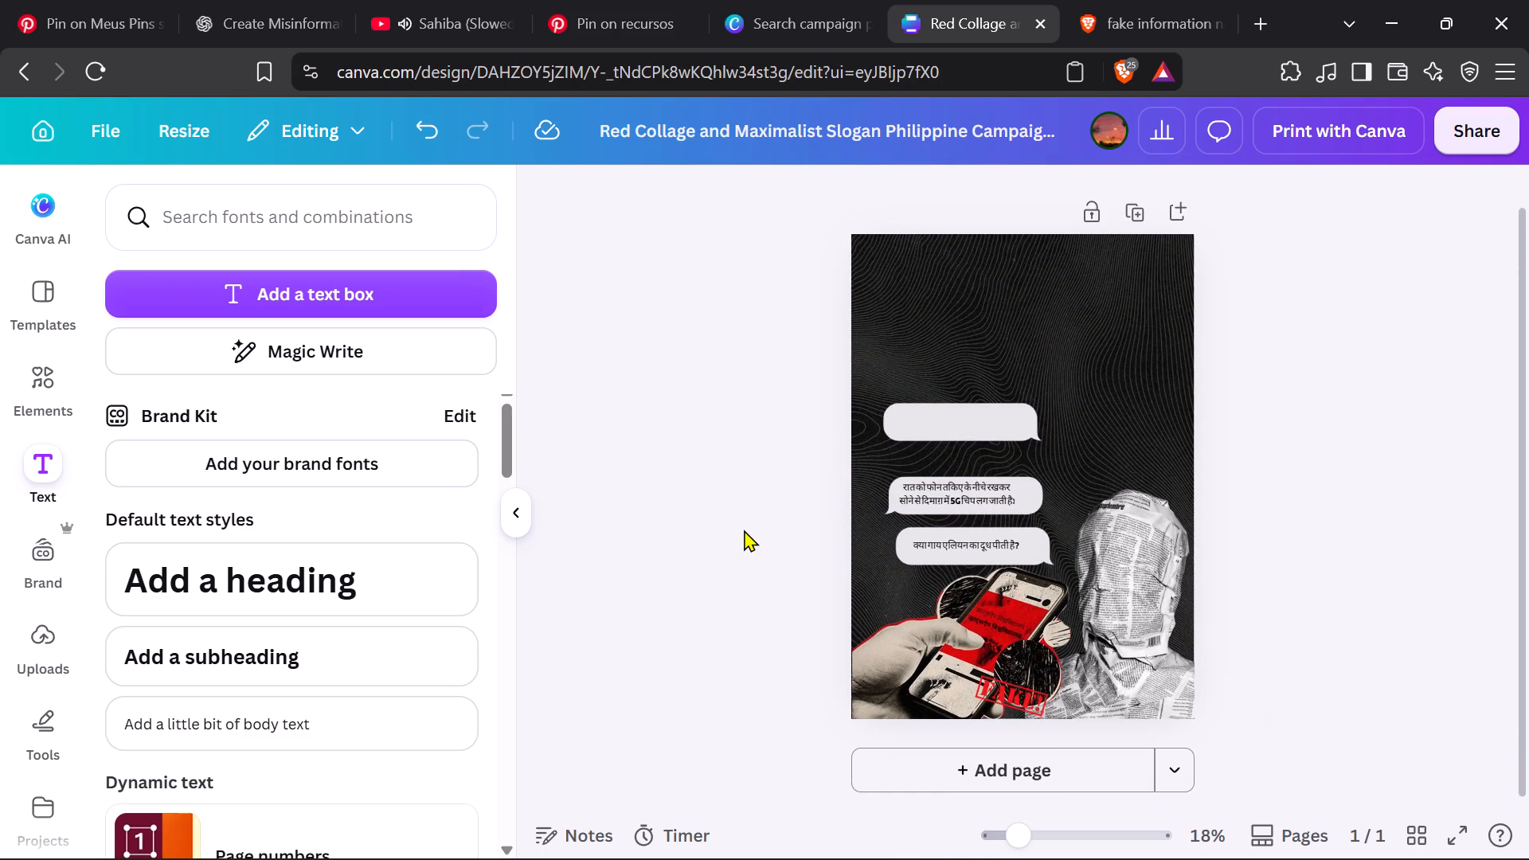
Move the empty bubble down and slightly right, closer to the 5G bubble and in line with the bottom bubble.
scroll(744, 530, up, 1)
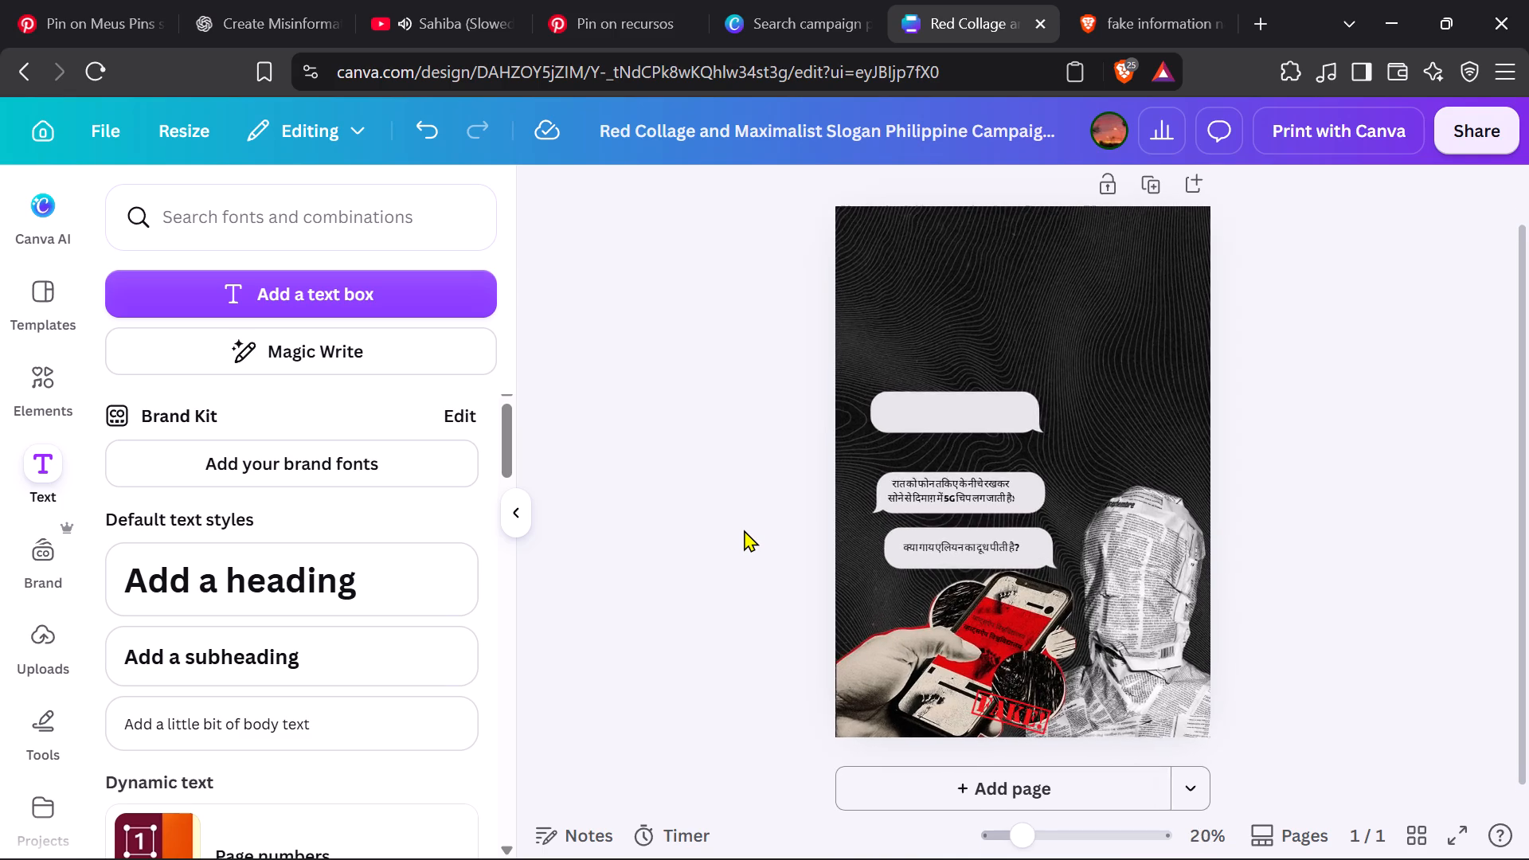
scroll(744, 530, up, 1)
click(880, 381)
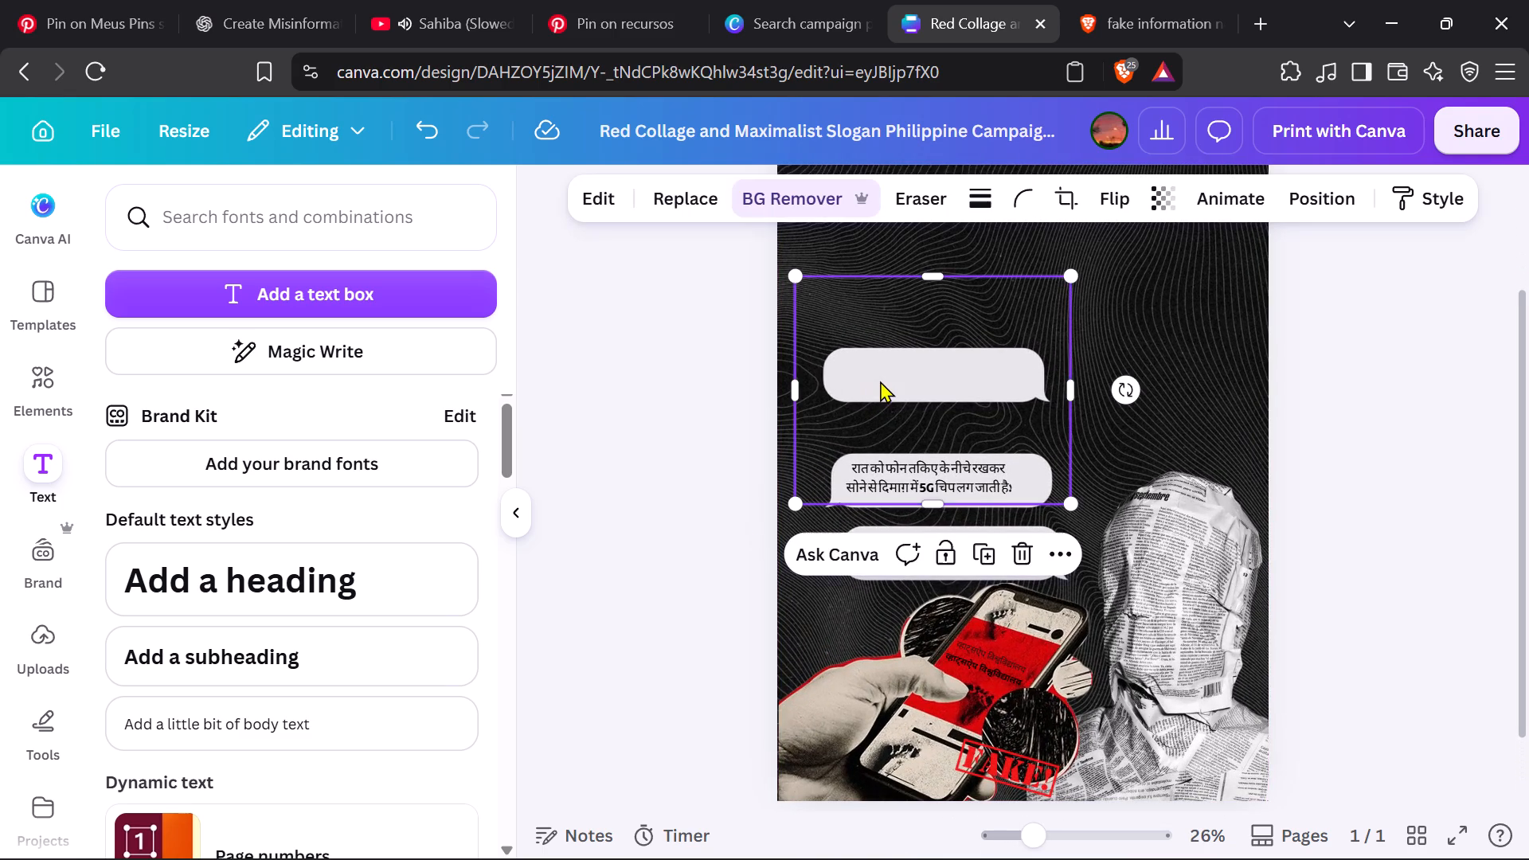
key(Down)
key(Down)
key(Down)
key(Down)
key(Down)
key(Down)
key(Down)
key(Down)
key(Down)
key(Down)
key(Down)
key(Down)
key(Down)
key(Down)
key(Down)
key(Down)
key(Down)
key(Down)
key(Down)
key(Down)
key(Right)
key(Right)
key(Right)
key(Right)
key(Right)
key(Right)
key(Right)
key(Right)
key(Right)
key(Right)
key(Right)
key(Right)
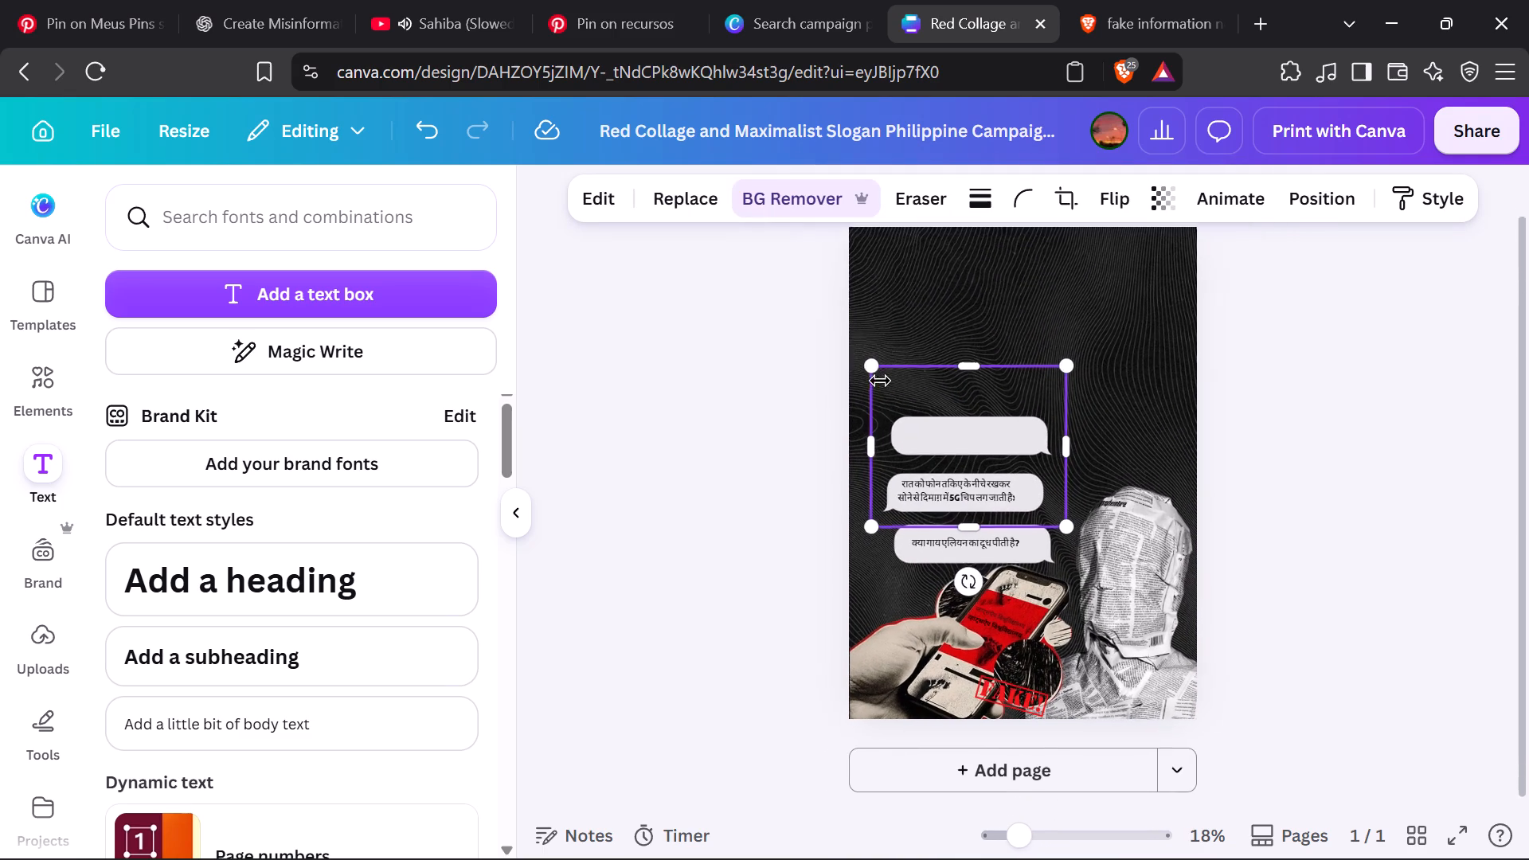
click(761, 465)
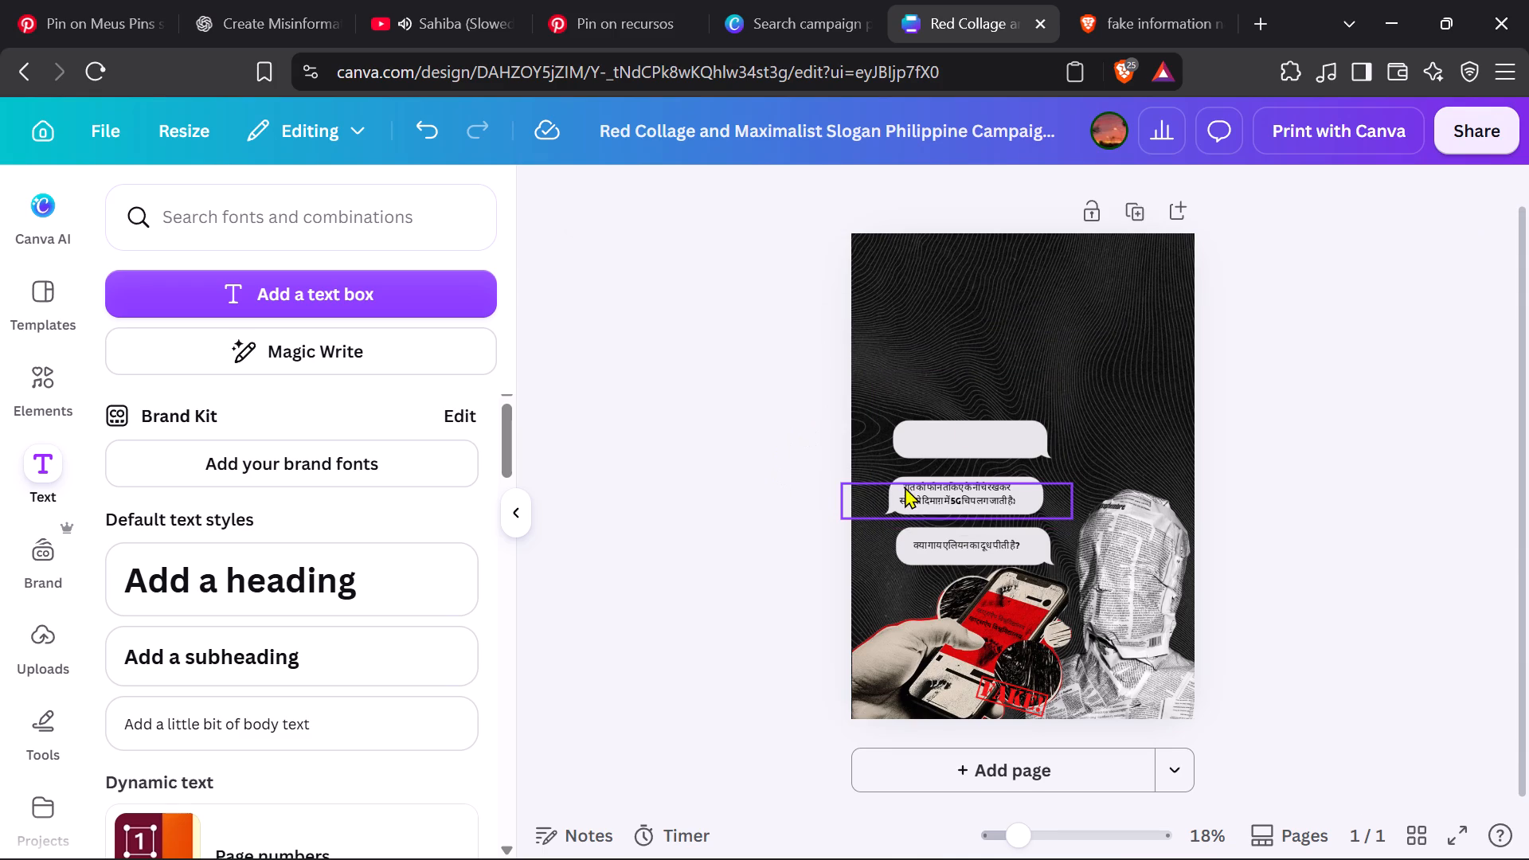
Nudge the empty bubble slightly further down to narrow the gap above the 5G bubble.
click(999, 404)
key(Down)
key(Down)
key(Down)
key(Down)
key(Down)
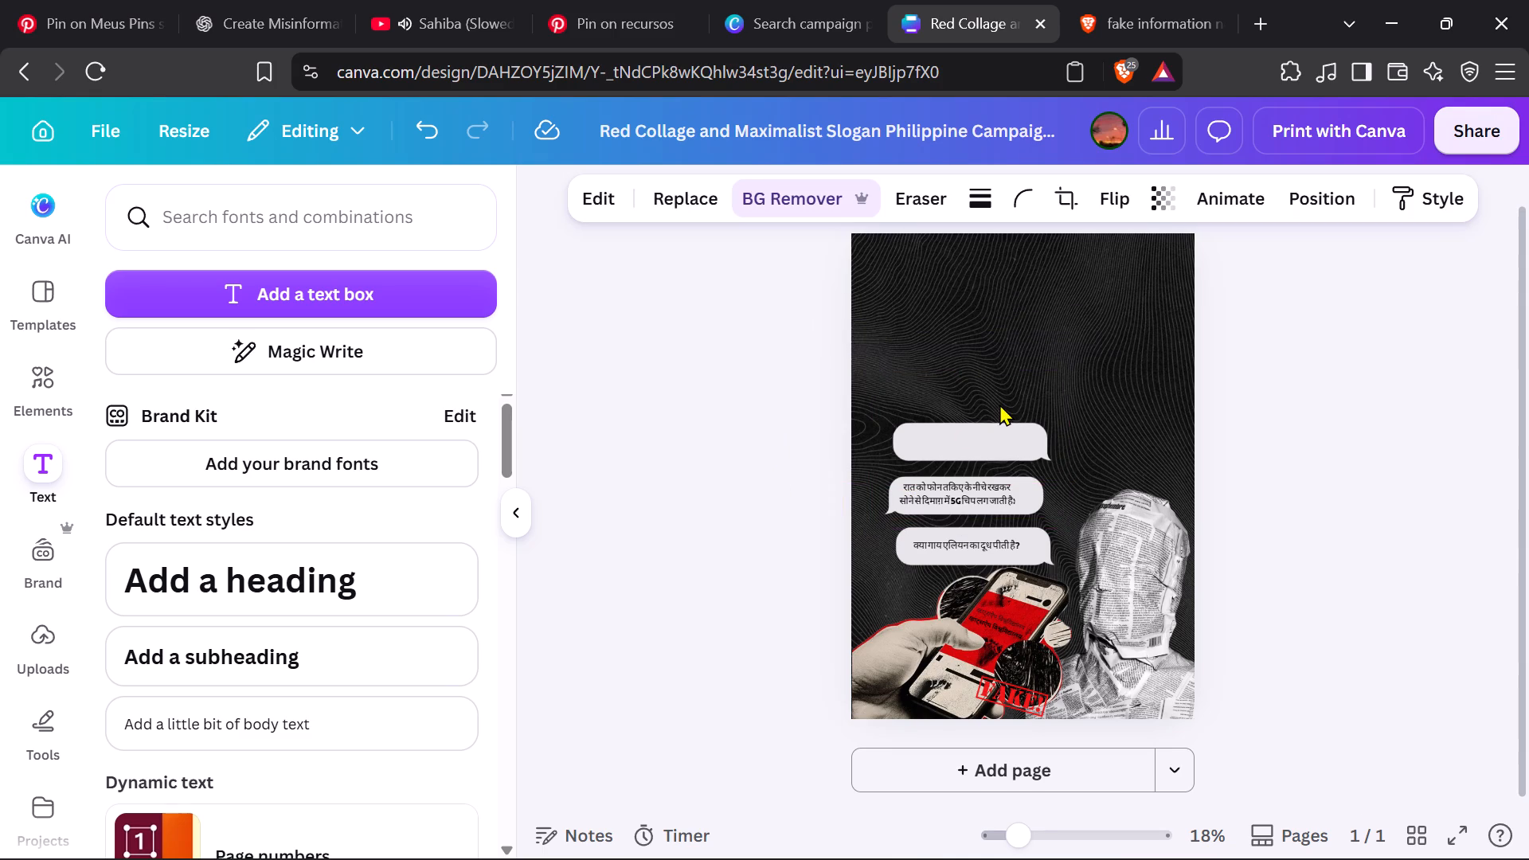
key(Down)
click(717, 600)
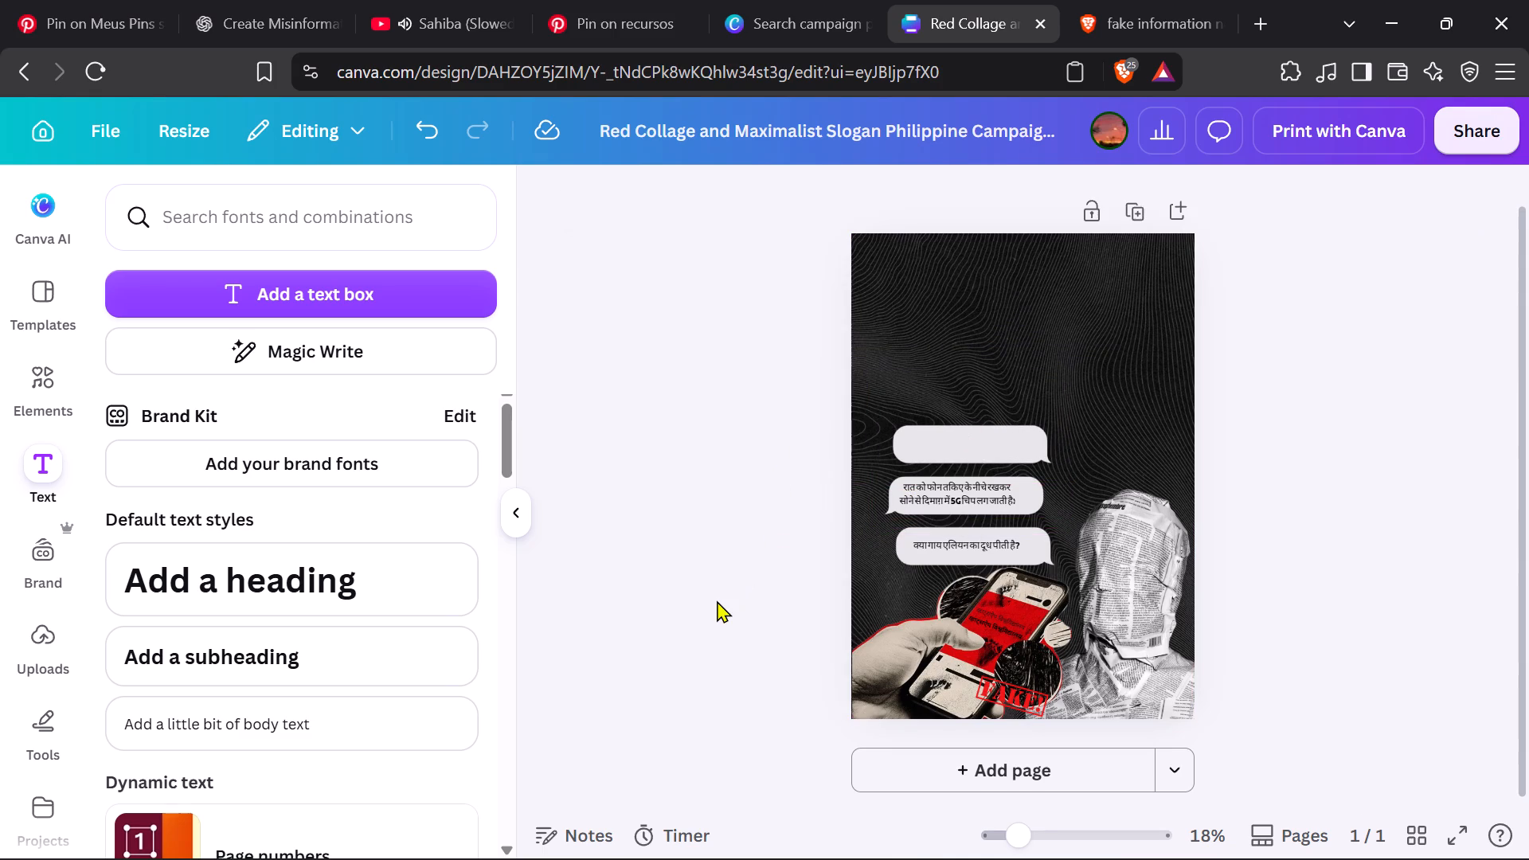
Move the bubble graphic behind the 5G text down, closer to the bottom bubble, leaving its text in place.
click(899, 573)
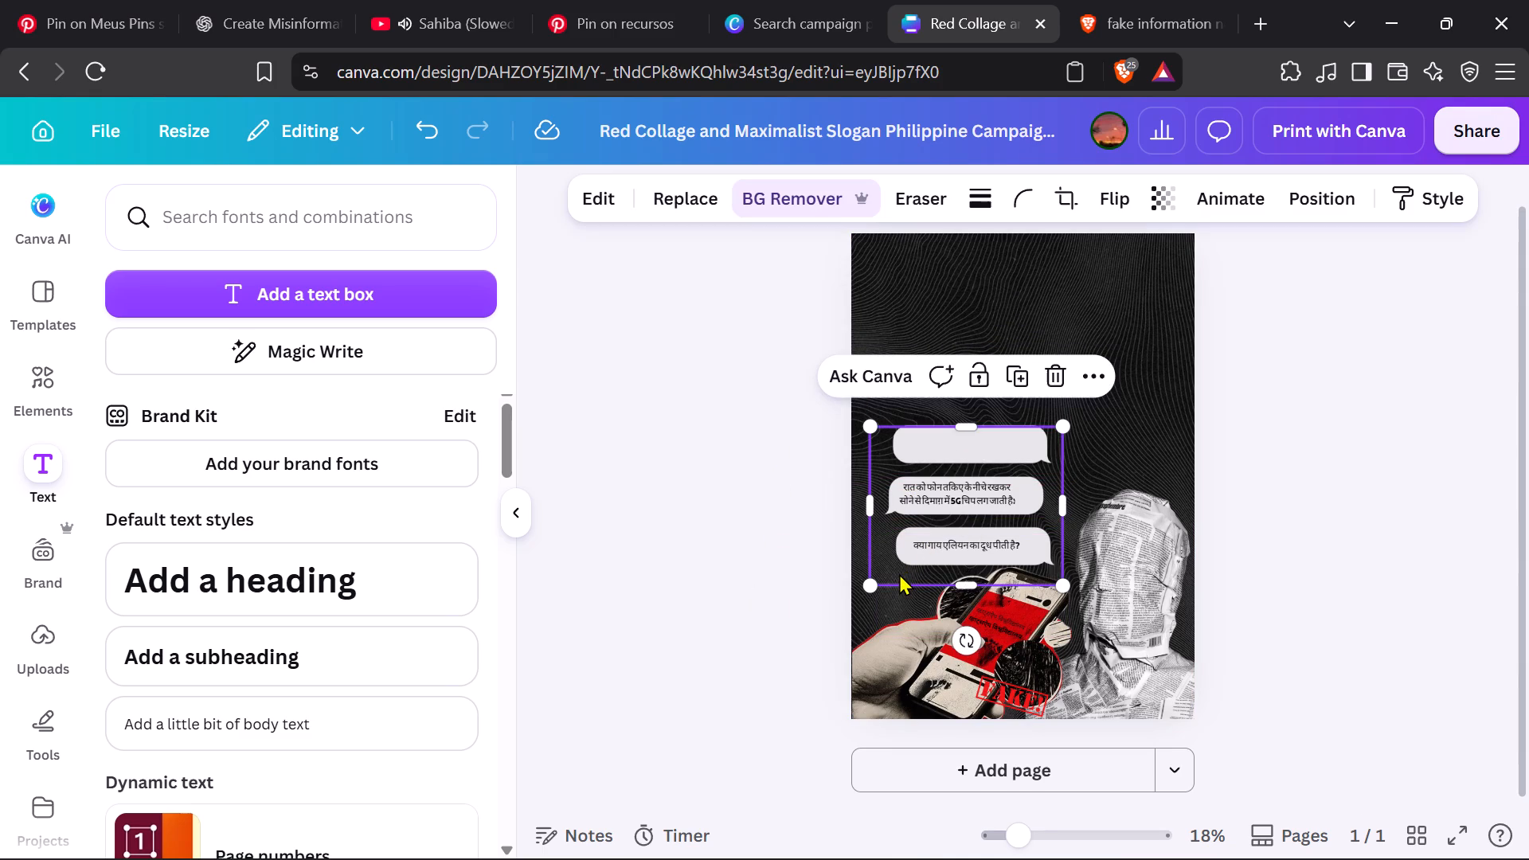
key(Up)
key(Up)
key(Up)
key(Up)
key(Up)
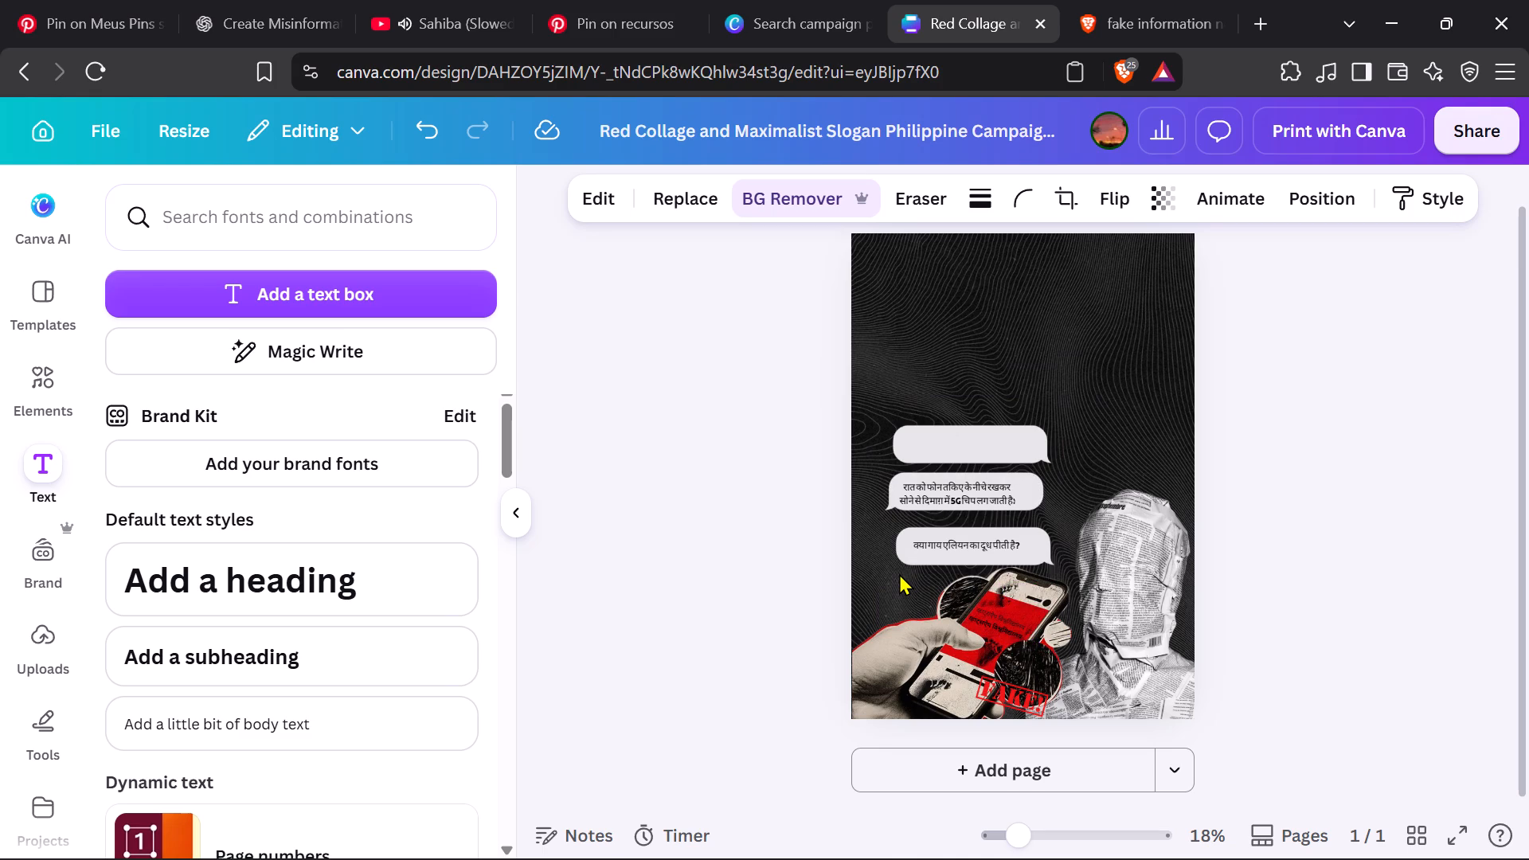
key(Down)
key(Down)
key(Down)
key(Down)
key(Down)
key(Down)
key(Down)
key(Down)
key(Down)
key(Down)
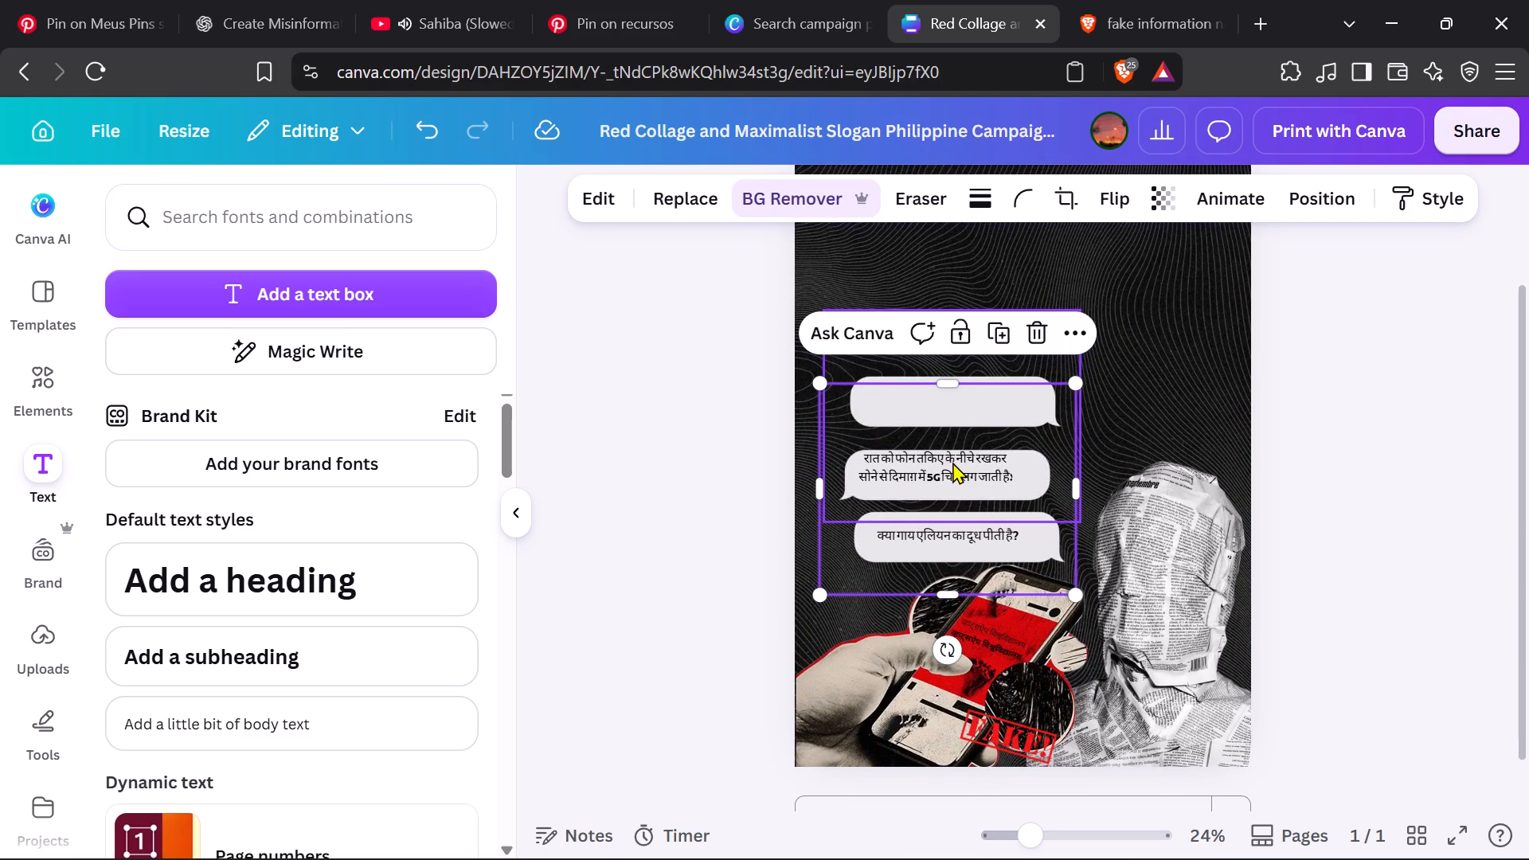
click(952, 462)
click(749, 532)
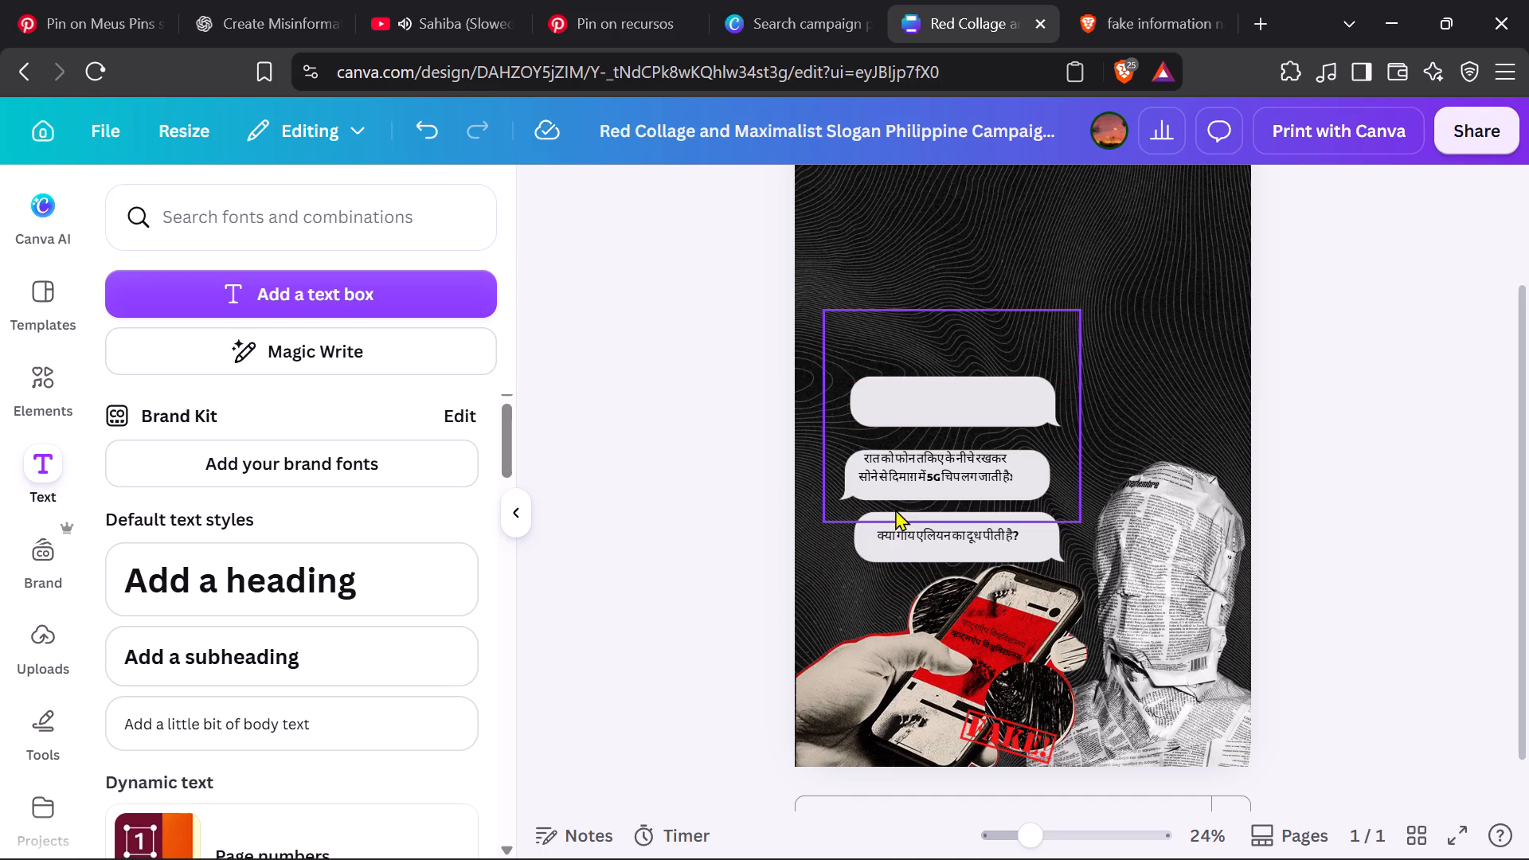
Move the empty bubble straight up, well clear of the 5G text.
click(915, 396)
key(Up)
key(Up)
key(Up)
key(Up)
key(Up)
key(Up)
key(Up)
key(Up)
key(Up)
key(Up)
key(Up)
key(Up)
key(Up)
key(Up)
key(Up)
key(Up)
key(Up)
key(Up)
key(Up)
key(Up)
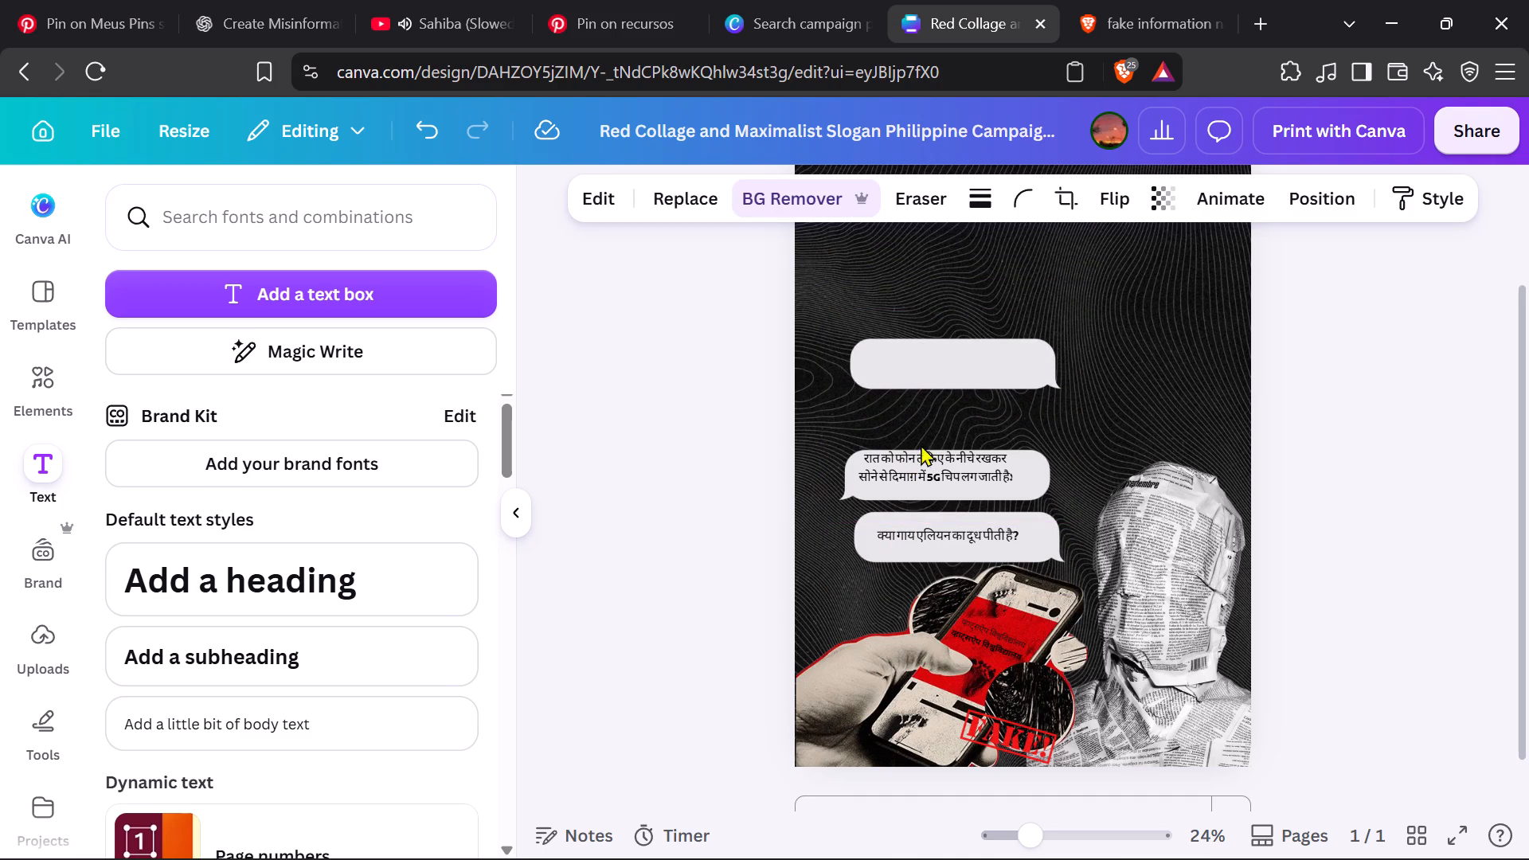
Move the two-line 5G text down and slightly right until it is centred in its bubble.
click(934, 494)
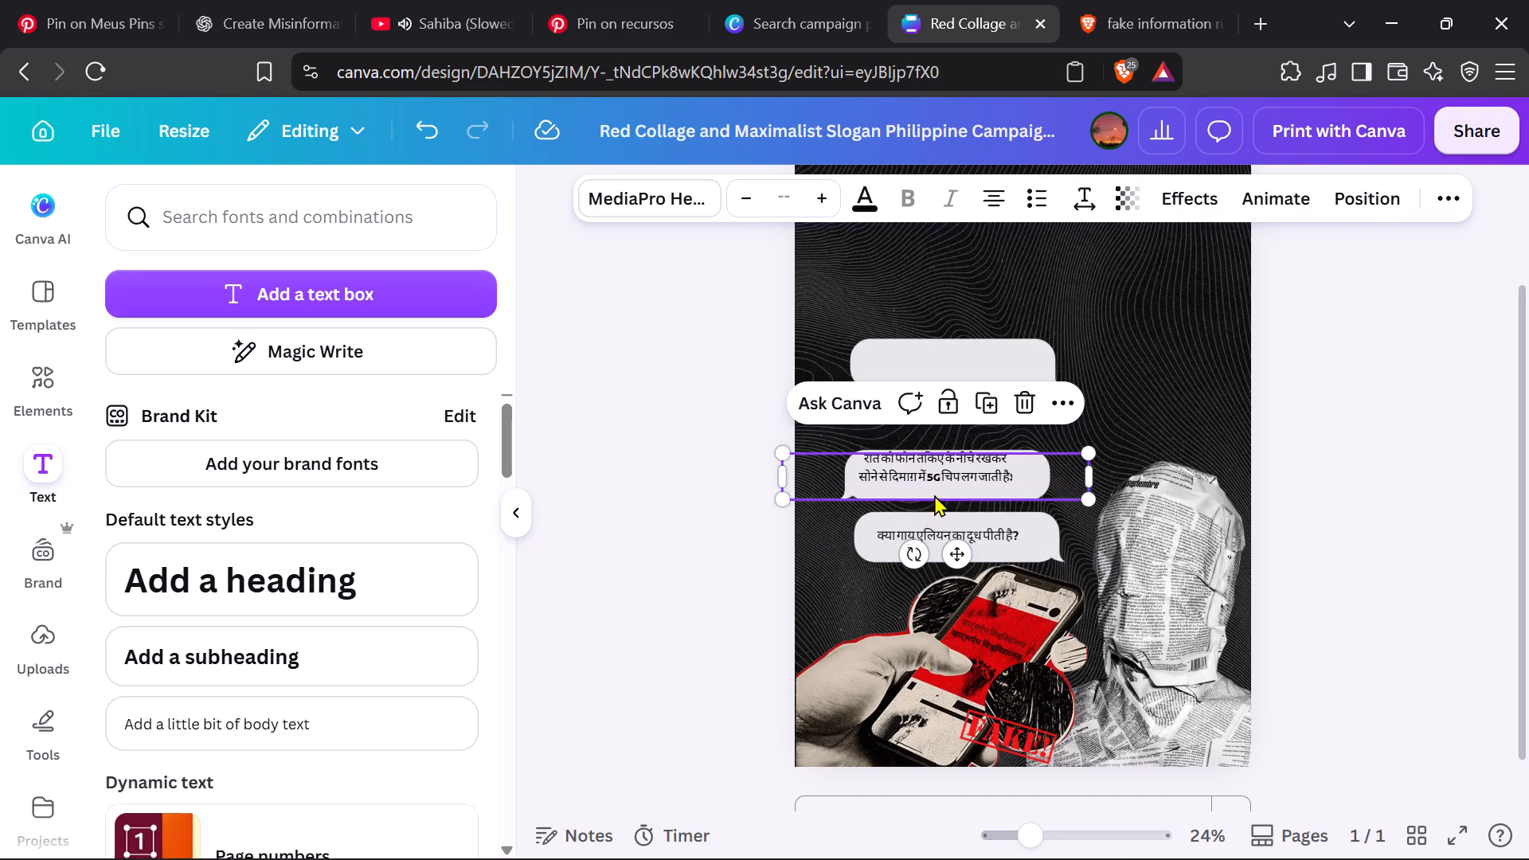
key(Down)
key(Down)
key(Down)
key(Down)
key(Down)
key(Down)
key(Down)
key(Down)
key(Down)
key(Down)
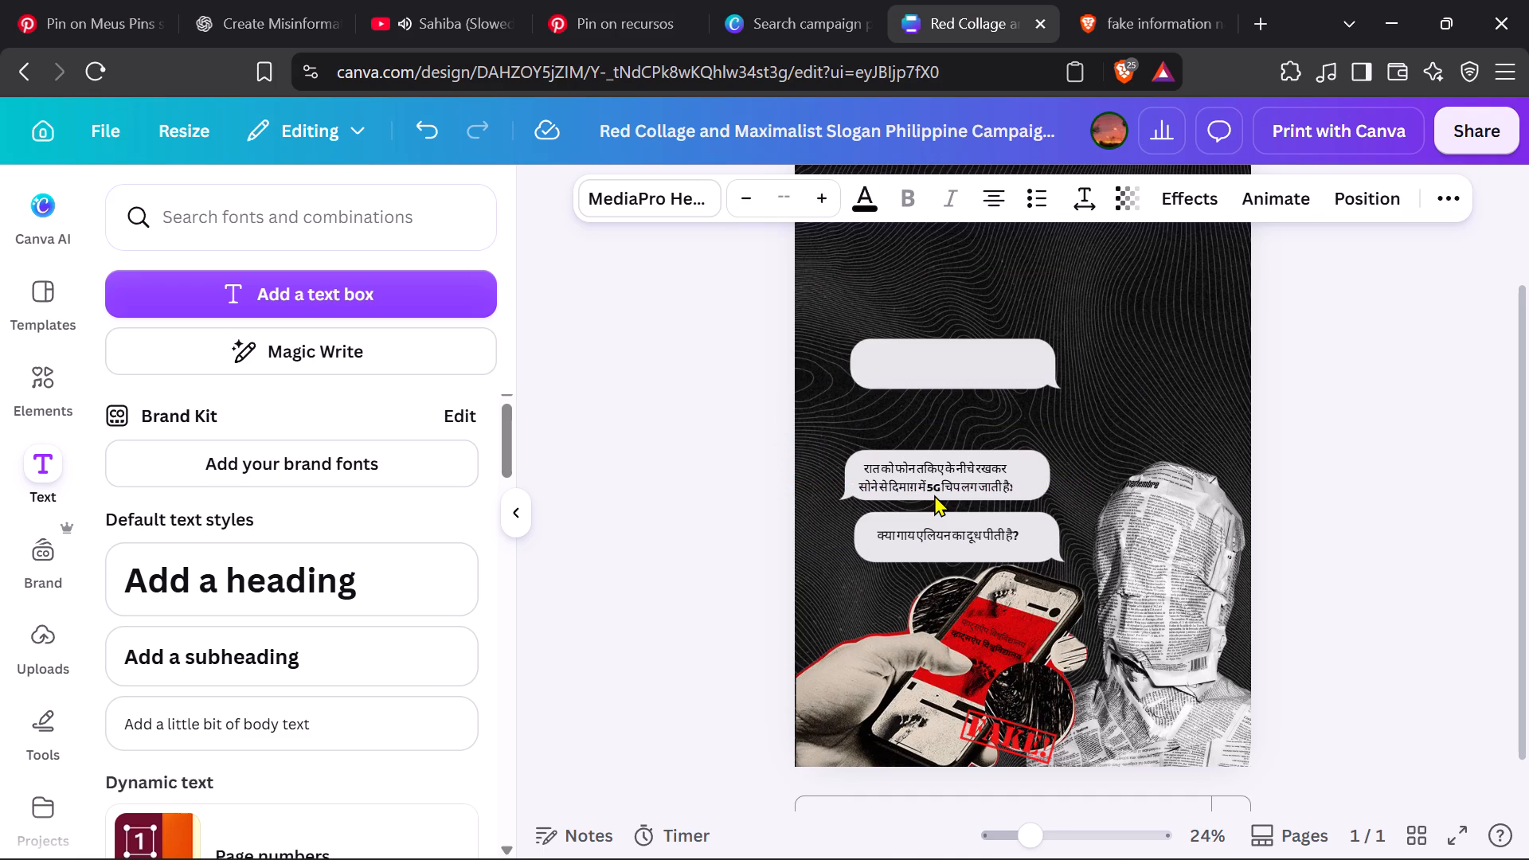
key(Right)
key(Right)
key(Right)
key(Down)
key(Up)
key(Up)
key(Up)
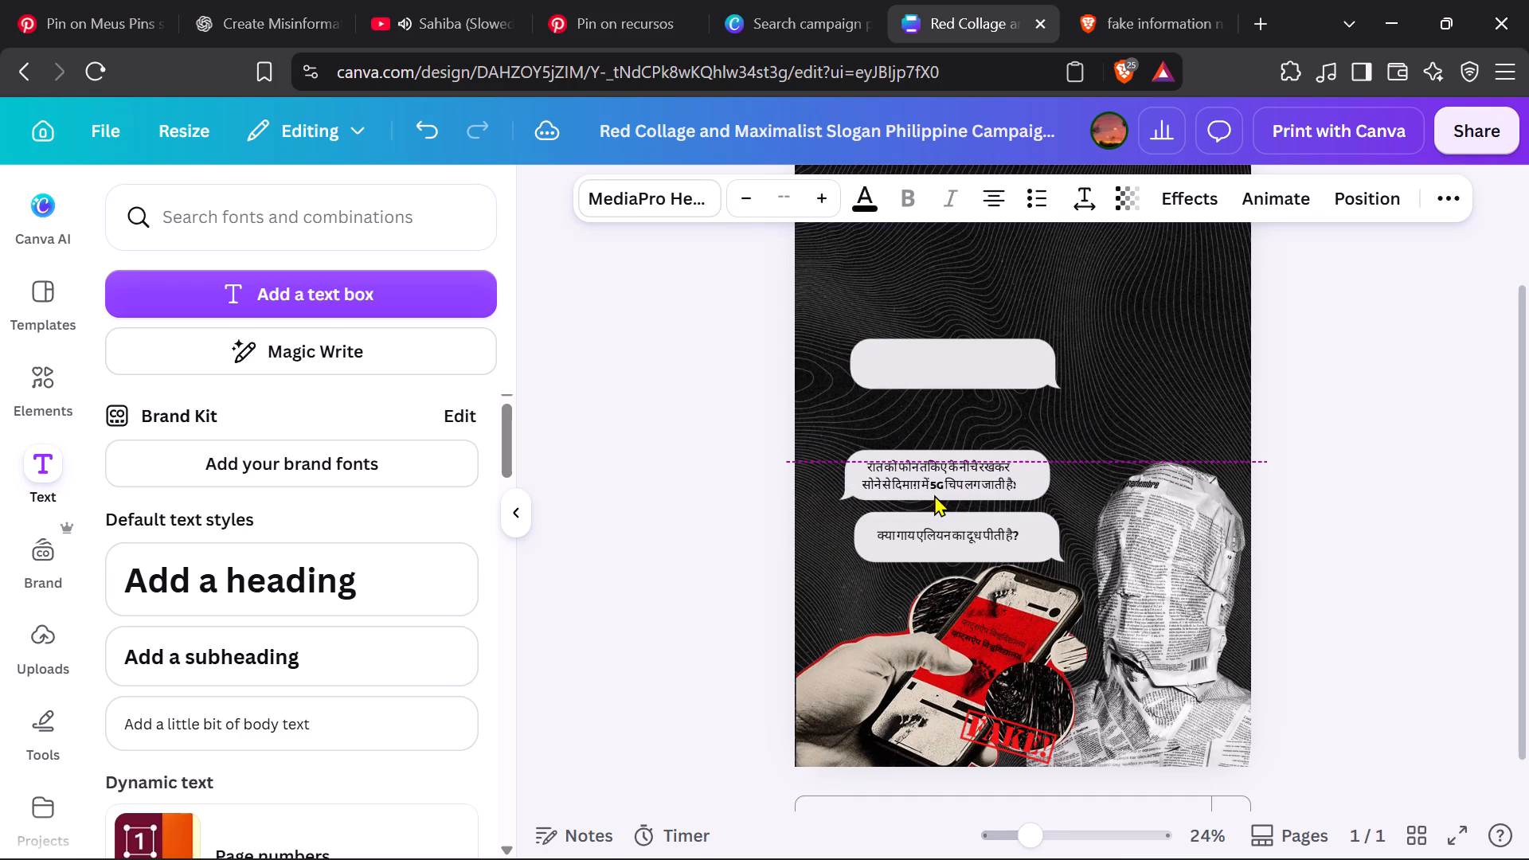
click(736, 545)
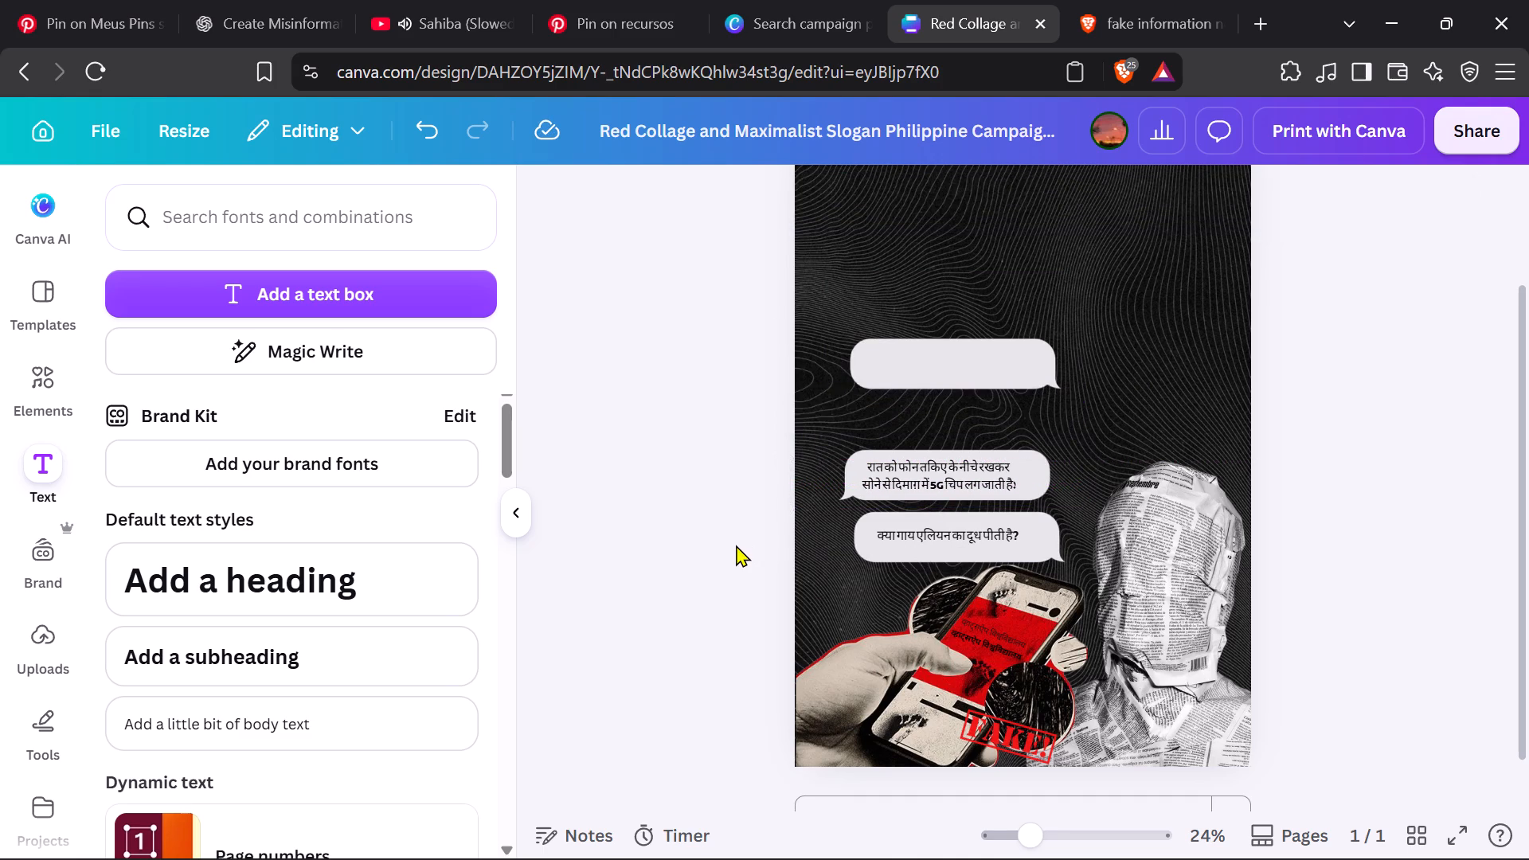
Move the empty bubble straight down until it sits just above the 5G bubble, matching the spacing of the stack.
click(915, 360)
key(Down)
key(Down)
key(Down)
key(Down)
key(Down)
key(Down)
key(Down)
key(Down)
key(Down)
key(Down)
key(Down)
key(Down)
key(Down)
key(Down)
key(Down)
key(Down)
key(Down)
key(Down)
key(Down)
key(Down)
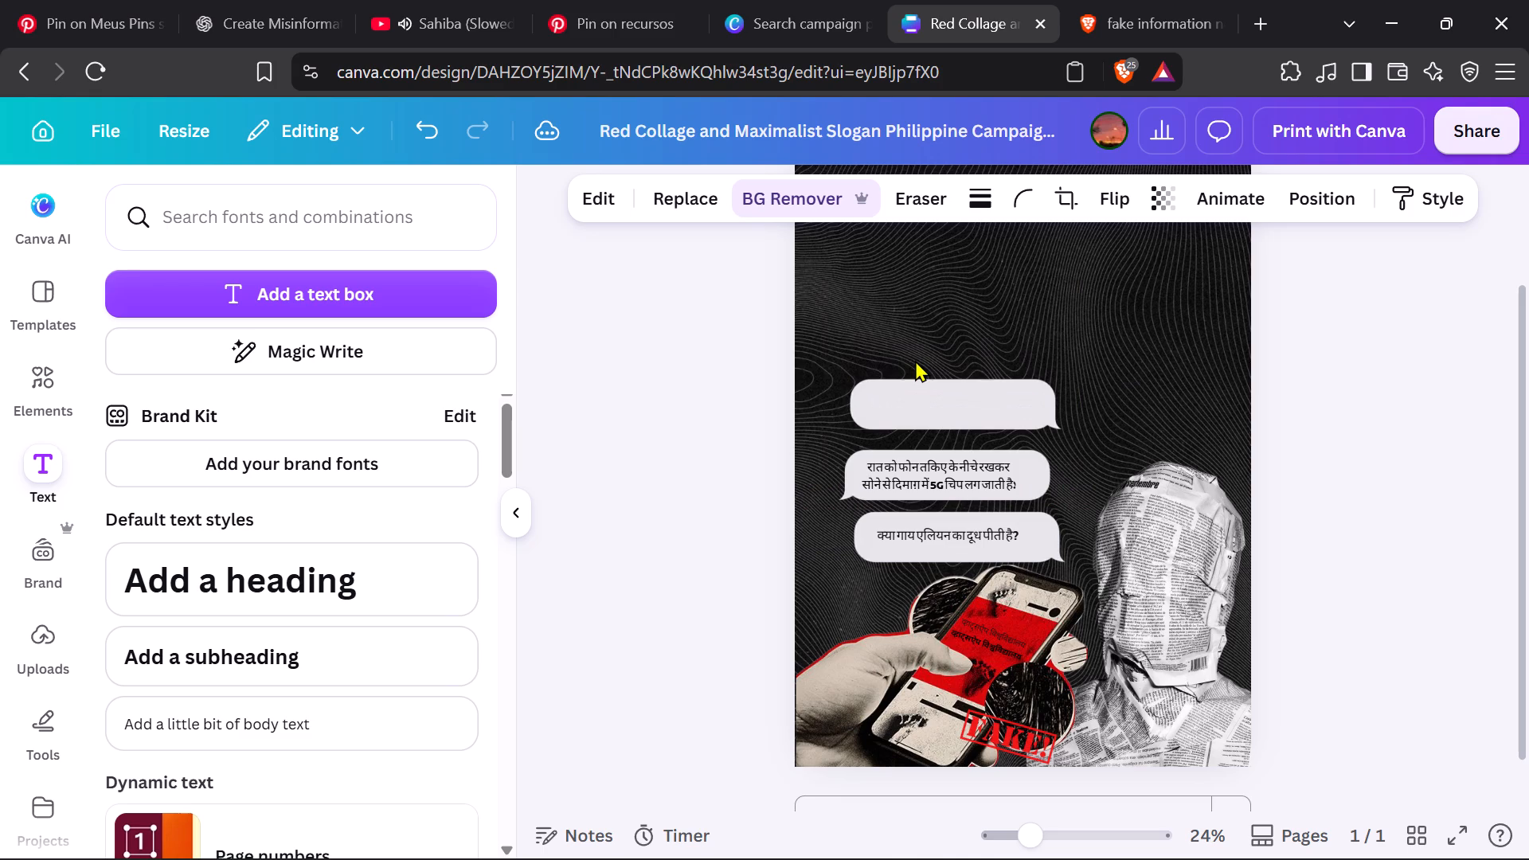
key(Down)
key(Down)
key(Down)
key(Down)
key(Down)
key(Down)
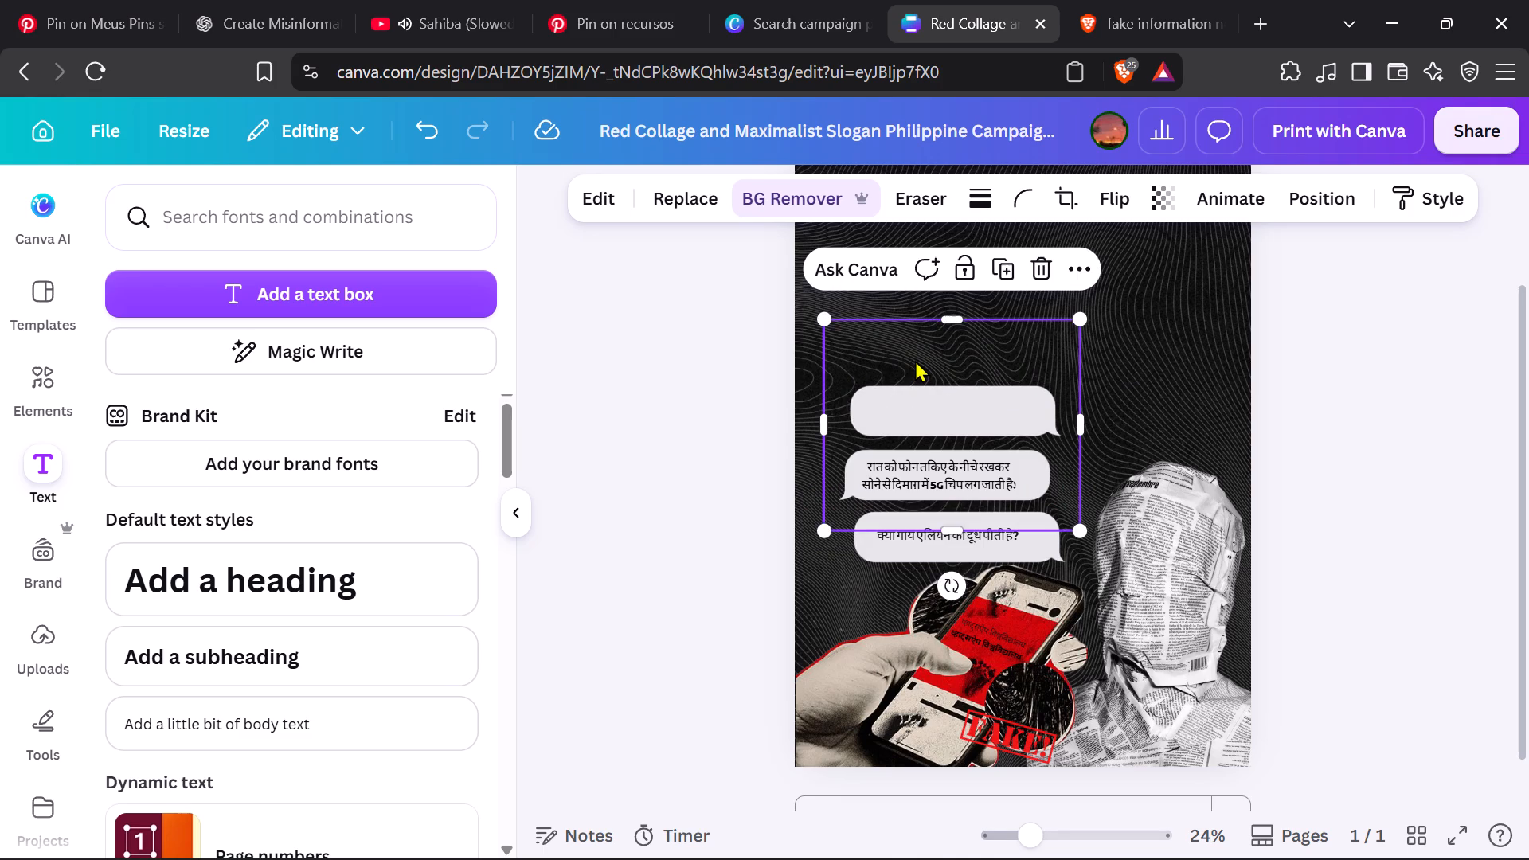
click(671, 477)
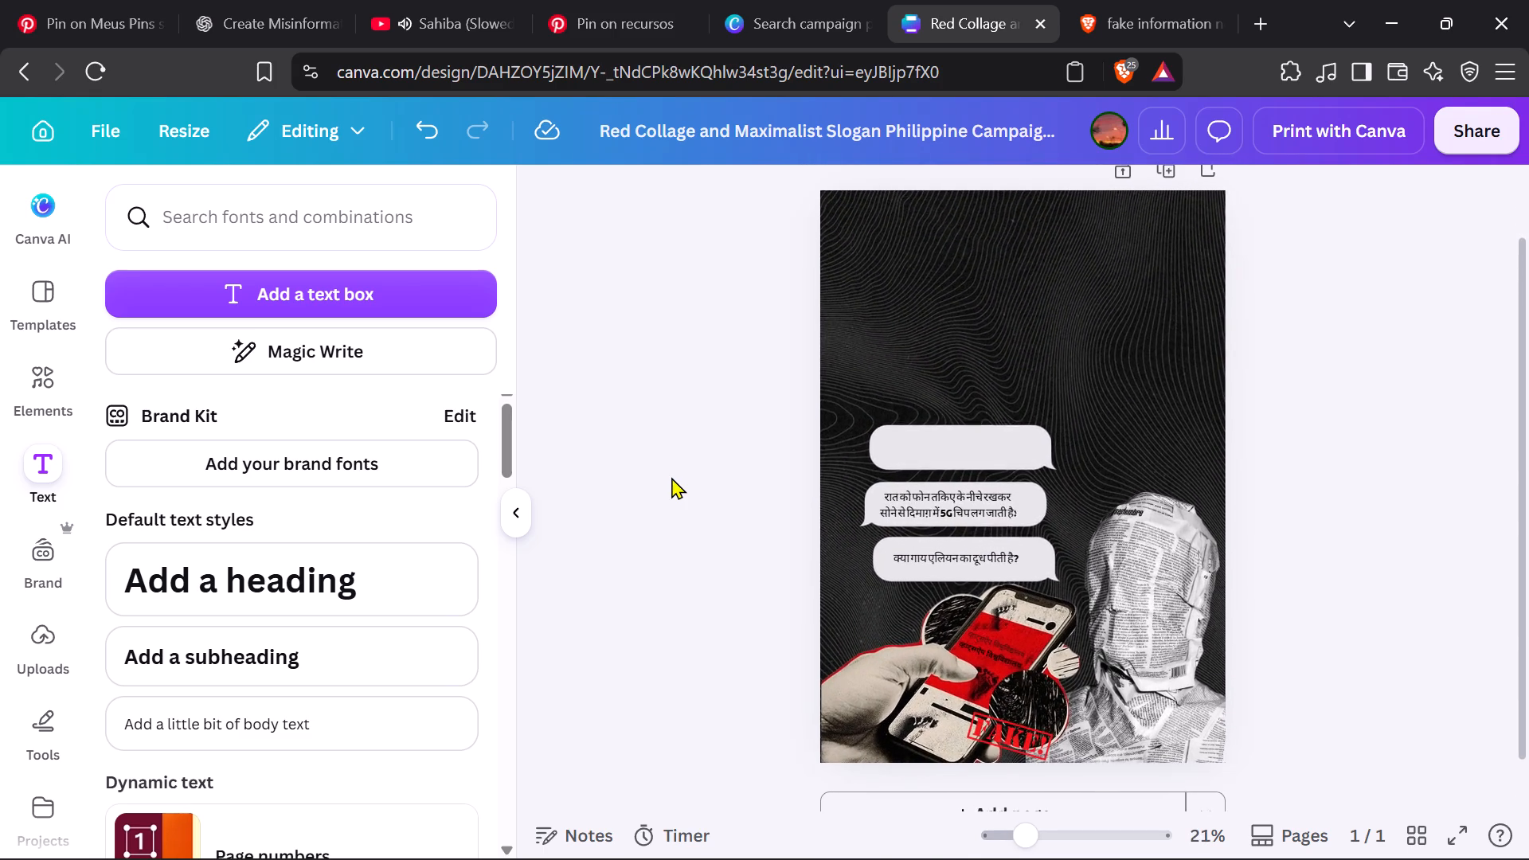
Shift the bottom chat bubble graphic slightly left so it lines up with the empty bubble.
click(878, 588)
click(877, 666)
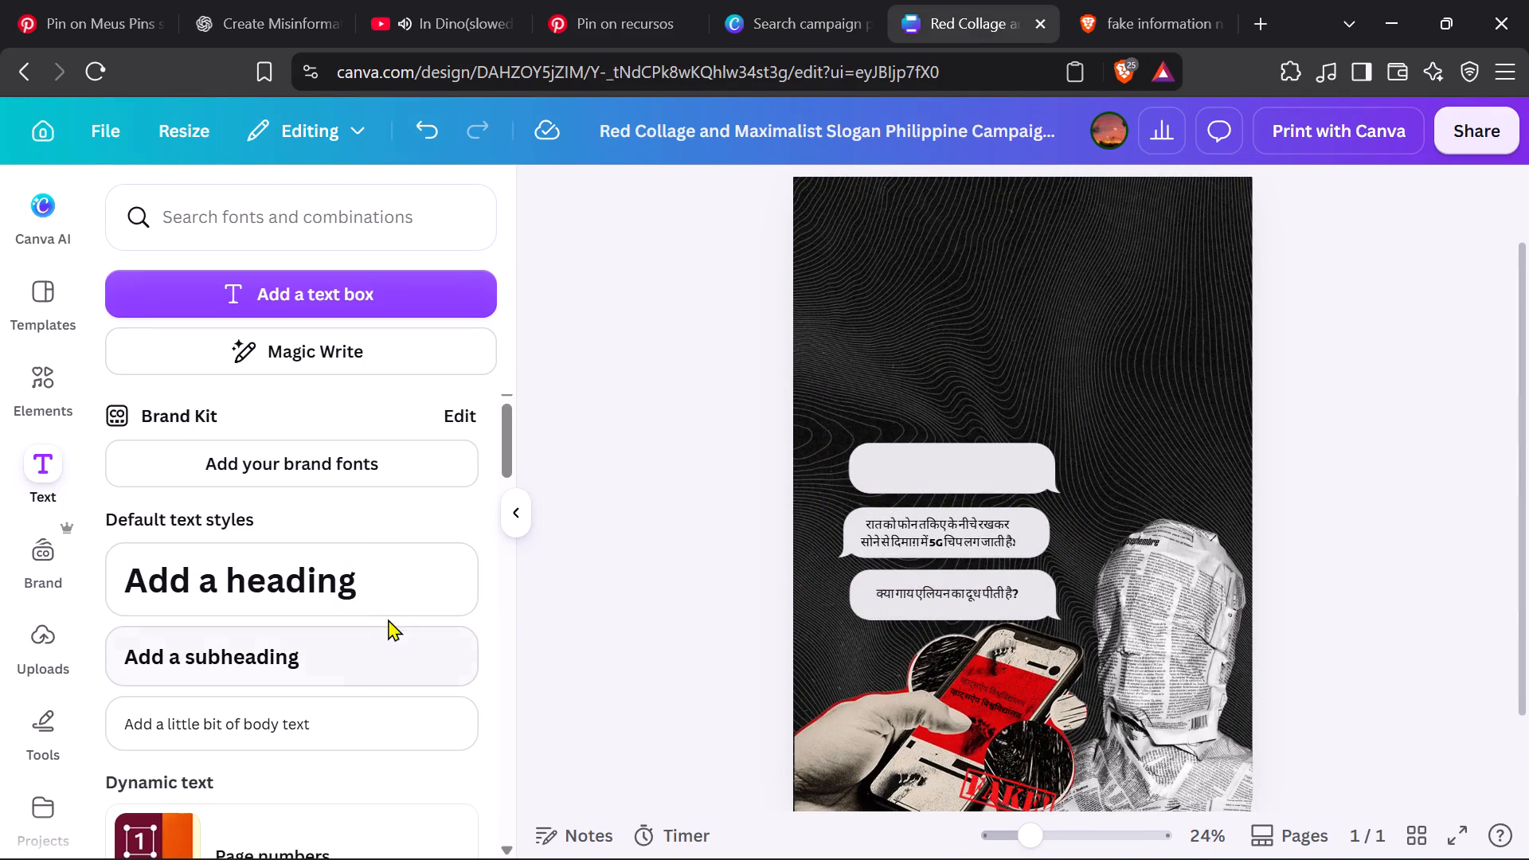
click(383, 651)
right_click(996, 507)
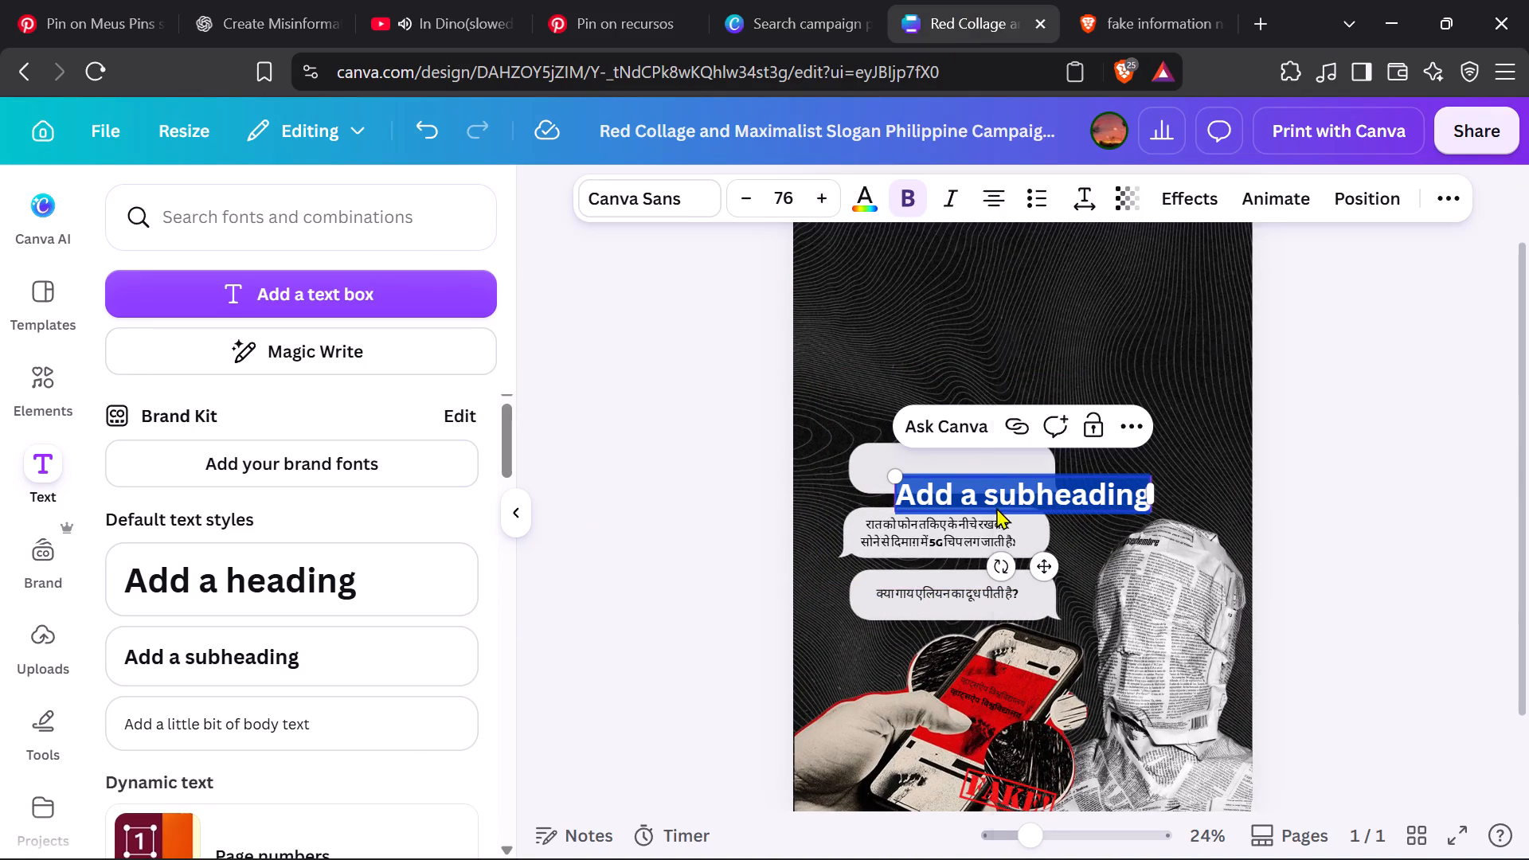
click(1085, 457)
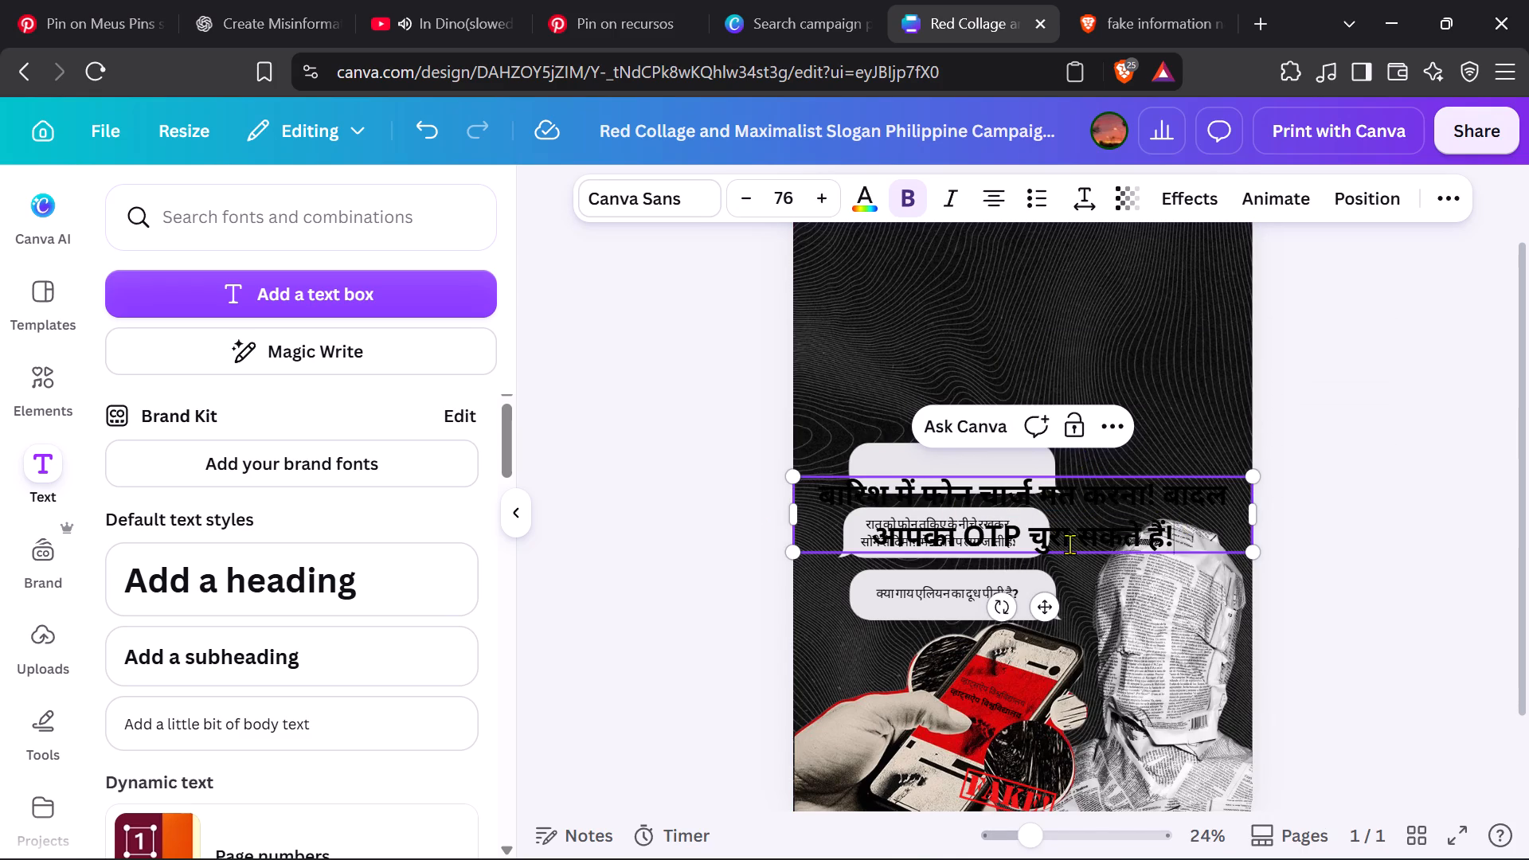
Set the OTP text's font size to 33.4 and break it into two lines after "करना!".
double_click(788, 205)
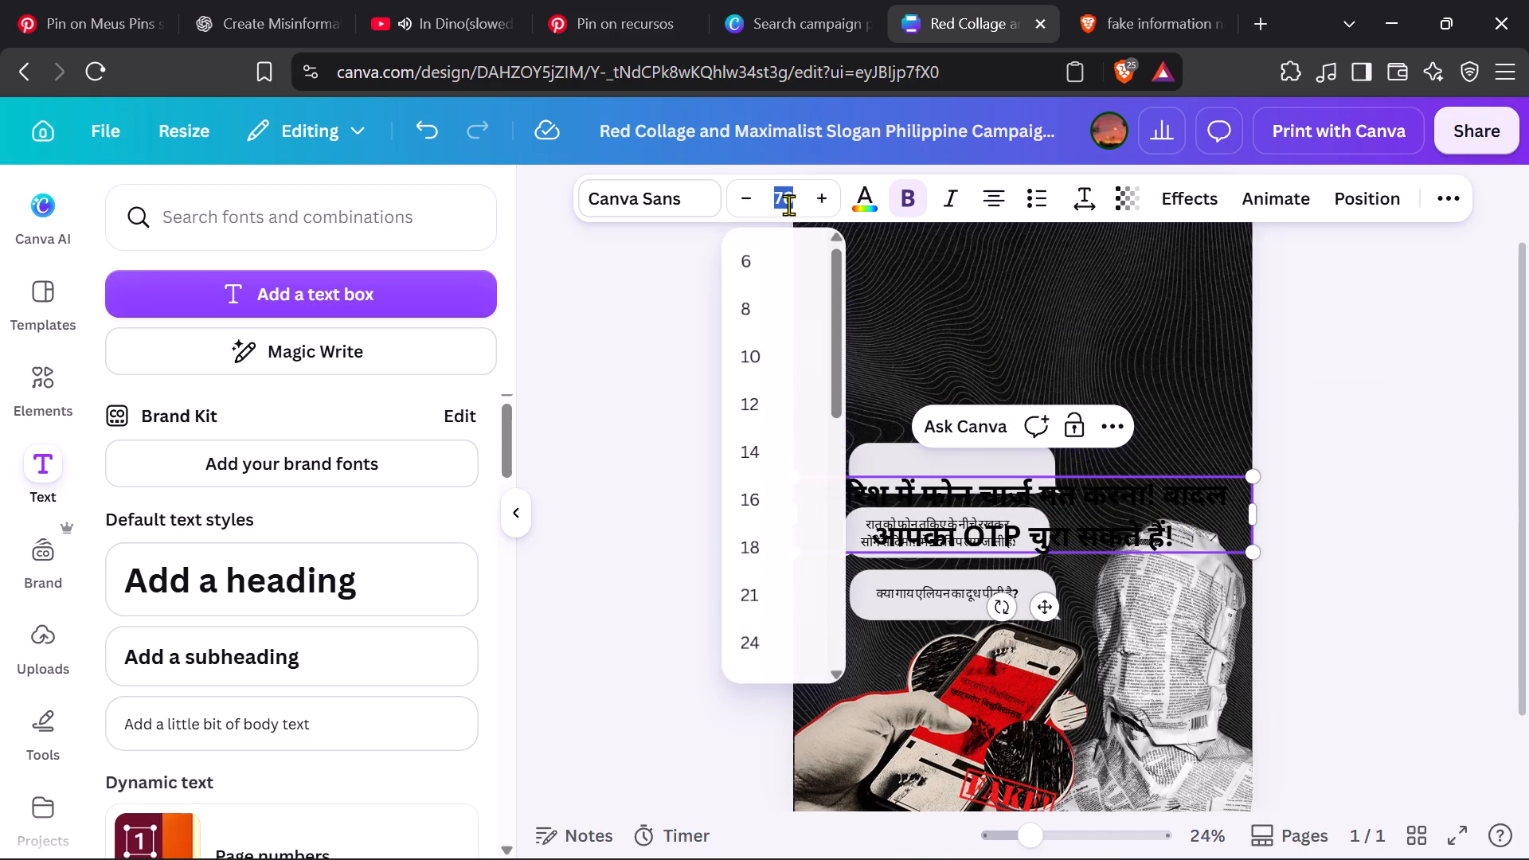
text(33.4)
key(Return)
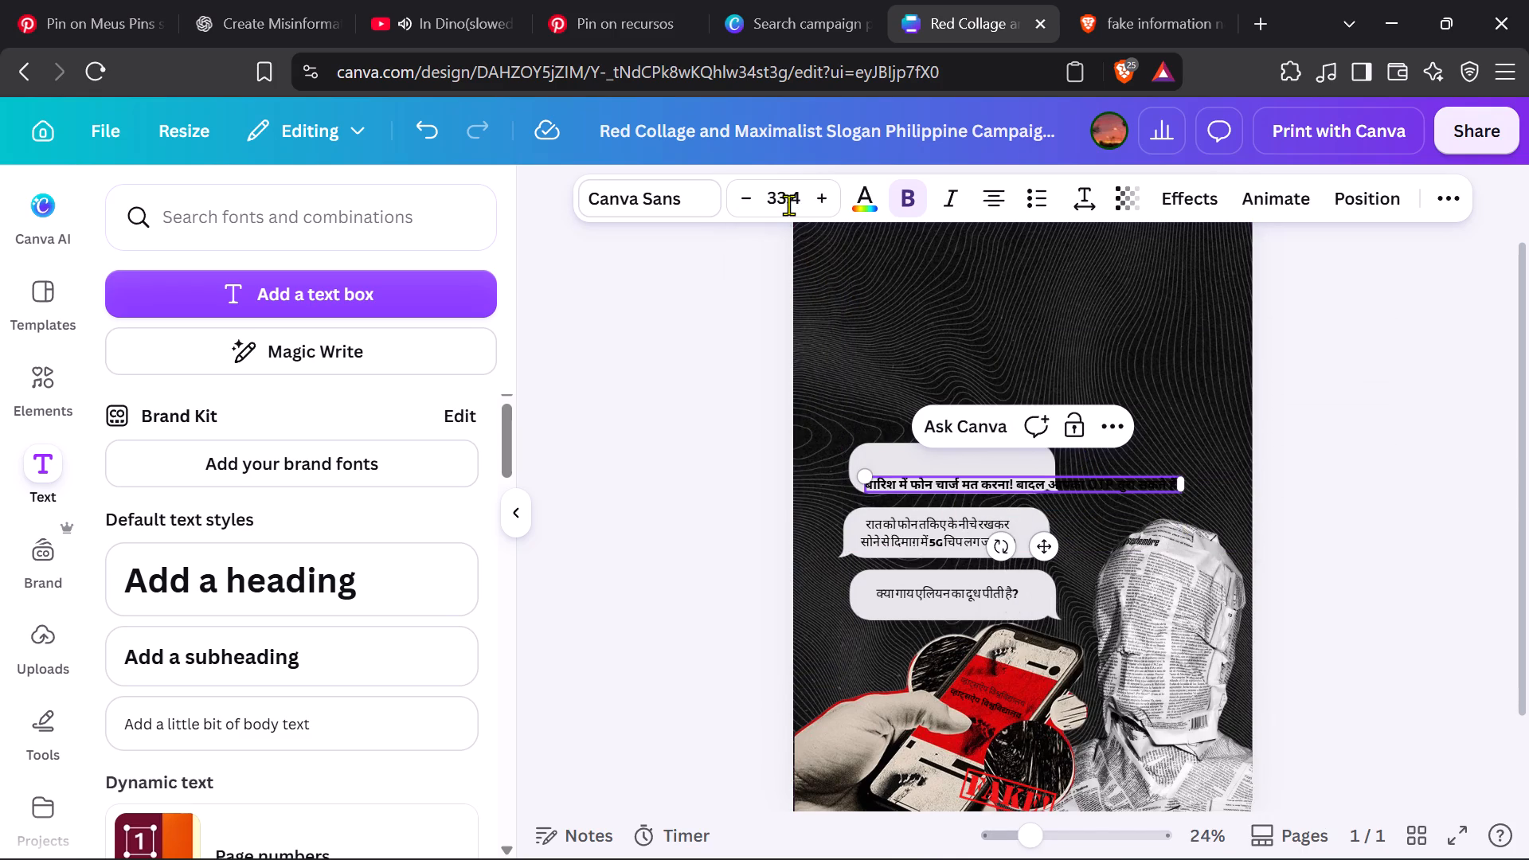
click(1014, 485)
key(Return)
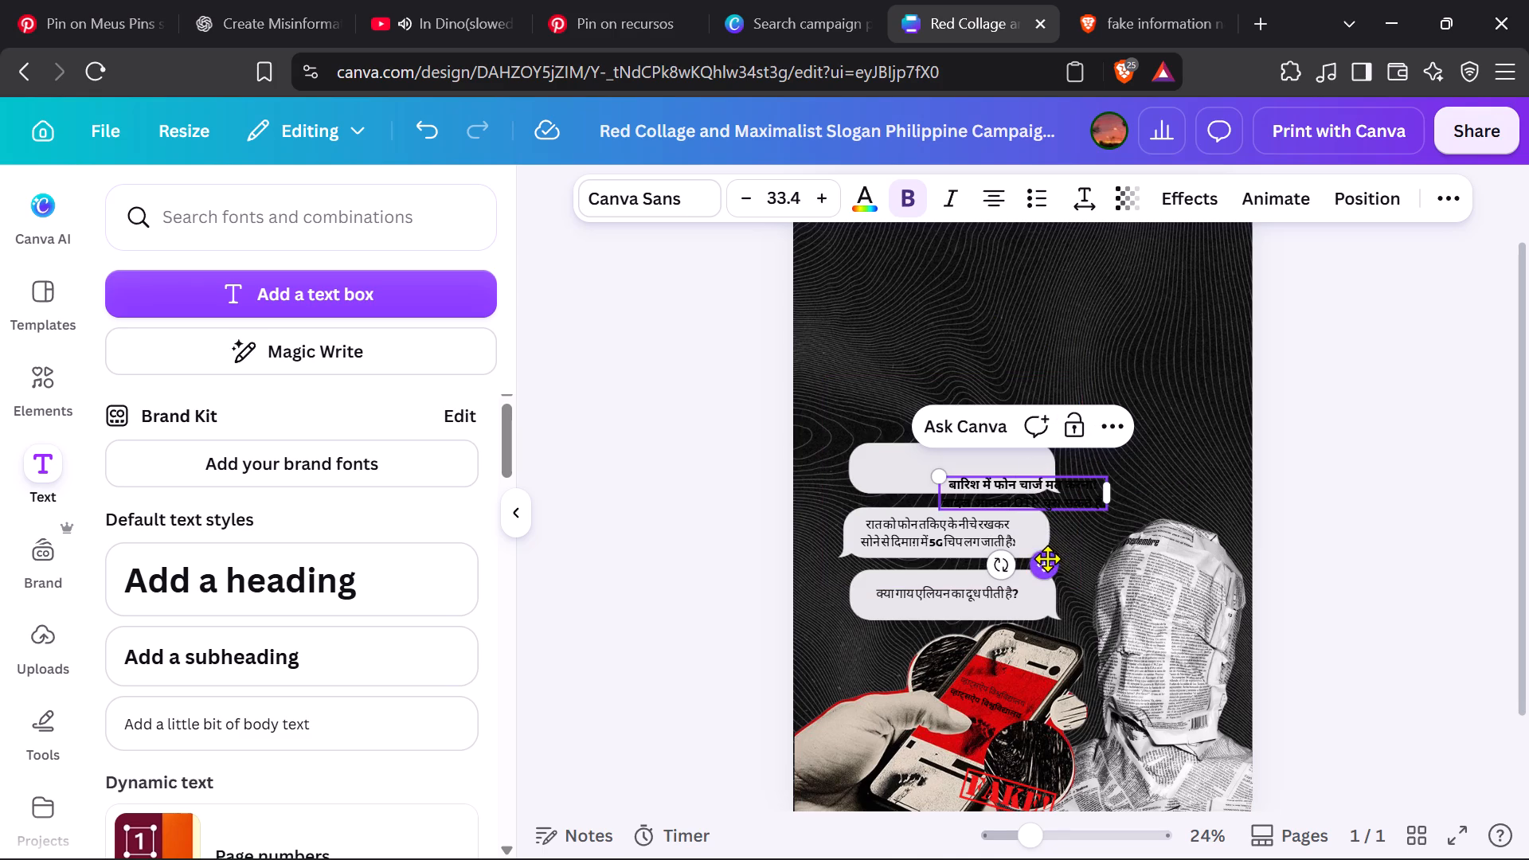
Move the two-line OTP text into the empty top bubble and centre it there.
drag(1046, 558, 984, 537)
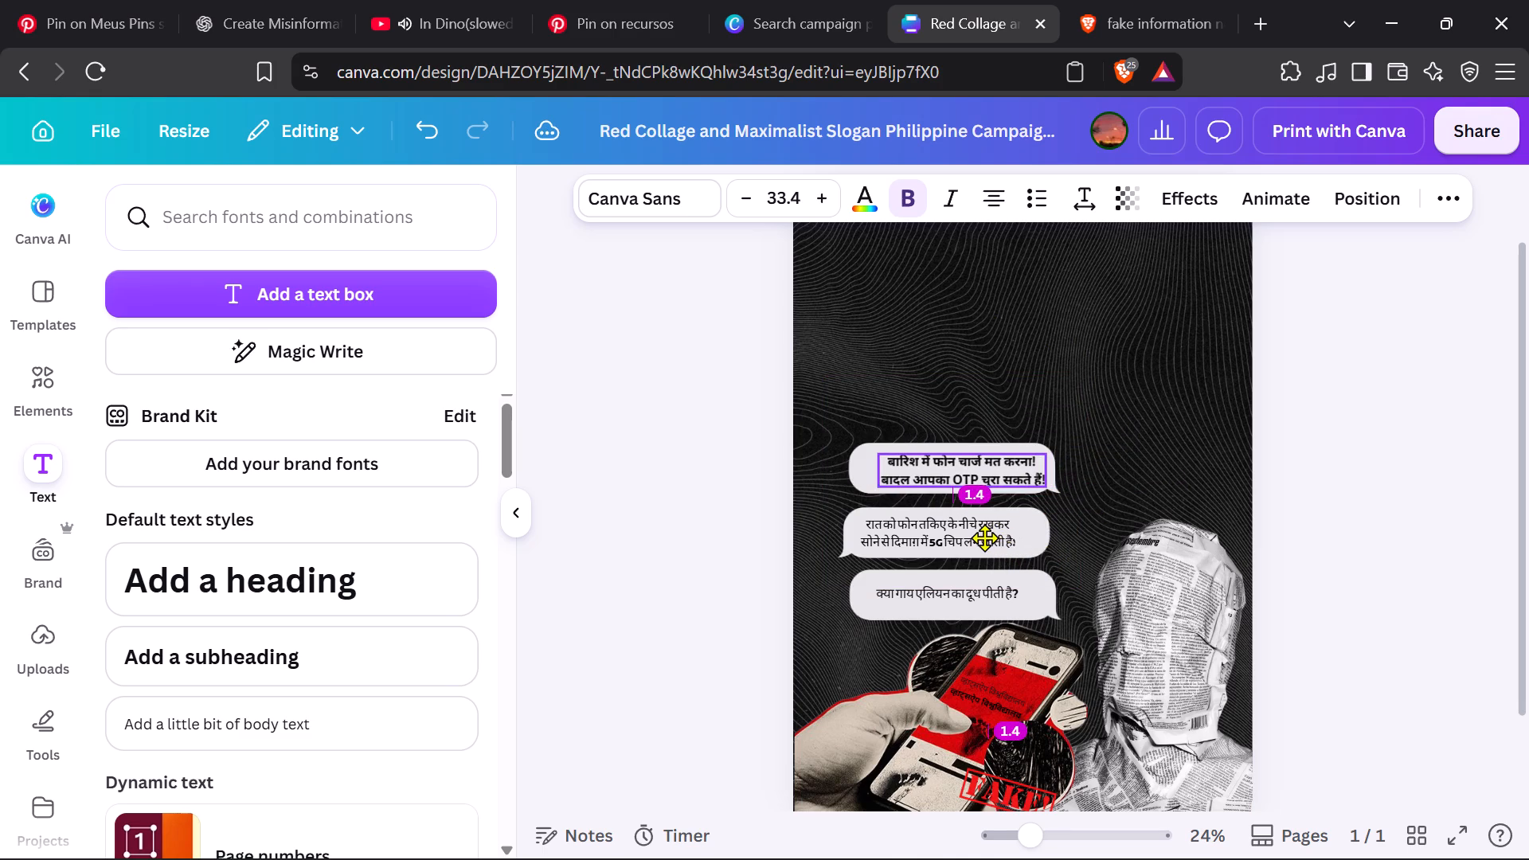
drag(984, 537, 972, 537)
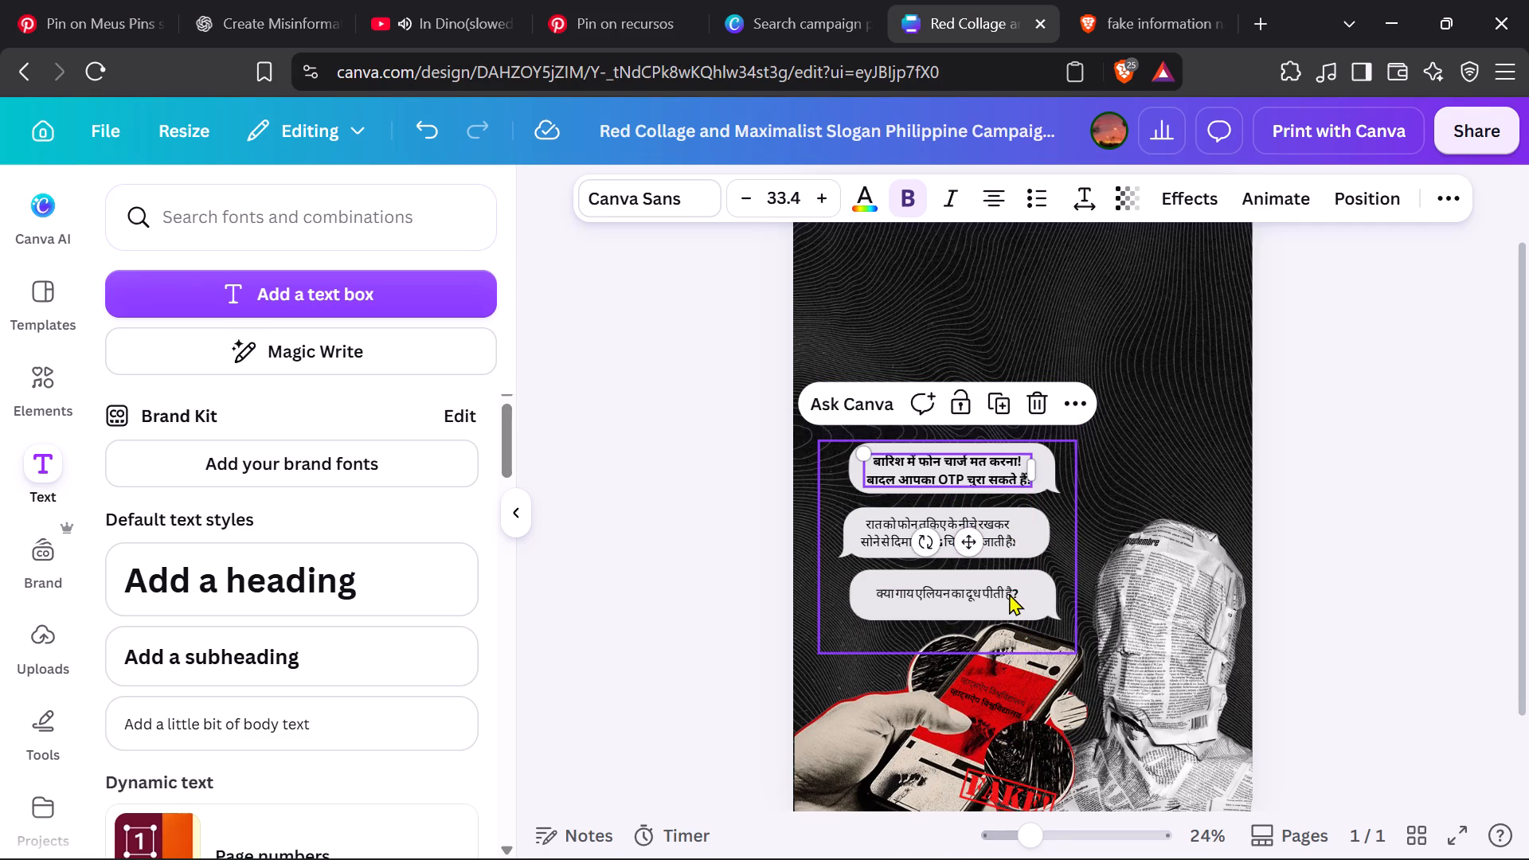
click(1355, 512)
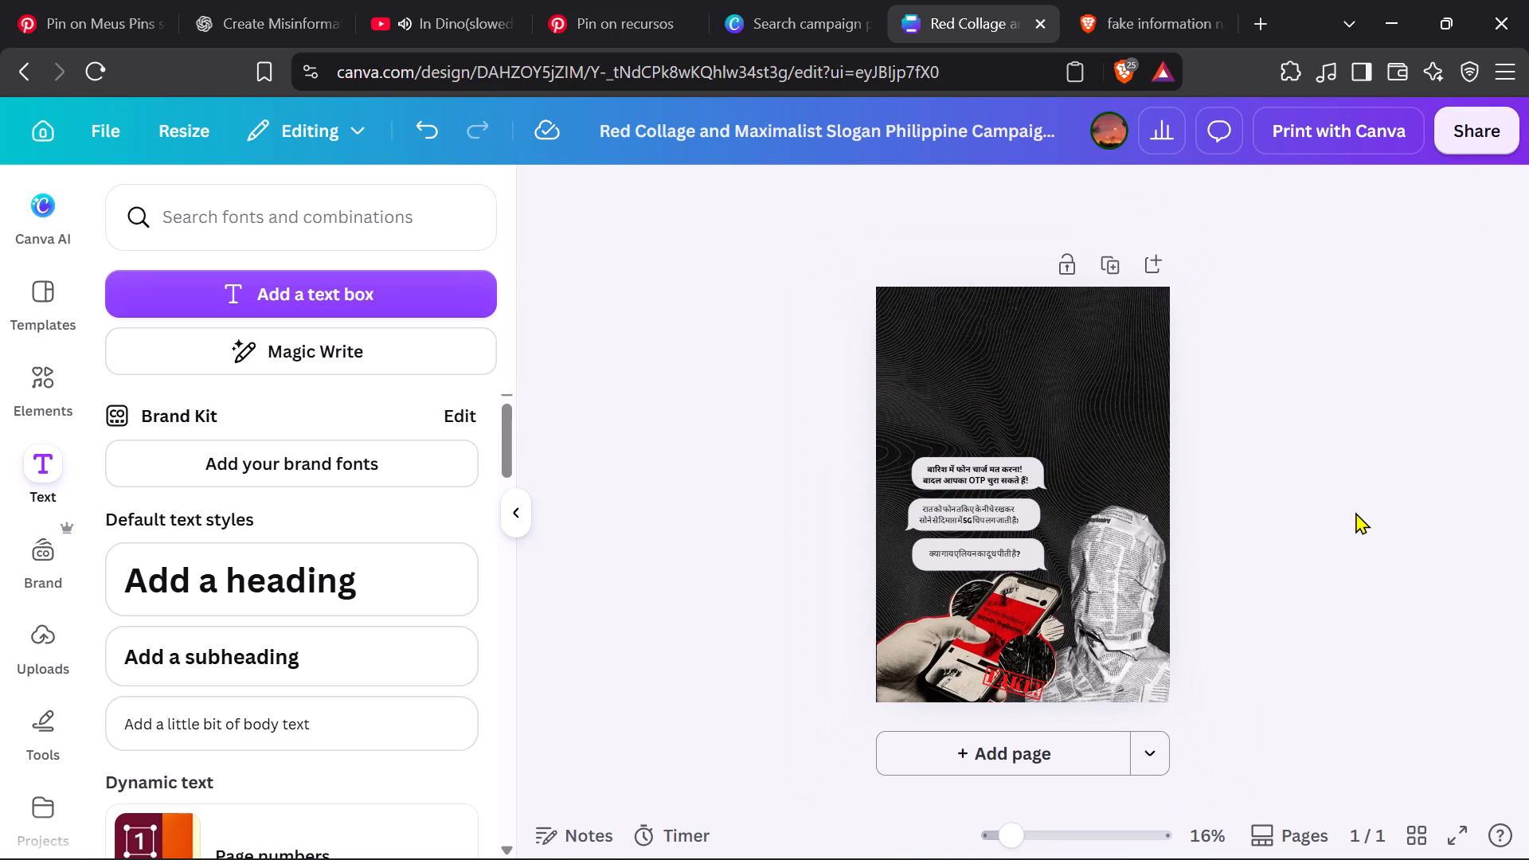
Nudge the red FAKE stamp up and slightly right onto the dark scribbled circle beside the phone's lower edge.
click(1024, 690)
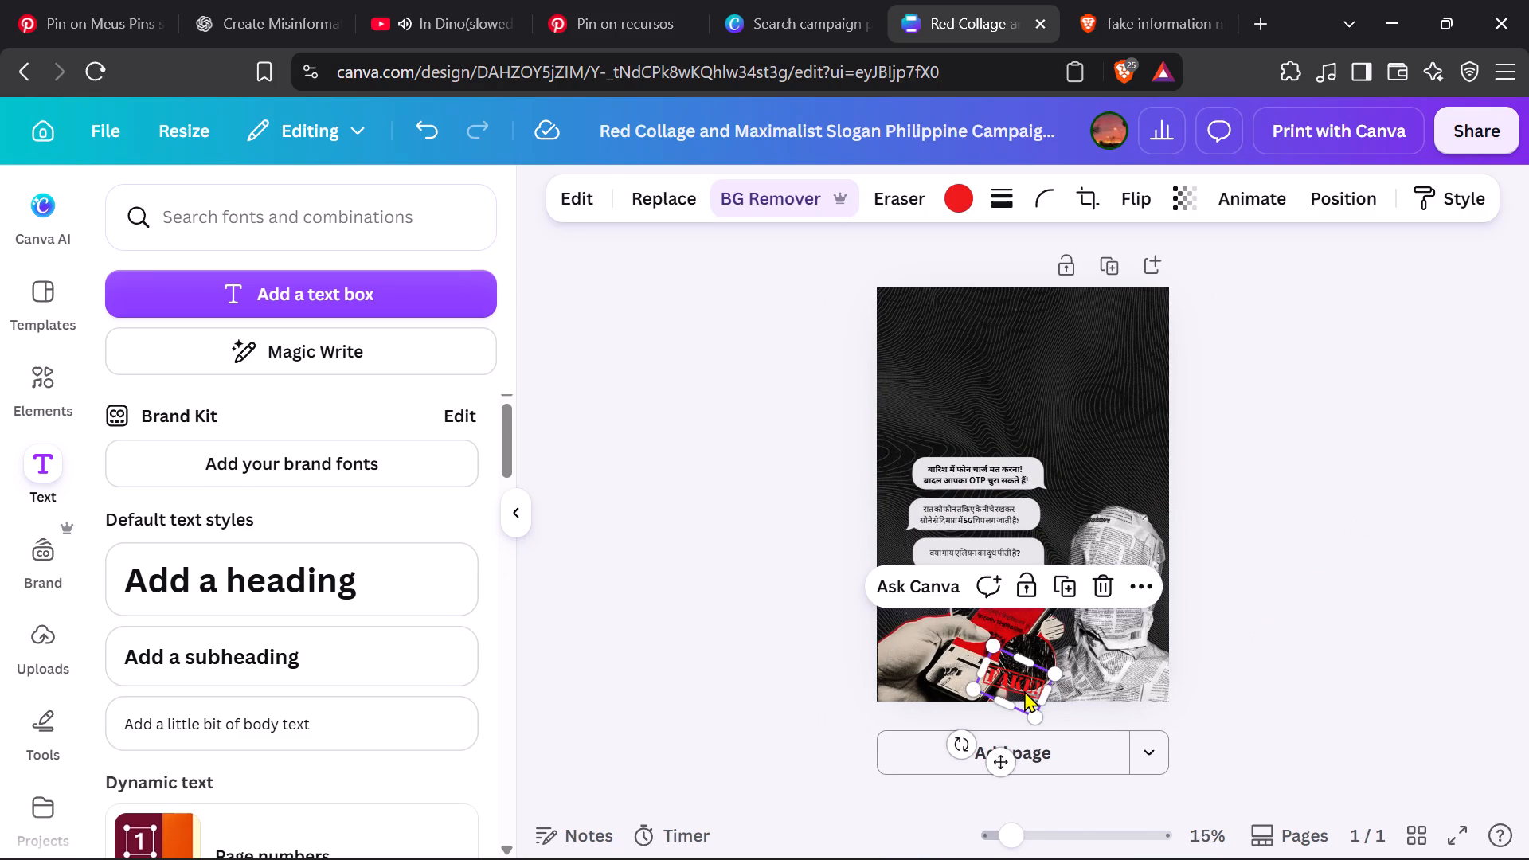
key(Up)
key(Up)
key(Up)
key(Up)
key(Up)
key(Up)
key(Up)
key(Up)
key(Up)
key(Up)
key(Up)
key(Up)
key(Up)
key(Up)
key(Up)
key(Up)
key(Up)
key(Up)
key(Up)
key(Up)
key(Up)
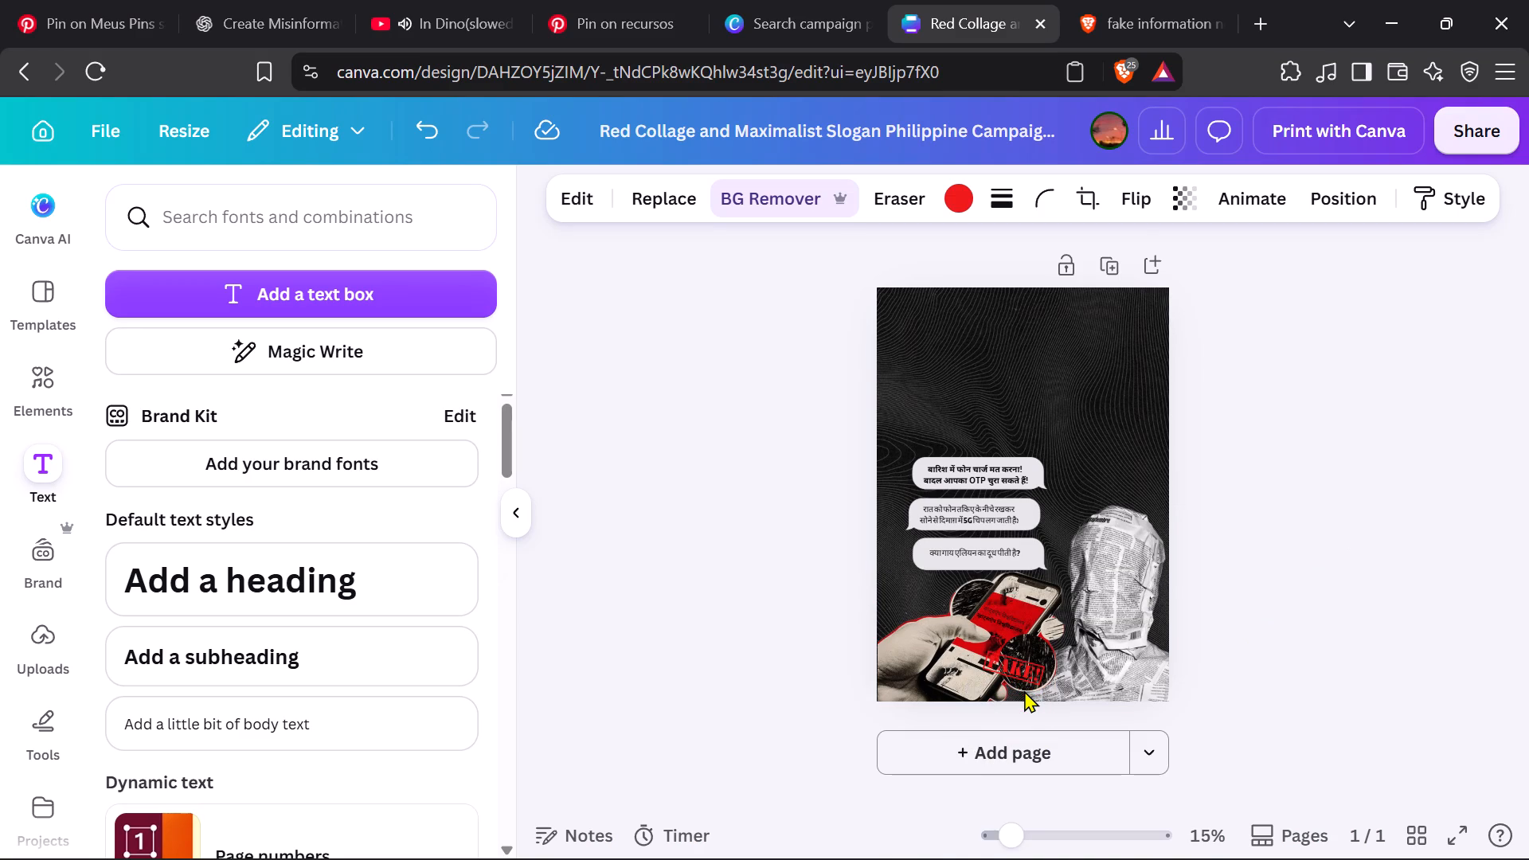
key(Right)
key(Right)
key(Right)
key(Right)
key(Right)
key(Right)
key(Right)
key(Right)
key(Right)
key(Right)
key(Right)
key(Right)
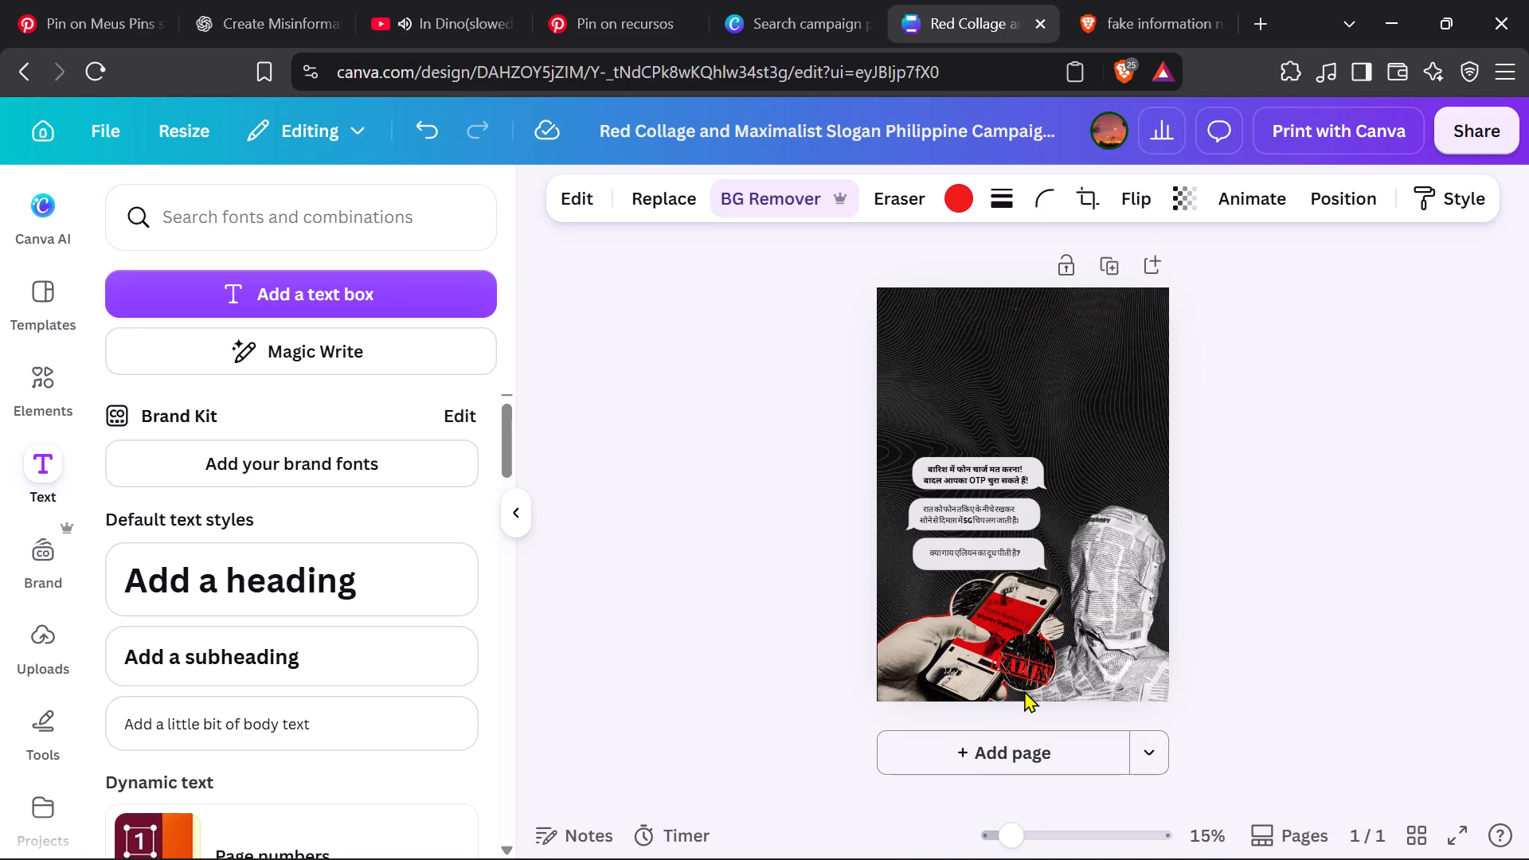
Shrink the FAKE stamp to fit inside the dark scribbled circle and move it to the circle's middle.
drag(1057, 737, 1027, 698)
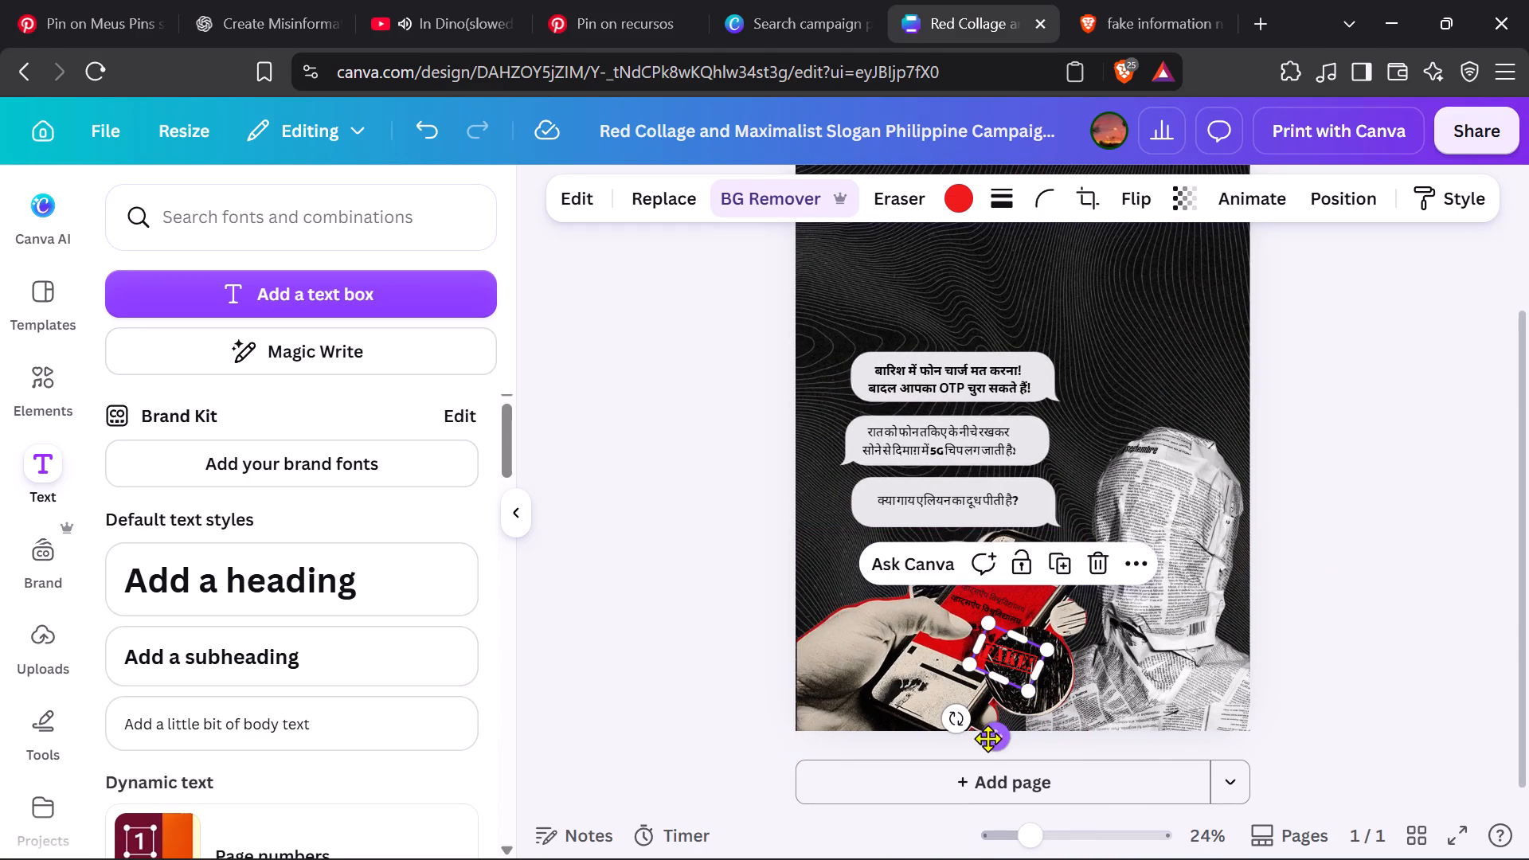
drag(987, 732, 1003, 748)
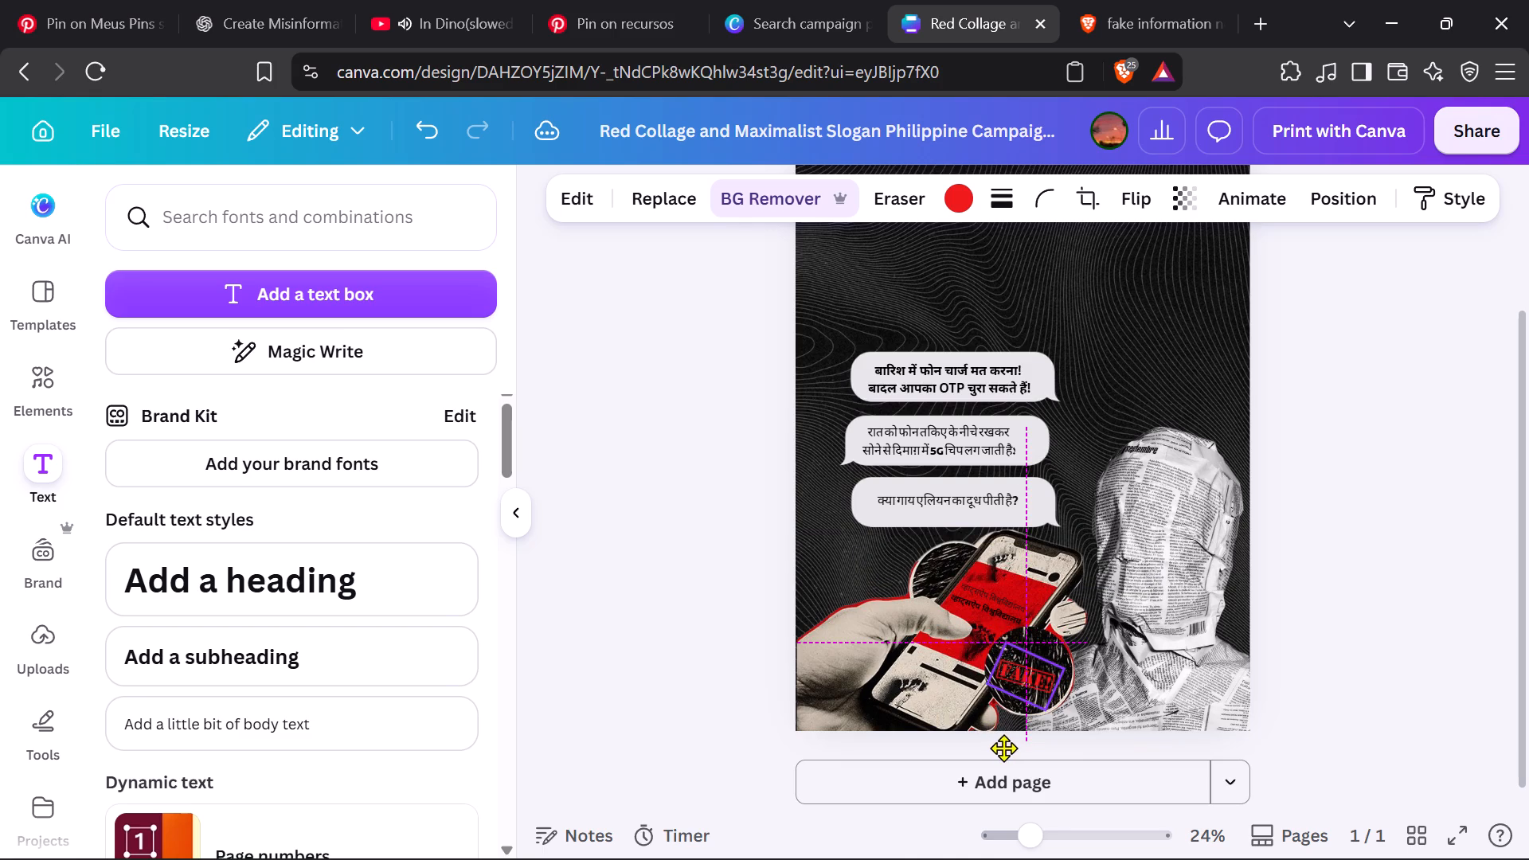
drag(1003, 748, 1012, 745)
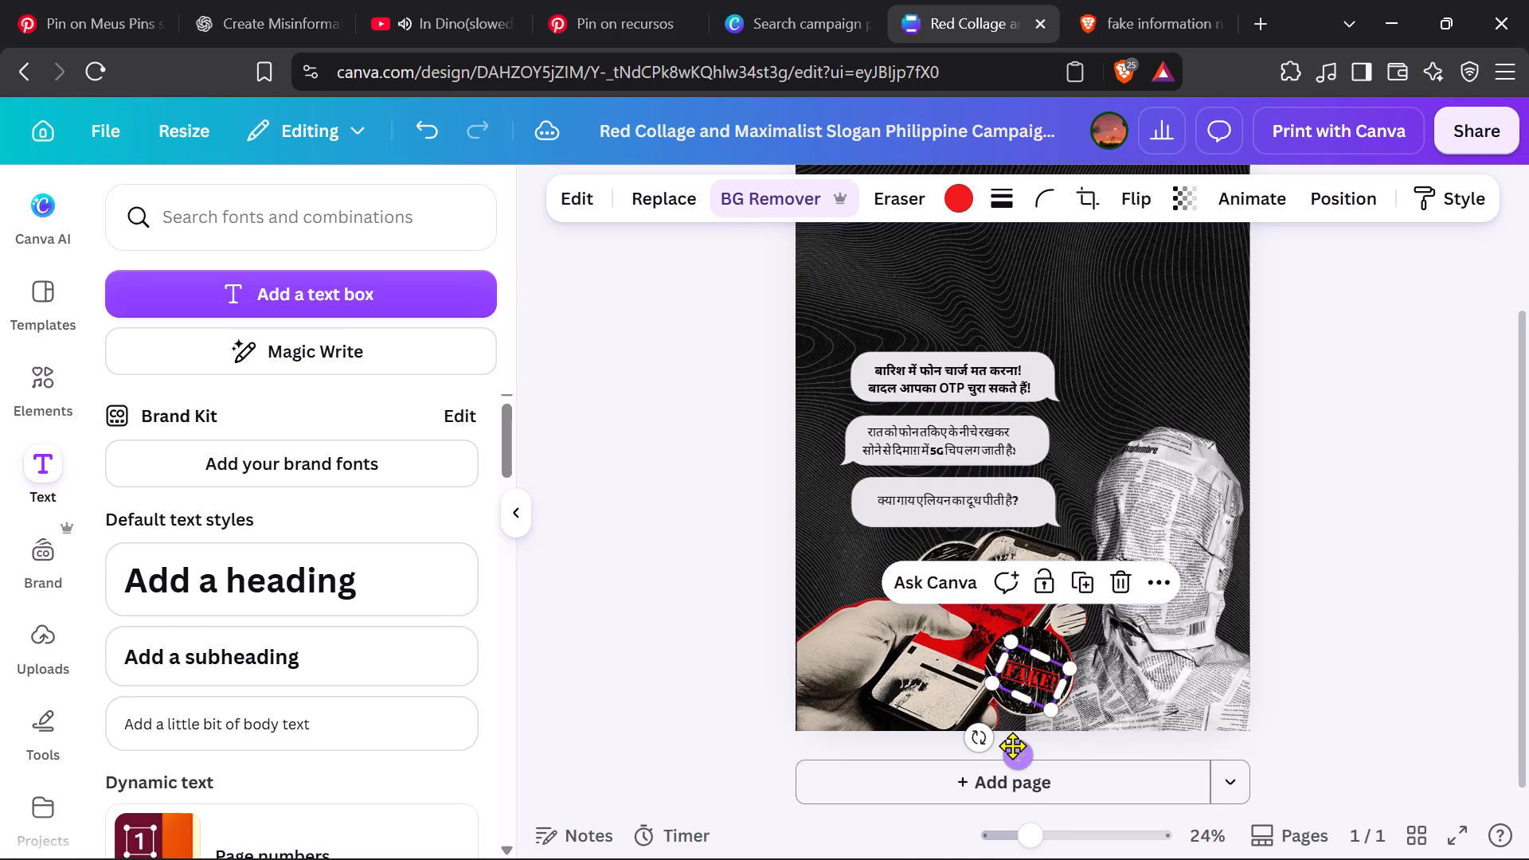
click(1321, 507)
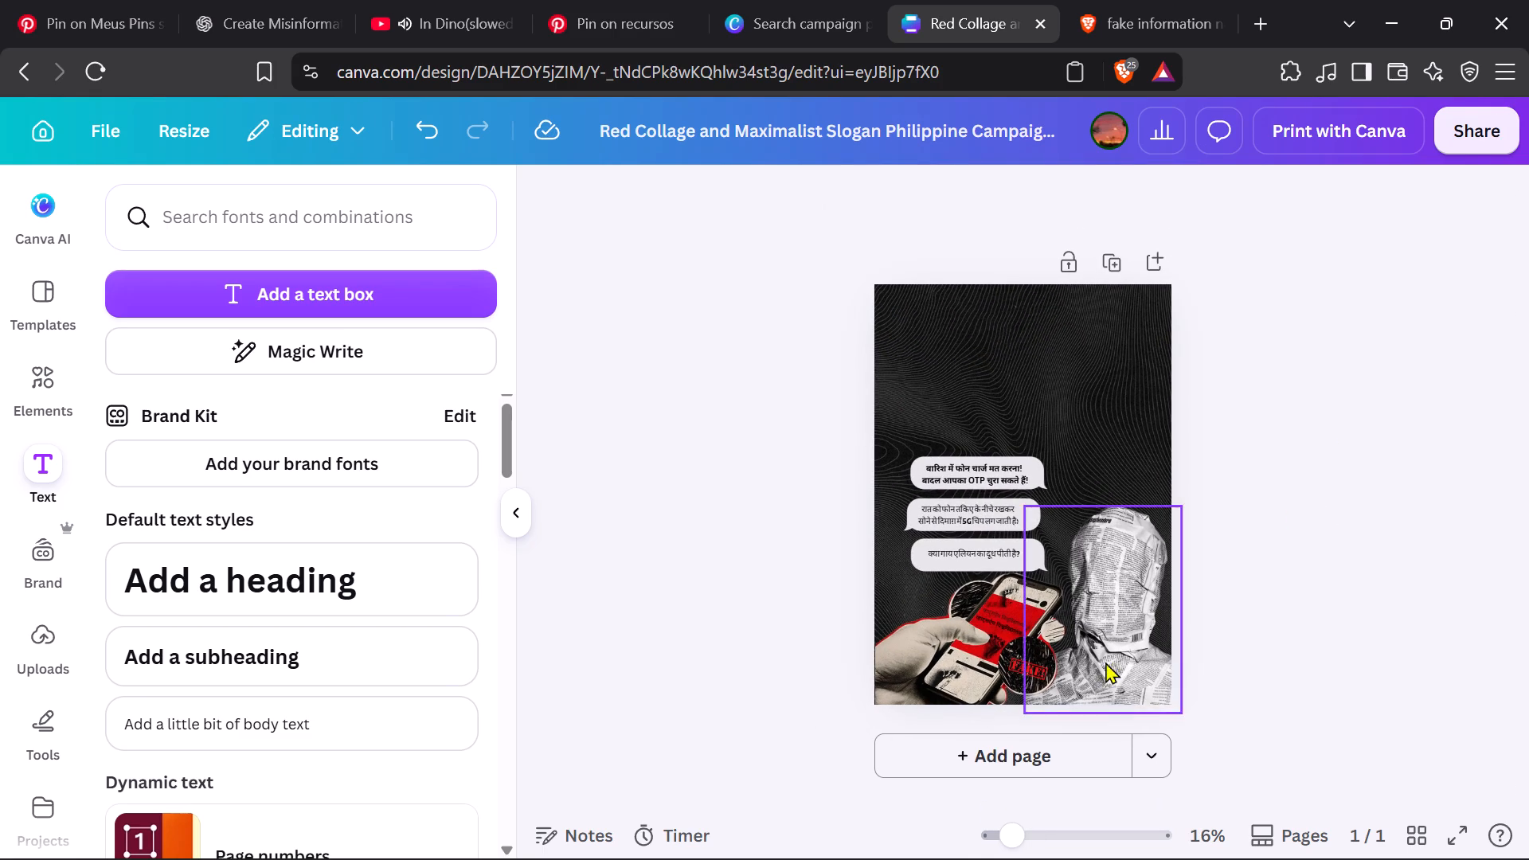
Fine-tune the FAKE stamp's position in the circle by nudging it slightly up and left.
click(1028, 670)
key(Up)
key(Up)
key(Up)
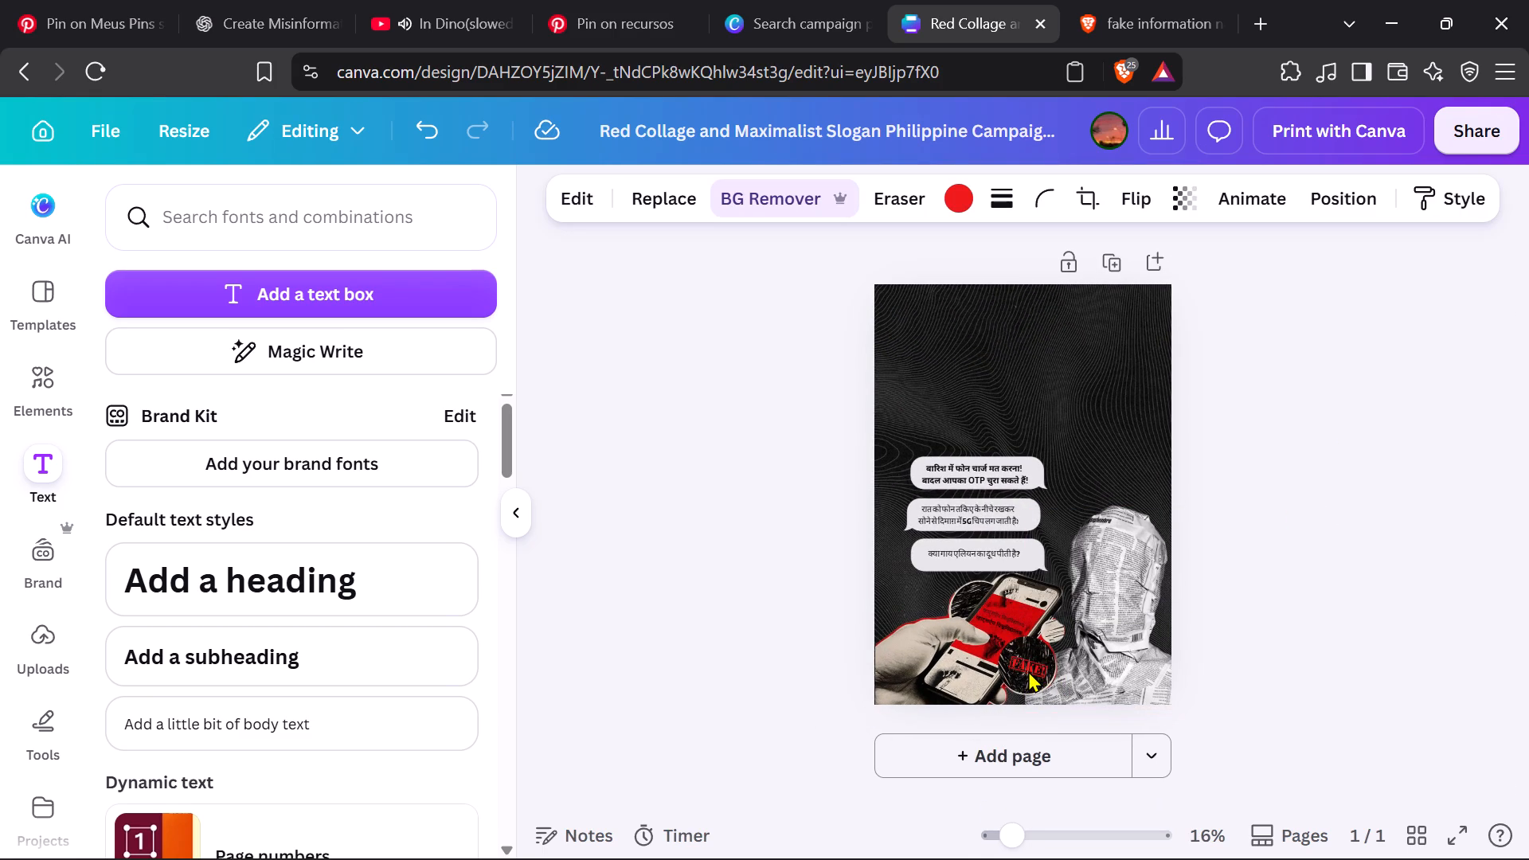
key(Left)
click(1322, 623)
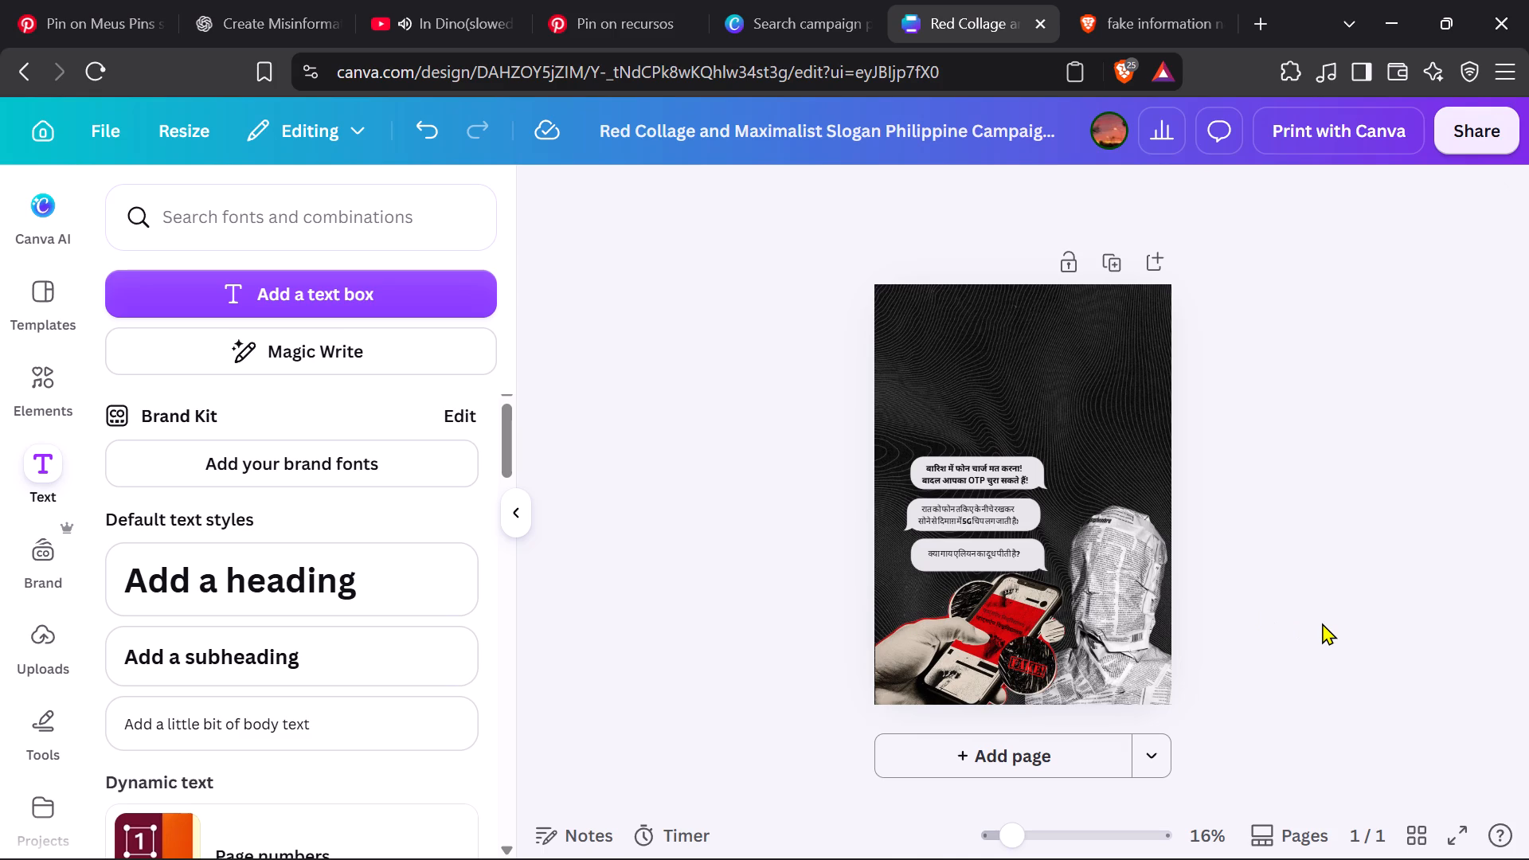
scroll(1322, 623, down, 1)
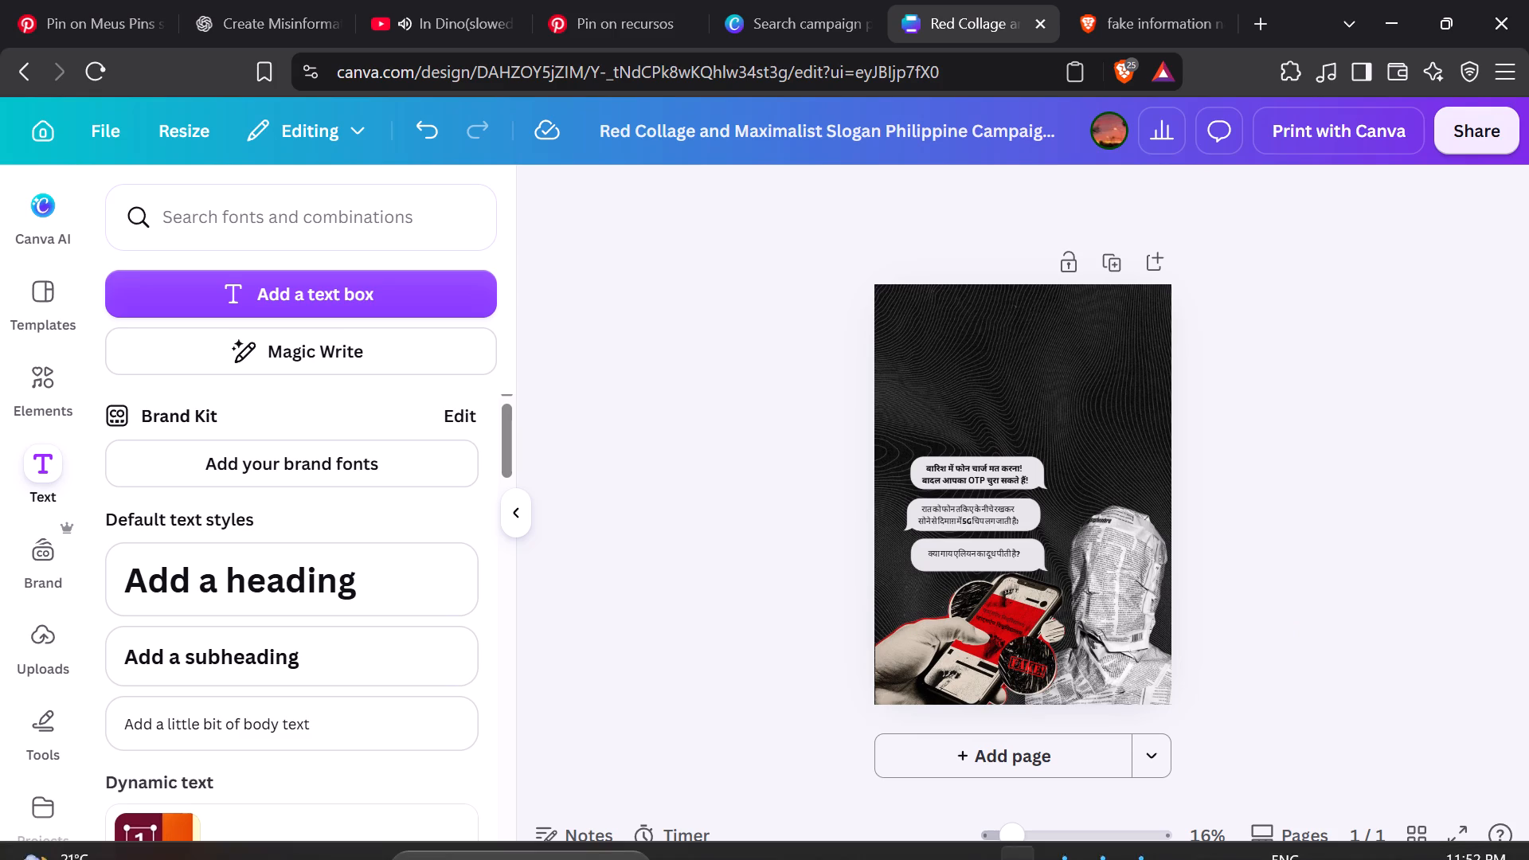
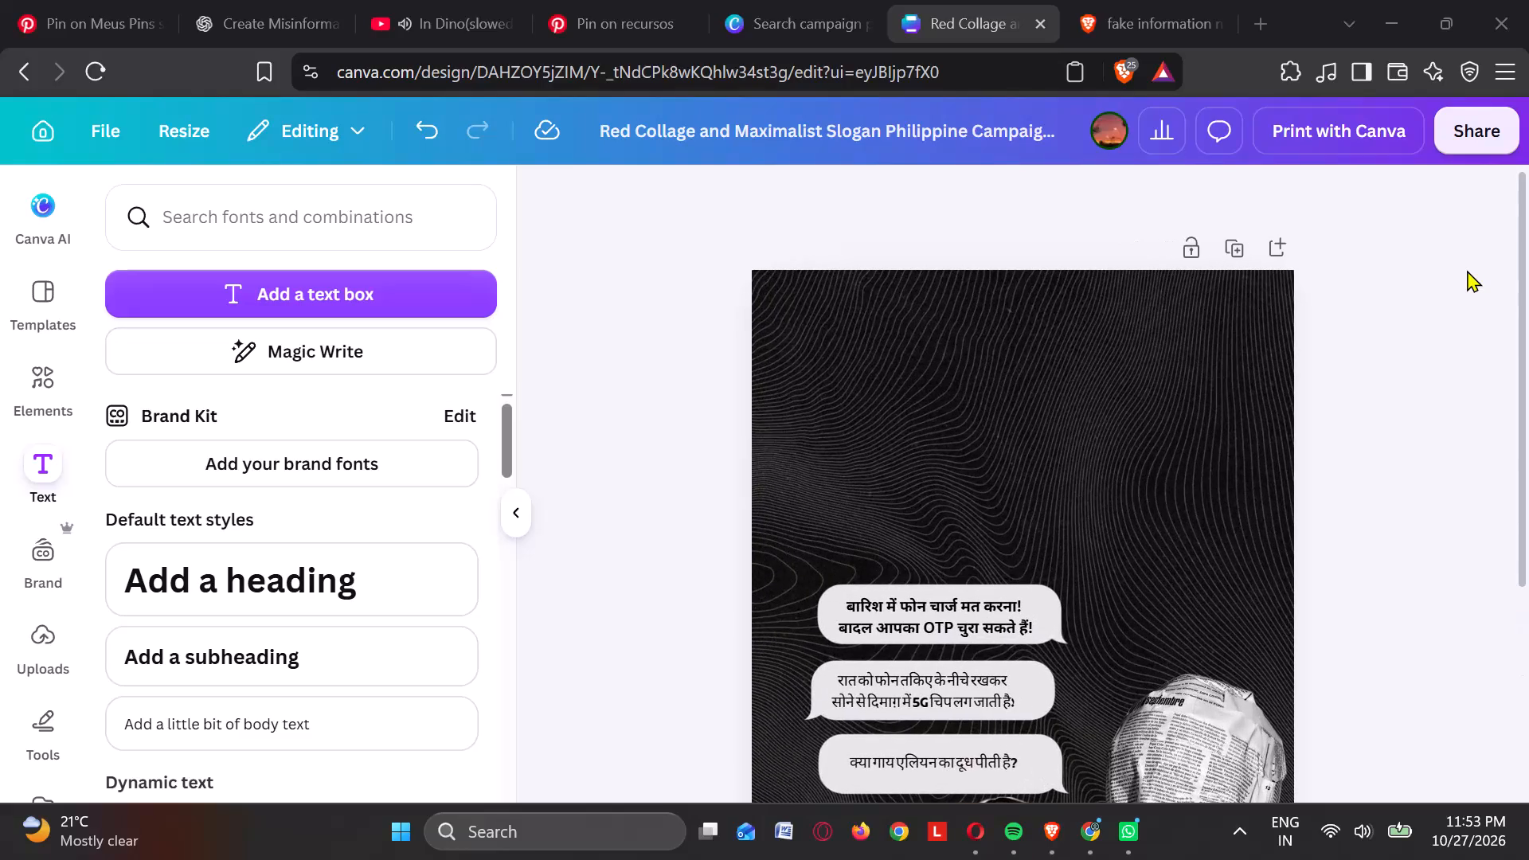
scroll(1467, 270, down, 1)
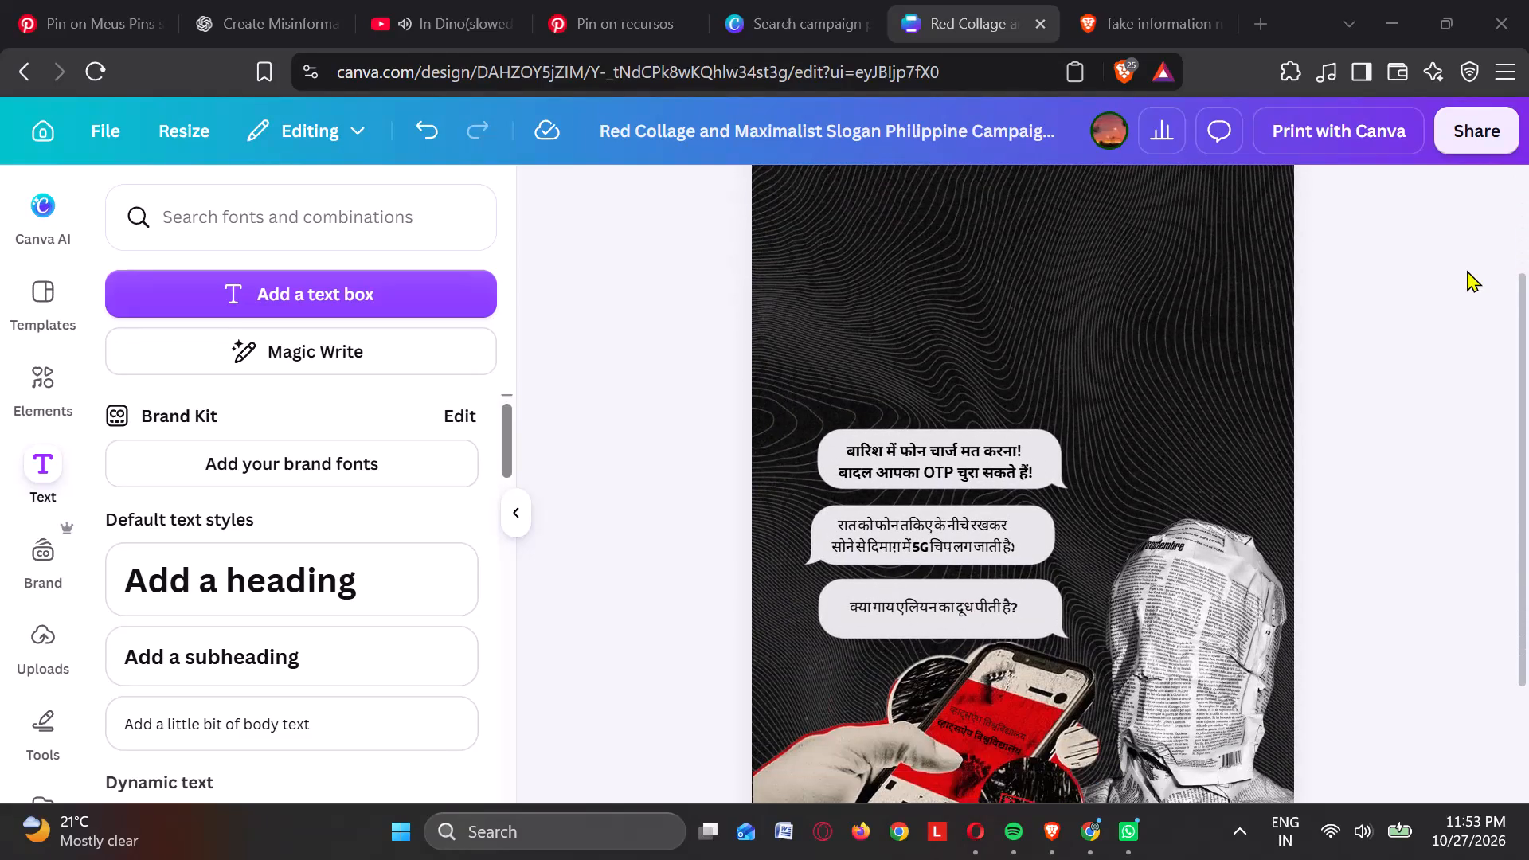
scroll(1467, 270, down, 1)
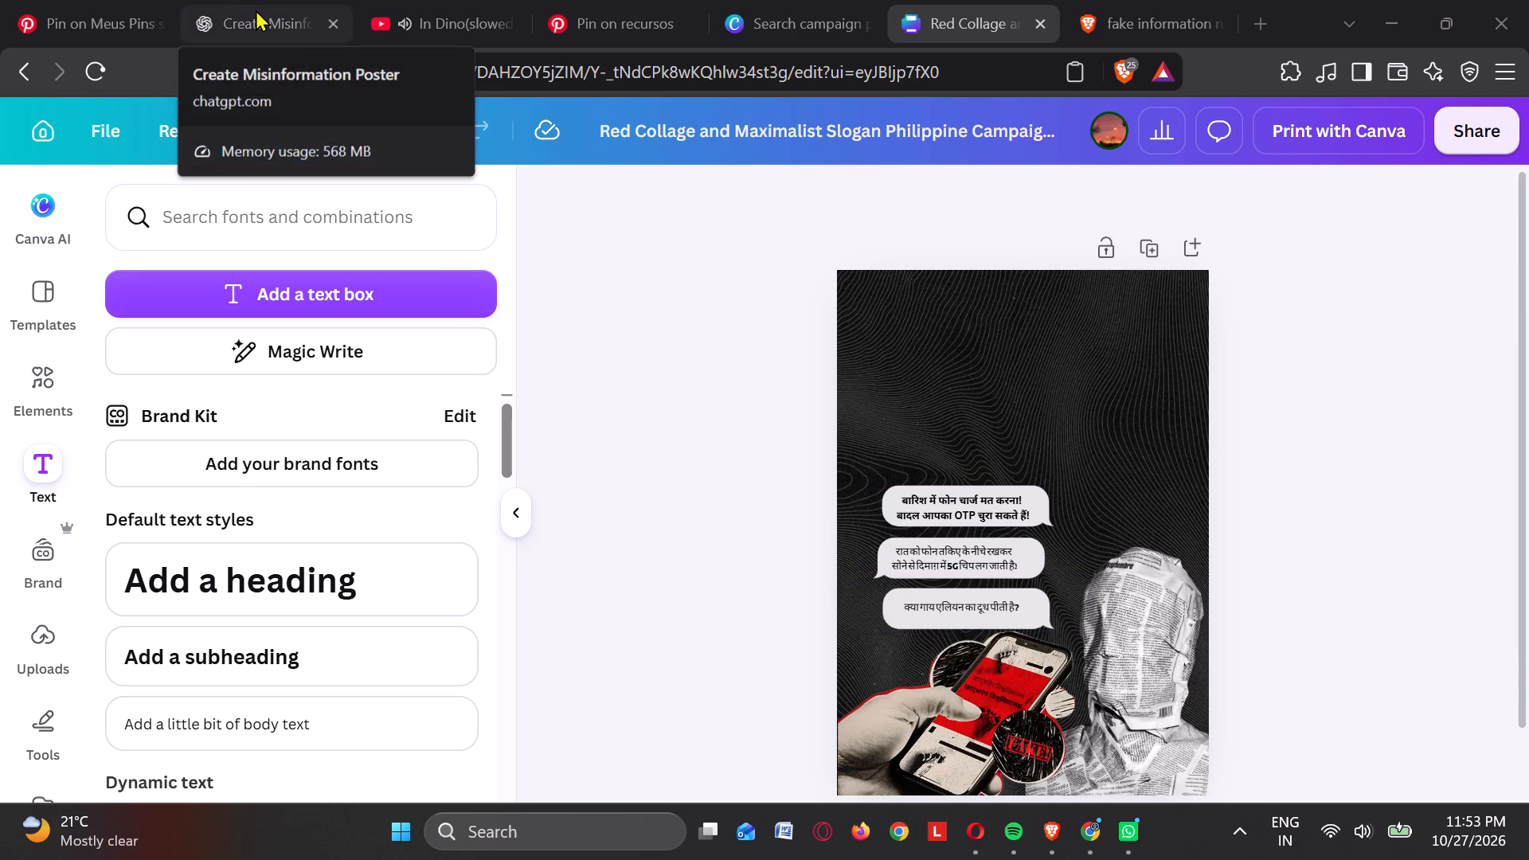
Switch to the Pinterest speech-bubble pin page and search for "illusioned".
click(592, 15)
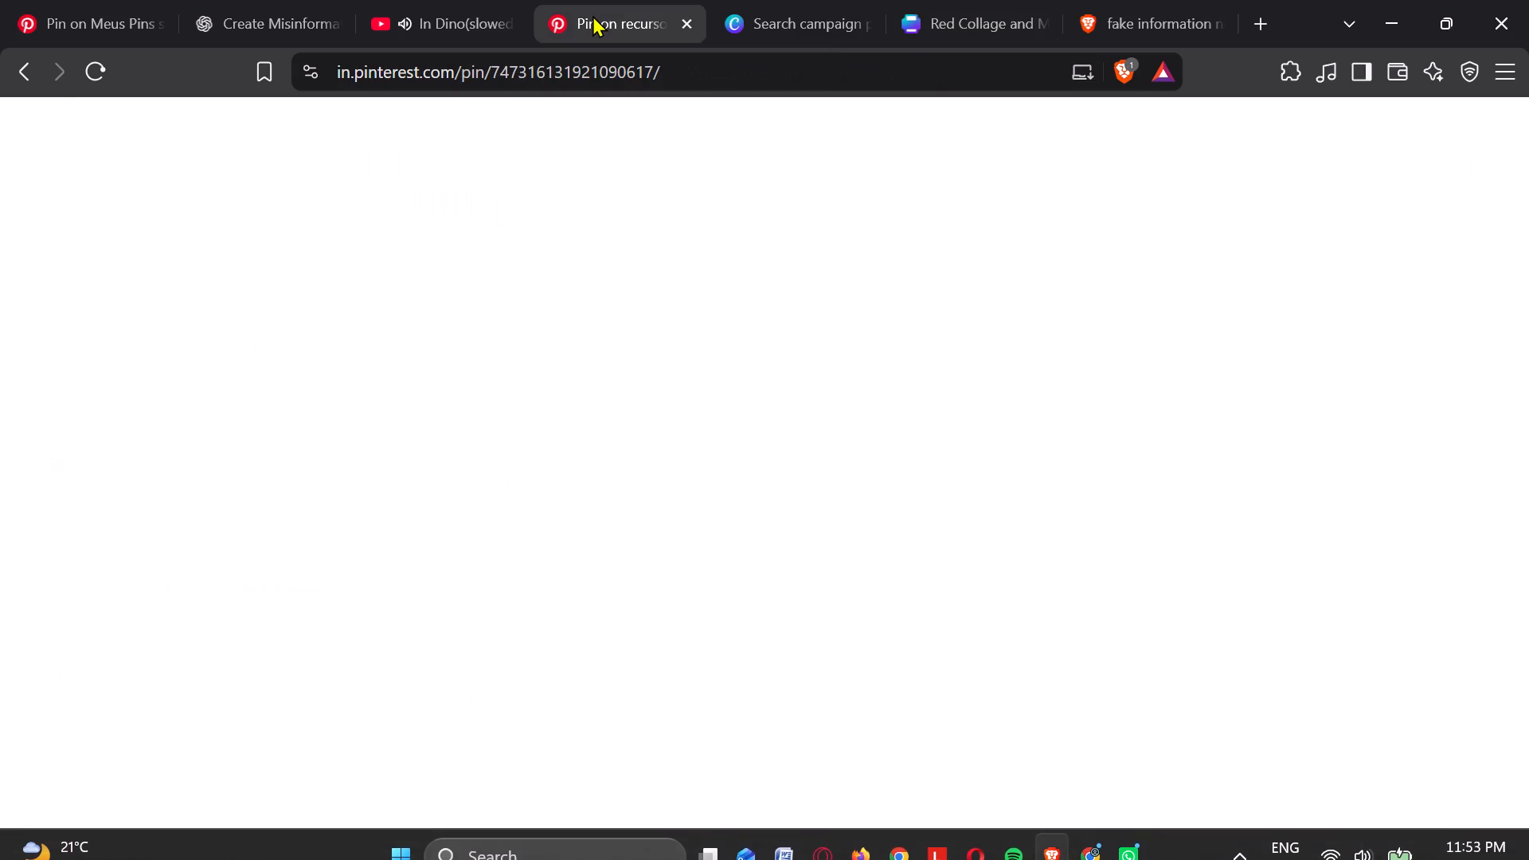
click(585, 118)
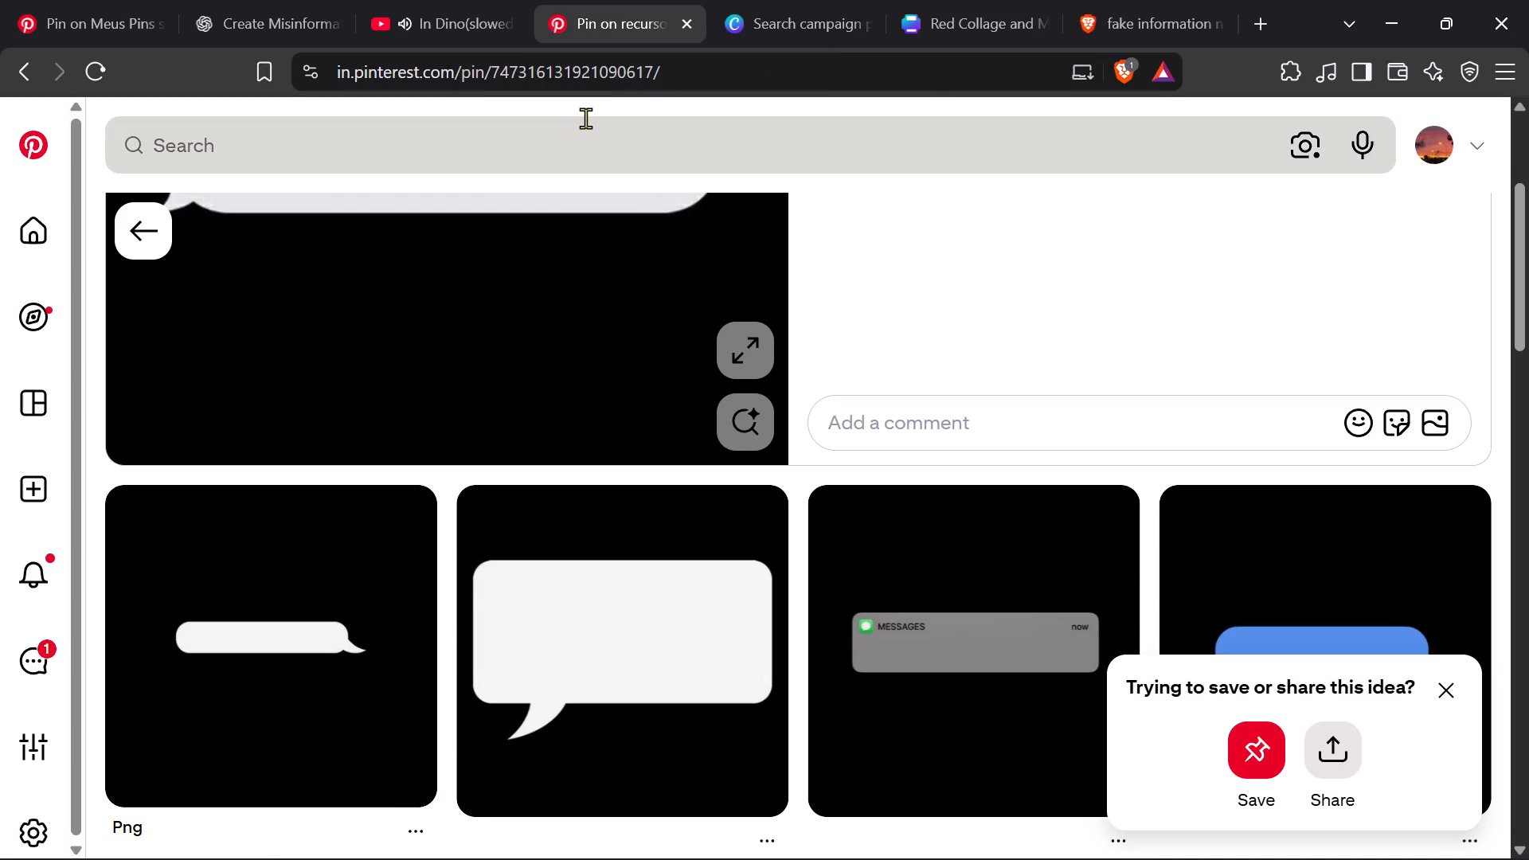
text(illusioned)
key(apostrophe)
key(Return)
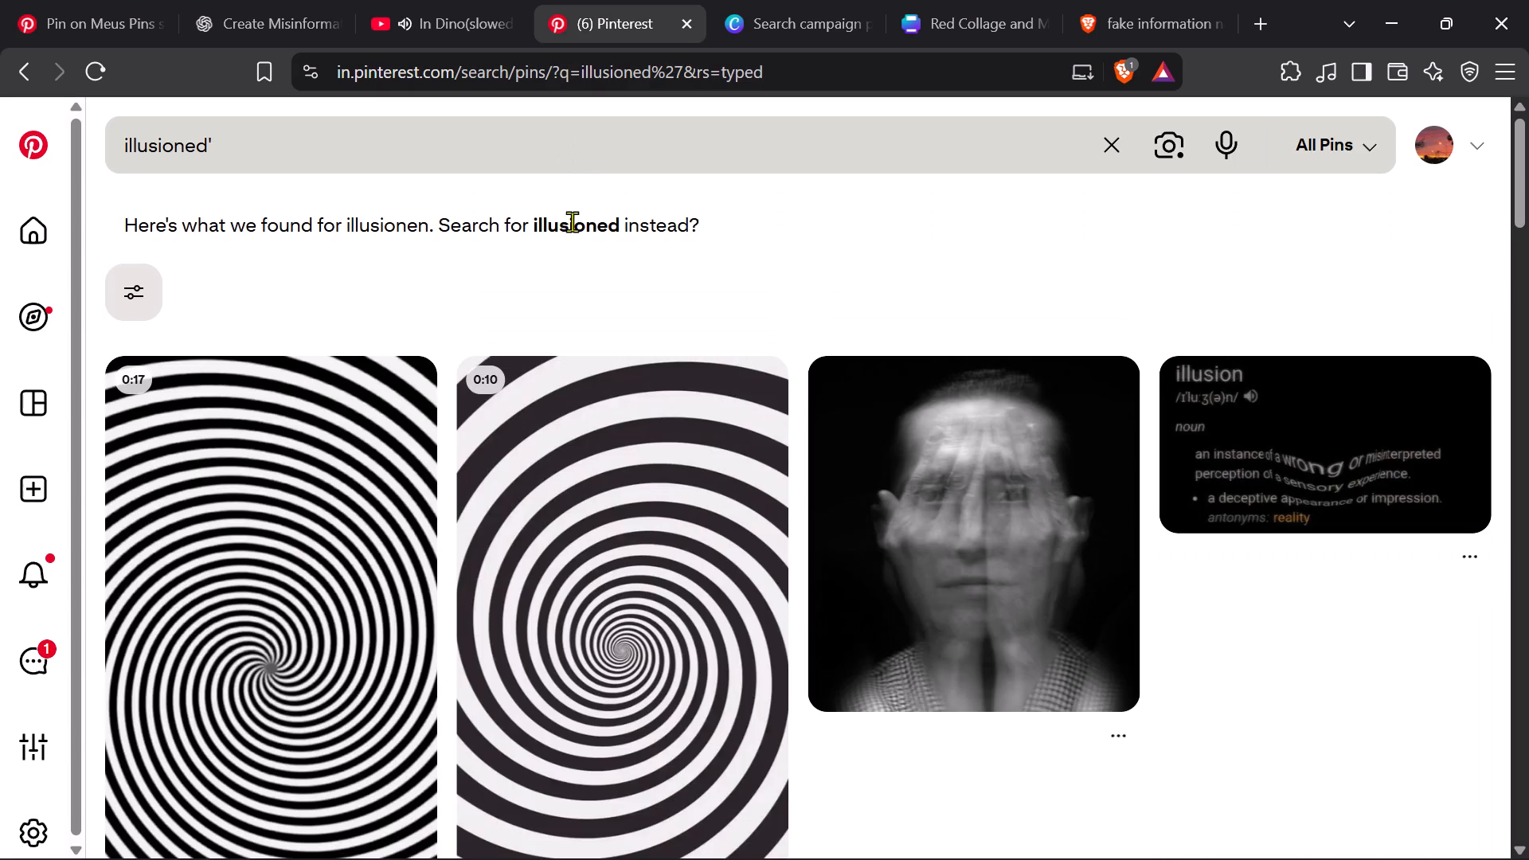
Browse the Pinterest illusion results for black-and-white optical-illusion artwork that could suit the fake-news poster.
scroll(634, 432, down, 4)
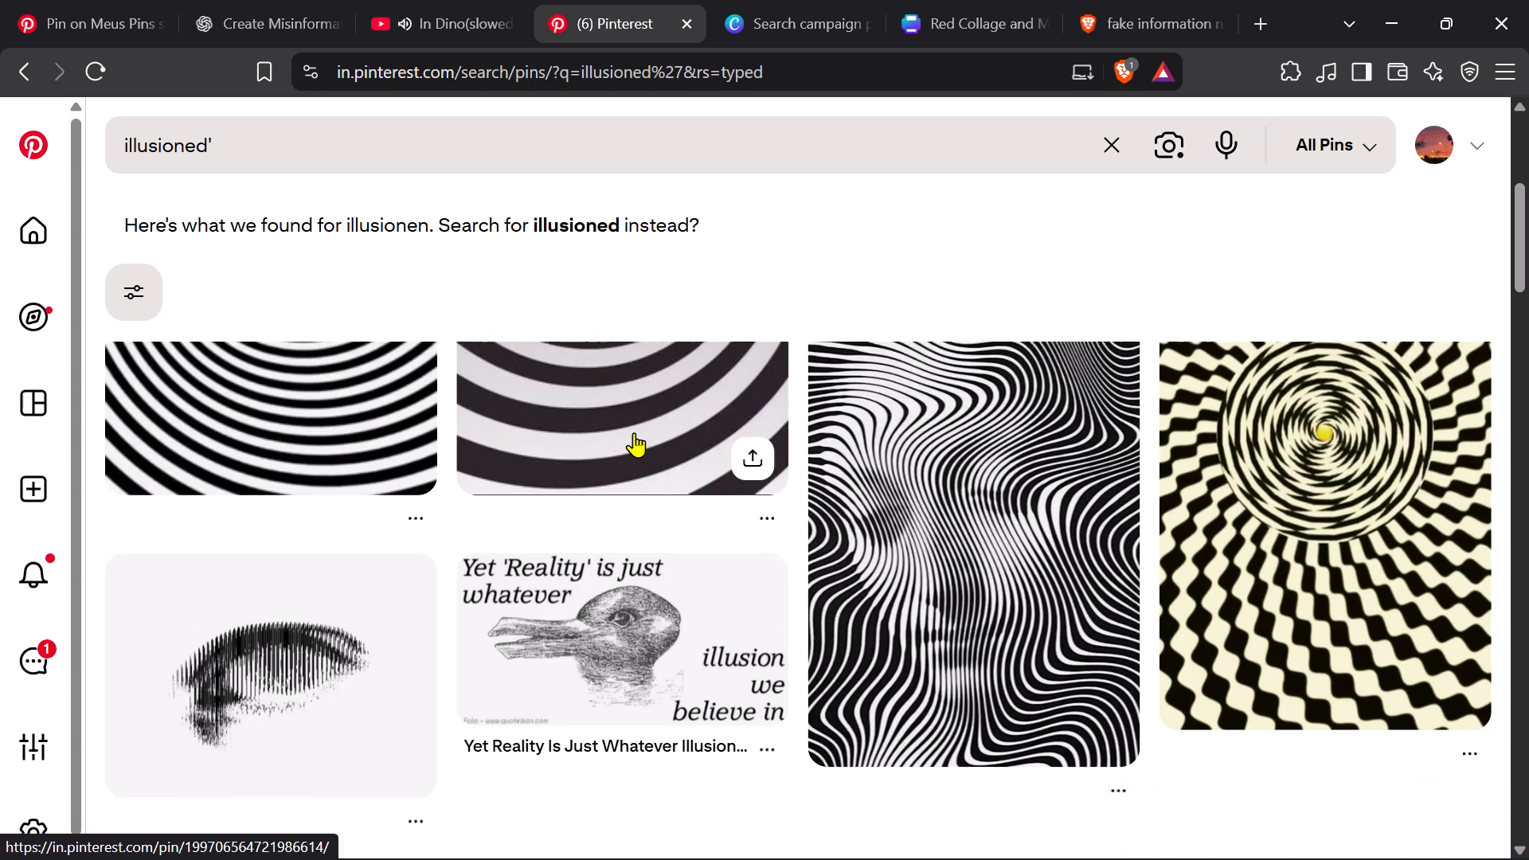
scroll(634, 432, down, 4)
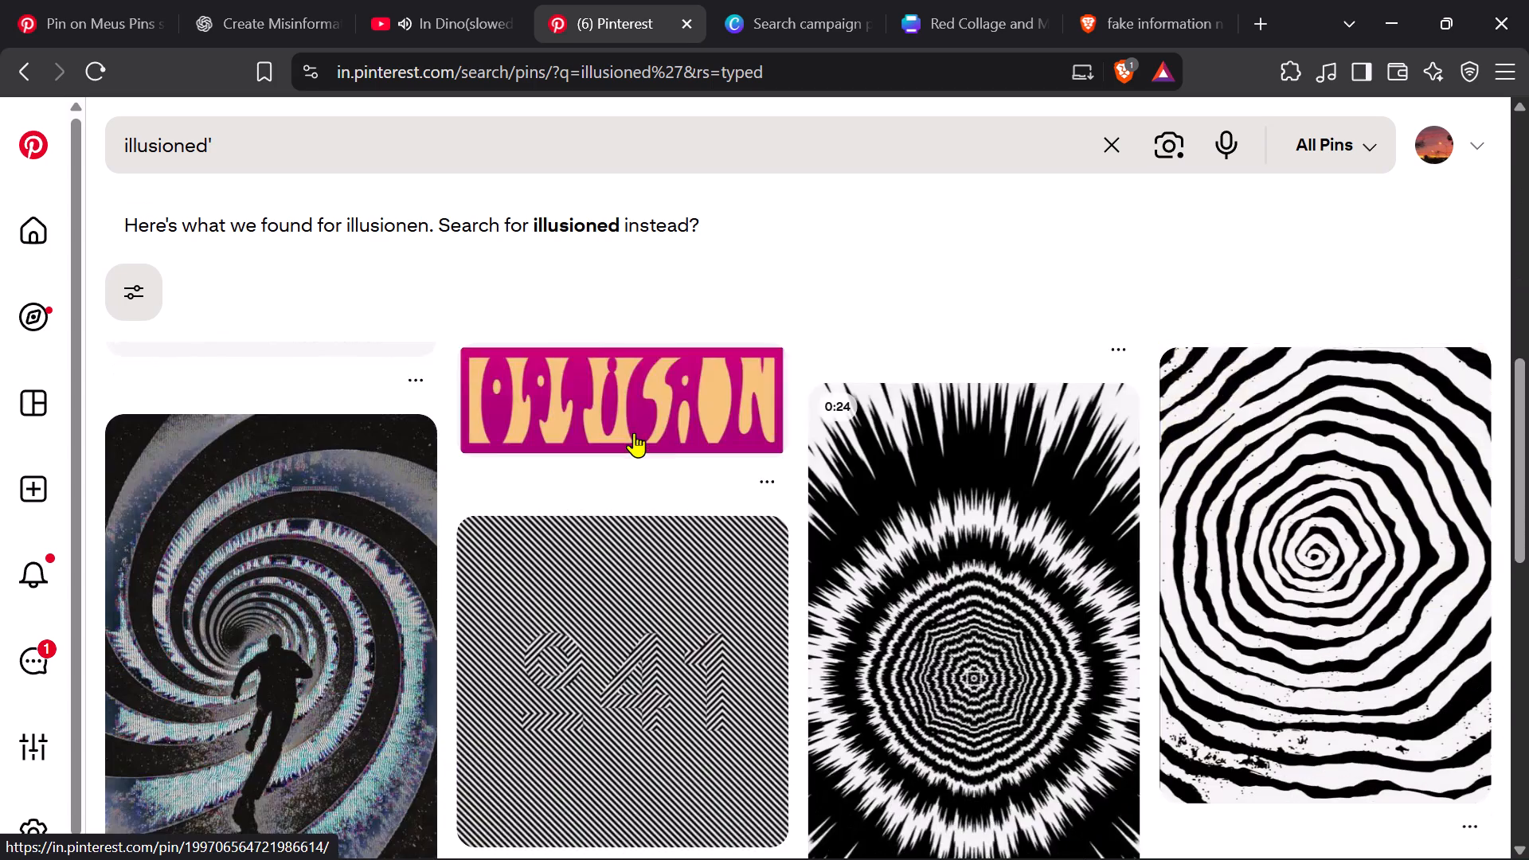
scroll(634, 432, down, 3)
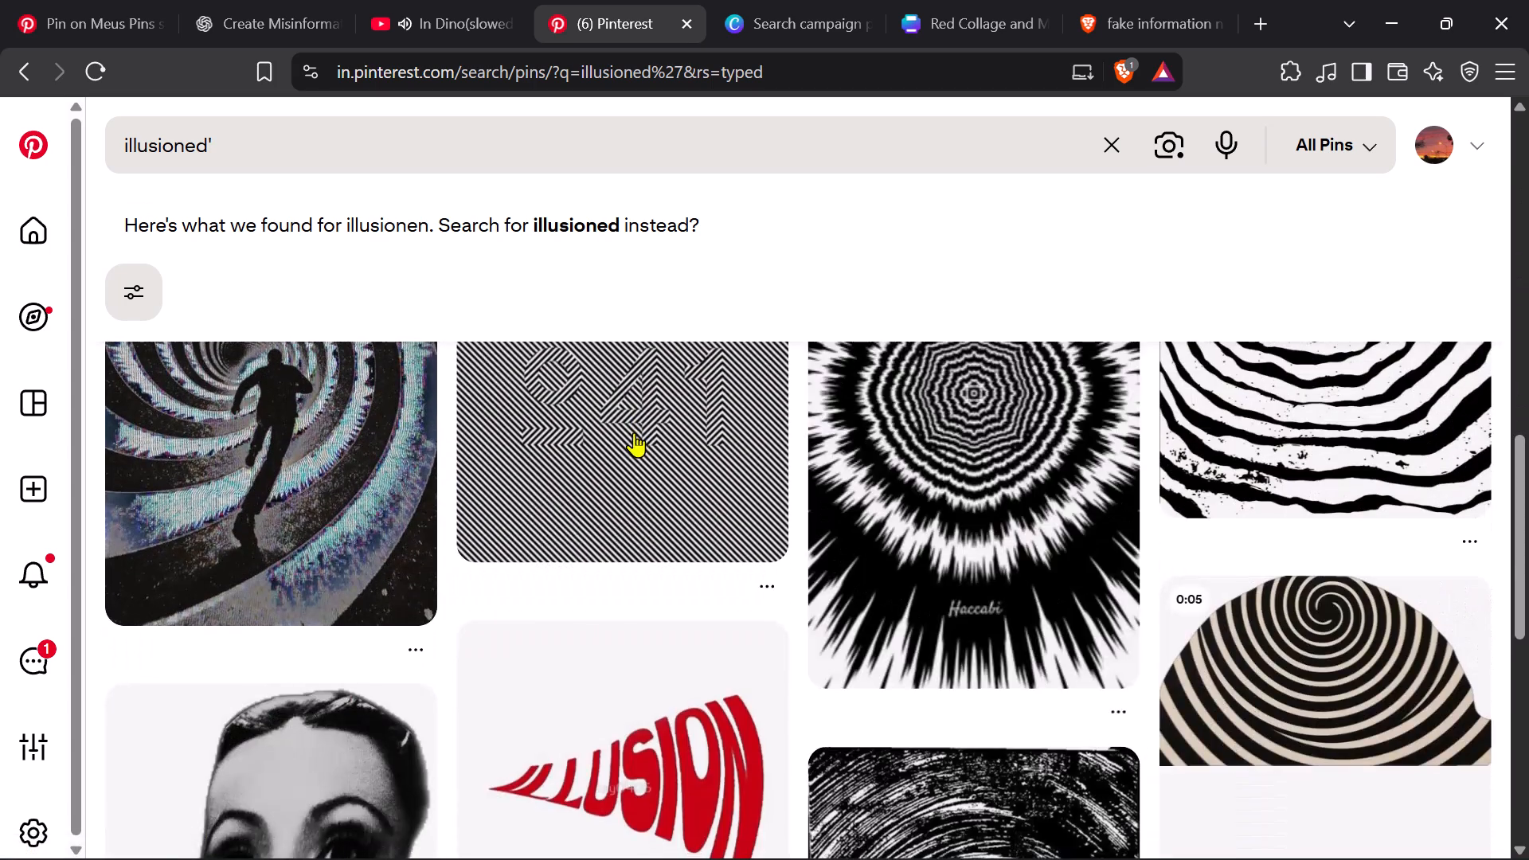
scroll(634, 432, down, 4)
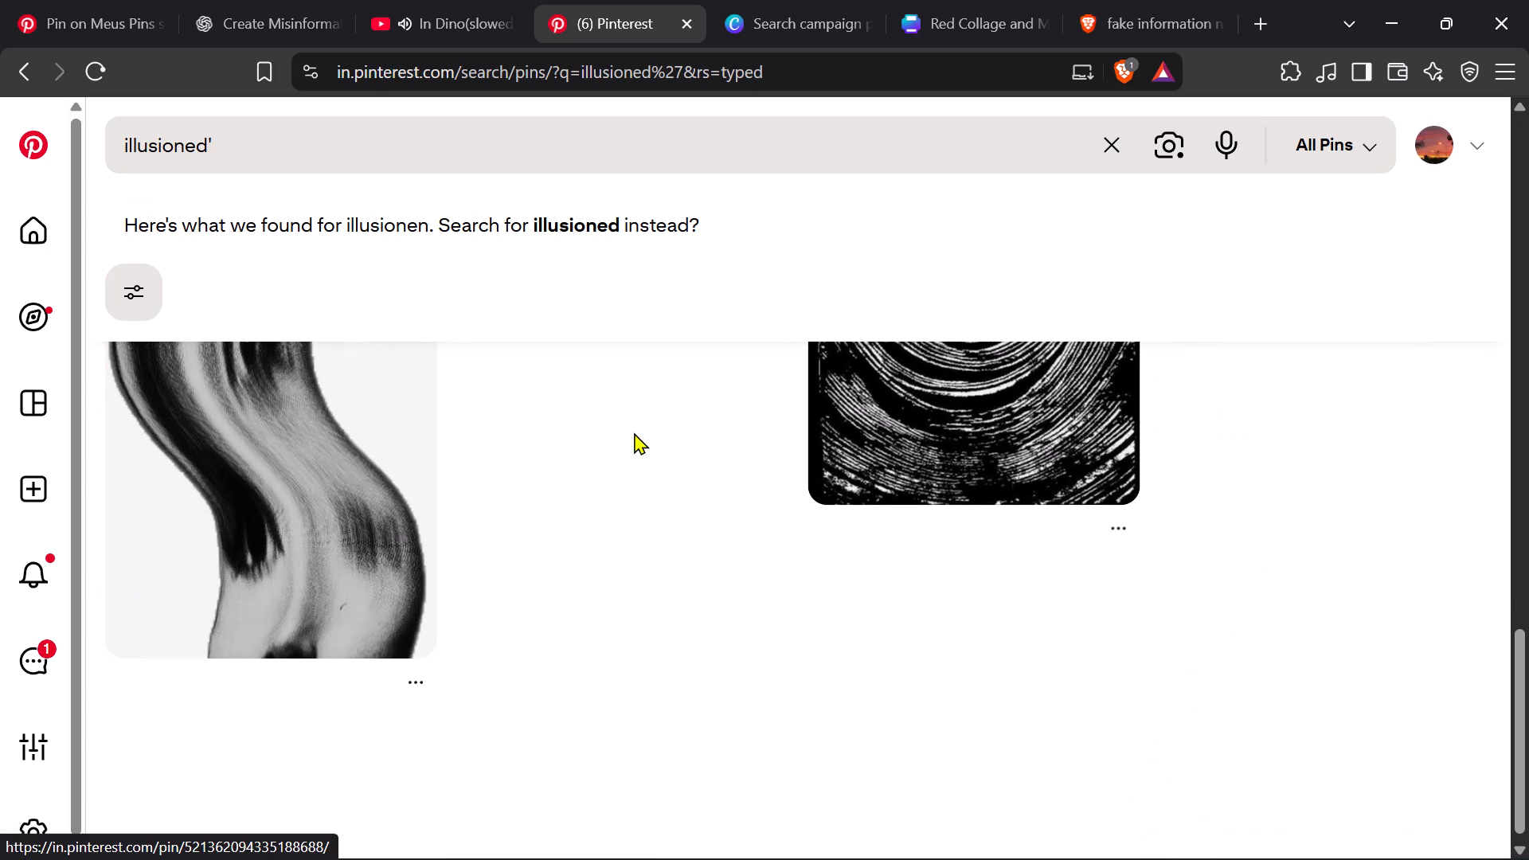
scroll(634, 432, down, 1)
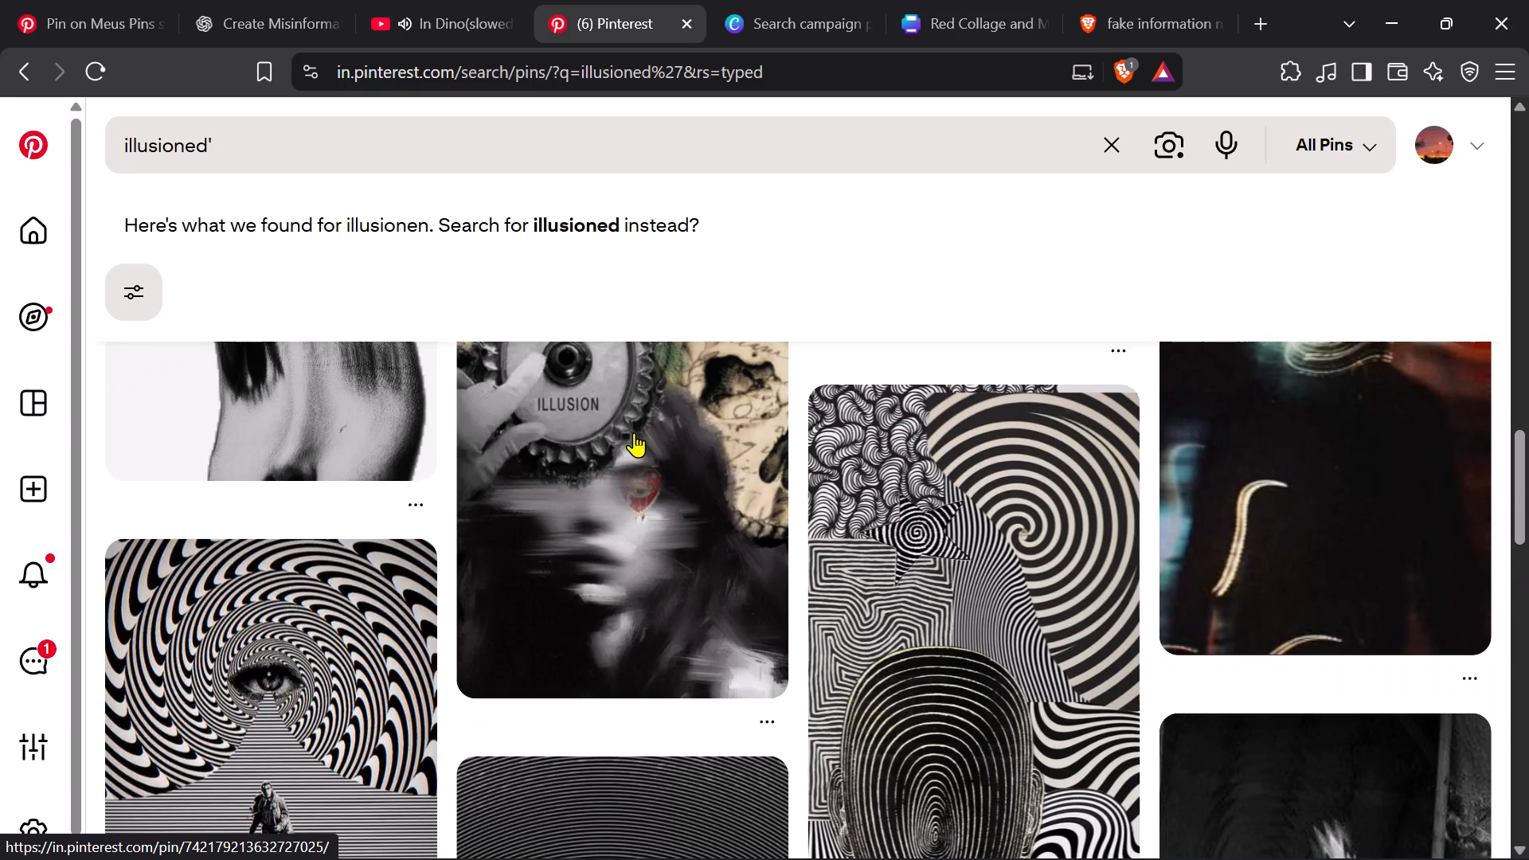
scroll(634, 432, down, 3)
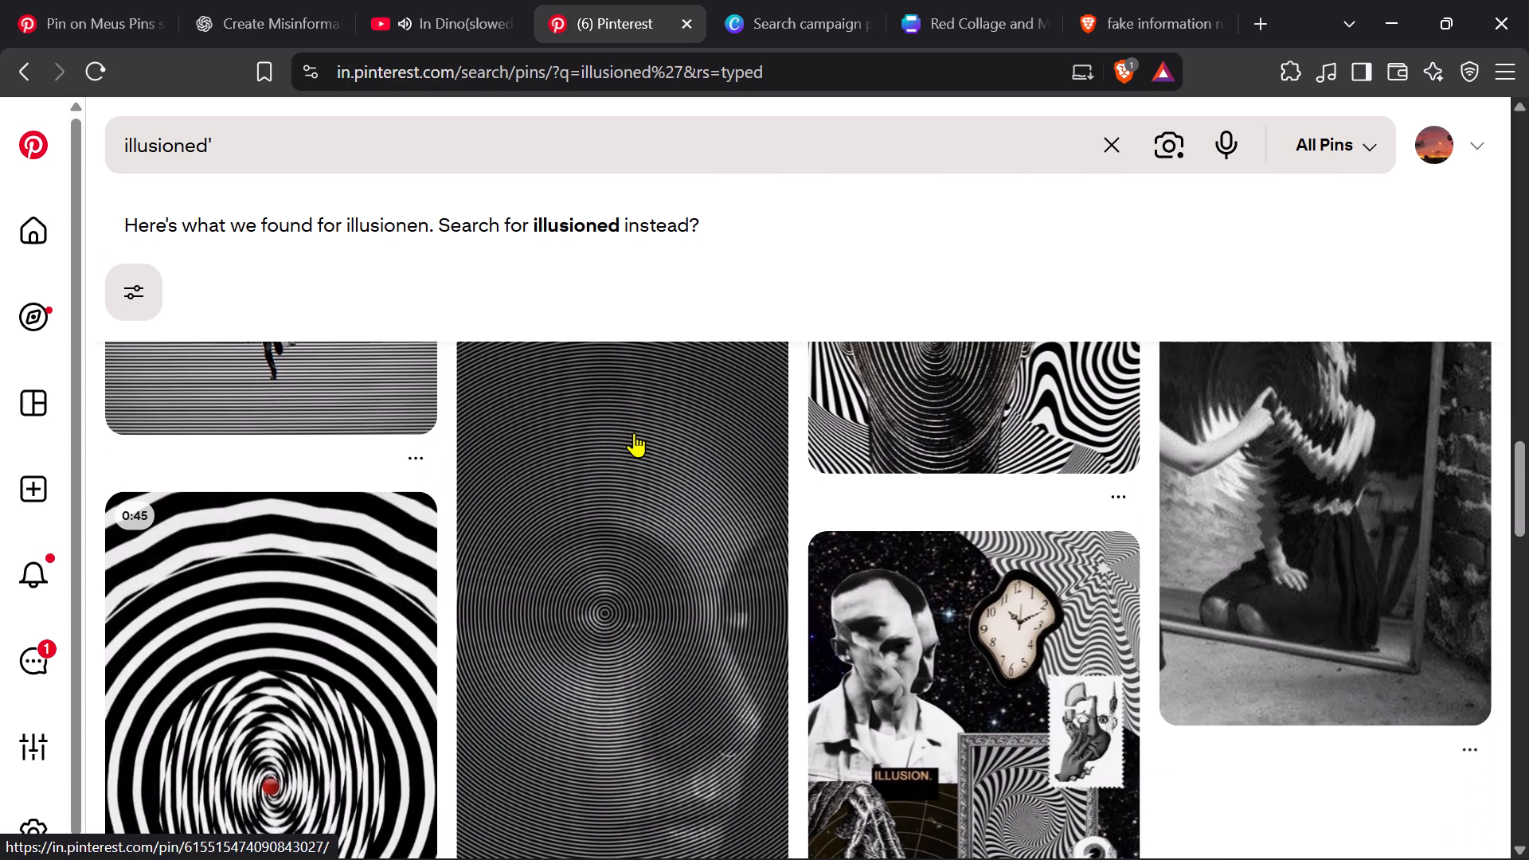
scroll(634, 432, down, 4)
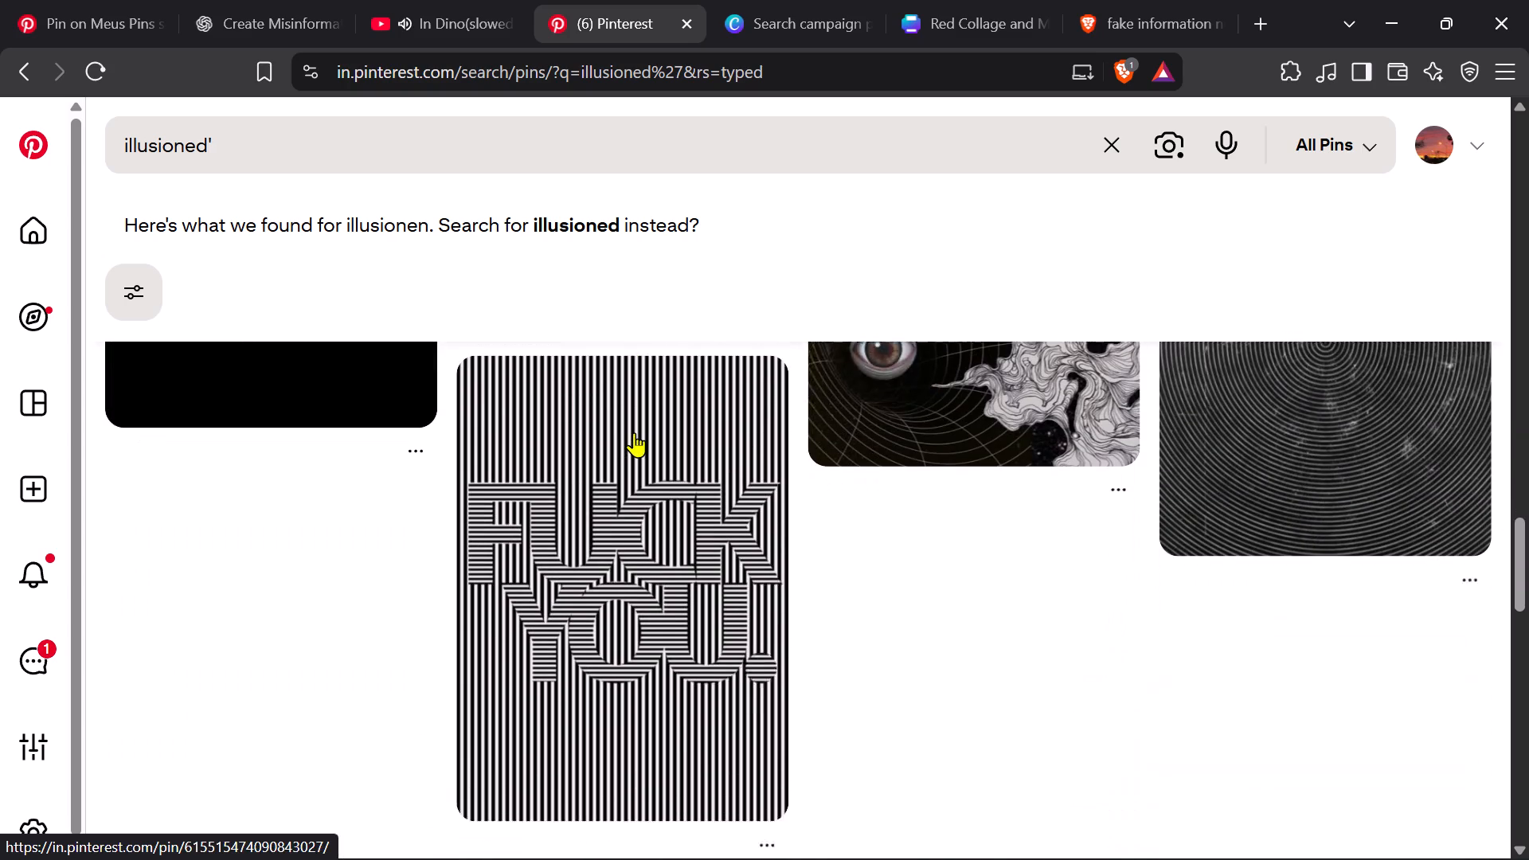
scroll(634, 432, down, 3)
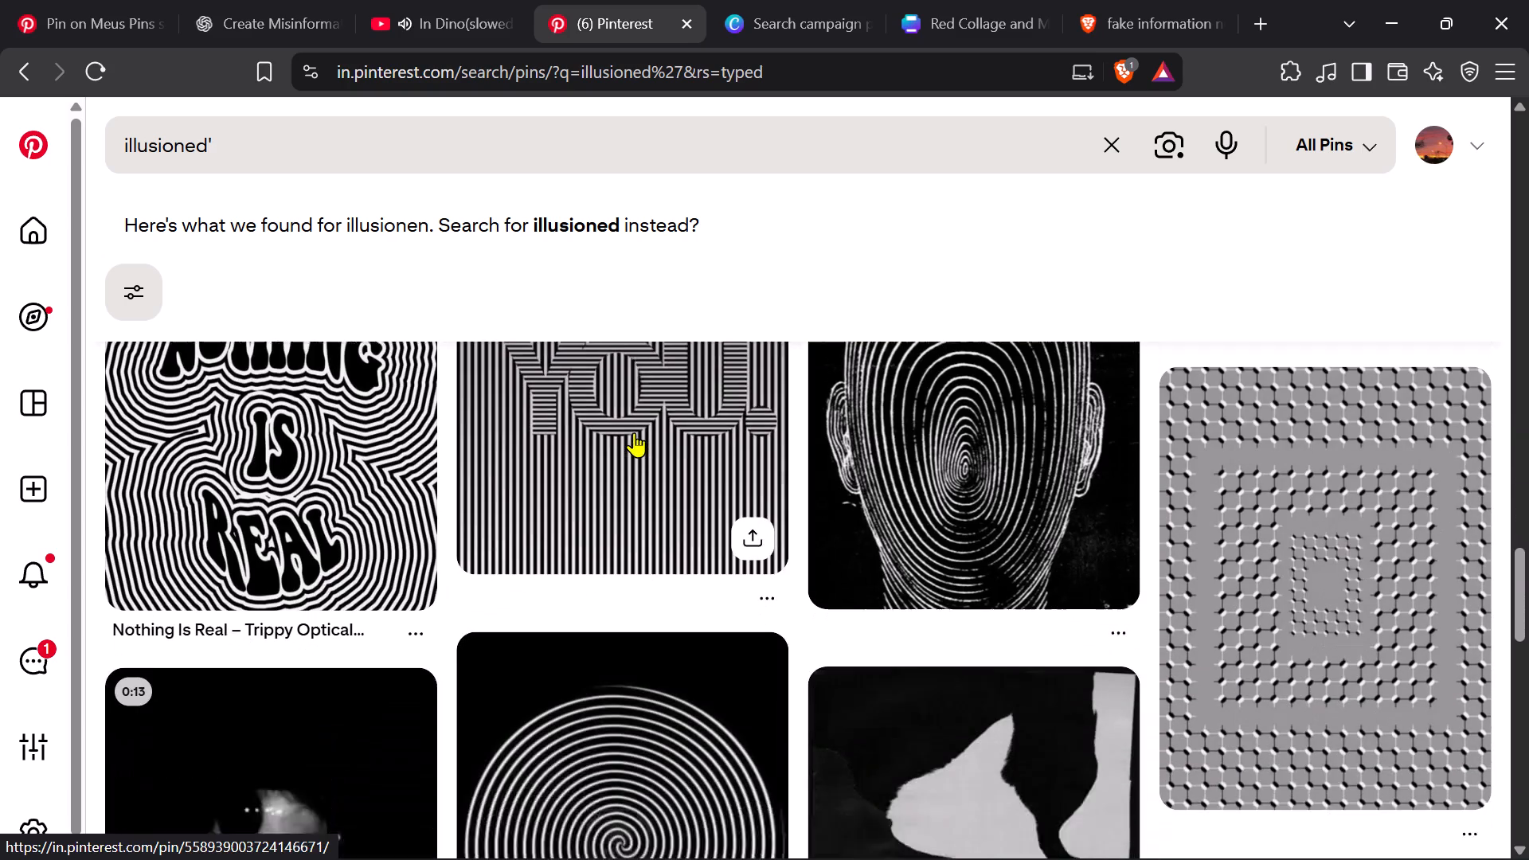
scroll(634, 432, down, 1)
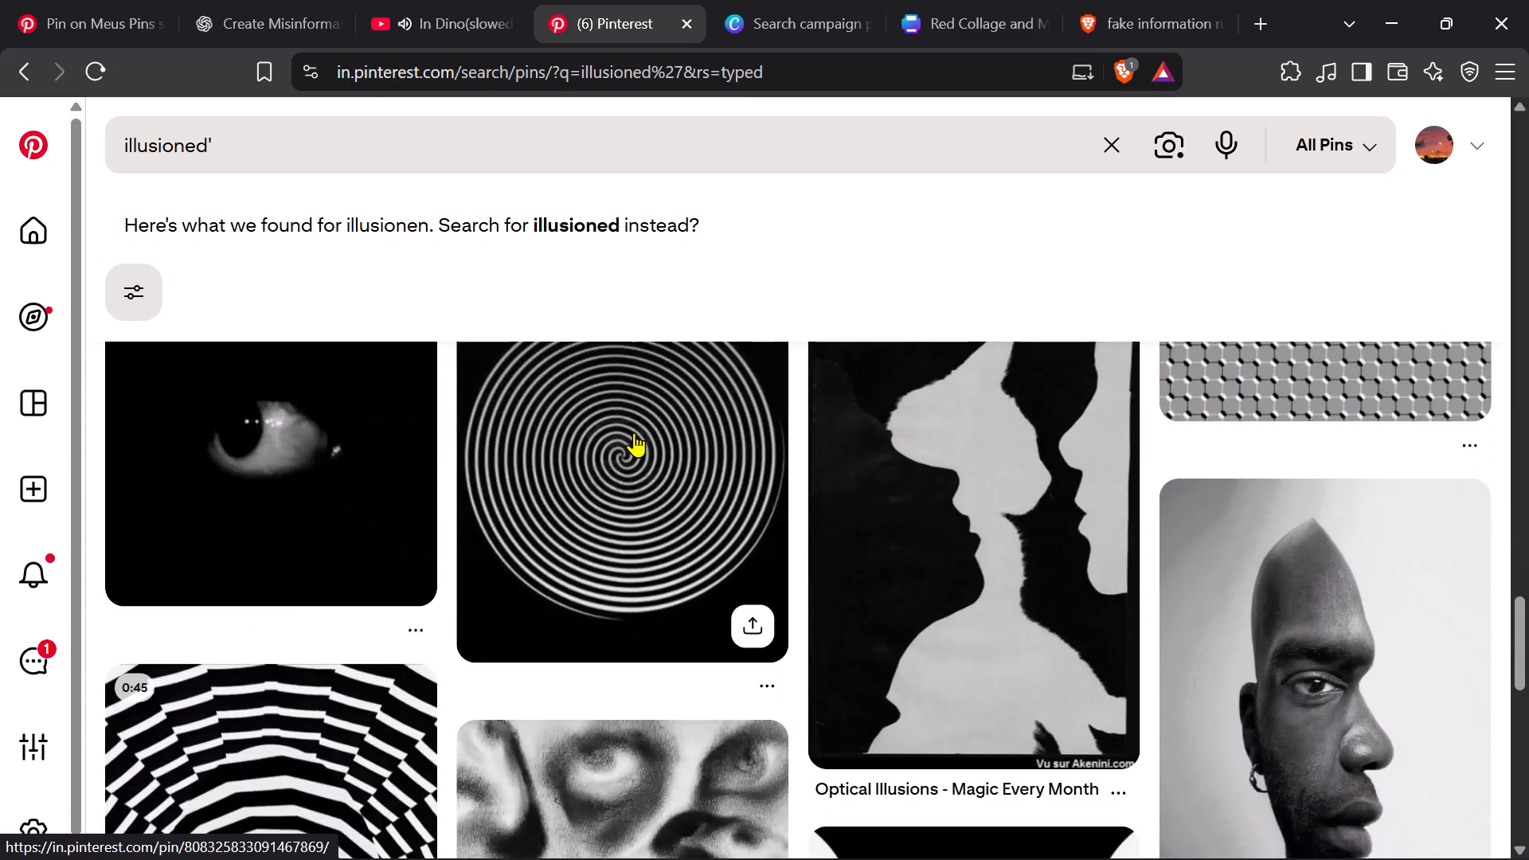
scroll(634, 432, down, 2)
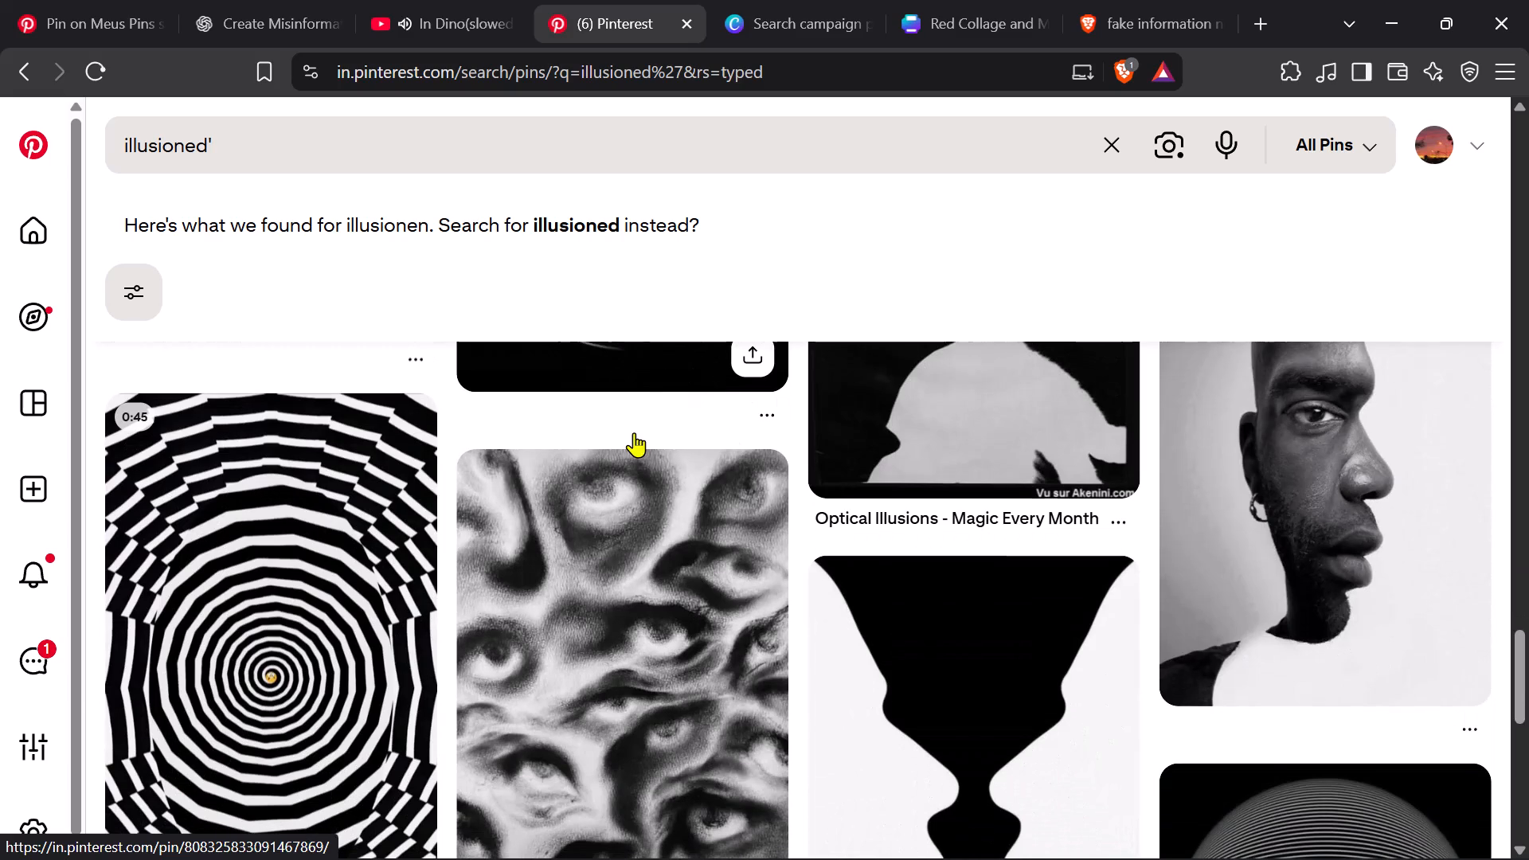
scroll(634, 432, down, 2)
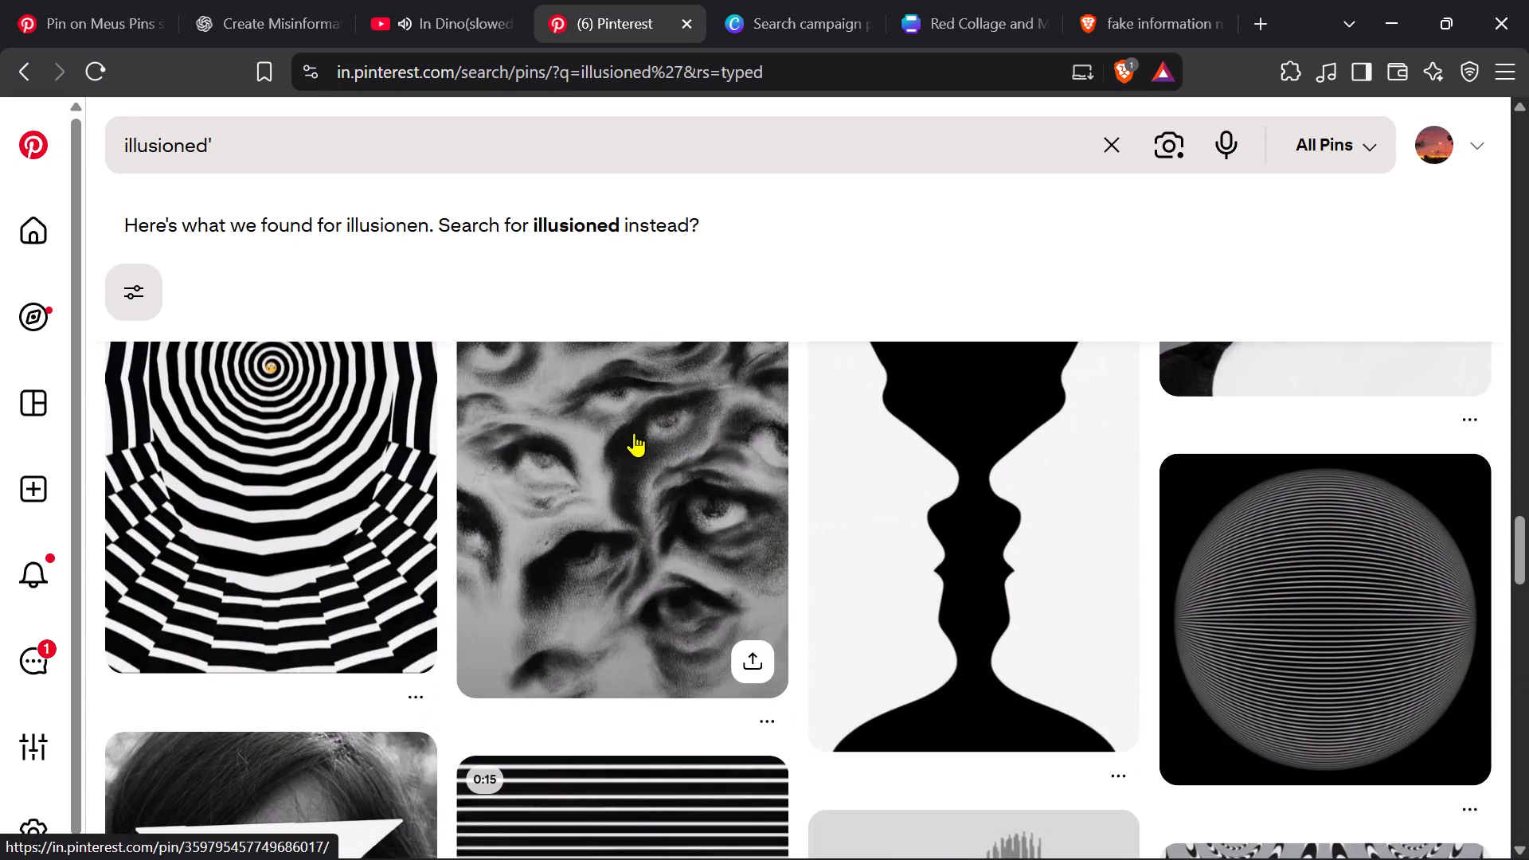
scroll(634, 432, down, 1)
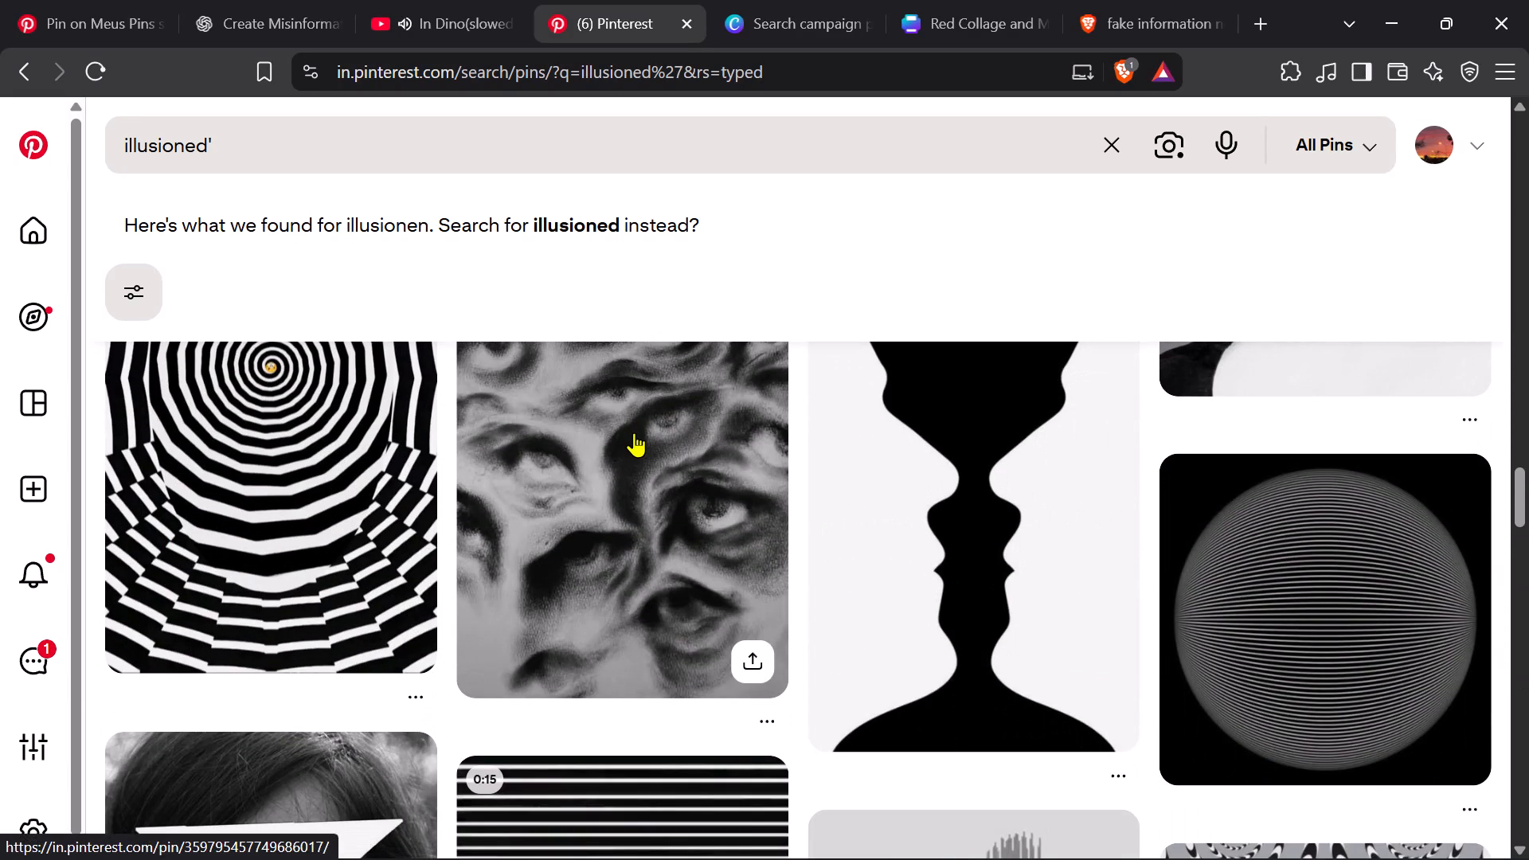
scroll(634, 432, down, 3)
scroll(634, 432, up, 2)
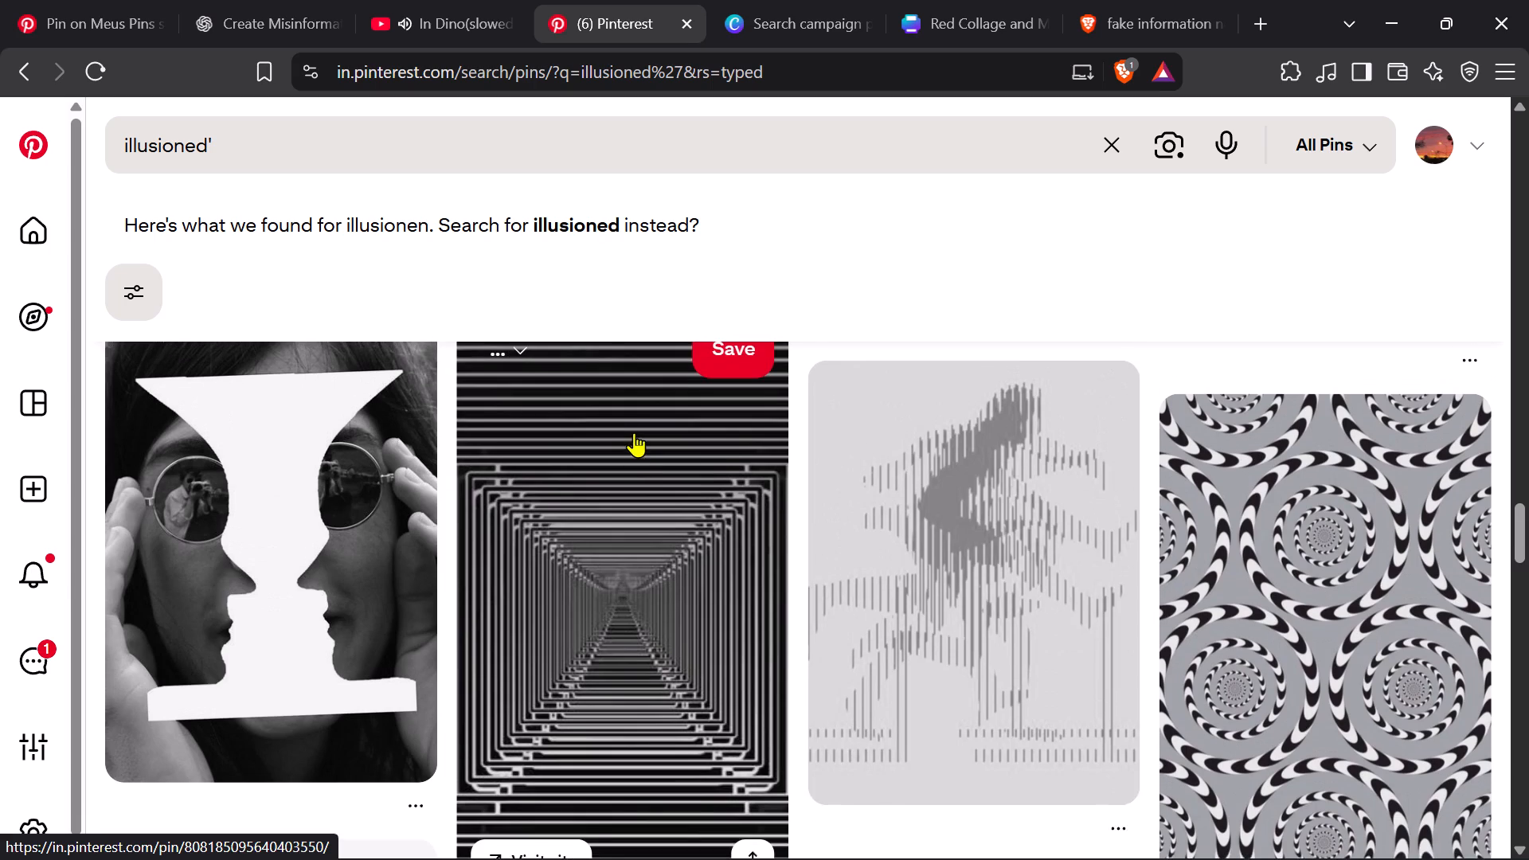
scroll(634, 432, up, 3)
scroll(634, 432, down, 3)
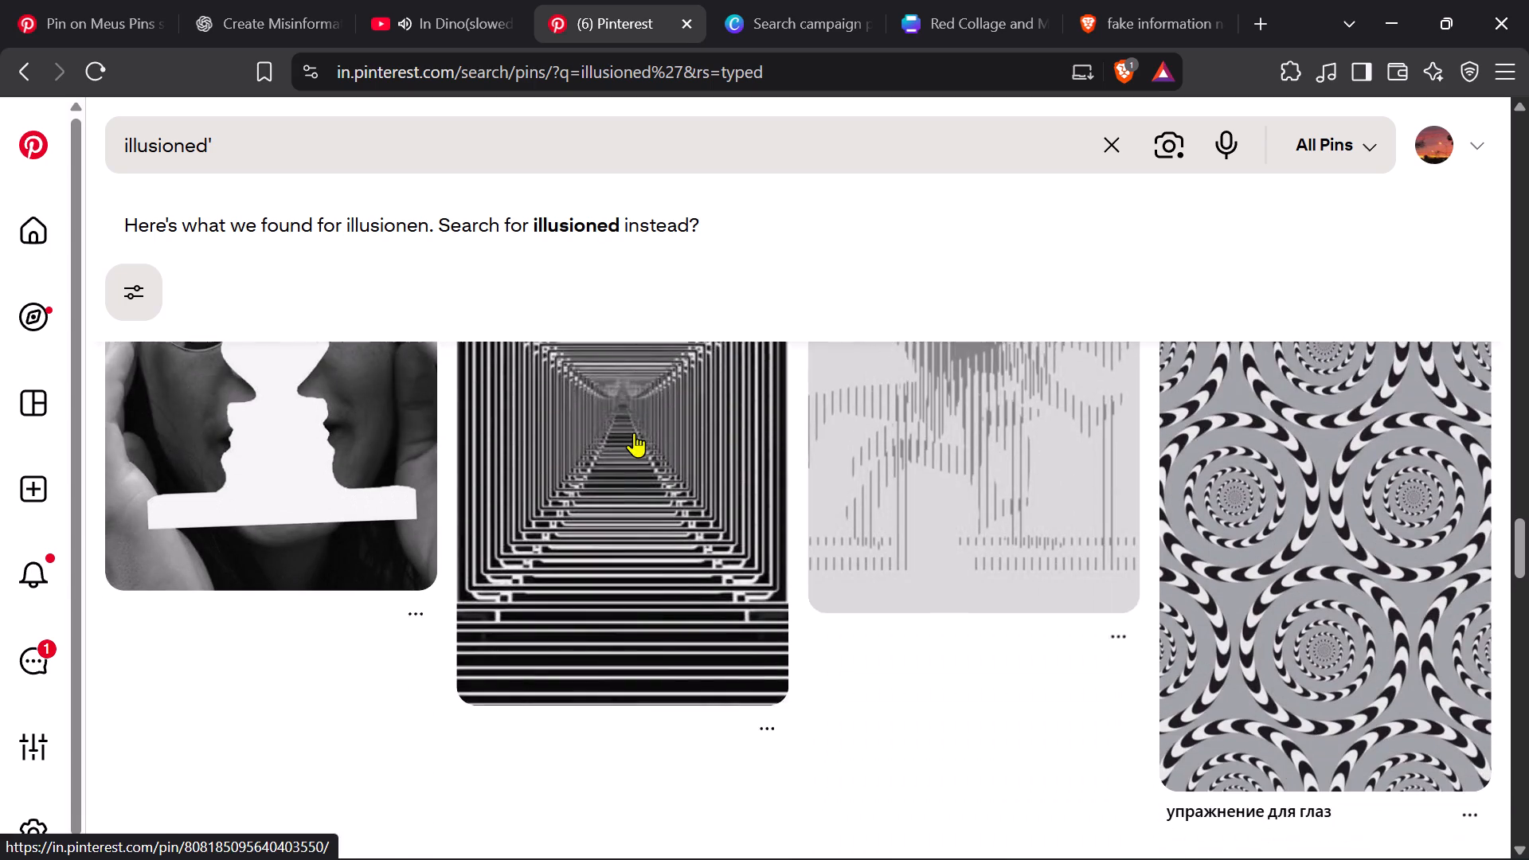
scroll(634, 432, down, 4)
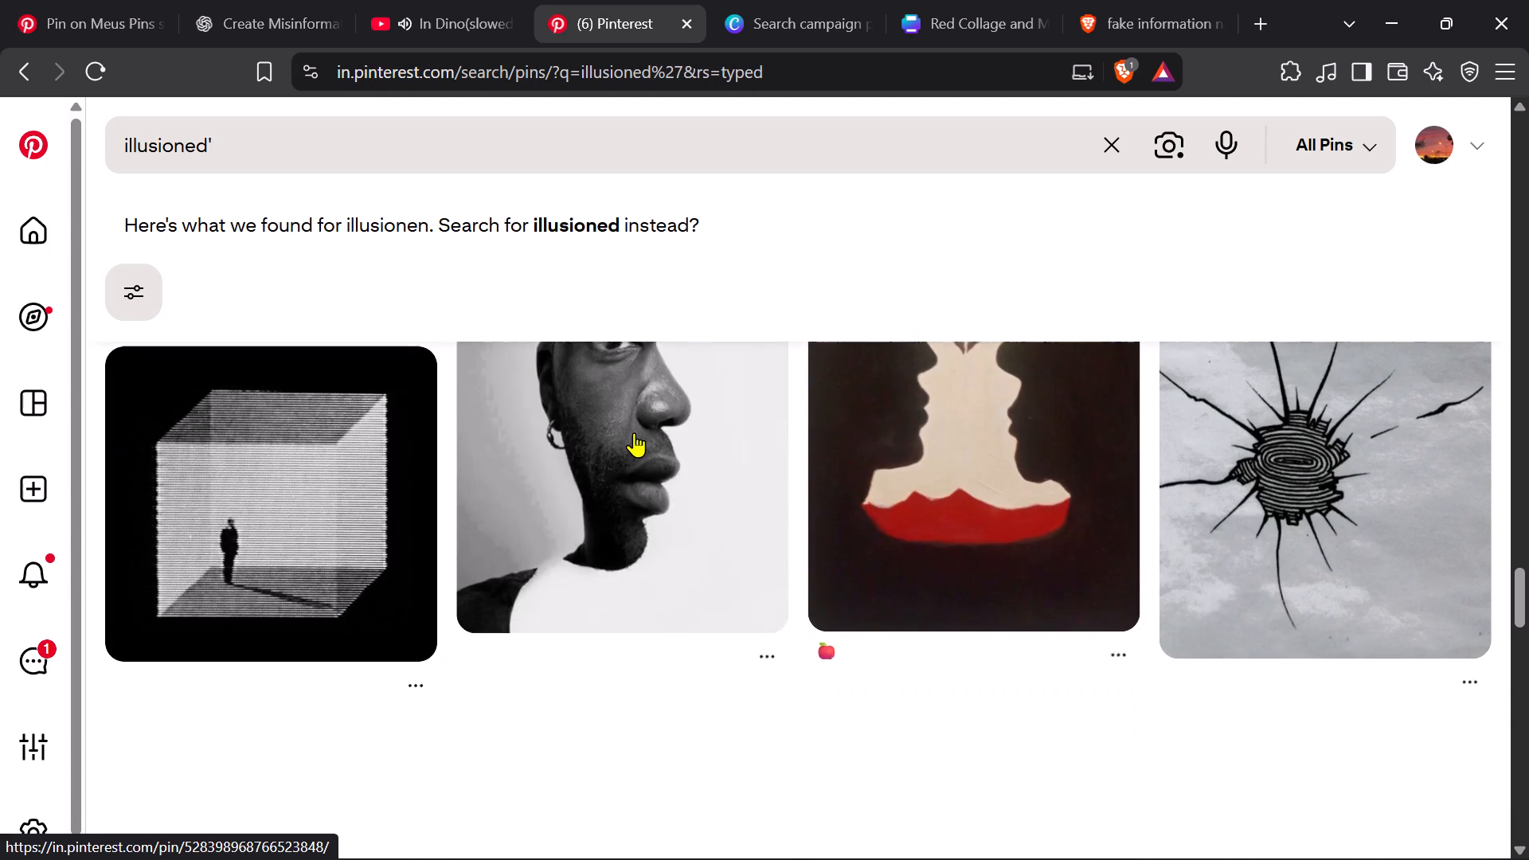
scroll(634, 432, down, 3)
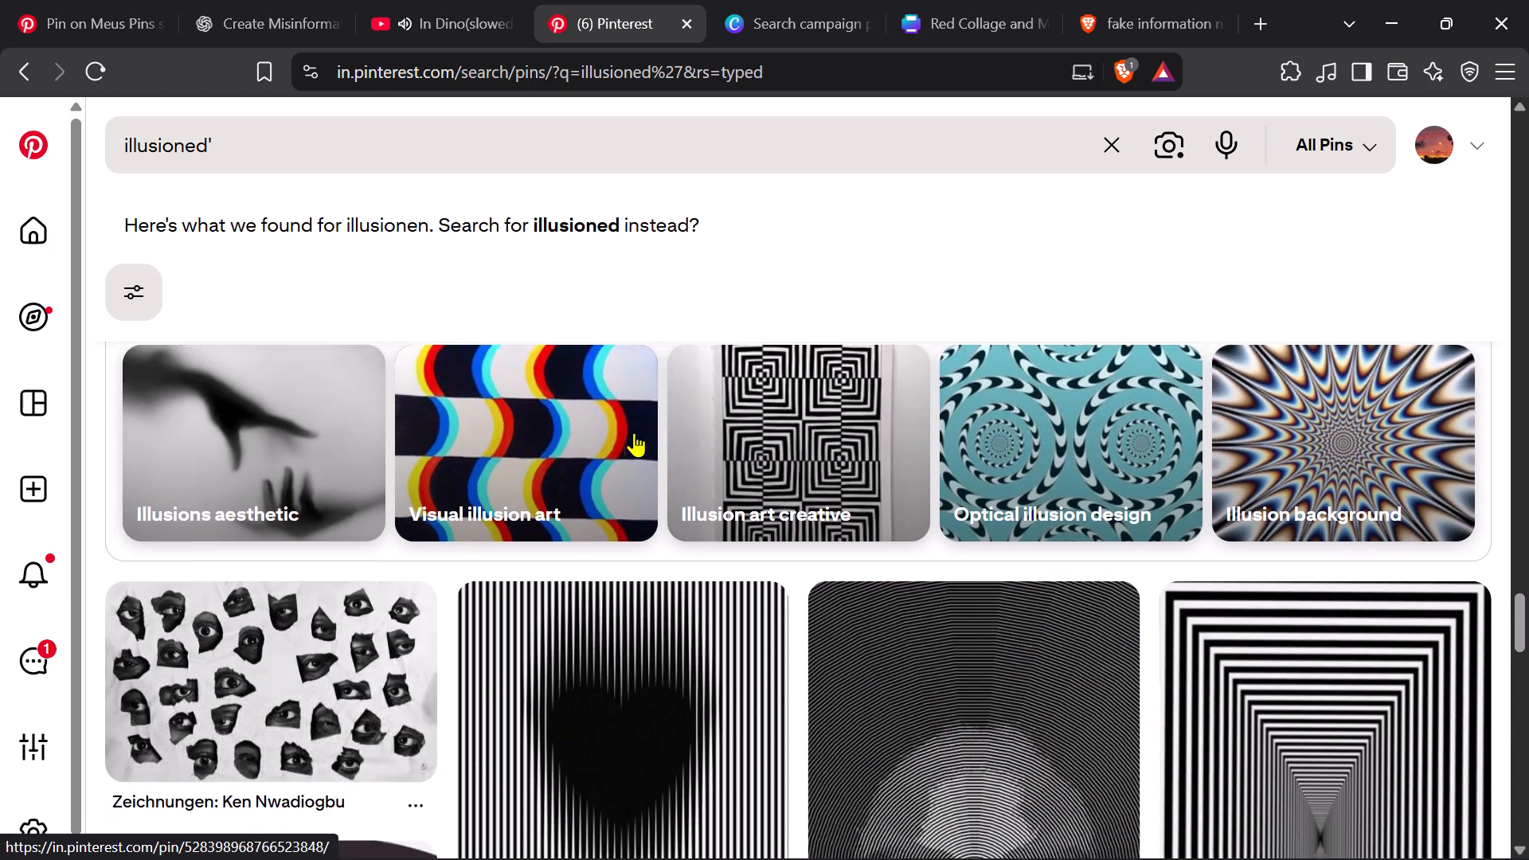
scroll(634, 432, down, 1)
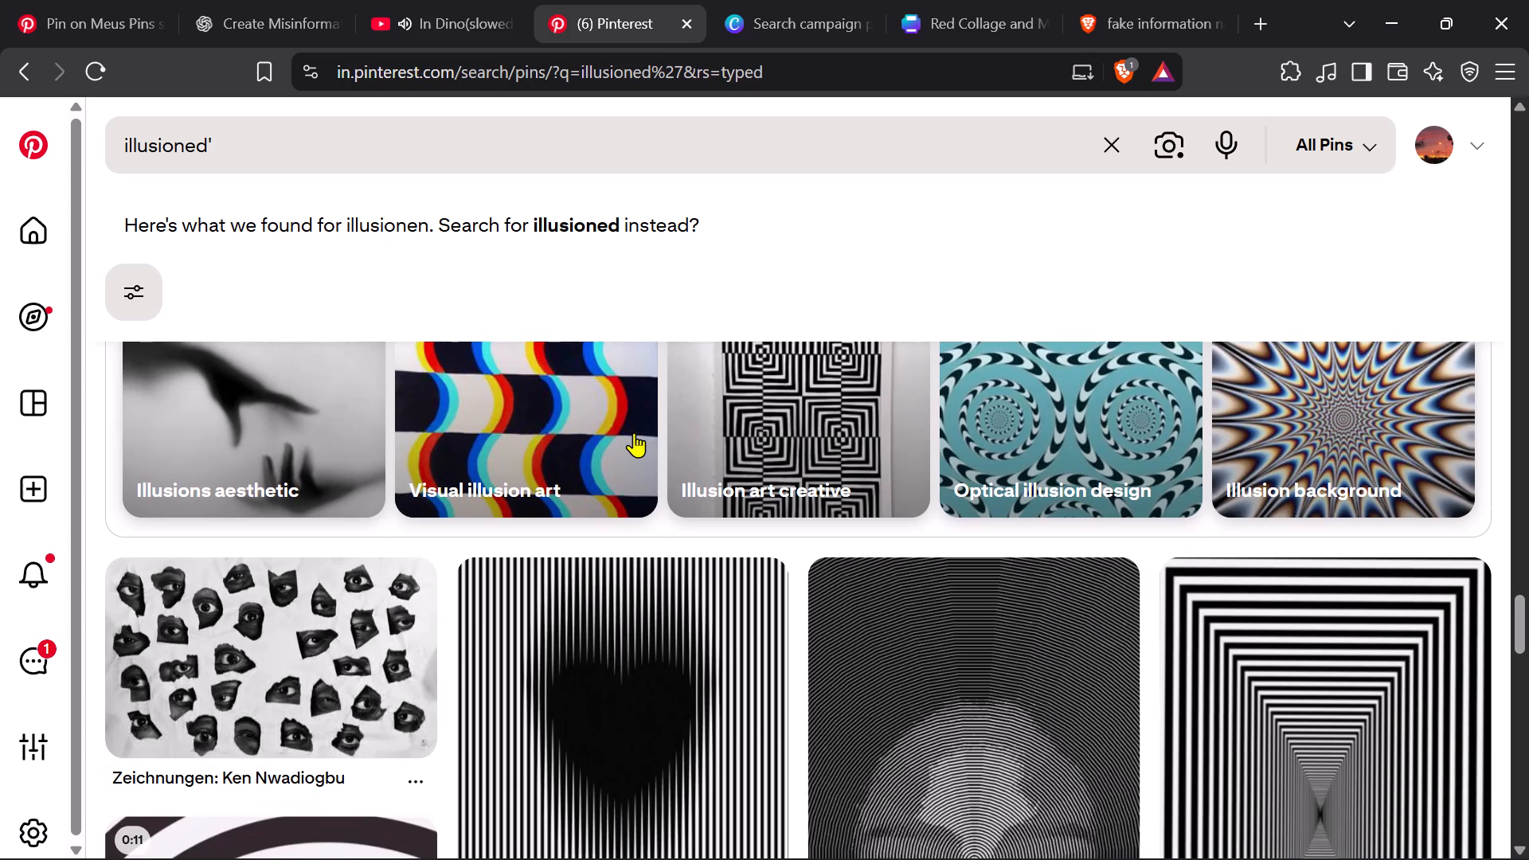
scroll(634, 432, down, 4)
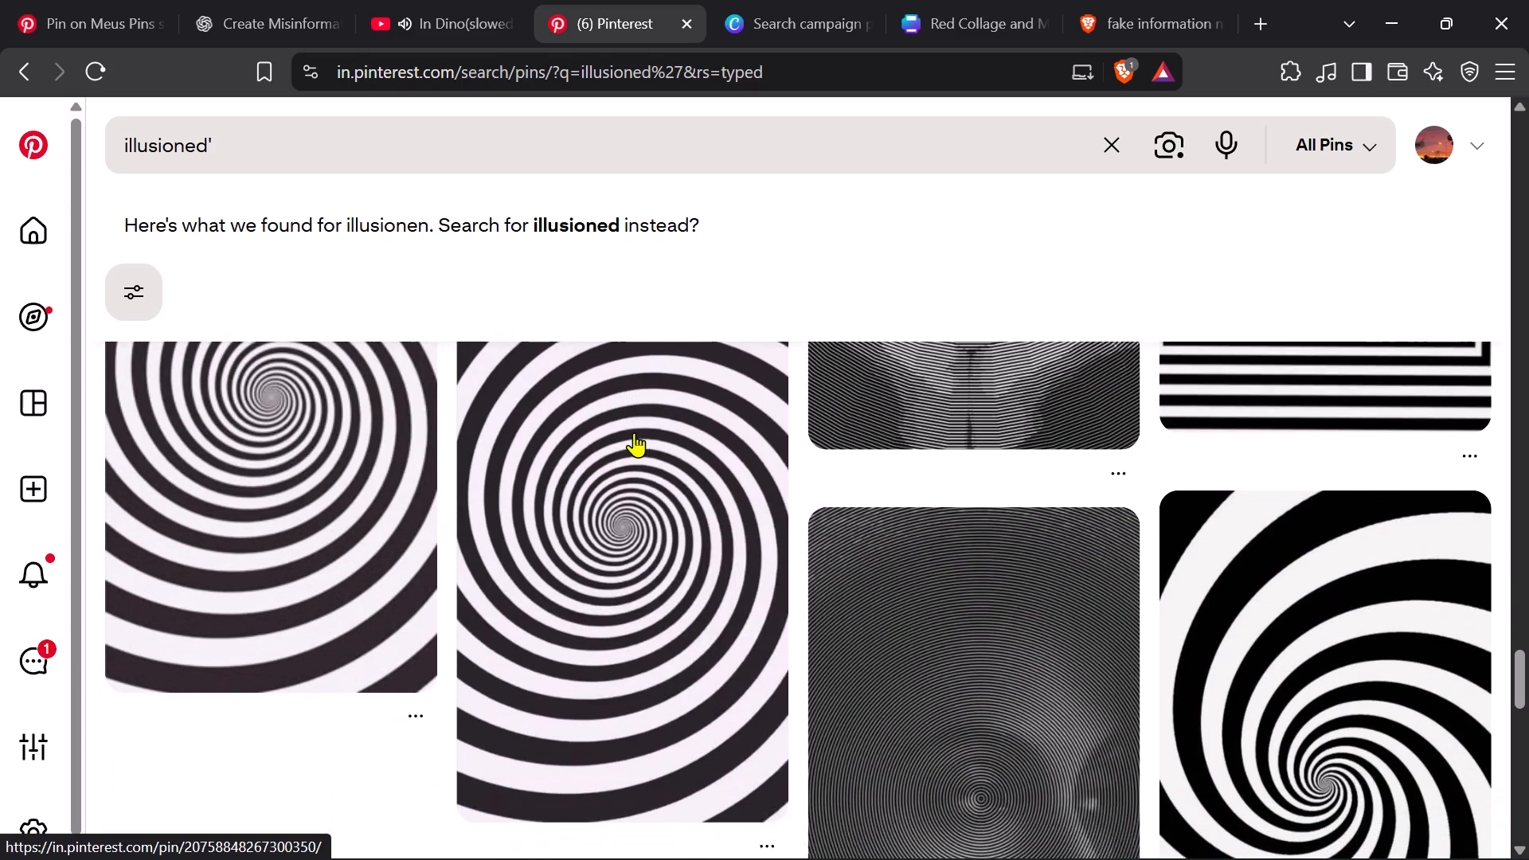
scroll(634, 432, down, 4)
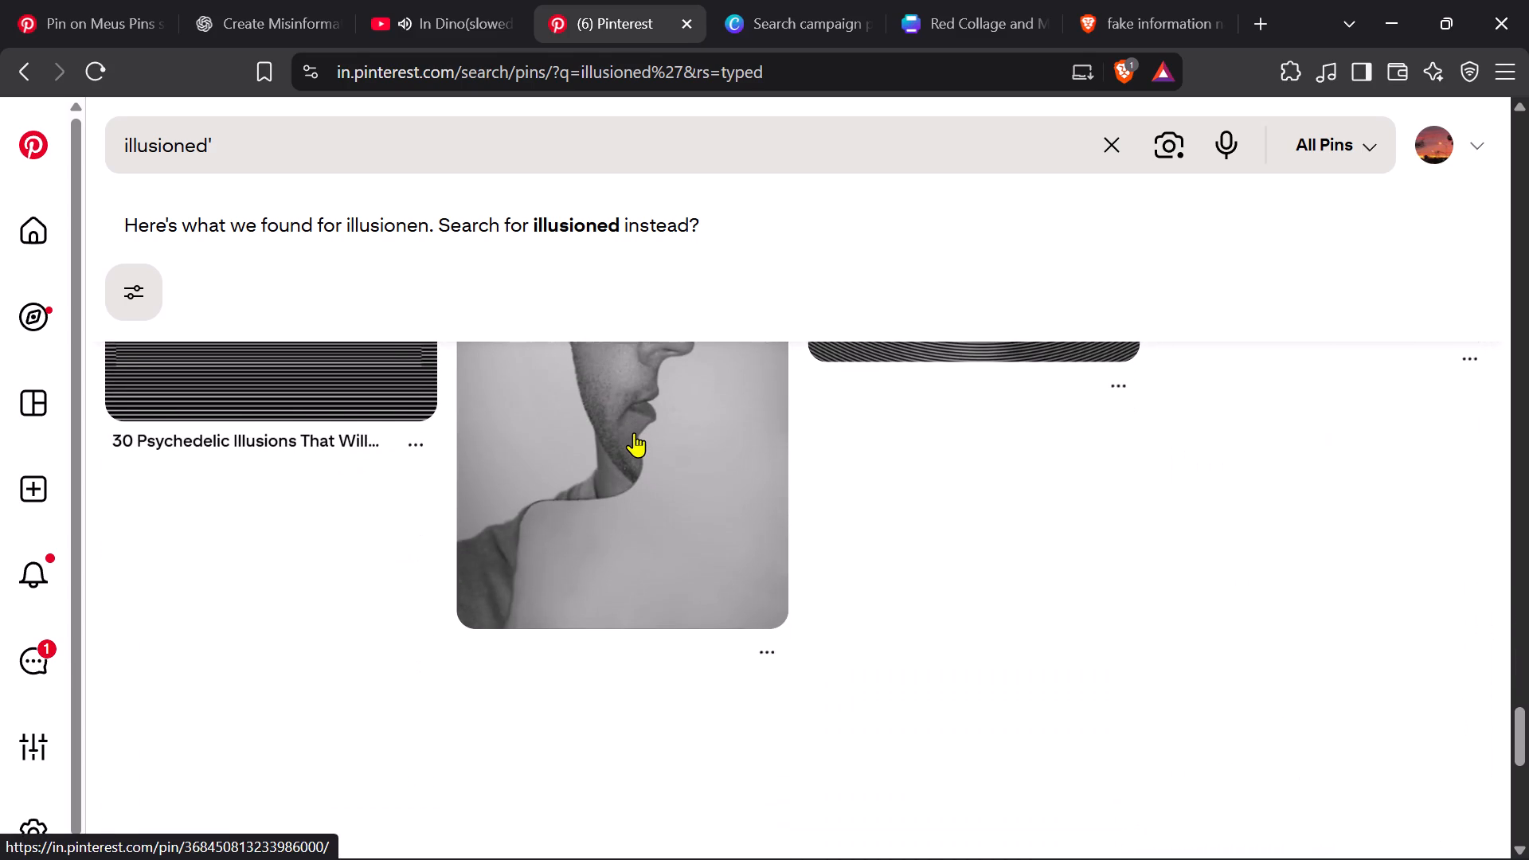
scroll(634, 432, down, 2)
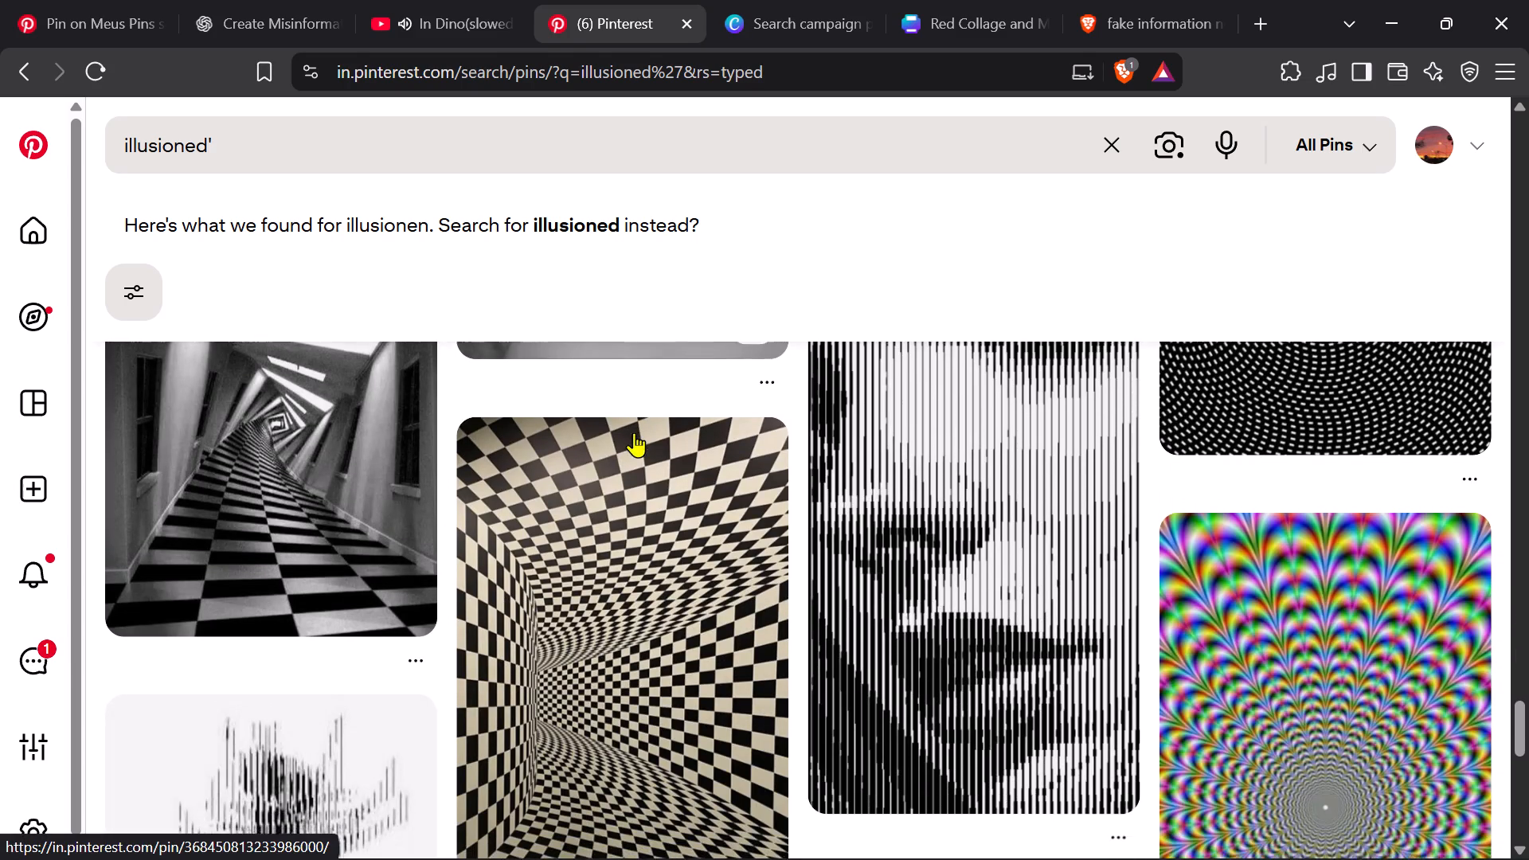
scroll(634, 432, down, 2)
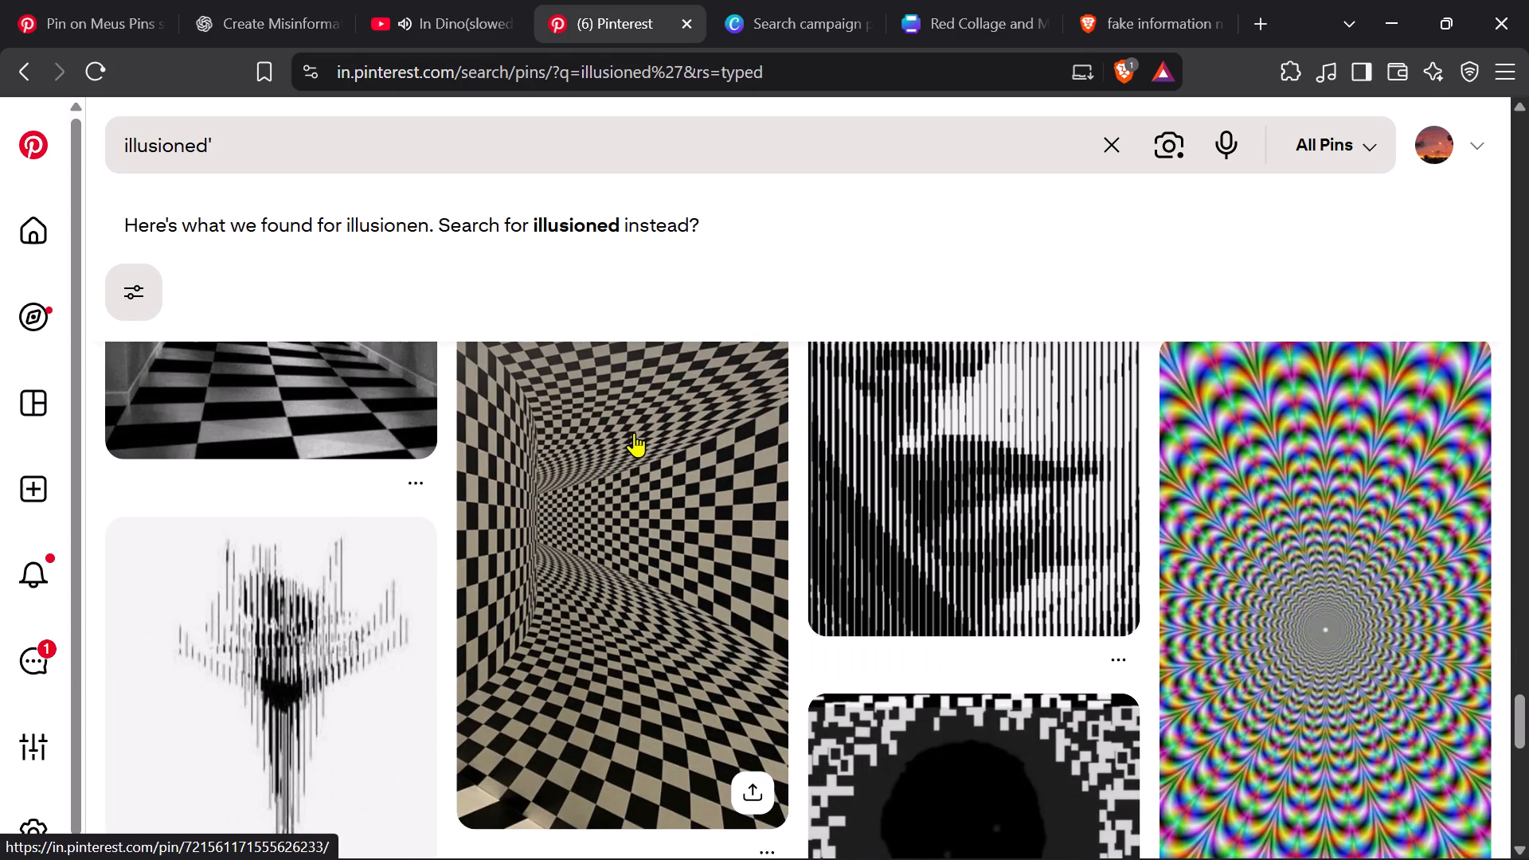
scroll(634, 432, down, 4)
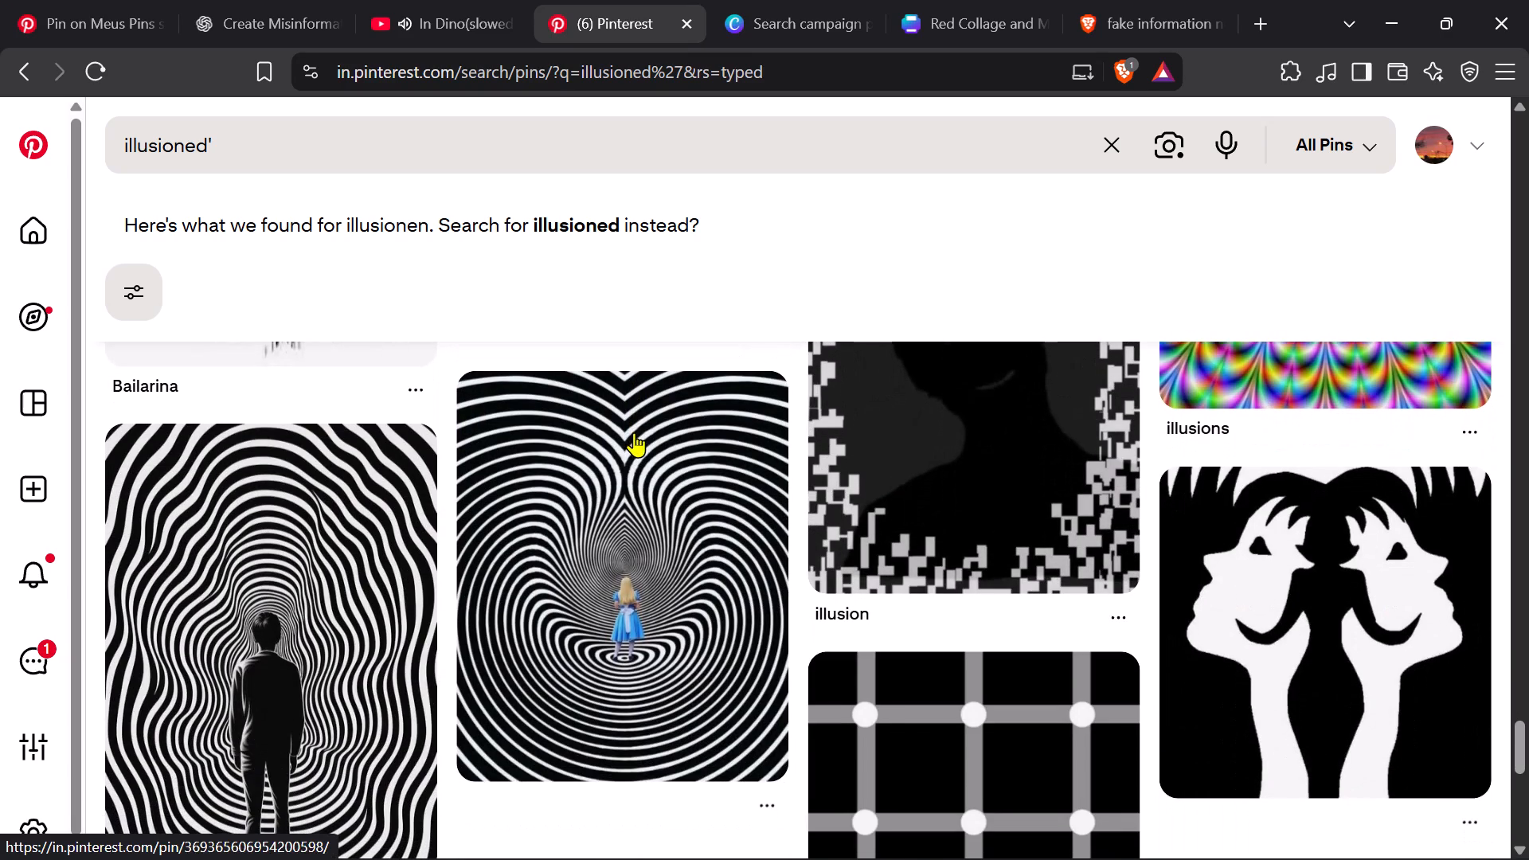
scroll(634, 432, down, 2)
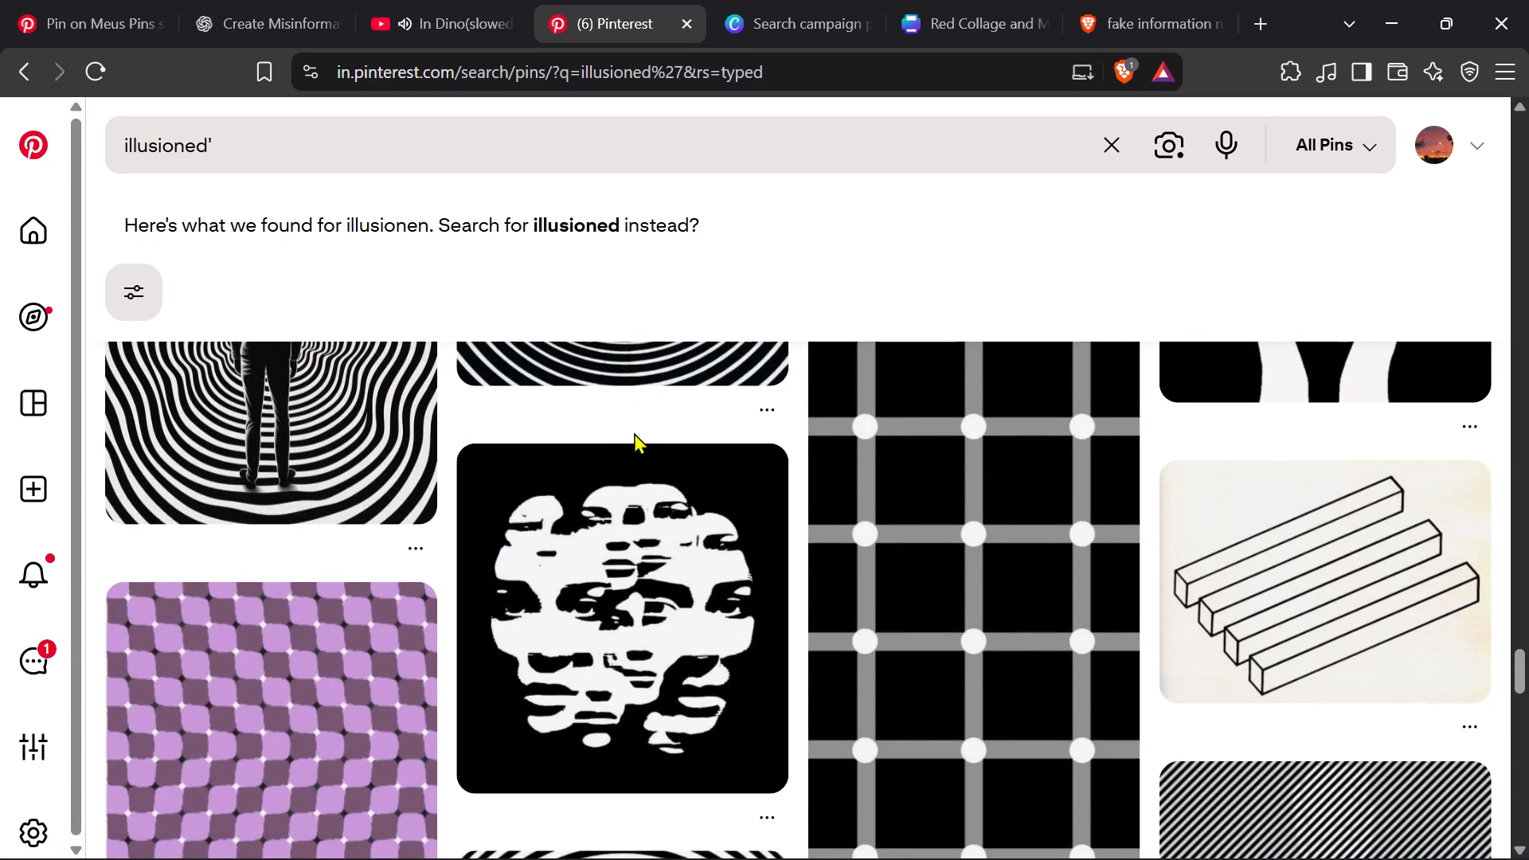
scroll(634, 432, down, 5)
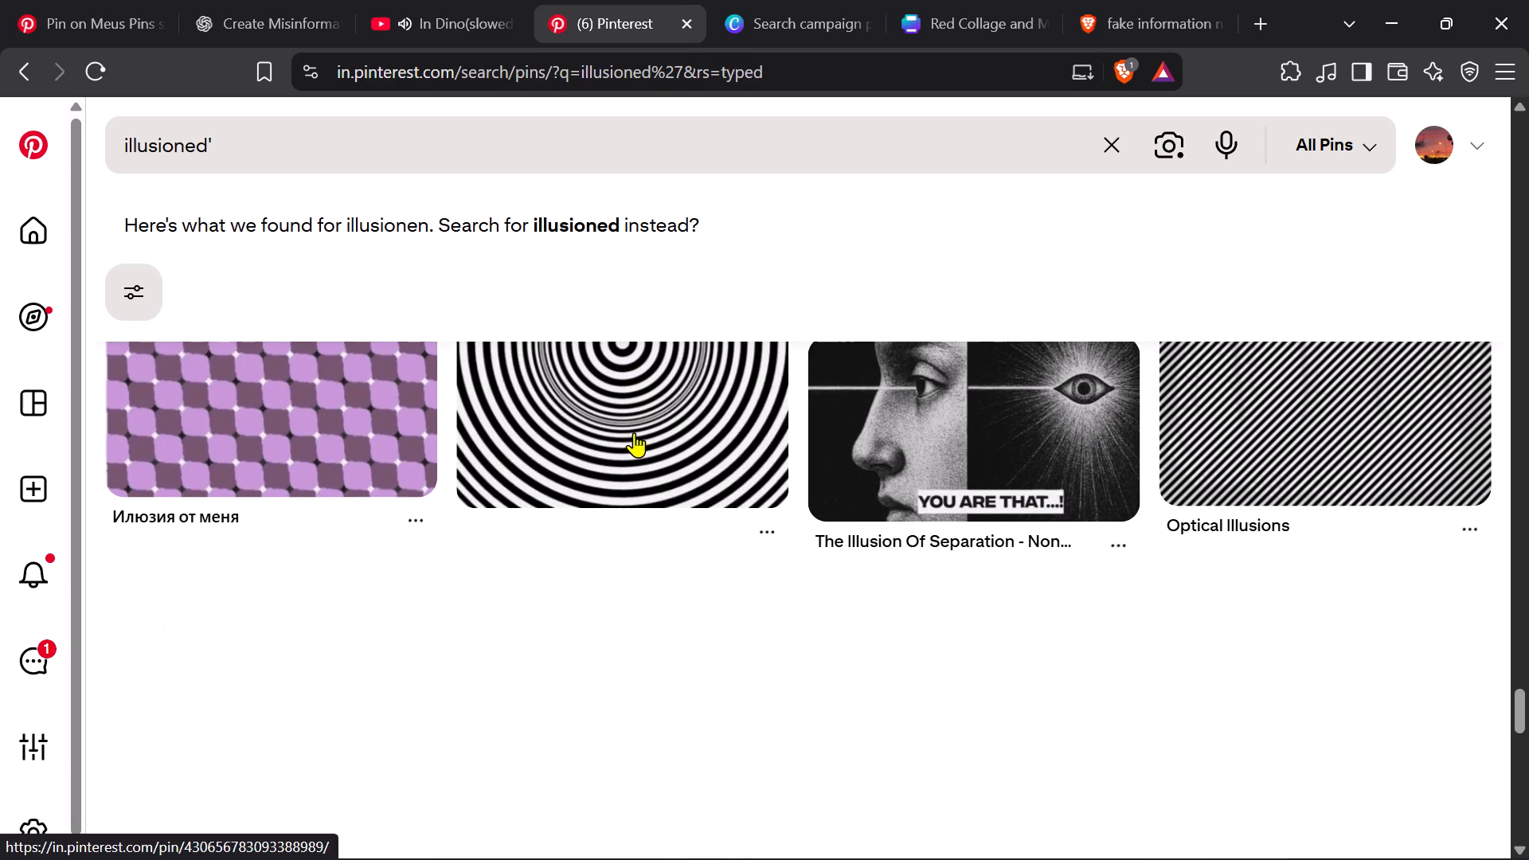
scroll(634, 432, down, 3)
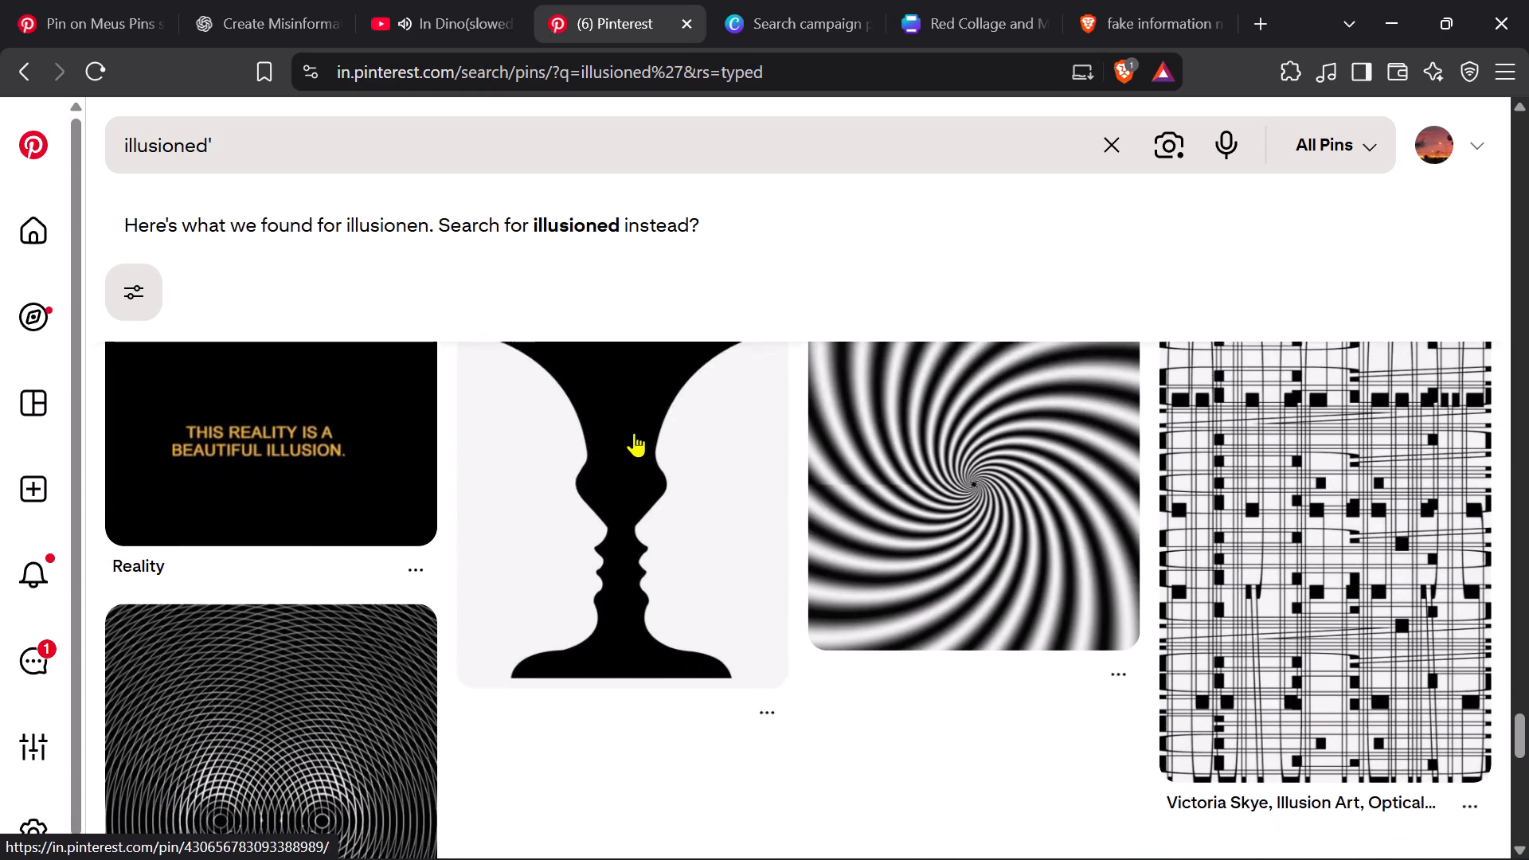
scroll(634, 432, down, 3)
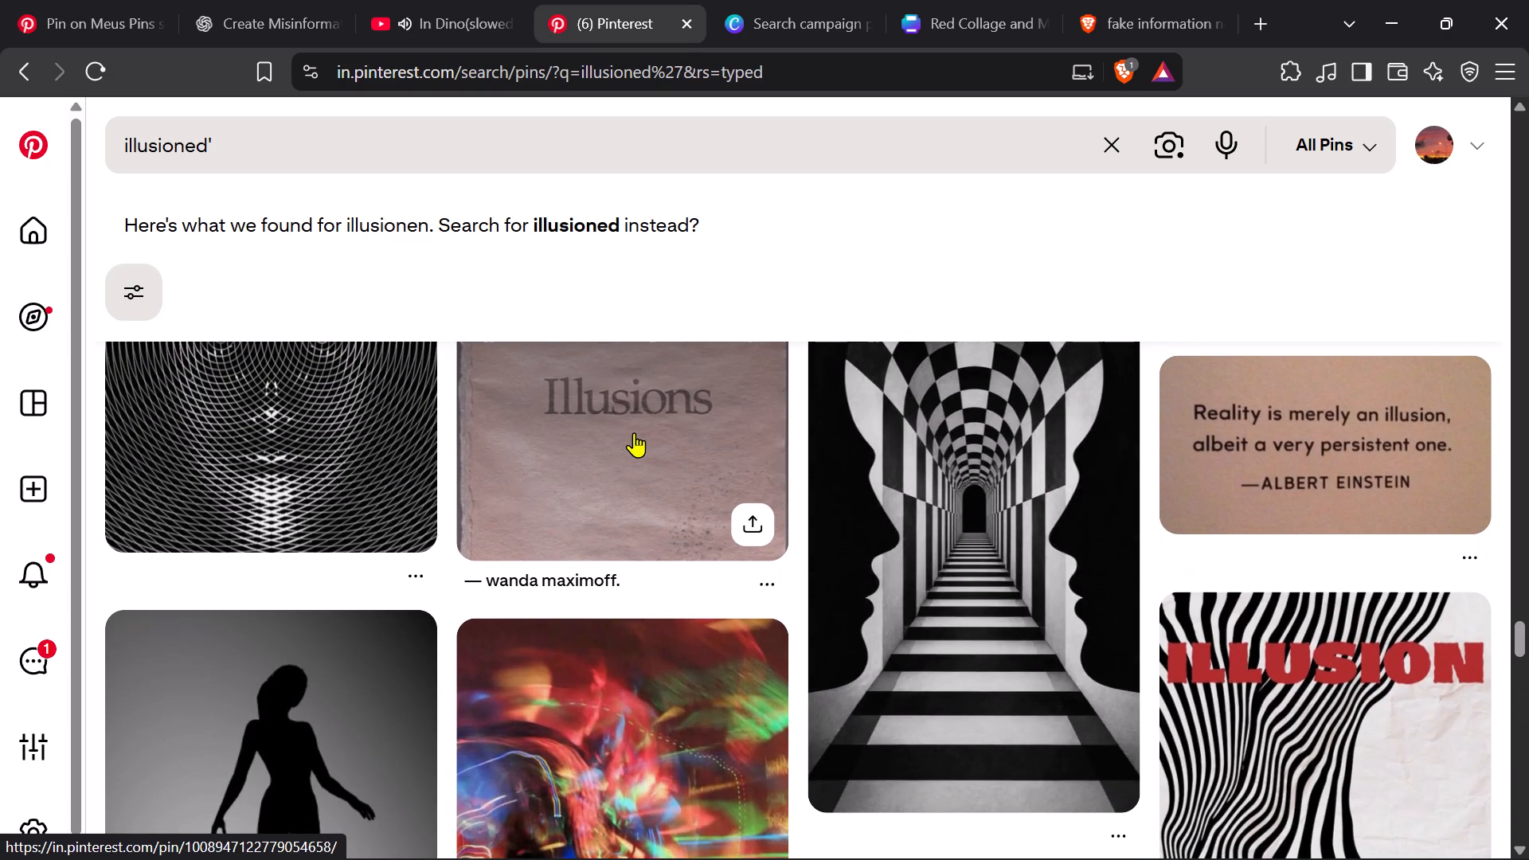
scroll(634, 432, down, 3)
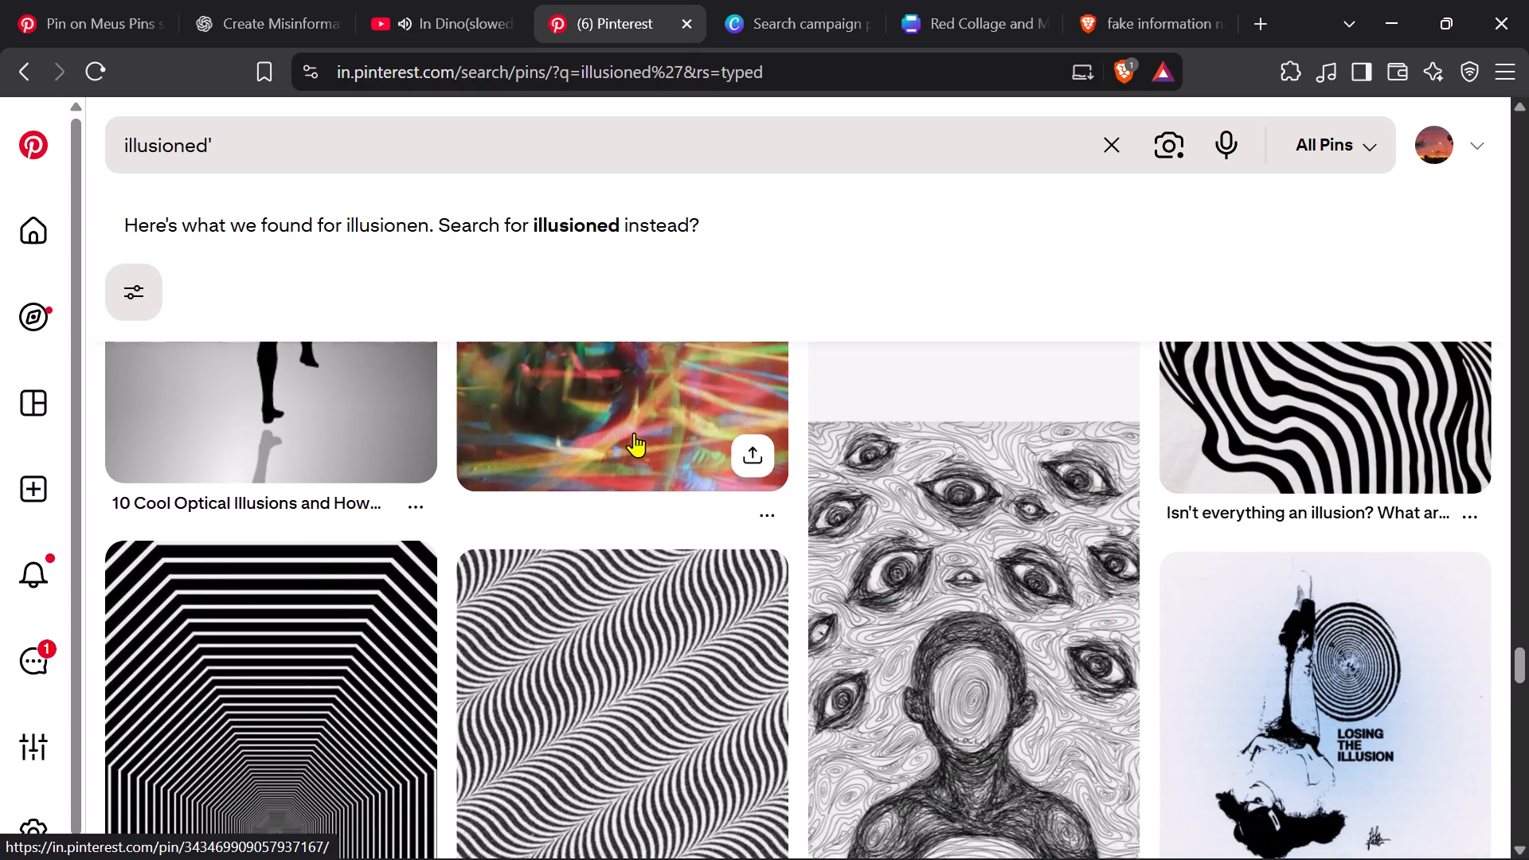
scroll(634, 432, down, 1)
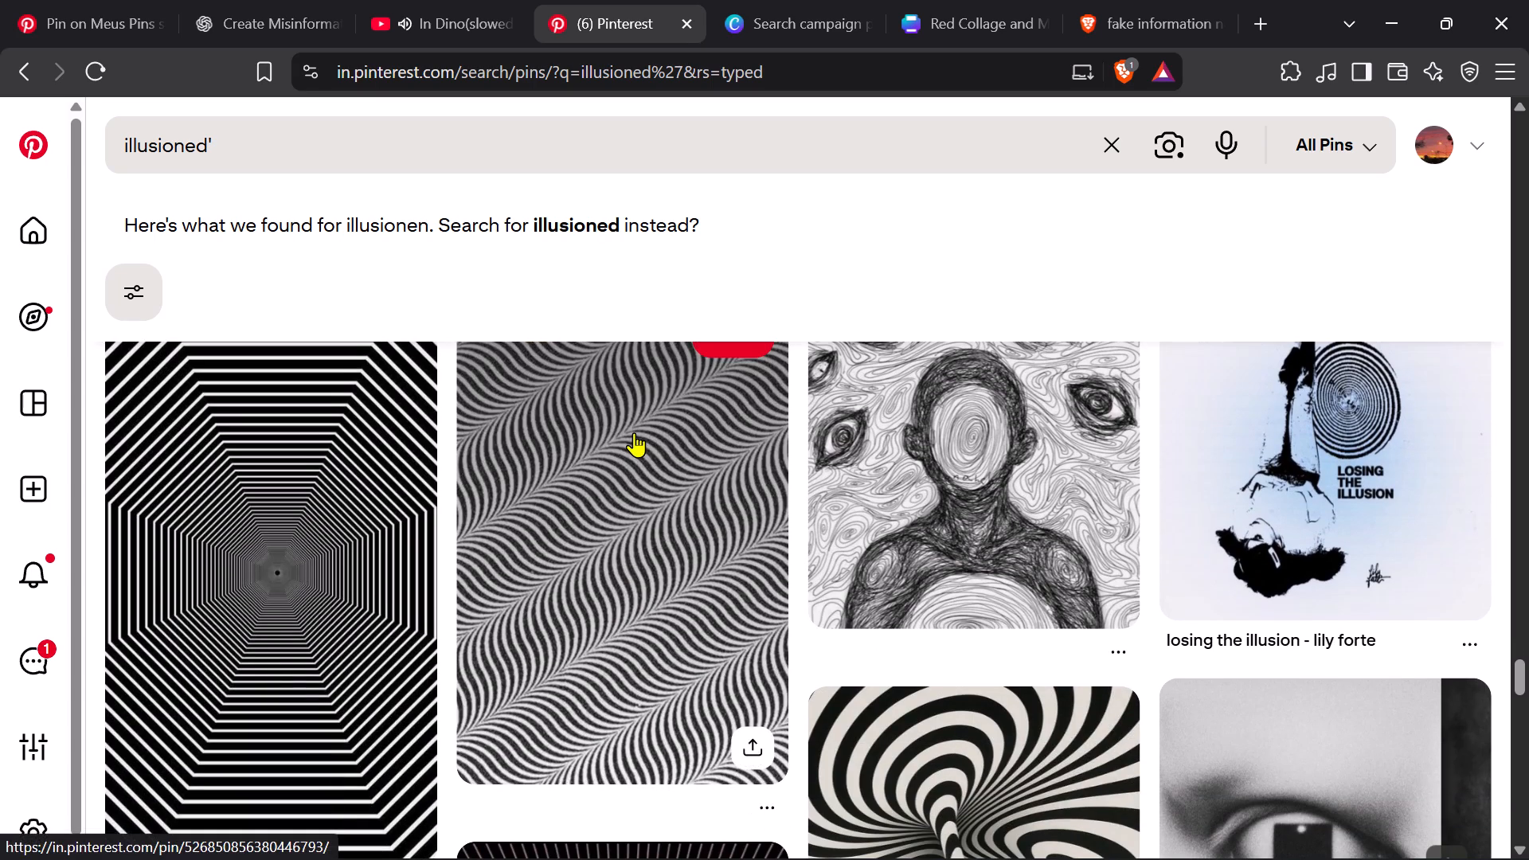
scroll(634, 432, down, 5)
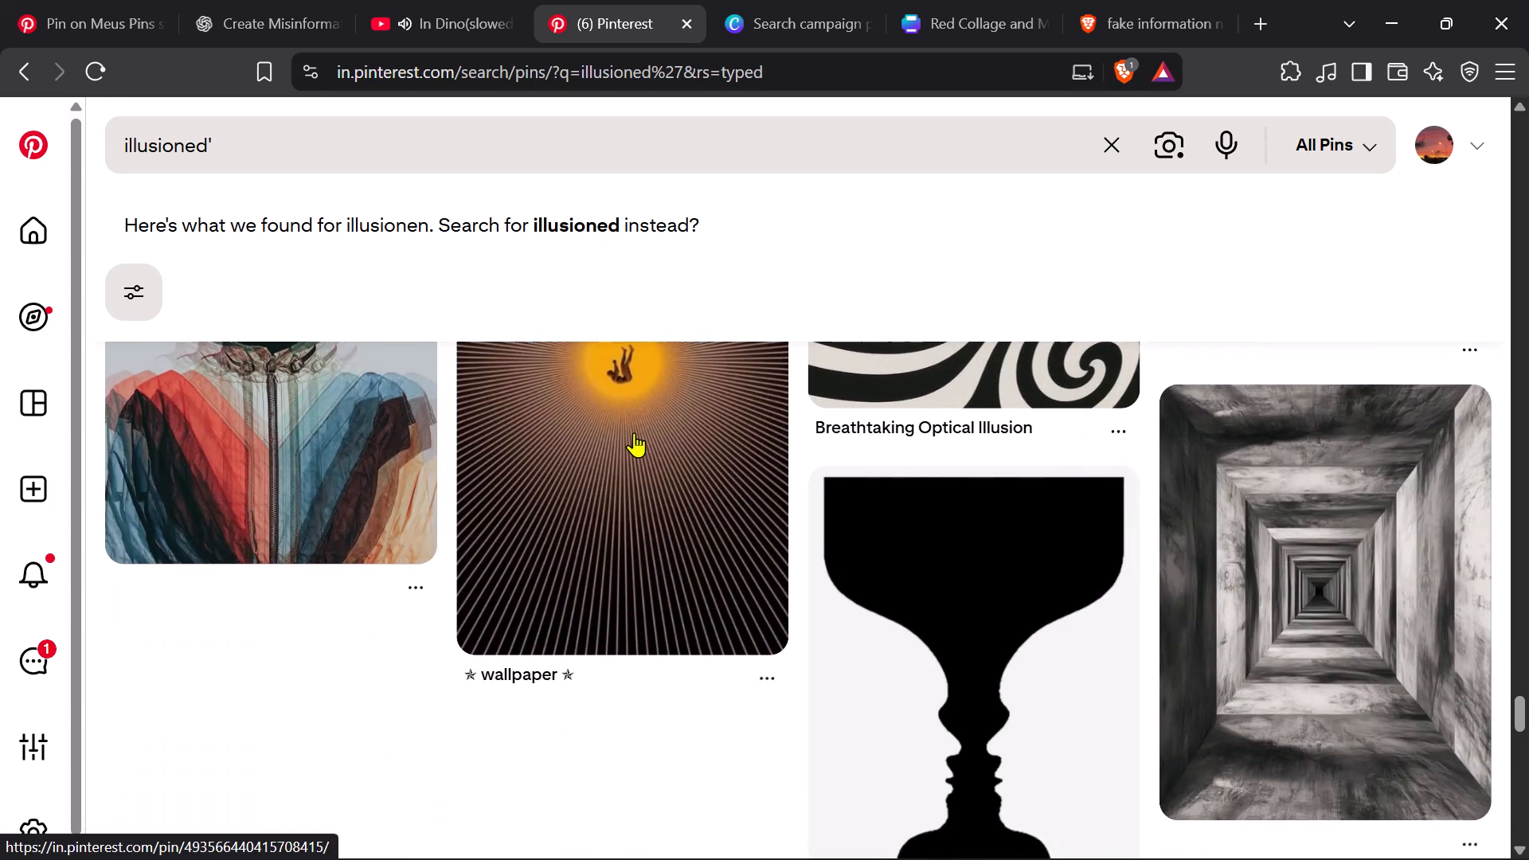
scroll(634, 432, down, 2)
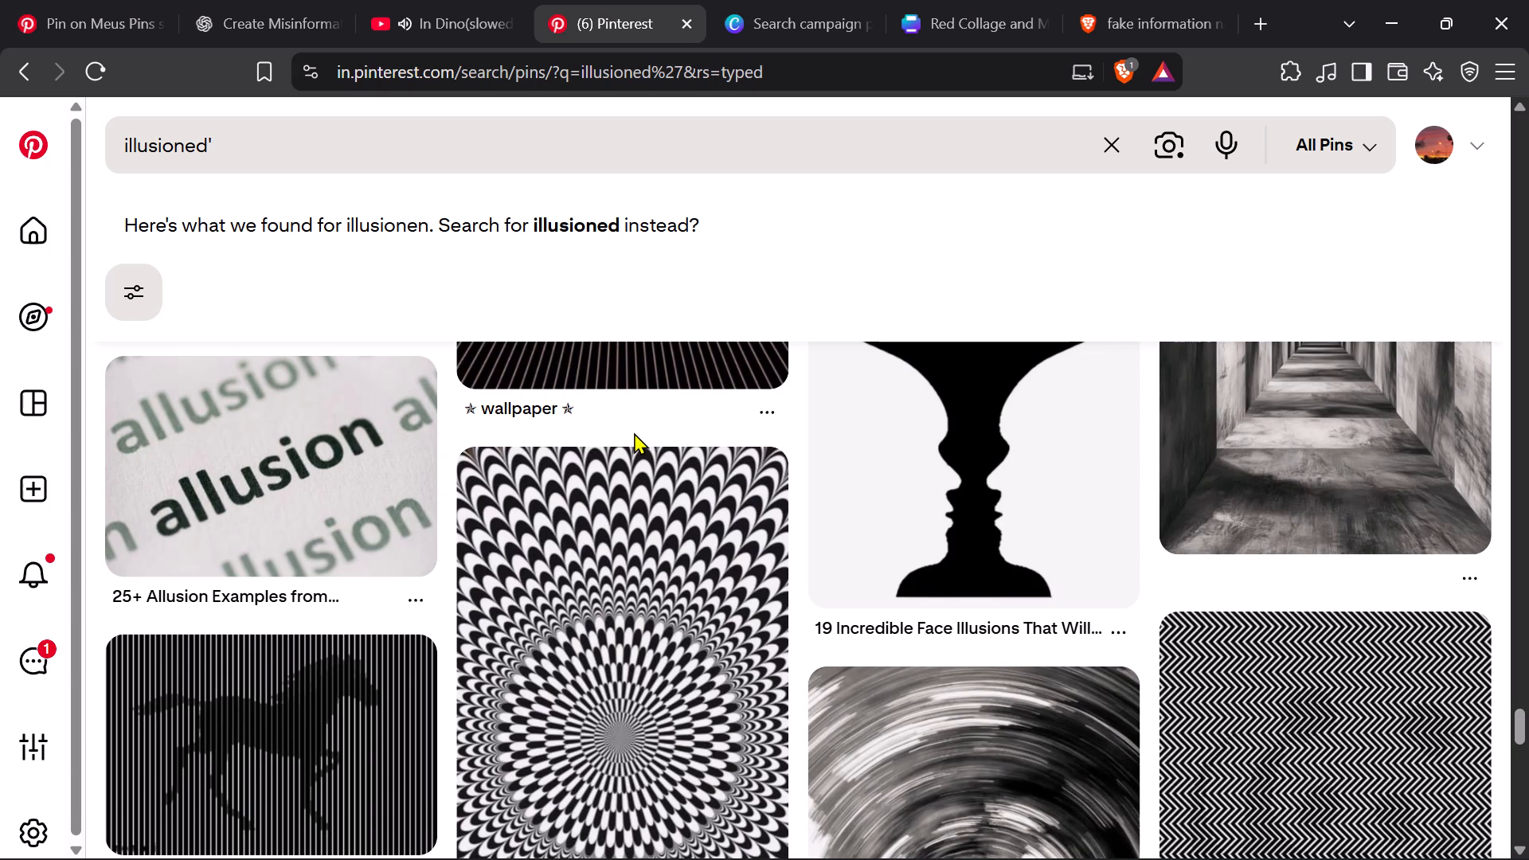
Look further through the illusion results and back over the first ones for an optical-illusion image suited to the poster.
scroll(634, 432, down, 4)
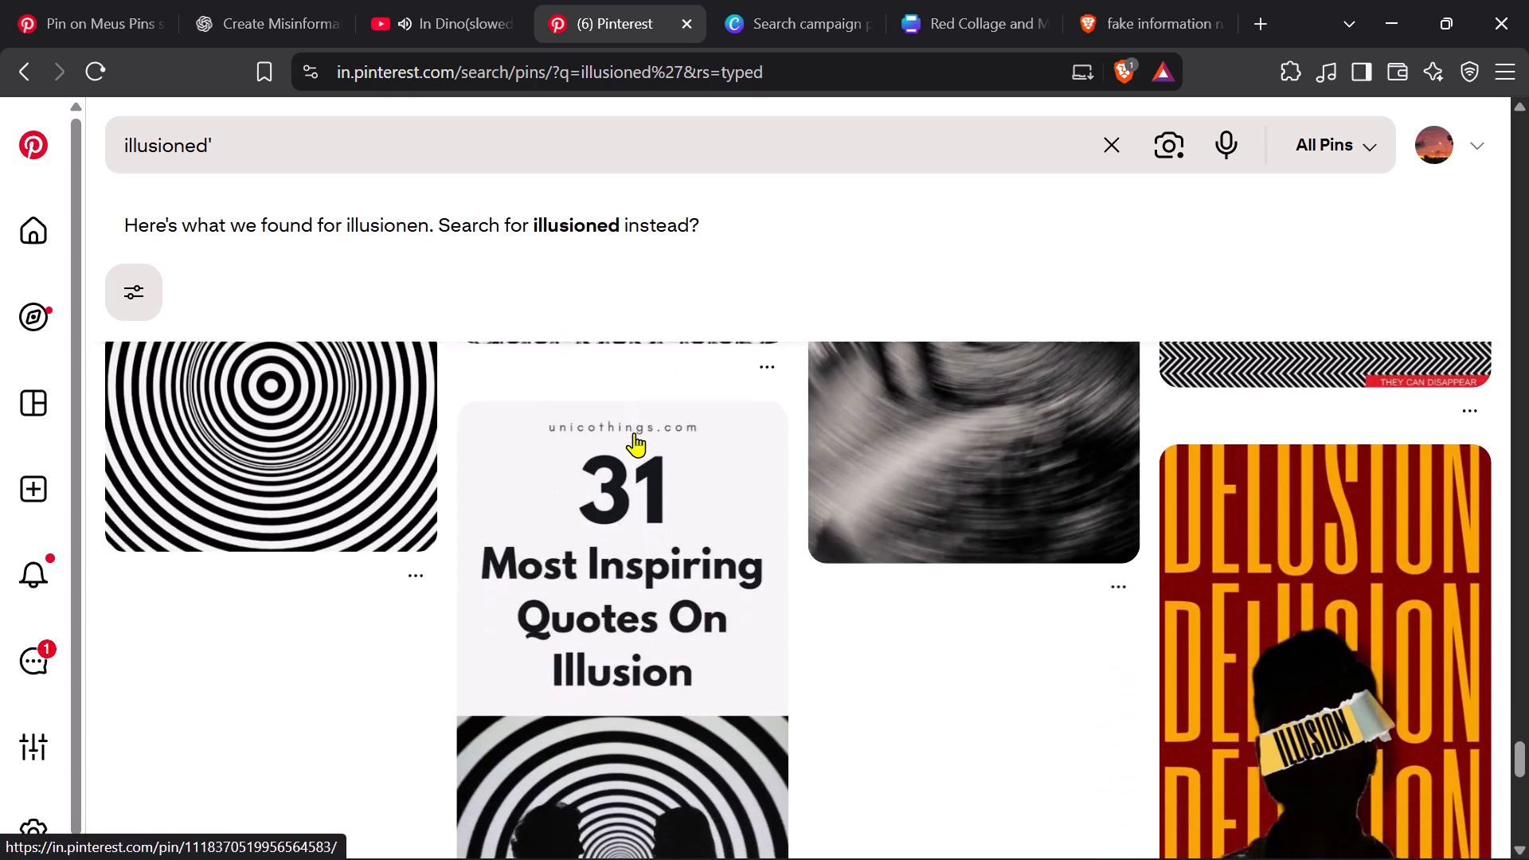
scroll(634, 432, down, 5)
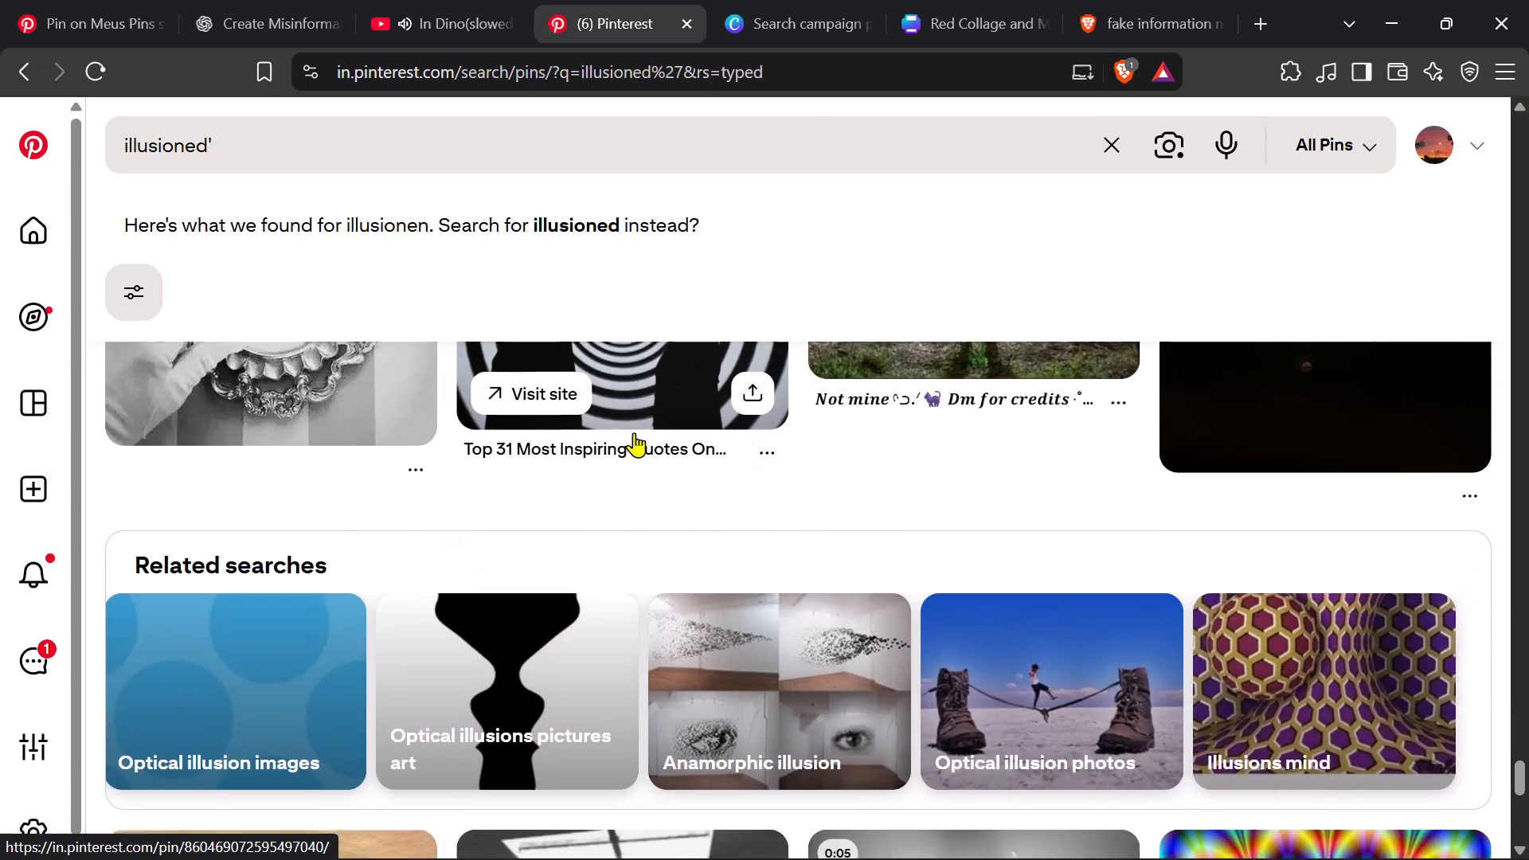
scroll(634, 432, down, 4)
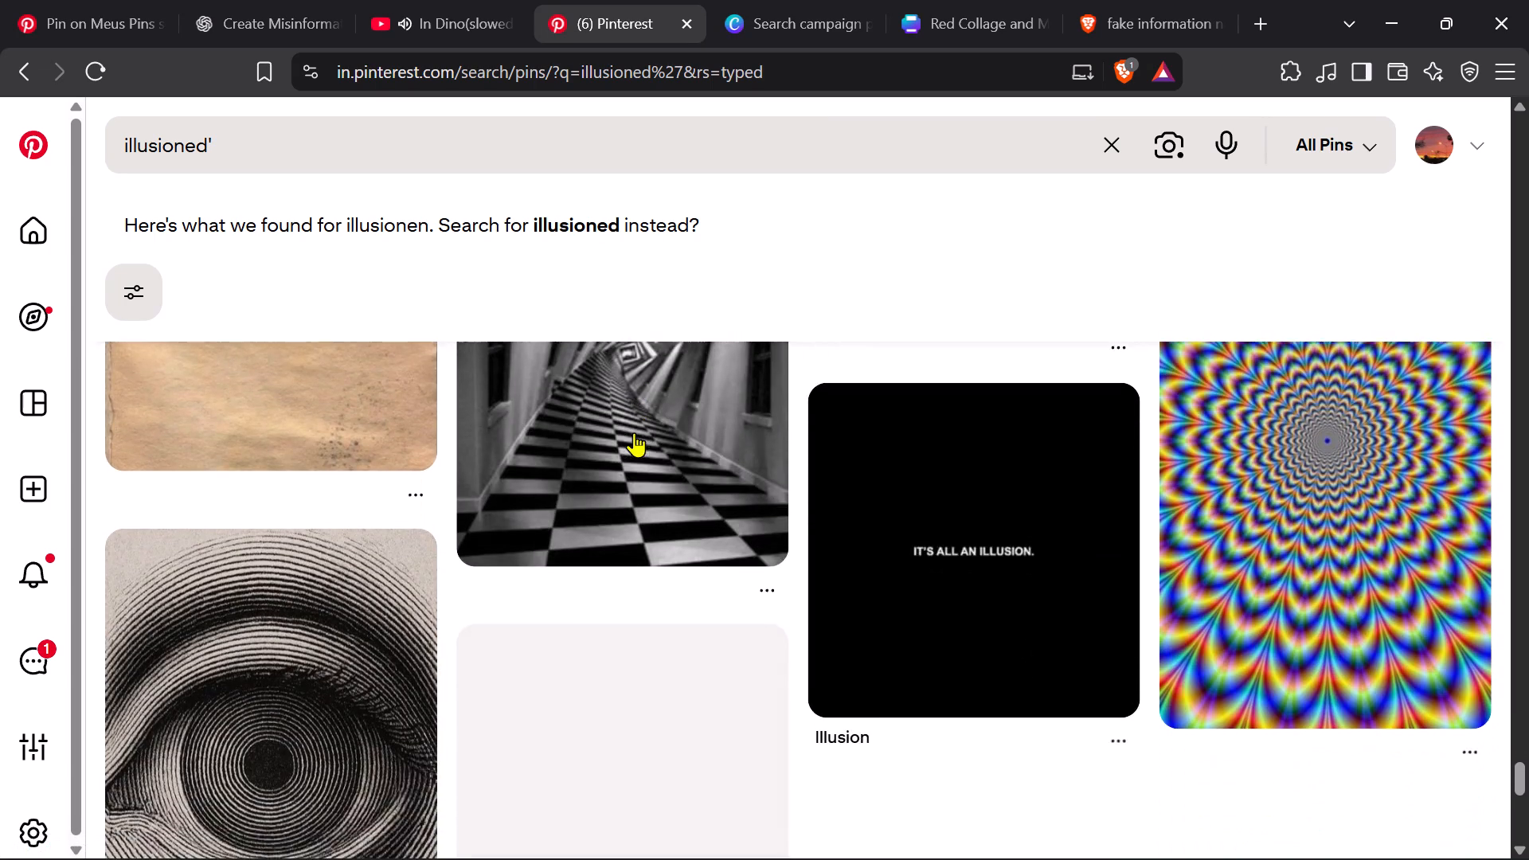
scroll(634, 432, down, 2)
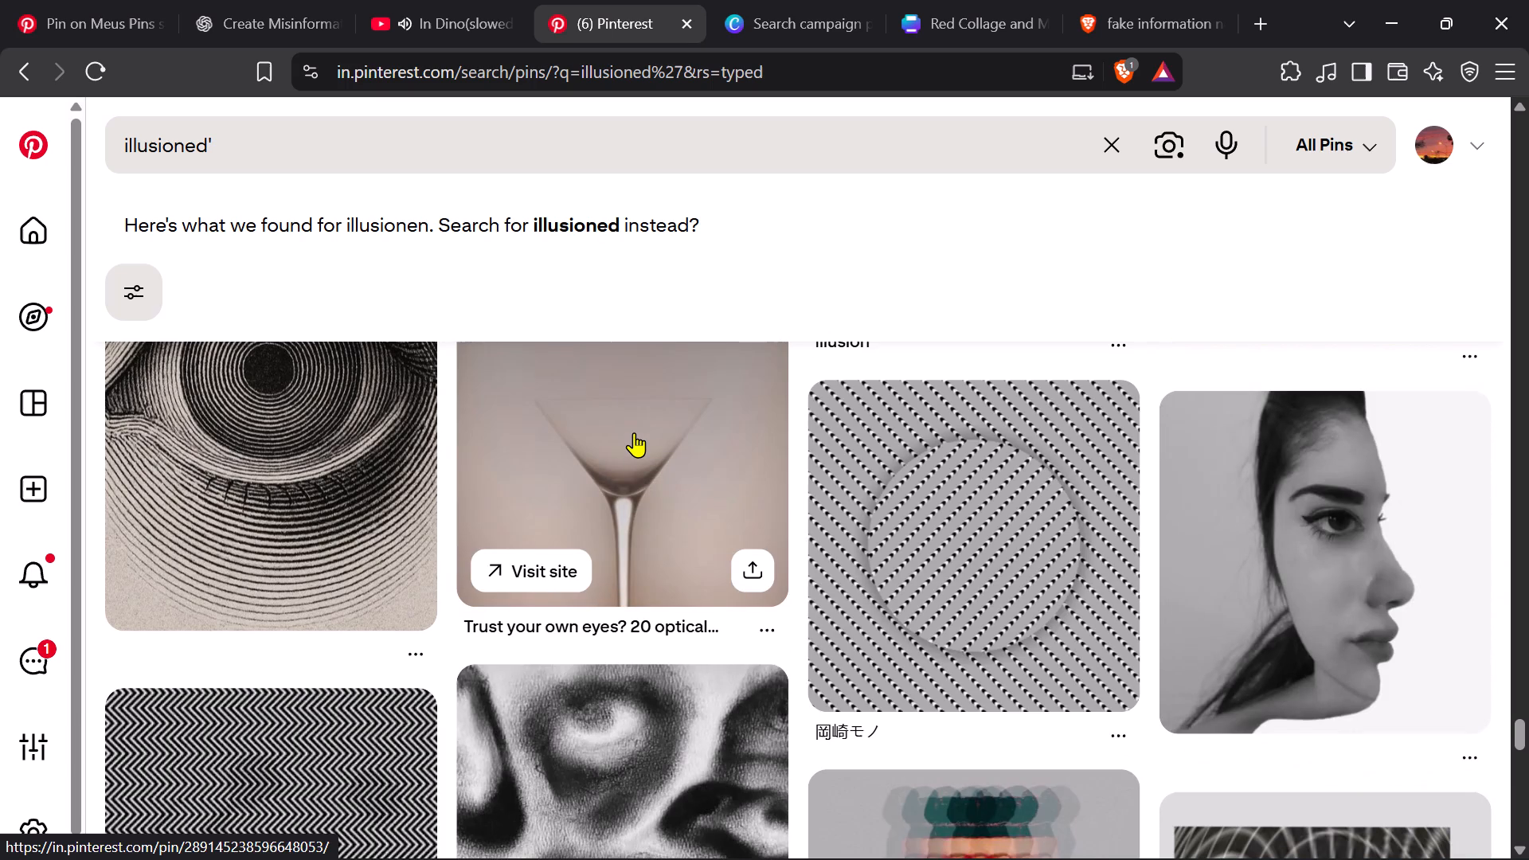
scroll(634, 432, down, 1)
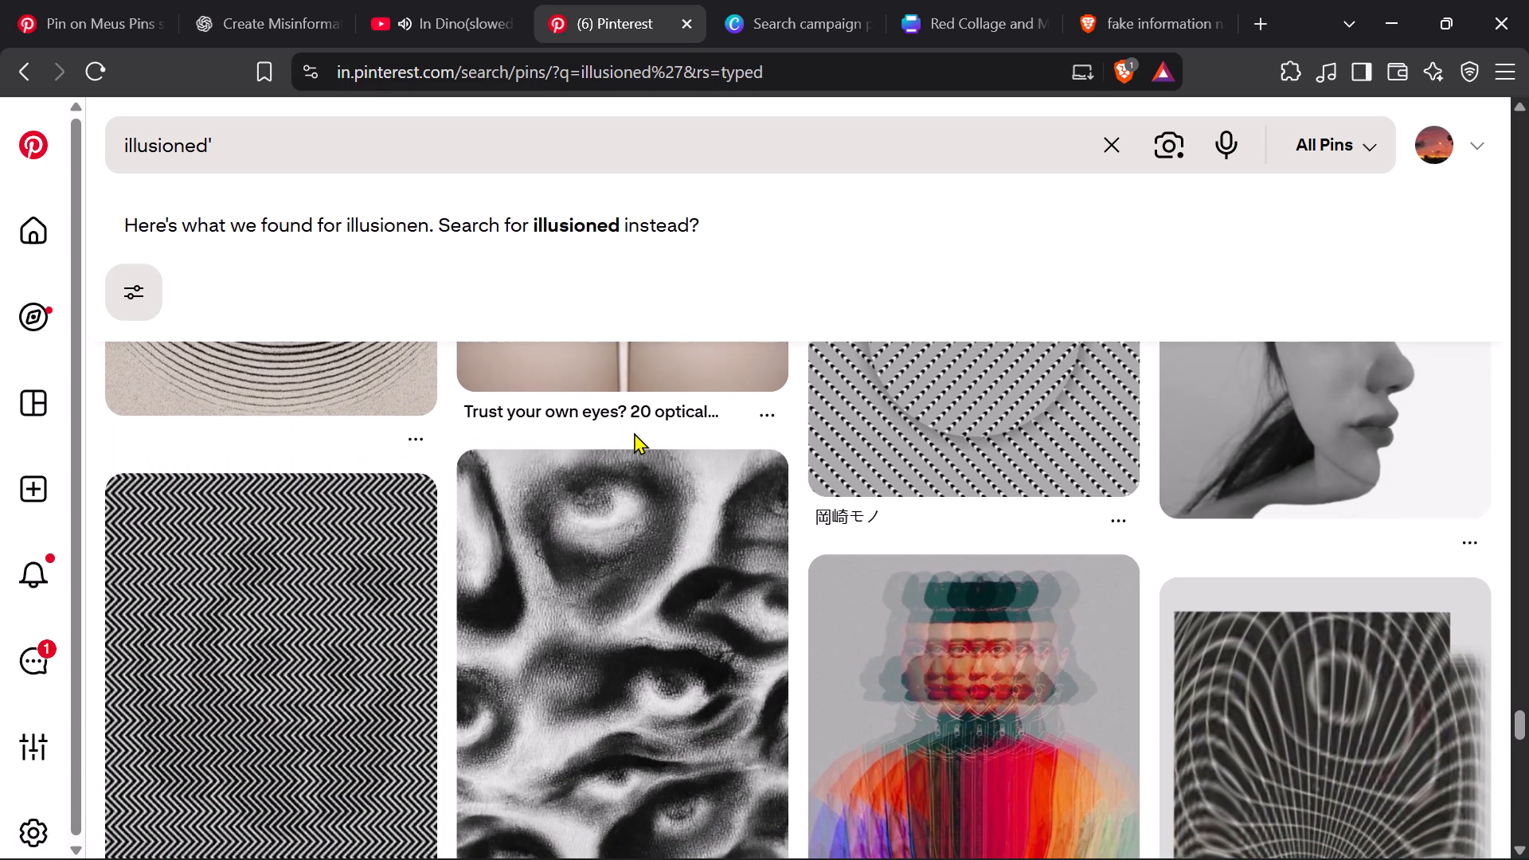
scroll(634, 432, down, 2)
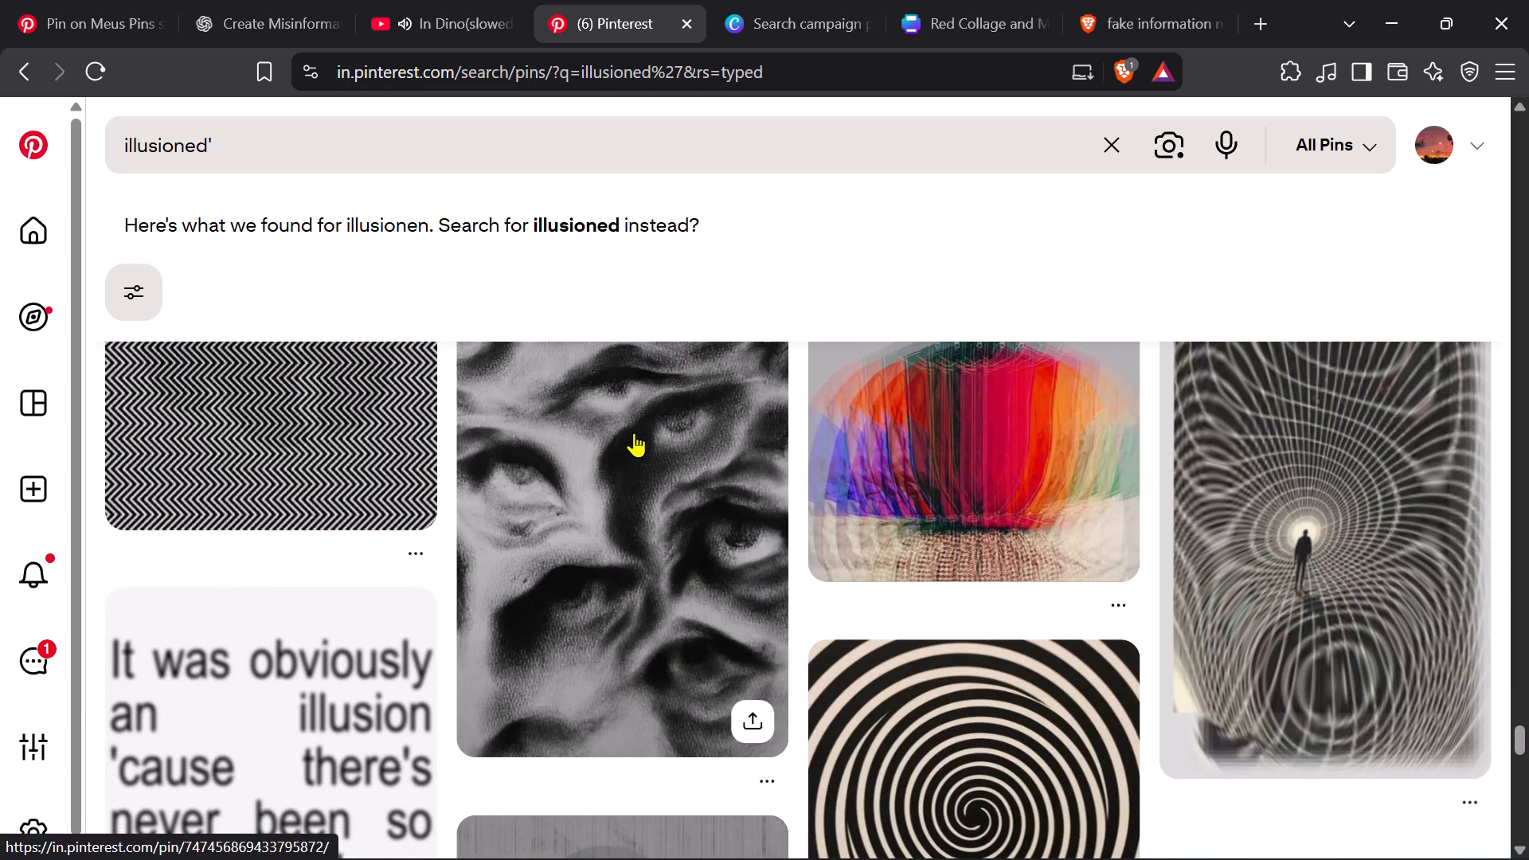
scroll(634, 432, down, 5)
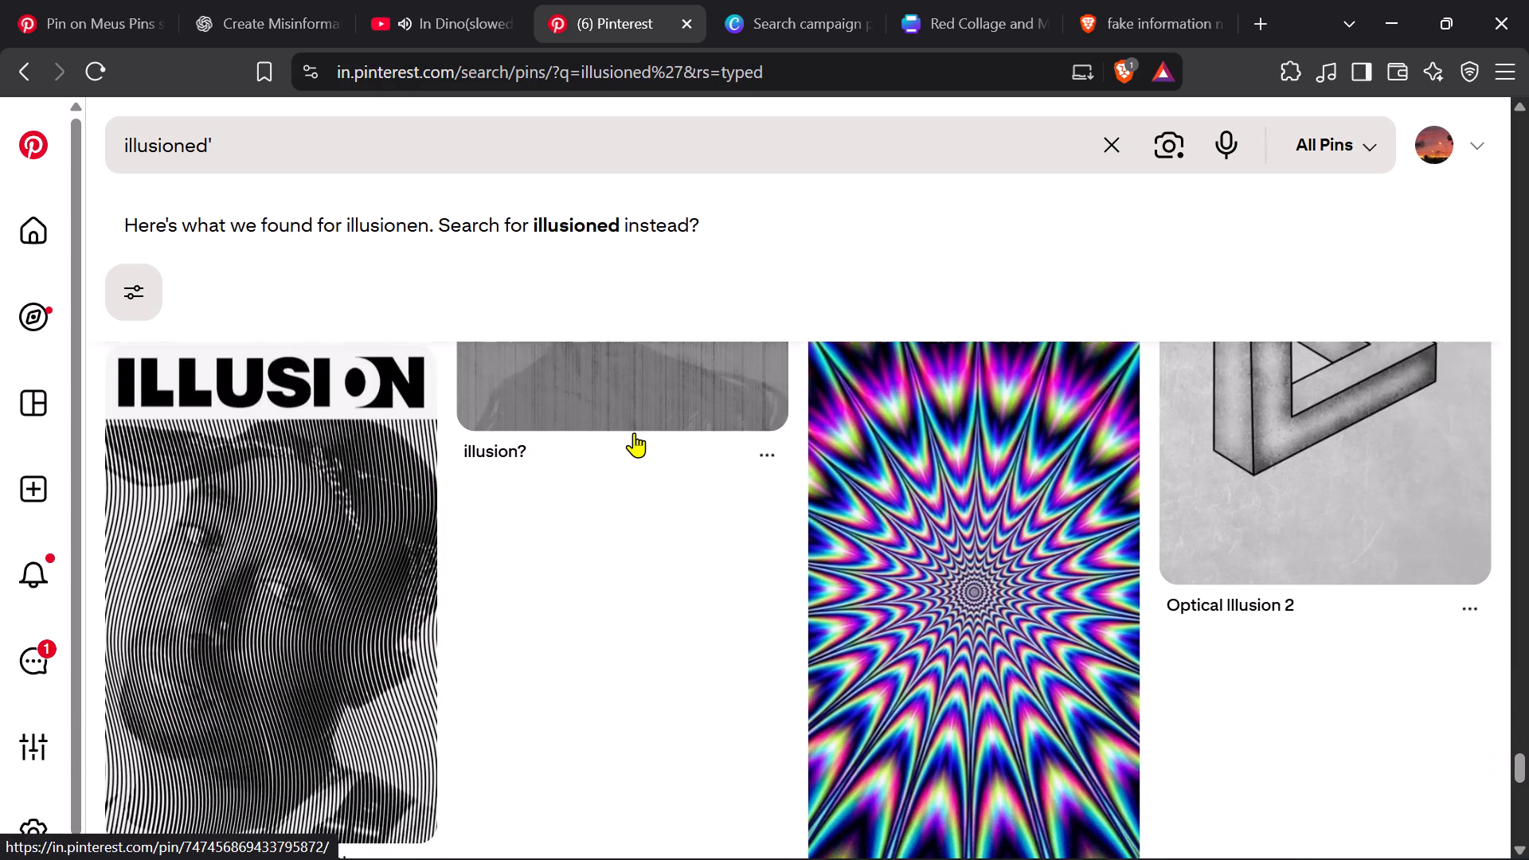
scroll(634, 432, up, 8)
scroll(634, 432, up, 17)
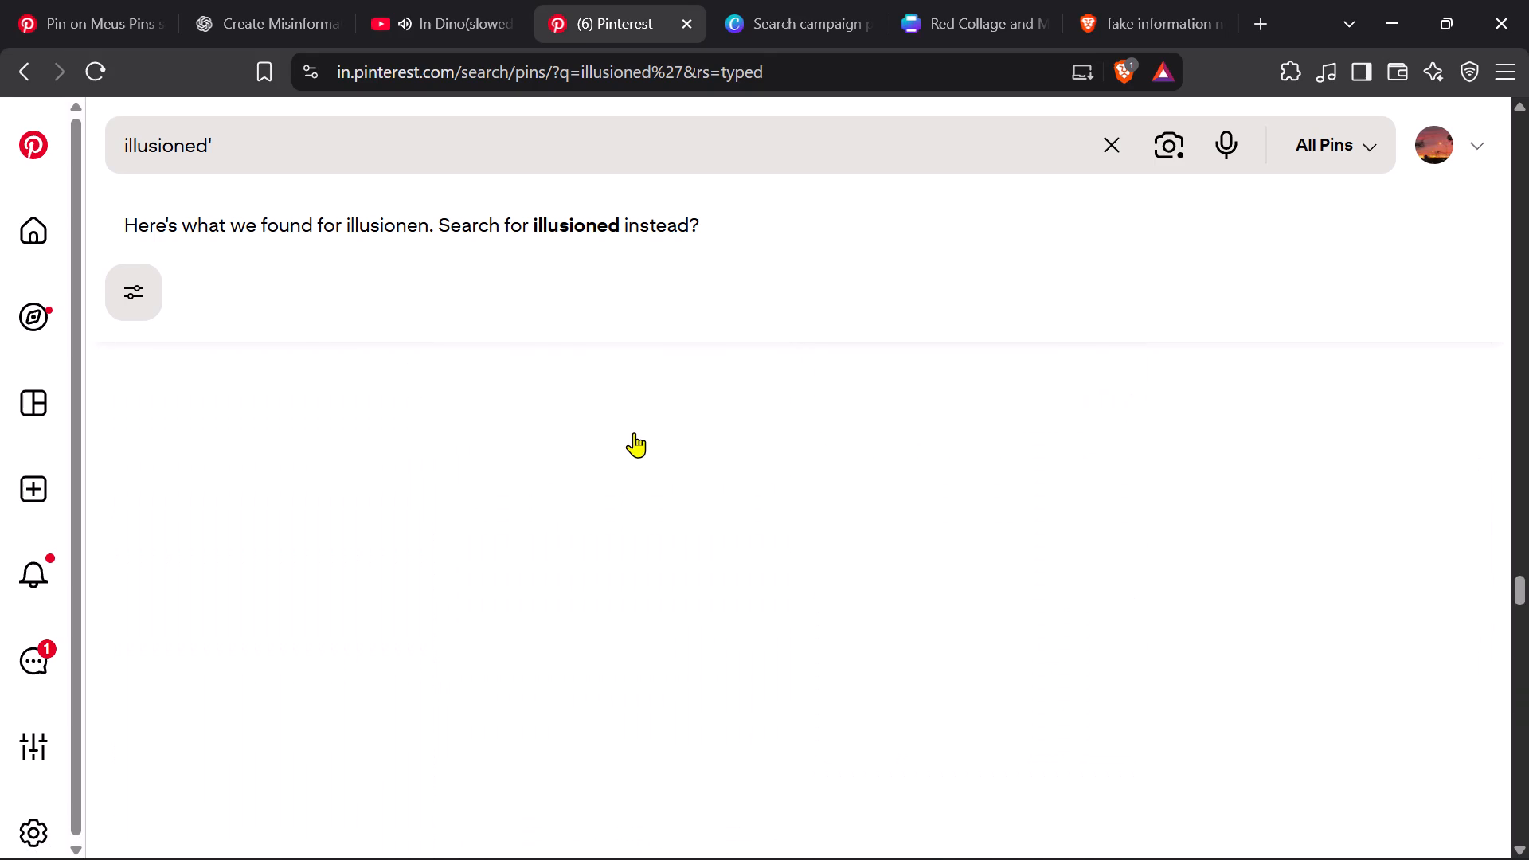
scroll(634, 432, up, 15)
scroll(634, 432, up, 9)
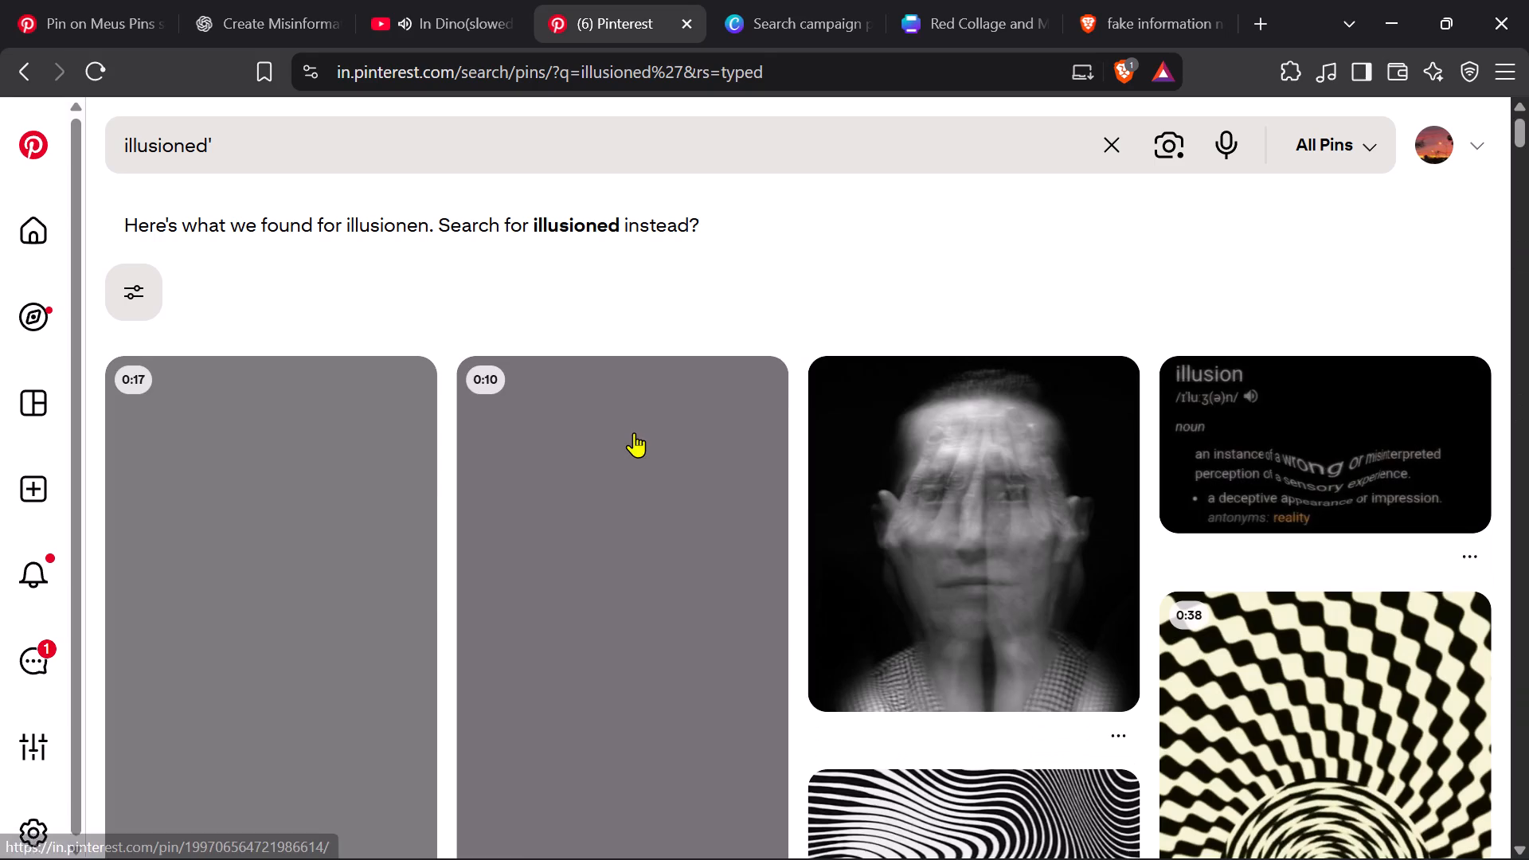
scroll(634, 432, down, 1)
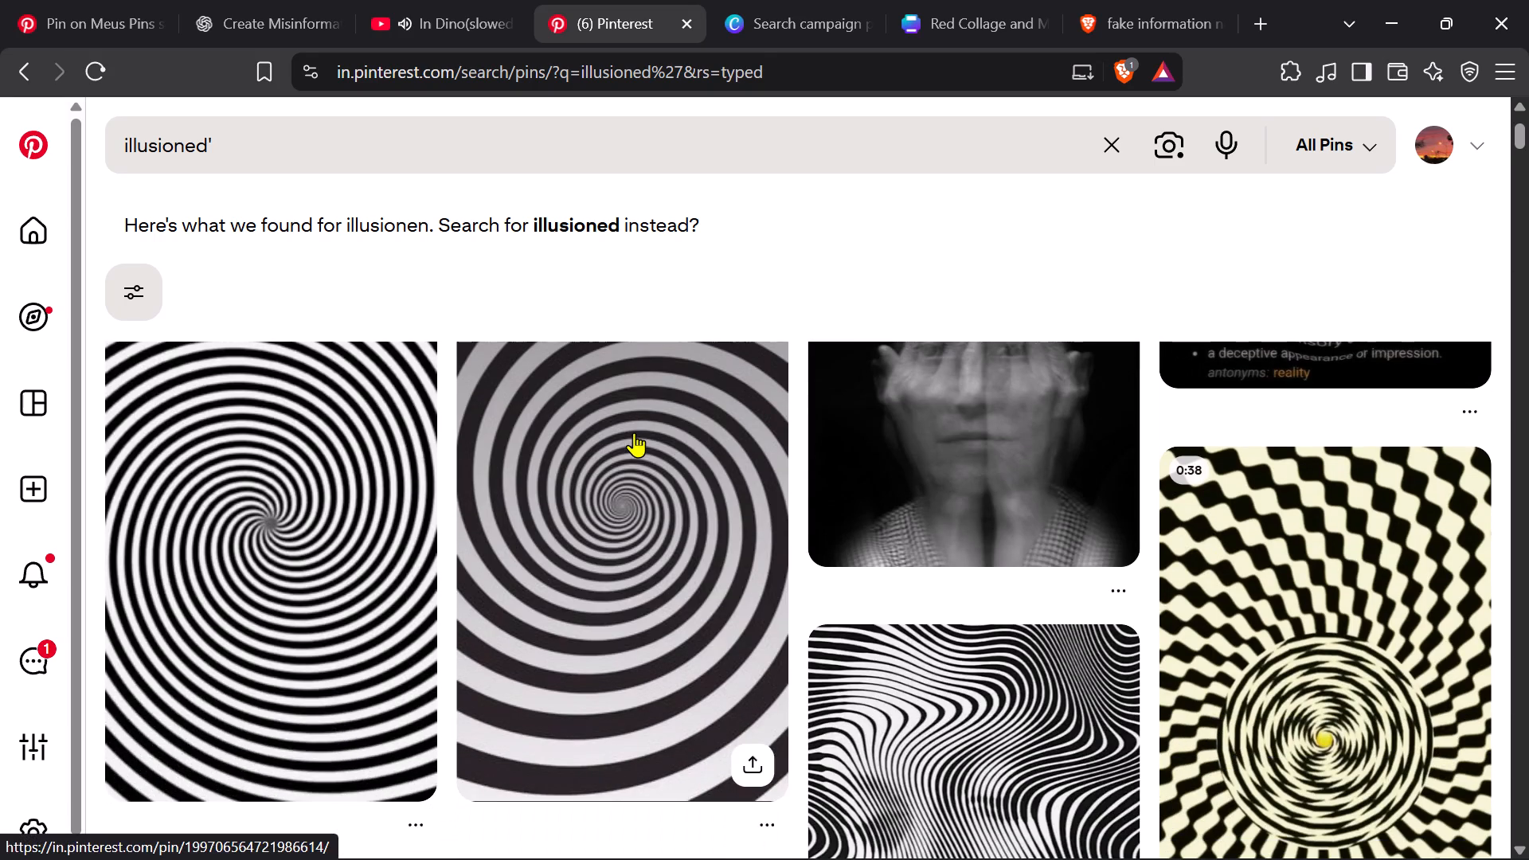
scroll(582, 494, down, 3)
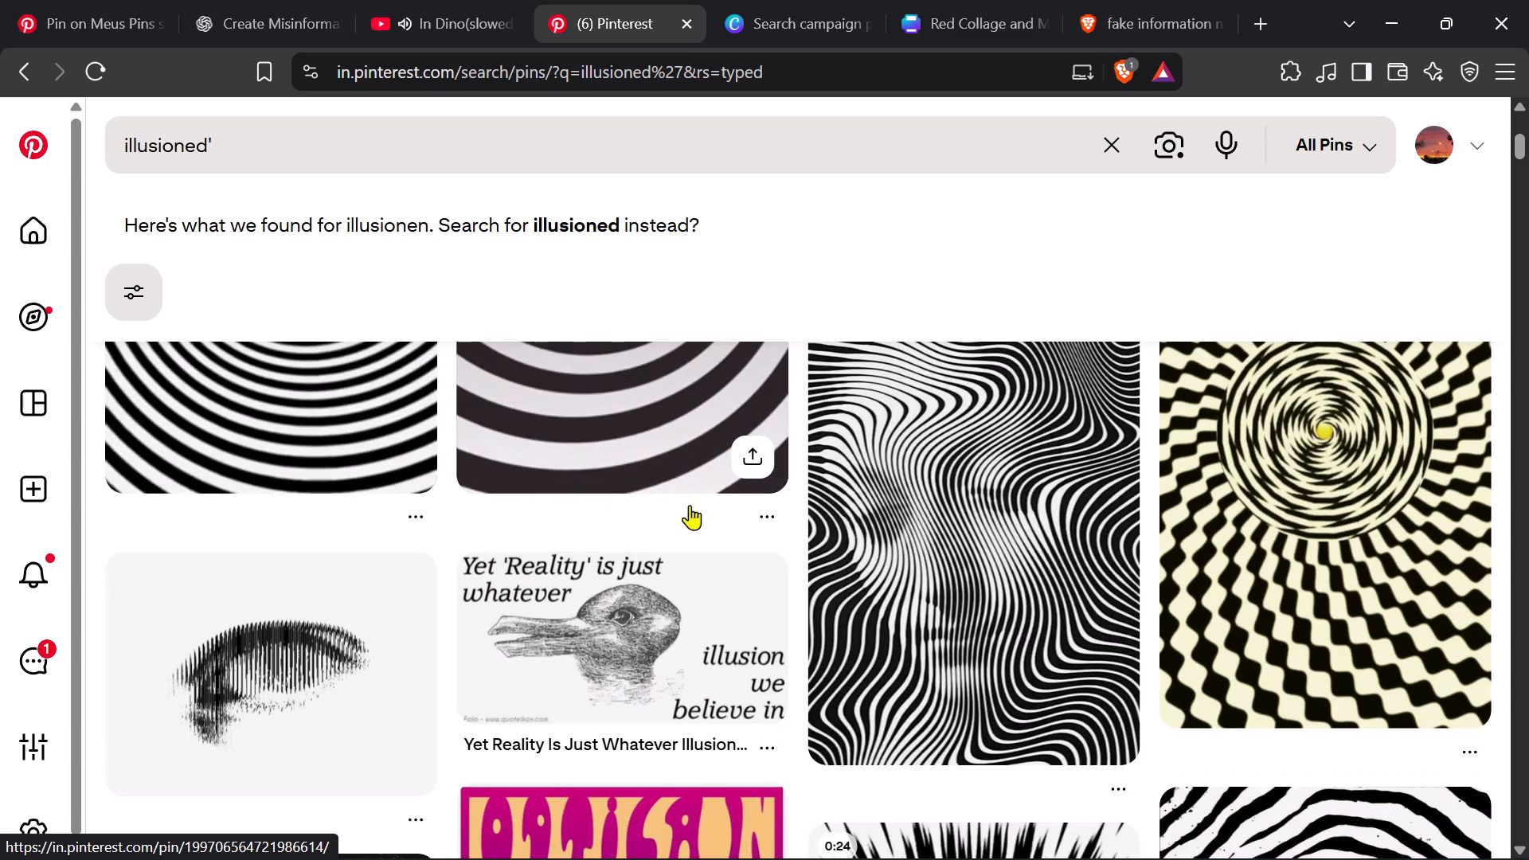
Open the black-and-cream radial illusion pin with the yellow centre and examine its related spiral and optical-illusion pins.
click(1296, 487)
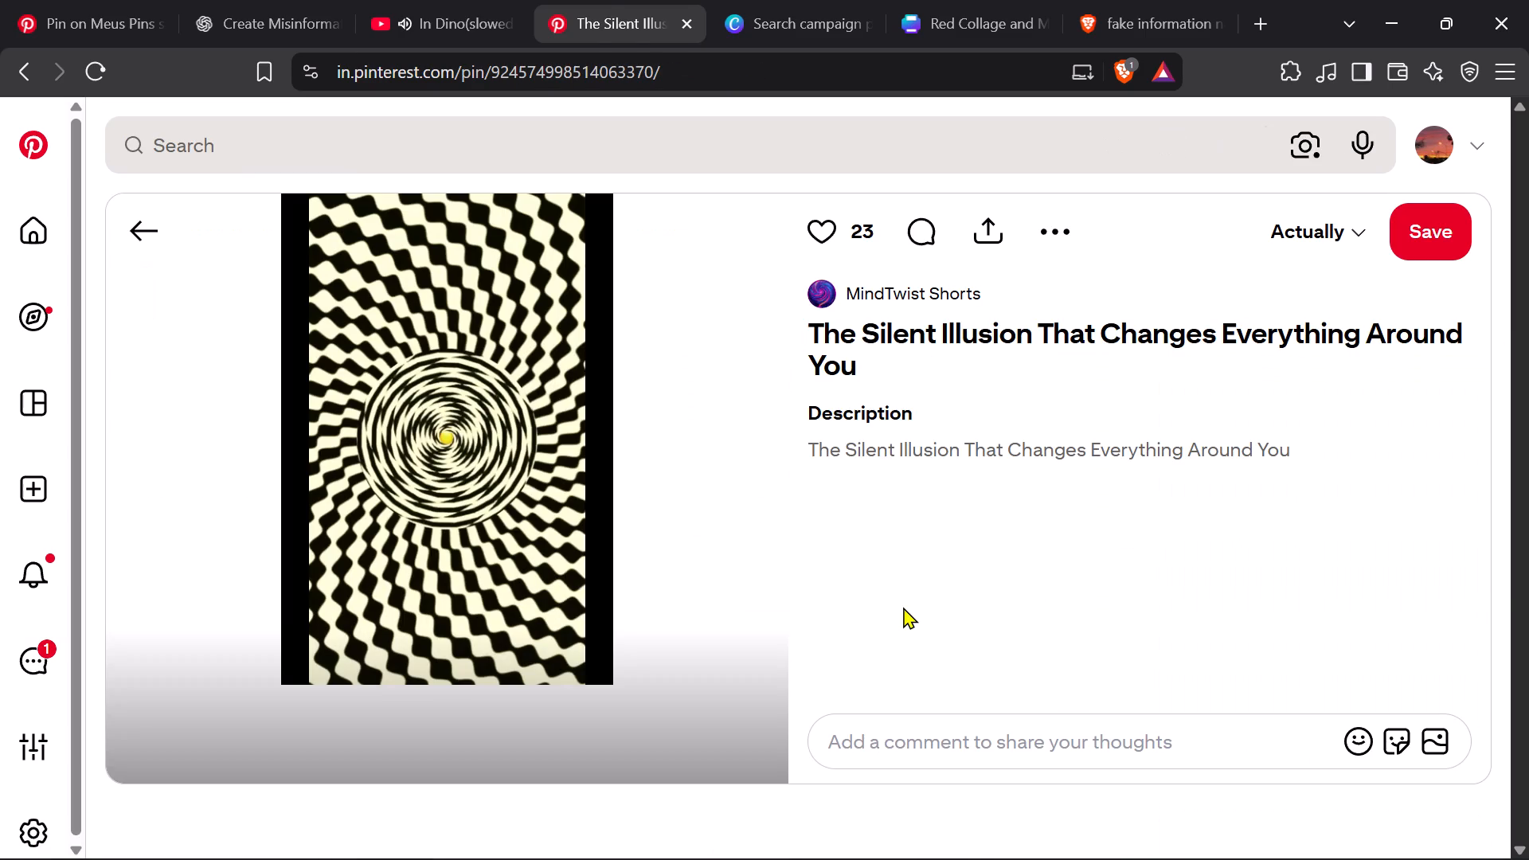
scroll(903, 607, down, 3)
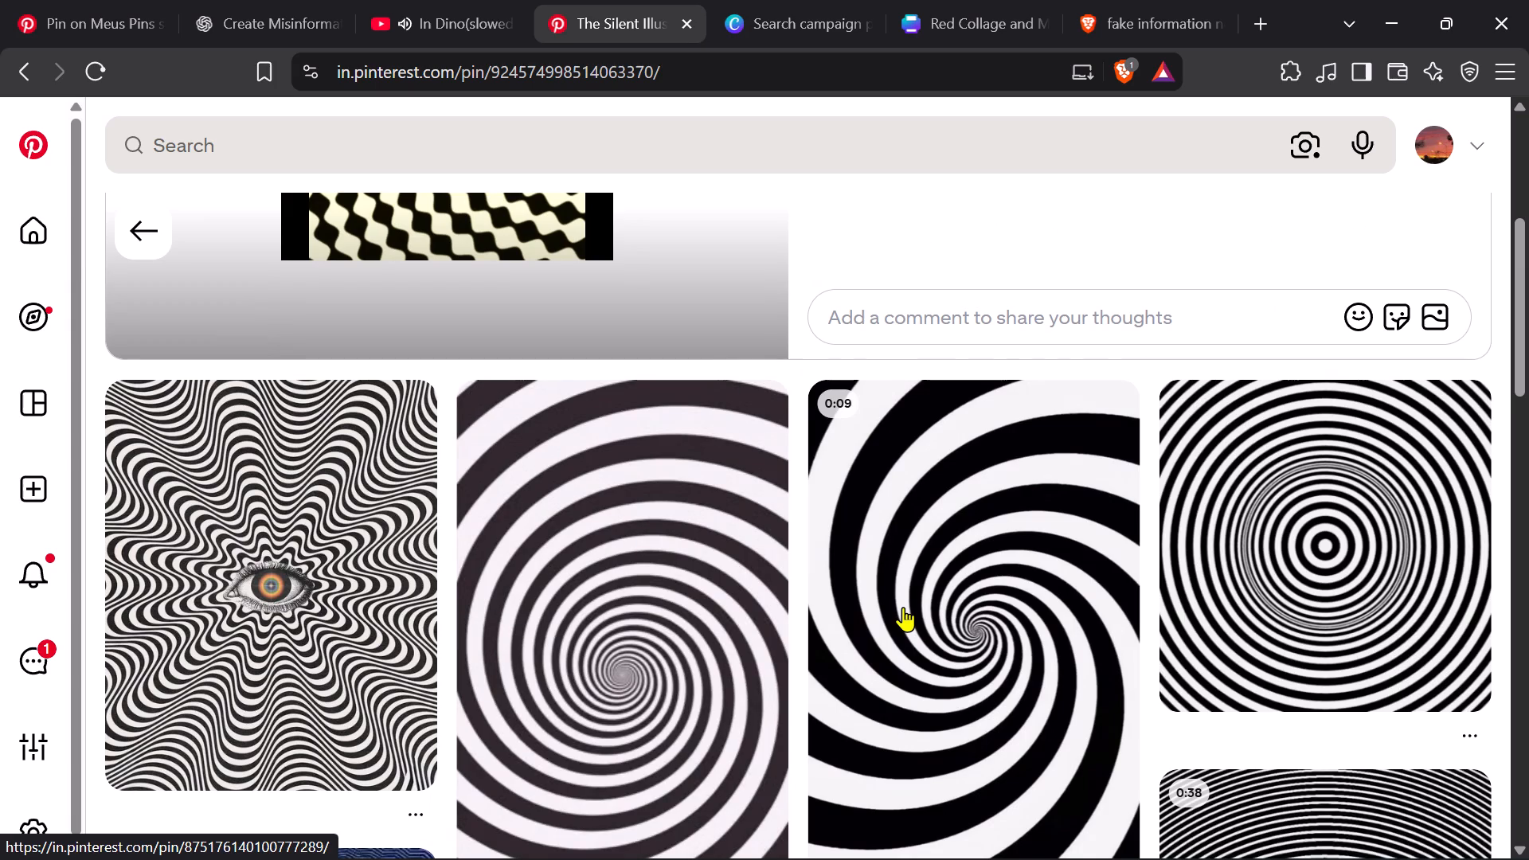
scroll(903, 607, down, 4)
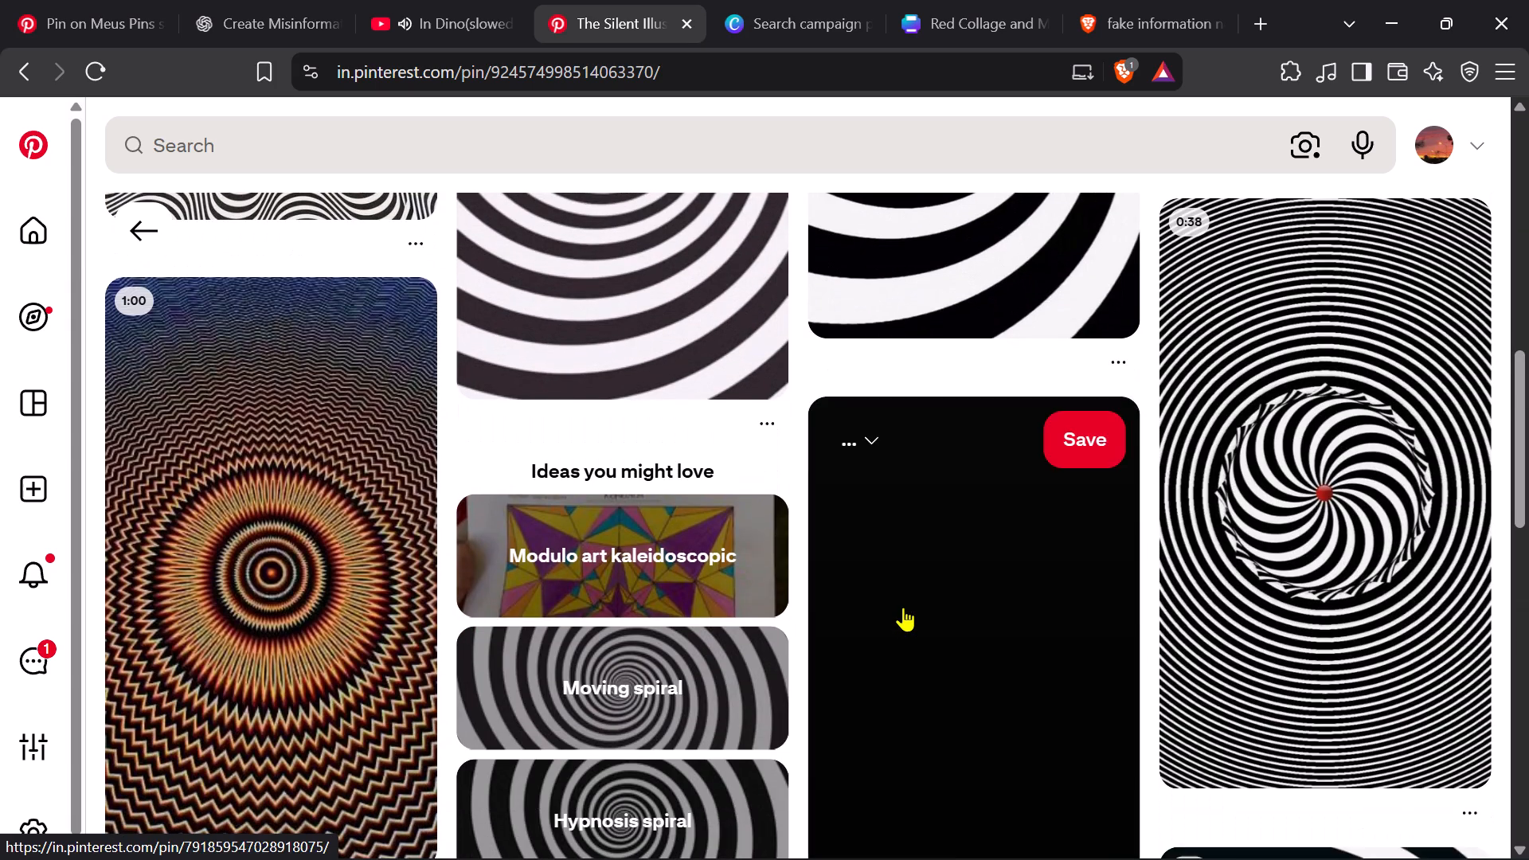
scroll(903, 607, down, 4)
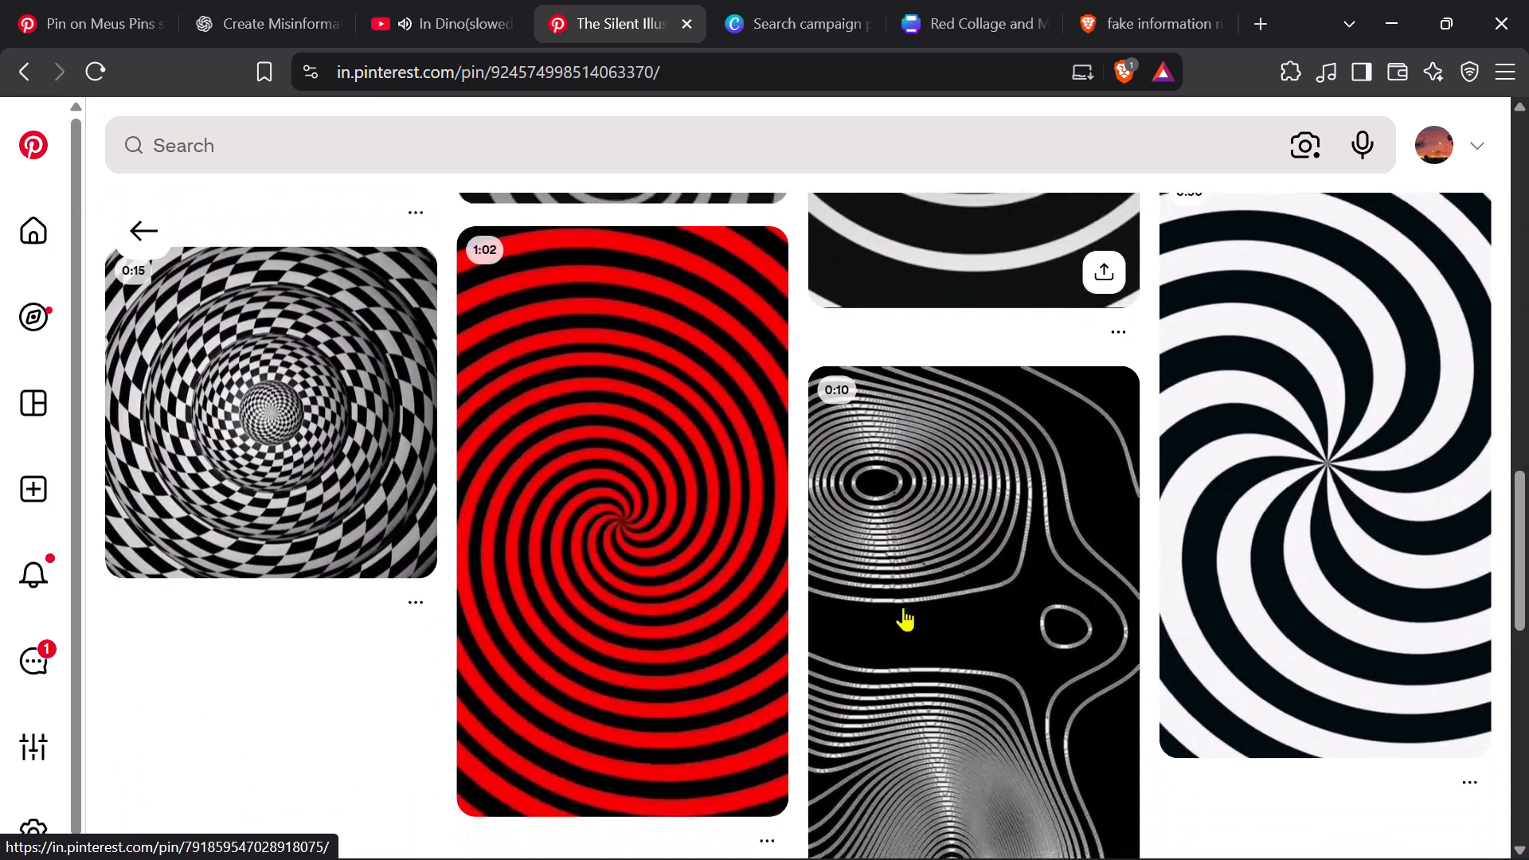
scroll(903, 607, up, 12)
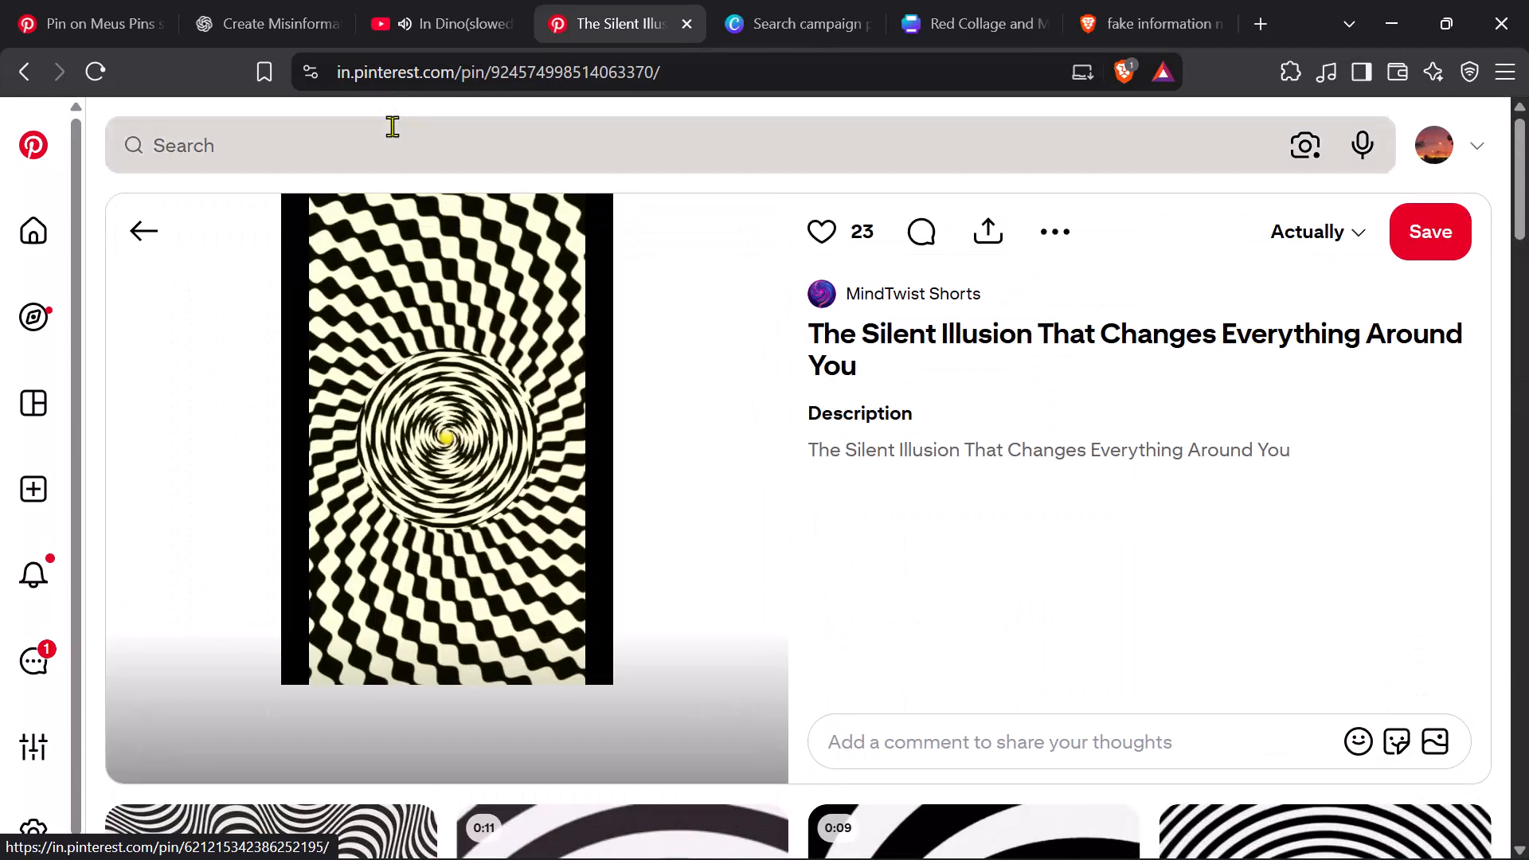
Search Pinterest for "trap light" and look through the results for trap or spotlight imagery.
click(392, 126)
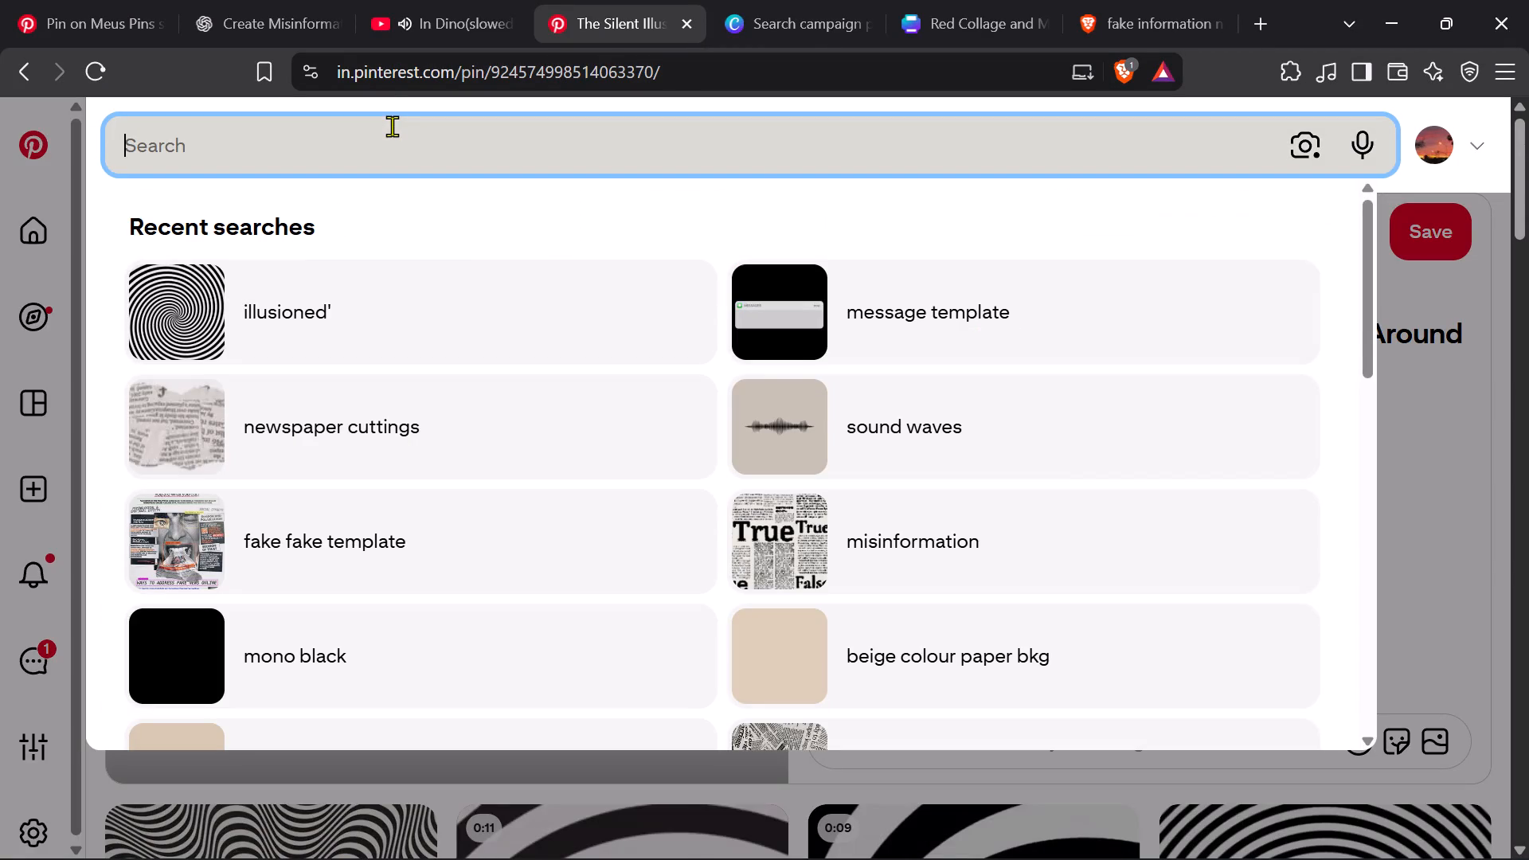
text(trap light)
key(Return)
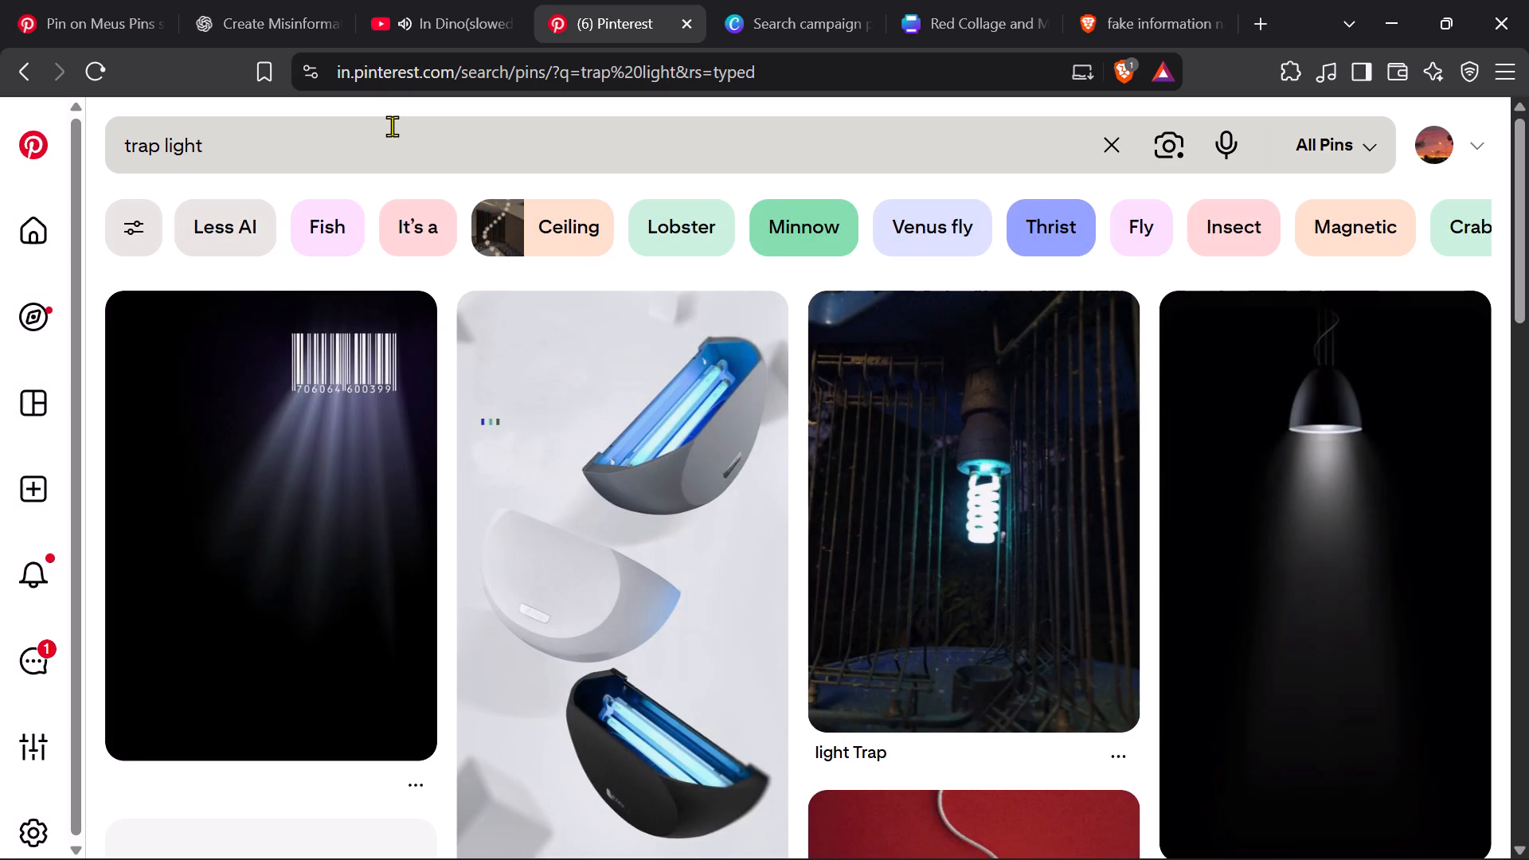
scroll(609, 530, down, 3)
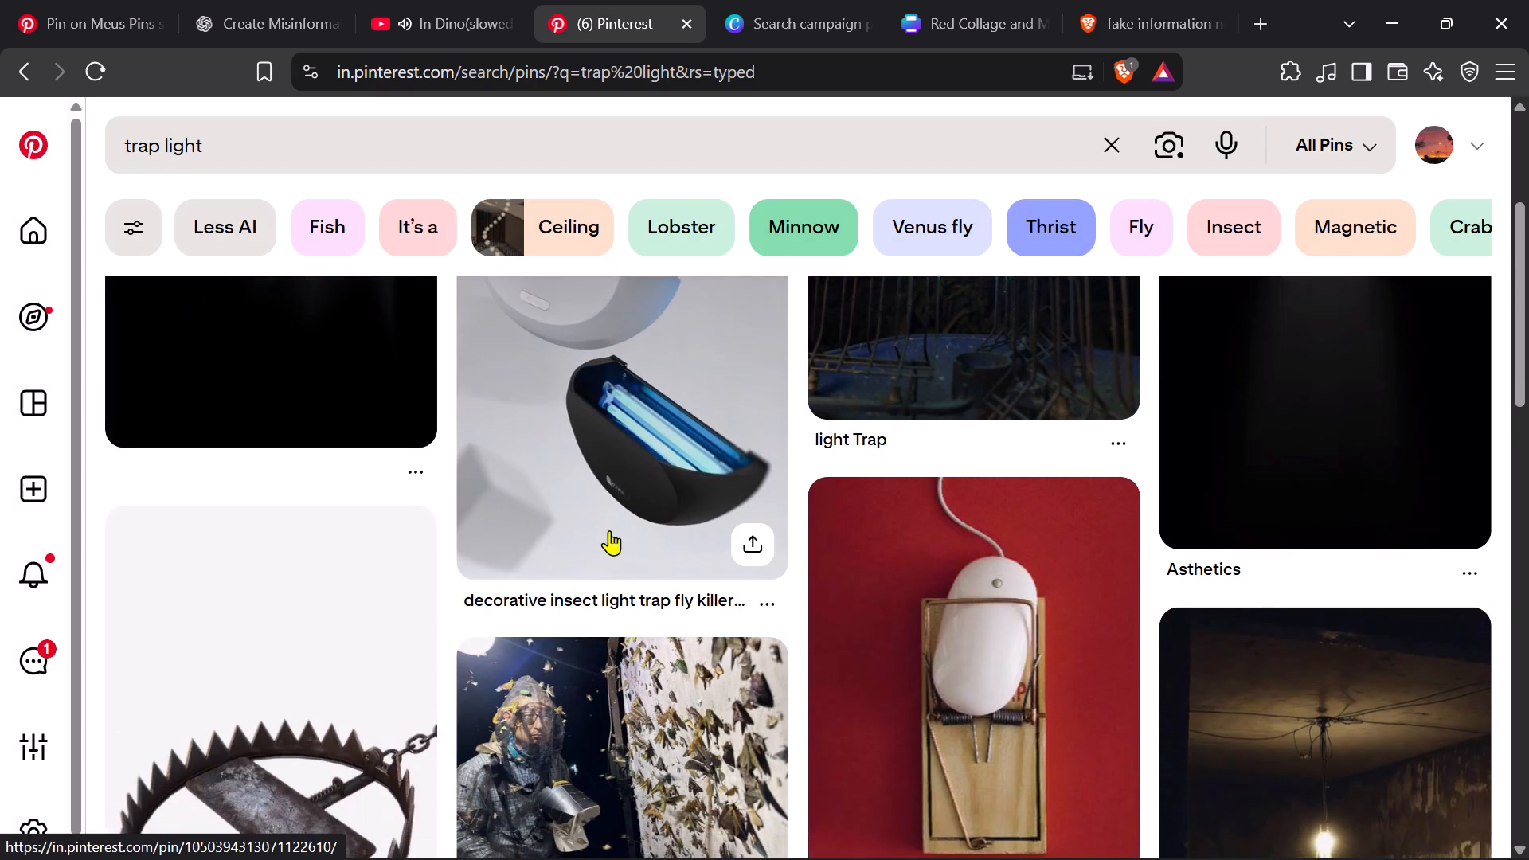
scroll(609, 530, down, 3)
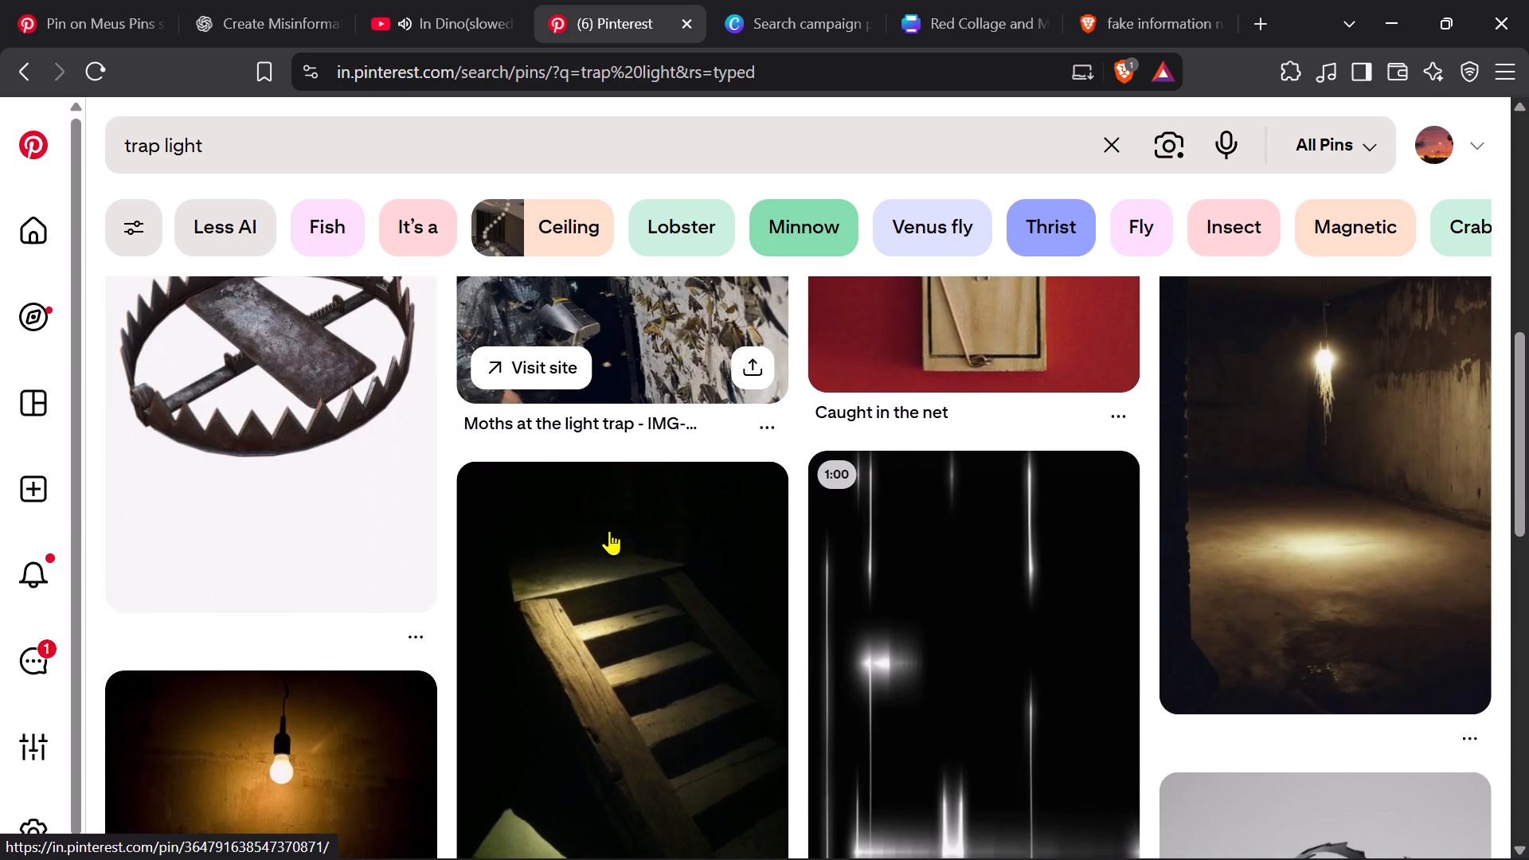
scroll(609, 530, down, 7)
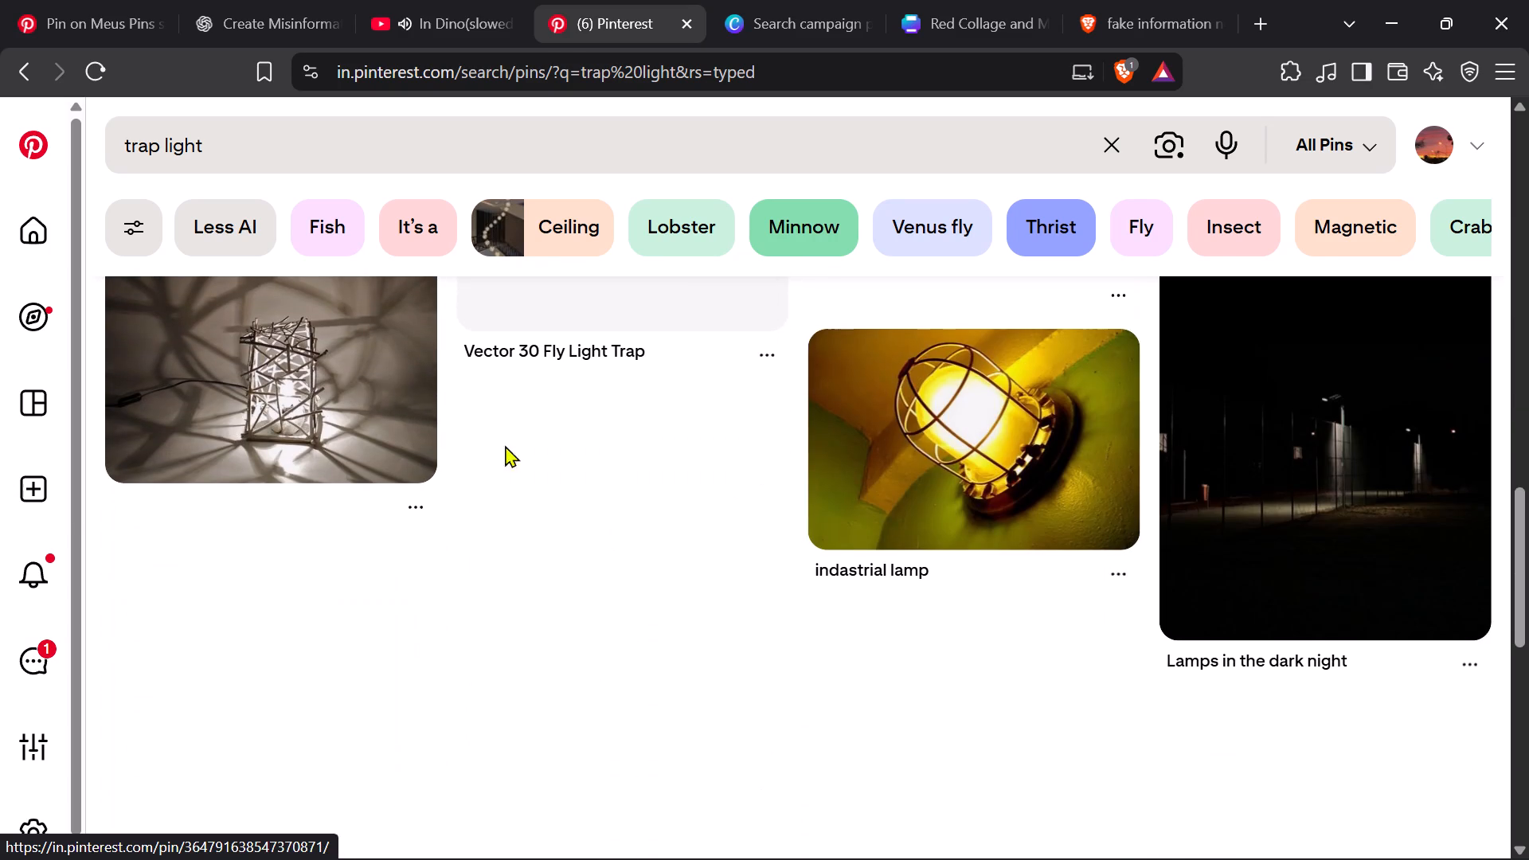
Refine the Pinterest search to "trap light illusion".
click(351, 155)
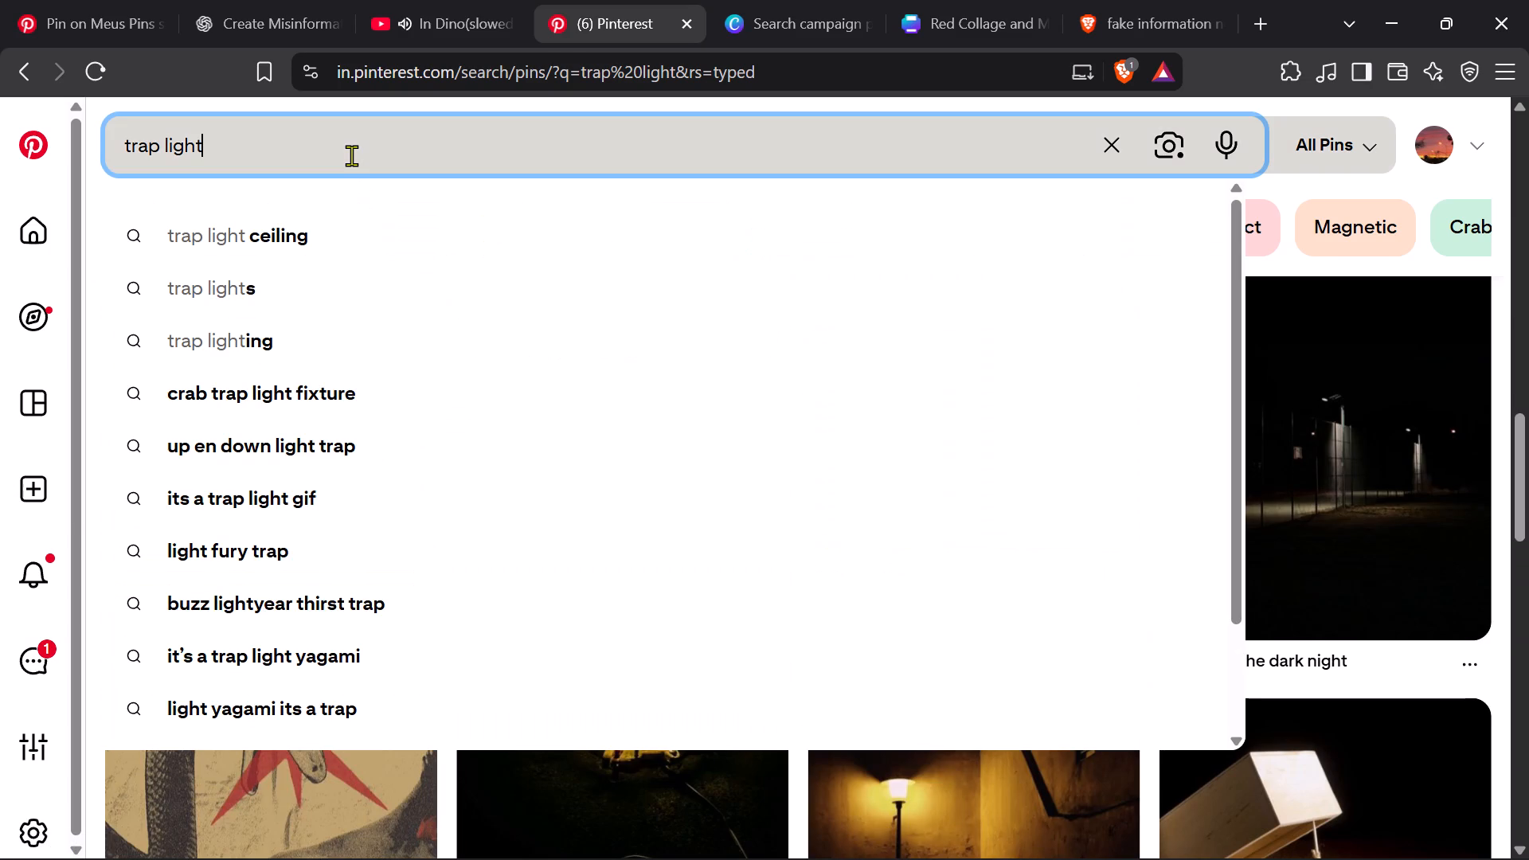
key(space)
text(illusion)
key(Return)
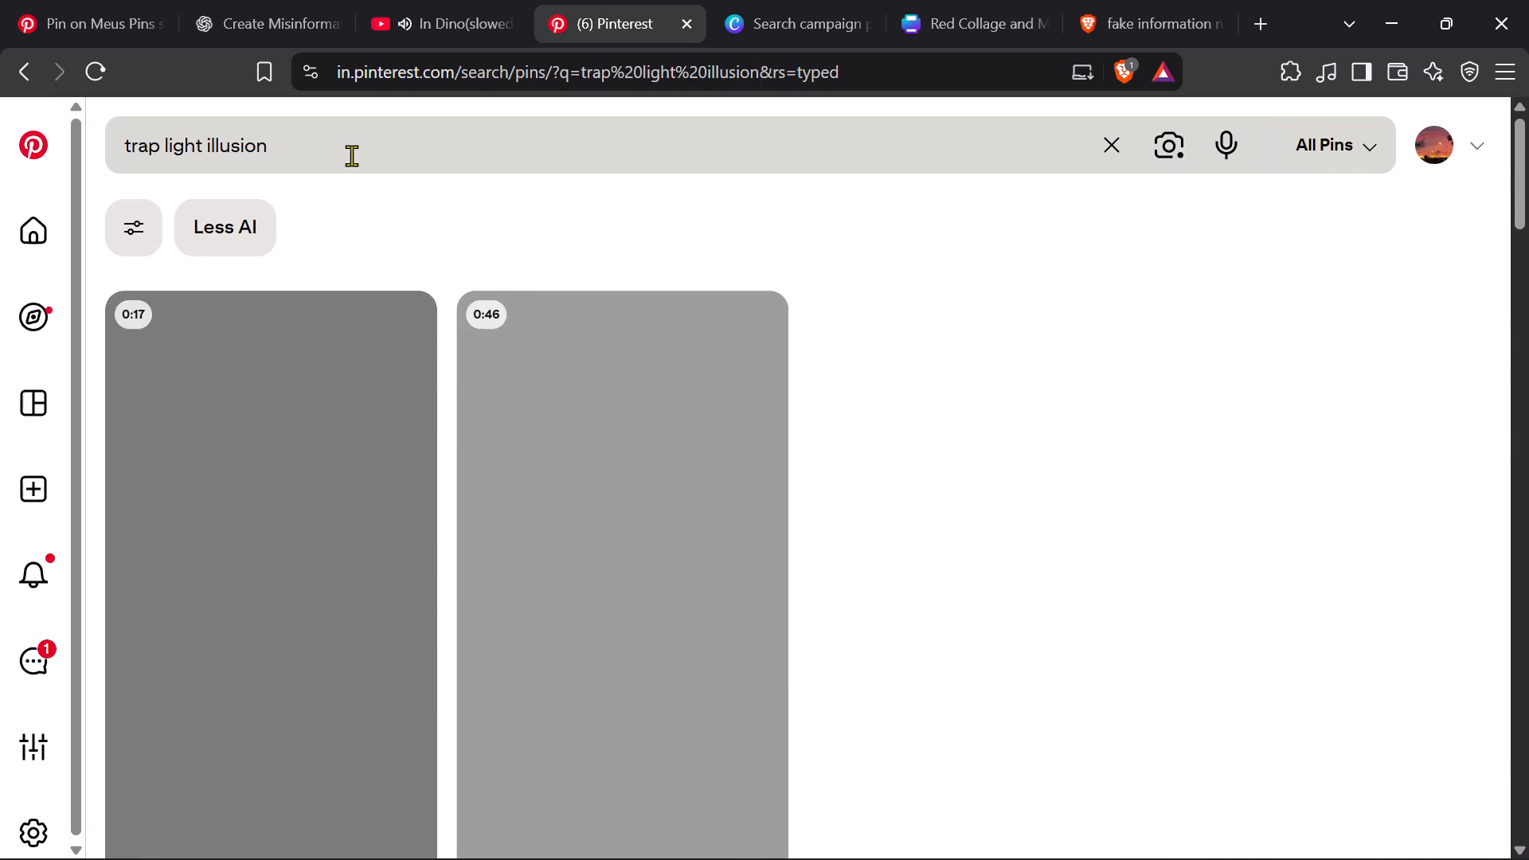
Look through the "trap light illusion" results for spotlight, tunnel or optical-illusion imagery suited to the poster.
scroll(351, 155, down, 2)
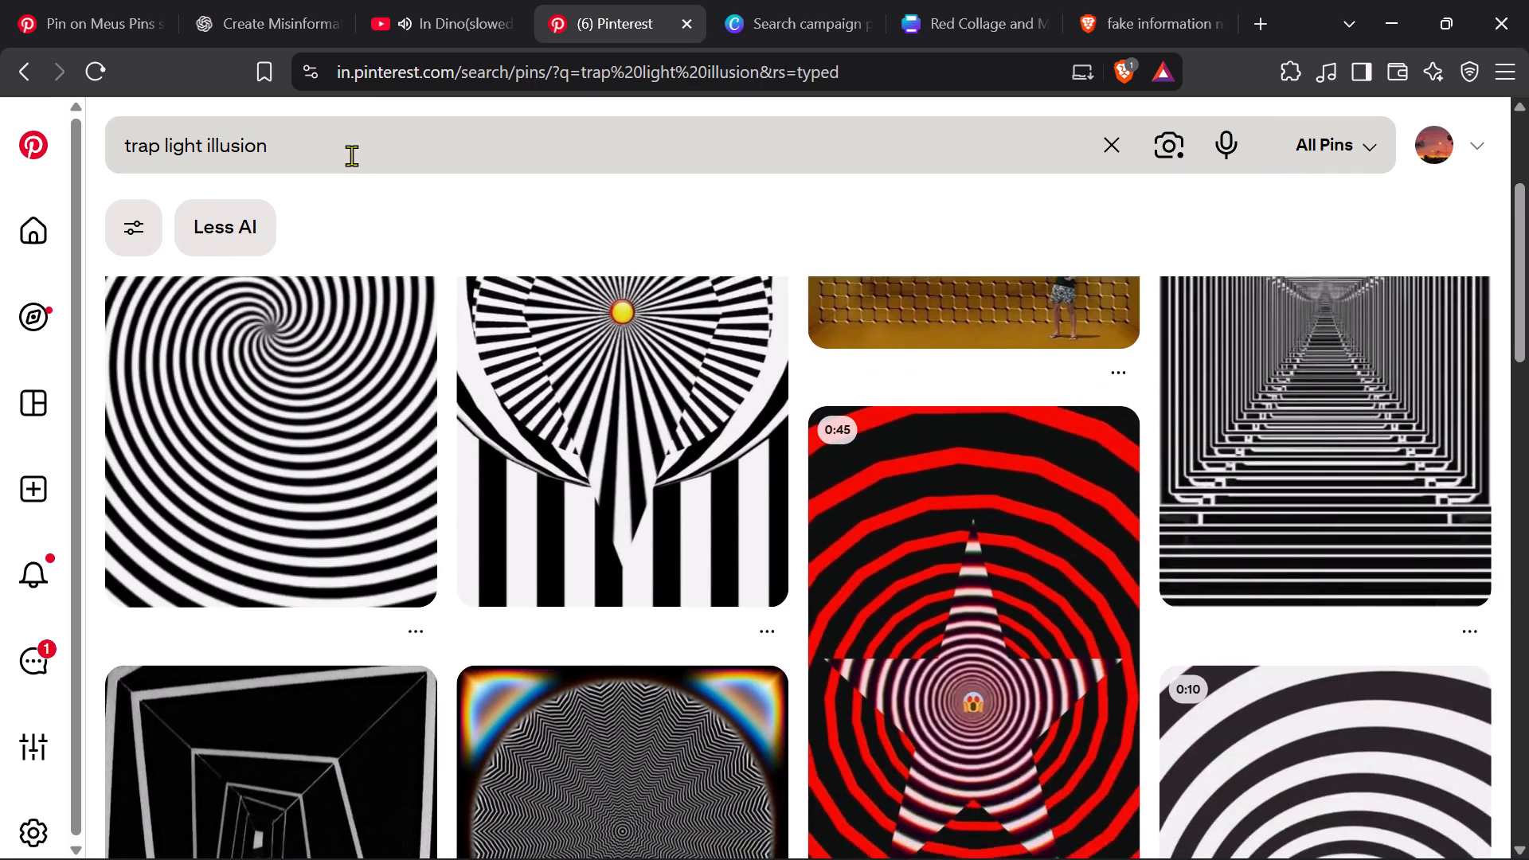
scroll(351, 155, down, 5)
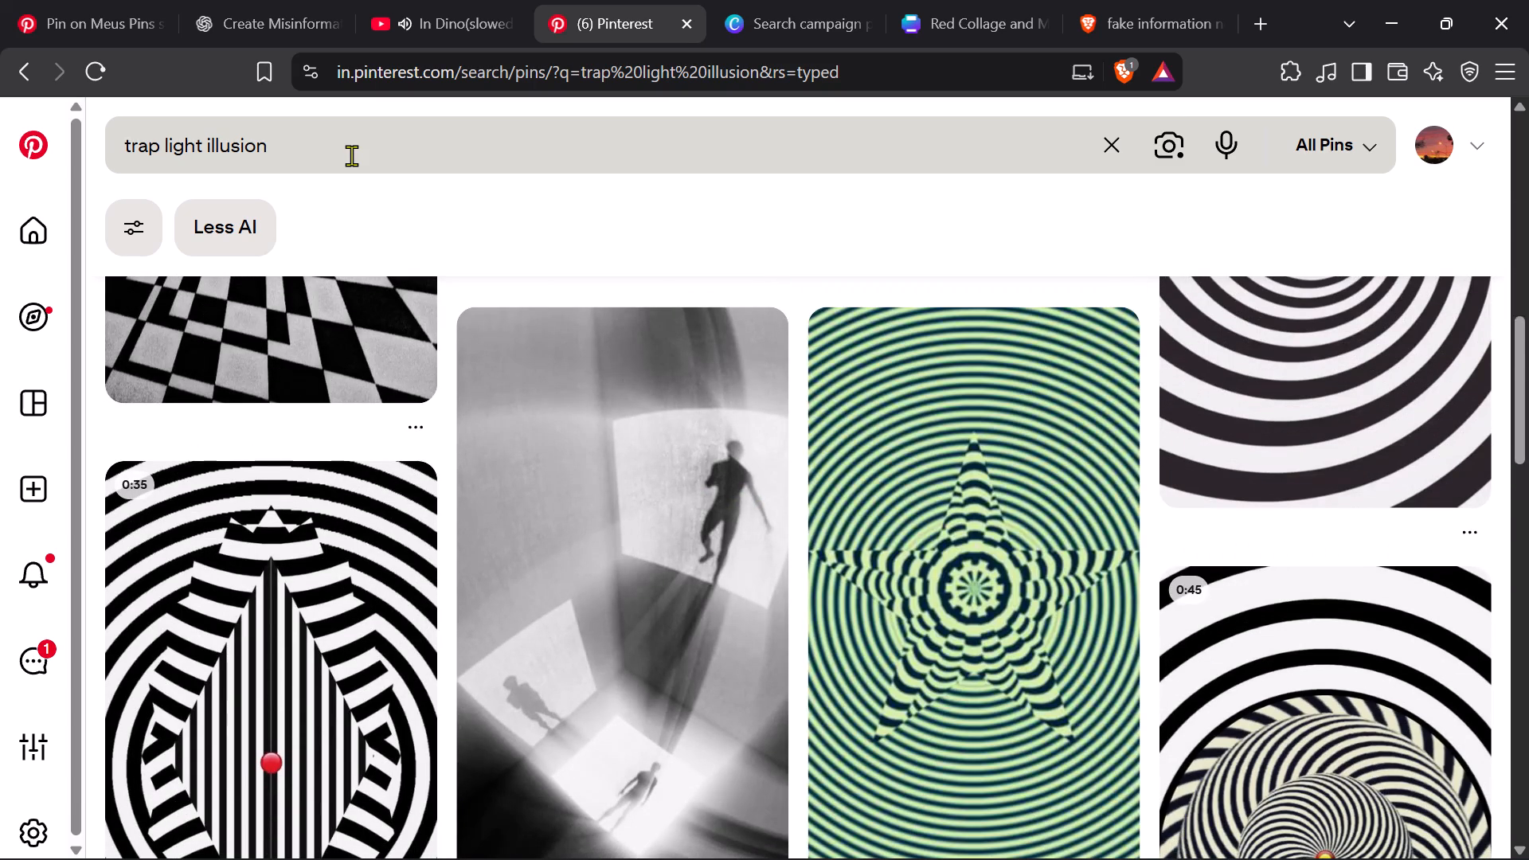
scroll(351, 155, down, 5)
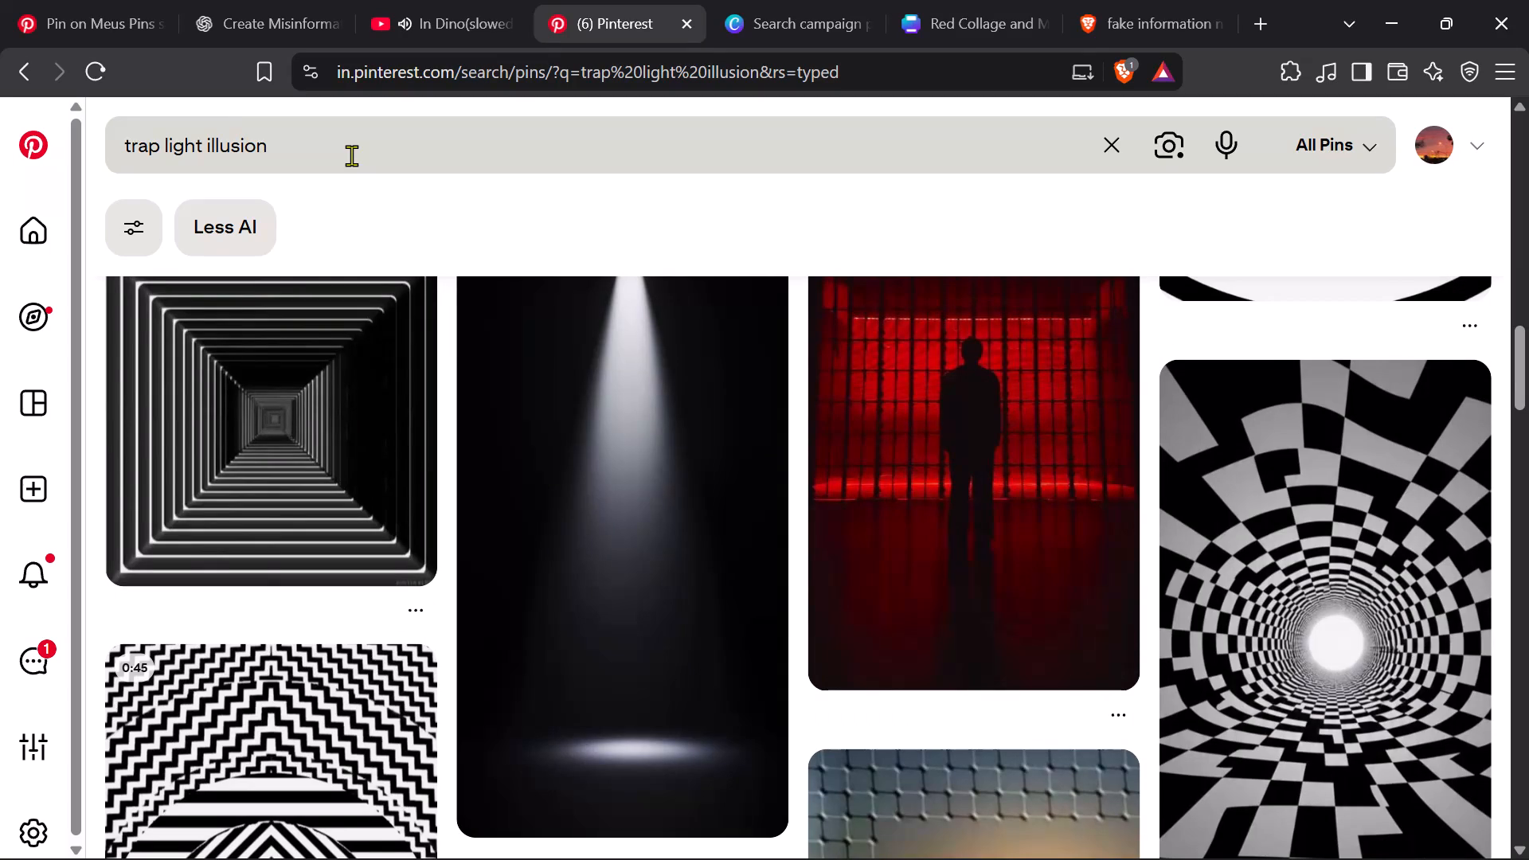
scroll(351, 155, down, 2)
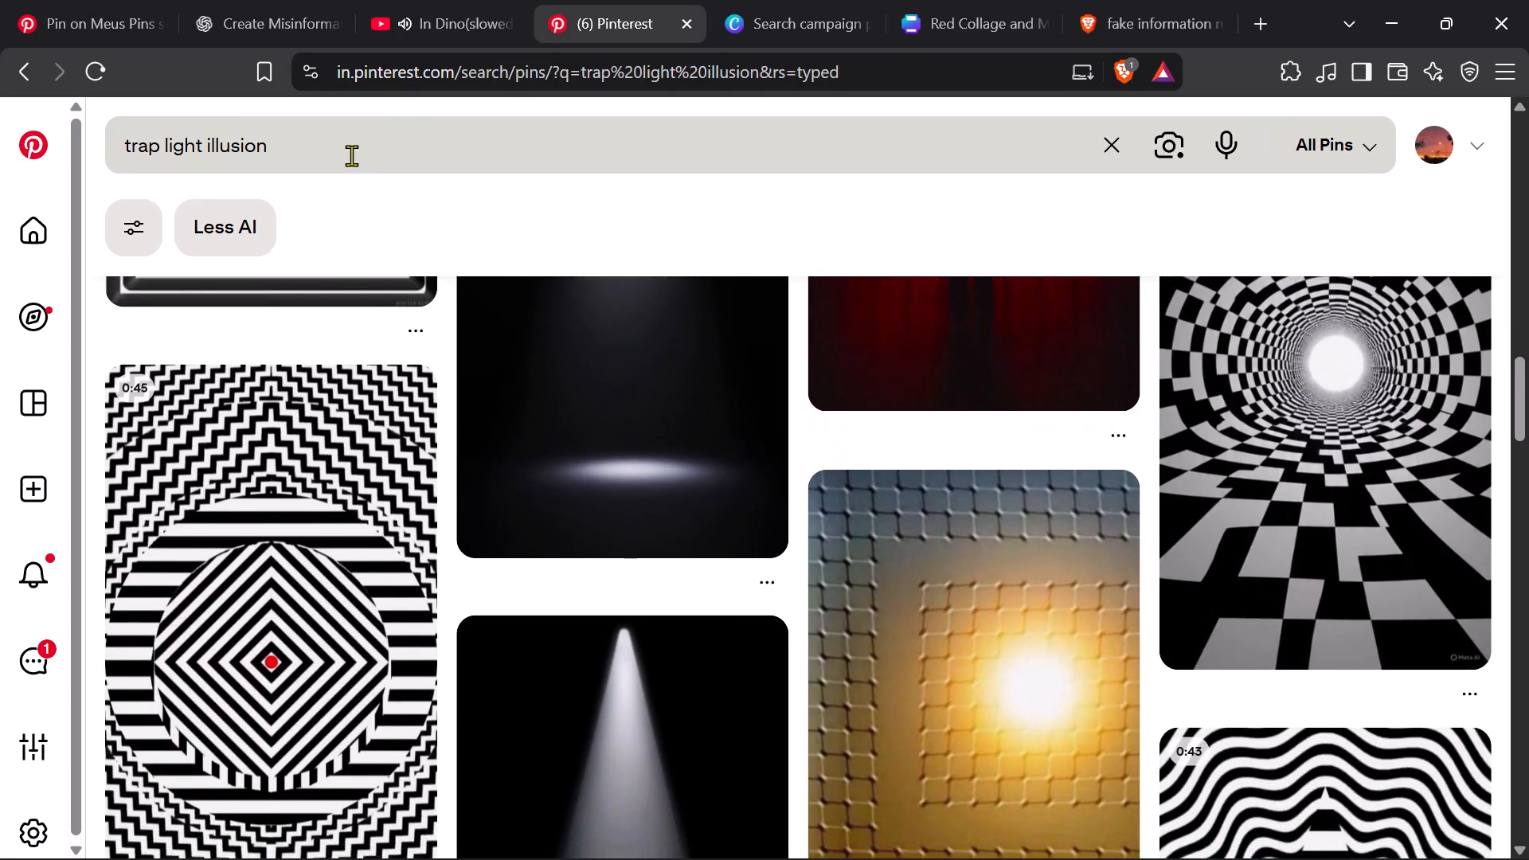
scroll(351, 155, down, 3)
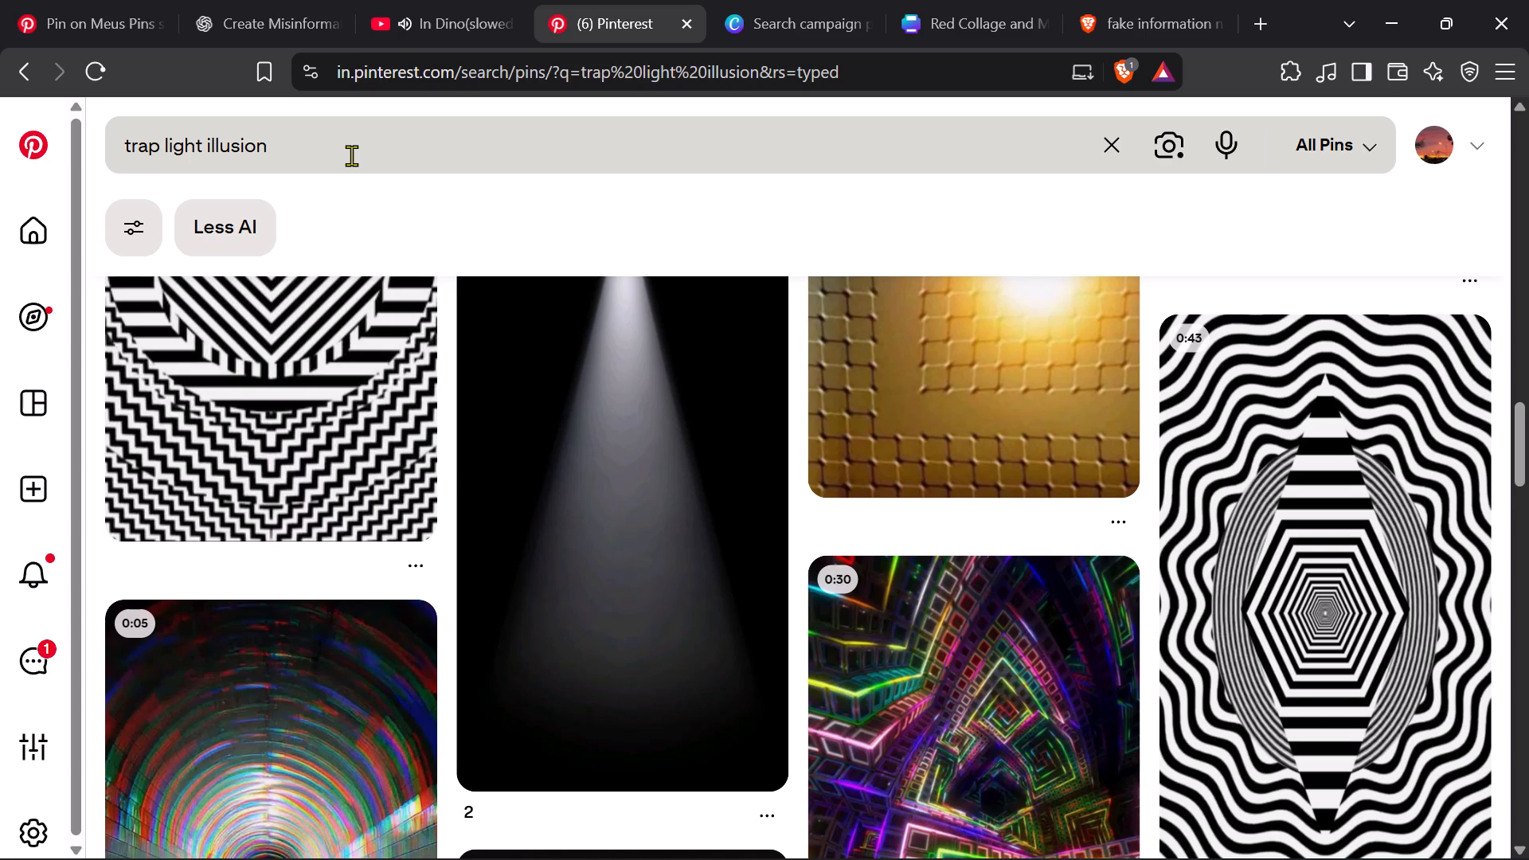
scroll(351, 155, down, 4)
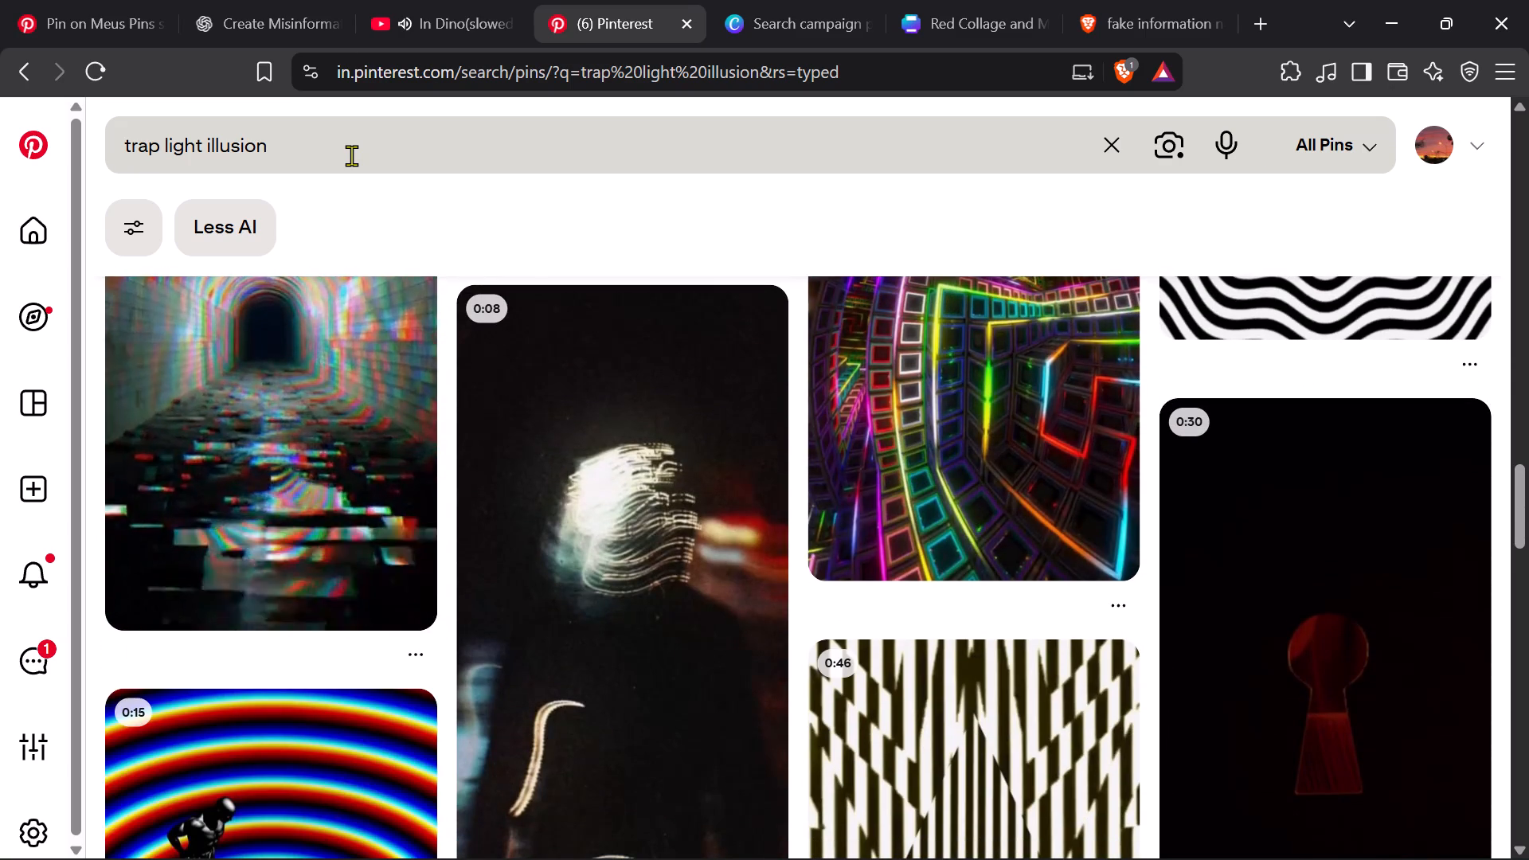
scroll(351, 155, down, 4)
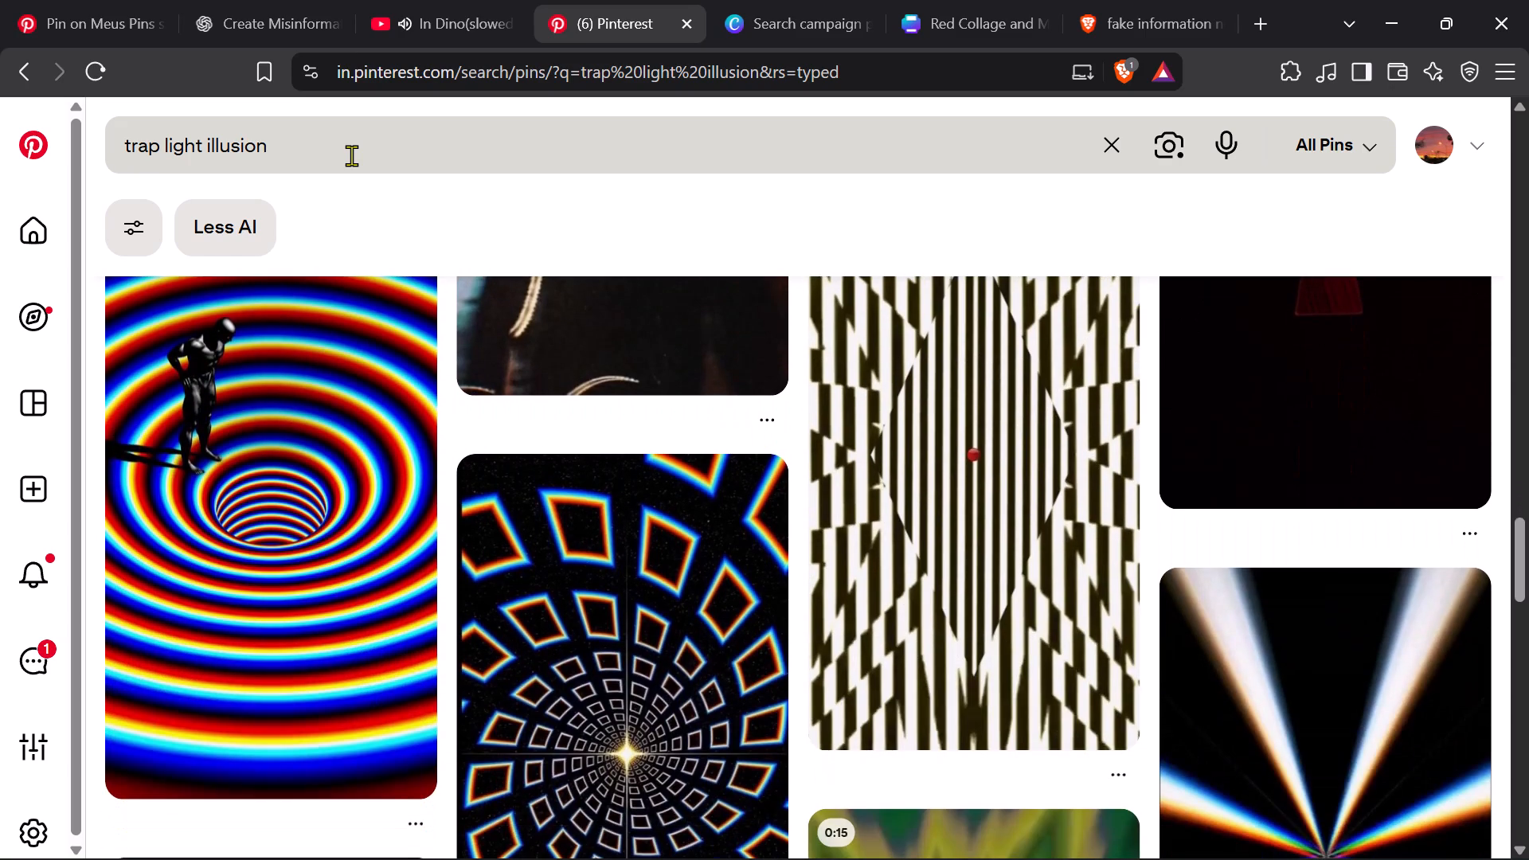
scroll(351, 155, down, 2)
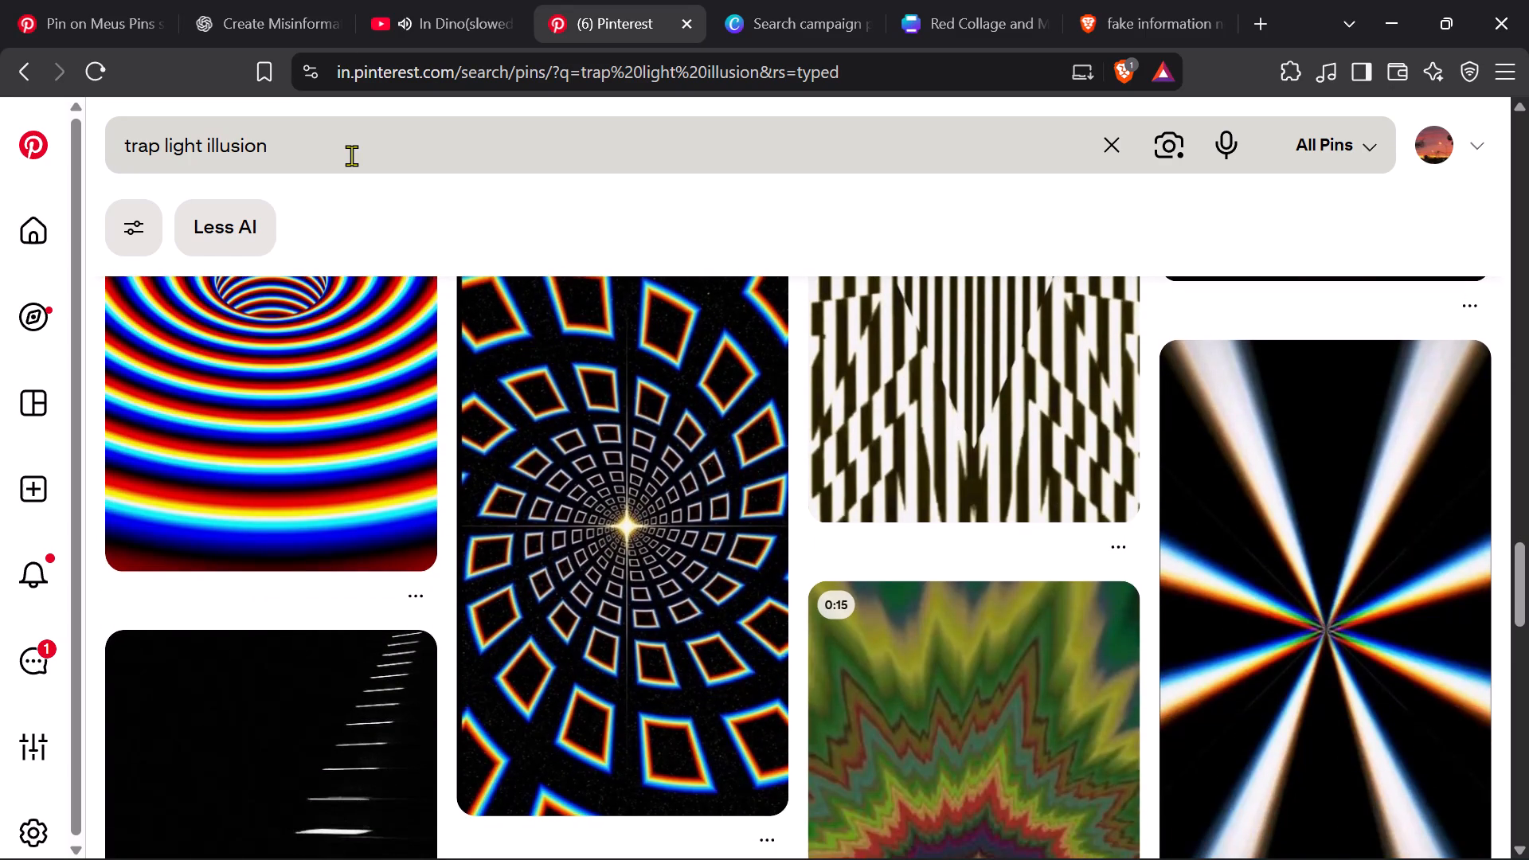
Look further through the "trap light illusion" results, as far as the related searches, for a usable illusion or light-beam image.
scroll(351, 155, down, 7)
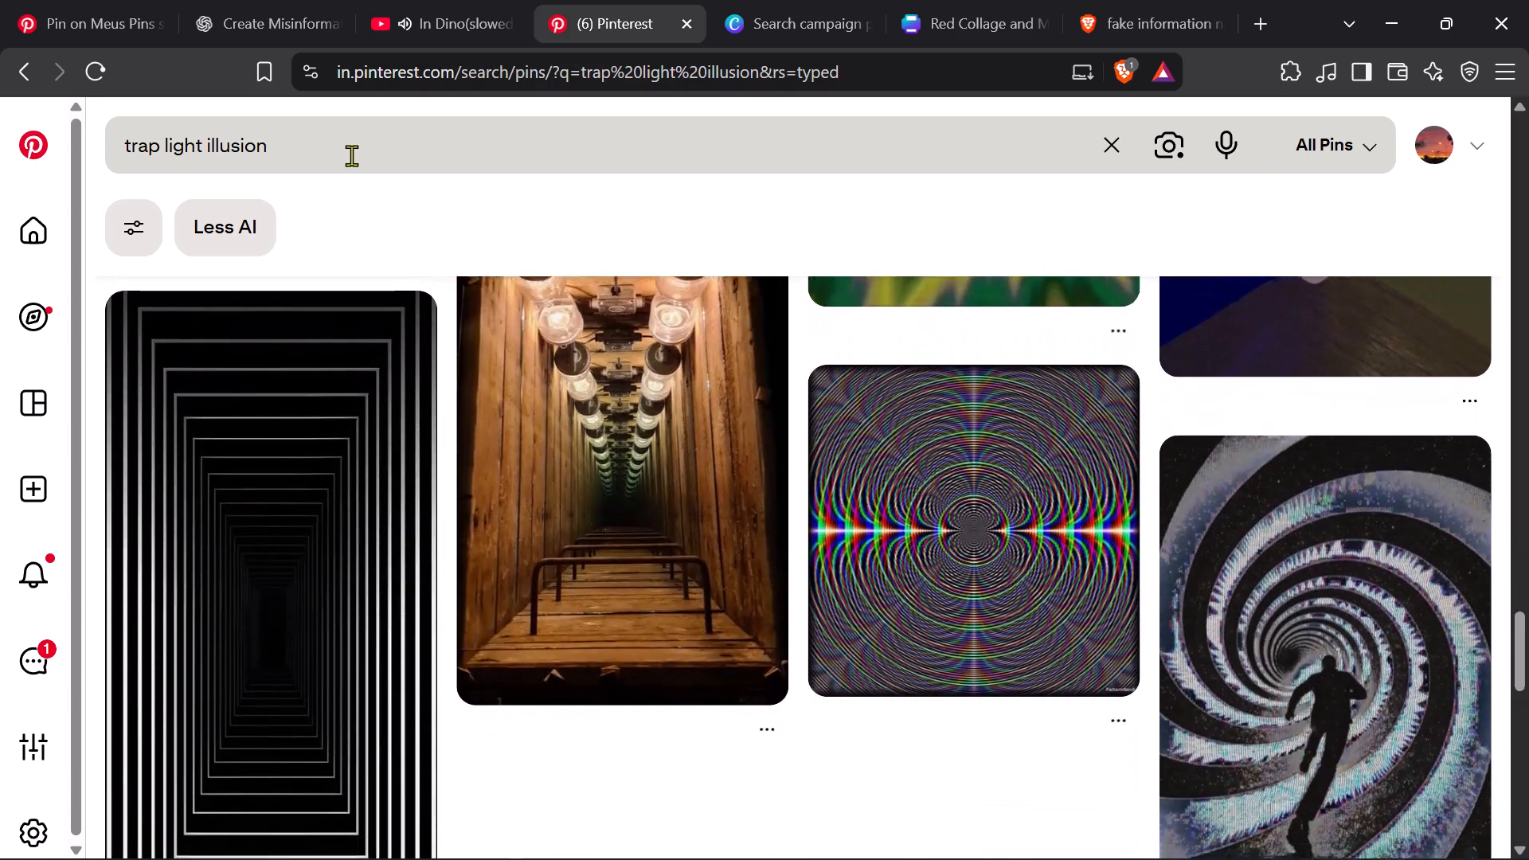
scroll(351, 155, down, 1)
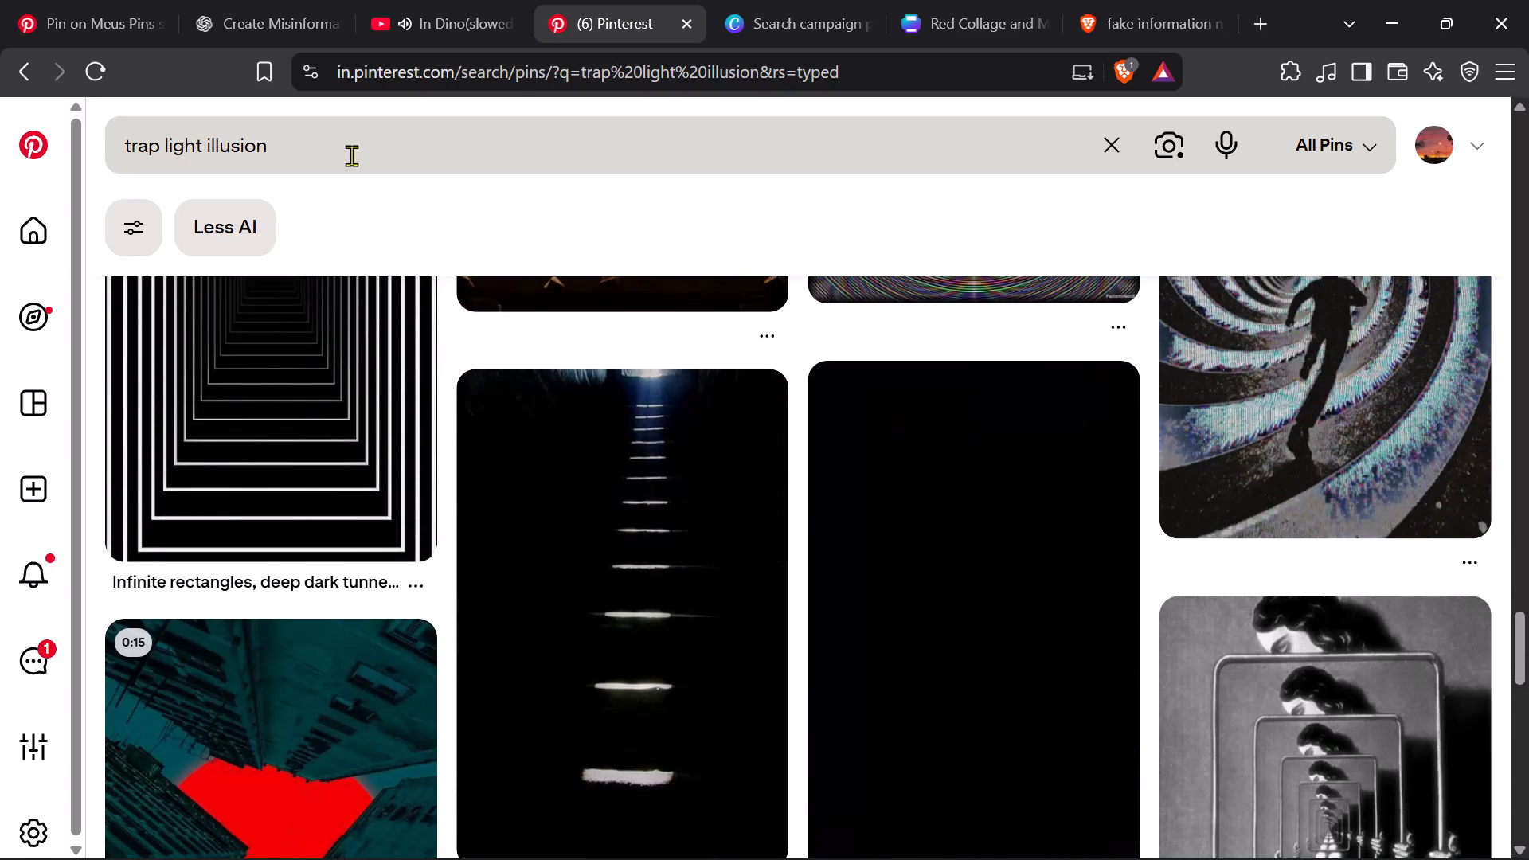
scroll(351, 155, down, 4)
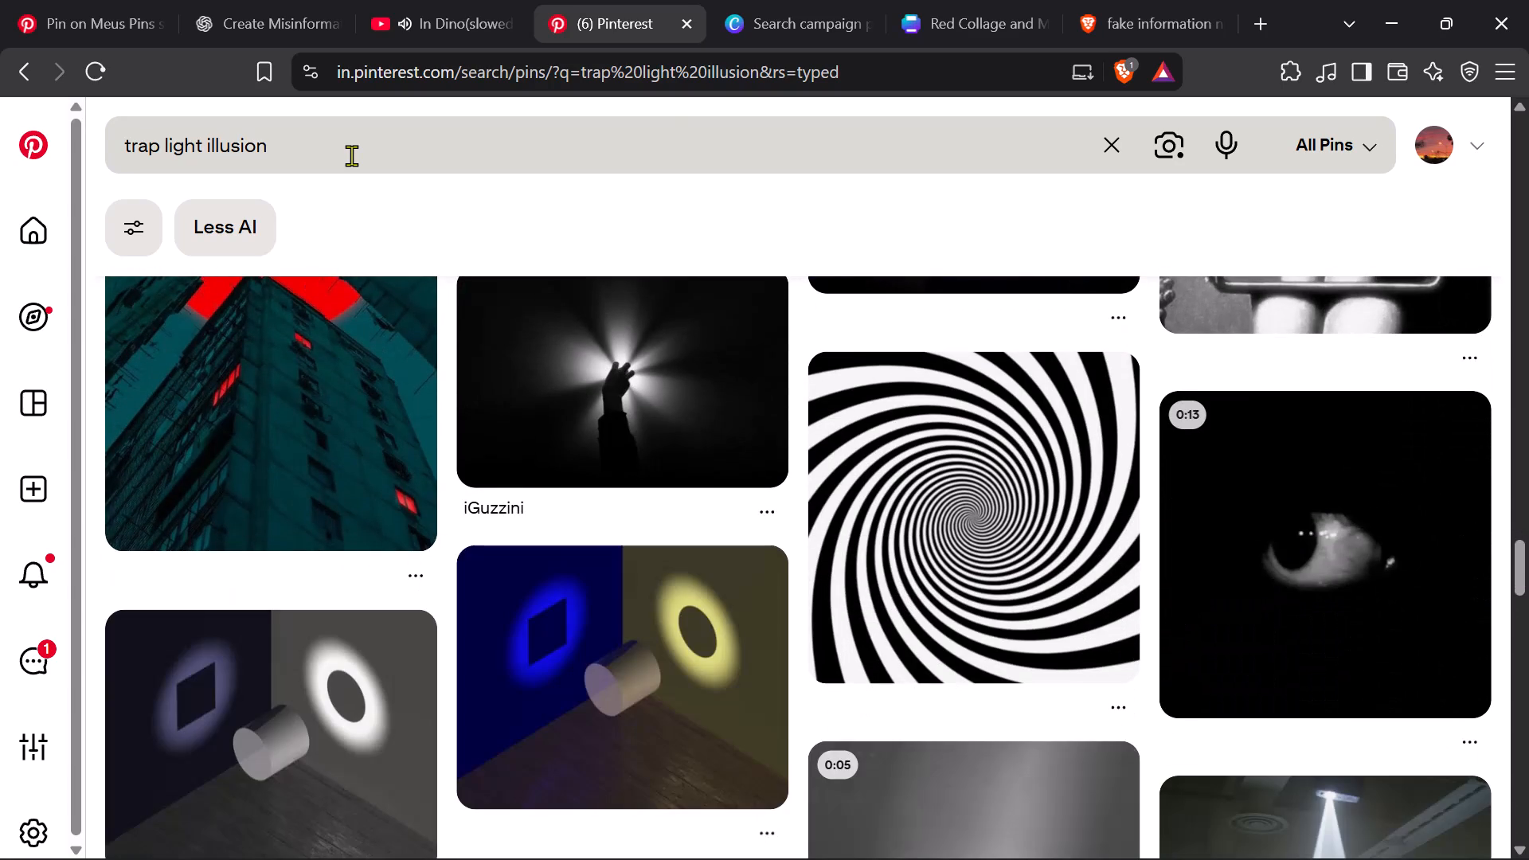
scroll(351, 155, down, 2)
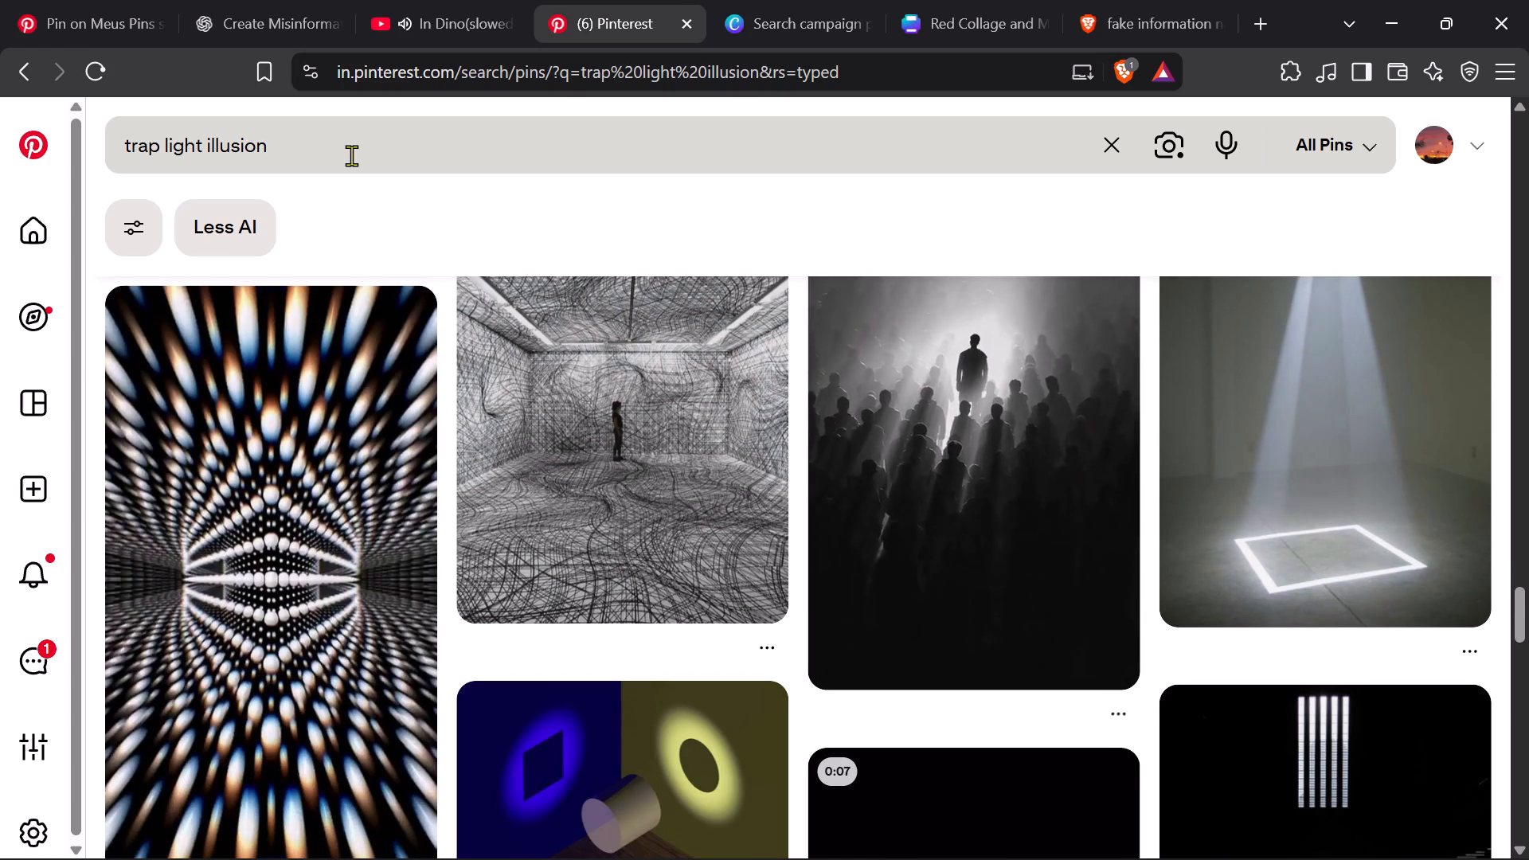
scroll(351, 155, down, 3)
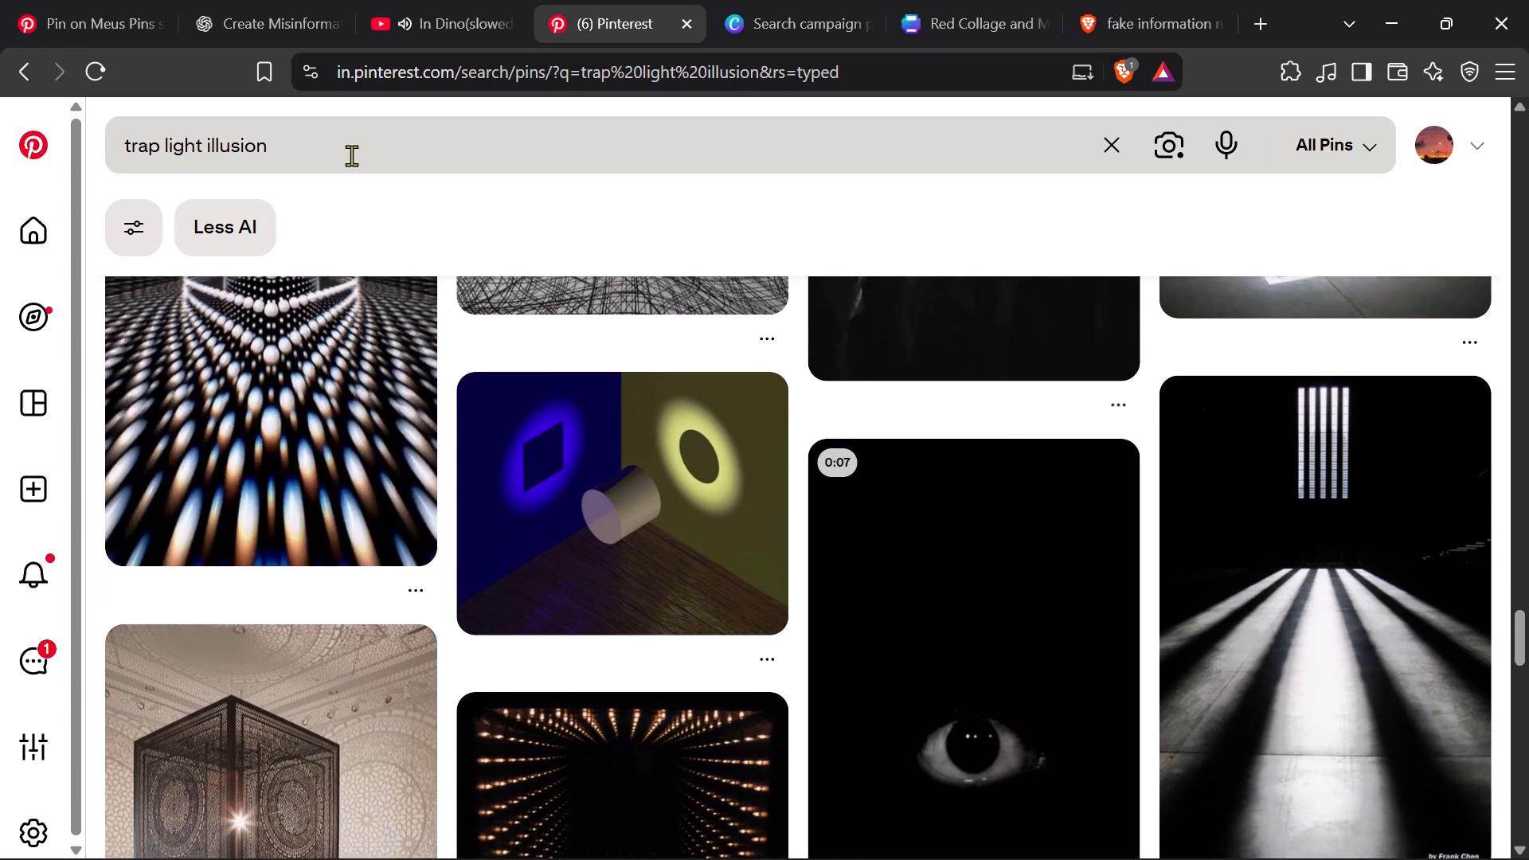
scroll(351, 155, down, 3)
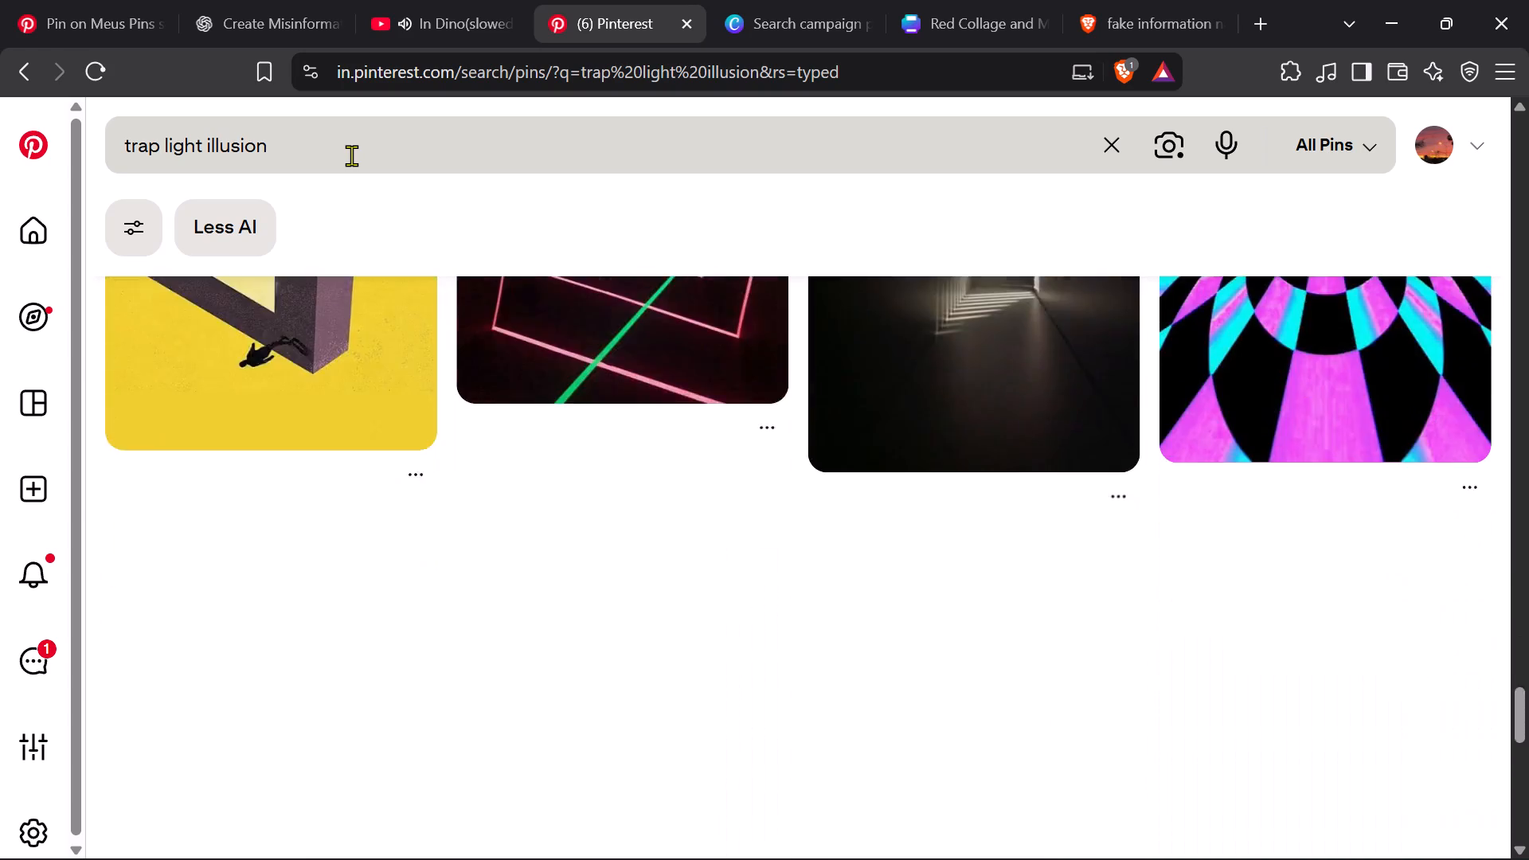
scroll(351, 155, down, 1)
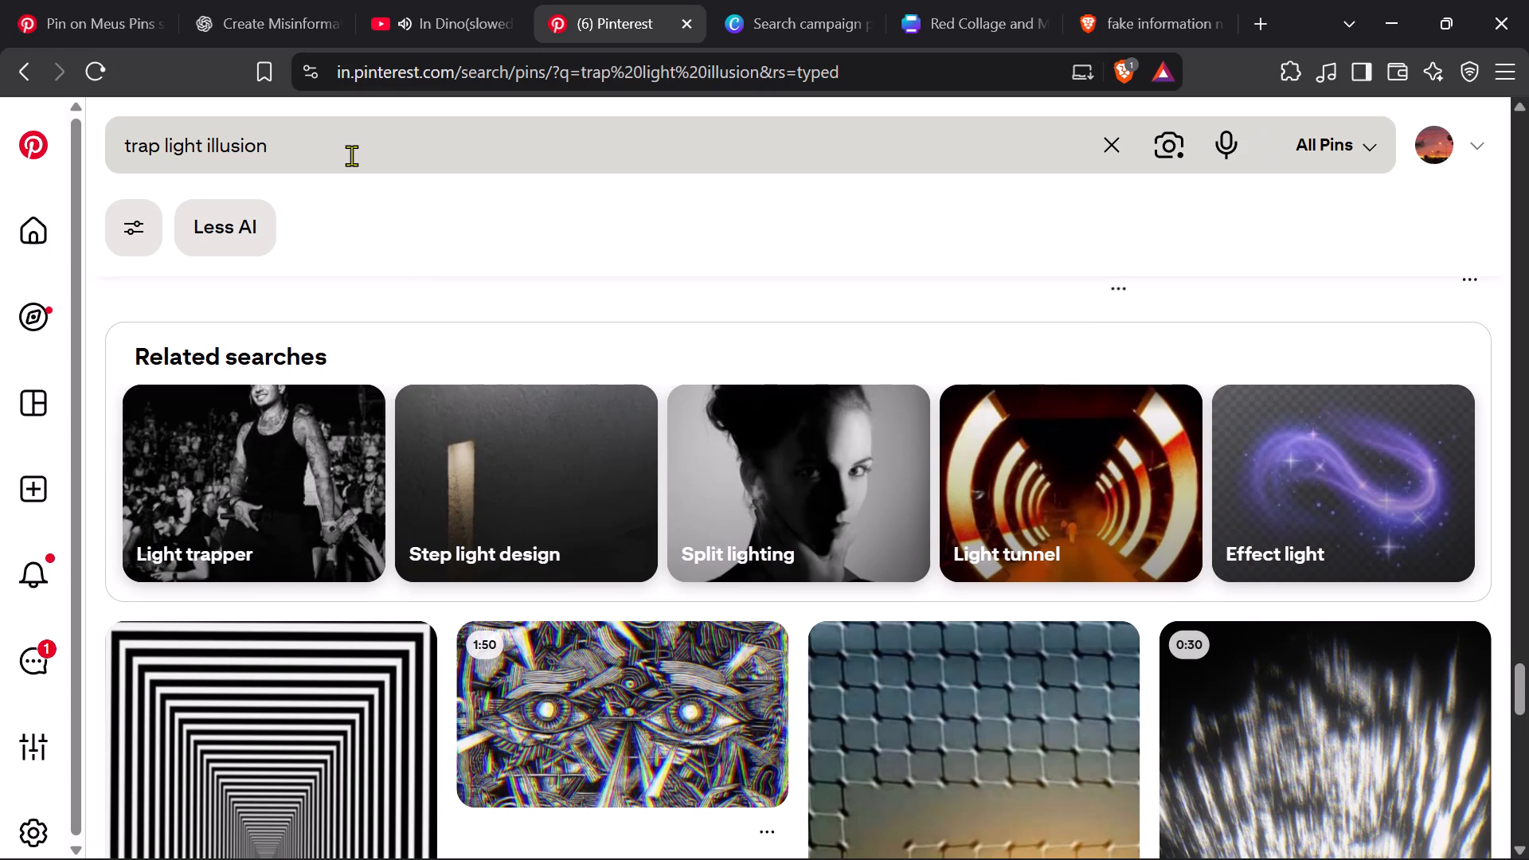
Return to the earlier "illusioned'" search results and look through them for a surreal or illusion image for the poster.
scroll(351, 155, right, 6)
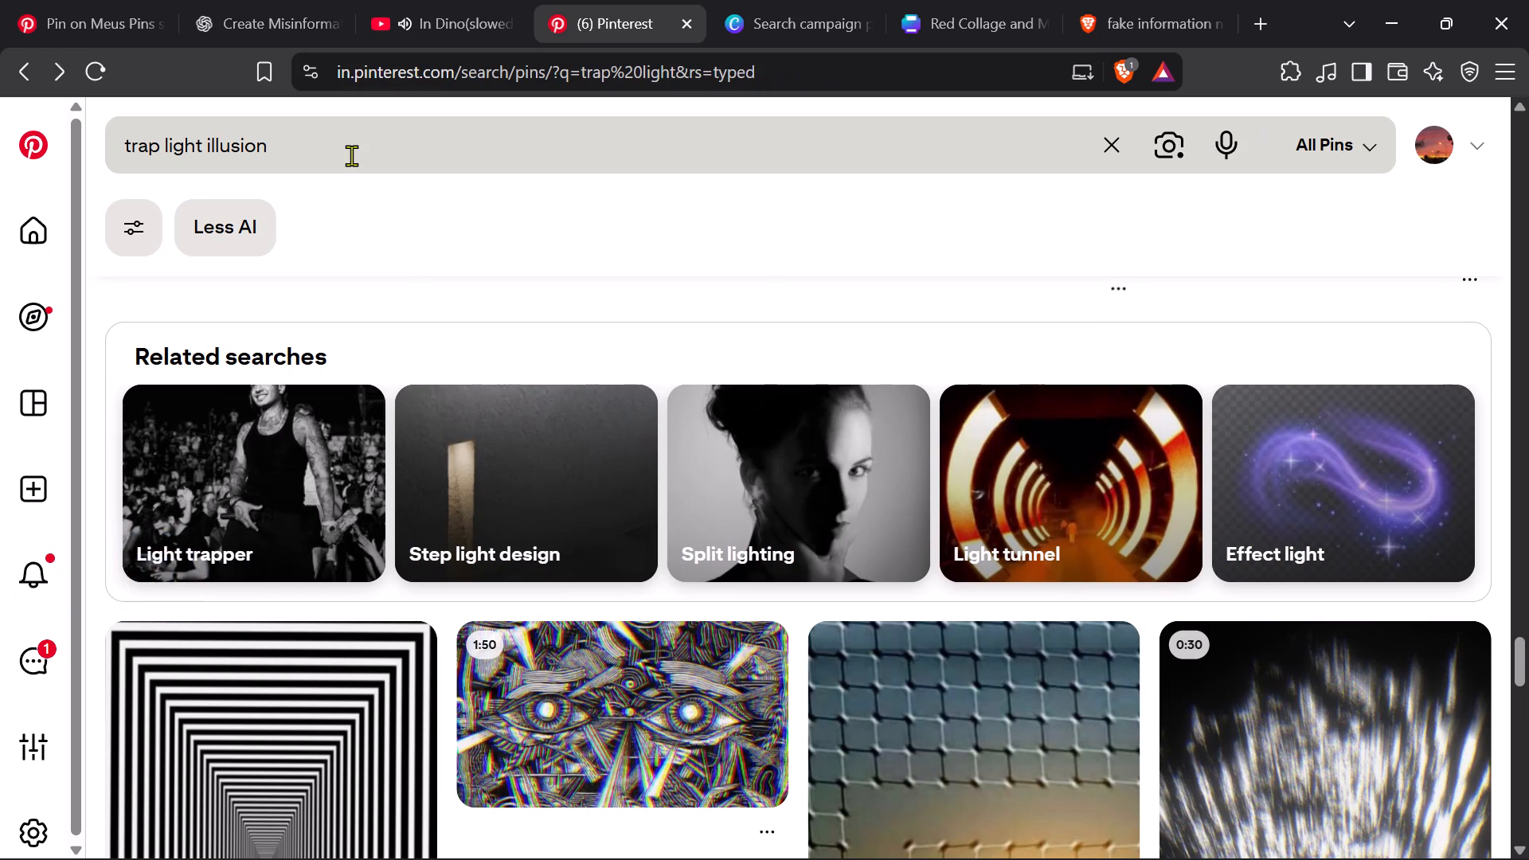
scroll(194, 174, right, 8)
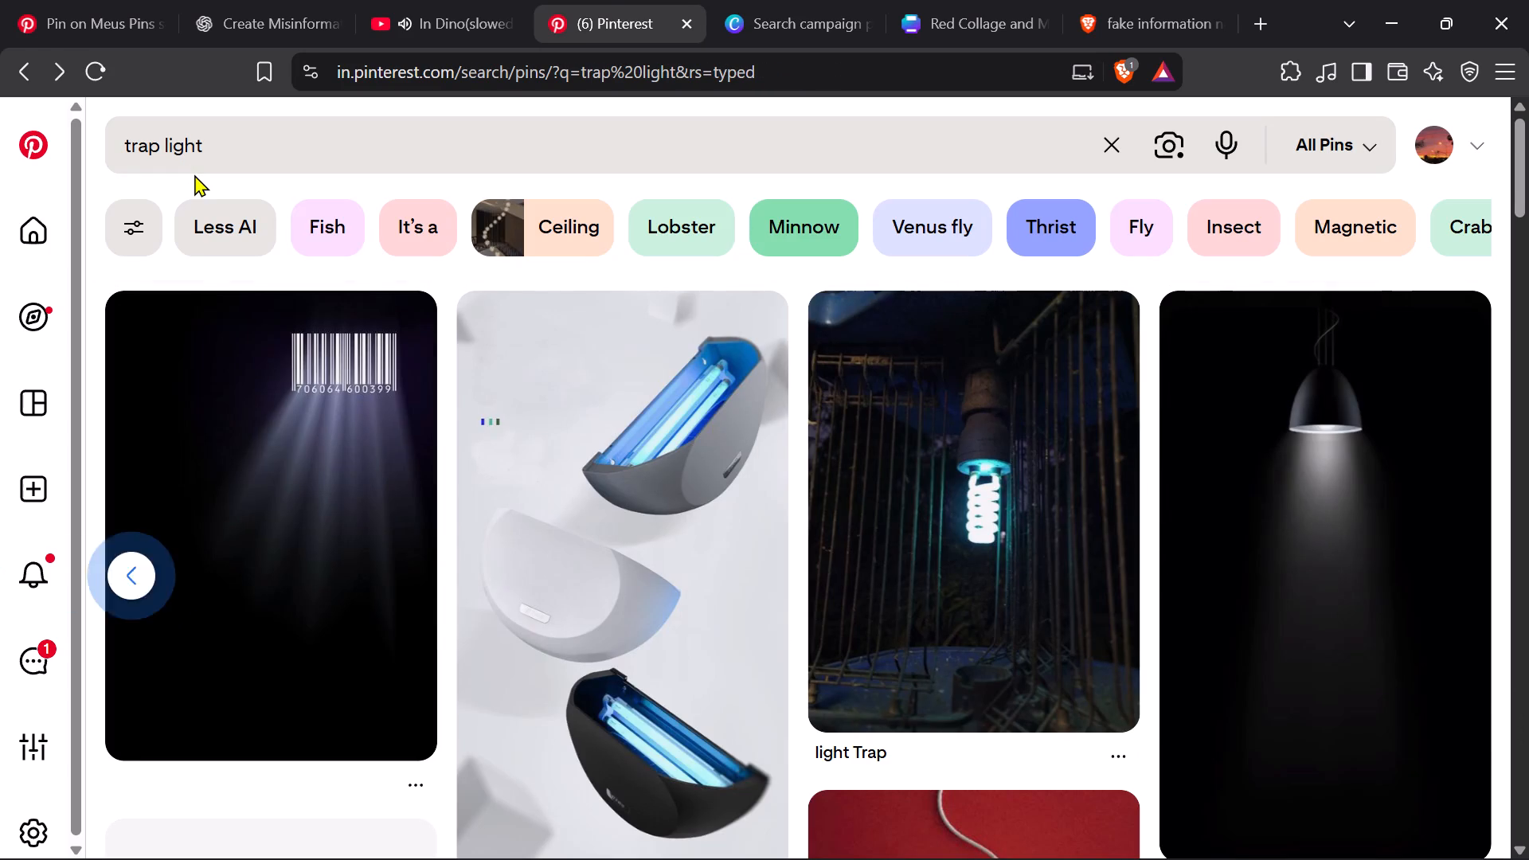
scroll(194, 174, right, 7)
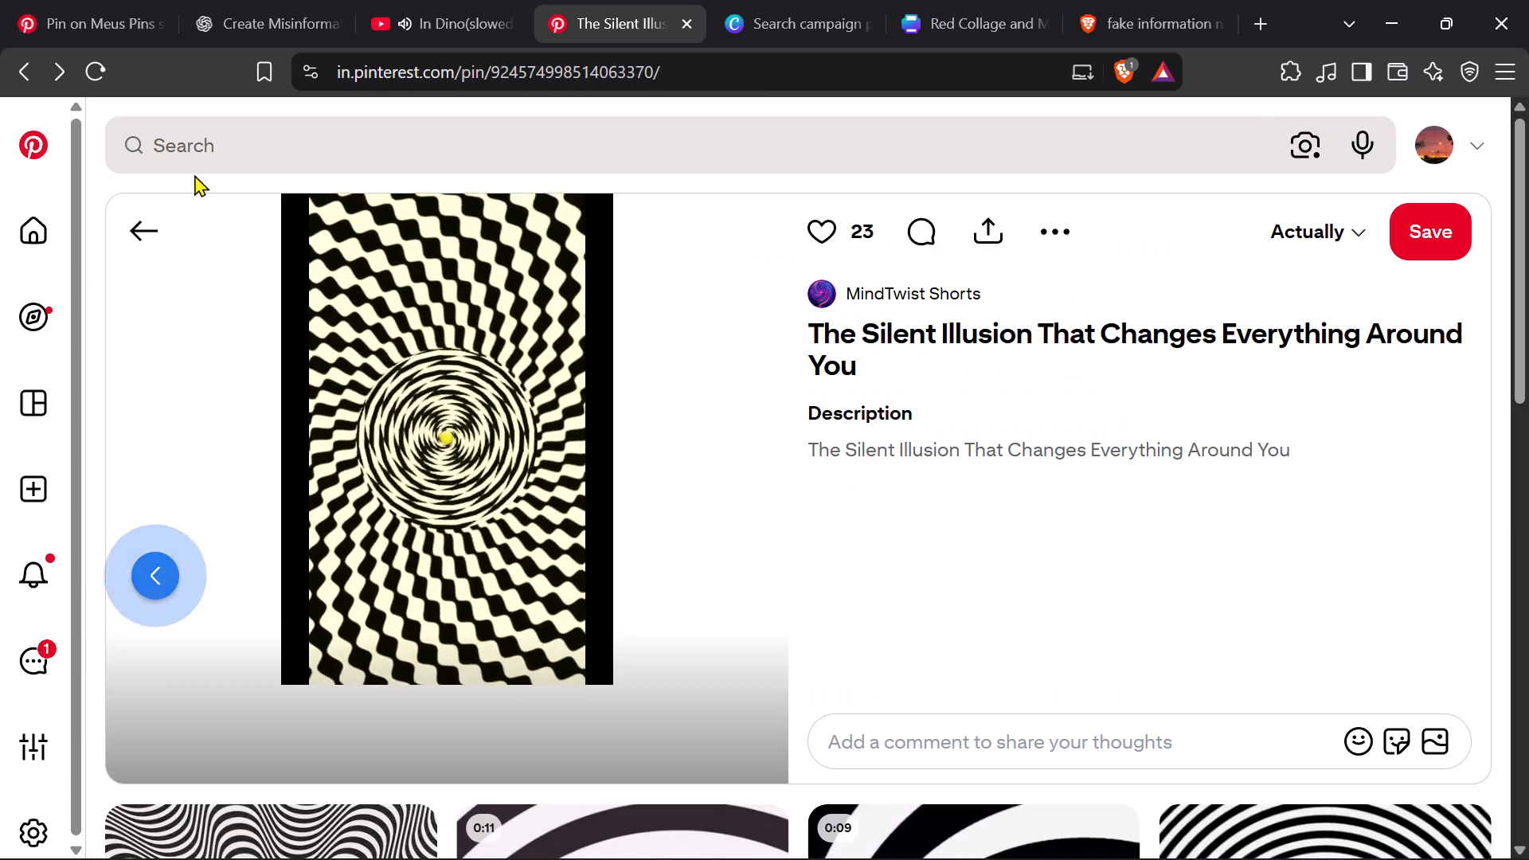
scroll(194, 174, up, 1)
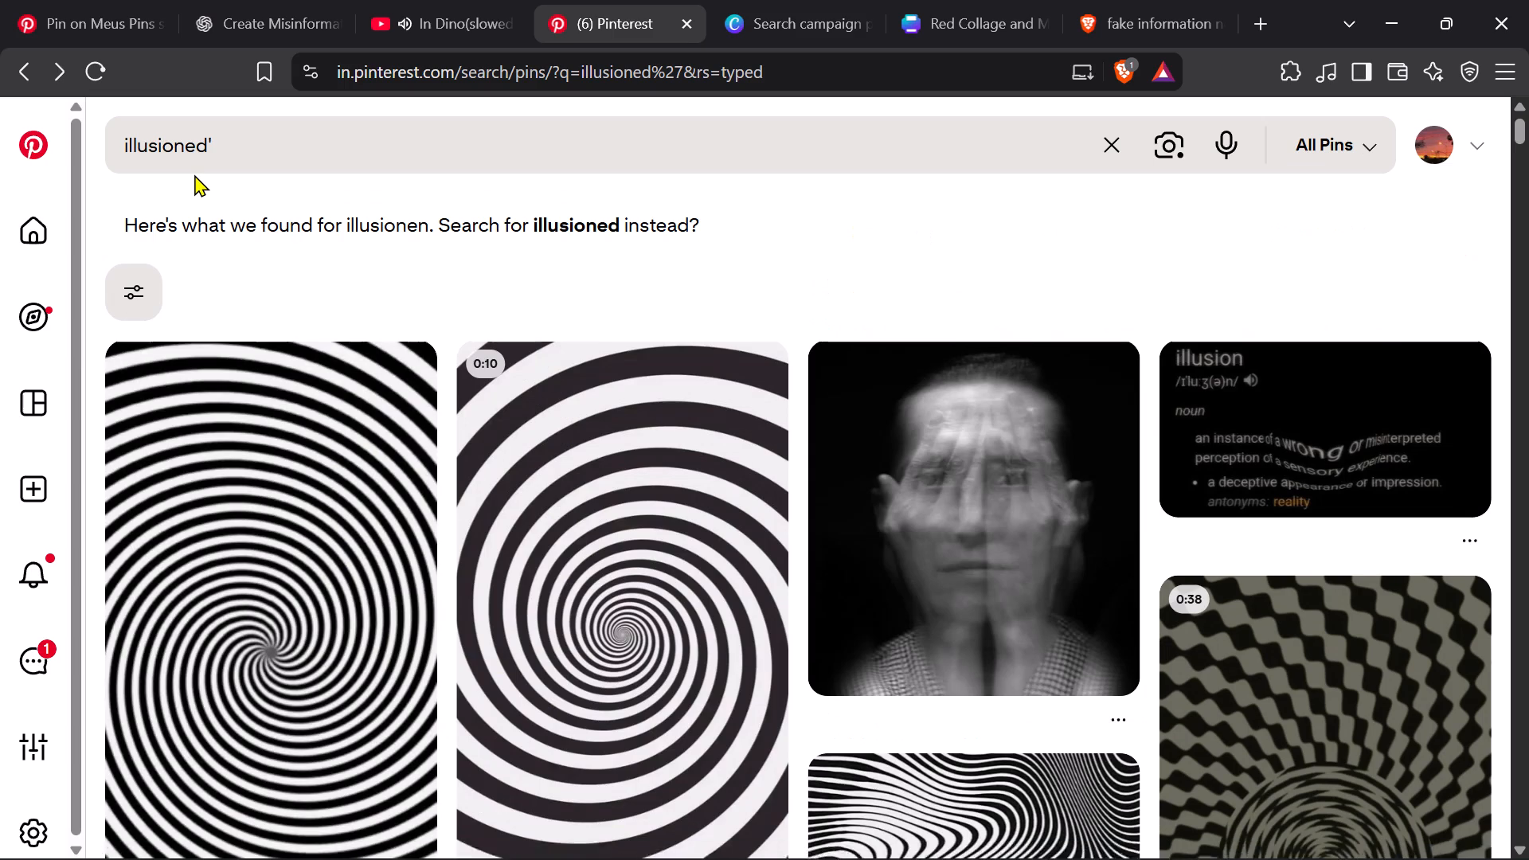
scroll(194, 174, up, 1)
scroll(208, 428, down, 3)
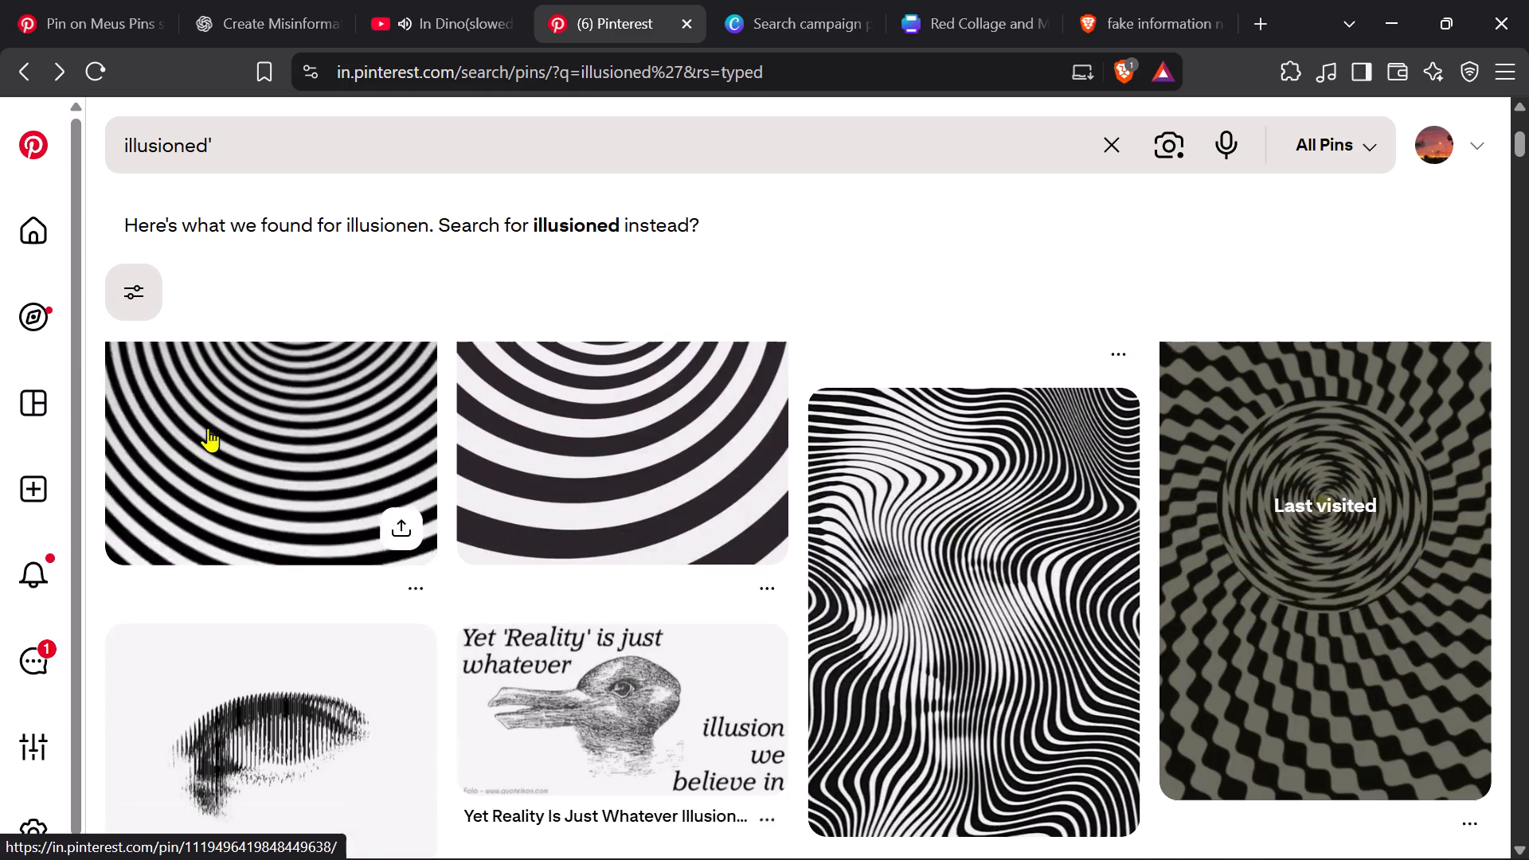
scroll(208, 428, down, 2)
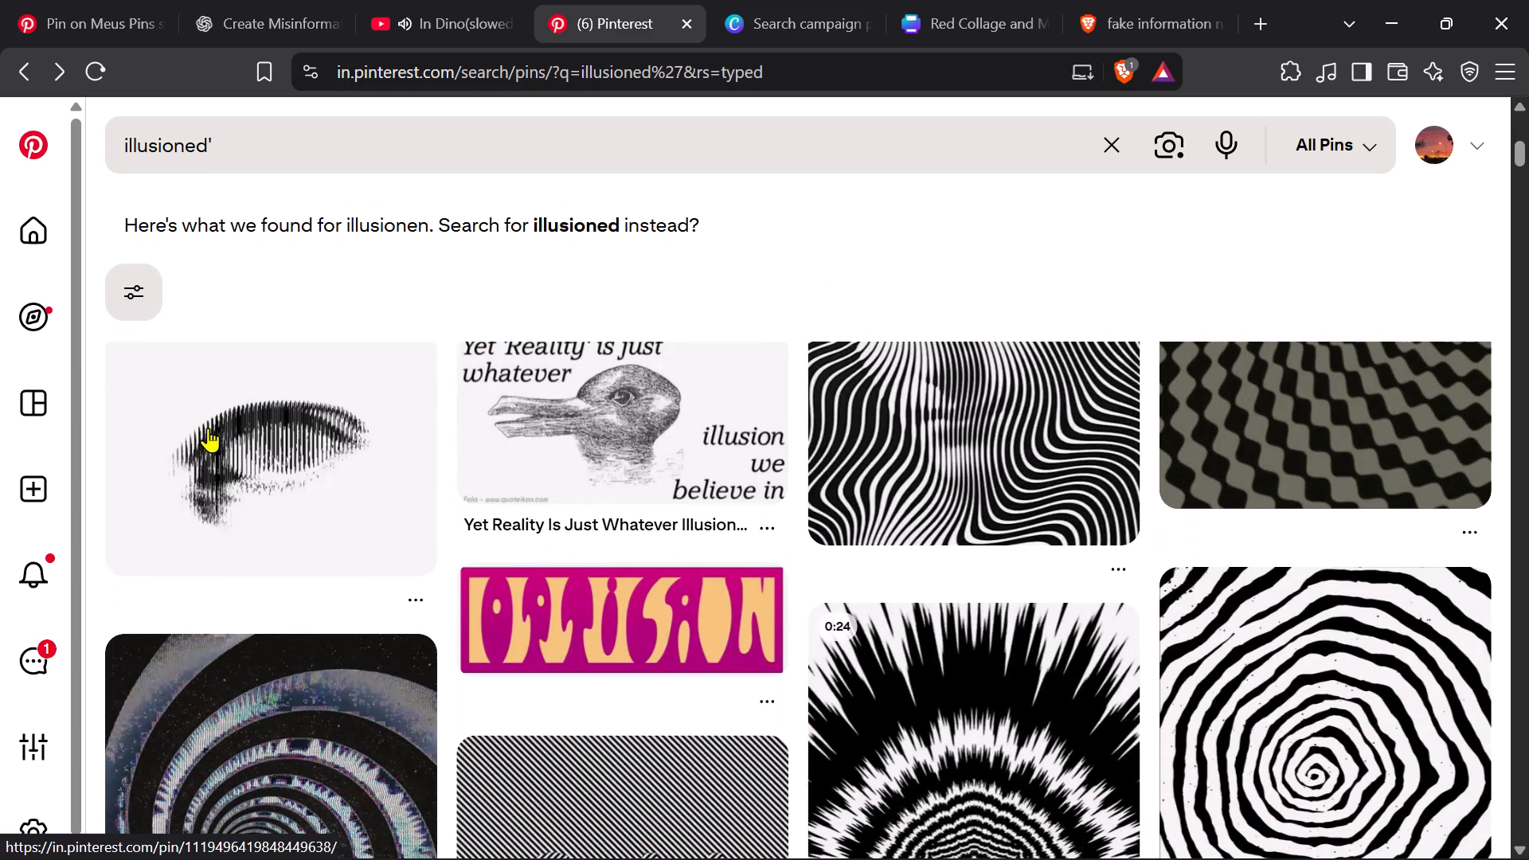
scroll(208, 428, down, 4)
scroll(208, 428, up, 2)
scroll(208, 428, down, 1)
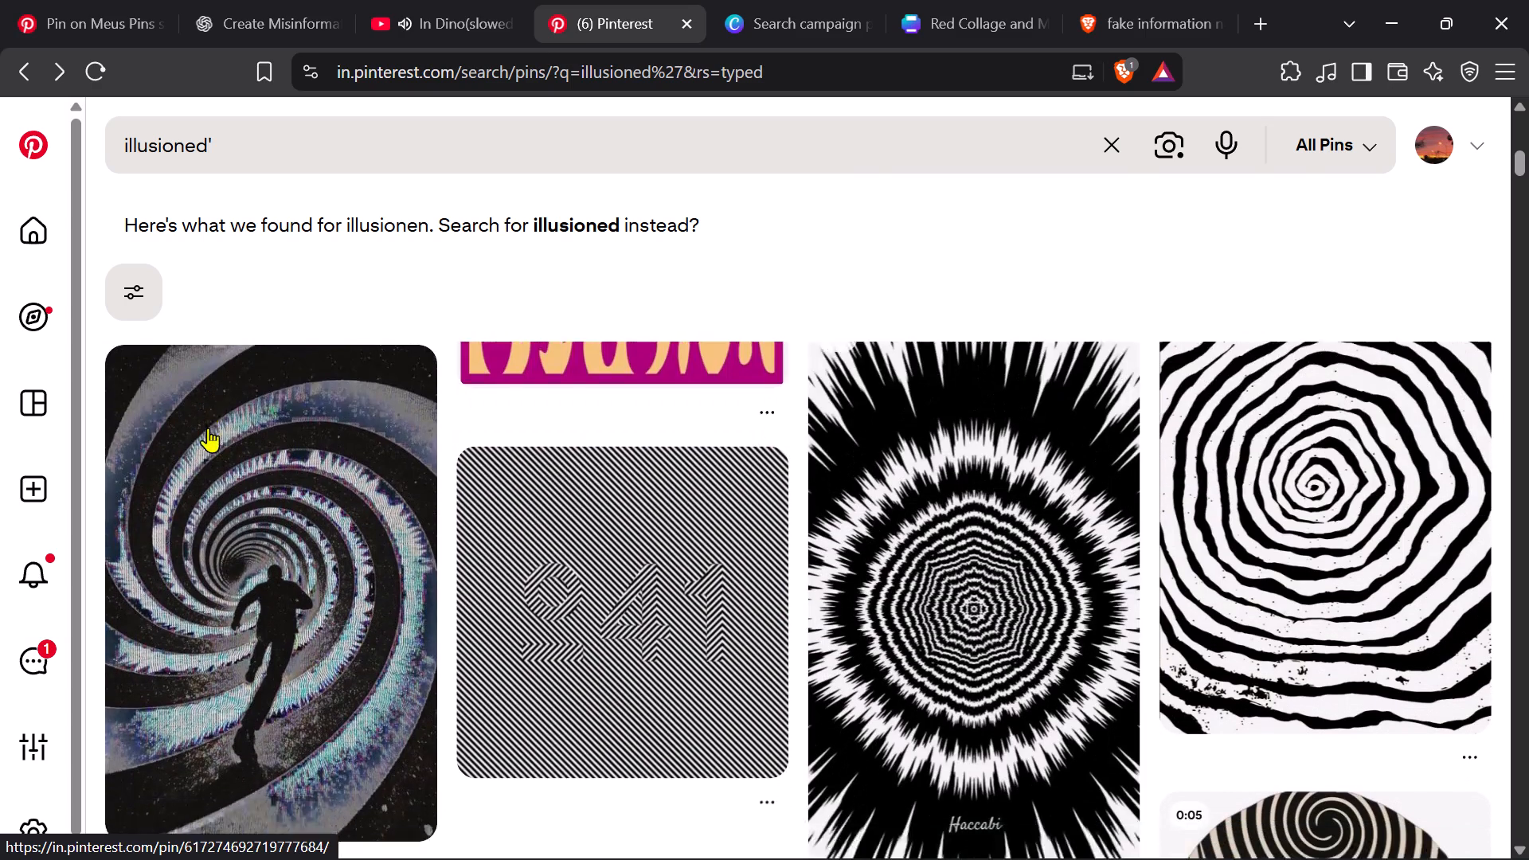
scroll(208, 428, down, 4)
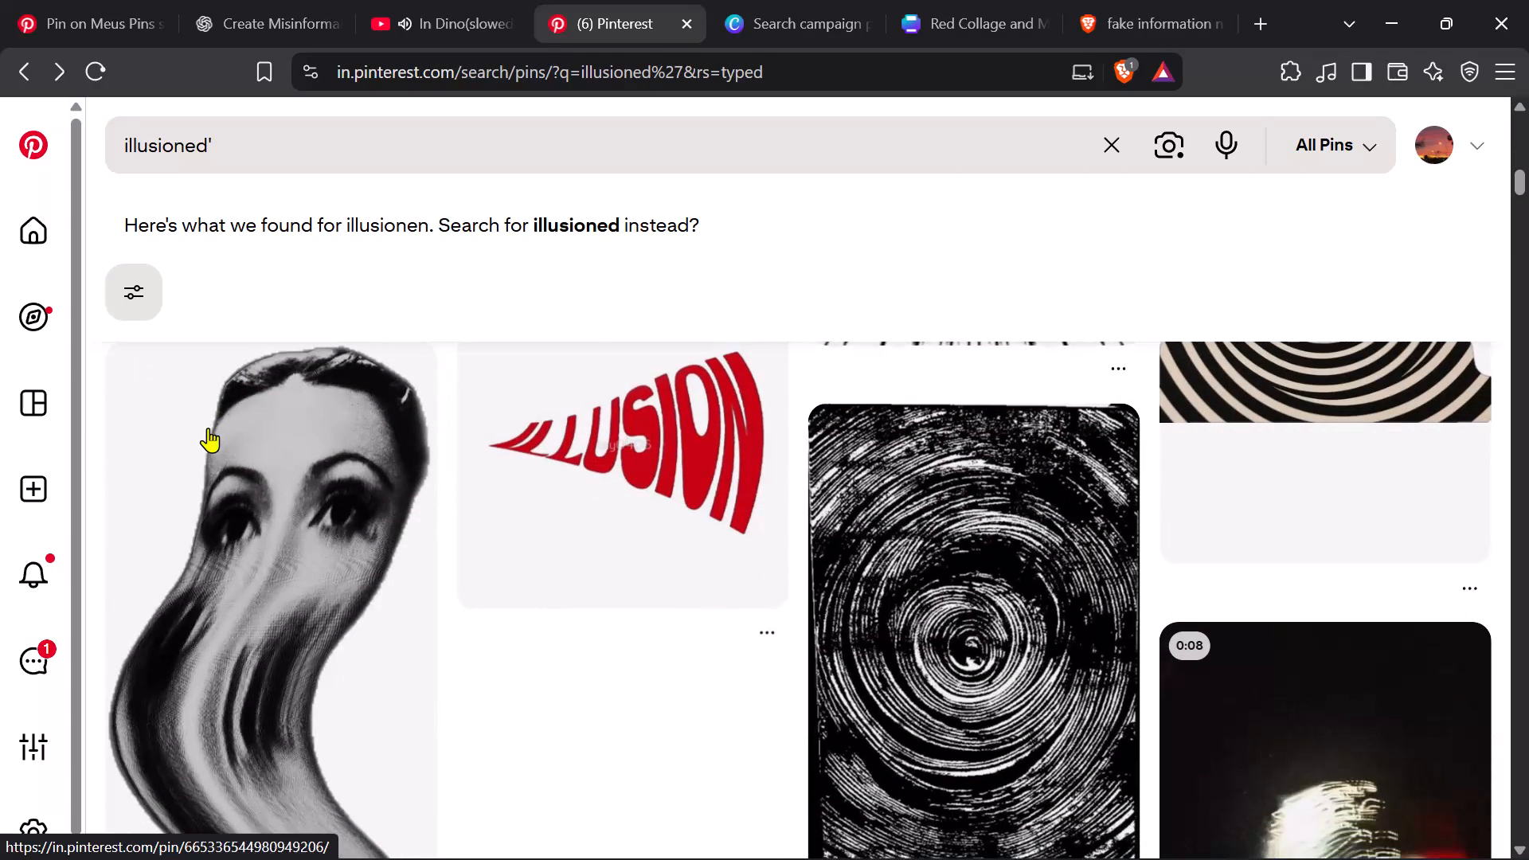
scroll(208, 428, down, 1)
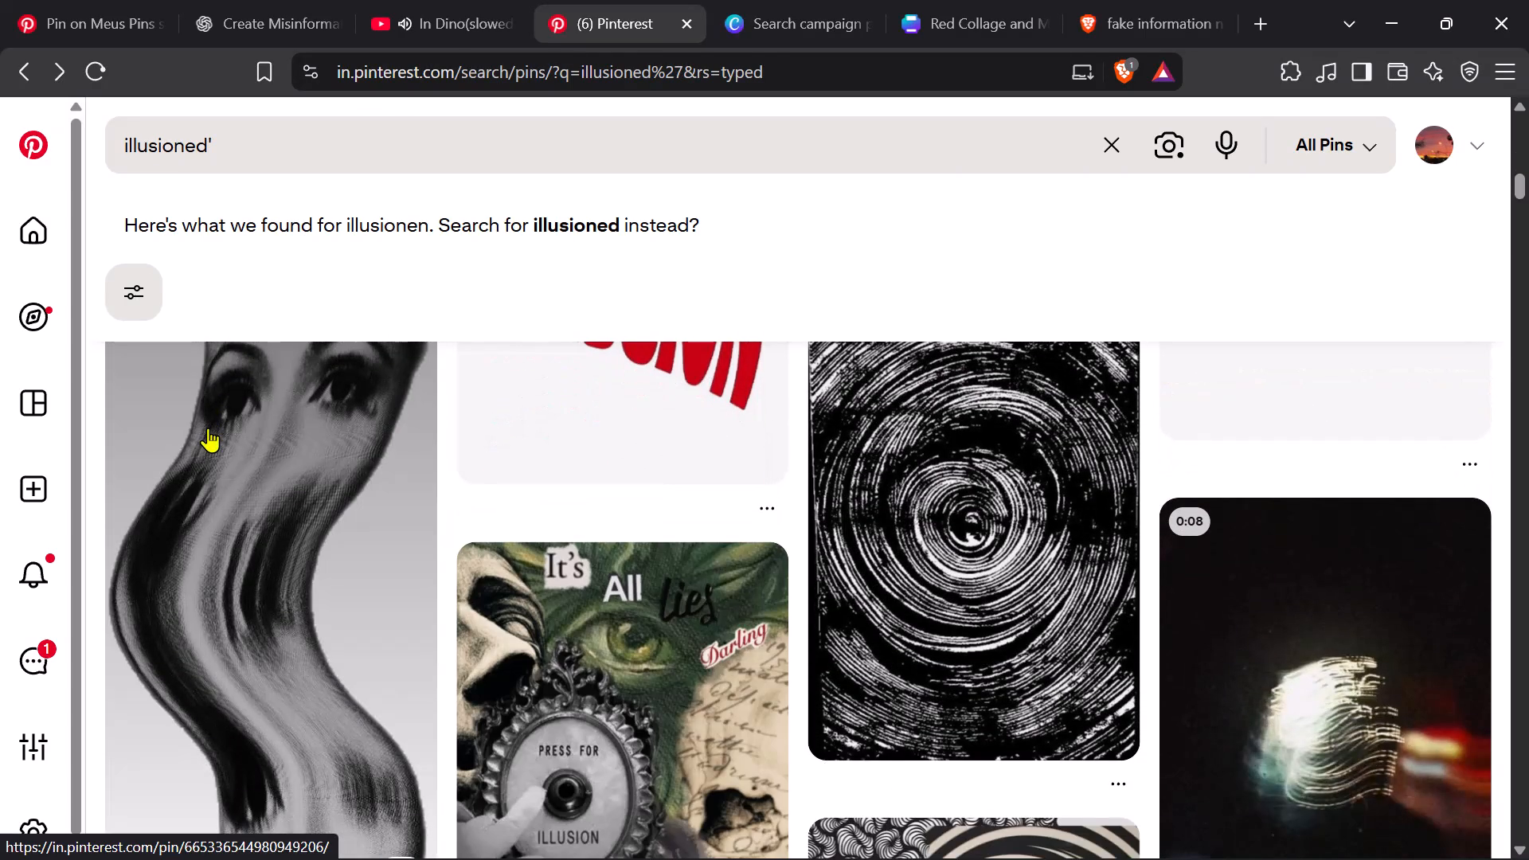
Open the black-and-white pin of the woman's wavy, stretched face and examine its related surreal face pins.
click(196, 682)
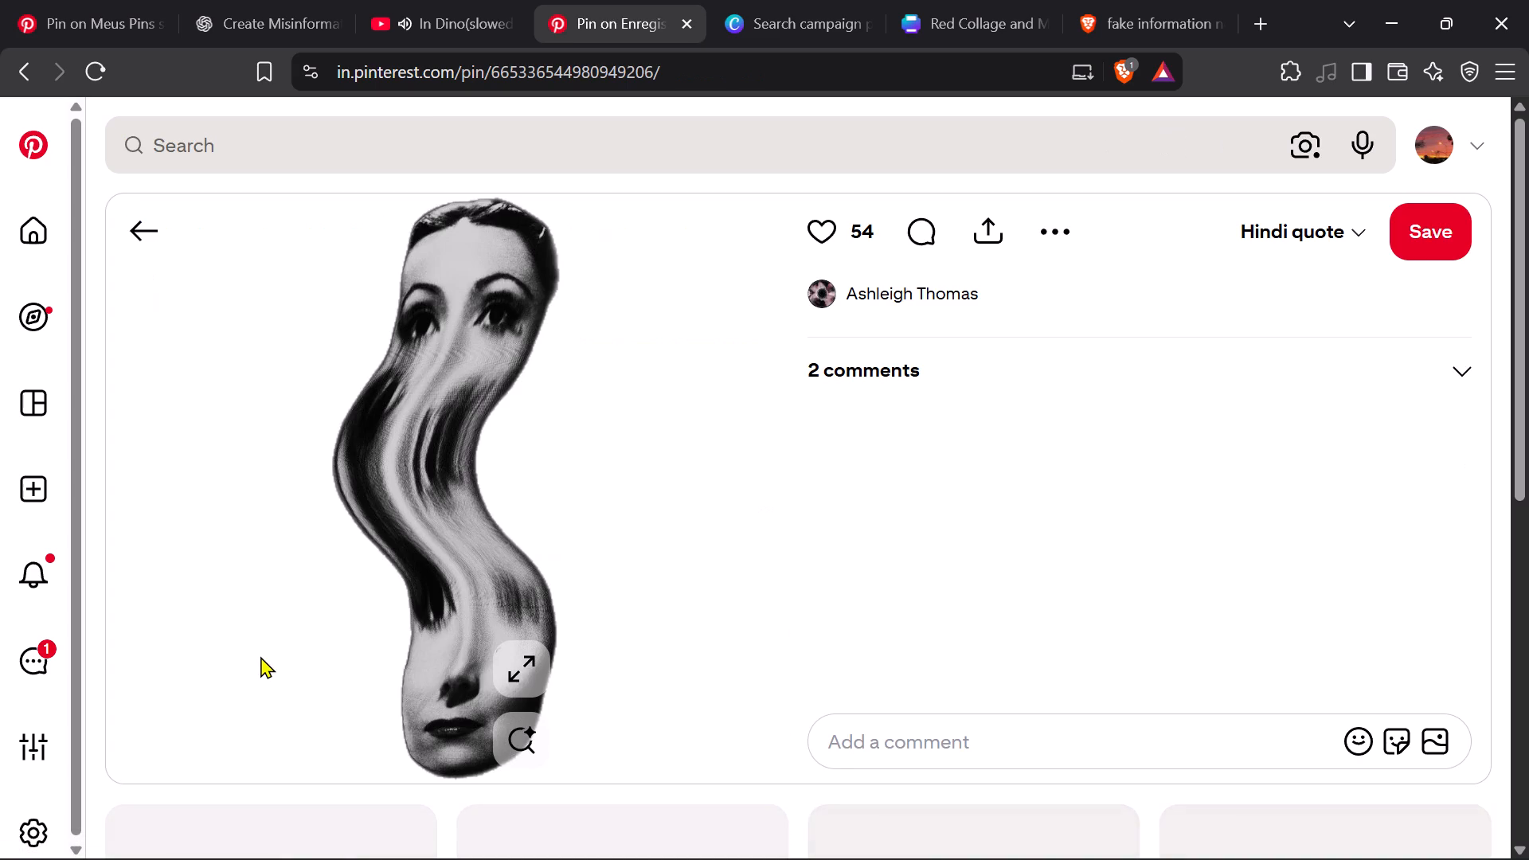
scroll(260, 656, down, 1)
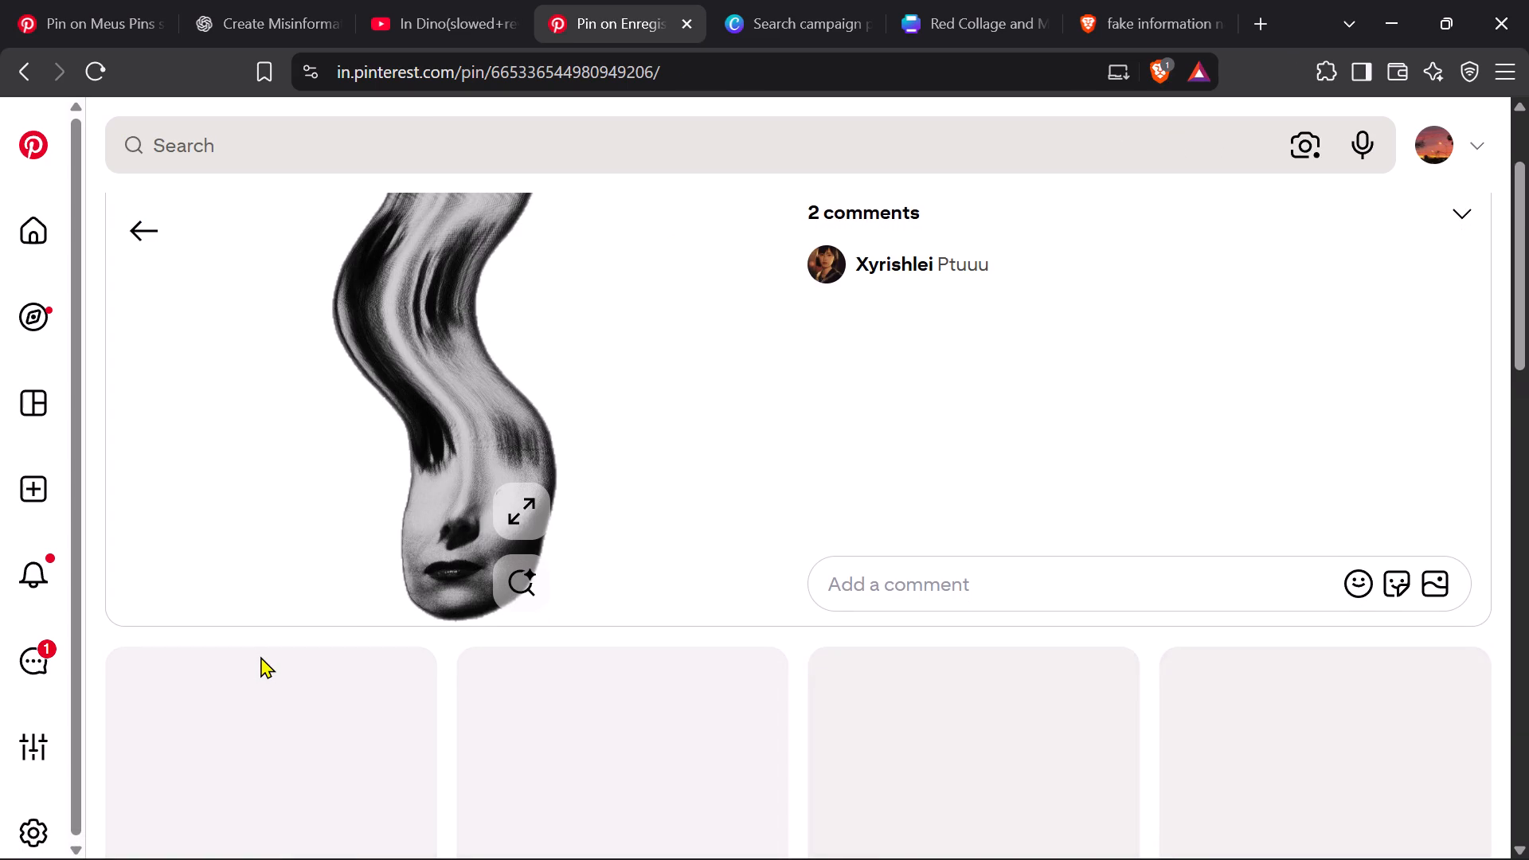
scroll(260, 656, down, 2)
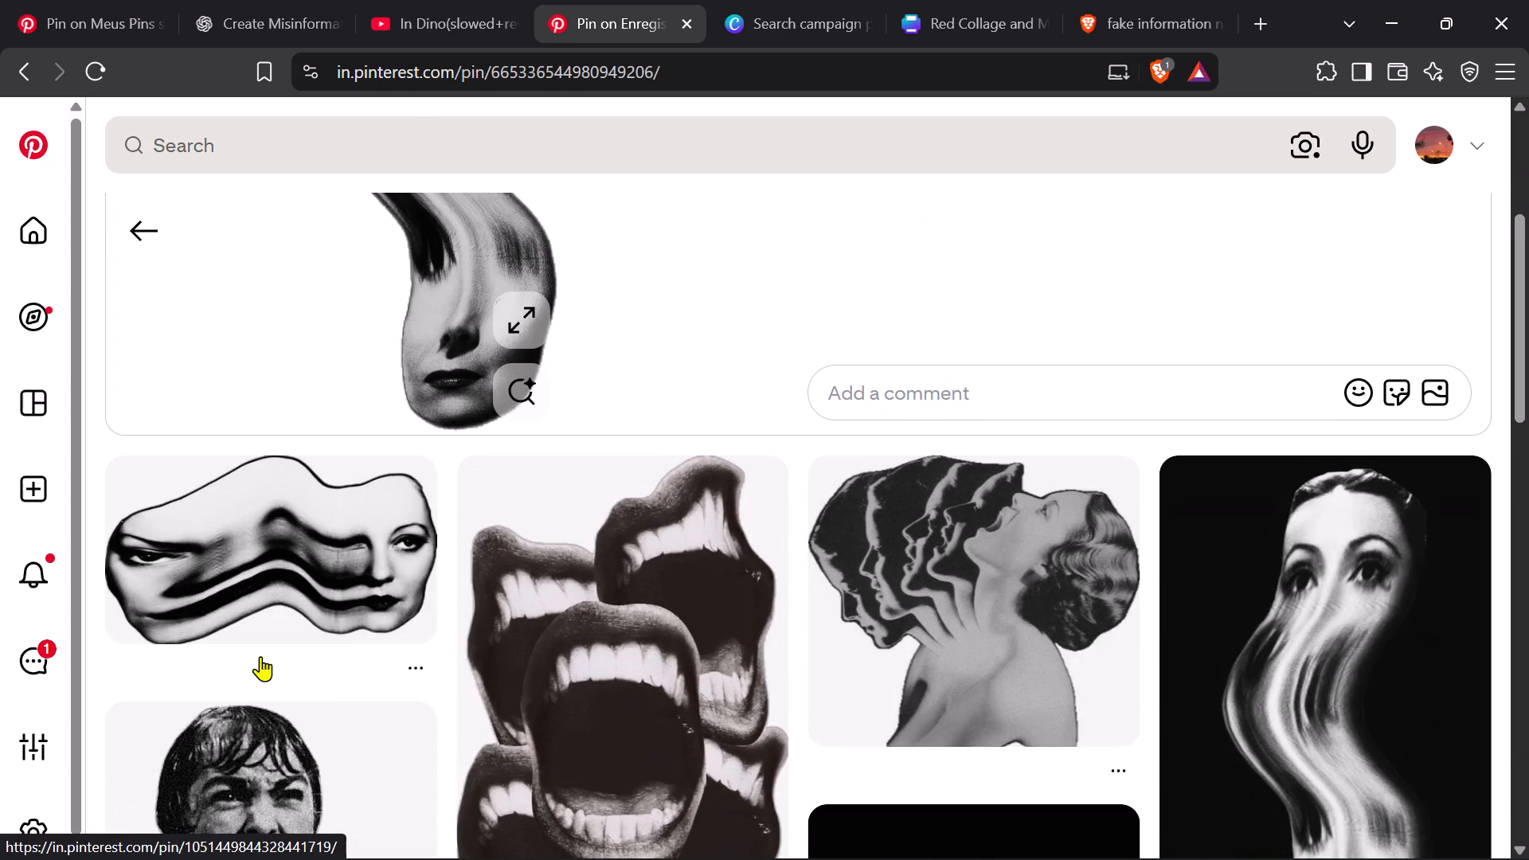
scroll(260, 656, down, 3)
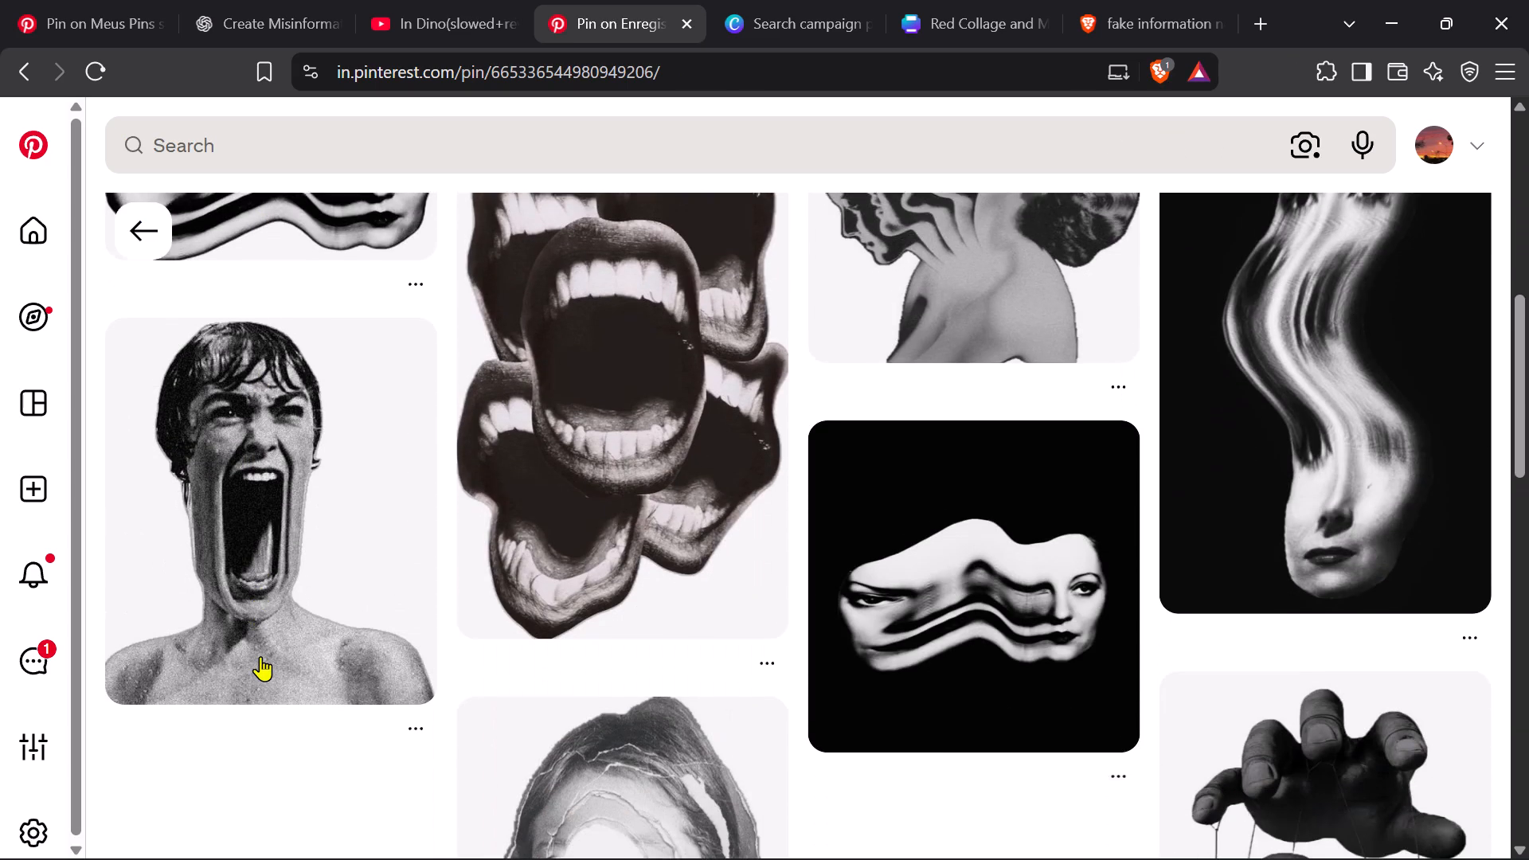
scroll(260, 656, up, 9)
Copy the wavy-face image from the pin and paste it onto the poster in the Canva design.
right_click(420, 585)
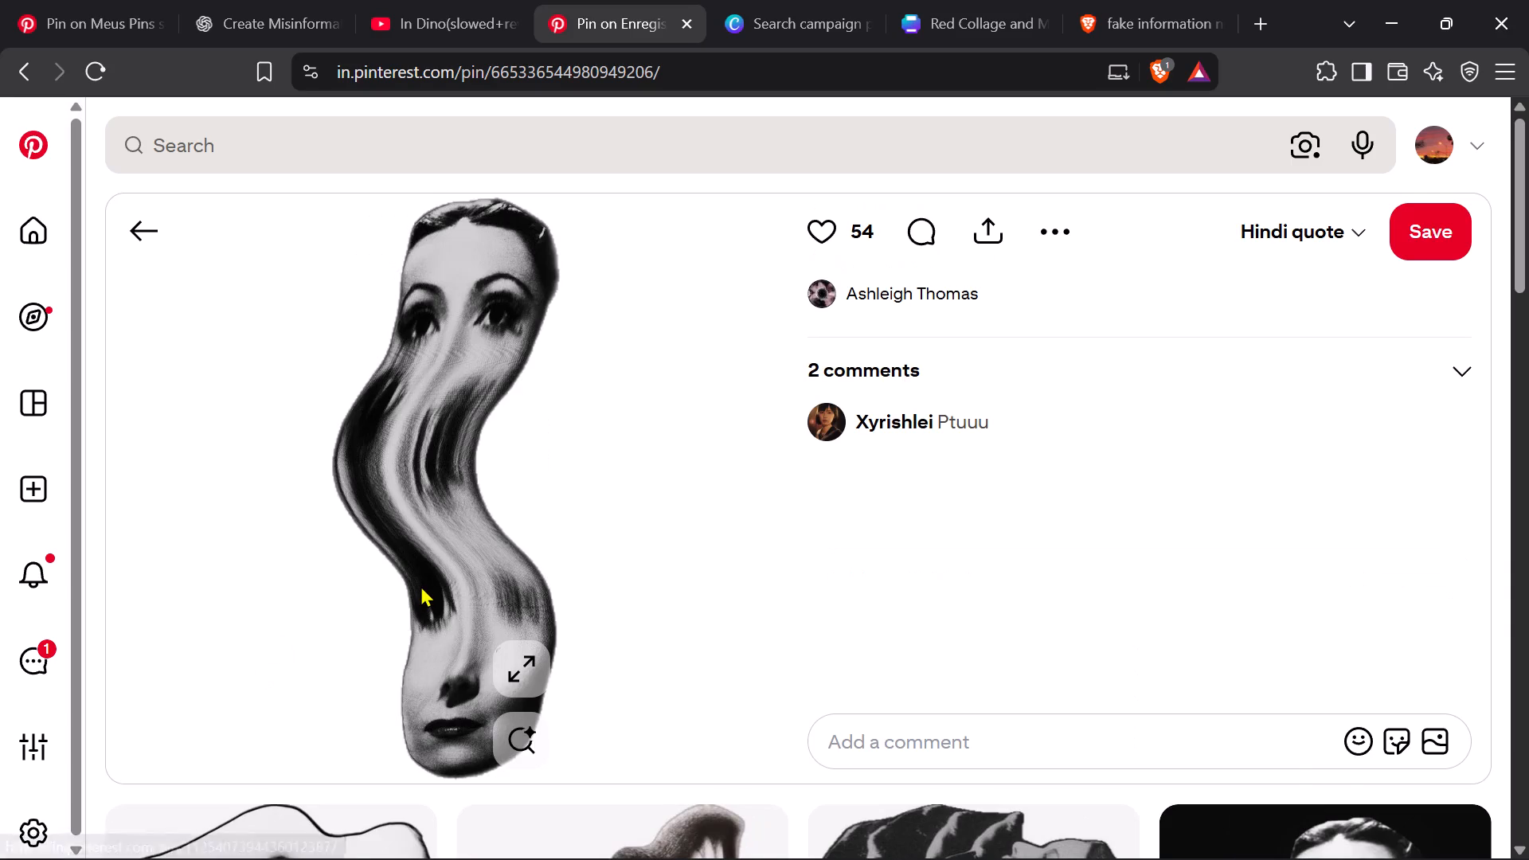
click(548, 365)
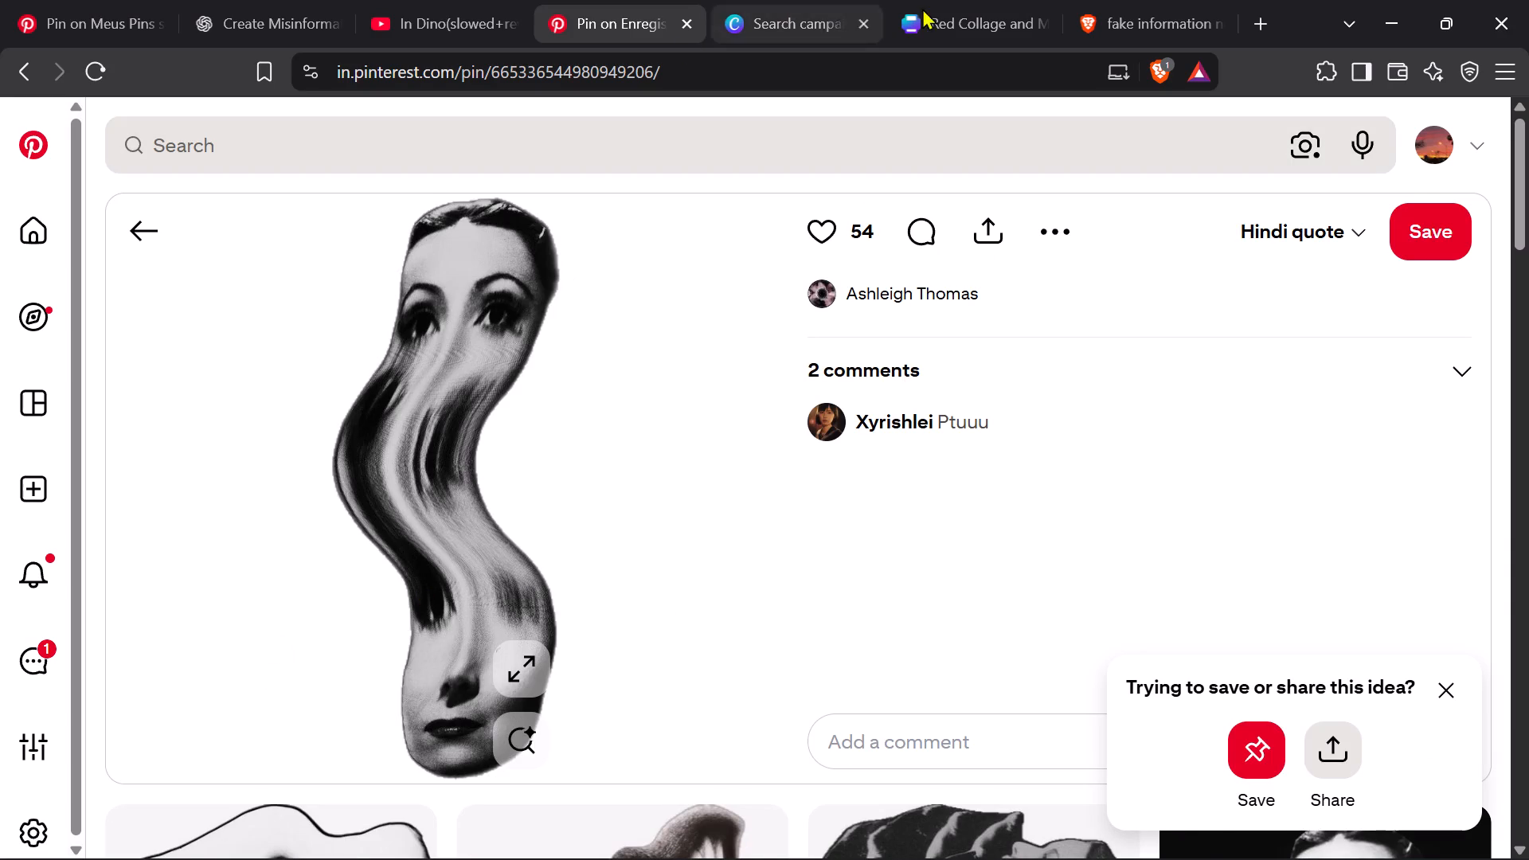
click(970, 23)
right_click(1111, 611)
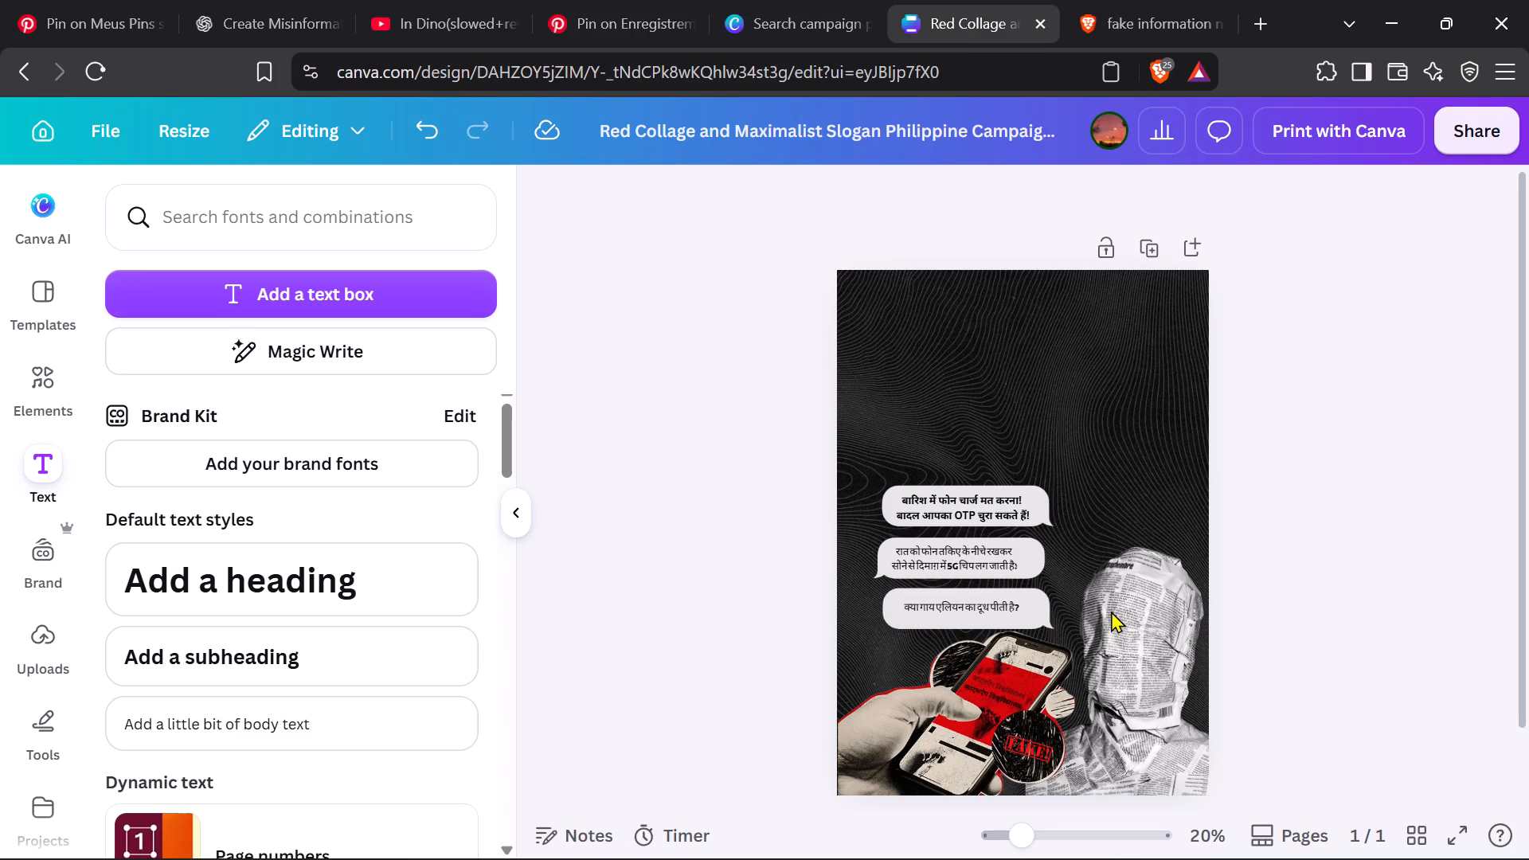
click(1233, 214)
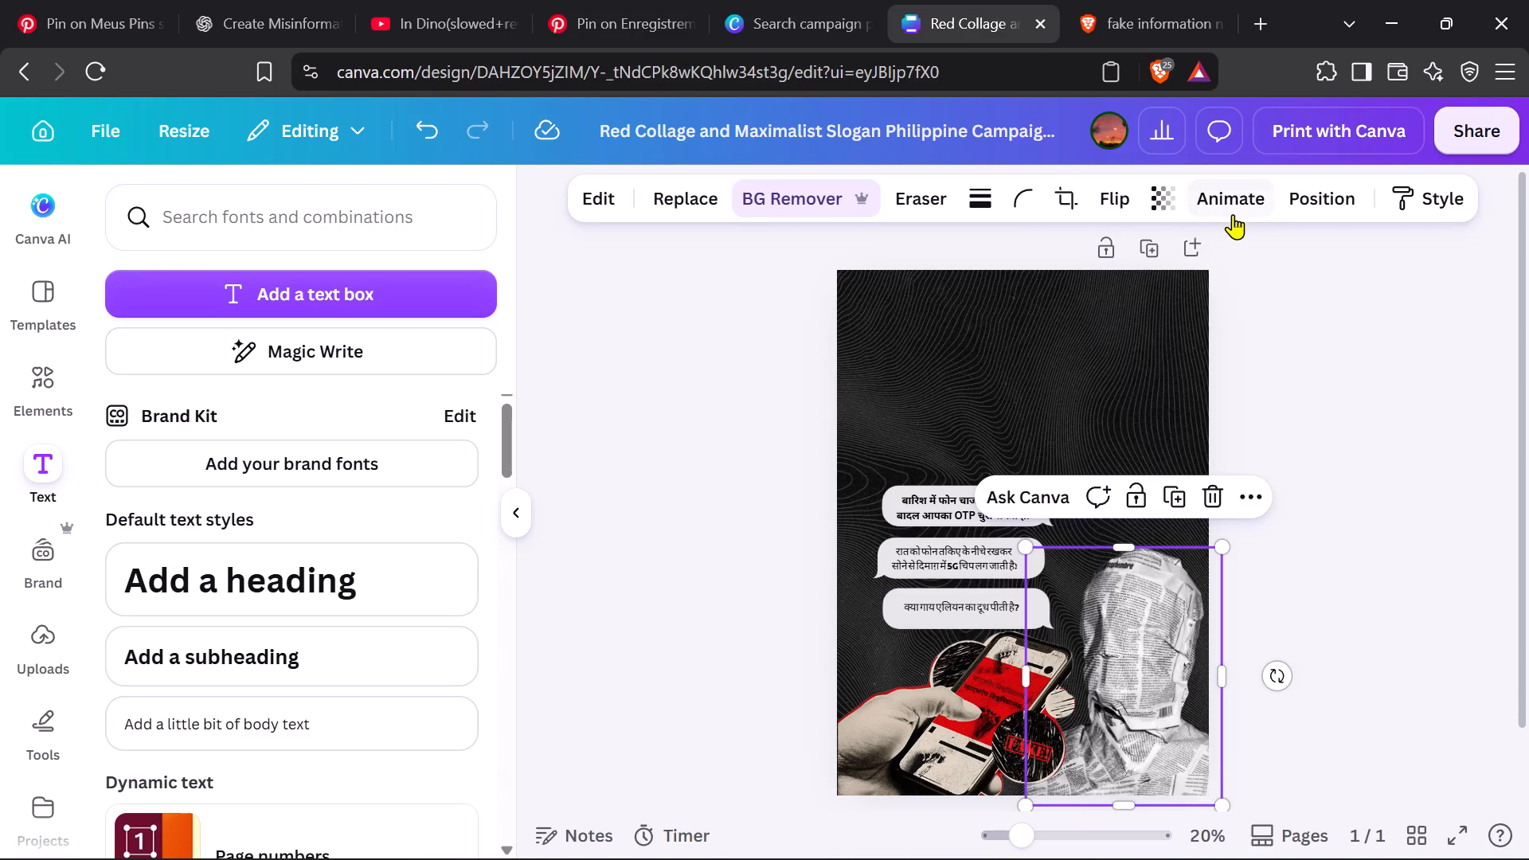
Remove the background from the pasted wavy-face image.
click(842, 187)
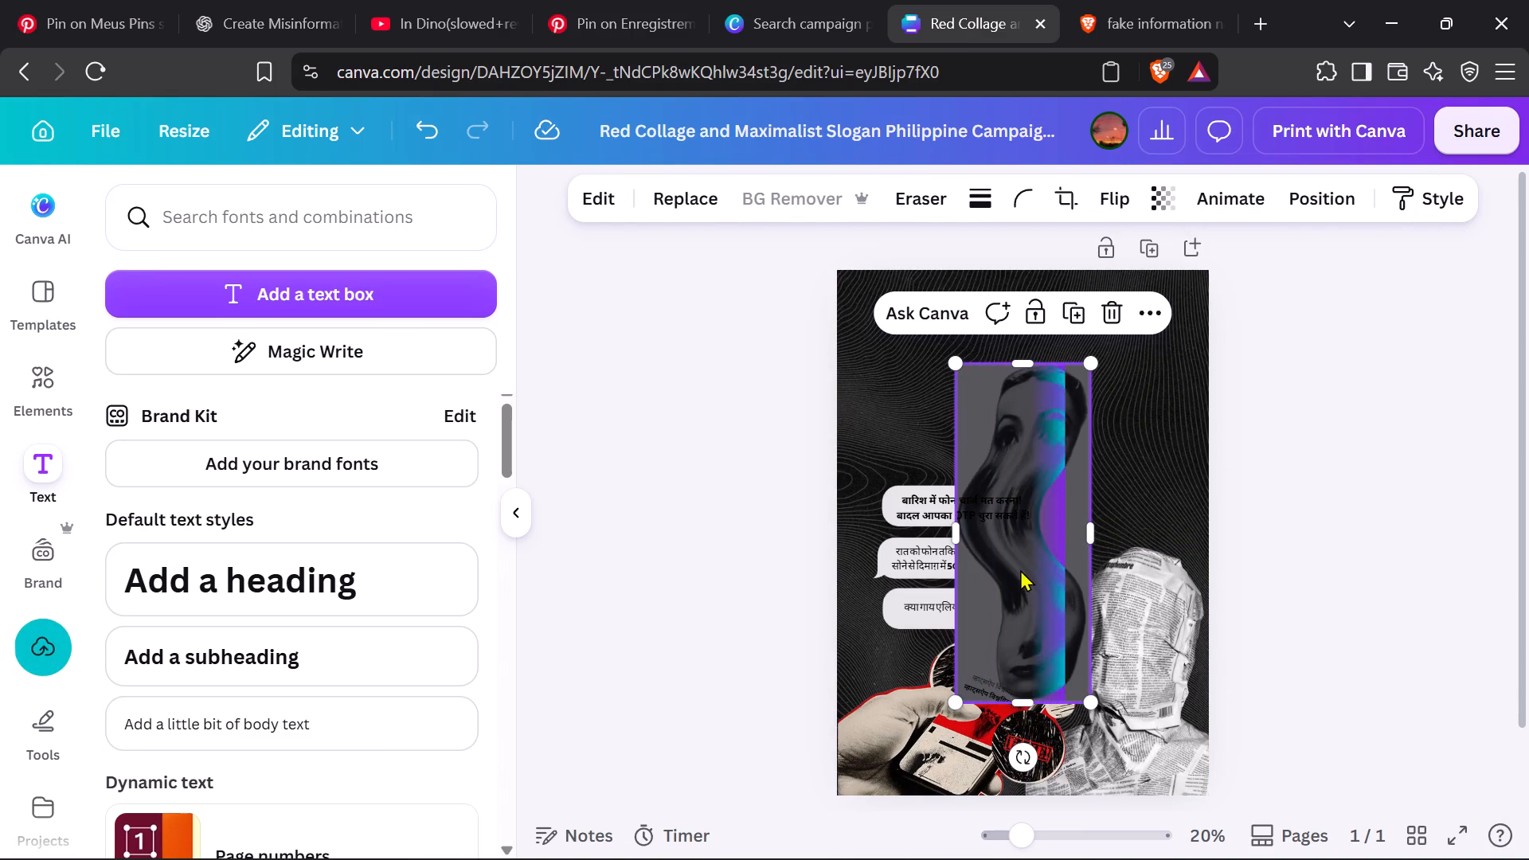
Widen the wavy-face image's frame toward the poster's left edge while keeping its height.
drag(954, 541, 911, 527)
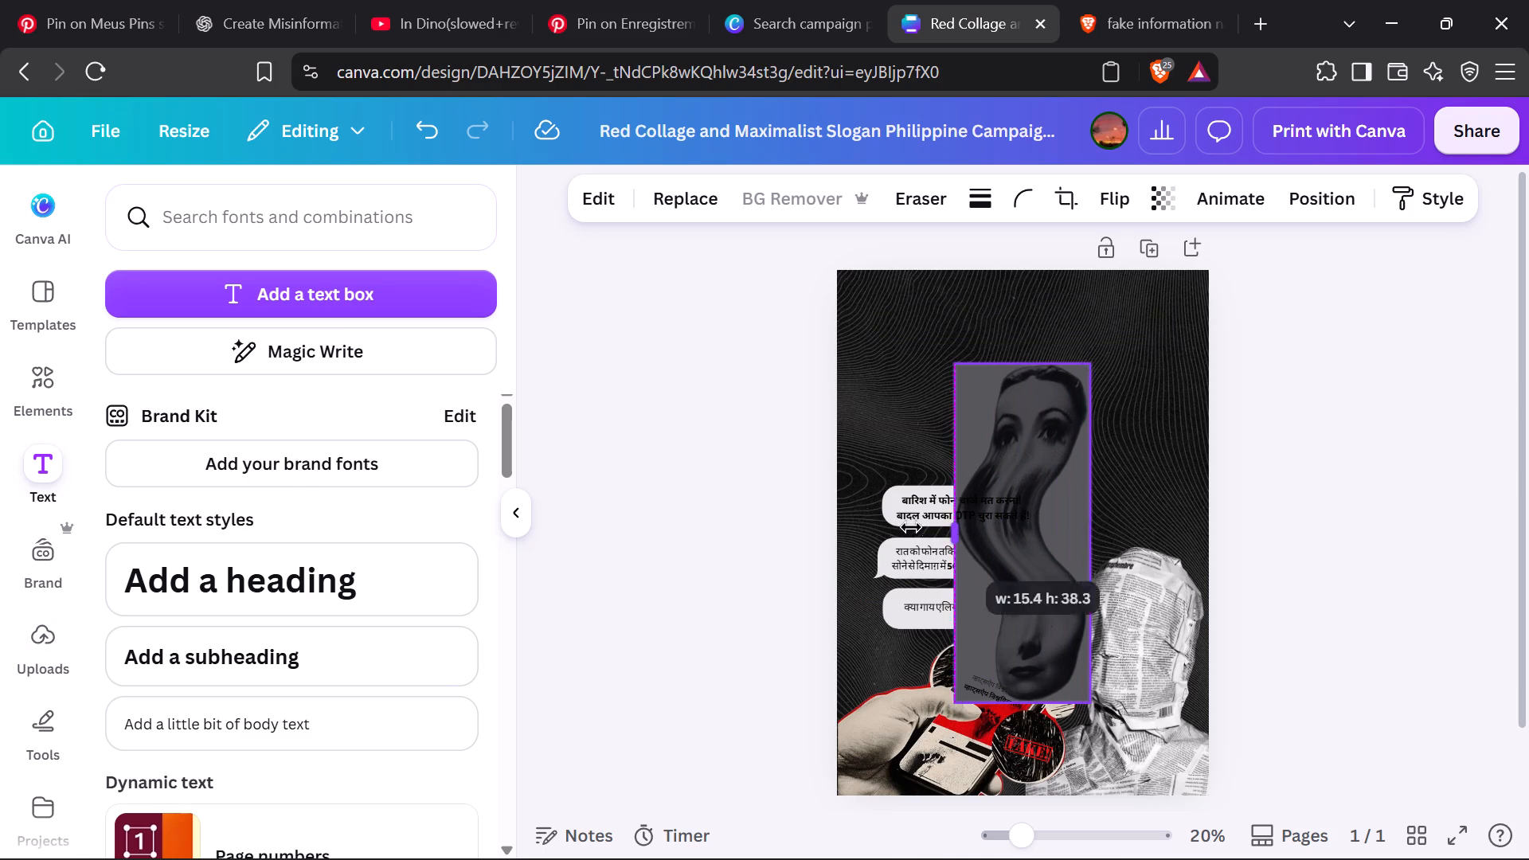
drag(911, 527, 897, 526)
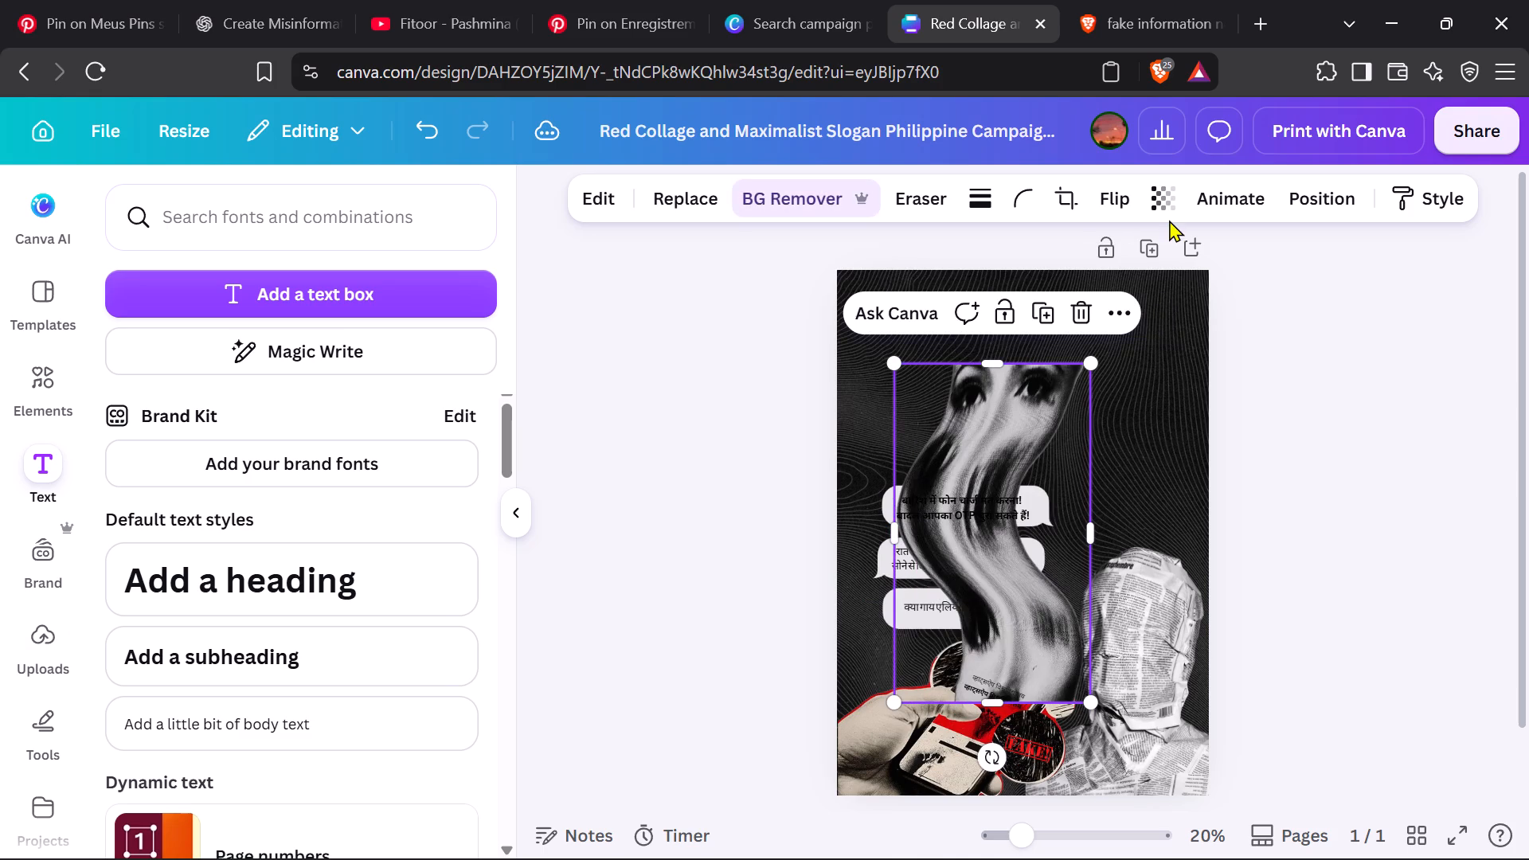
Set the wavy-face image's transparency to 52.
click(1163, 204)
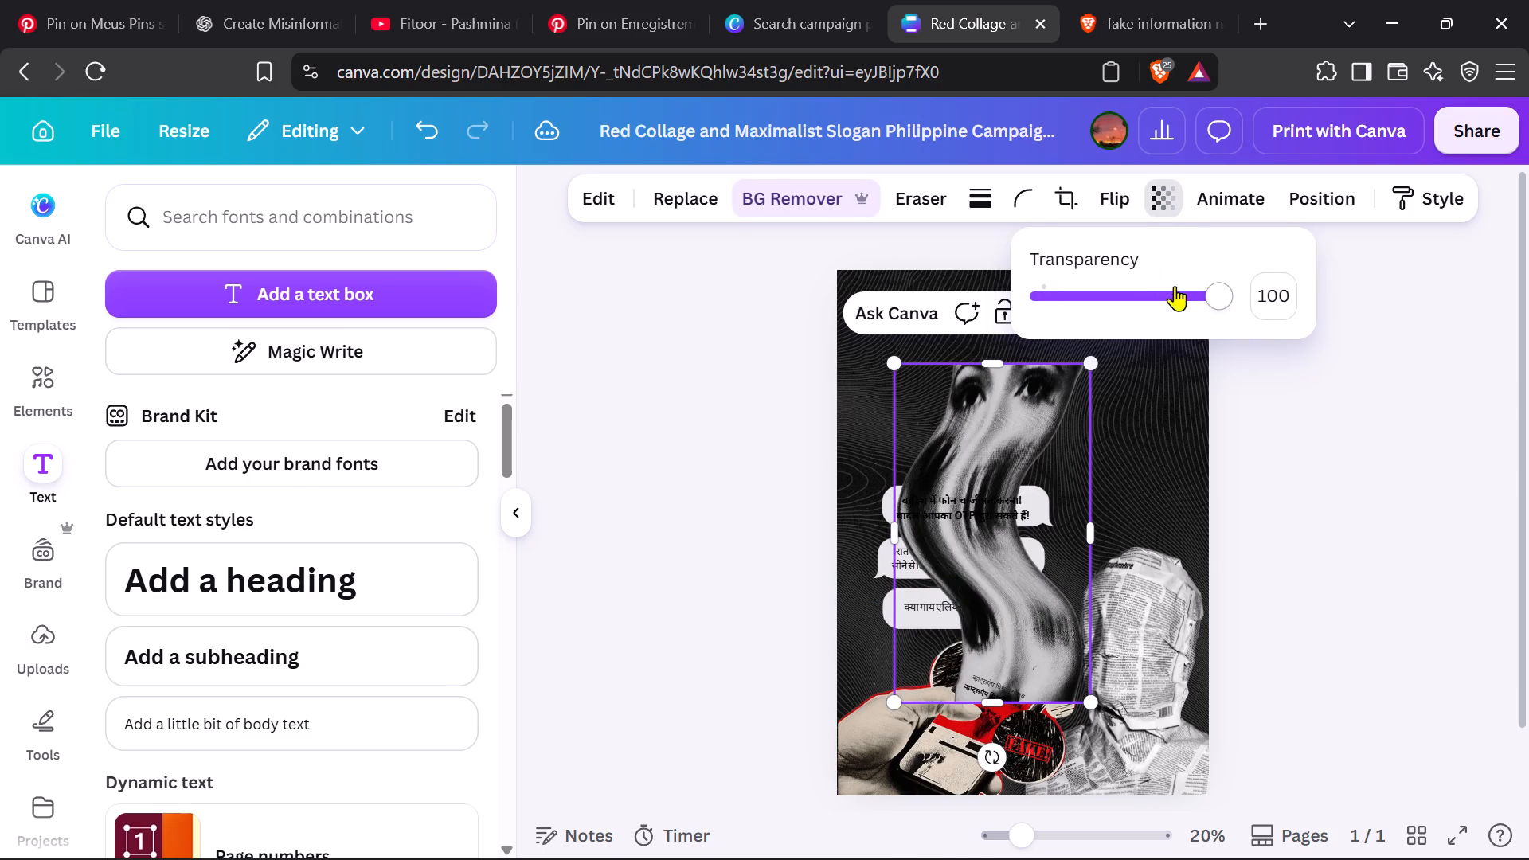
click(1175, 286)
click(1134, 299)
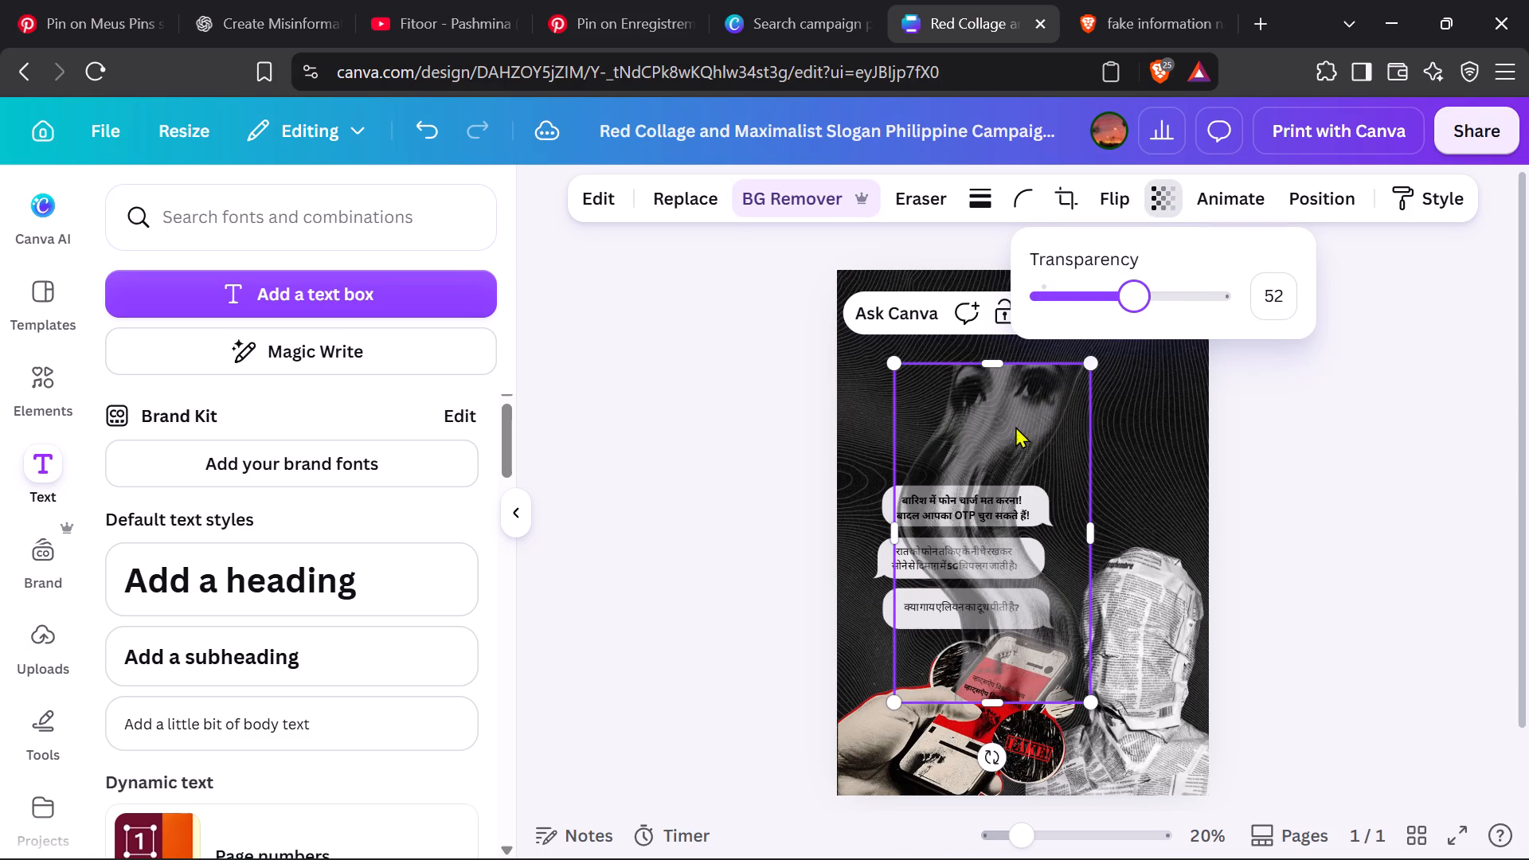
Move the wavy-face image onto the newspaper-wrapped figure, send it backward several layers behind the figure, and undo the last layer change.
drag(1005, 425, 1130, 506)
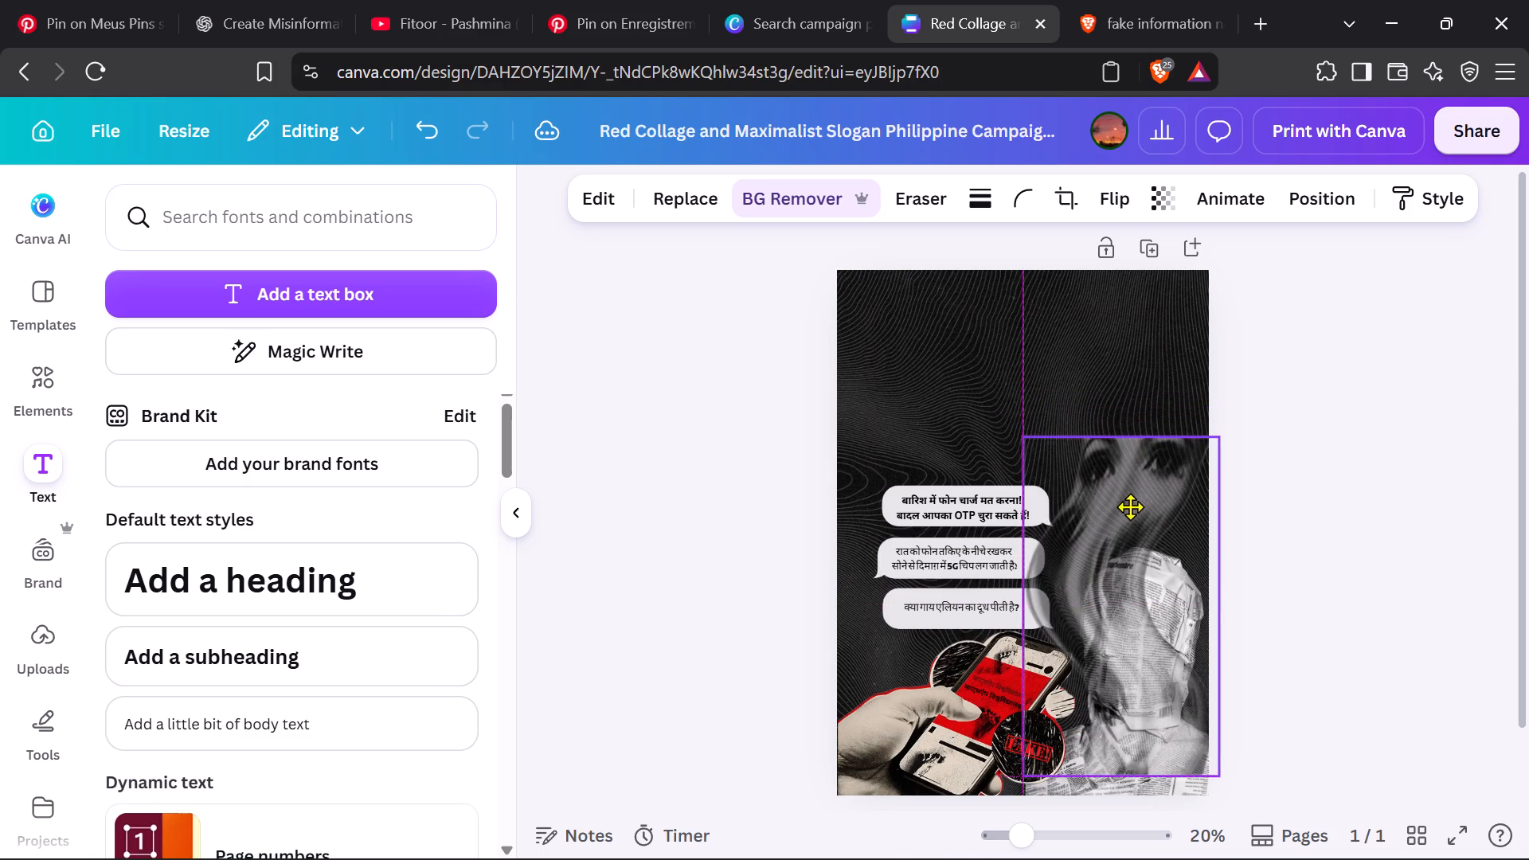
drag(1130, 506, 1133, 514)
click(1243, 398)
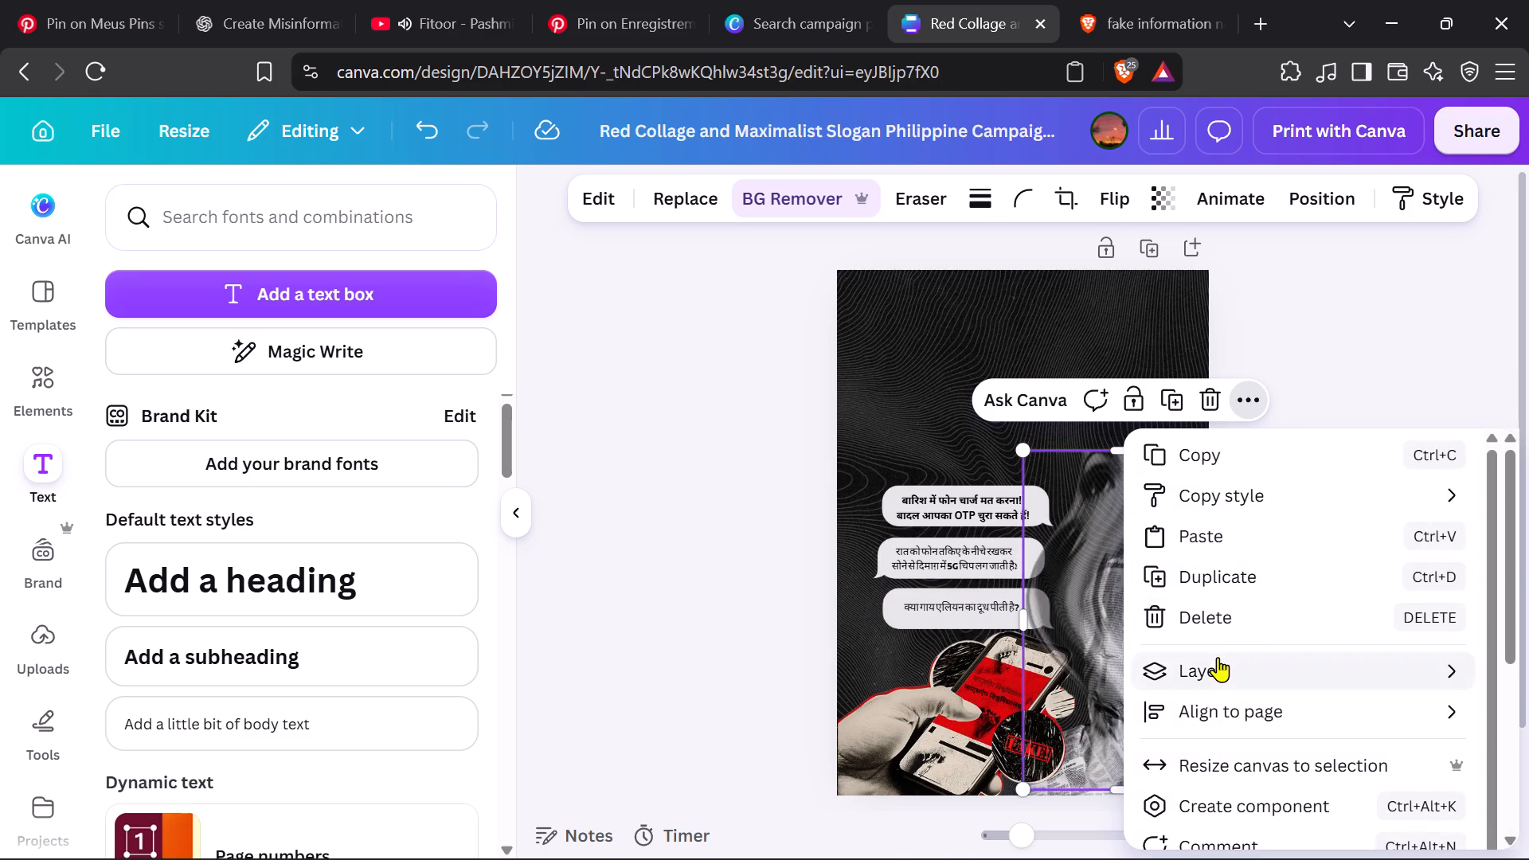
click(1049, 726)
double_click(1049, 726)
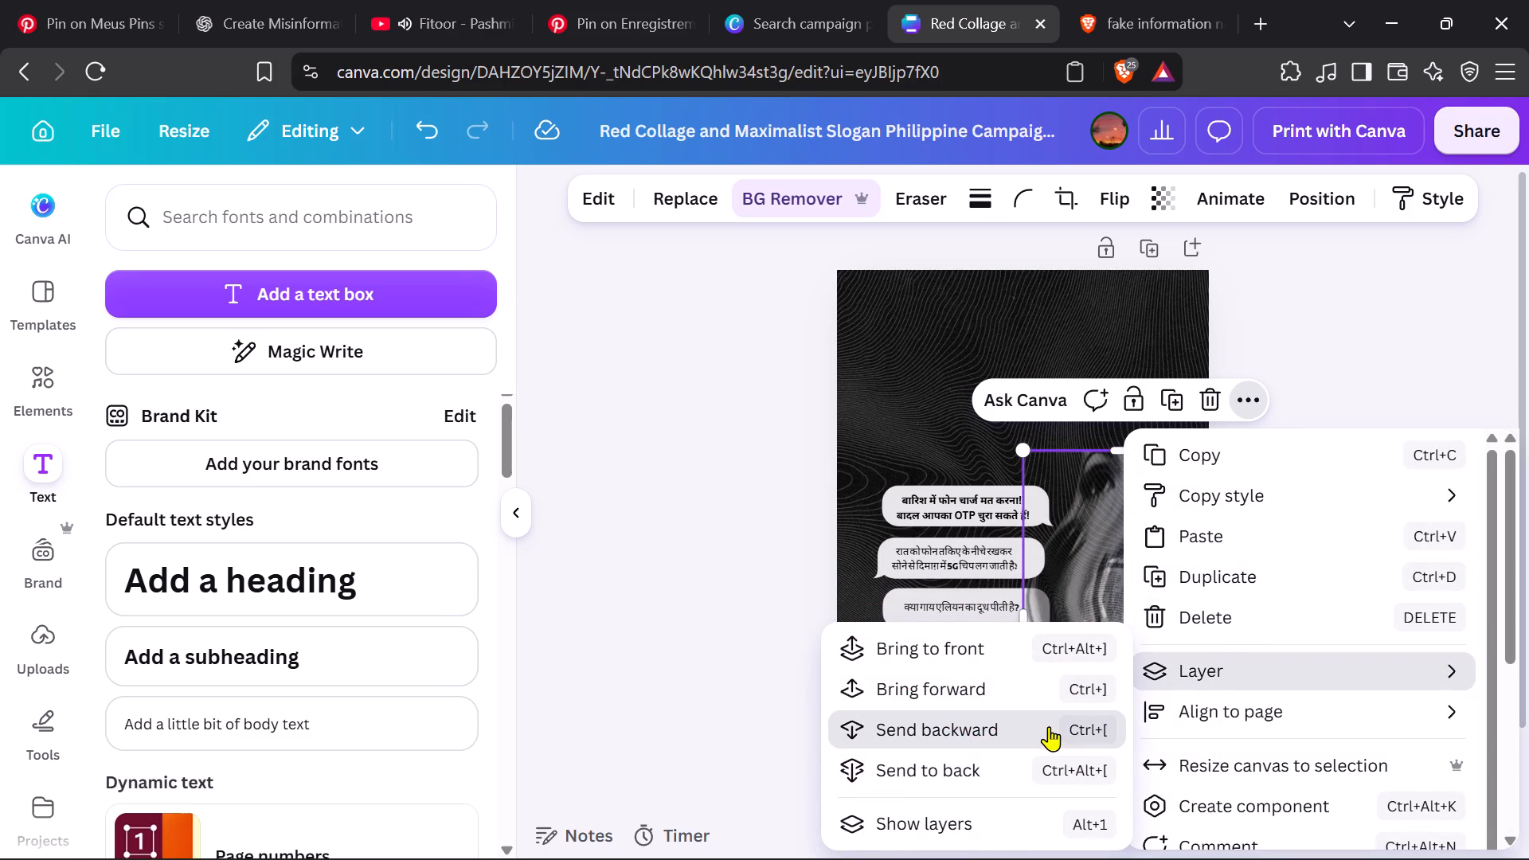
triple_click(1049, 726)
double_click(1049, 726)
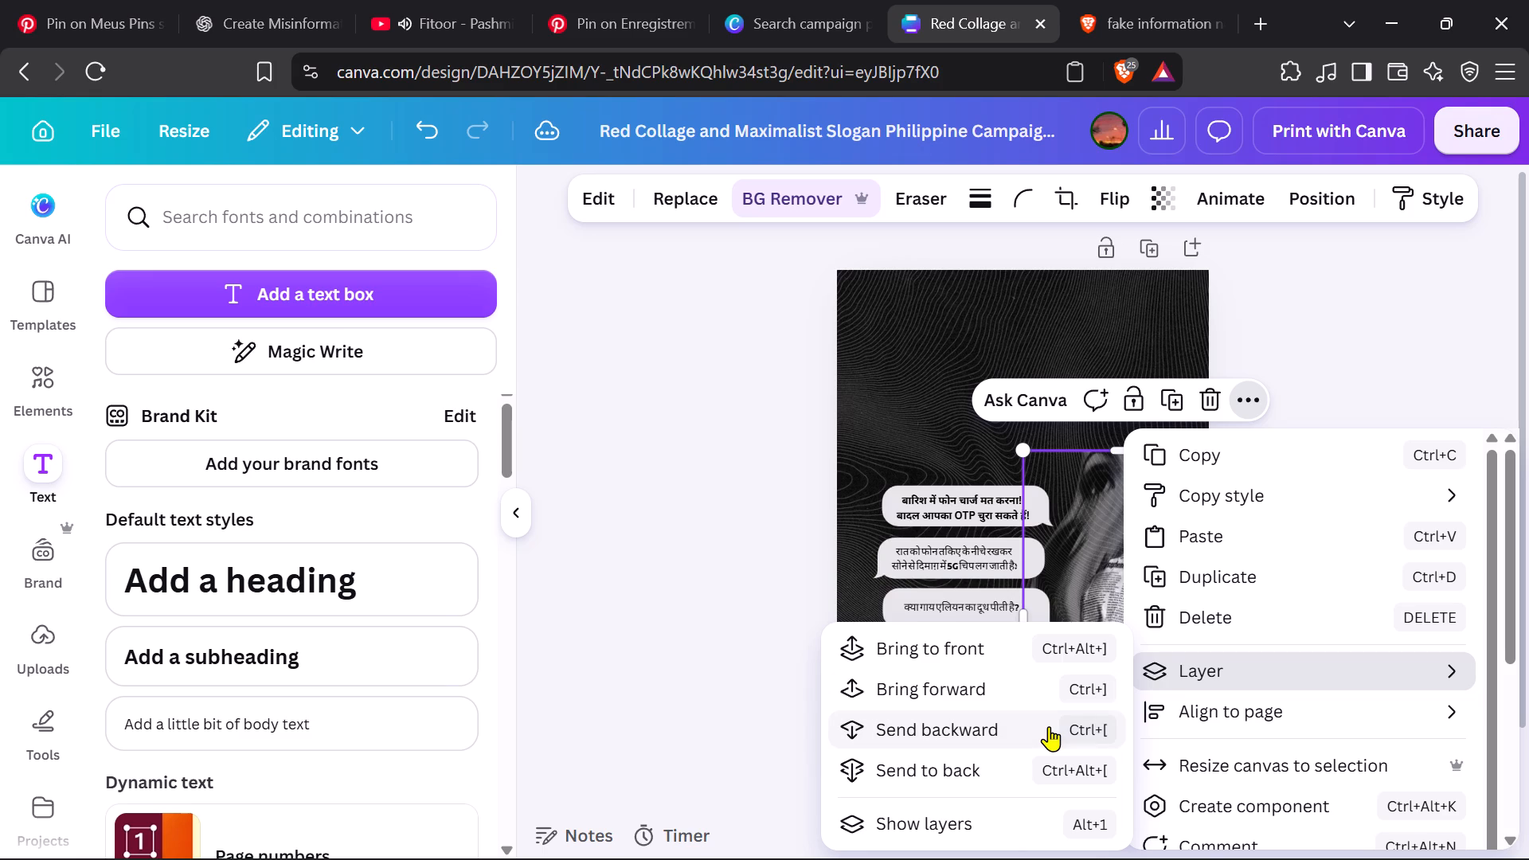
click(1049, 726)
click(1392, 358)
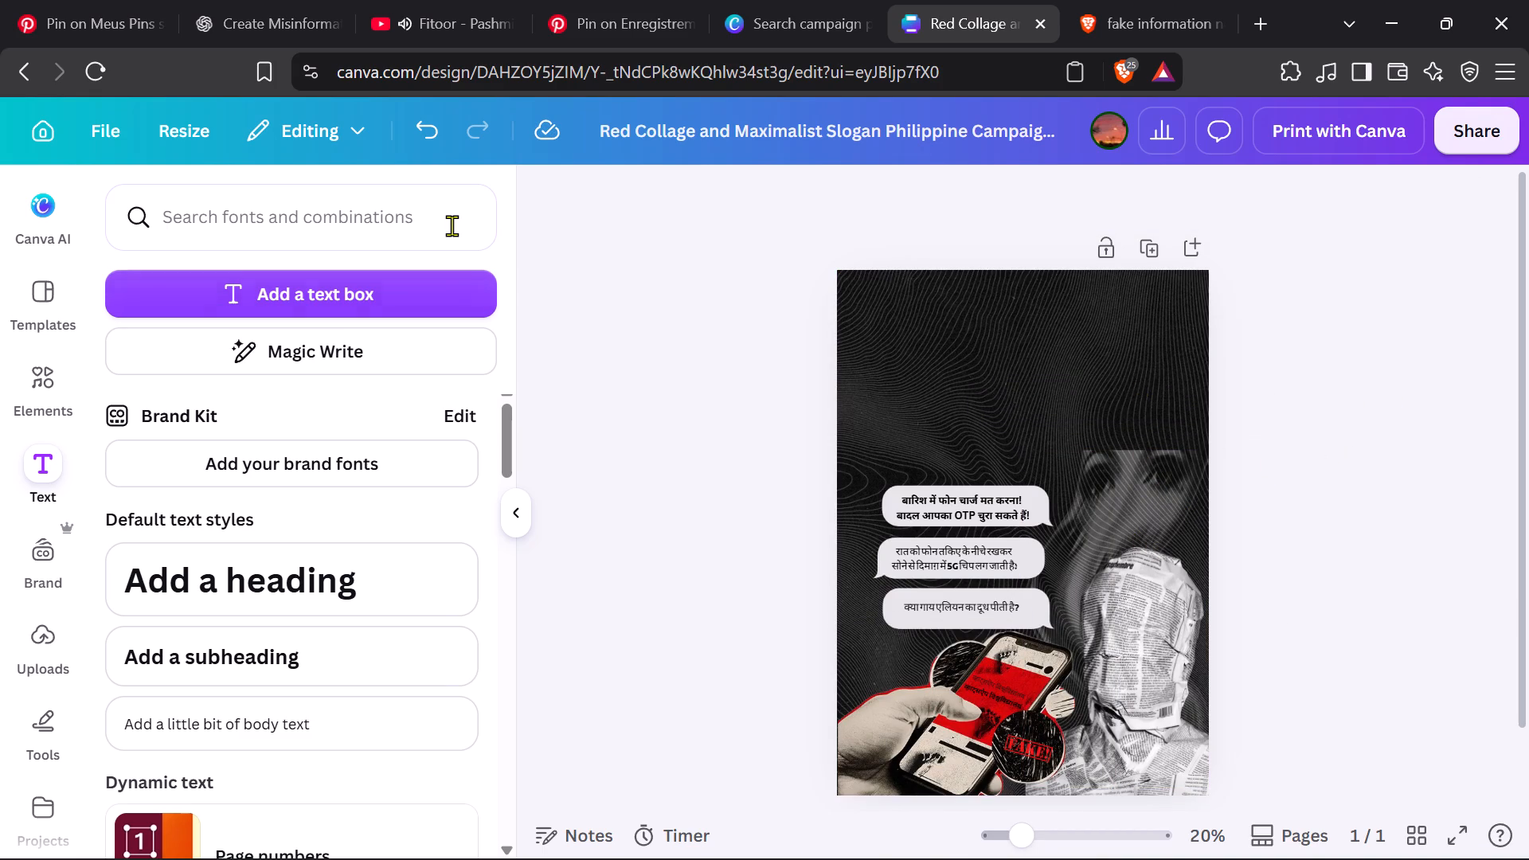
click(434, 140)
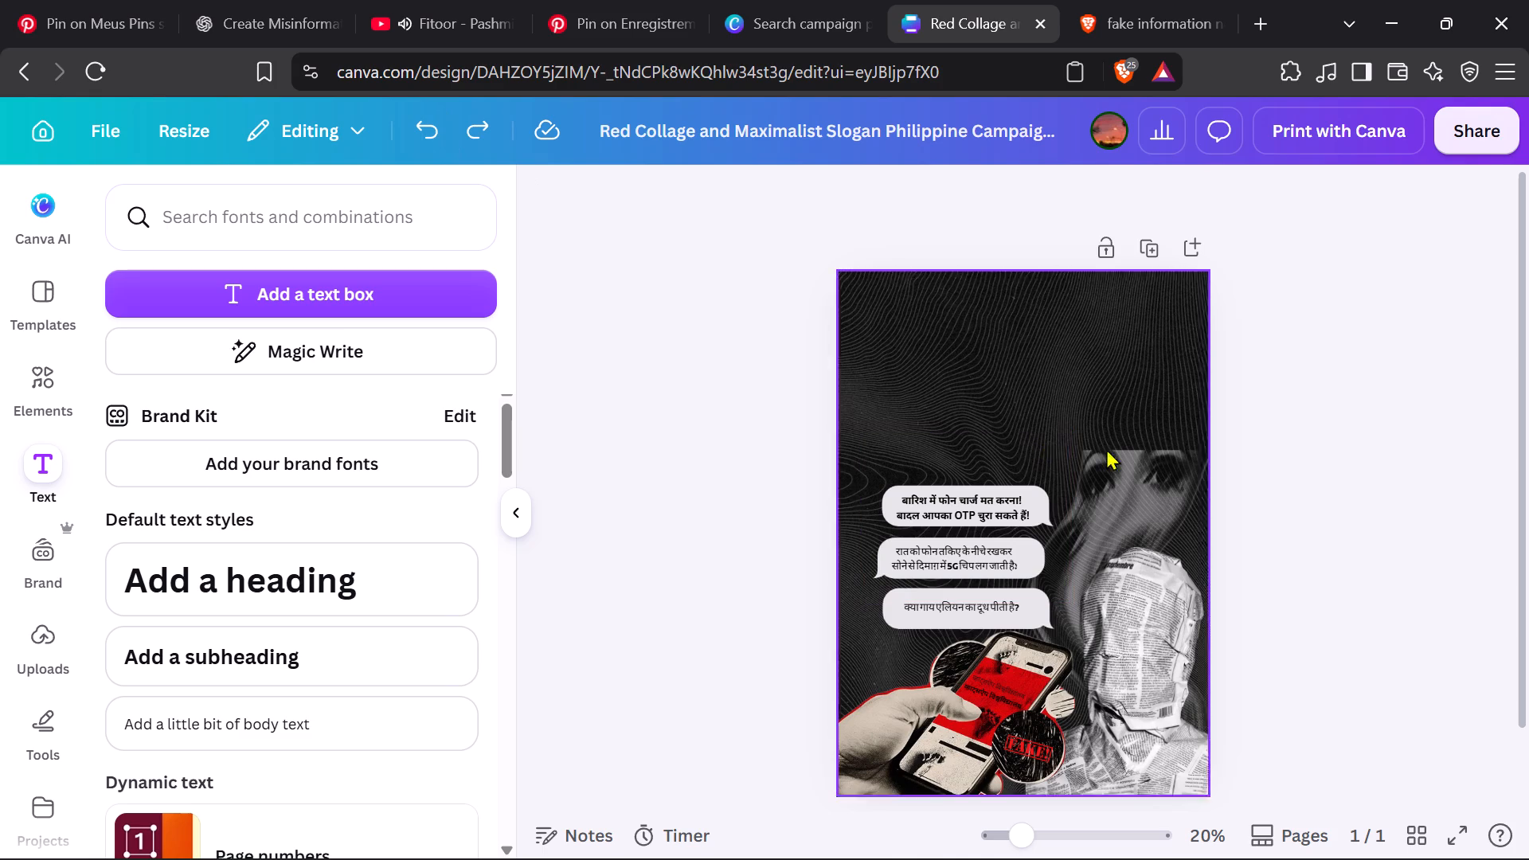
Widen the wavy-face image beyond the poster's right edge and lower it so its top sits just above the newspaper-wrapped head.
click(1141, 470)
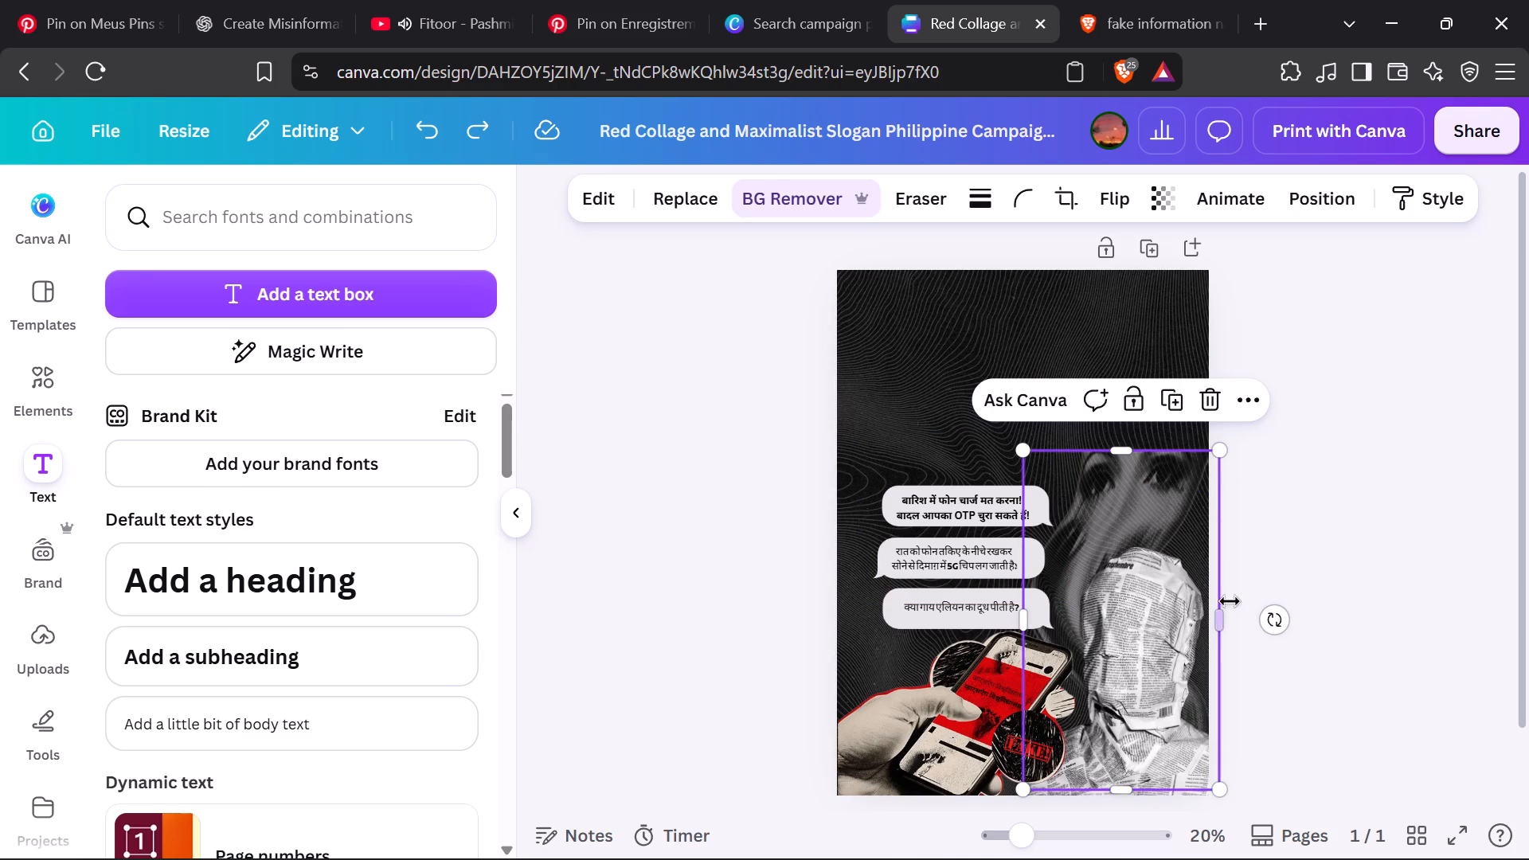
drag(1219, 620, 1245, 616)
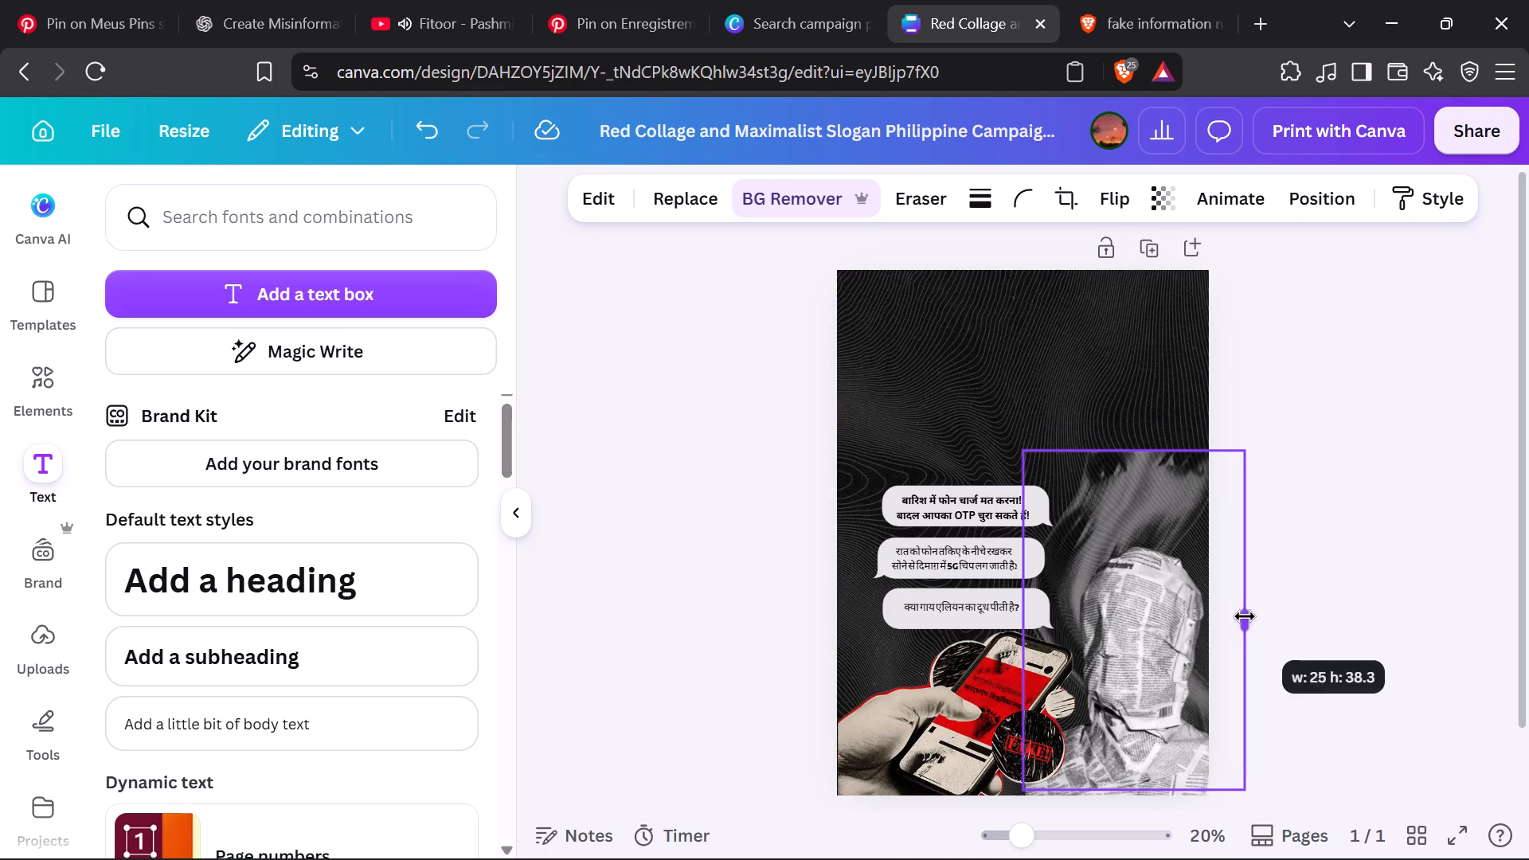
drag(1245, 616, 1309, 643)
drag(1161, 493, 1178, 517)
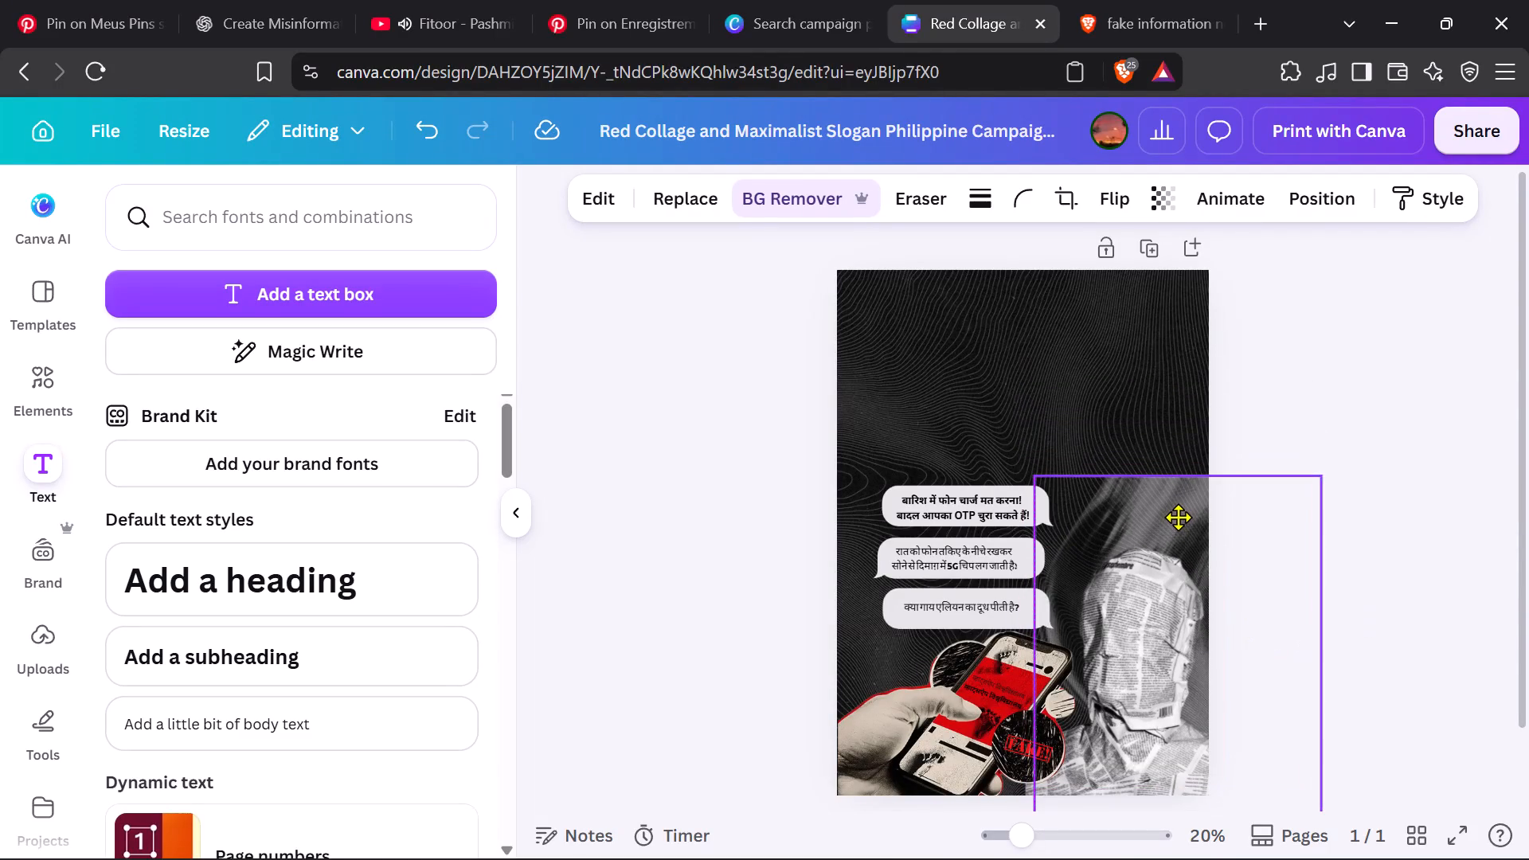
drag(1178, 517, 1149, 550)
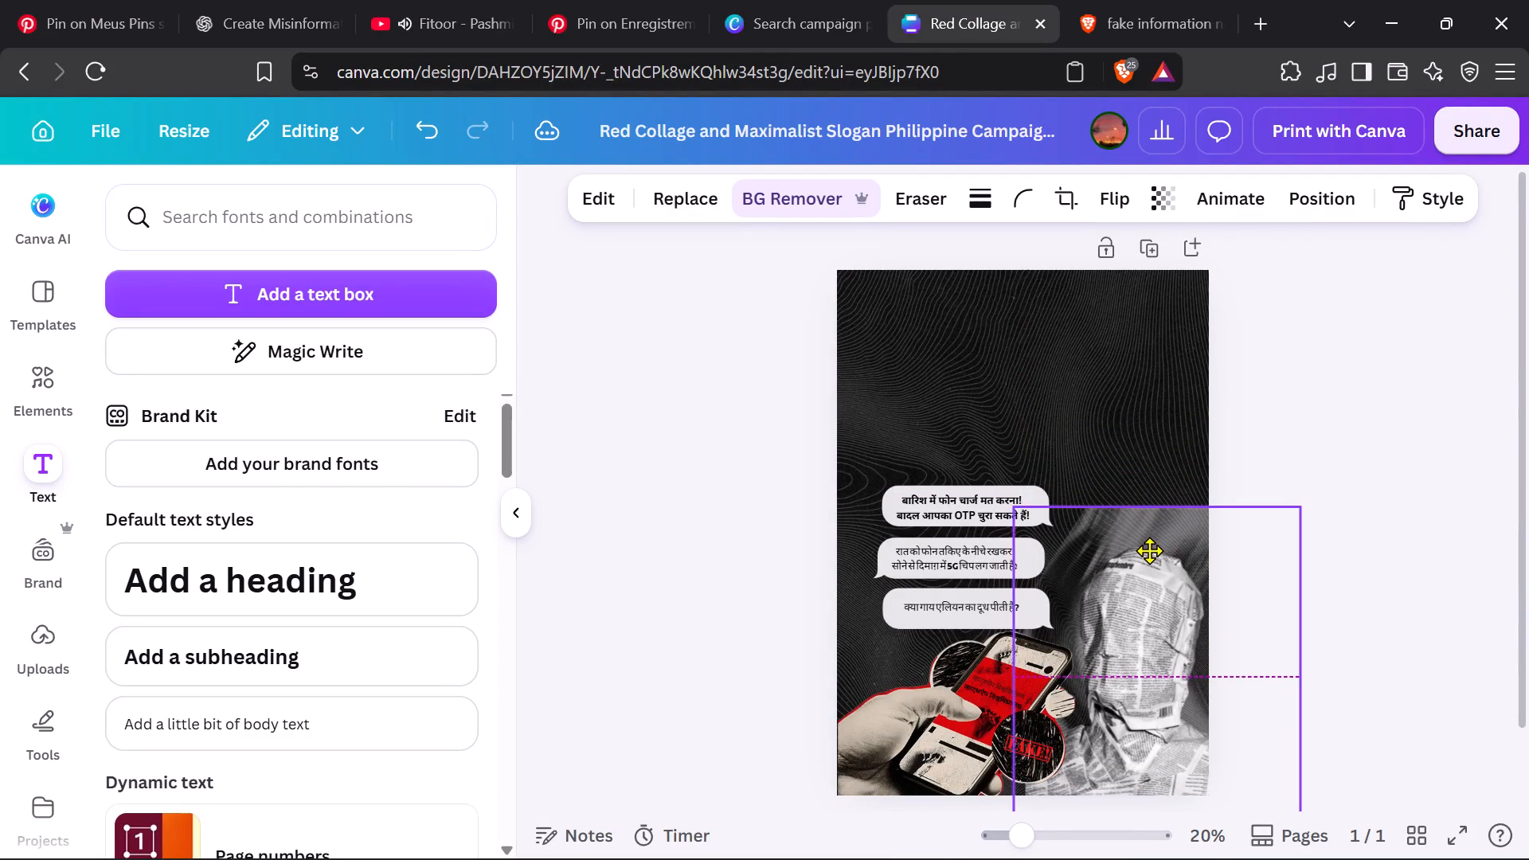
drag(1149, 550, 1148, 538)
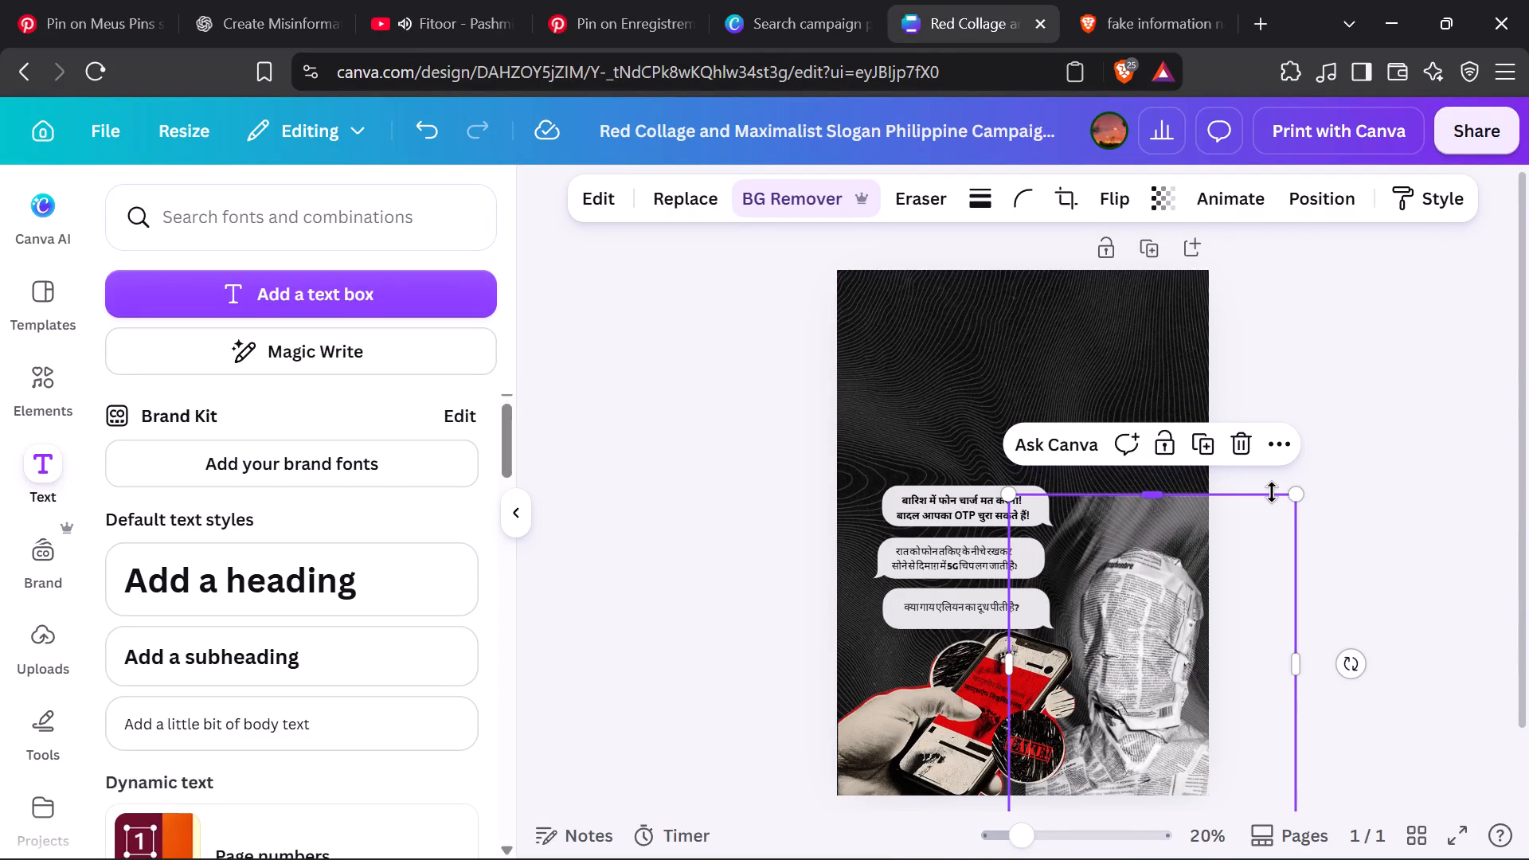
click(1411, 491)
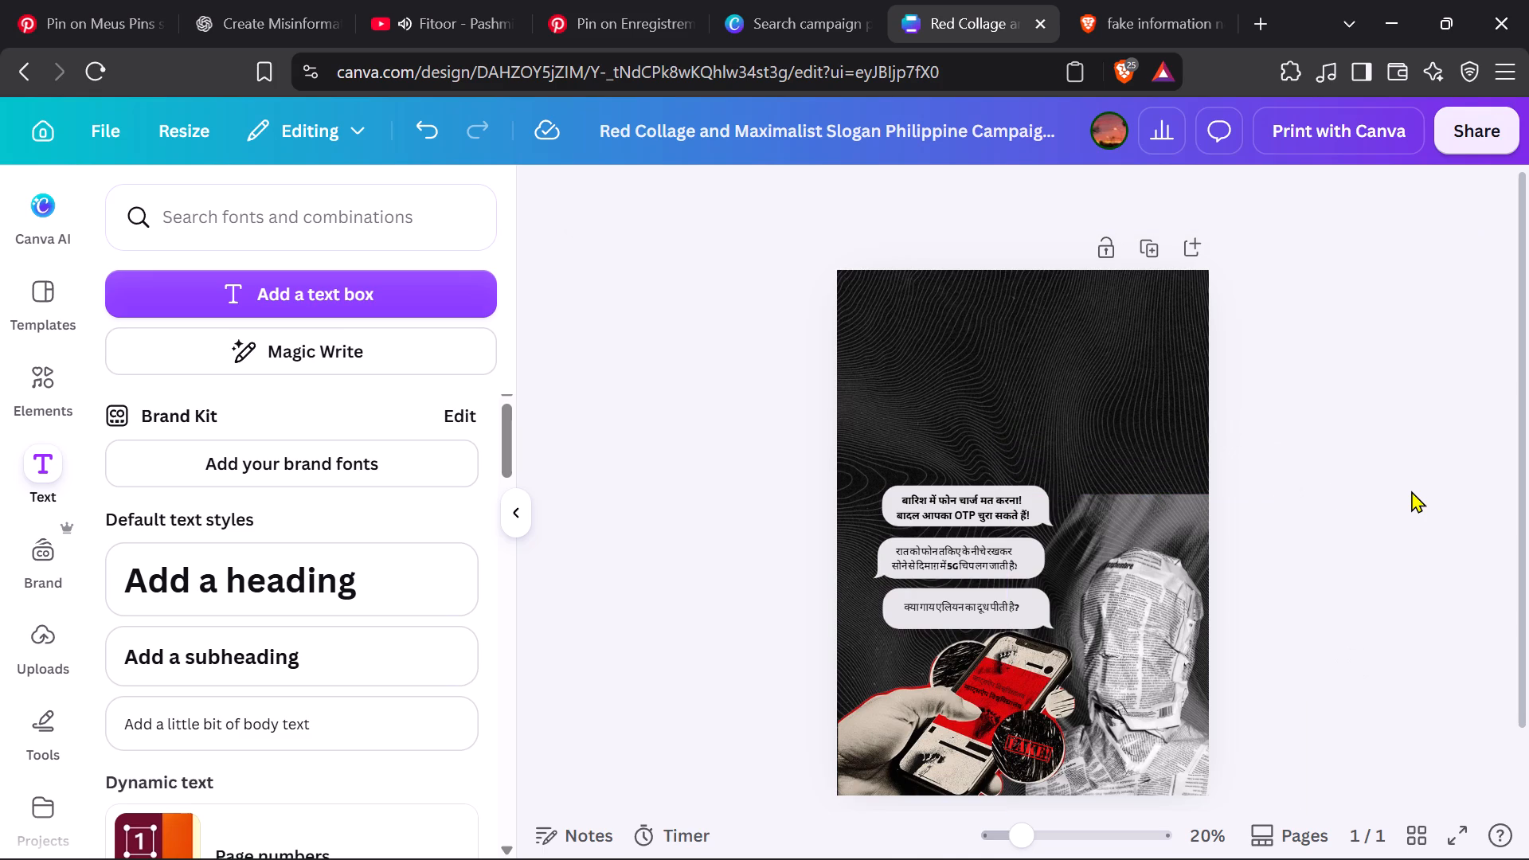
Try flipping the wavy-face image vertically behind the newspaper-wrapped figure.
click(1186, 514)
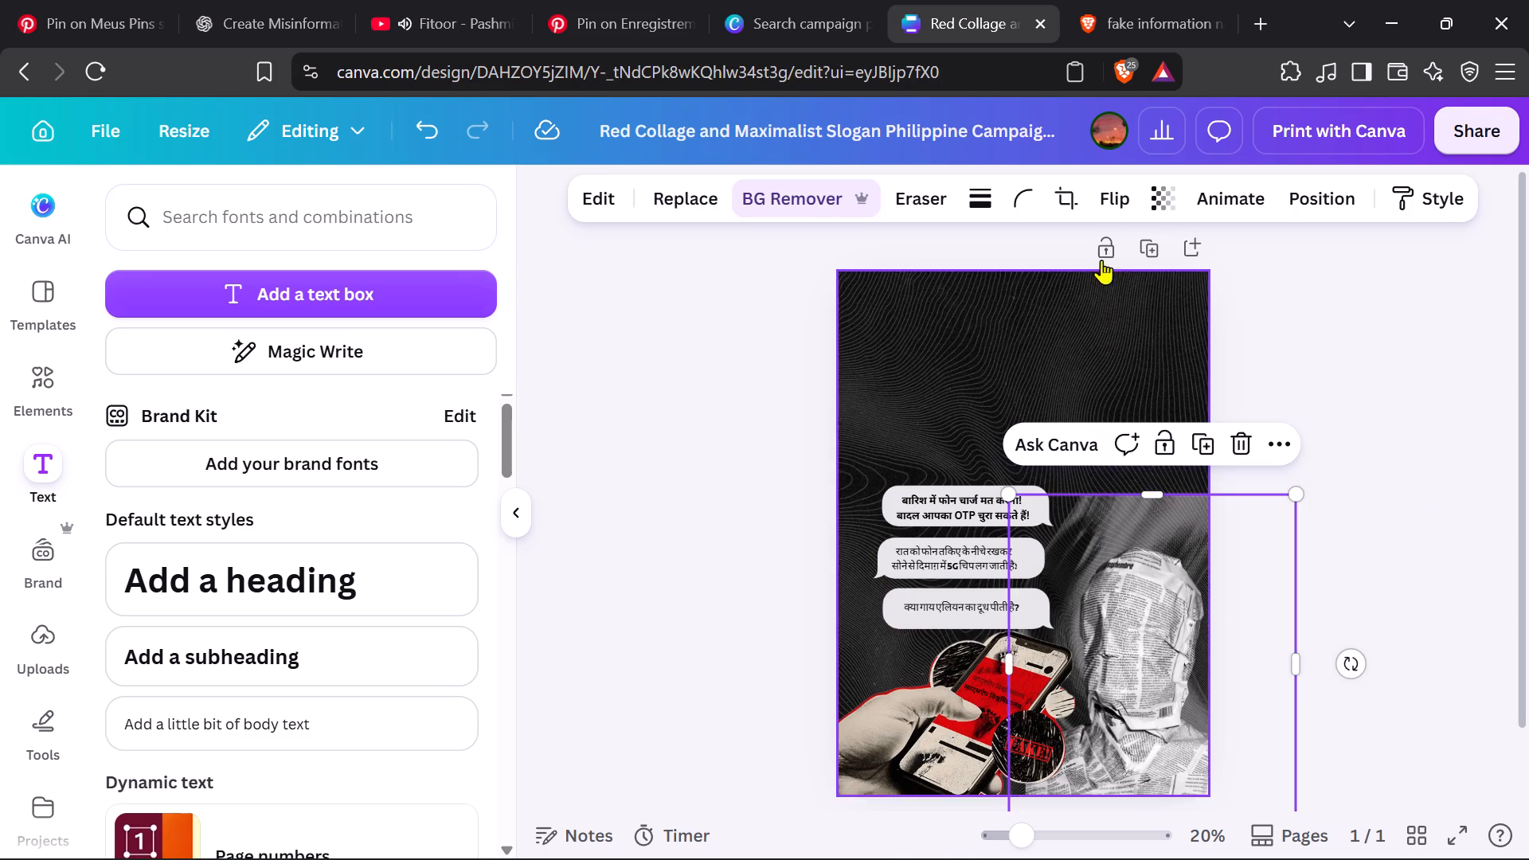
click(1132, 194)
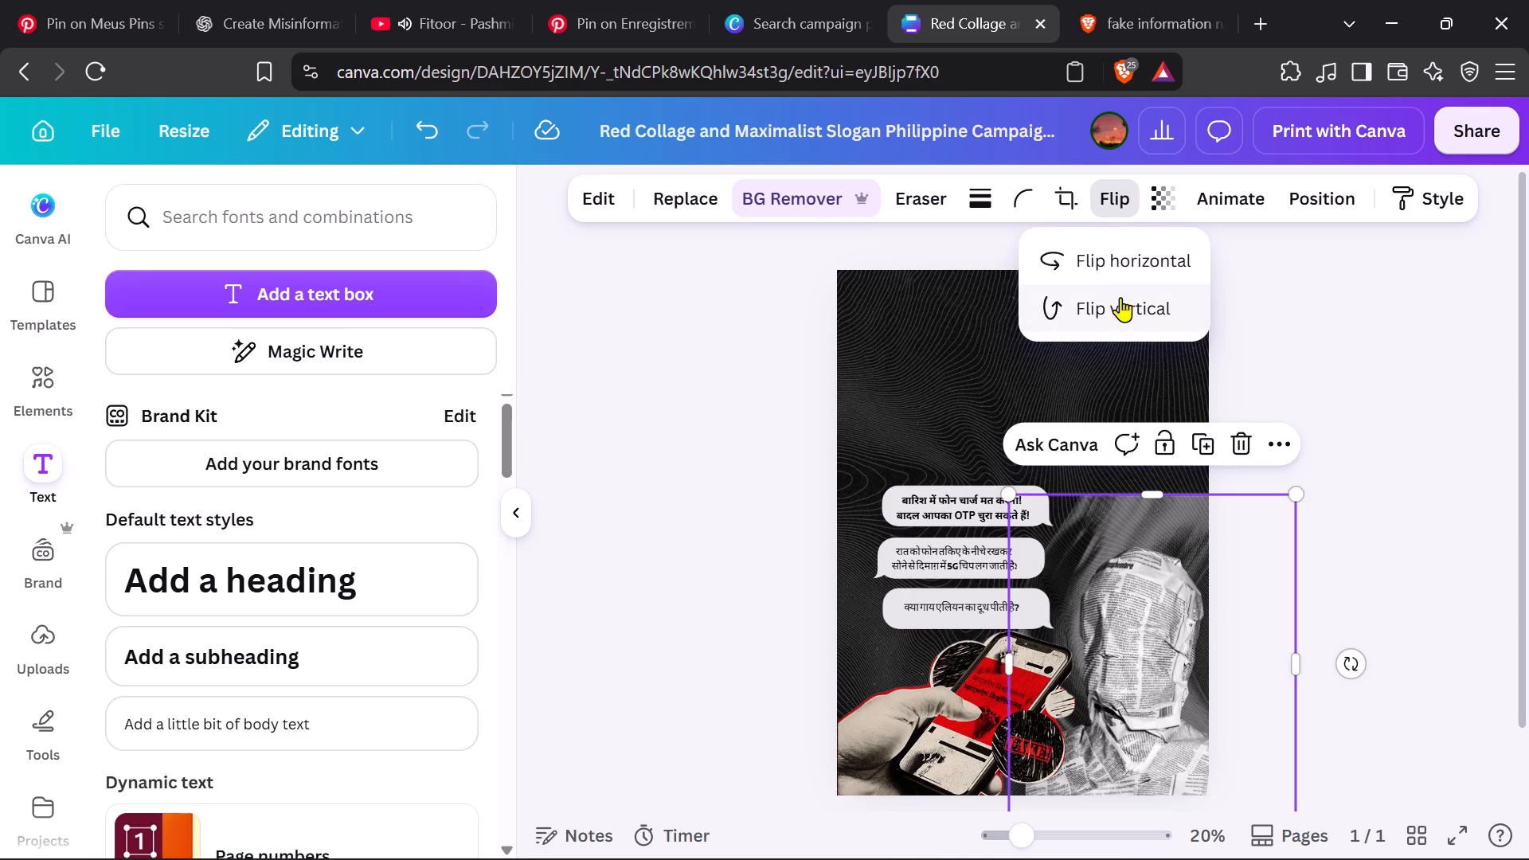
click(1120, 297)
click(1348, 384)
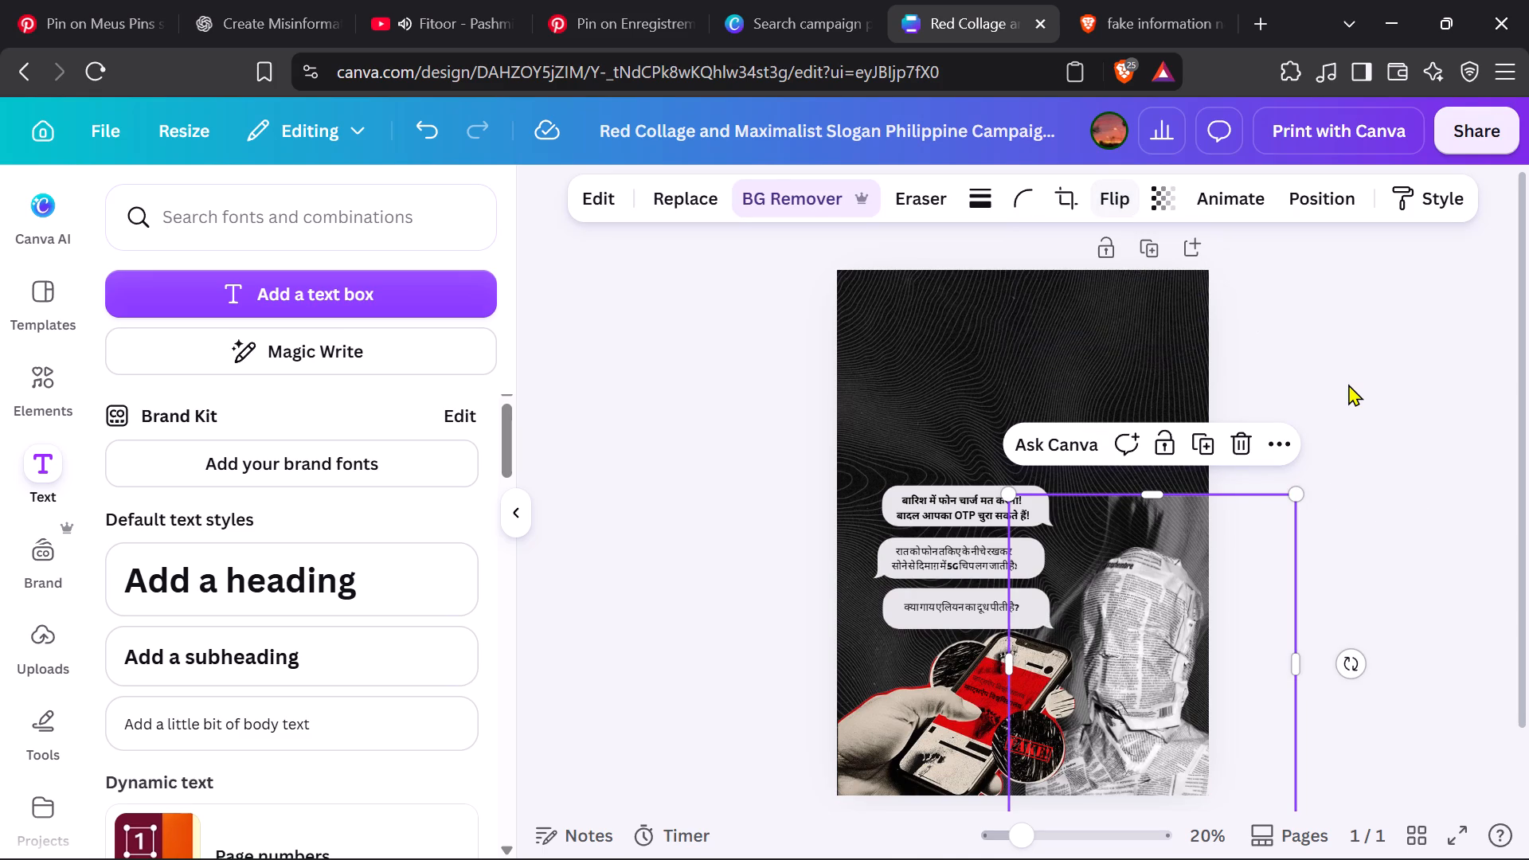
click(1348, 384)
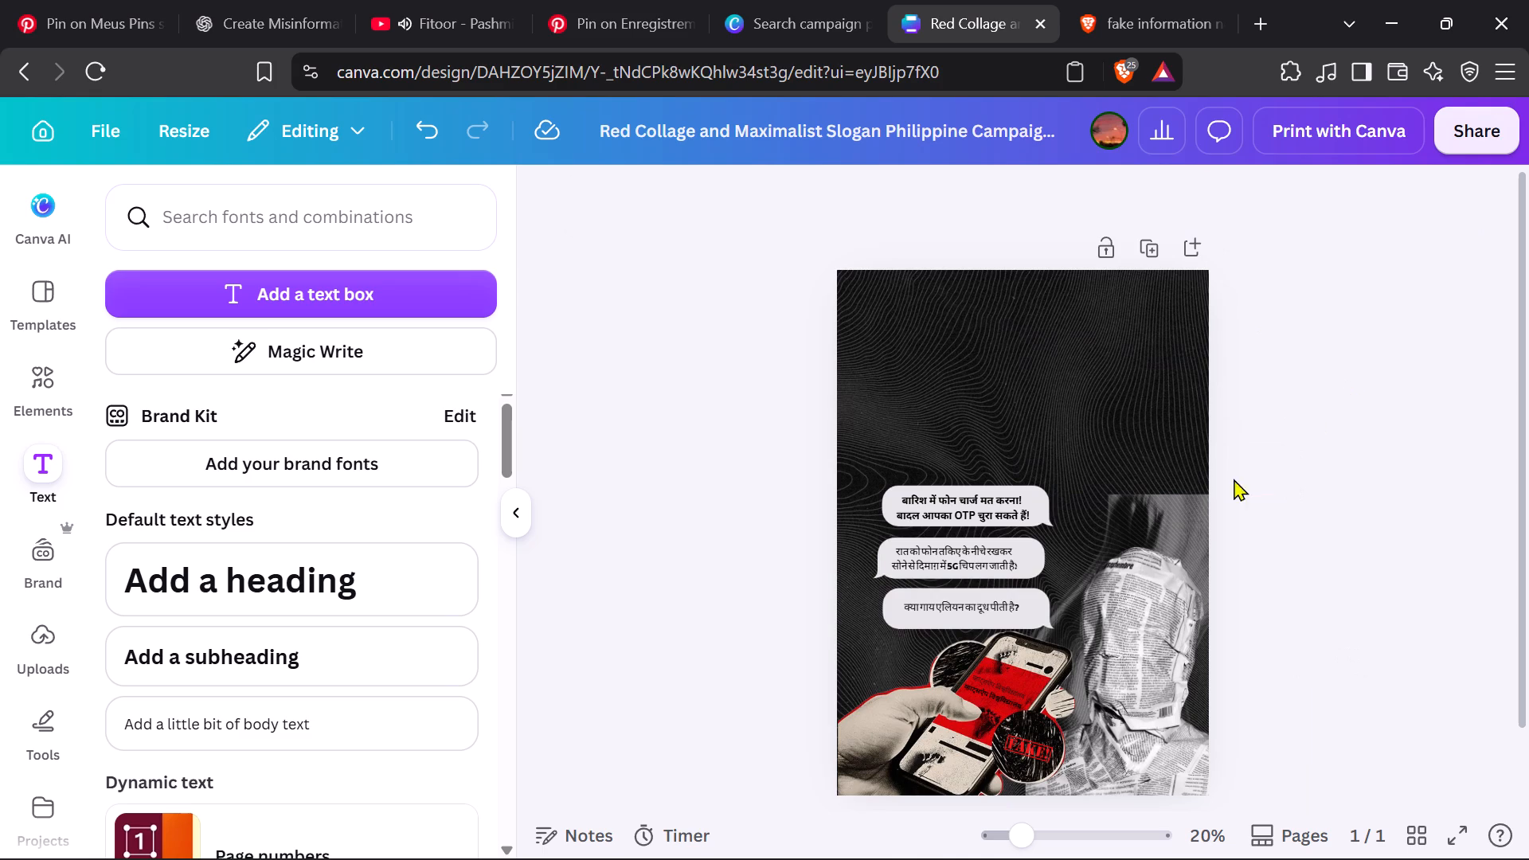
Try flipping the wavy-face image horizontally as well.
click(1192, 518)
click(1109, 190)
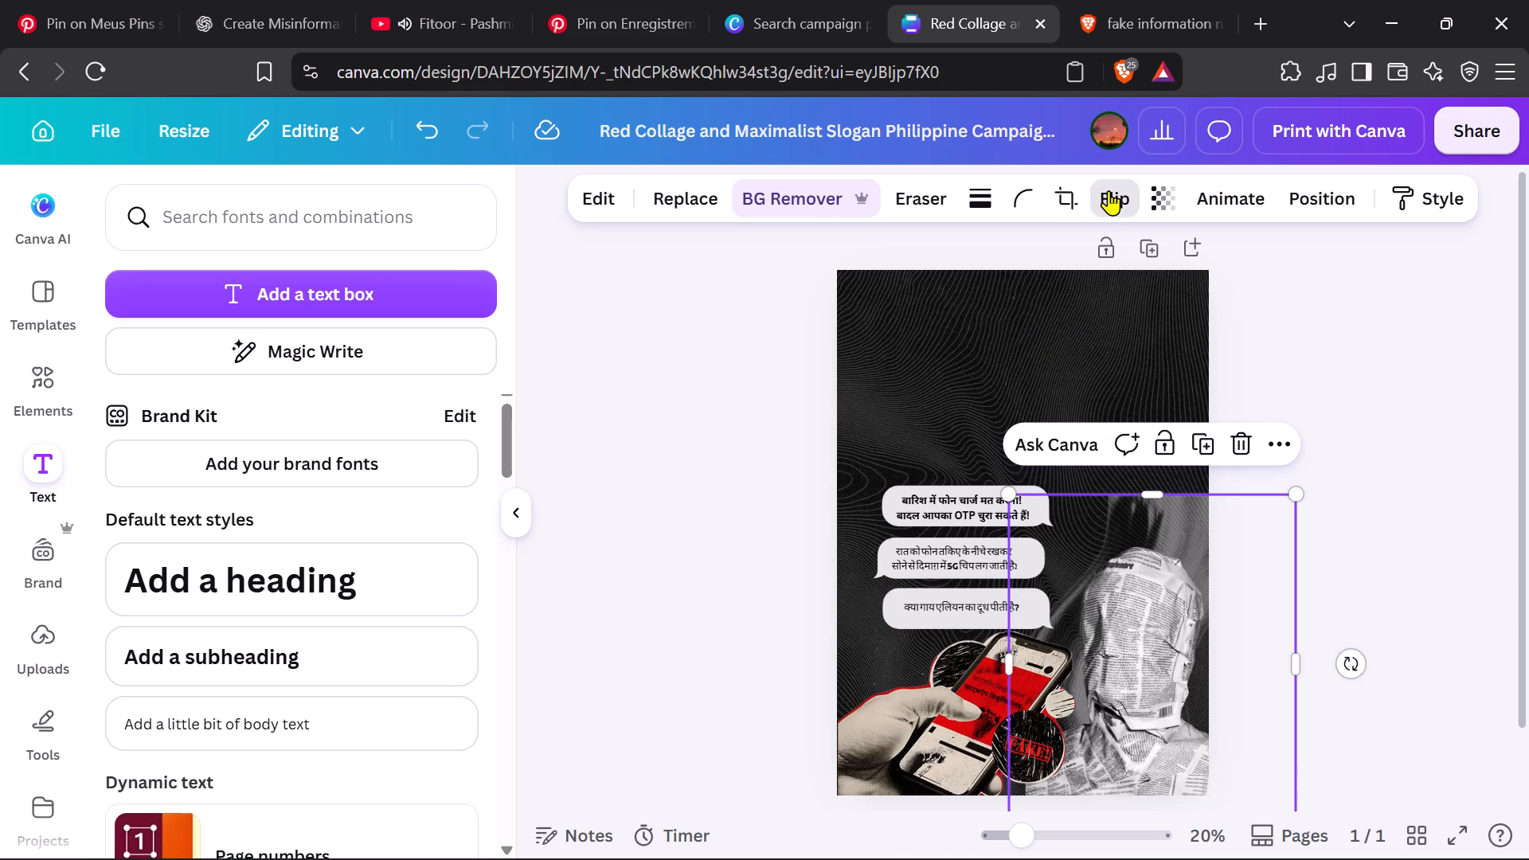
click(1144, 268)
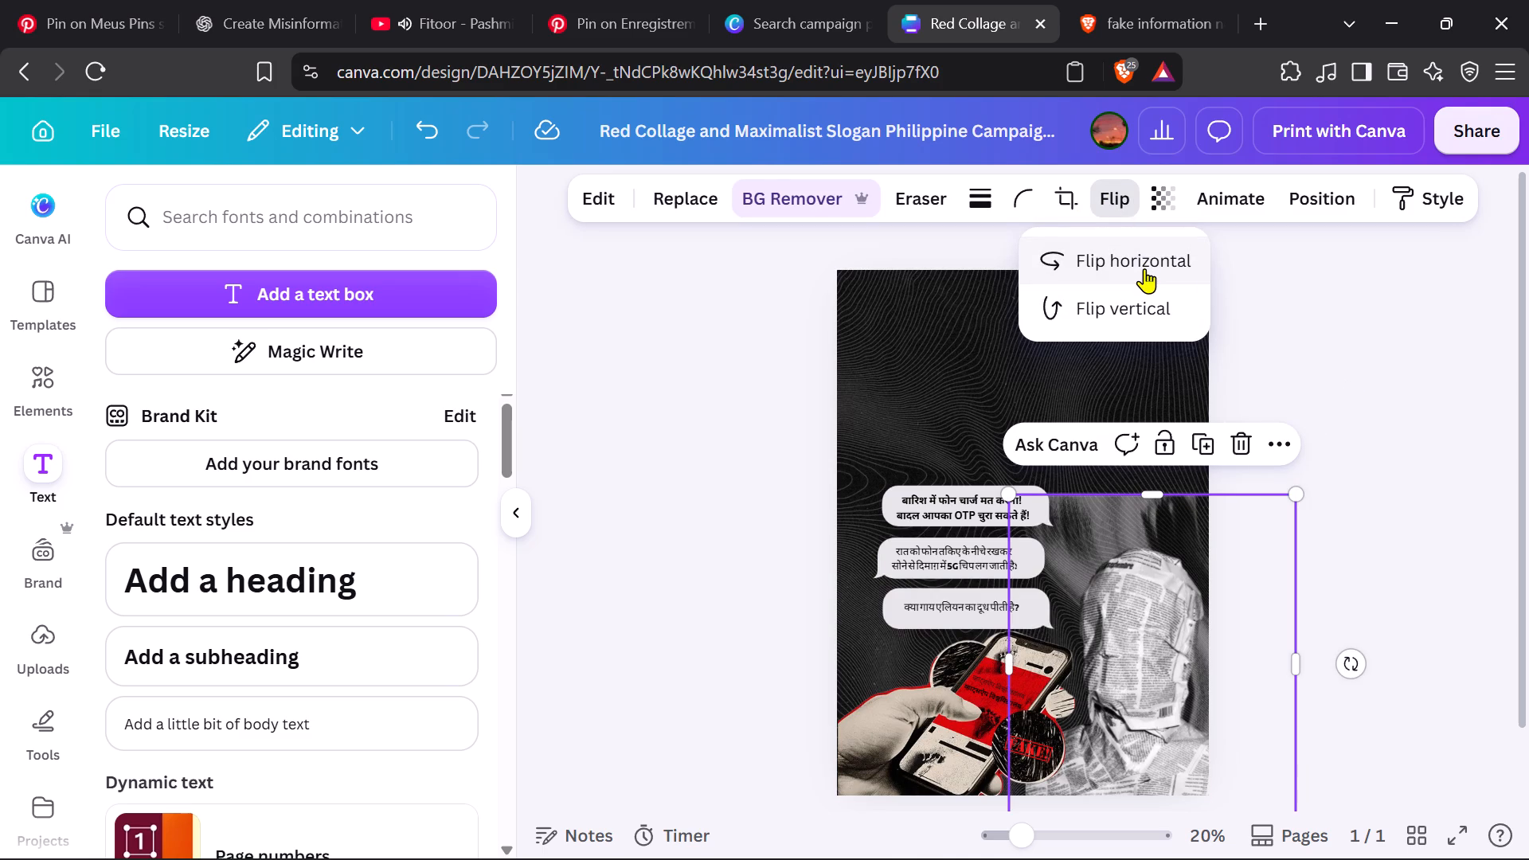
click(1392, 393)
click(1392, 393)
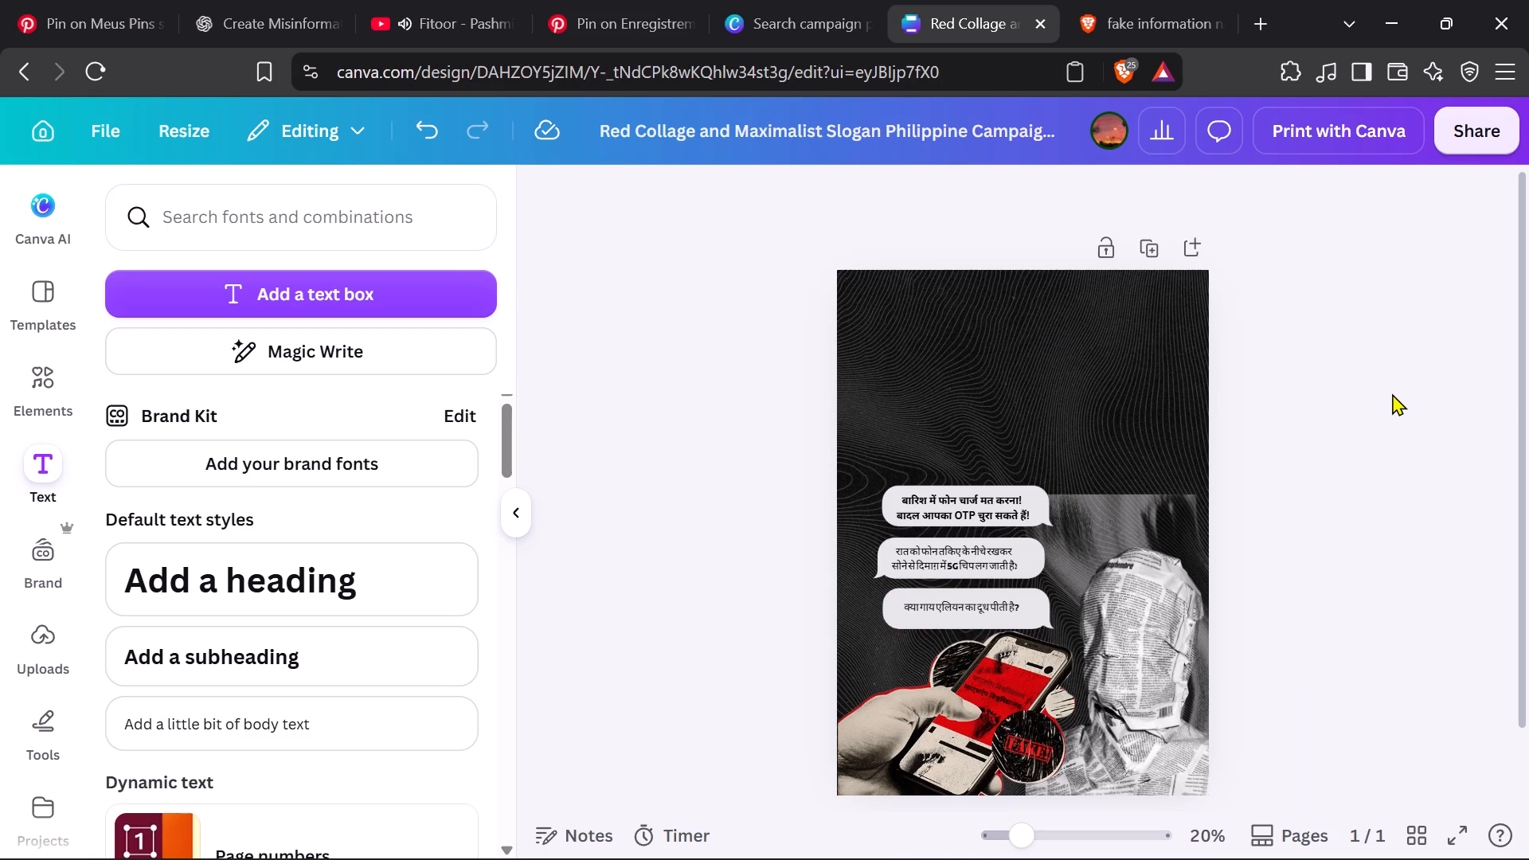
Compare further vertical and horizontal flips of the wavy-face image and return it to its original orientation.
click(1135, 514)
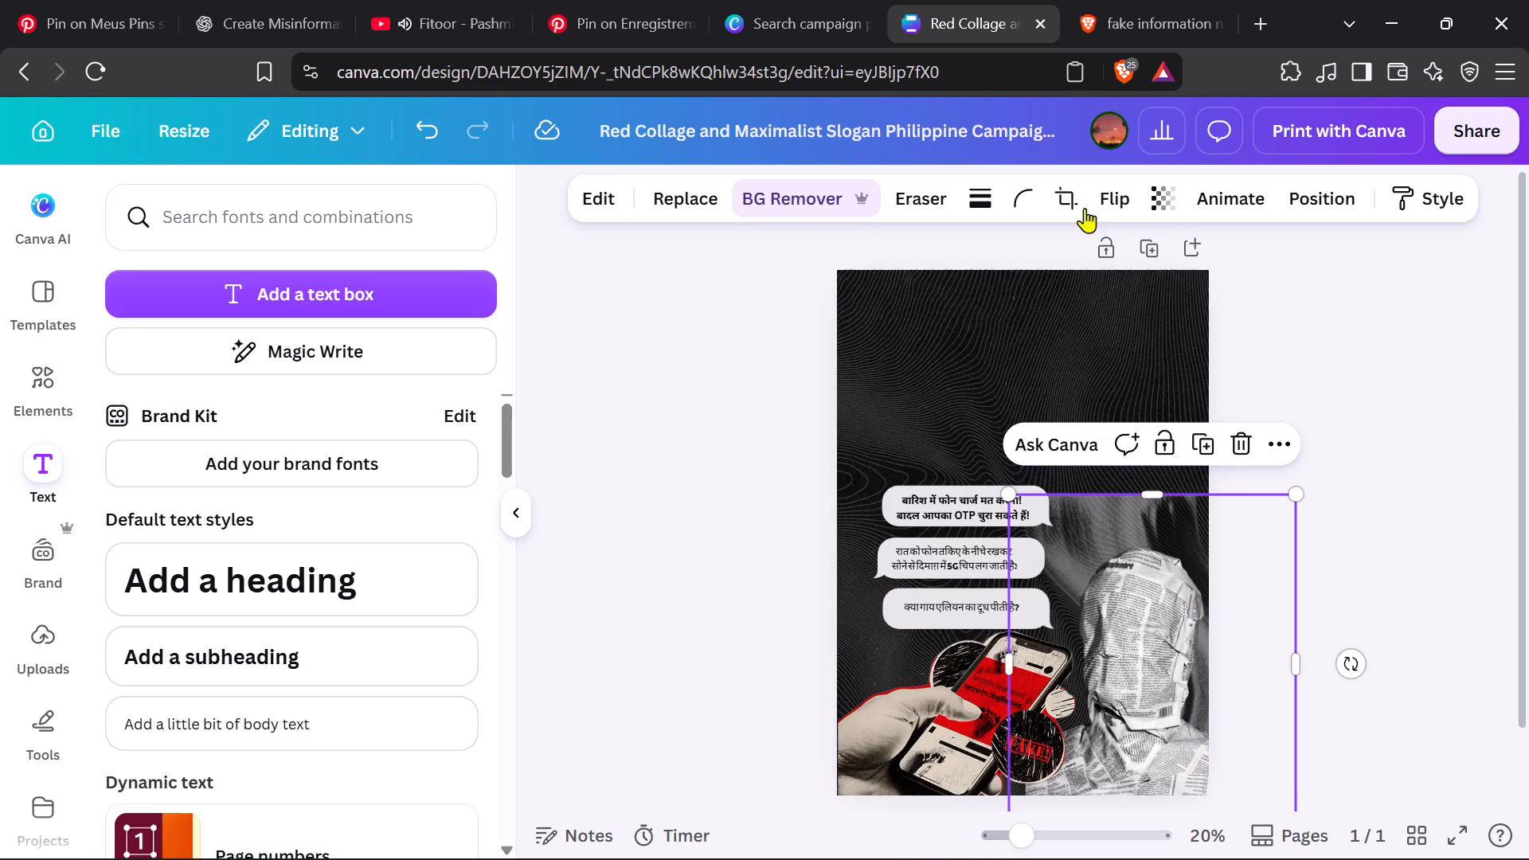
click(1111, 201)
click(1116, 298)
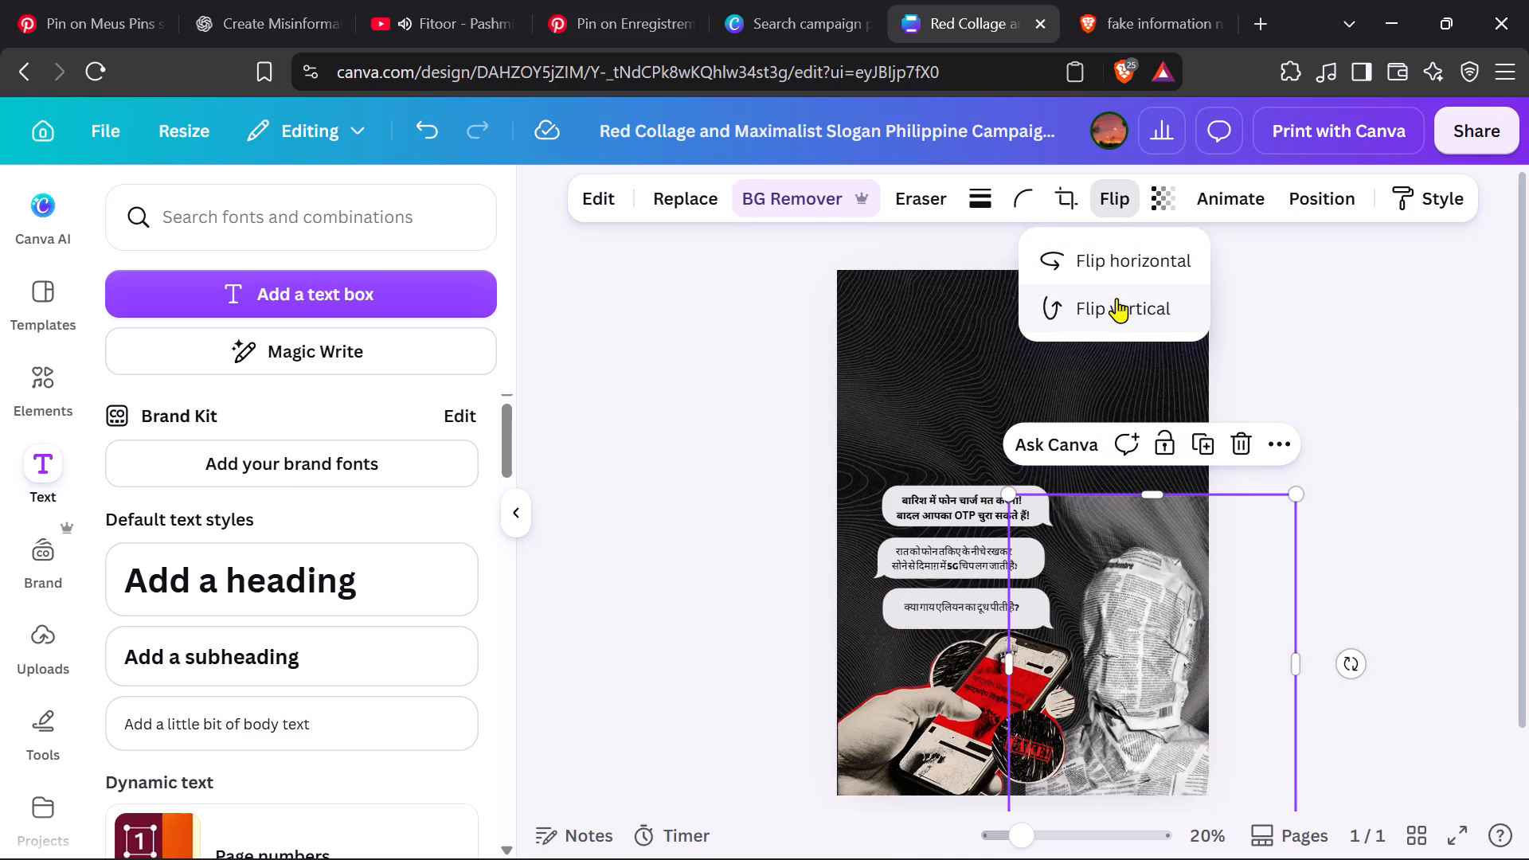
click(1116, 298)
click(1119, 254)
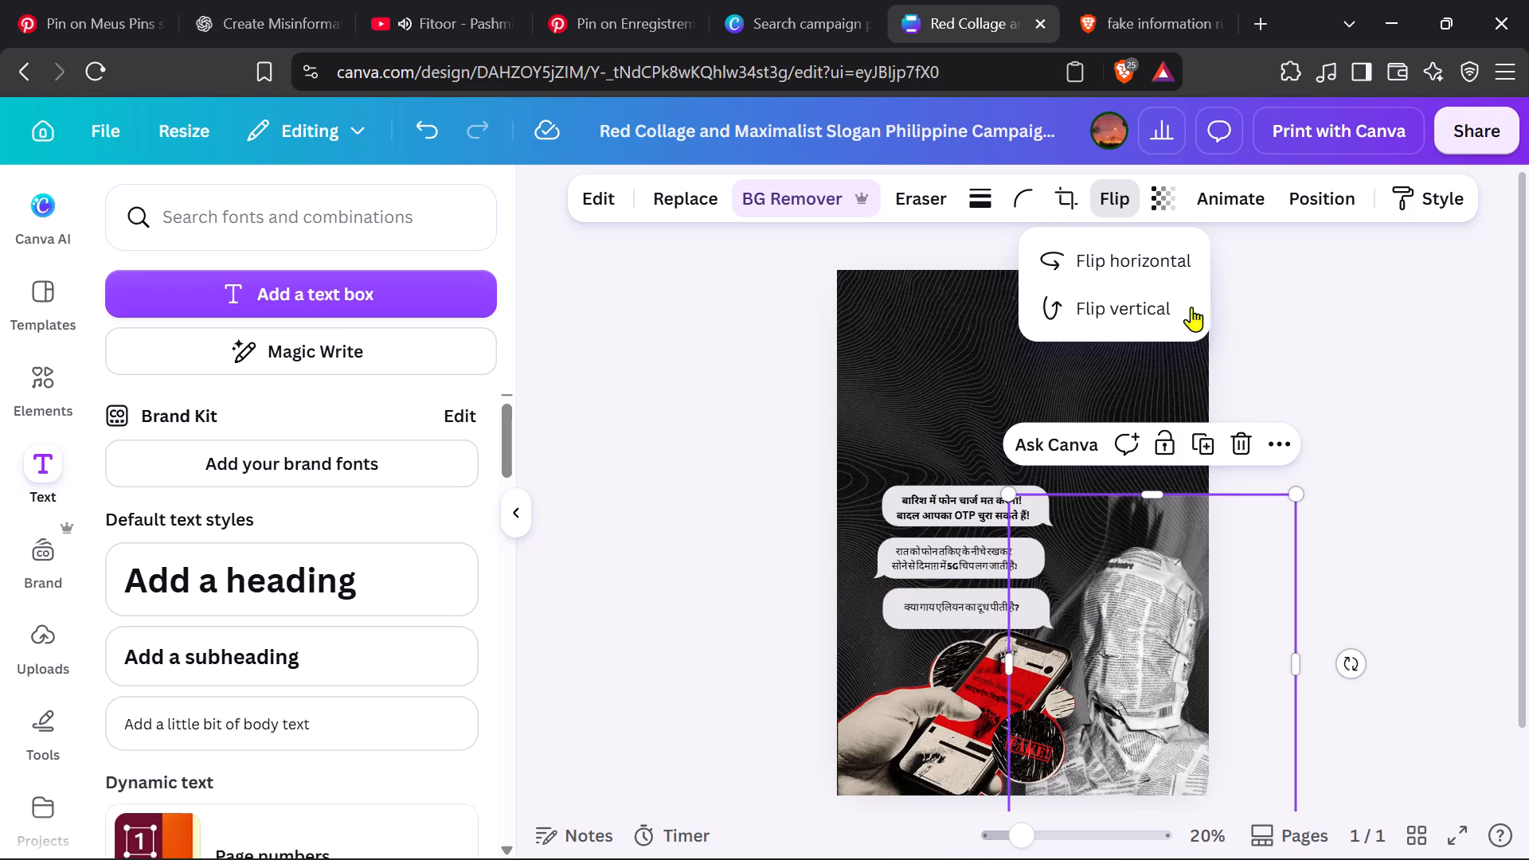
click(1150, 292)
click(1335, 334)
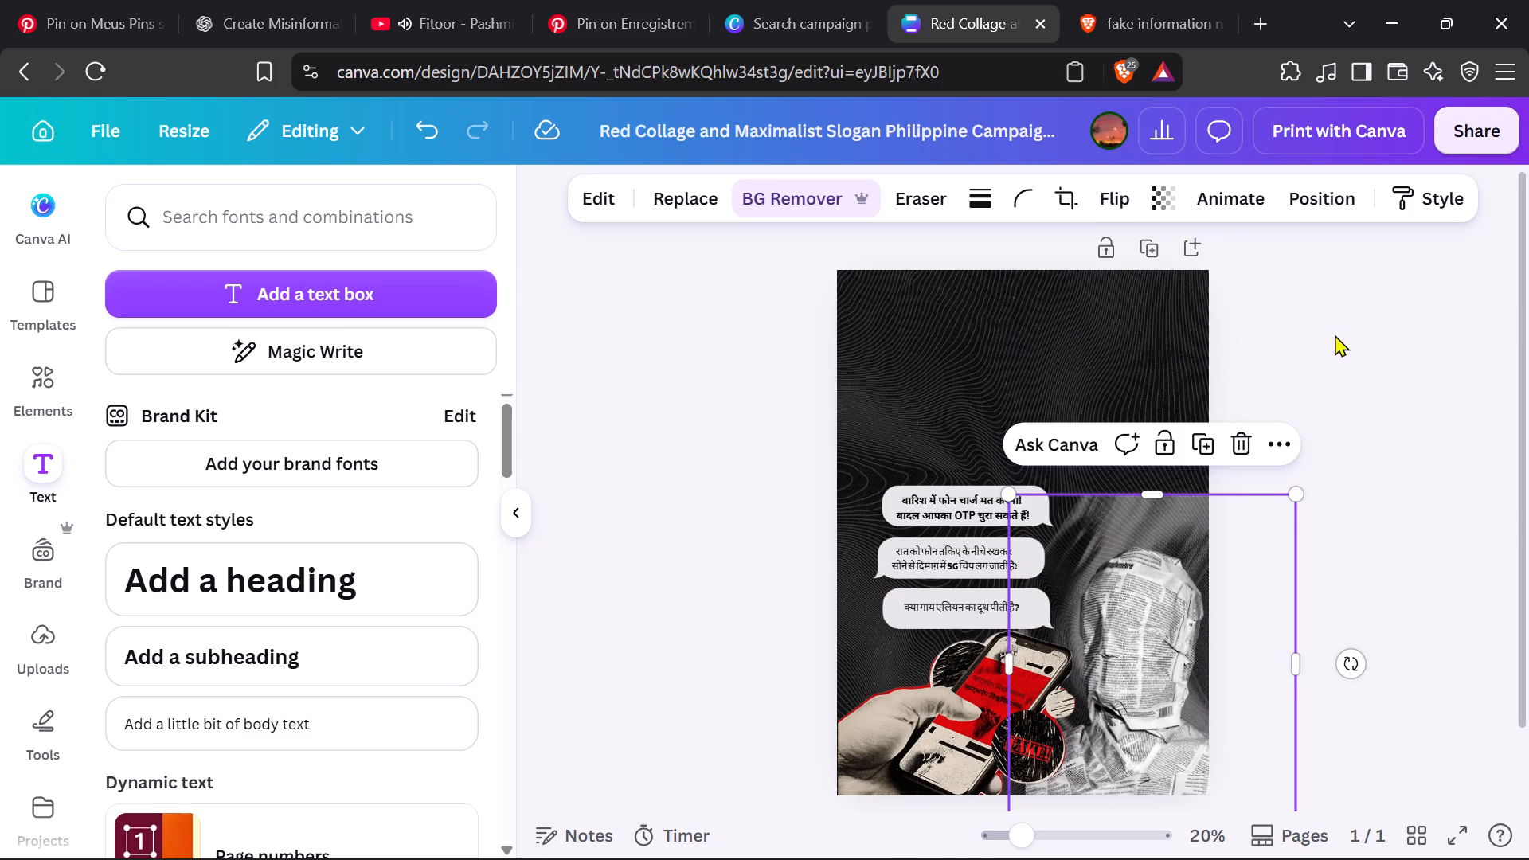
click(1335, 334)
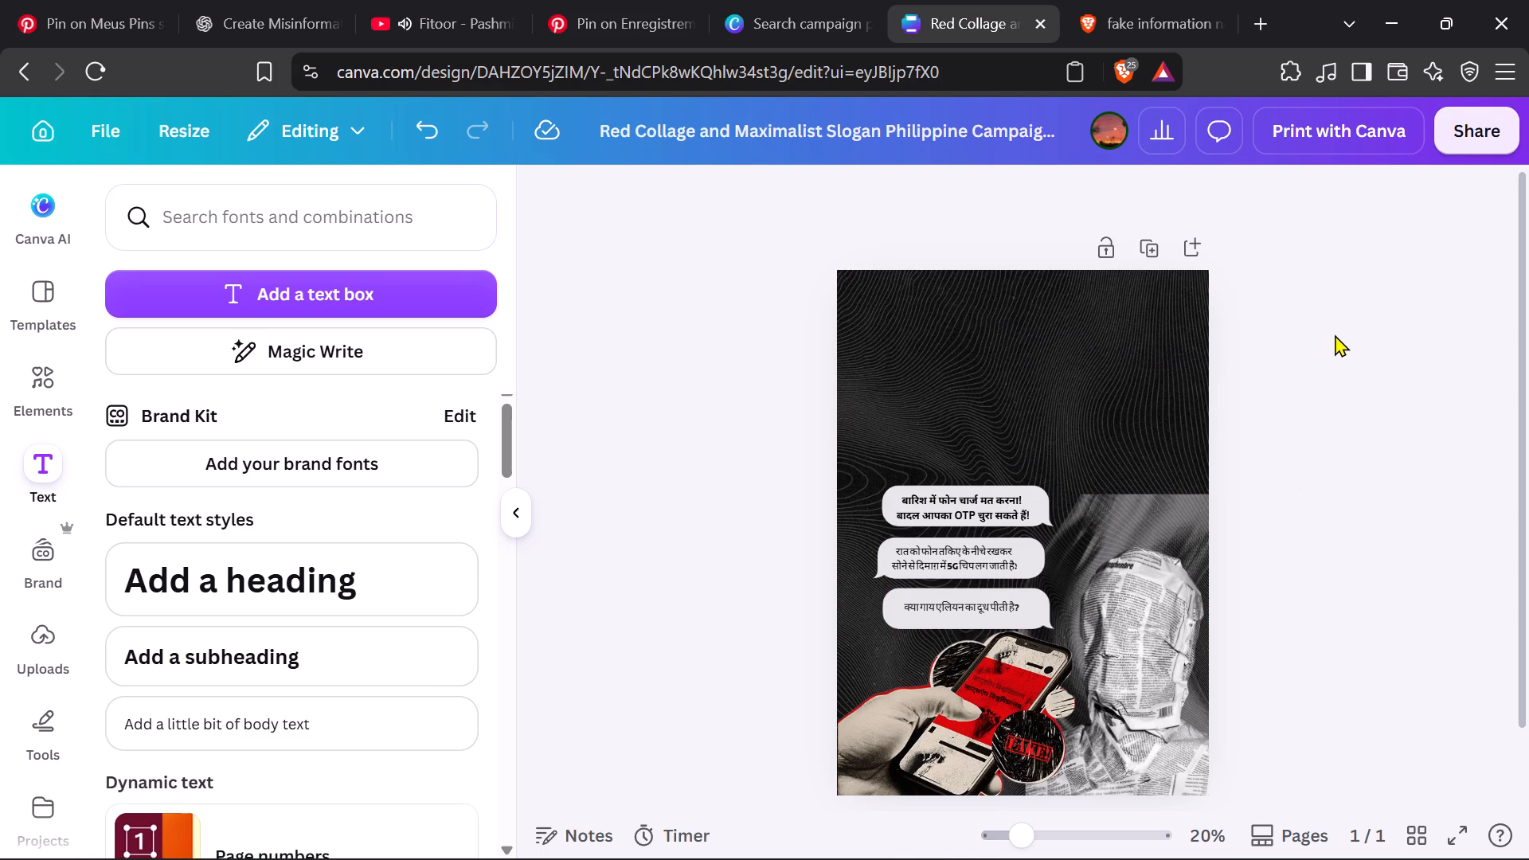
Minimise the browser window and launch the recently added Kuro app.
click(1394, 9)
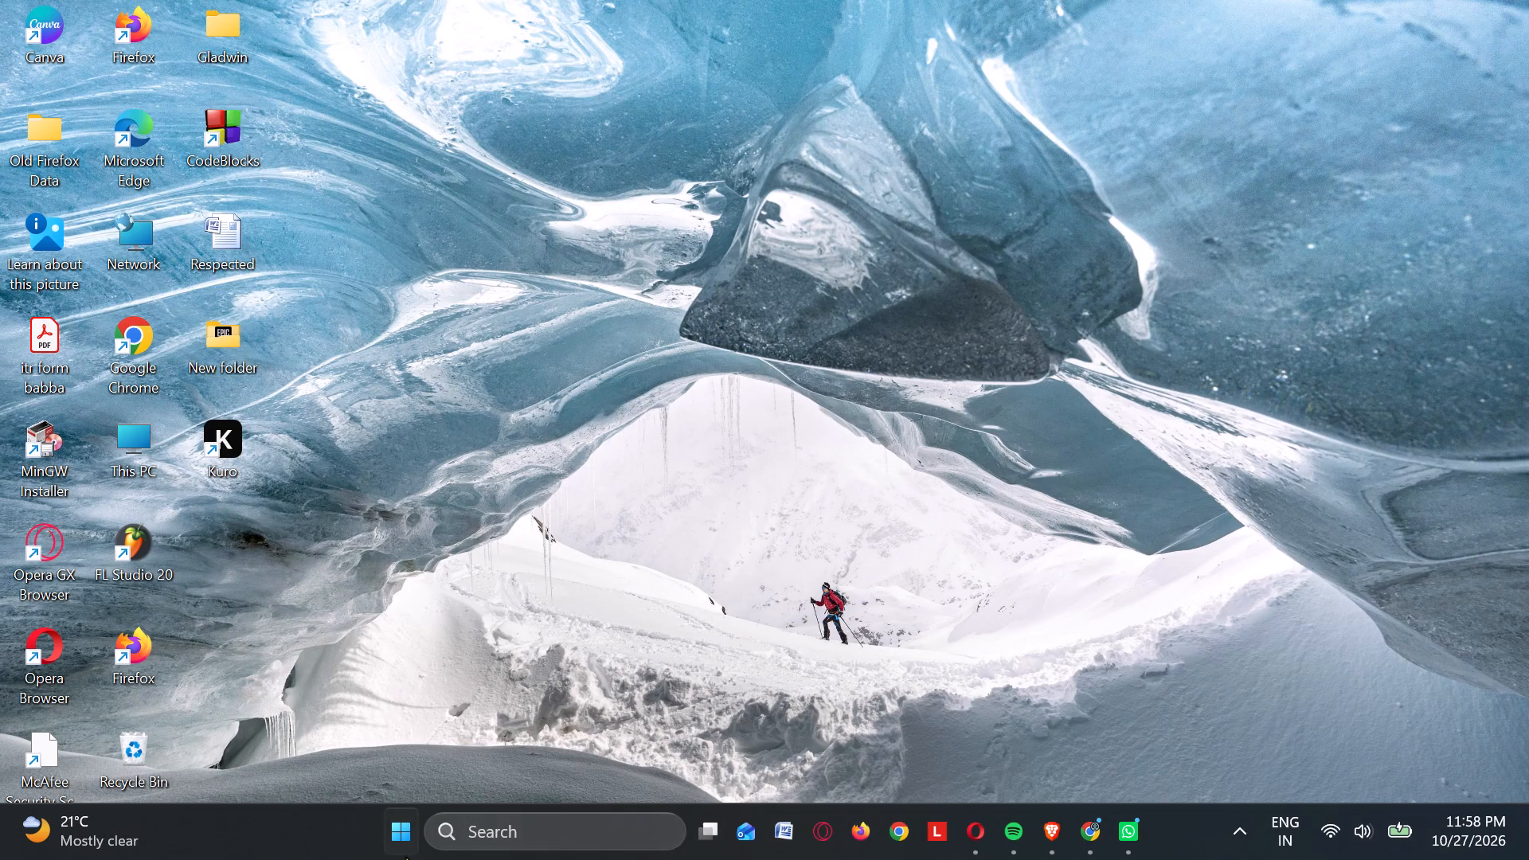
click(387, 852)
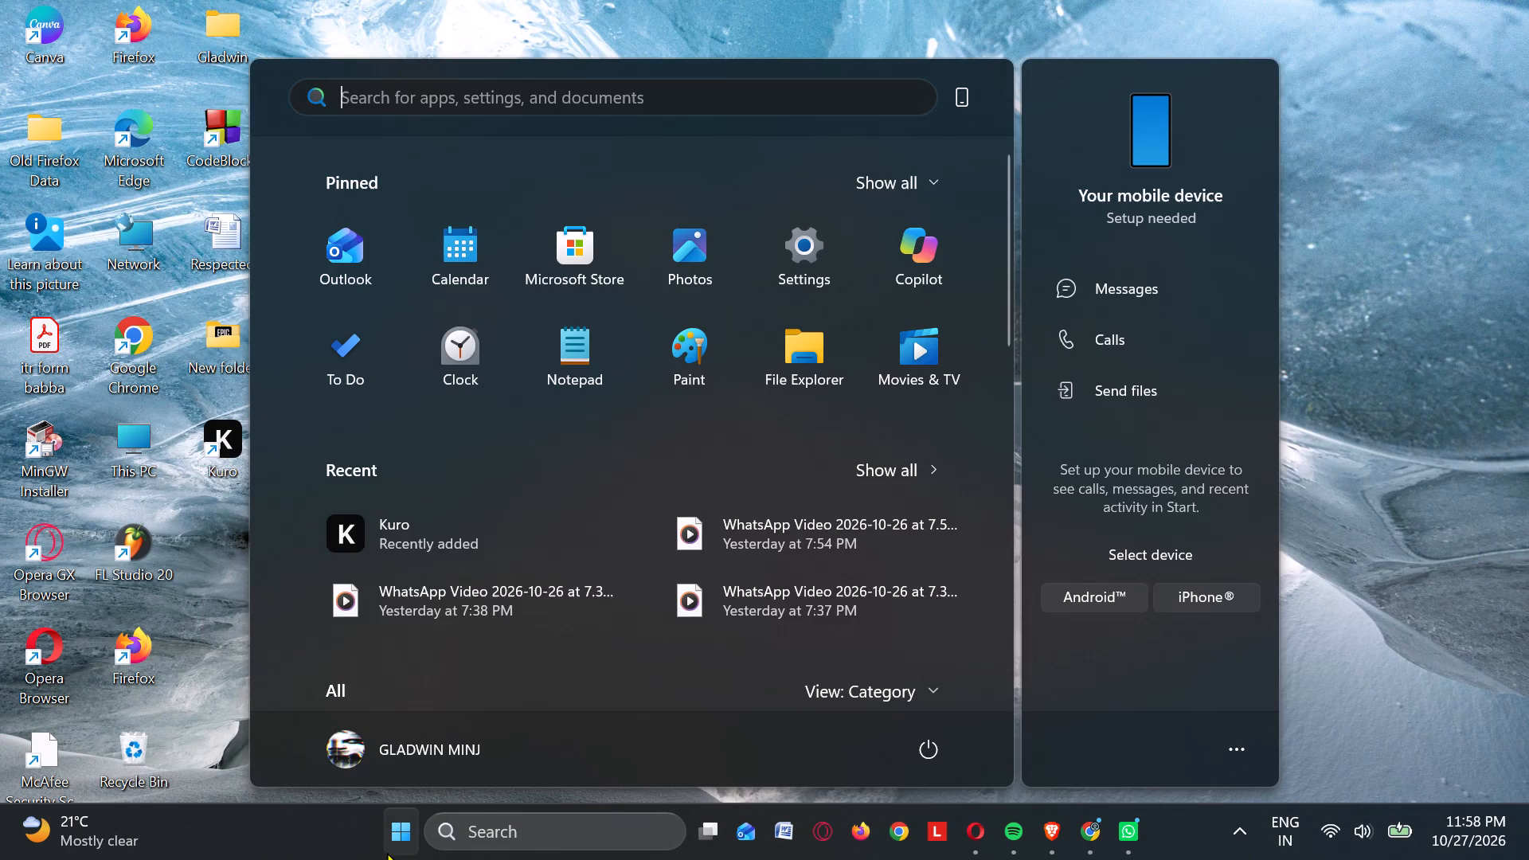
click(535, 526)
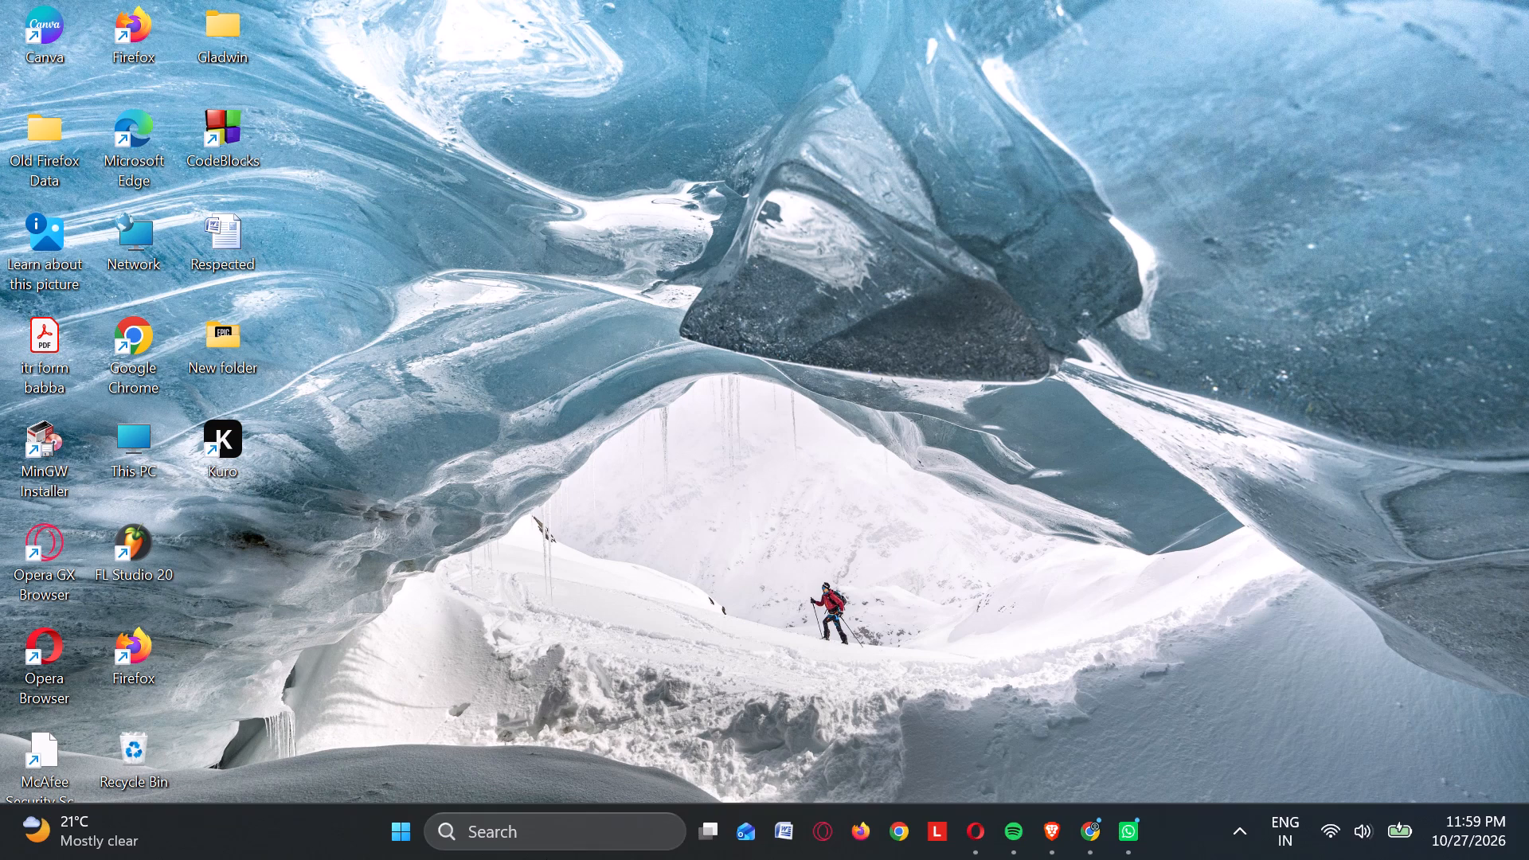
click(386, 853)
click(528, 536)
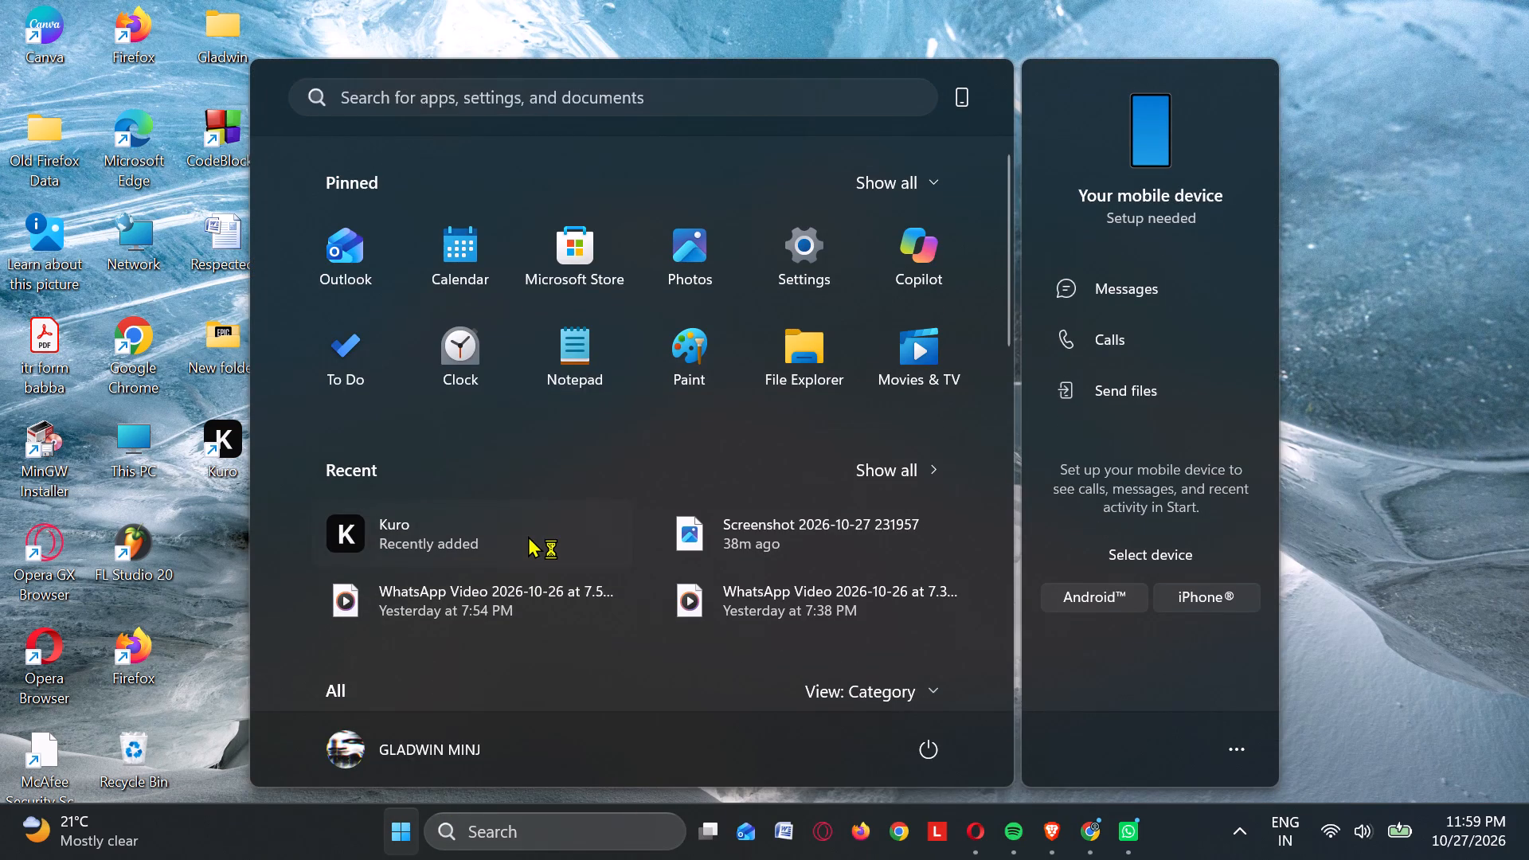
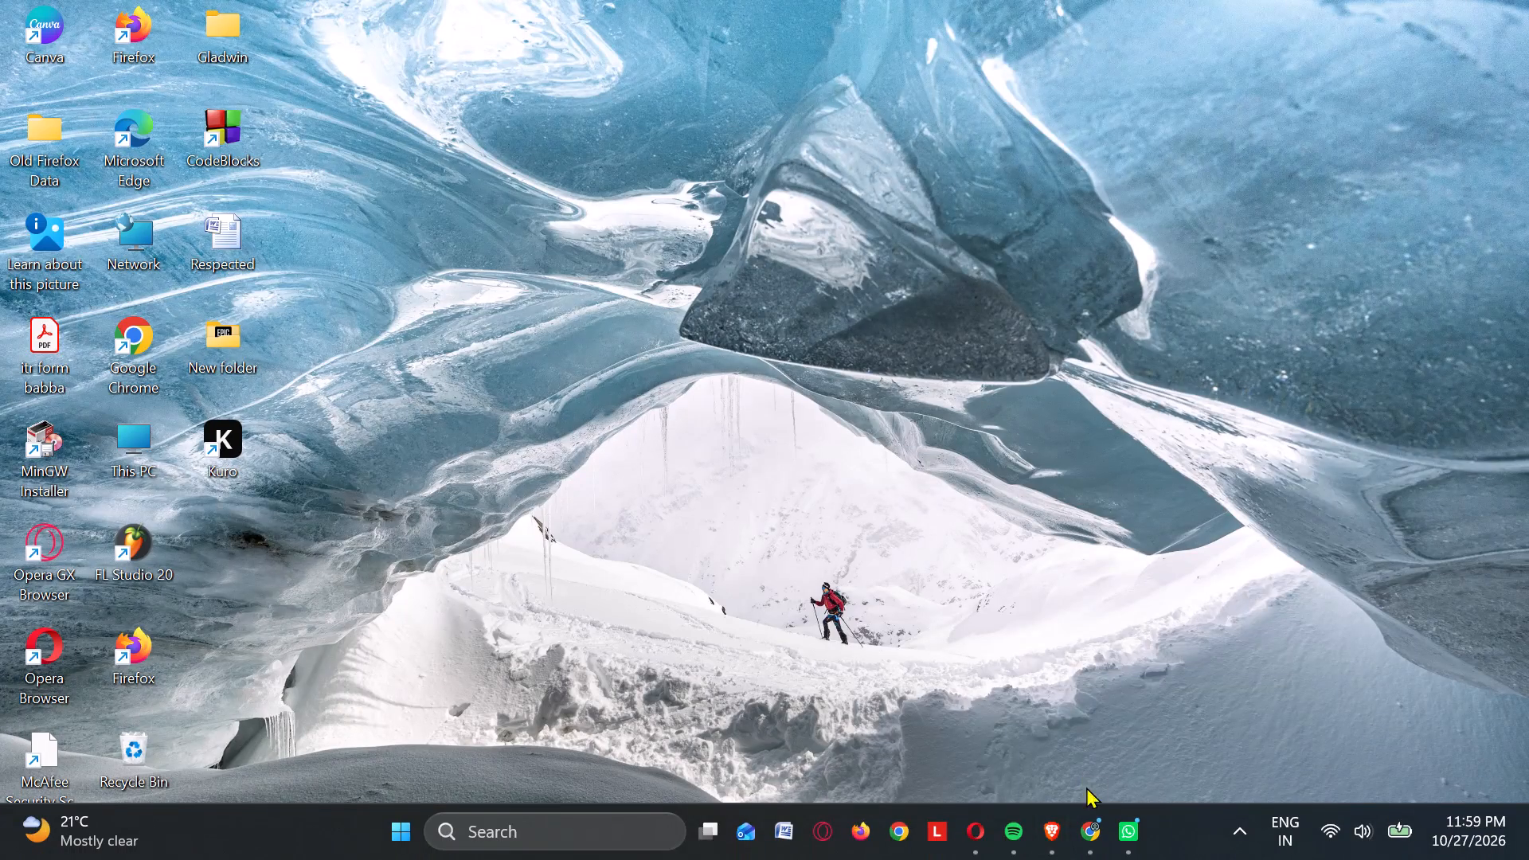
Return to the Brave browser, close the YouTube music tab and minimise the browser window.
click(1049, 825)
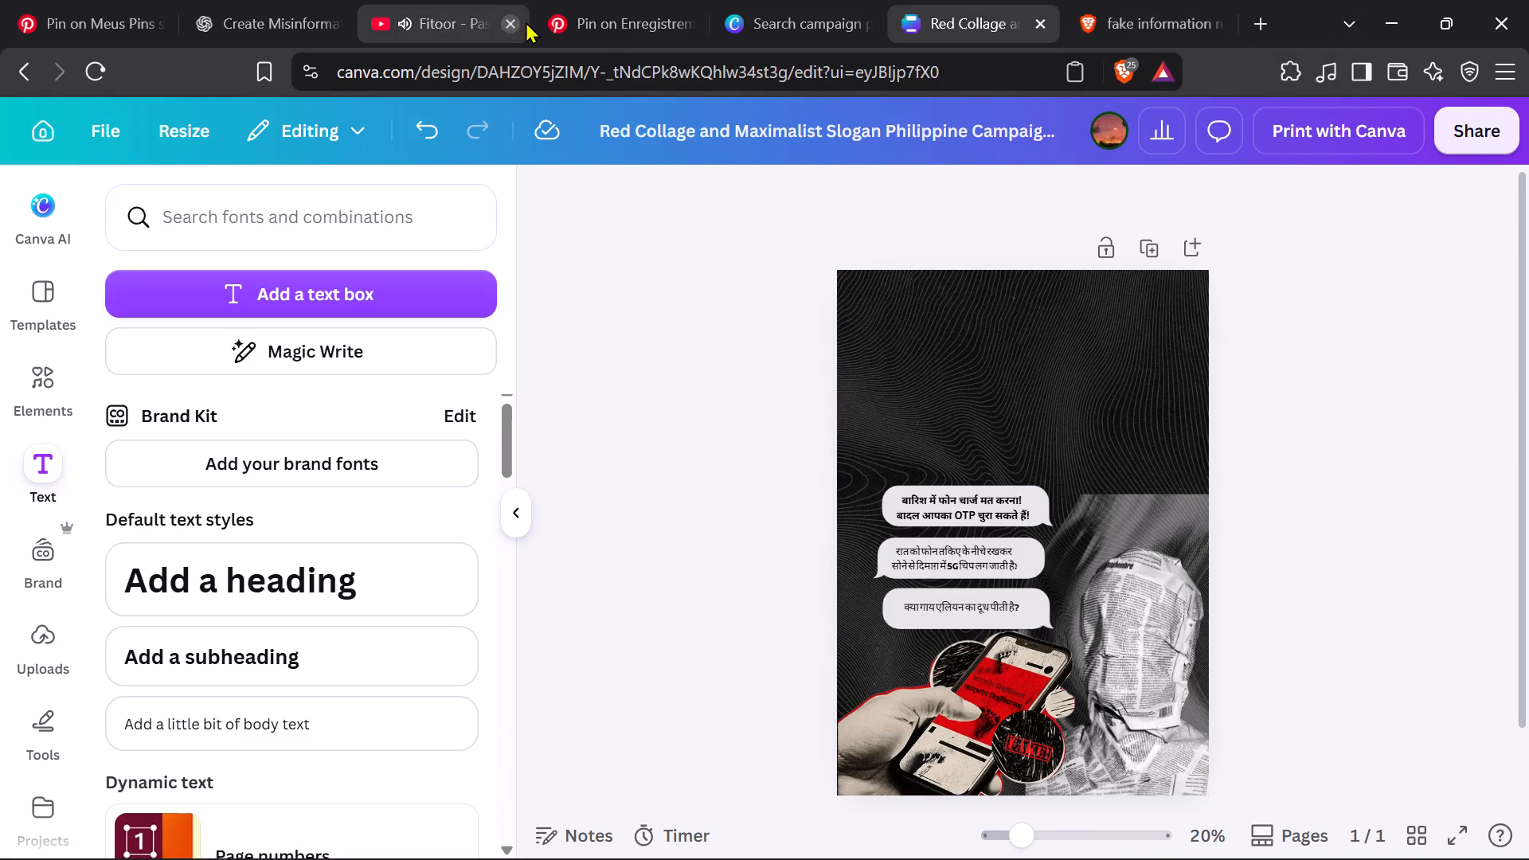
click(500, 18)
click(512, 25)
click(1387, 19)
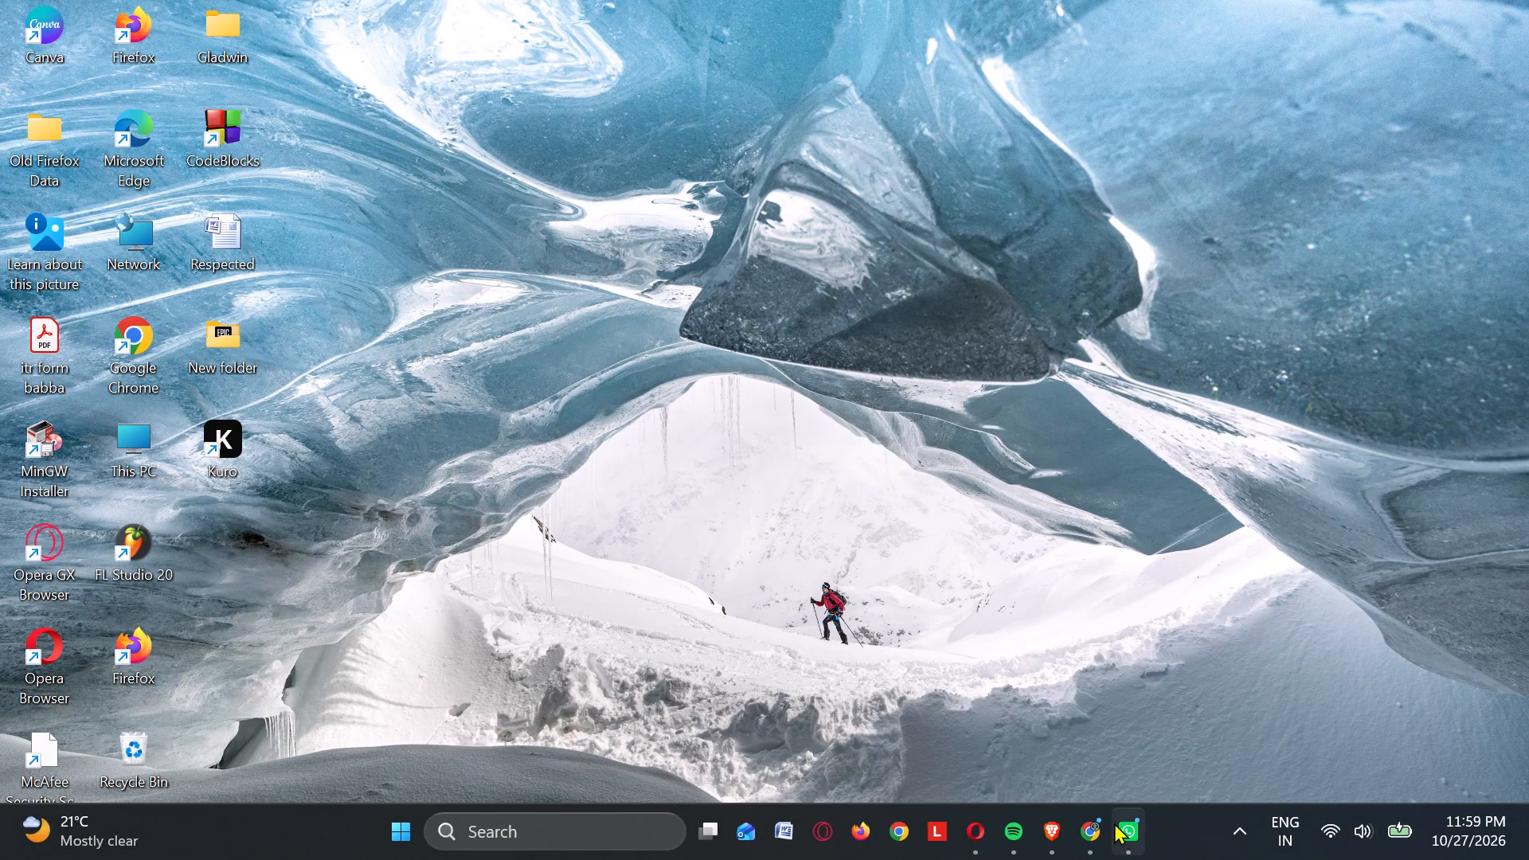
Close the running WhatsApp and Chrome windows.
click(1228, 618)
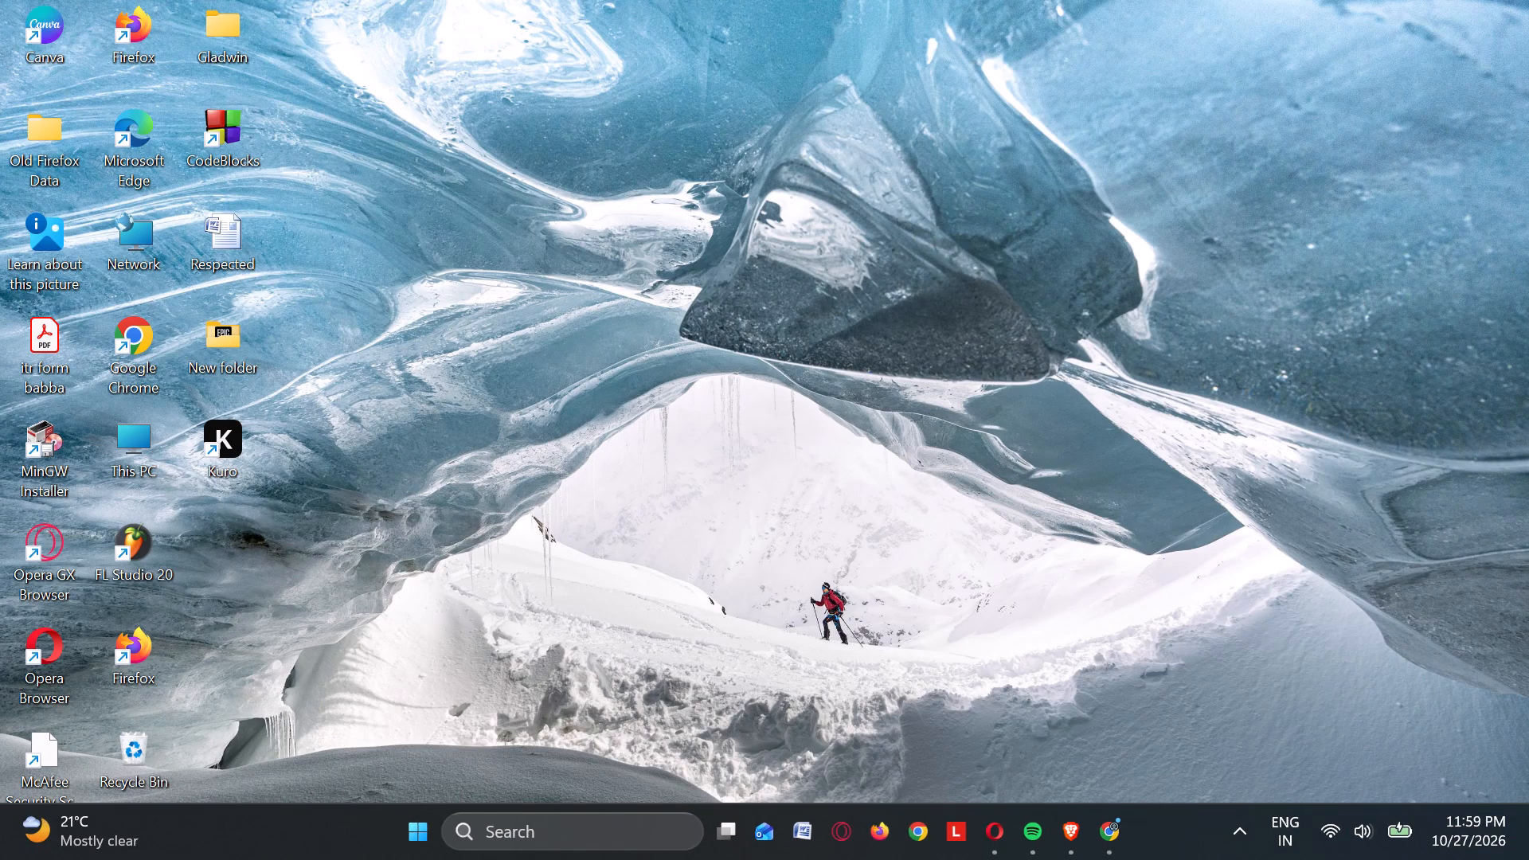
click(1229, 619)
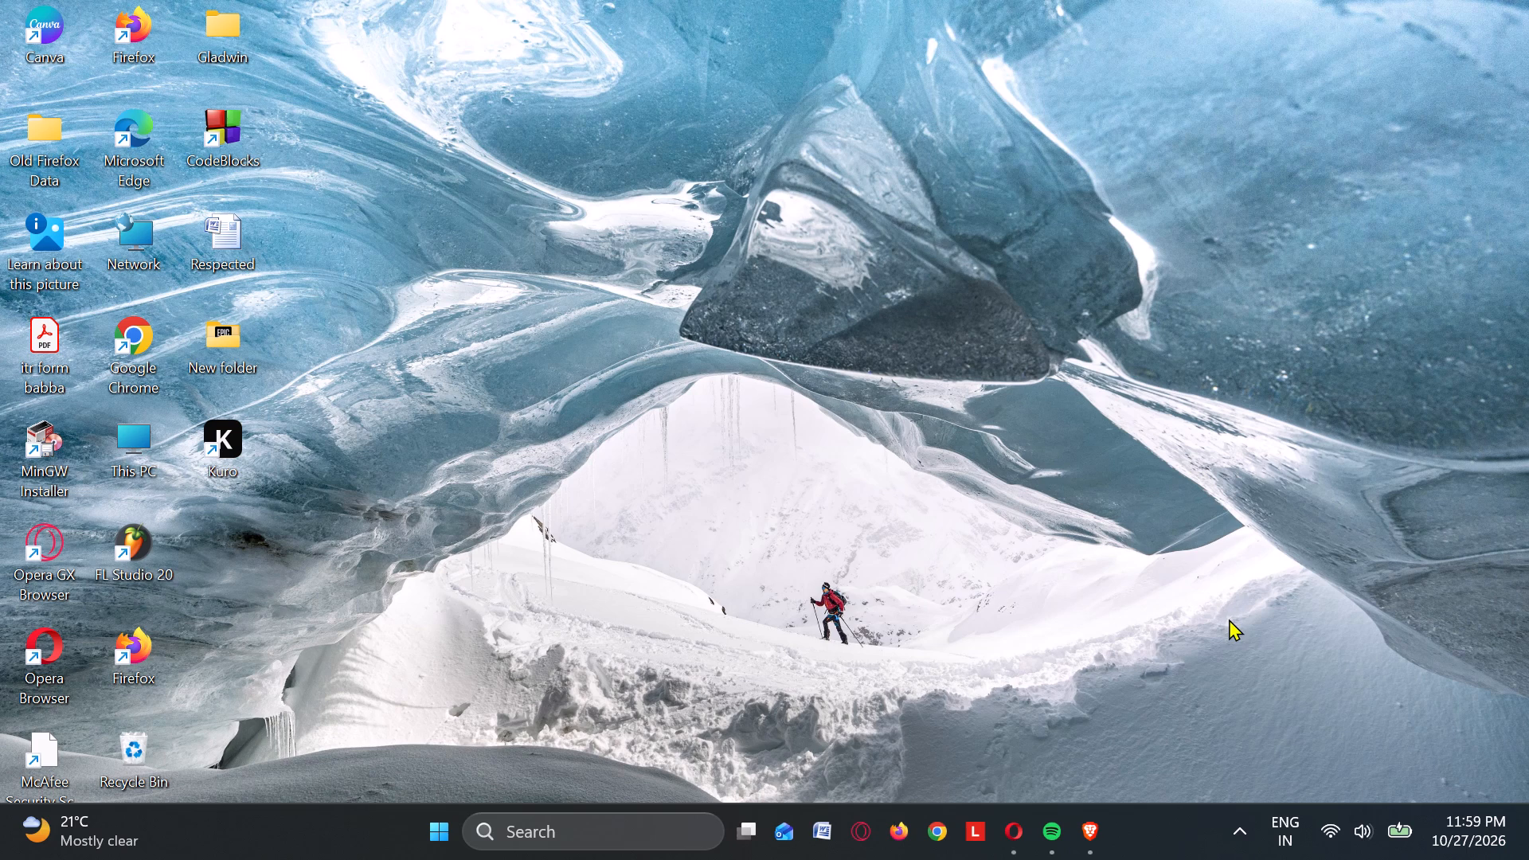
Open the computer's power options and choose a power action to end the session.
click(440, 831)
click(932, 760)
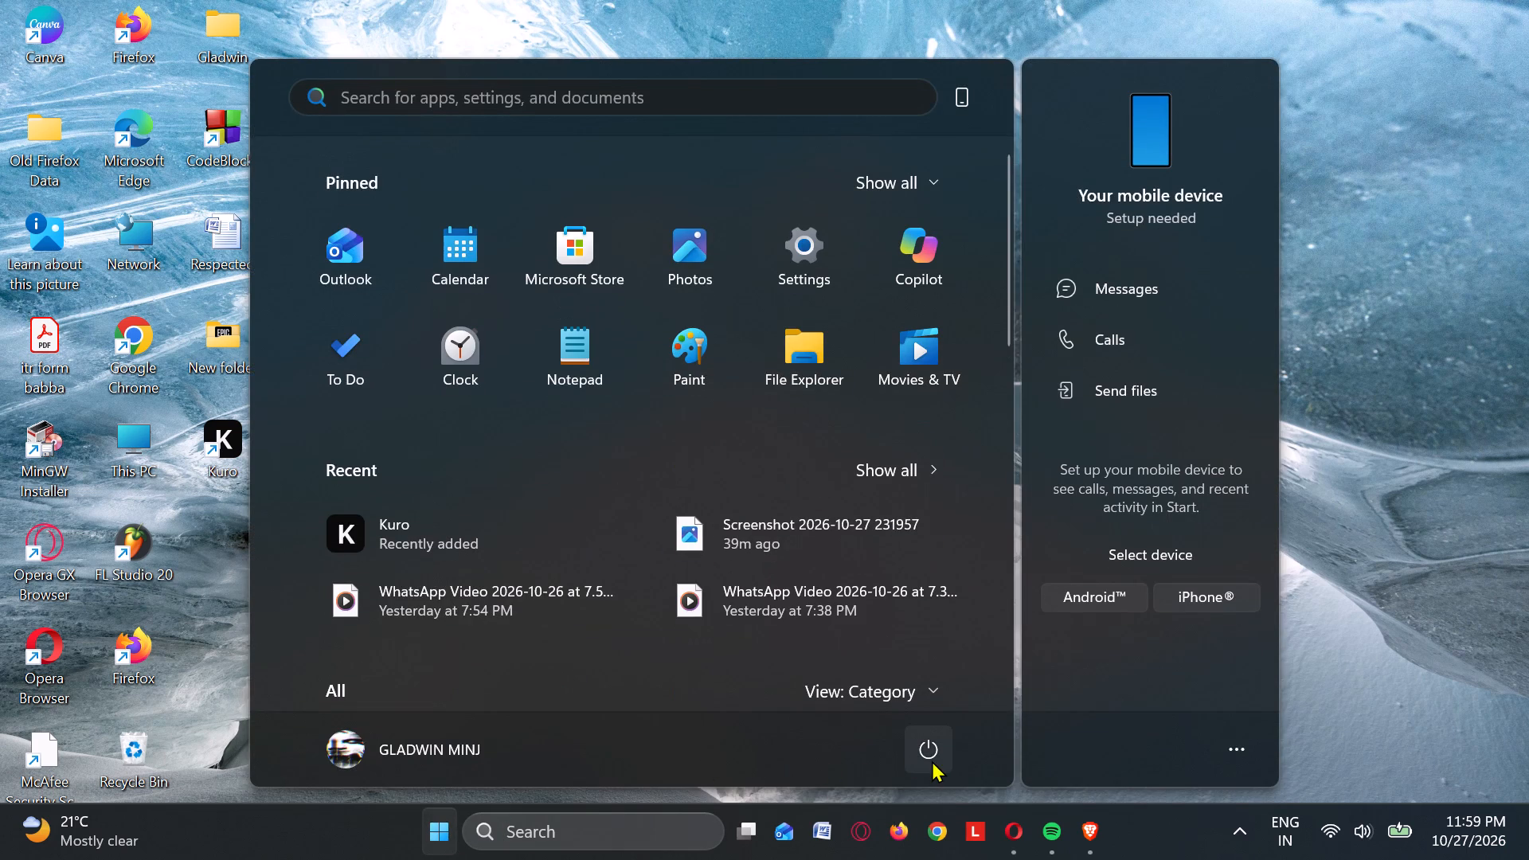
click(929, 659)
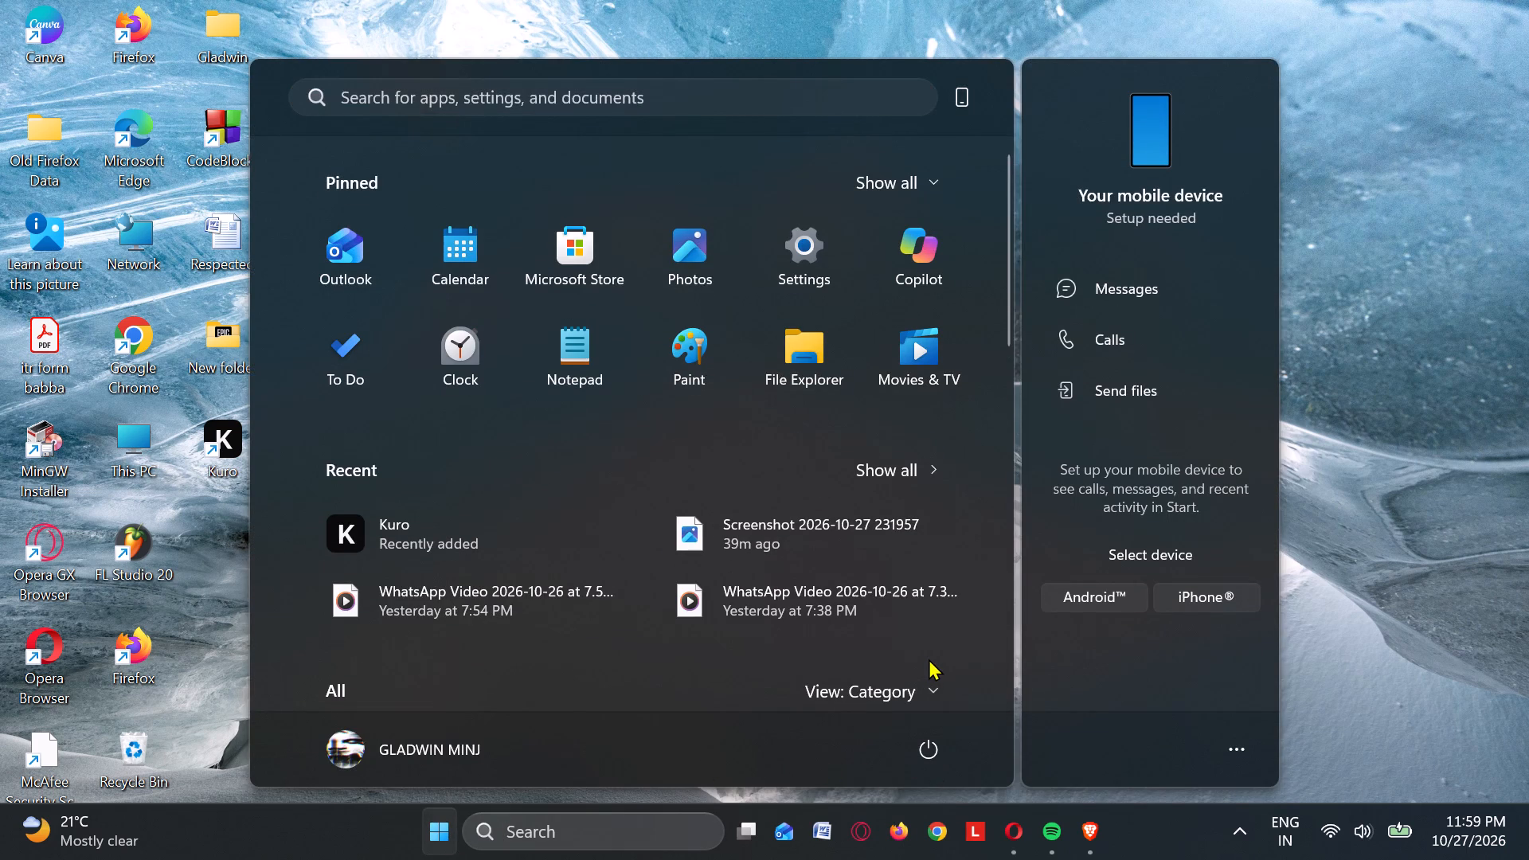